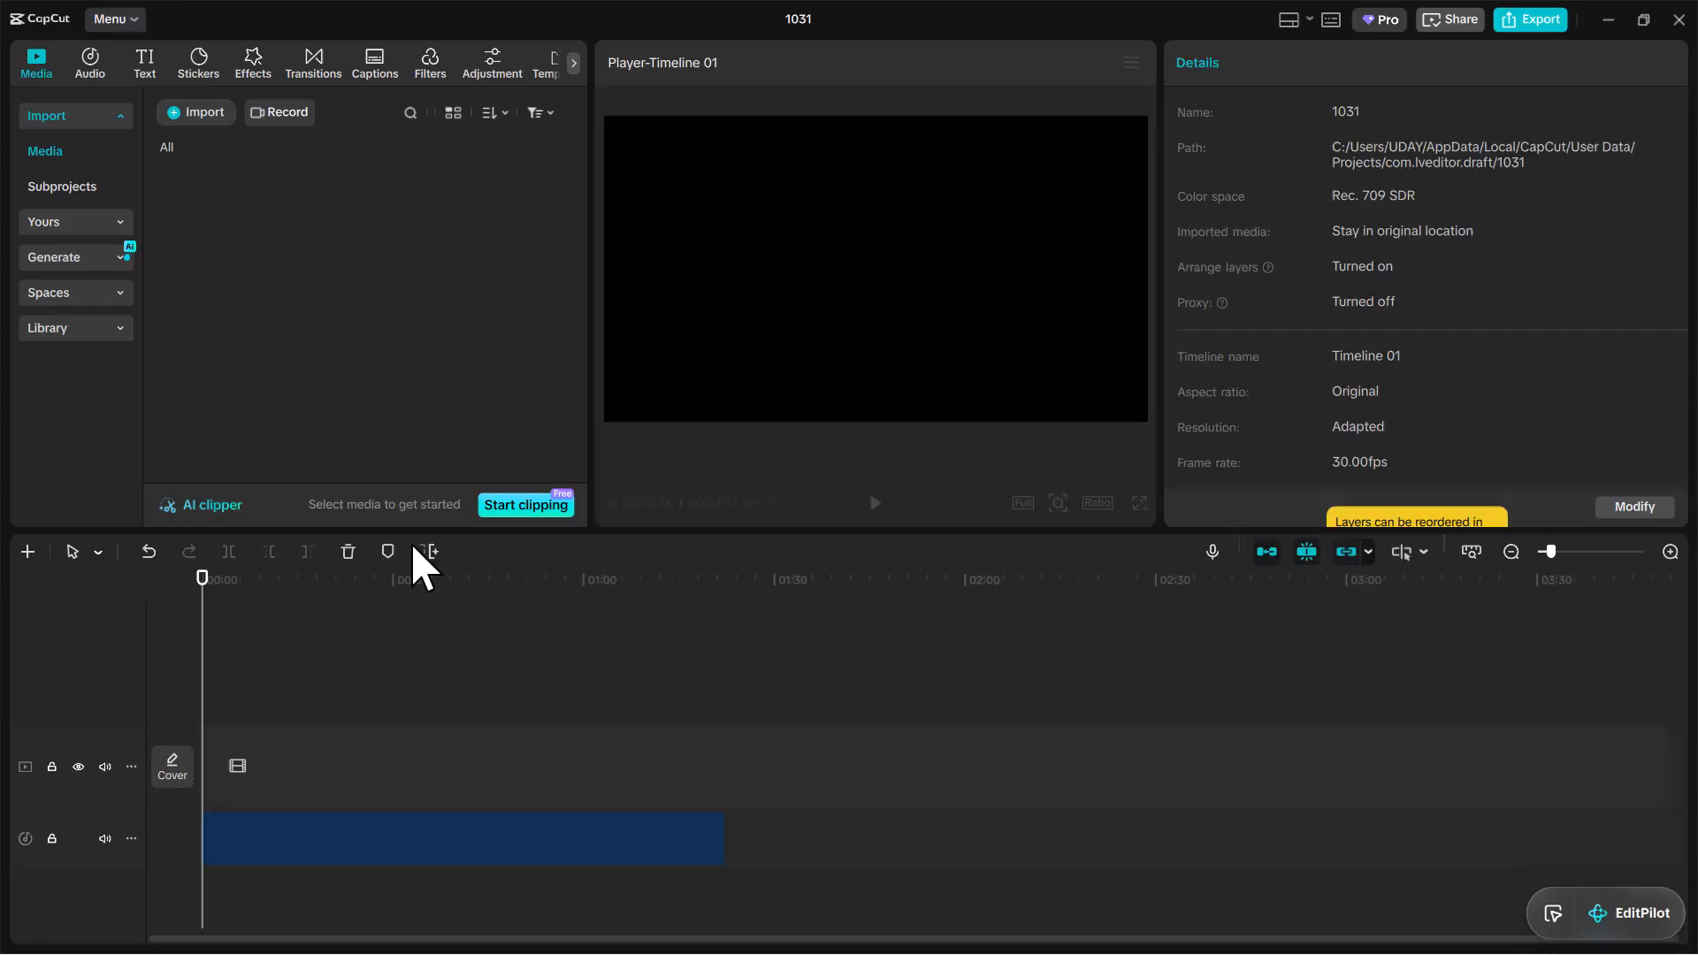
# Play back the first couple of seconds of the FUNK MADA audio clip on the timeline.
pyautogui.click(544, 728)
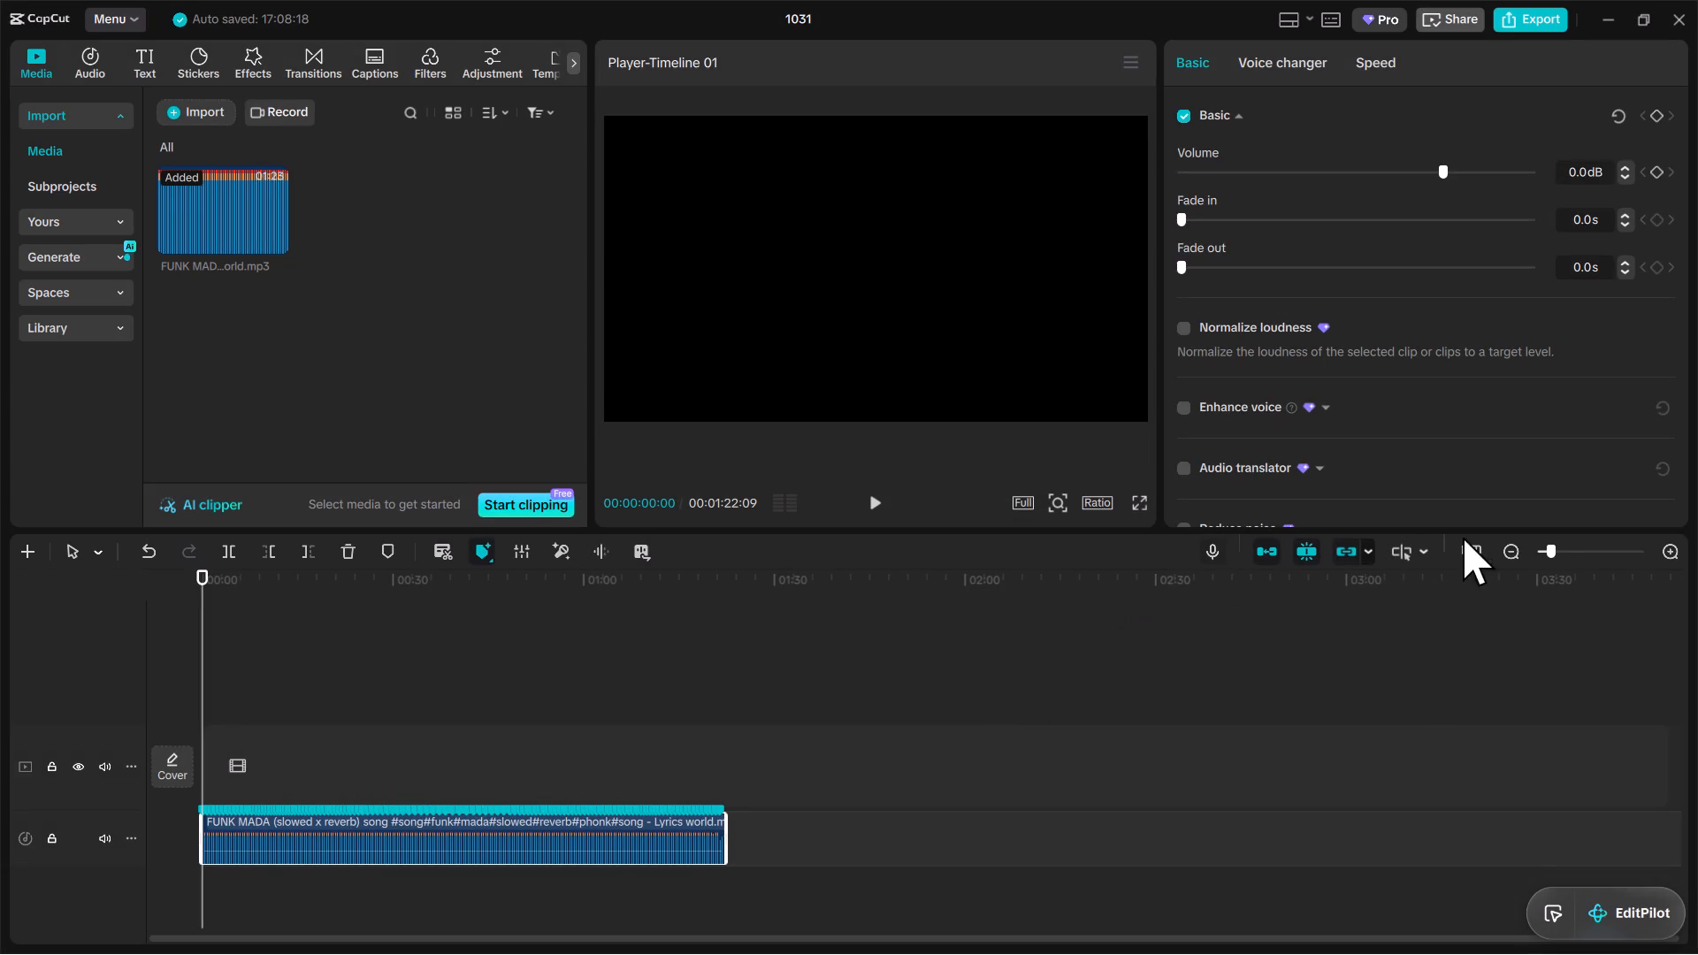
pyautogui.moveTo(1556, 555); pyautogui.dragTo(1560, 555)
pyautogui.moveTo(1560, 555); pyautogui.dragTo(1565, 555)
pyautogui.press('space')
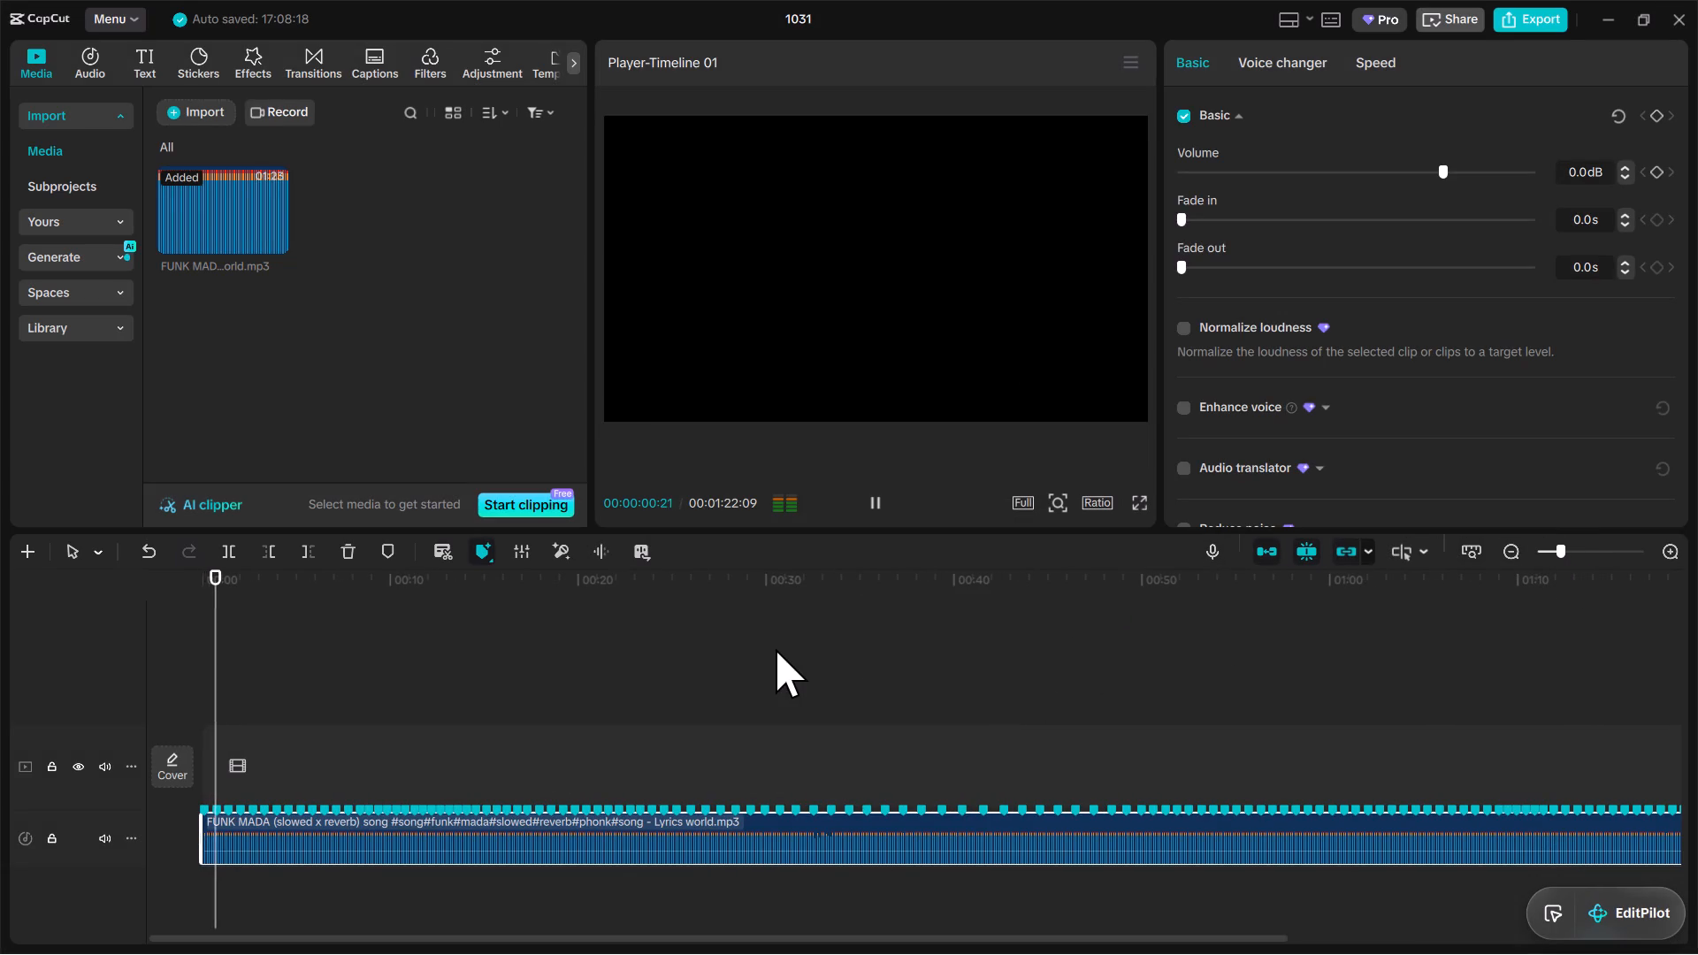
pyautogui.press('space')
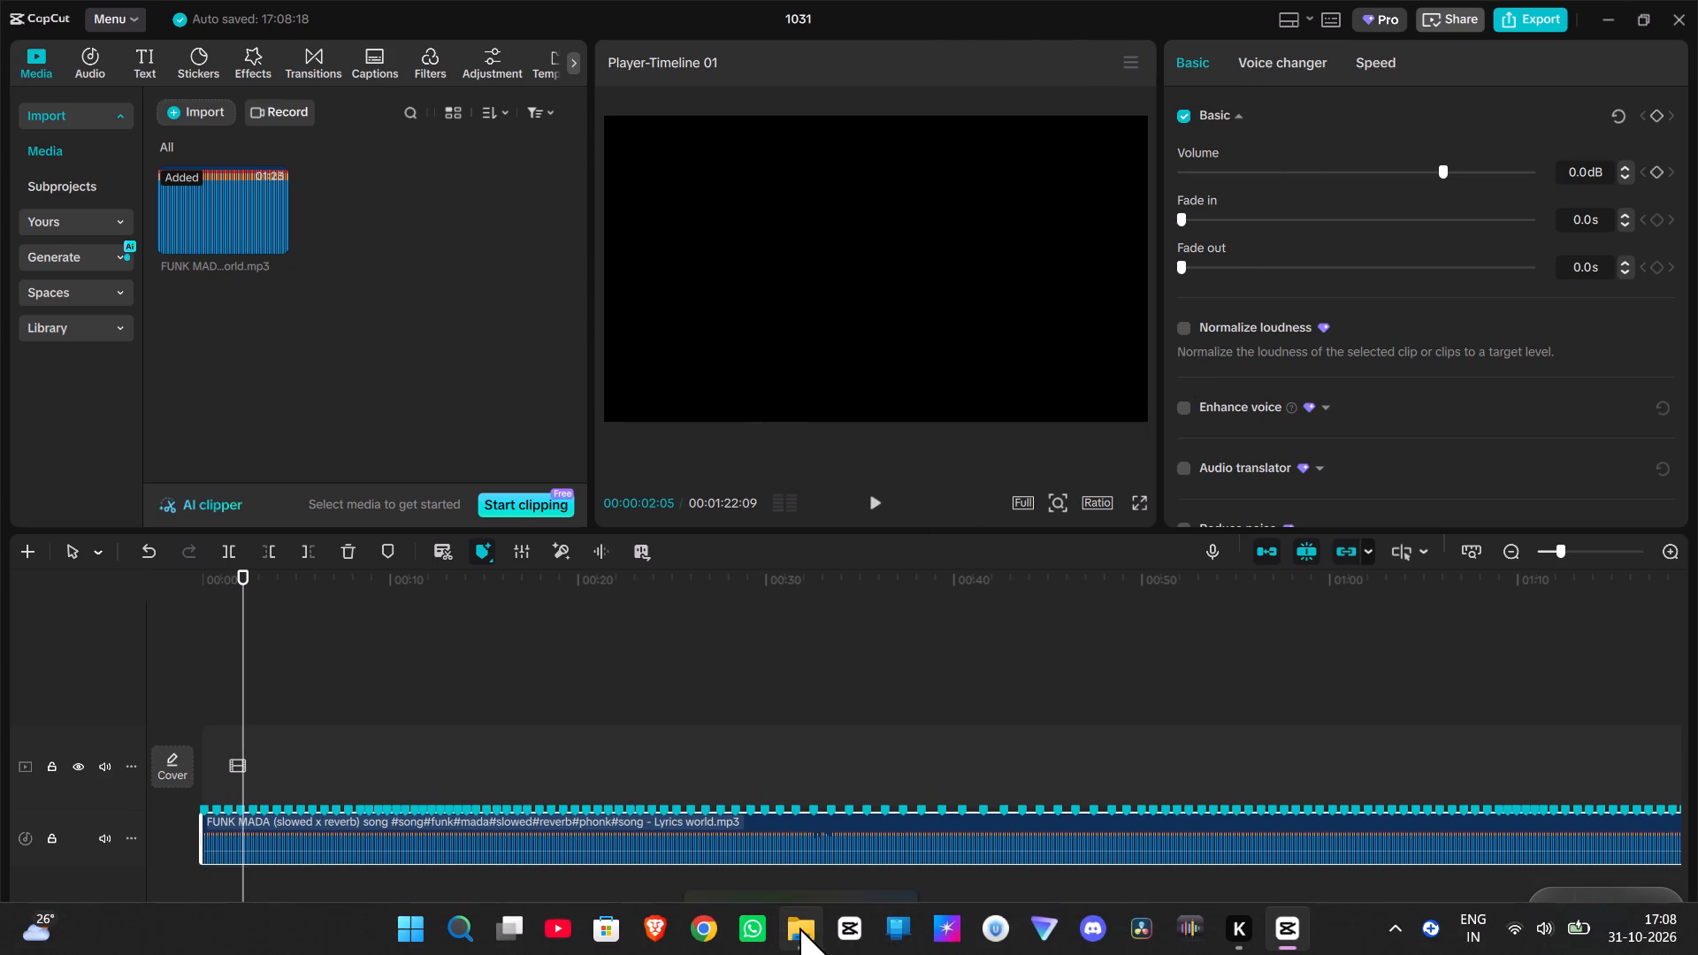
# In File Explorer's SOUND DESIGN PACK 2 folder, pick up Bass Whoosh Sound Effect By Techno.mp3, bass woosh #1.mp3 and bass woosh #2.mp3 together.
pyautogui.click(796, 871)
pyautogui.click(125, 567)
pyautogui.click(134, 592)
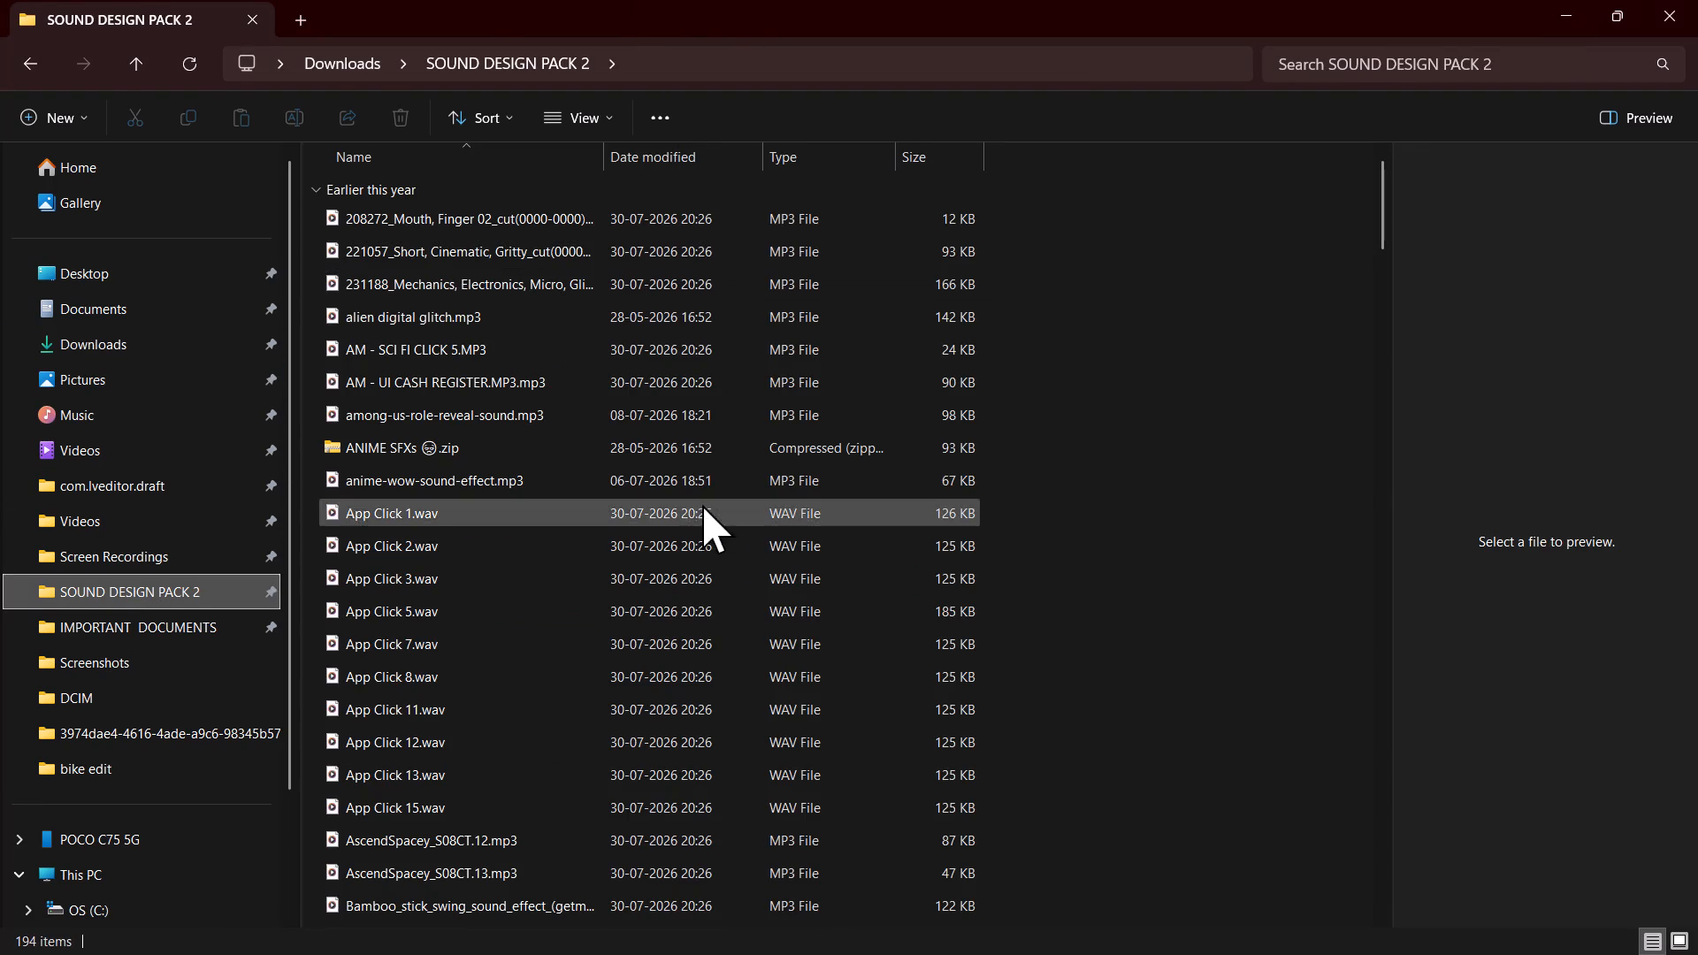
pyautogui.scroll(-3, 536, 572)
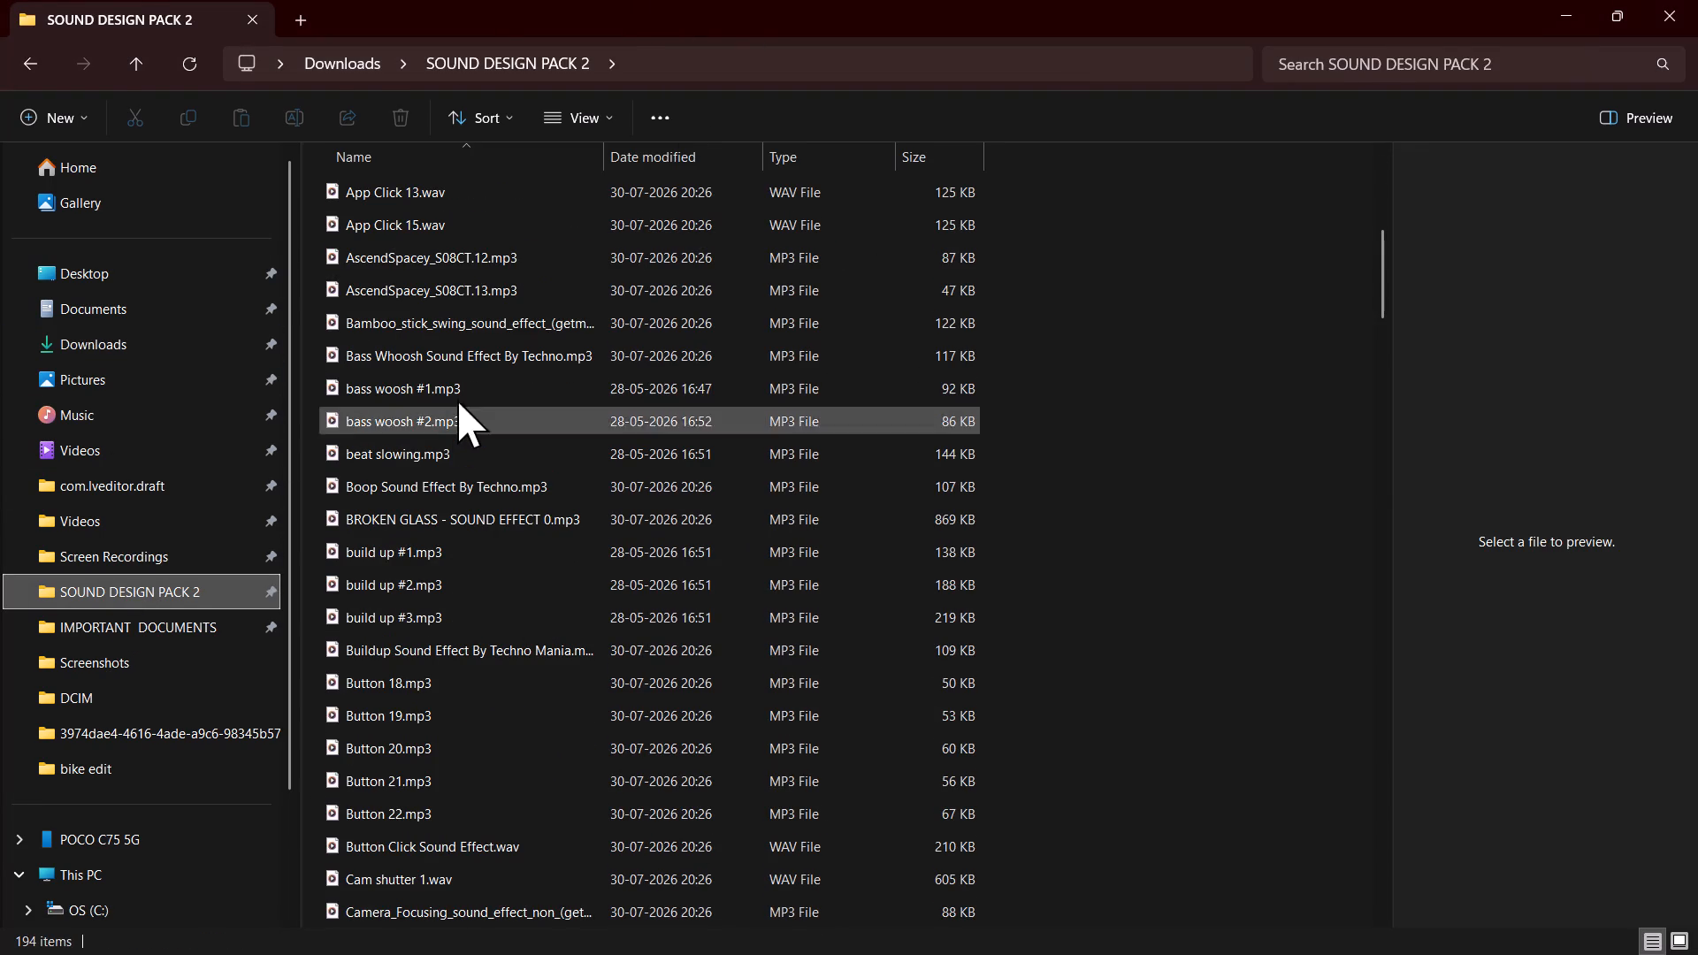
pyautogui.moveTo(1030, 376); pyautogui.dragTo(952, 410)
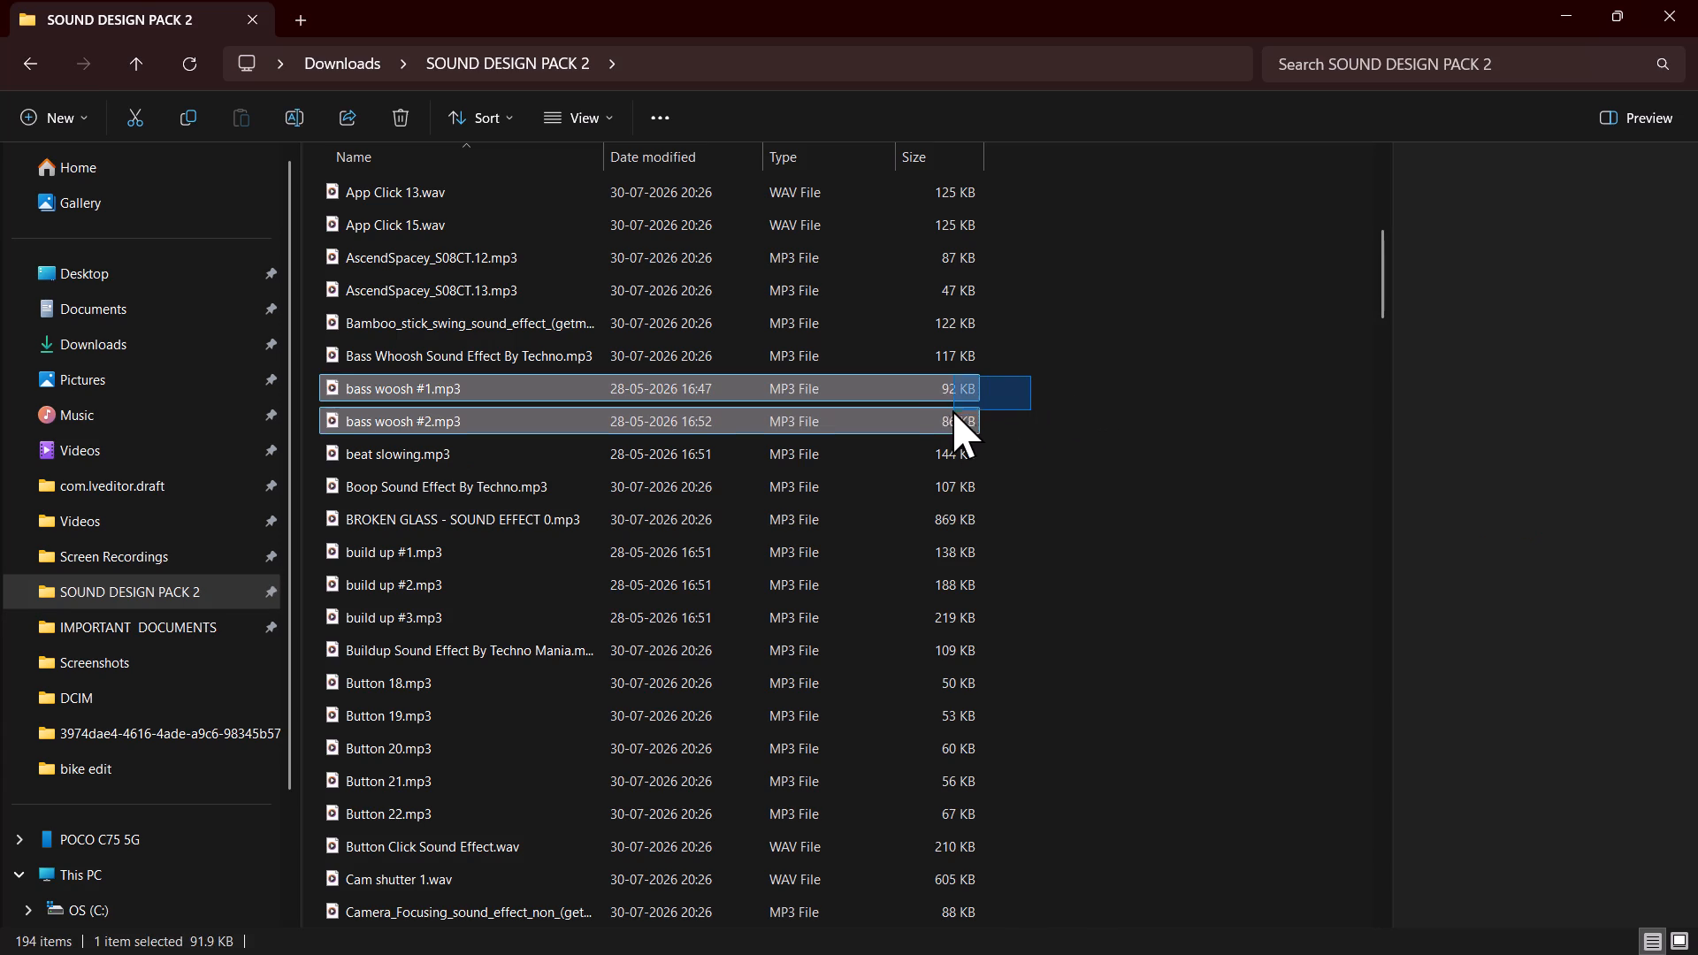
pyautogui.moveTo(952, 410); pyautogui.dragTo(931, 424)
pyautogui.click(730, 357)
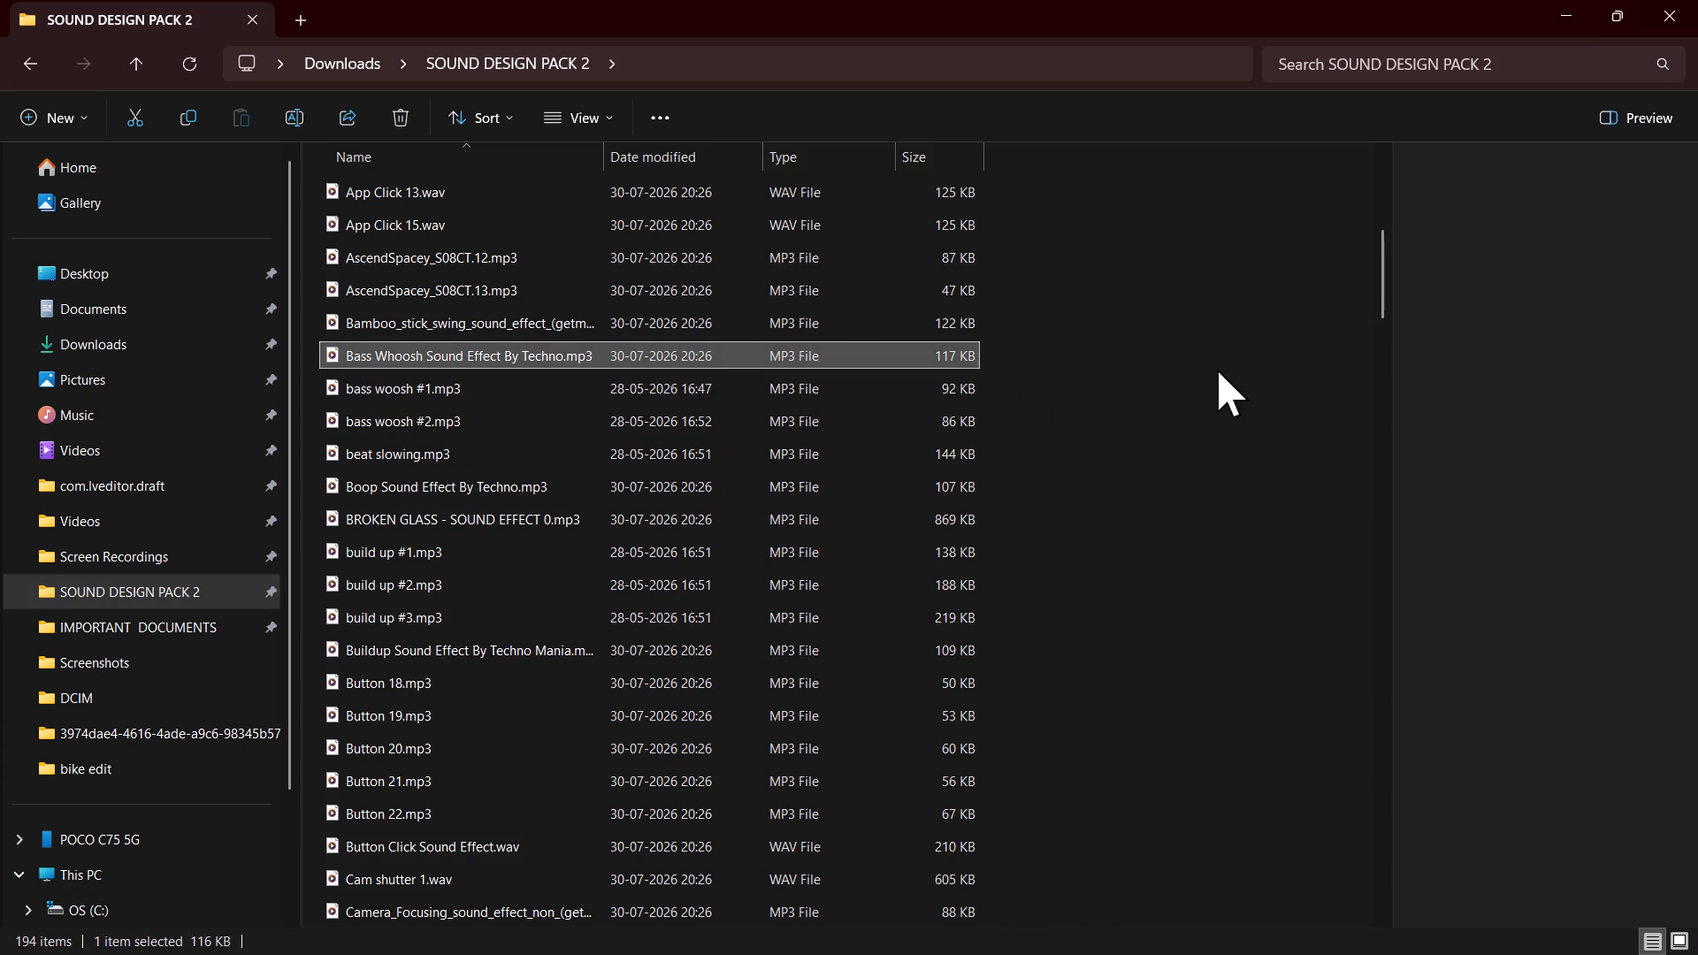
pyautogui.moveTo(1165, 366); pyautogui.dragTo(827, 428)
pyautogui.click(822, 418)
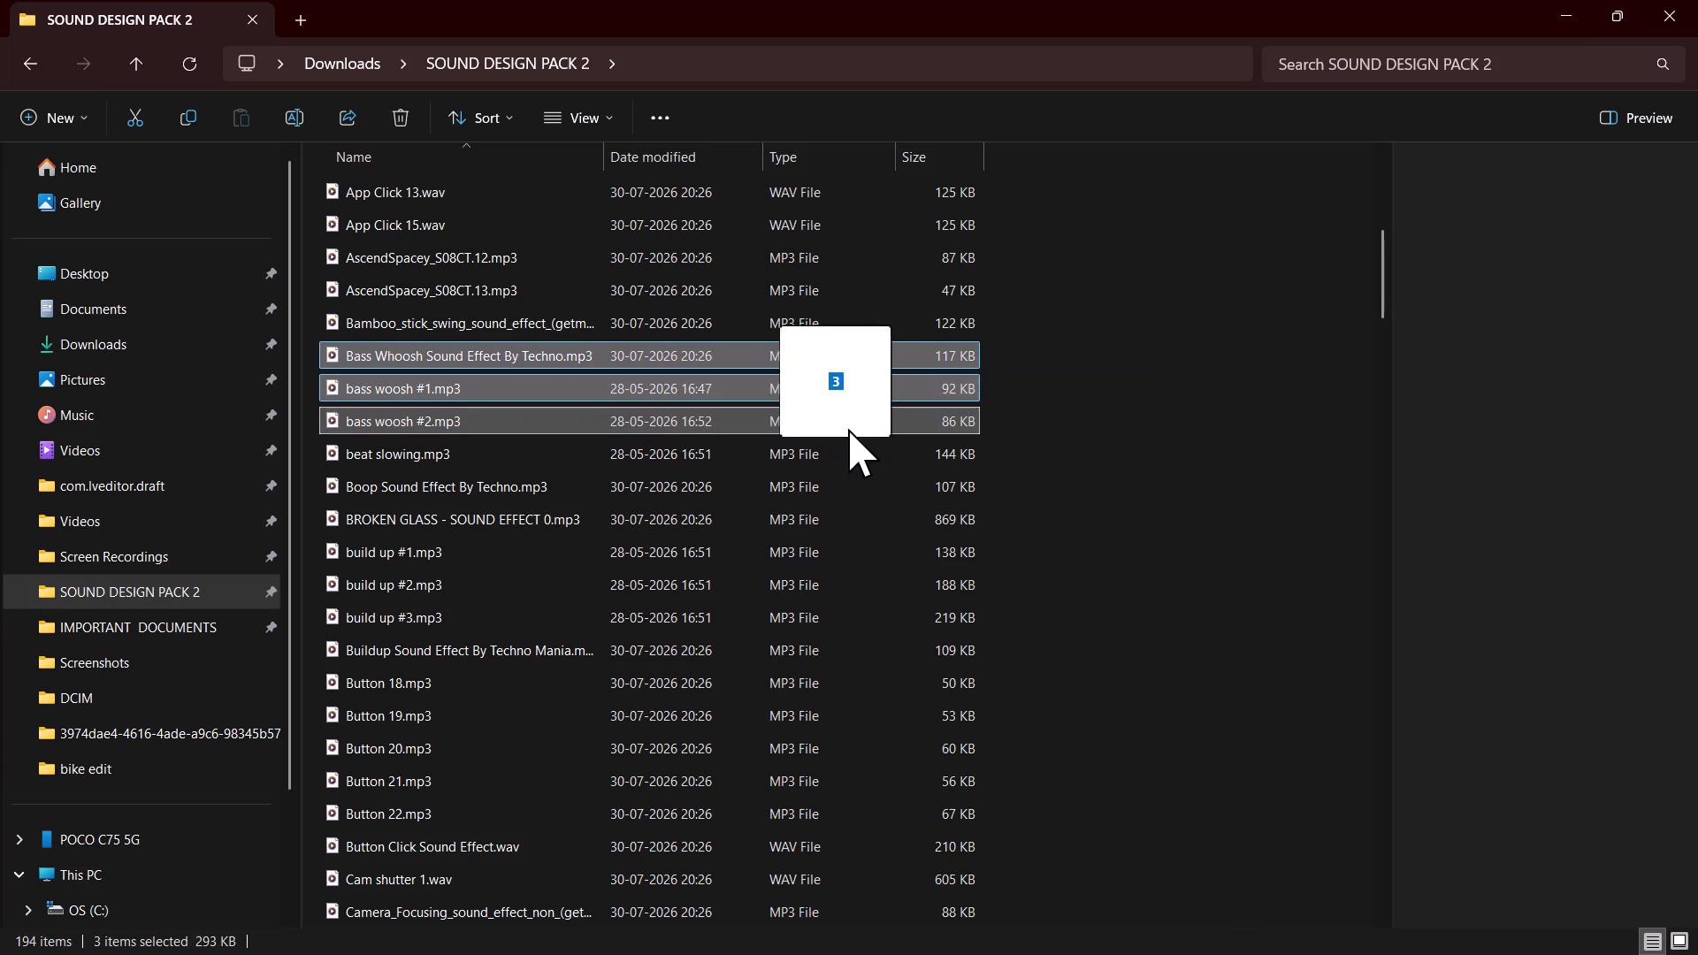
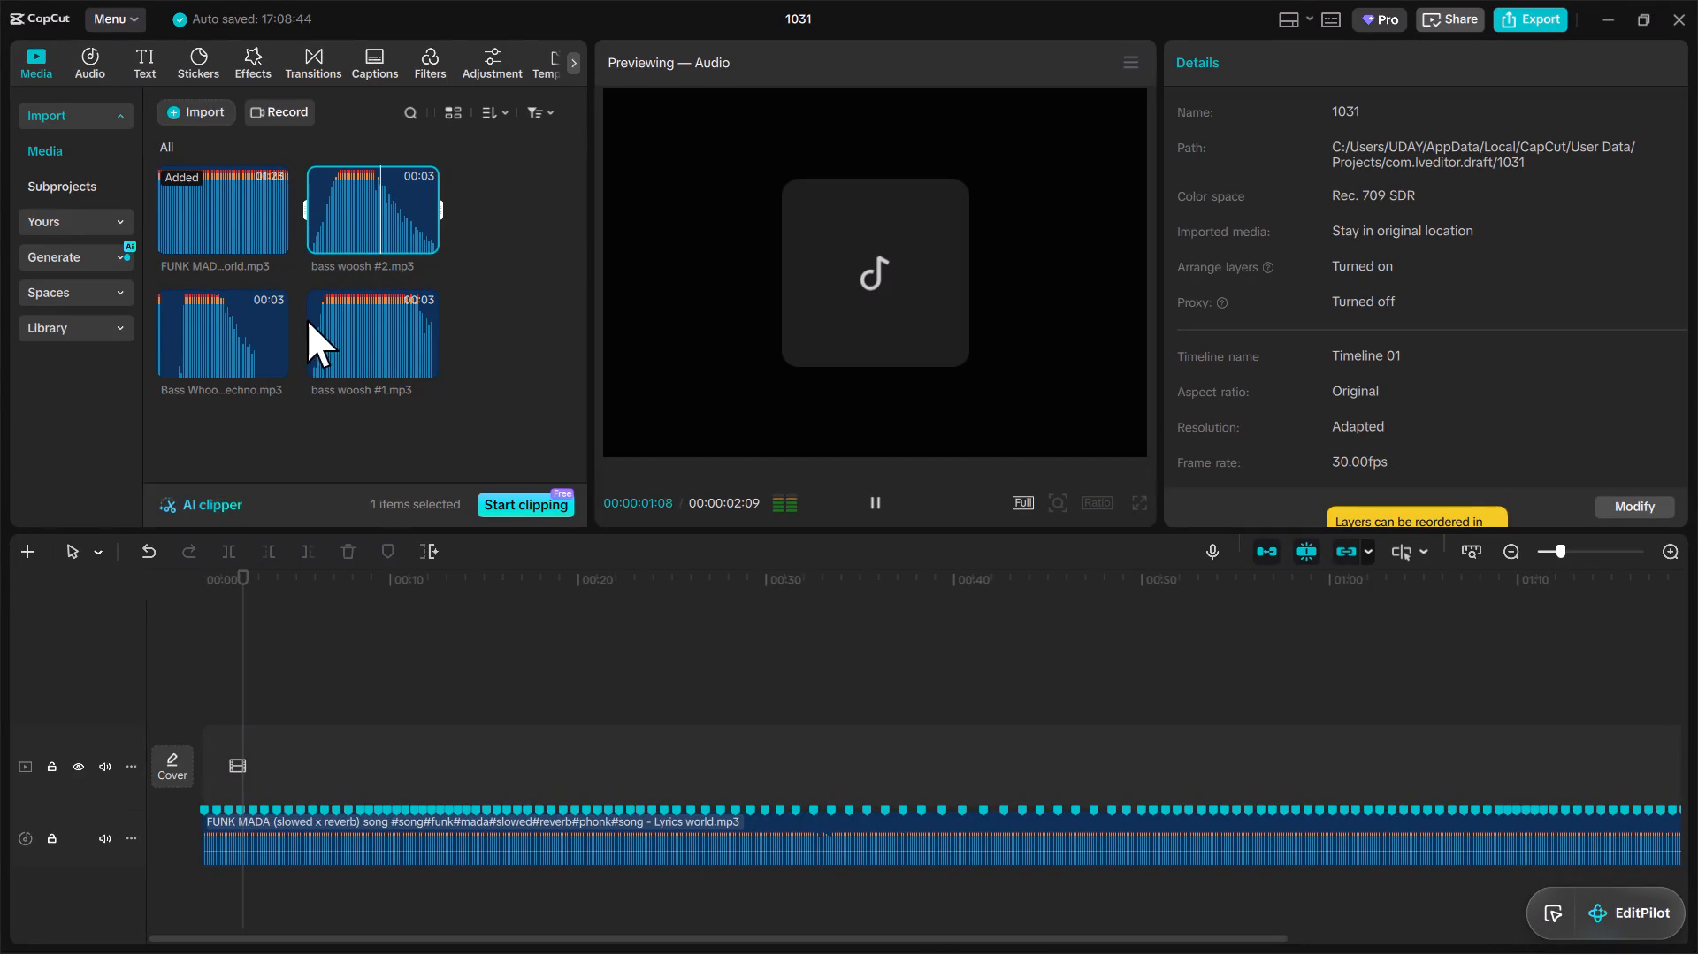
# Audition the Bass Whoosh Sound Effect By Techno and bass woosh #1 clips in the media library for comparison.
pyautogui.click(191, 325)
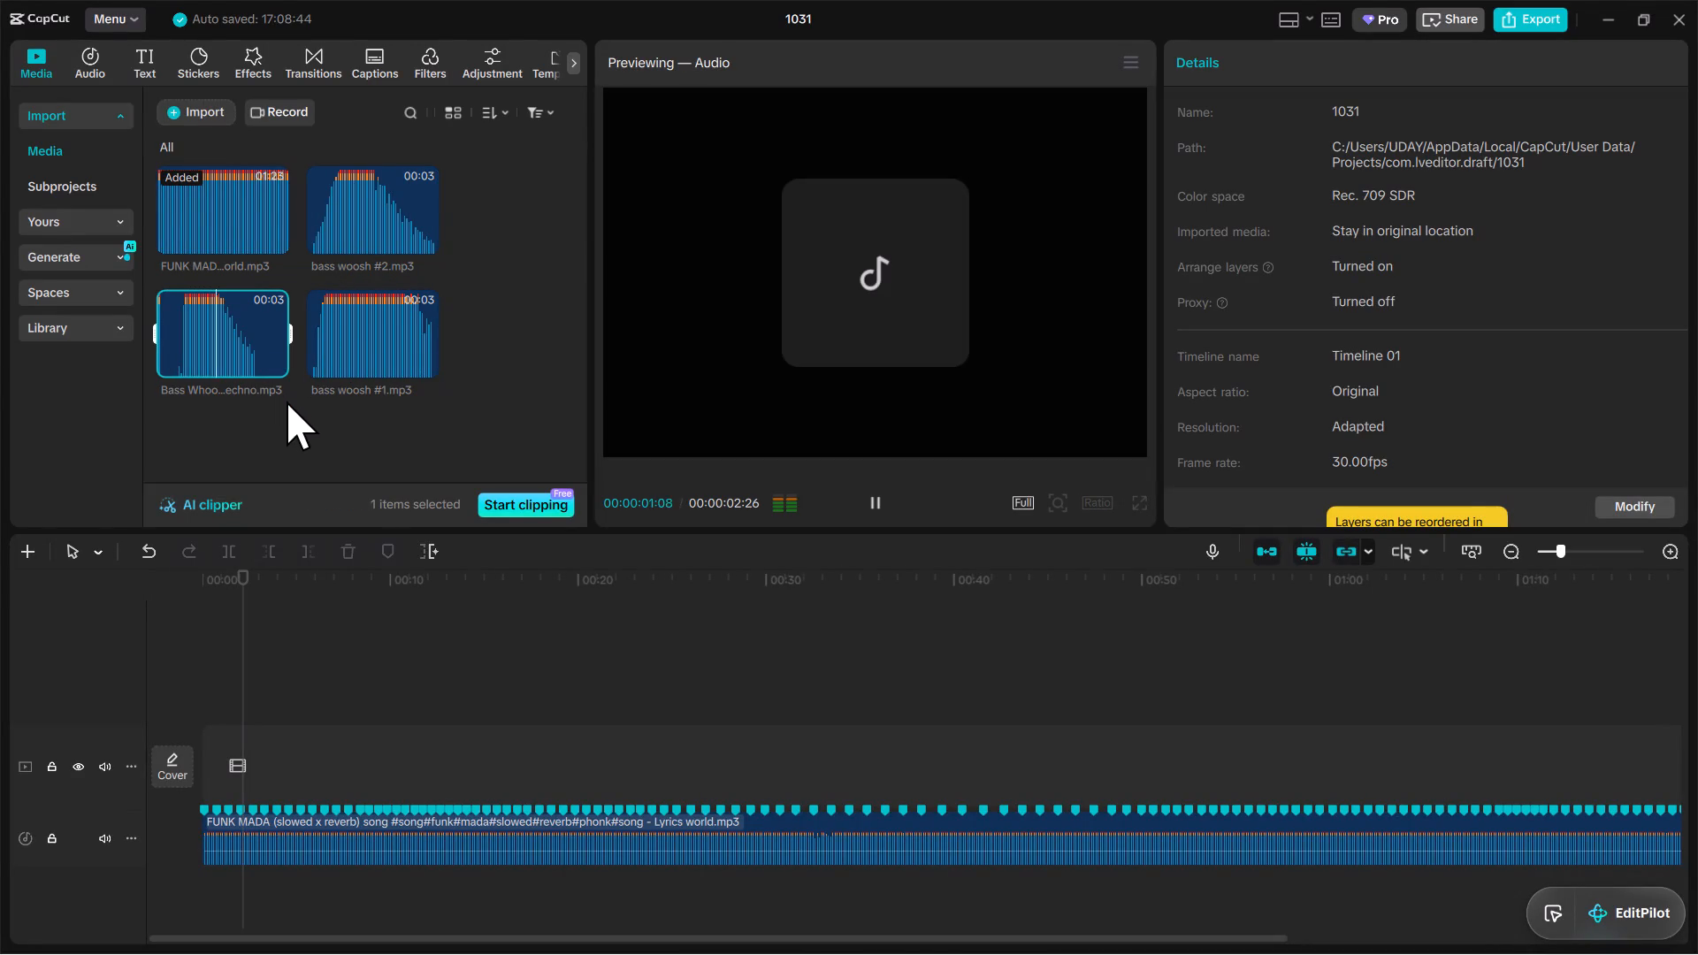
pyautogui.click(355, 344)
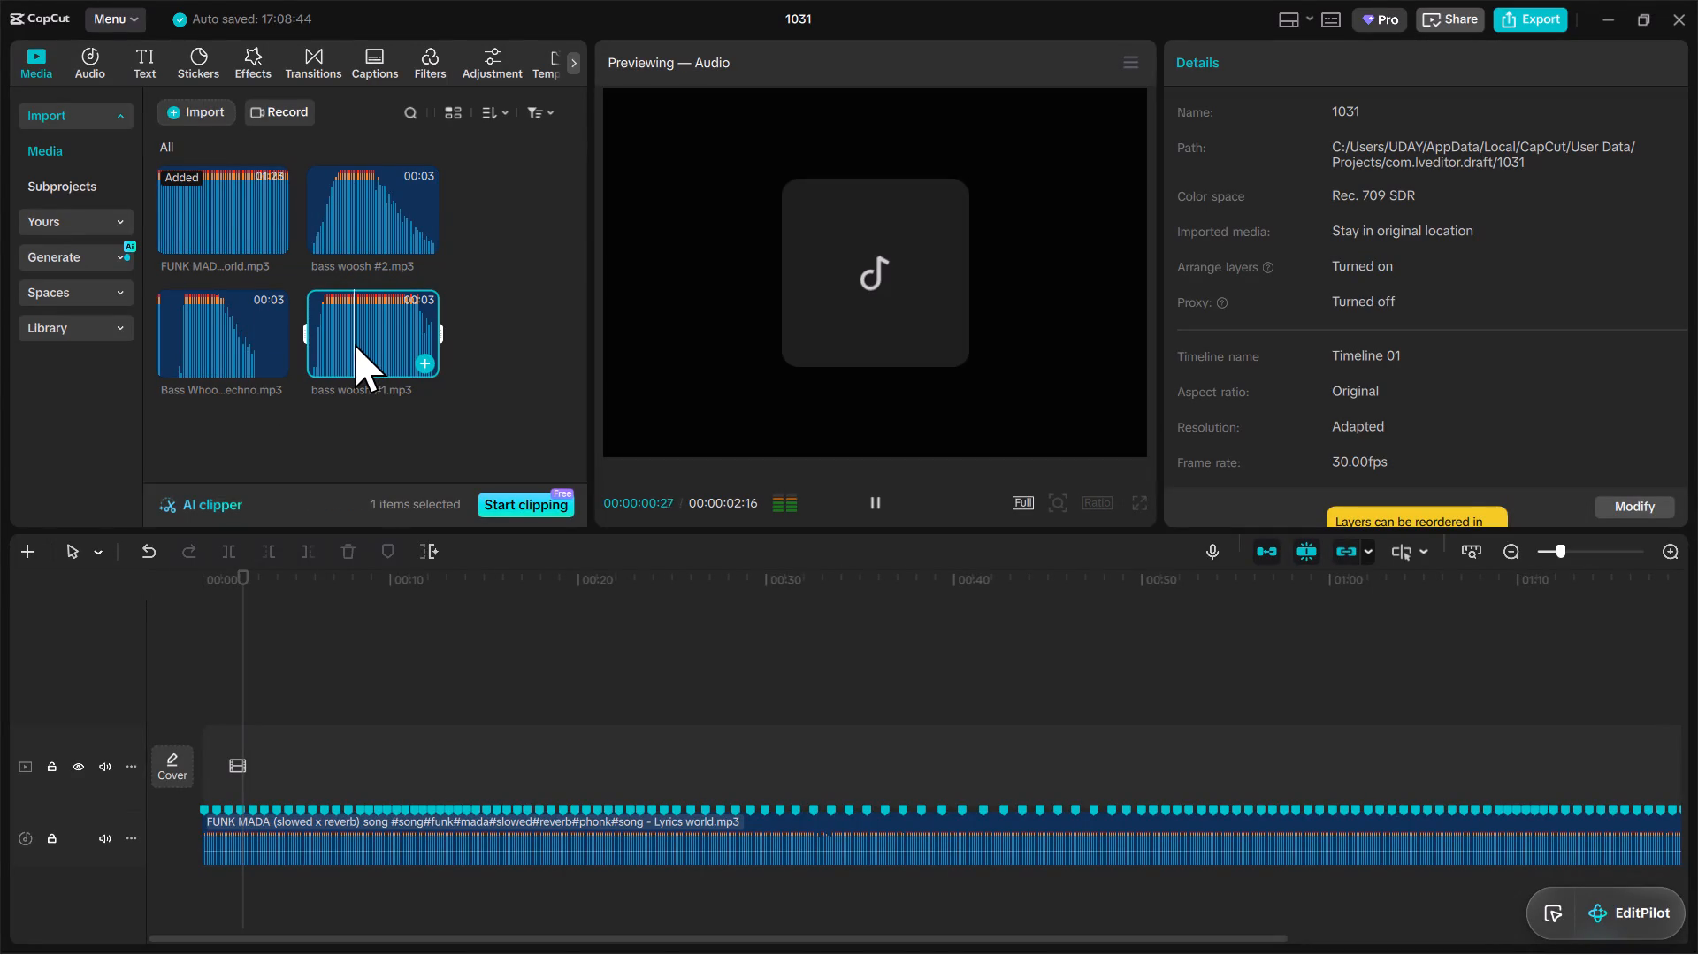
pyautogui.click(197, 342)
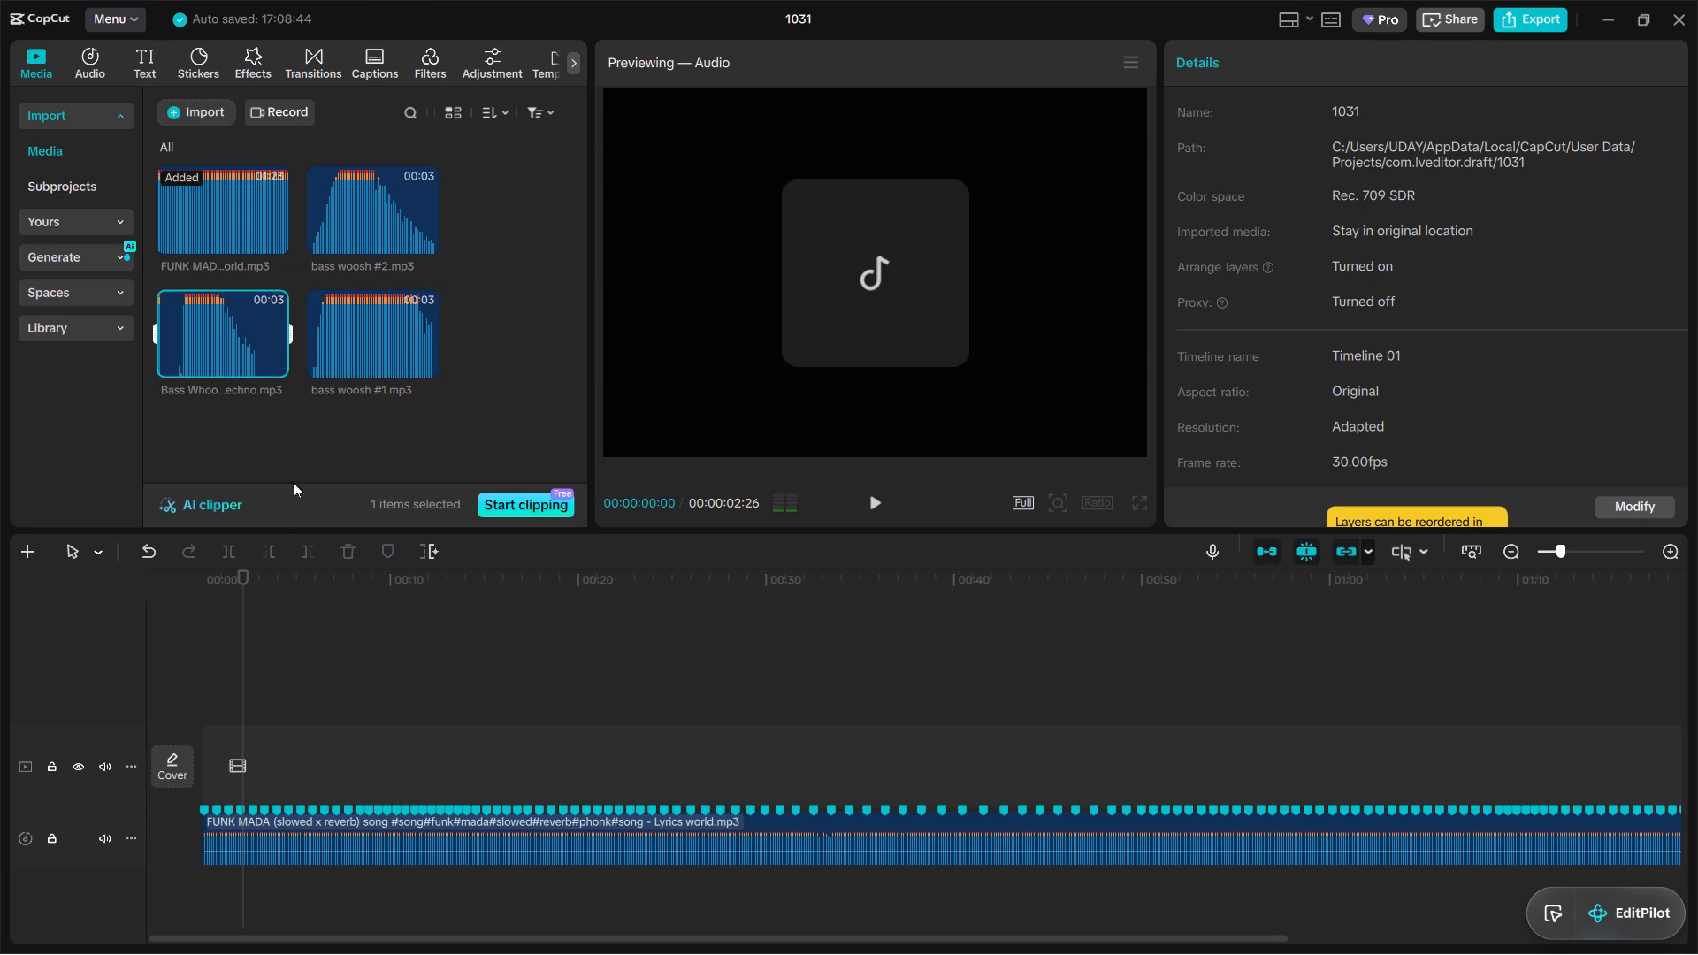
pyautogui.click(203, 344)
pyautogui.click(344, 330)
pyautogui.click(246, 340)
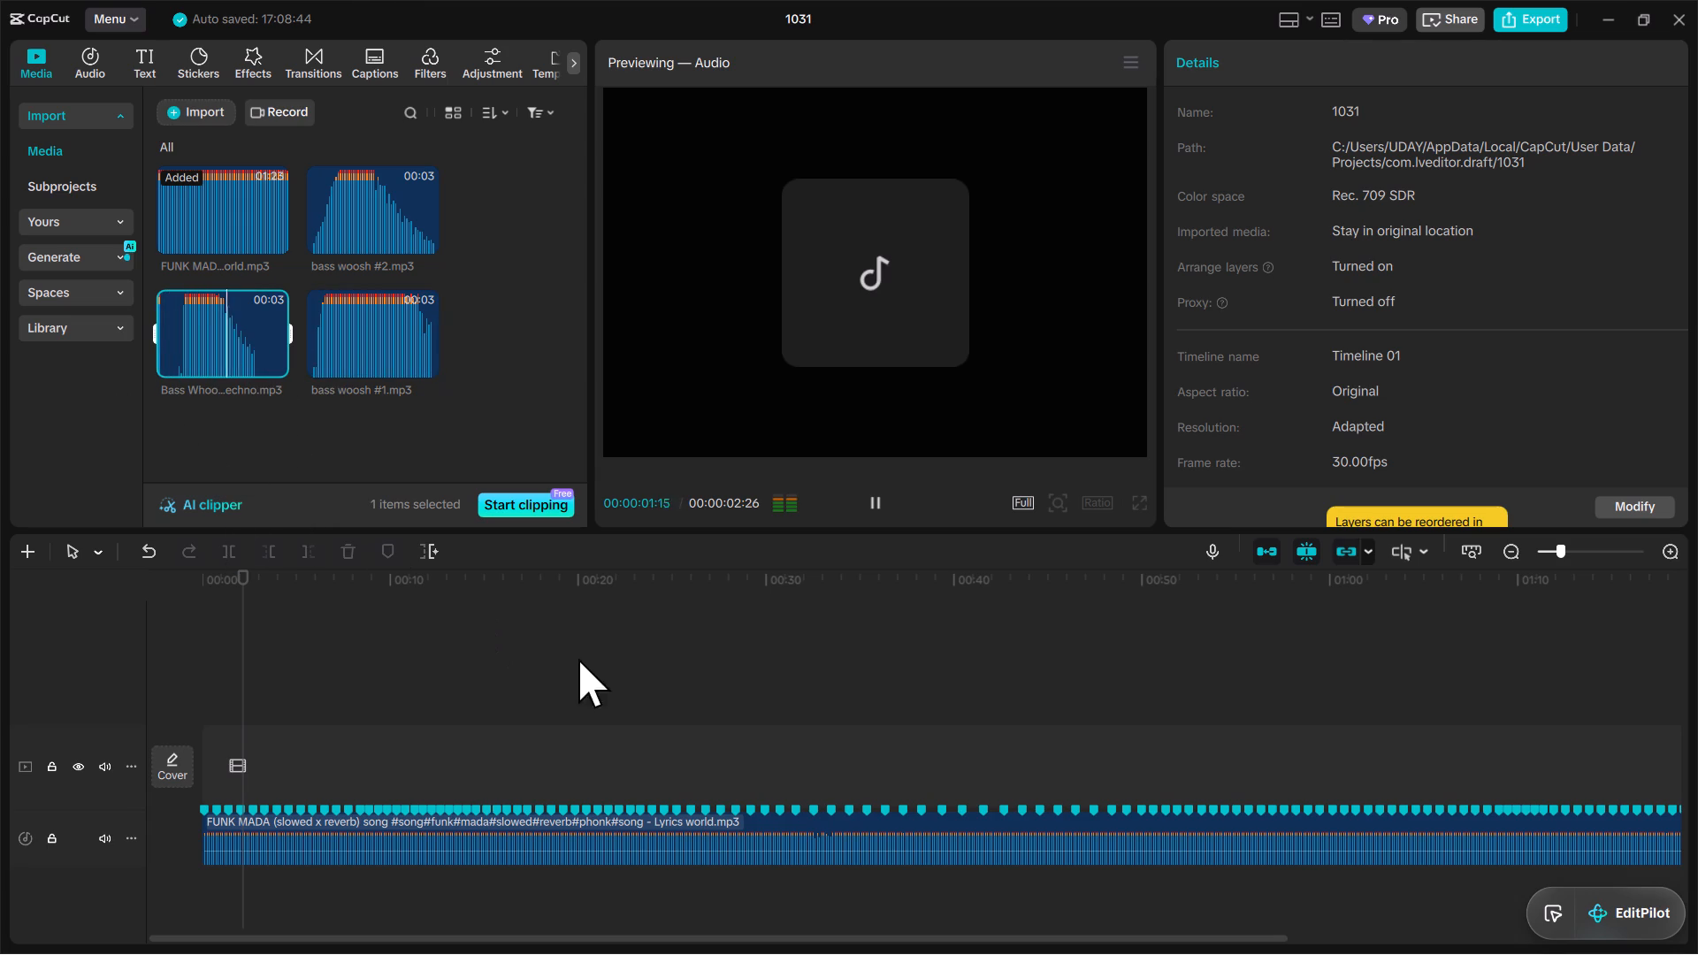
# Play and scrub the FUNK MADA track between about 00:00:09 and 00:00:11 to examine where the beat drop falls.
pyautogui.scroll(-4, 592, 661)
pyautogui.click(647, 706)
pyautogui.click(465, 704)
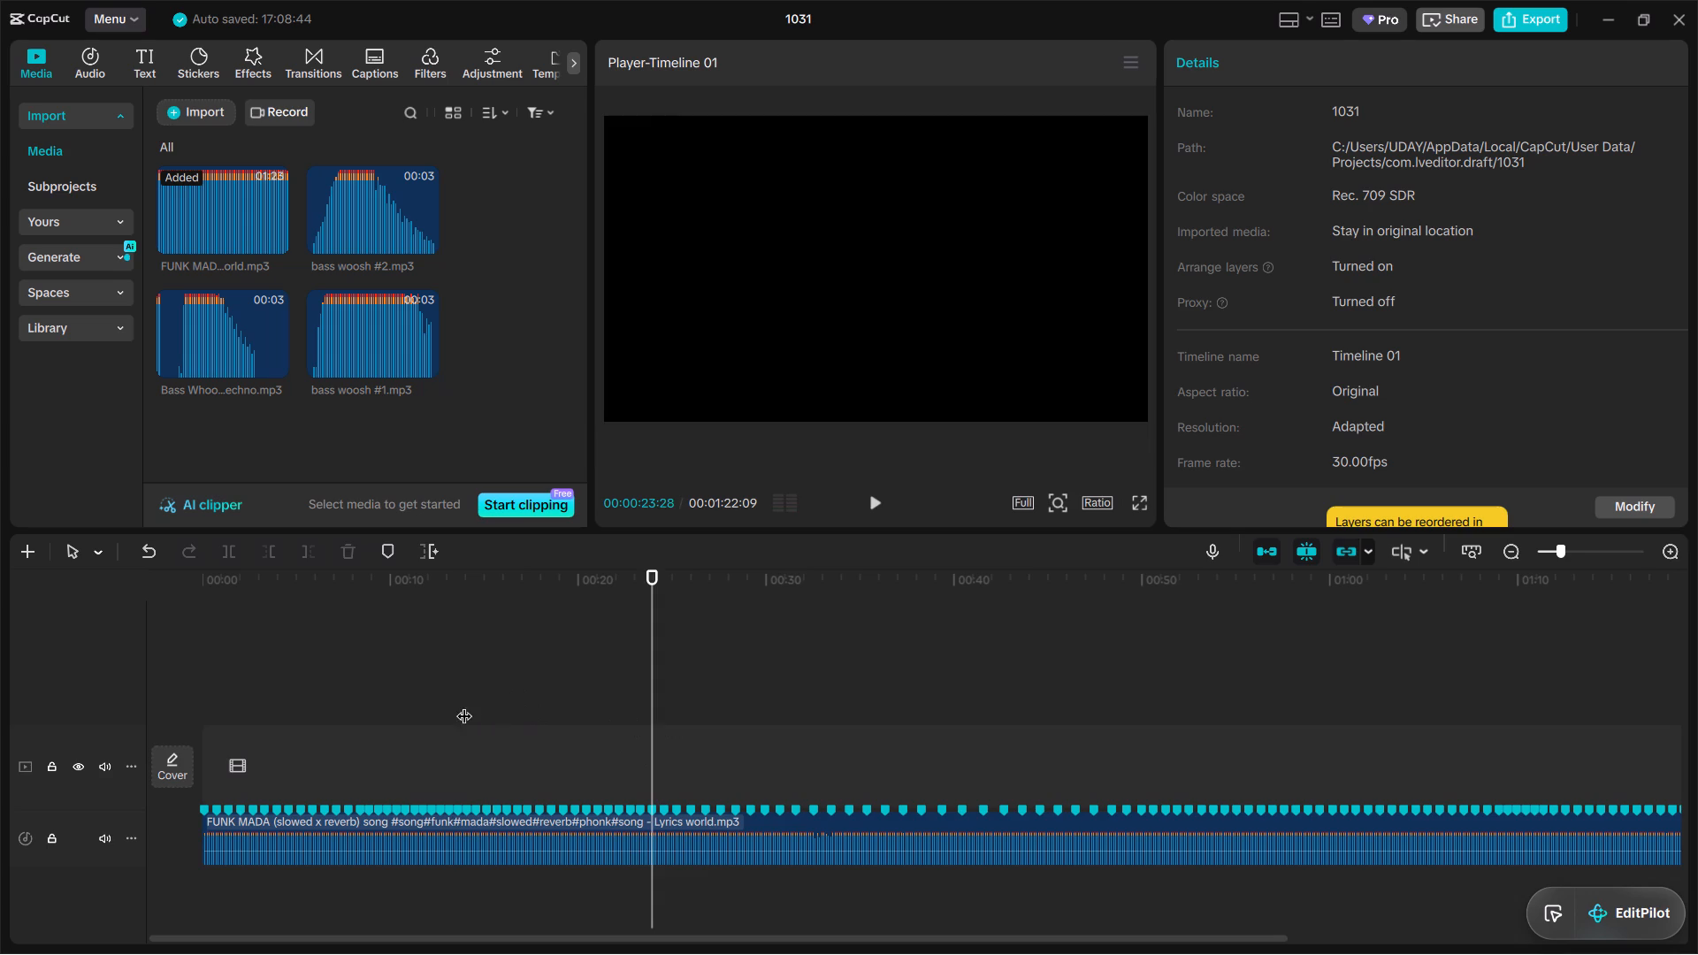
pyautogui.press('space')
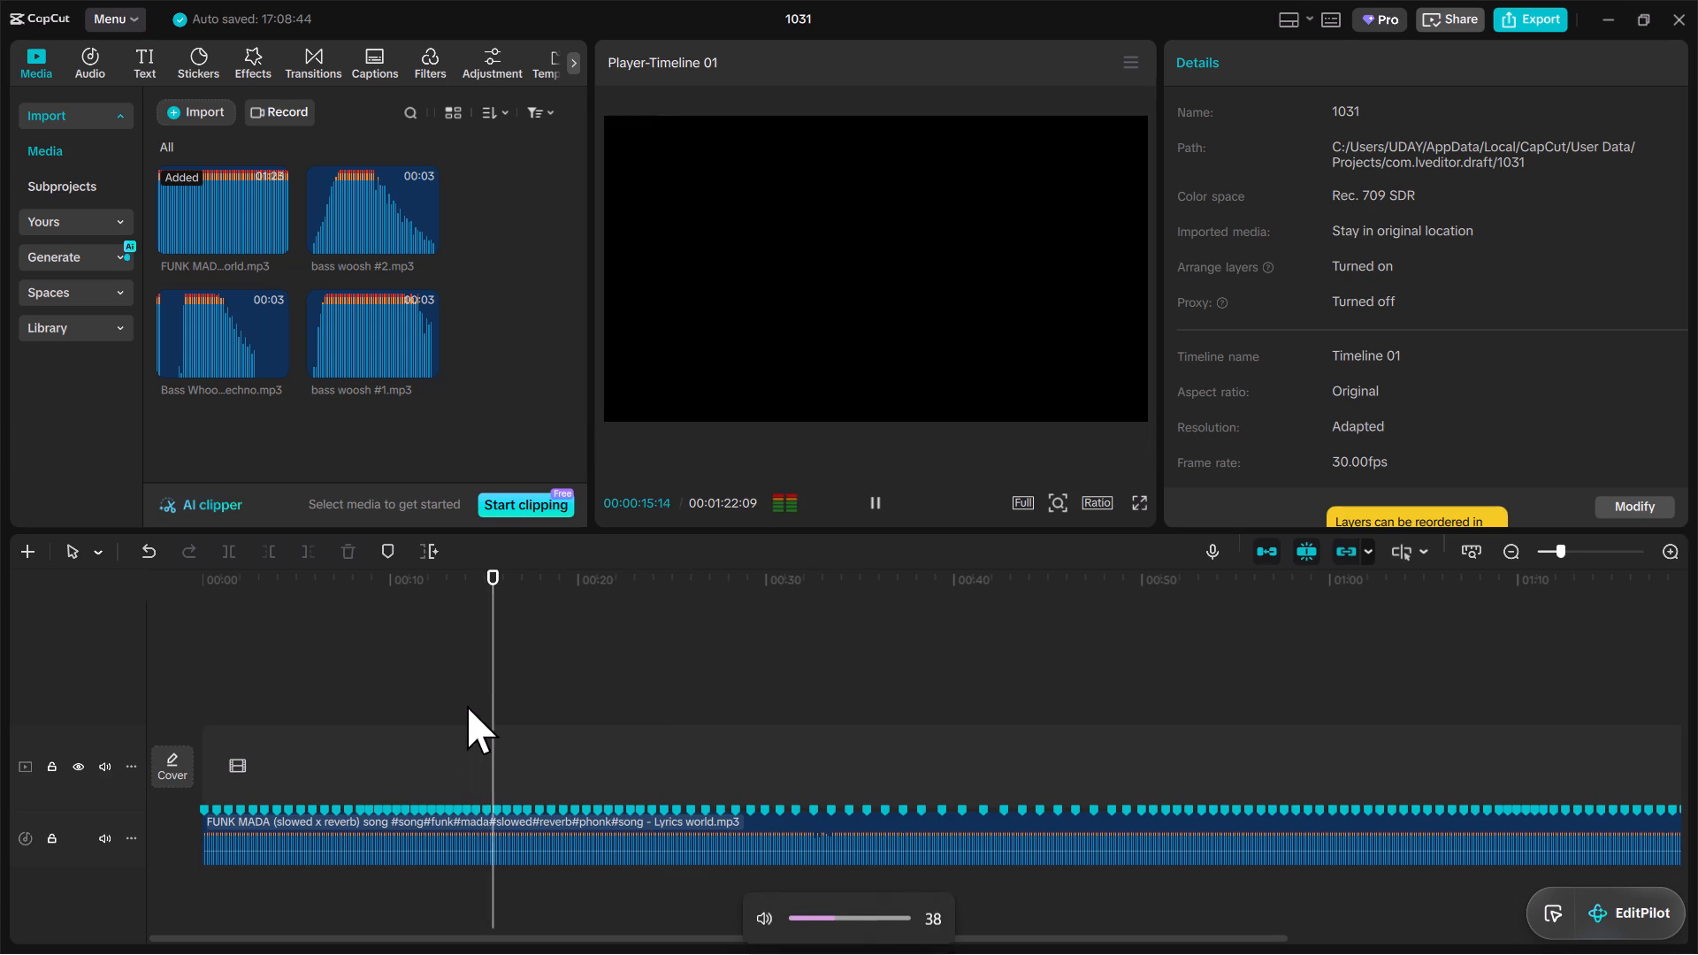
pyautogui.click(381, 613)
pyautogui.moveTo(1565, 550); pyautogui.dragTo(1570, 550)
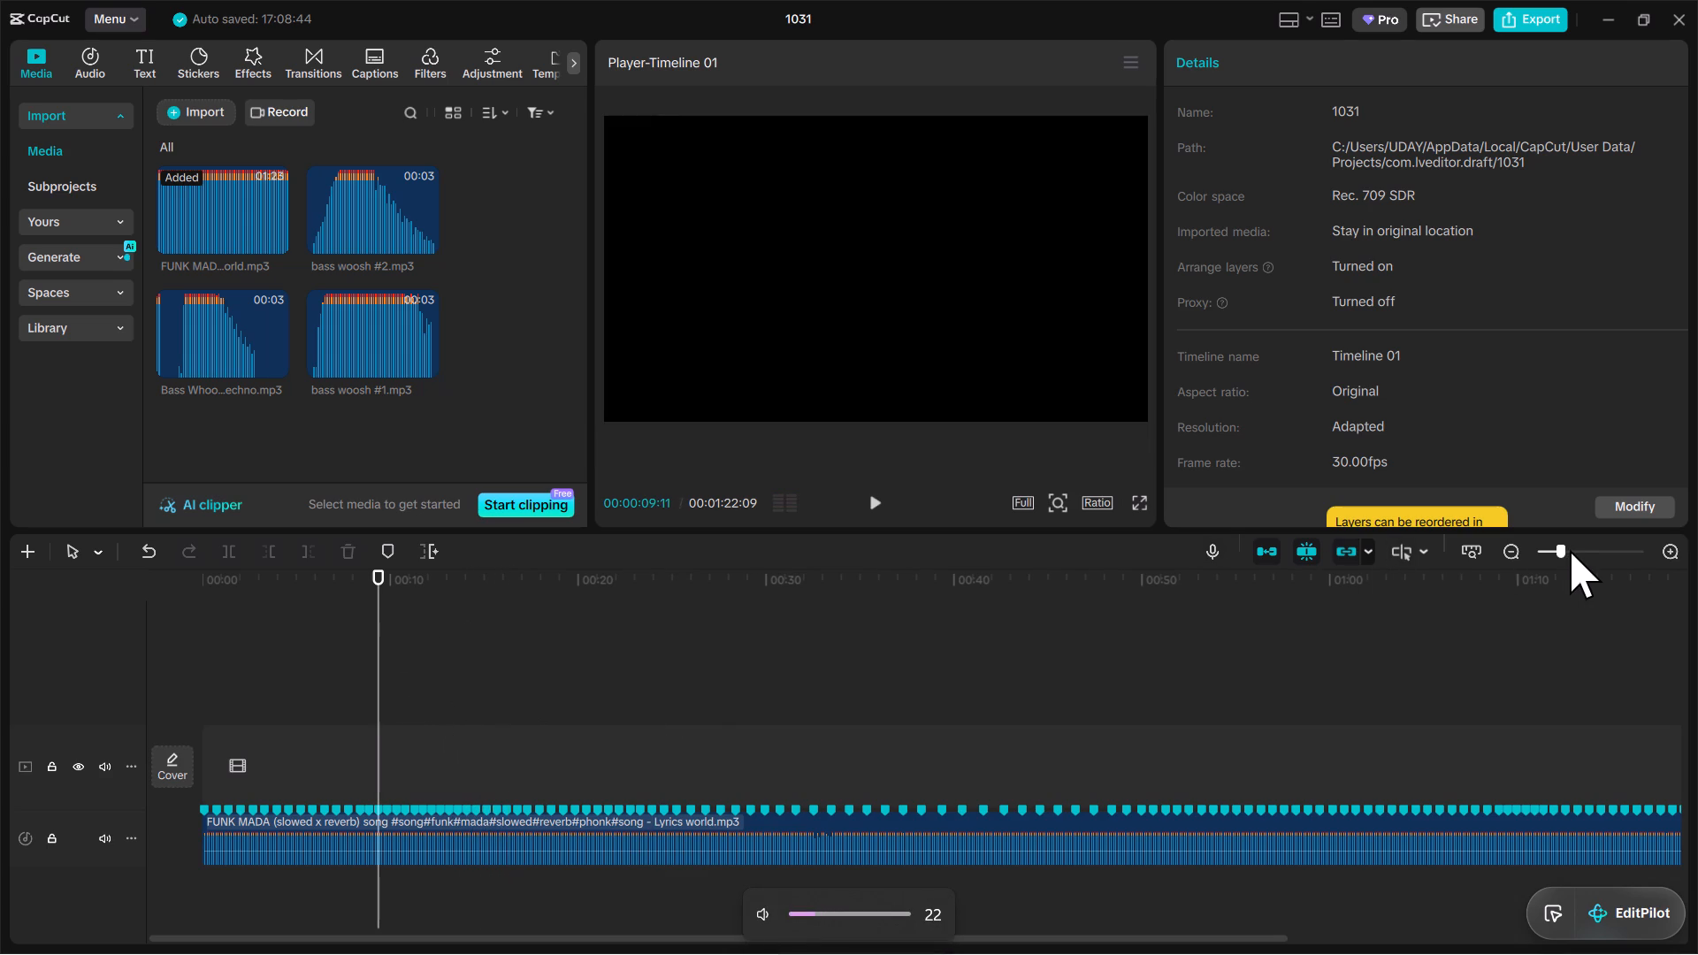
pyautogui.moveTo(1570, 550); pyautogui.dragTo(1578, 553)
pyautogui.press('space')
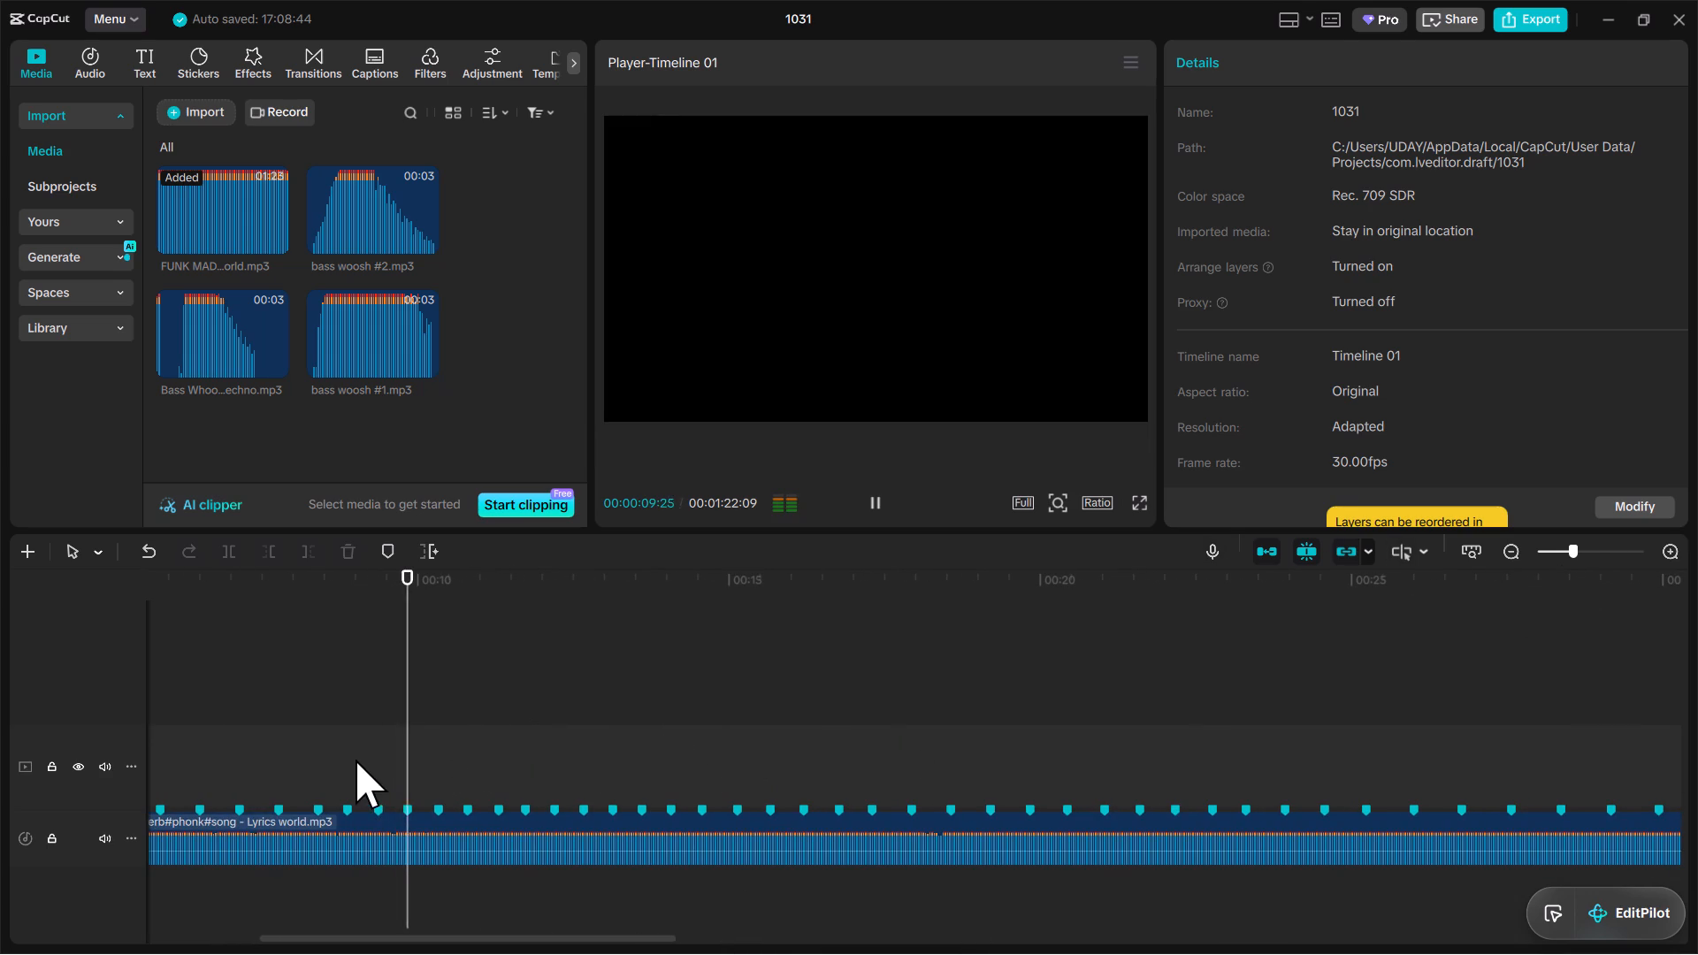
pyautogui.press('space')
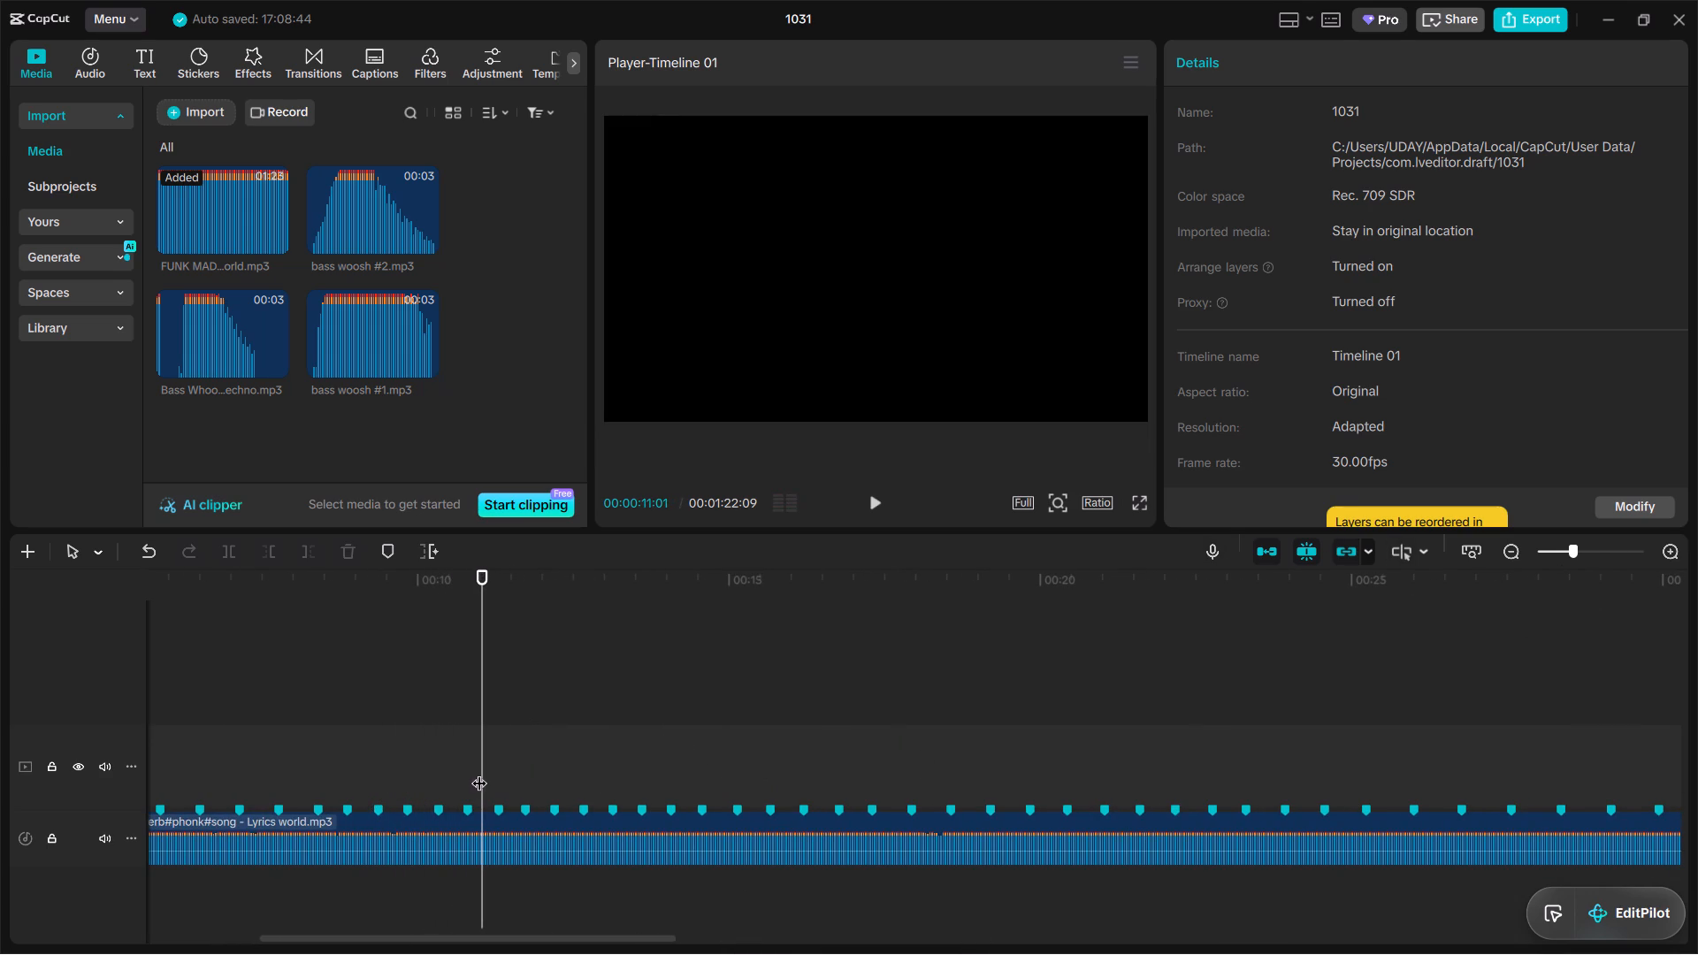
pyautogui.click(479, 772)
pyautogui.moveTo(472, 776); pyautogui.dragTo(440, 780)
pyautogui.press('space')
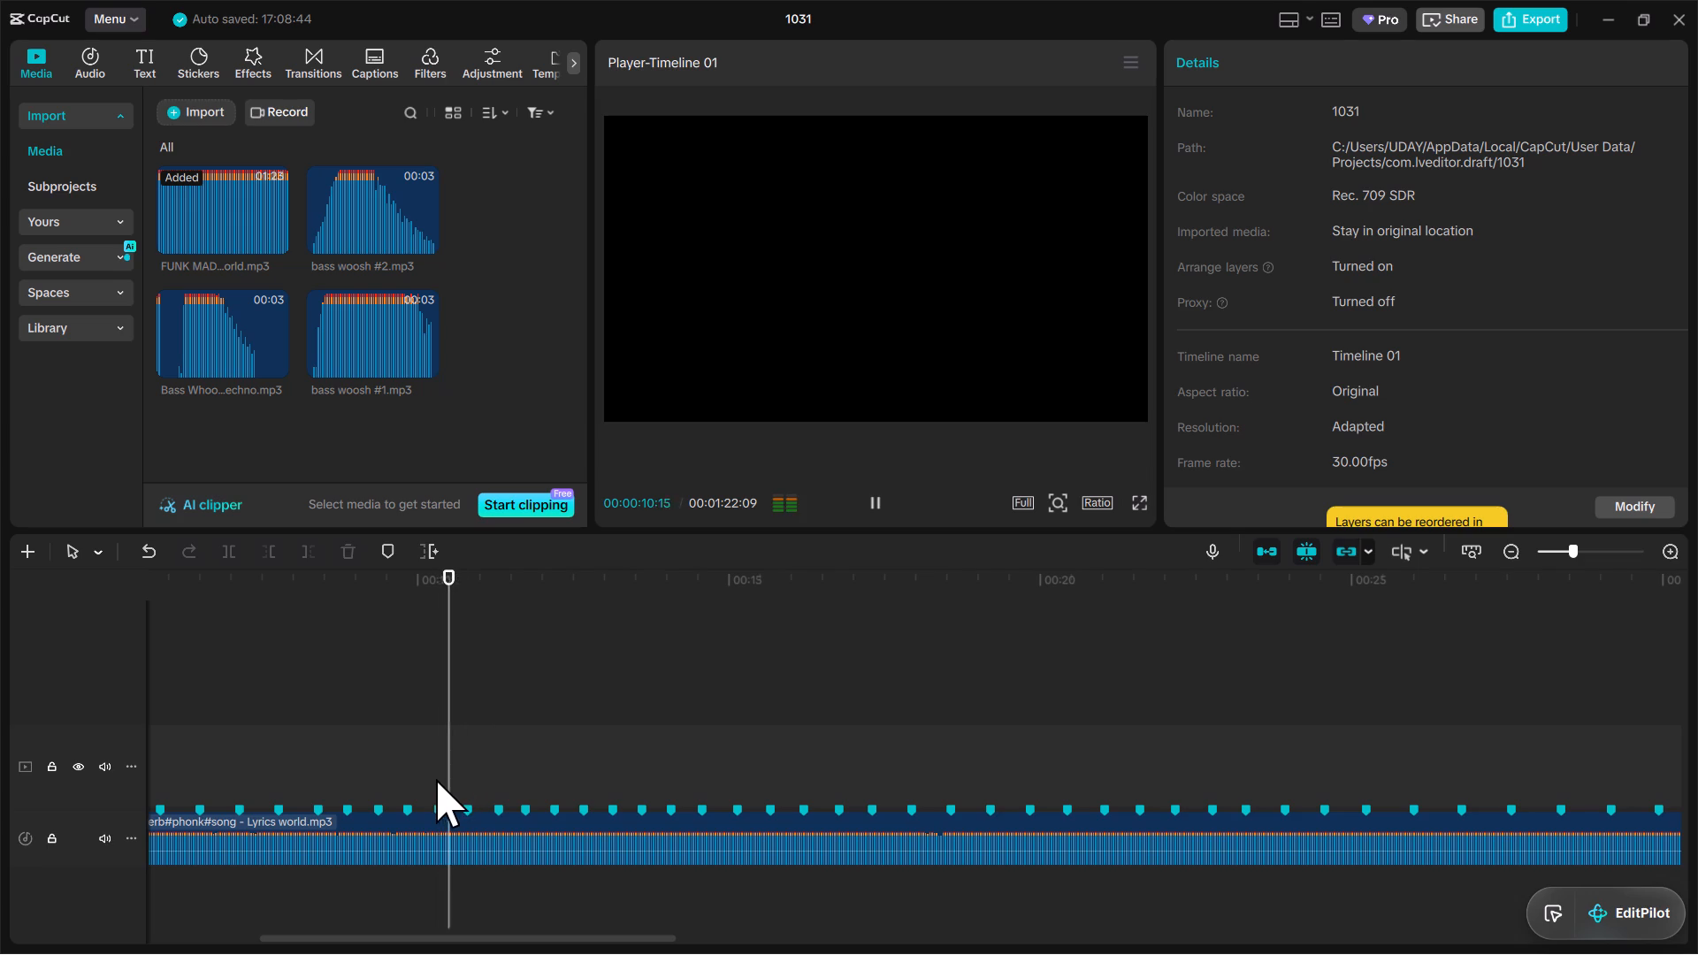
pyautogui.press('space')
pyautogui.moveTo(510, 737); pyautogui.dragTo(507, 742)
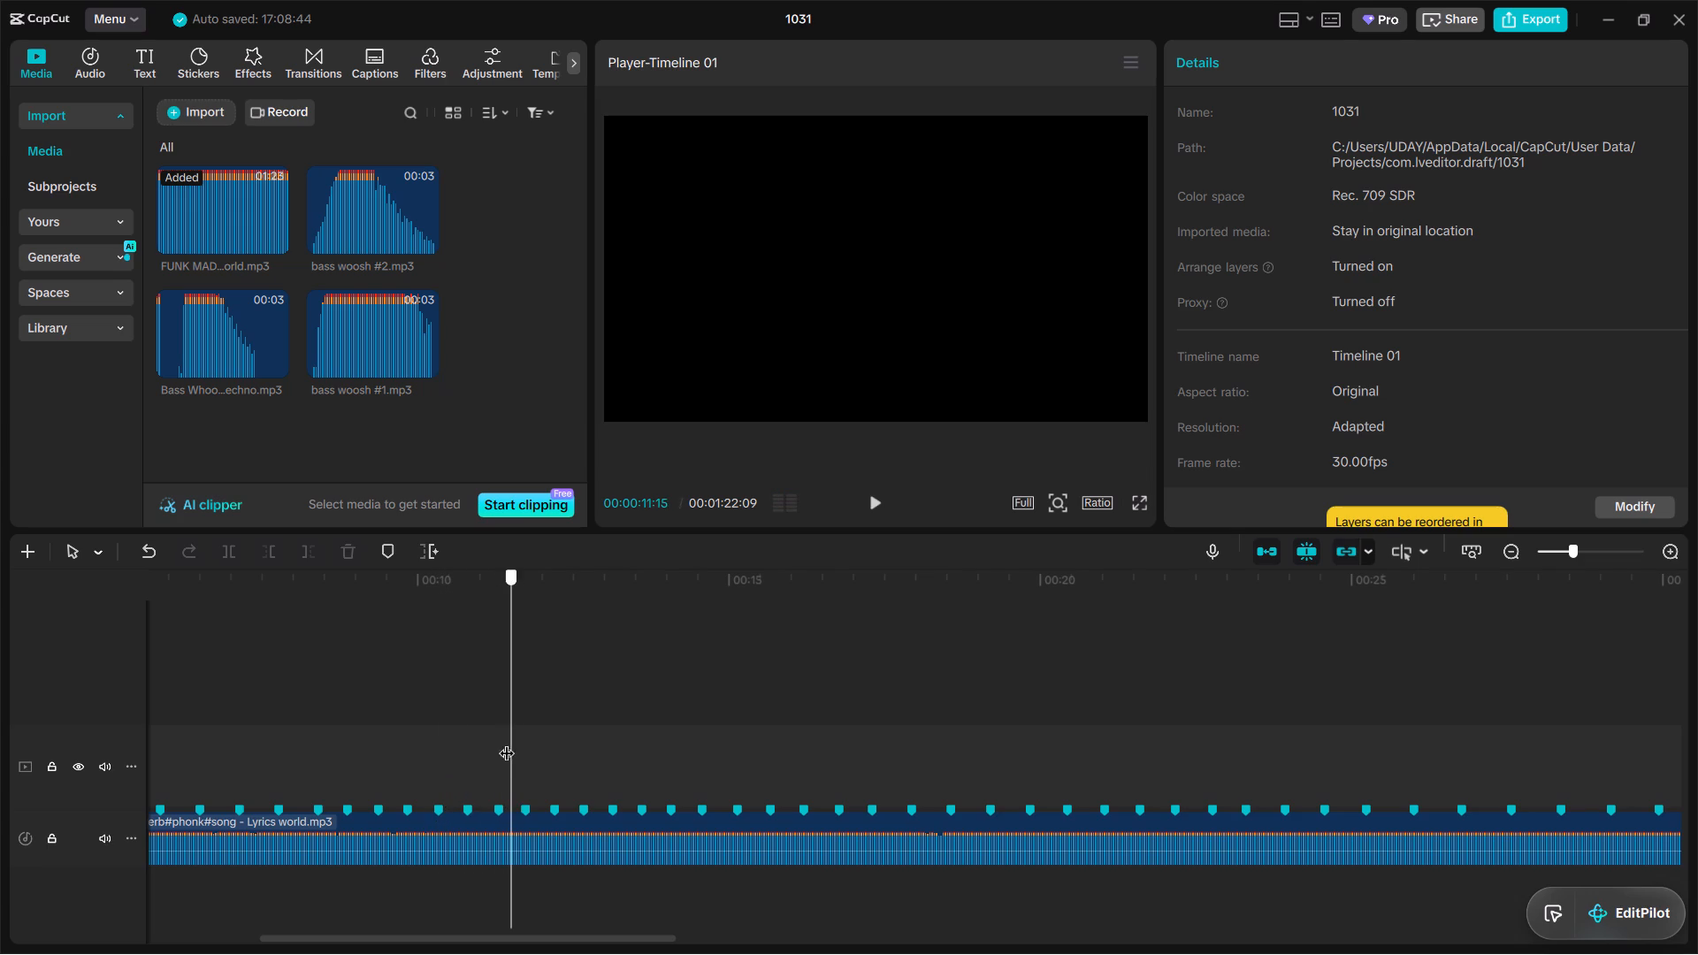
pyautogui.moveTo(507, 742); pyautogui.dragTo(470, 753)
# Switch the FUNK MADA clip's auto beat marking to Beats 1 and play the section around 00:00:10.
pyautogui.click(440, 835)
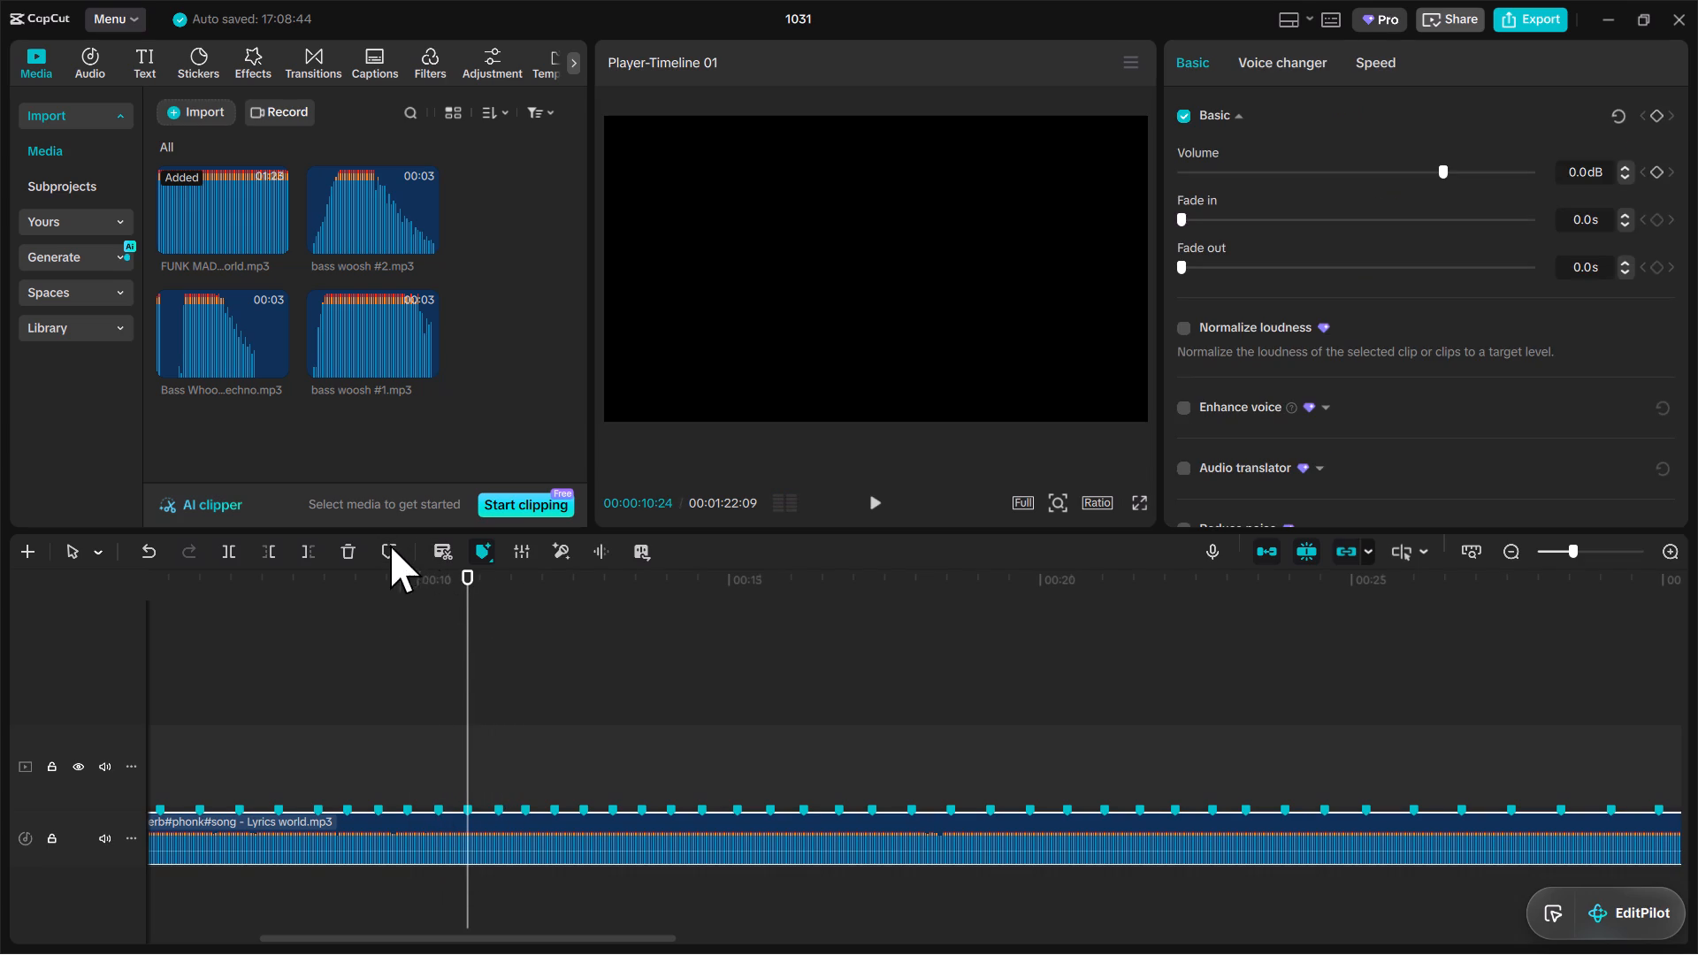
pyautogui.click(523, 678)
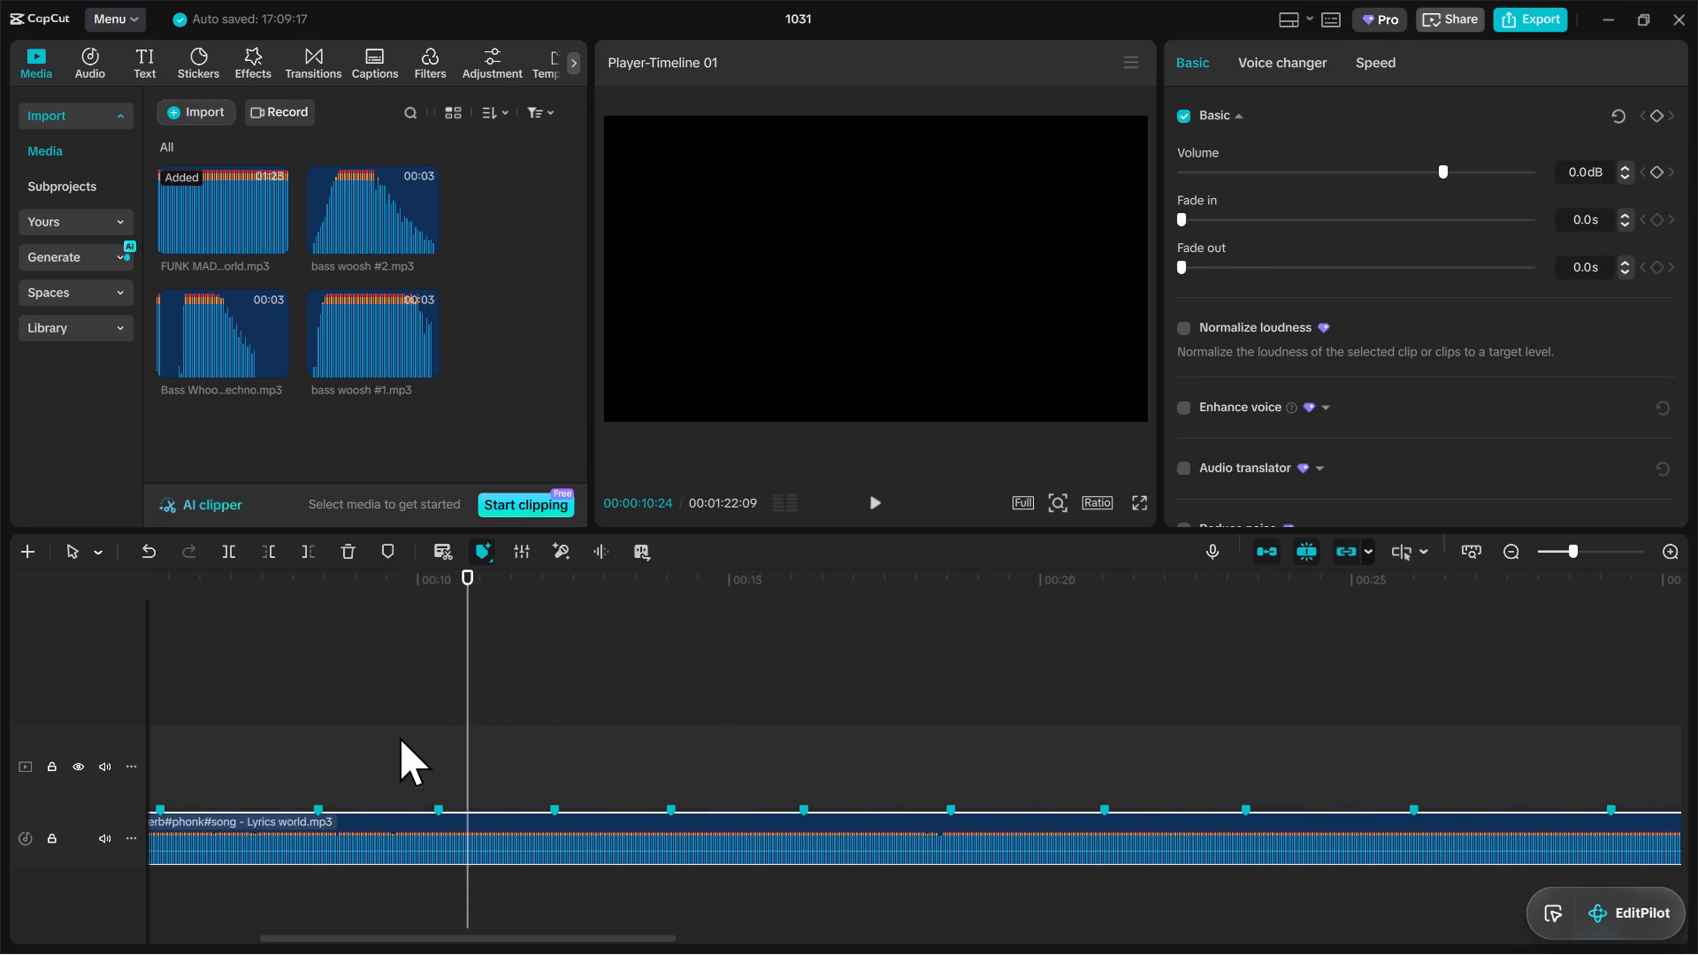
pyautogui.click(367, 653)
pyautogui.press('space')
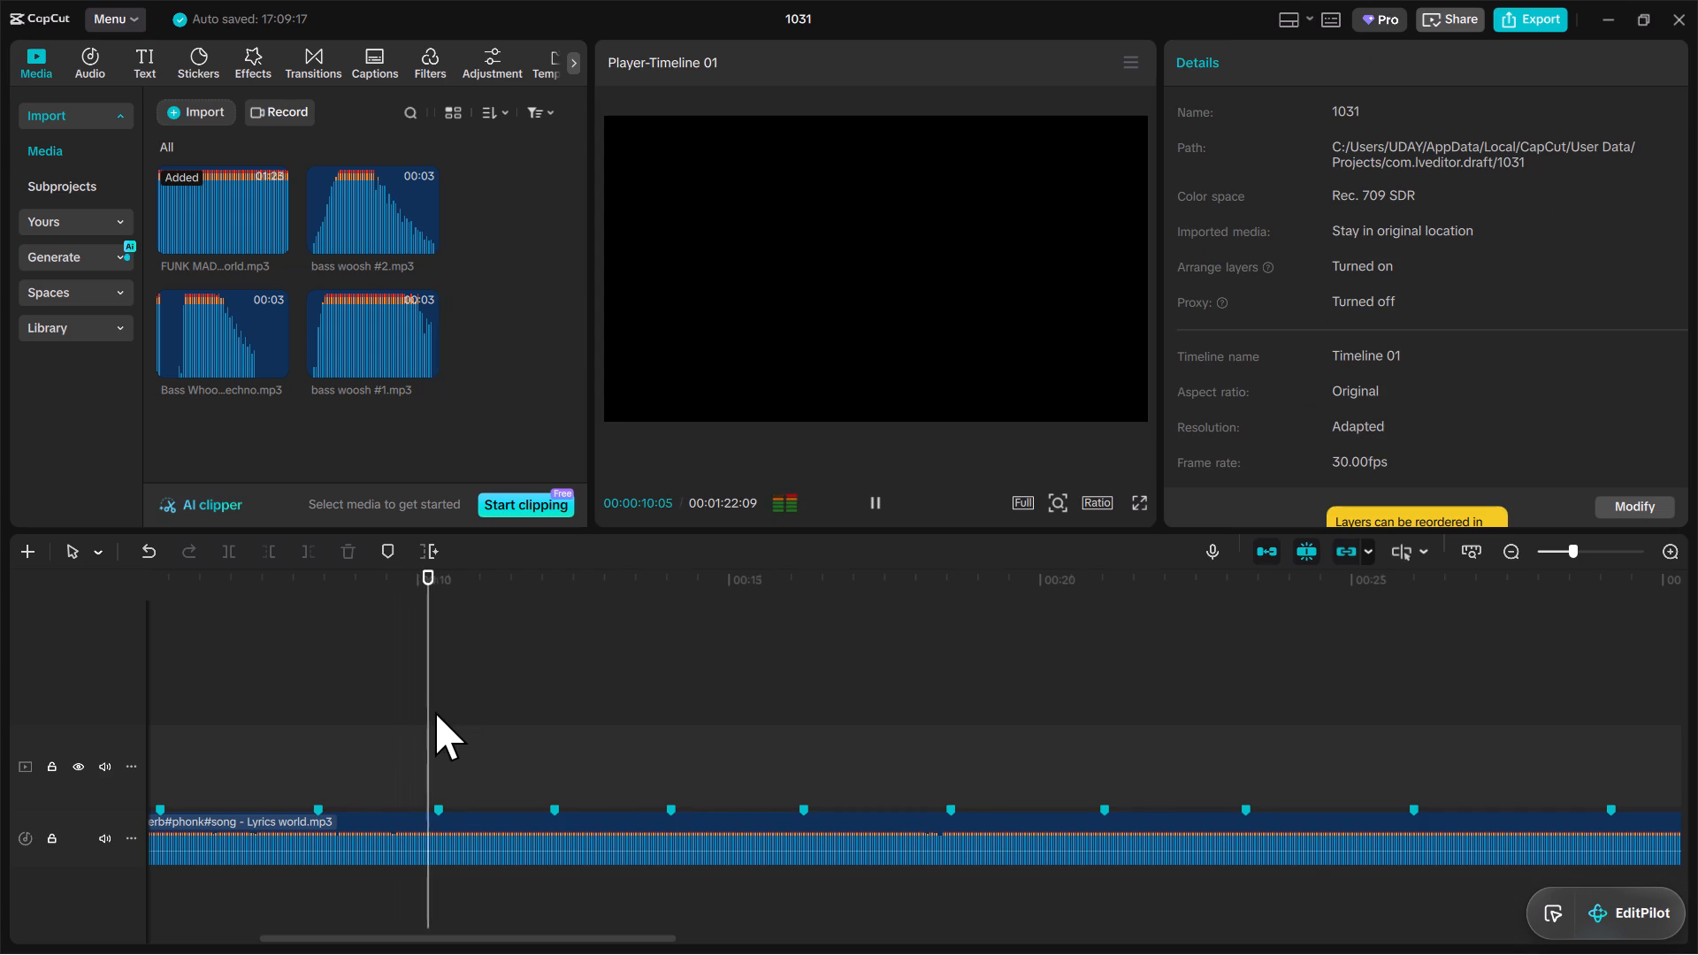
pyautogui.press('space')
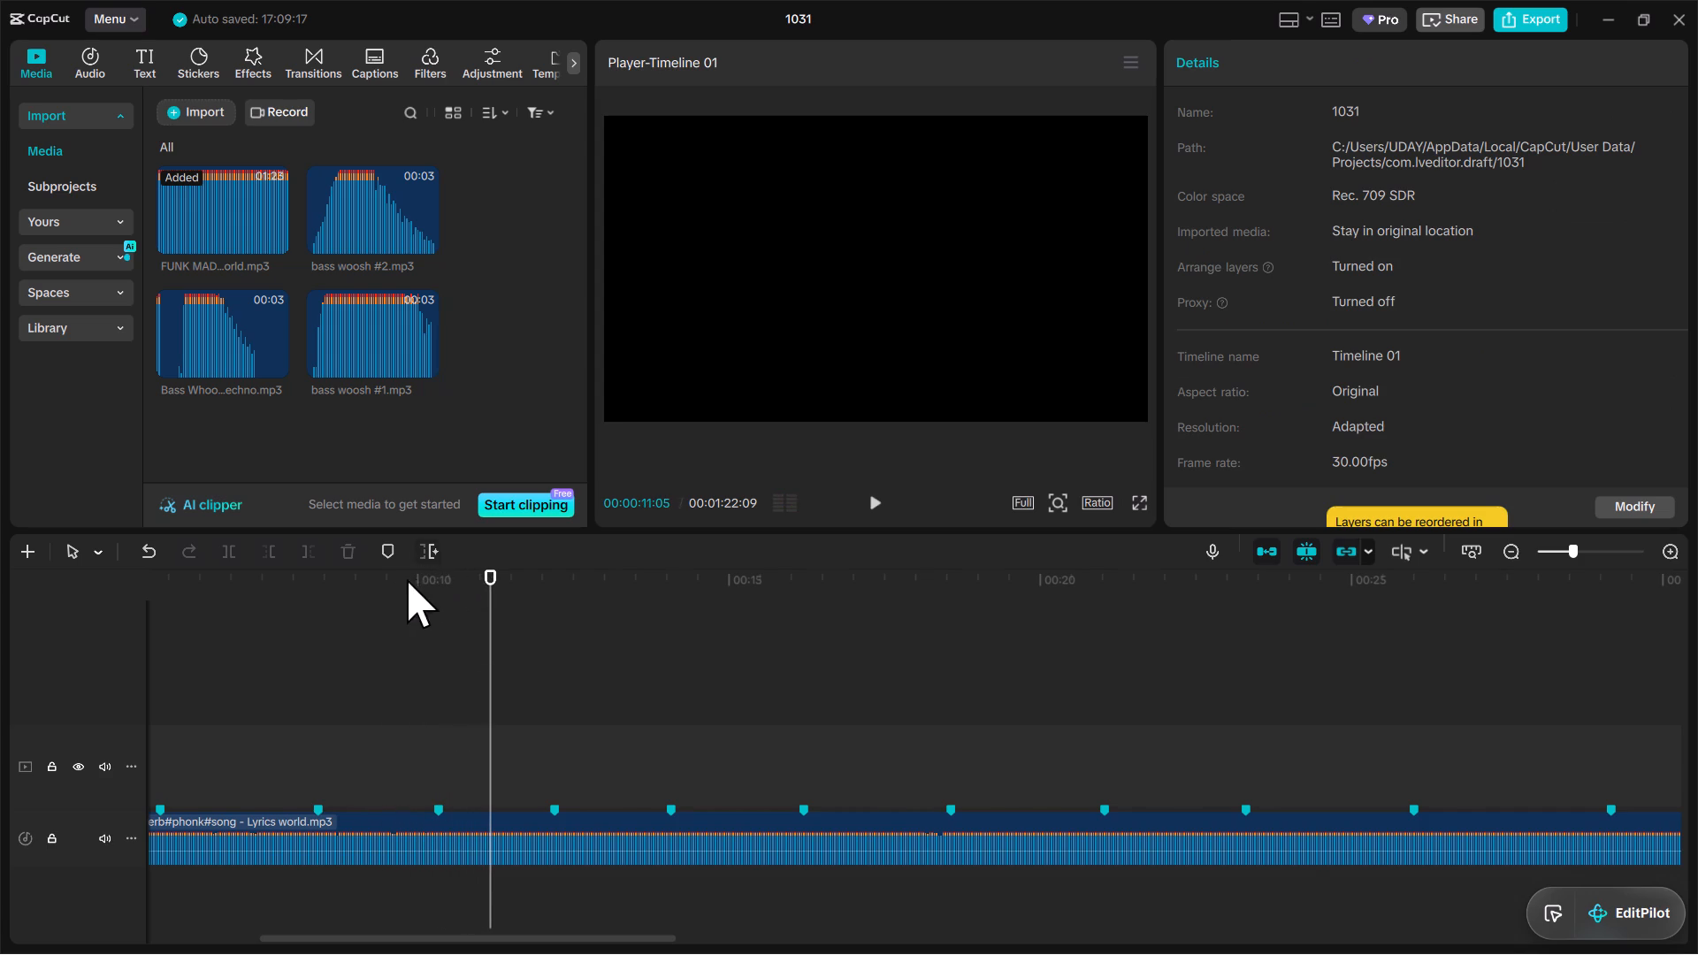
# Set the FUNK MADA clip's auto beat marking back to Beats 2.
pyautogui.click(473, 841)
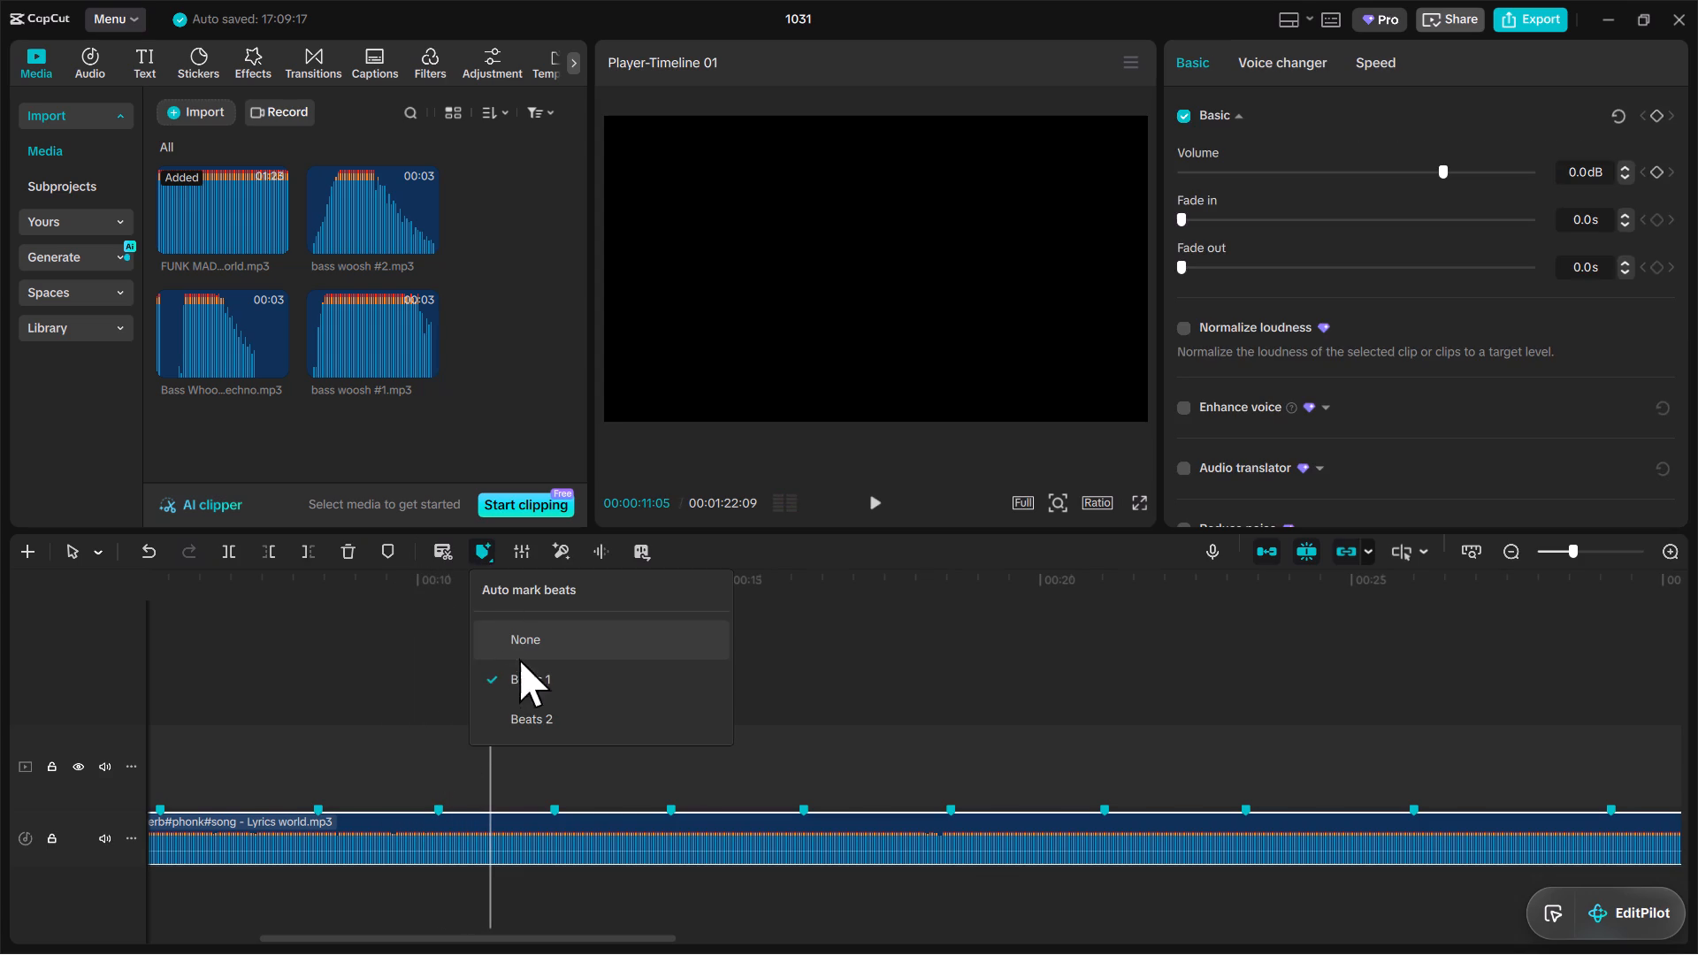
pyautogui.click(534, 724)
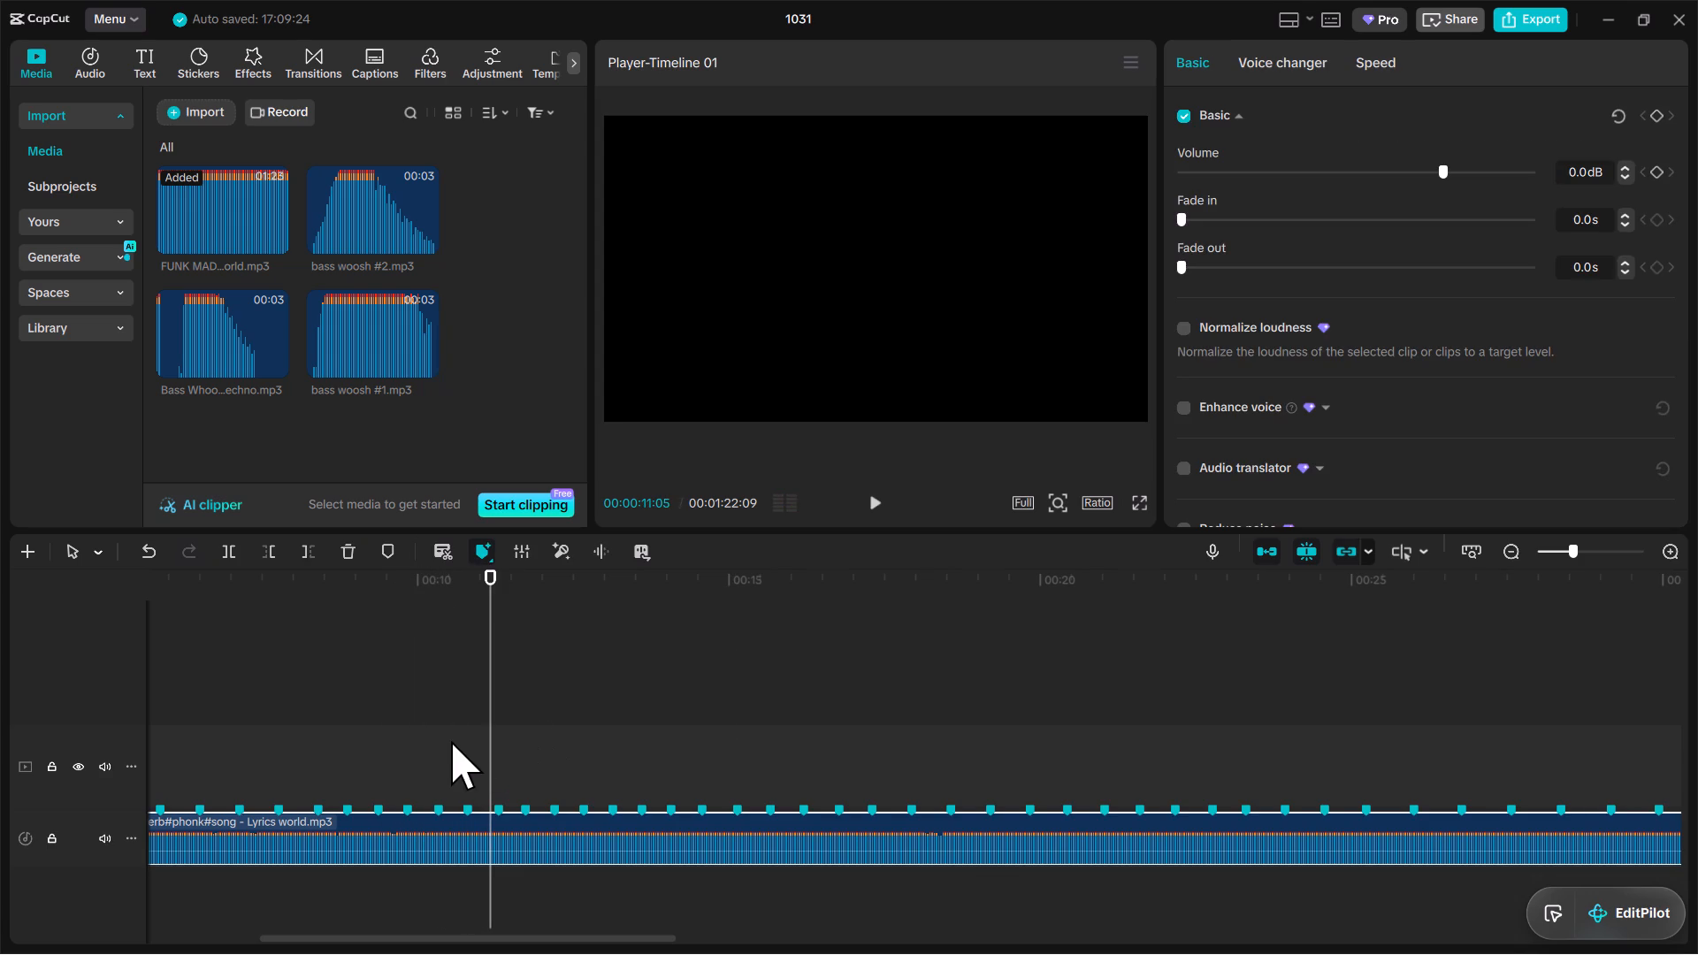
# Place Bass Whoosh Sound Effect By Techno.mp3 on a new audio track below the song at 00:00:10:10 and trim a little off its end.
pyautogui.moveTo(484, 745); pyautogui.dragTo(435, 750)
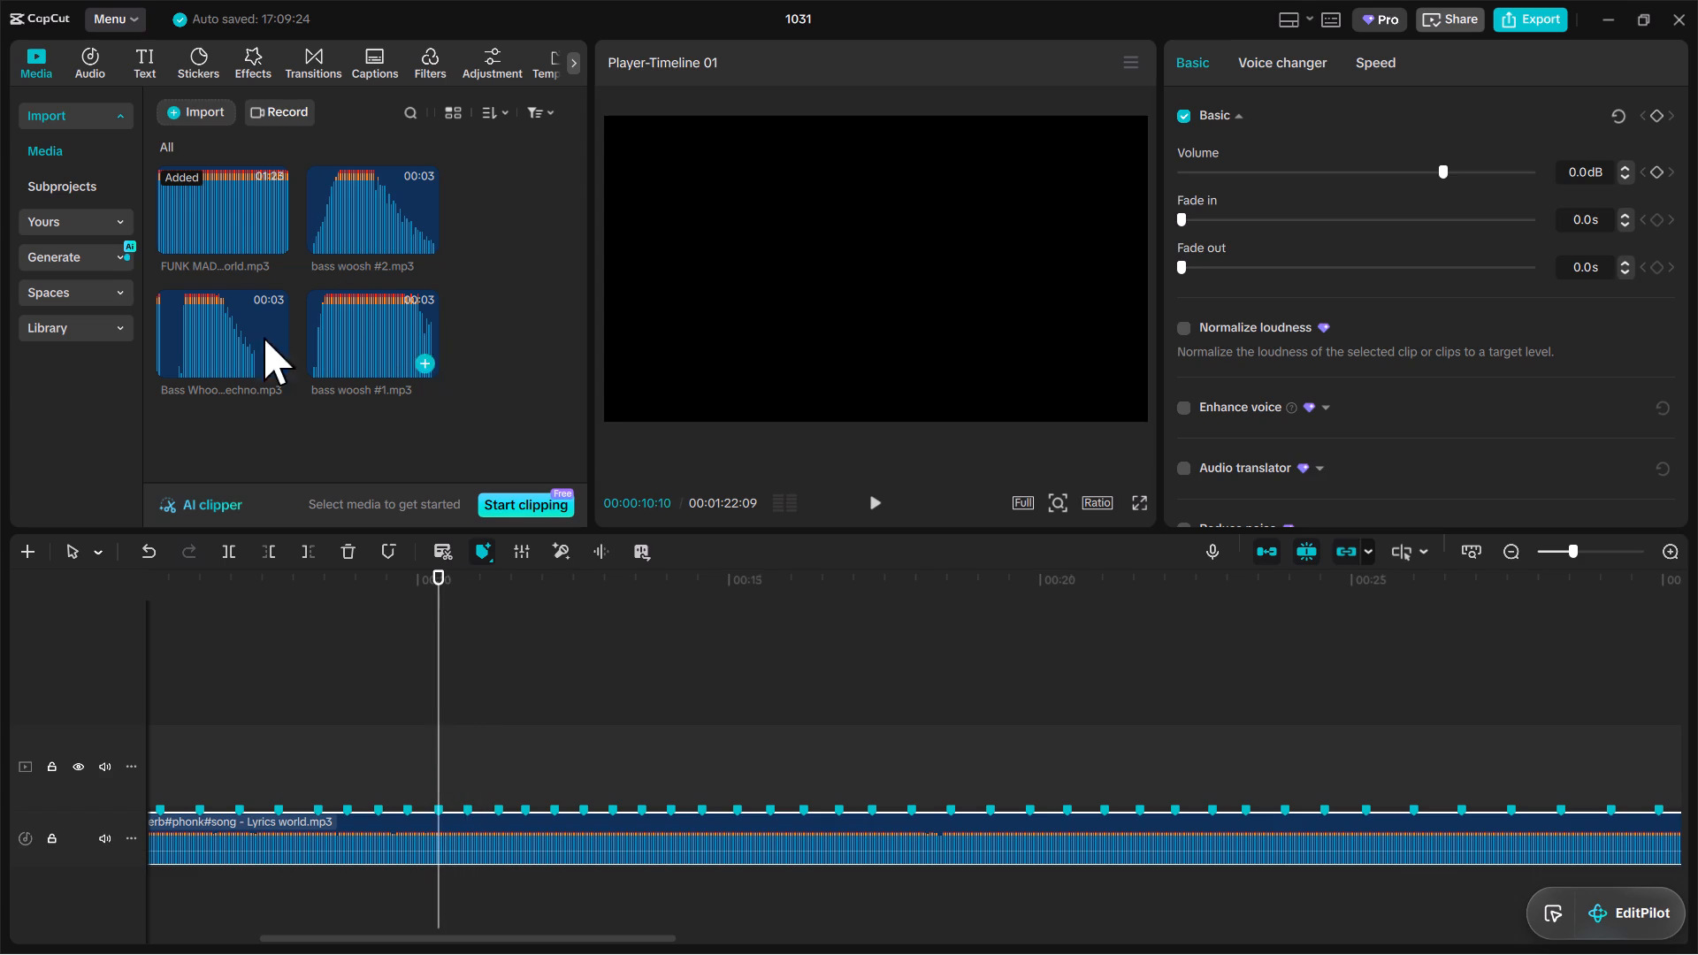
pyautogui.moveTo(180, 336); pyautogui.dragTo(436, 898)
pyautogui.scroll(-5, 457, 829)
pyautogui.moveTo(616, 849); pyautogui.dragTo(590, 852)
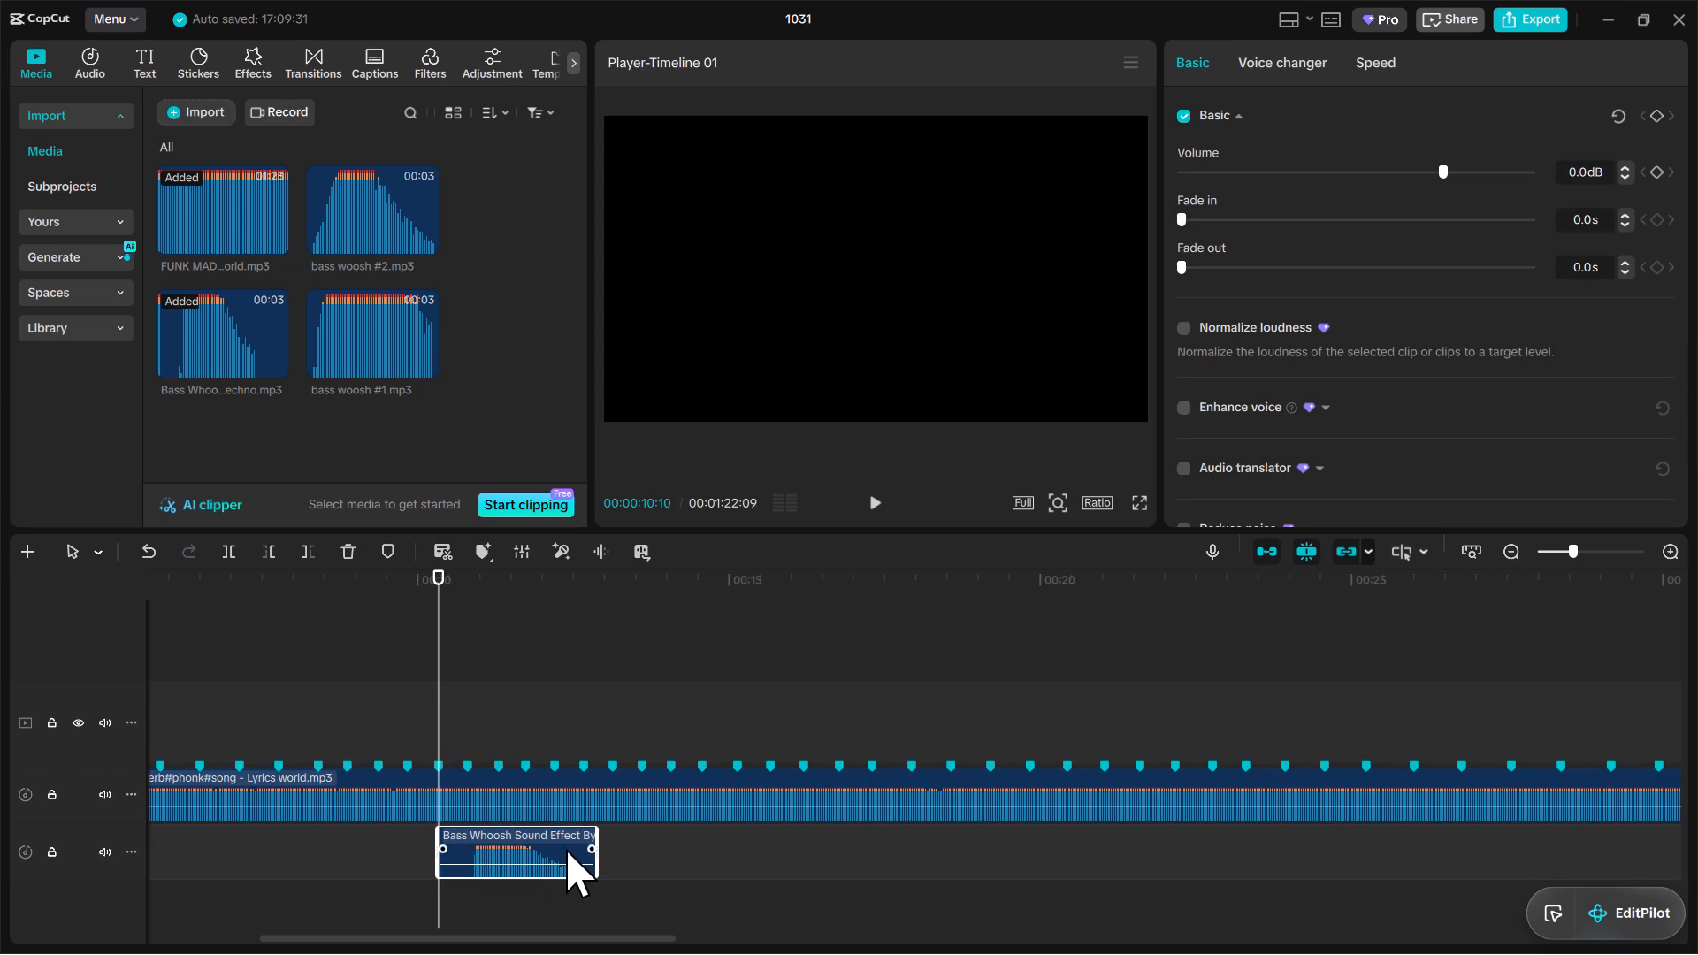
pyautogui.click(563, 846)
pyautogui.click(473, 699)
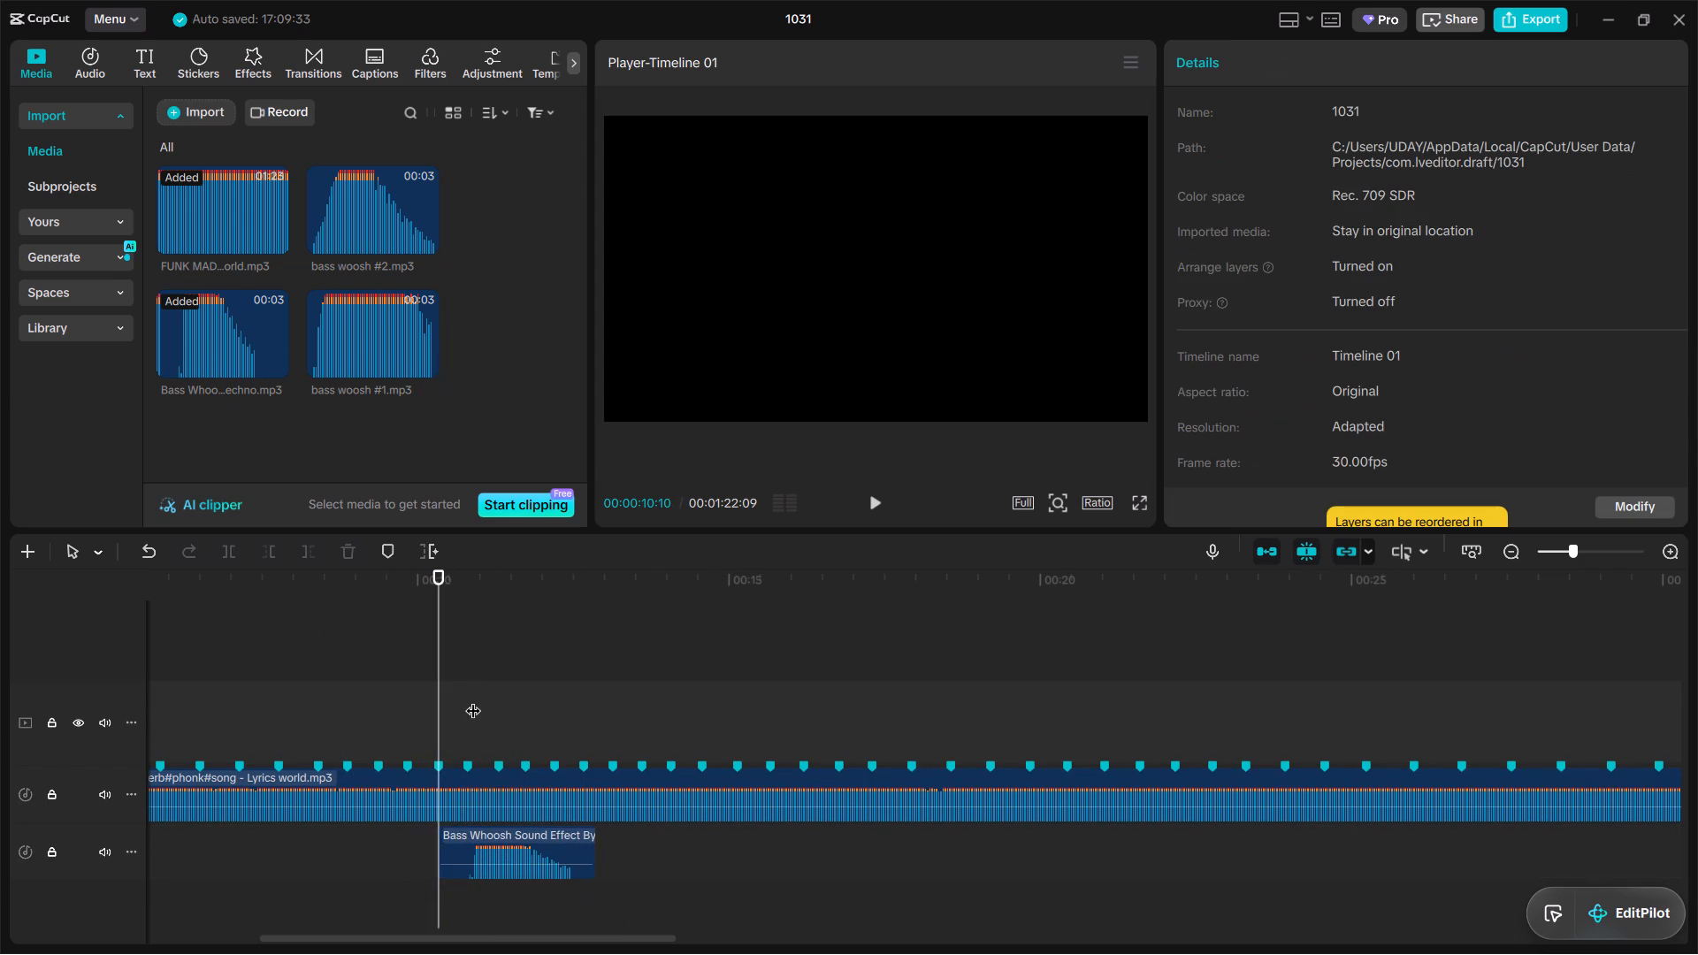
# Change the colour of the FUNK MADA beat marker at 00:00:11:07 to red.
pyautogui.rightClick(500, 764)
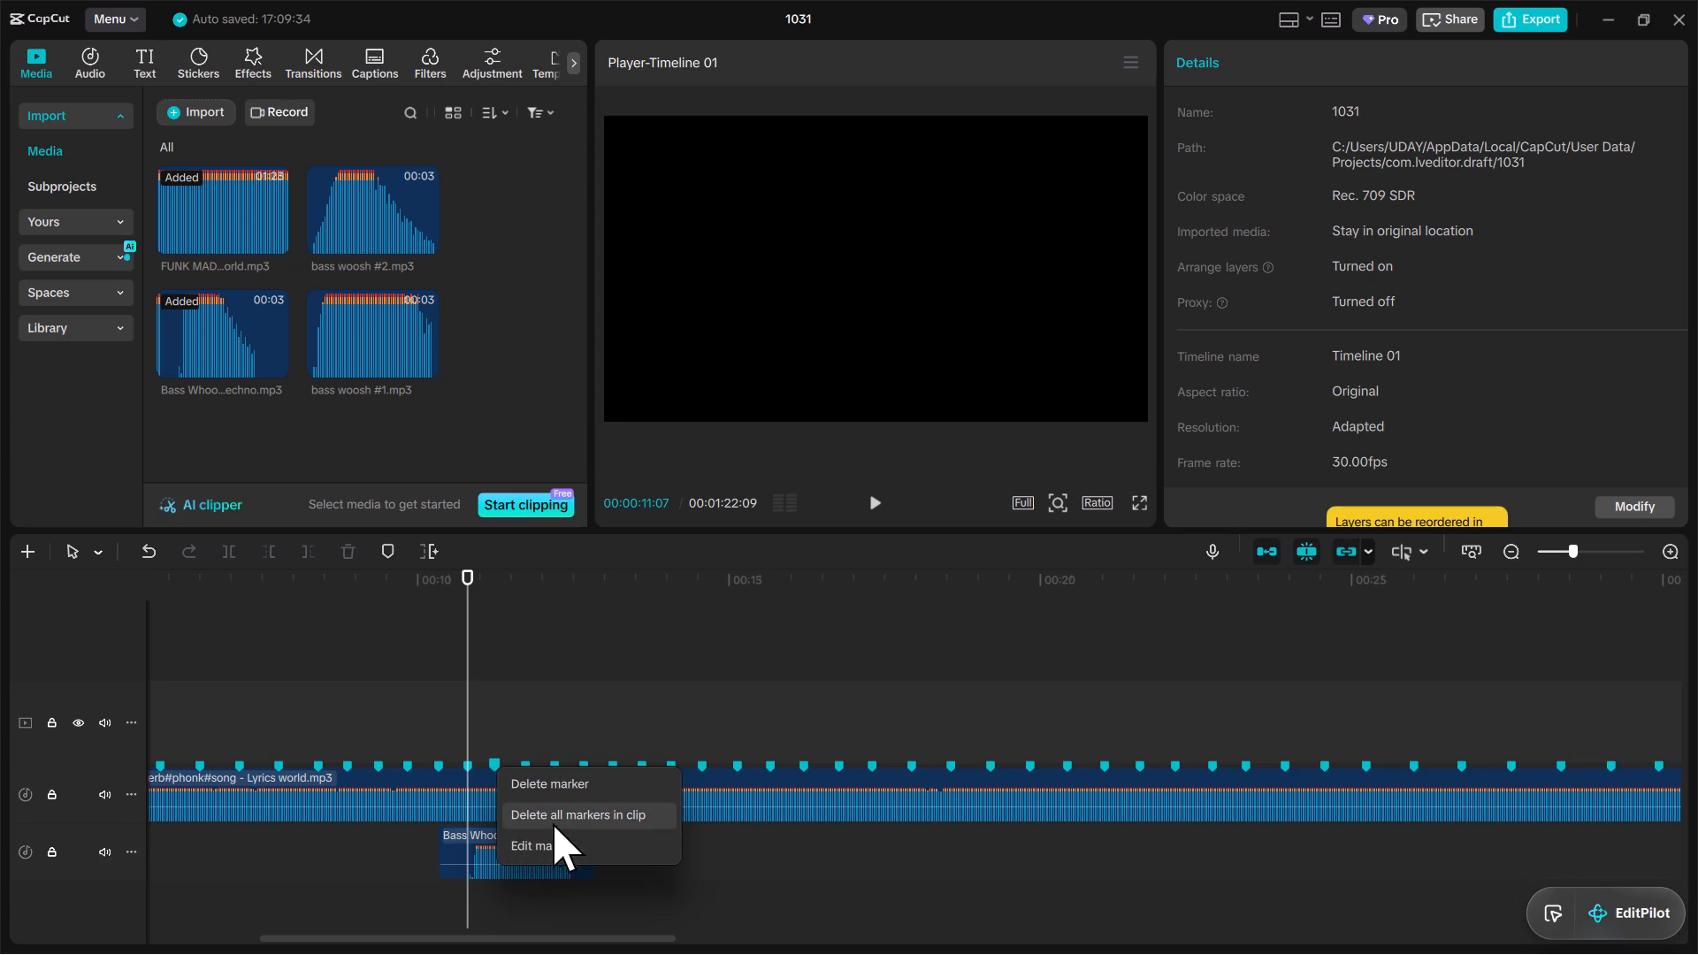
pyautogui.click(557, 838)
pyautogui.click(482, 688)
pyautogui.click(536, 727)
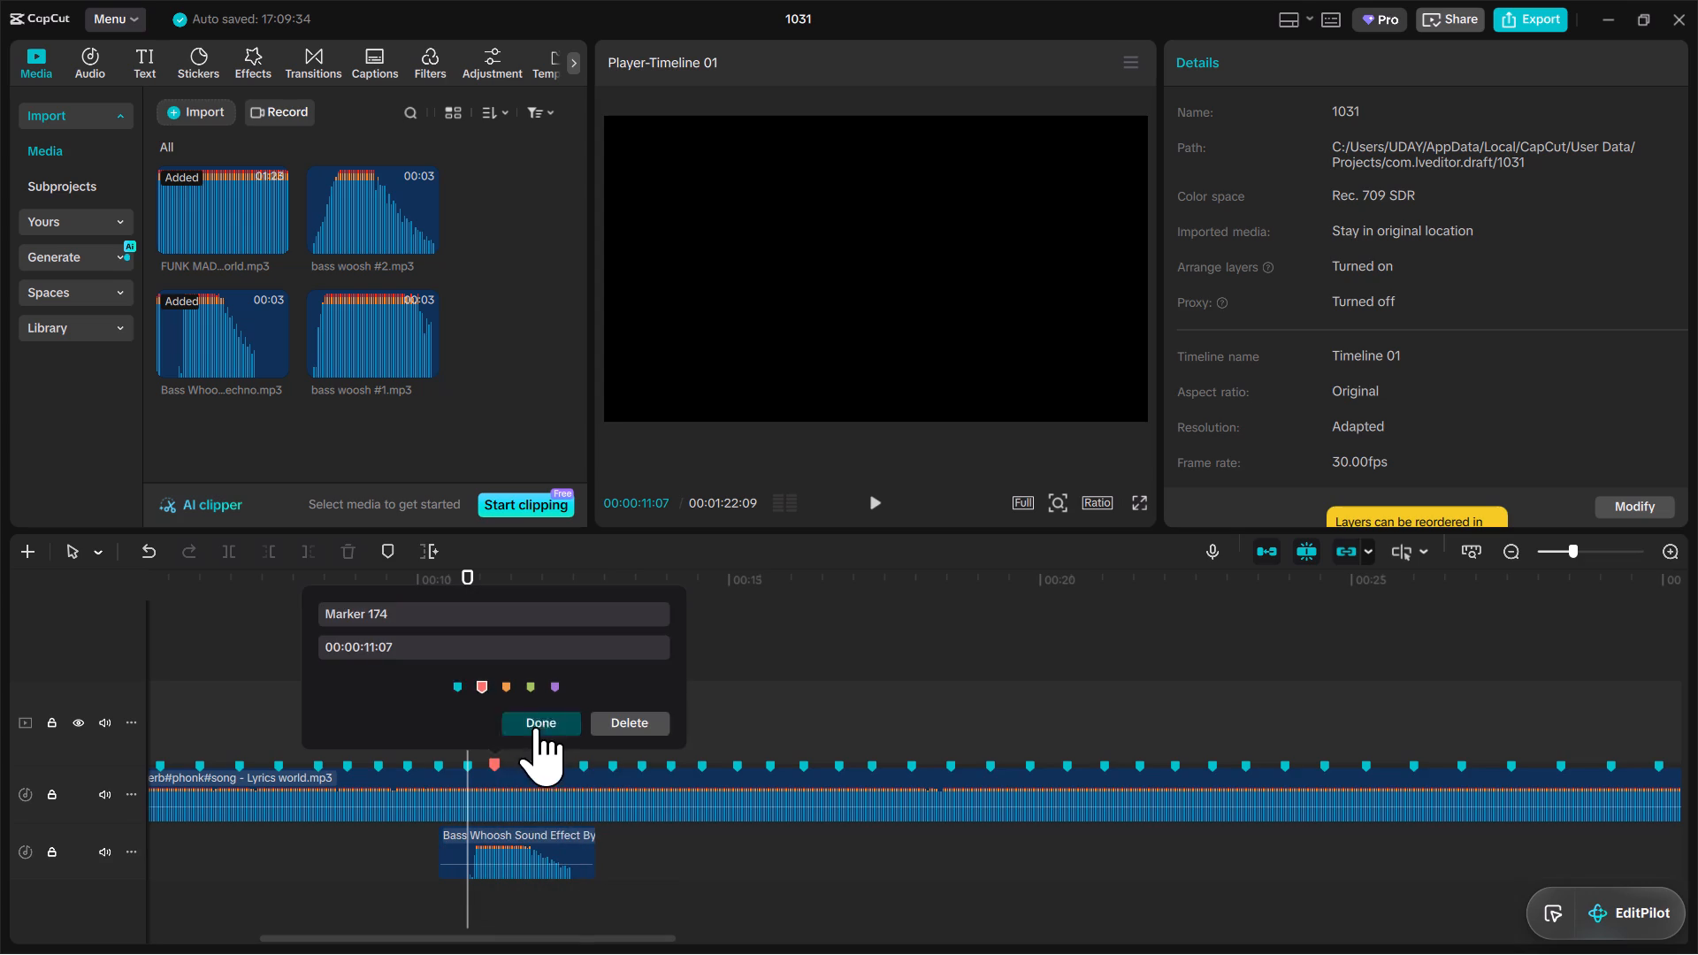
# Play the whoosh against the red marker and shift the whoosh clip earlier to start at about 00:00:10:00.
pyautogui.click(447, 693)
pyautogui.press('space')
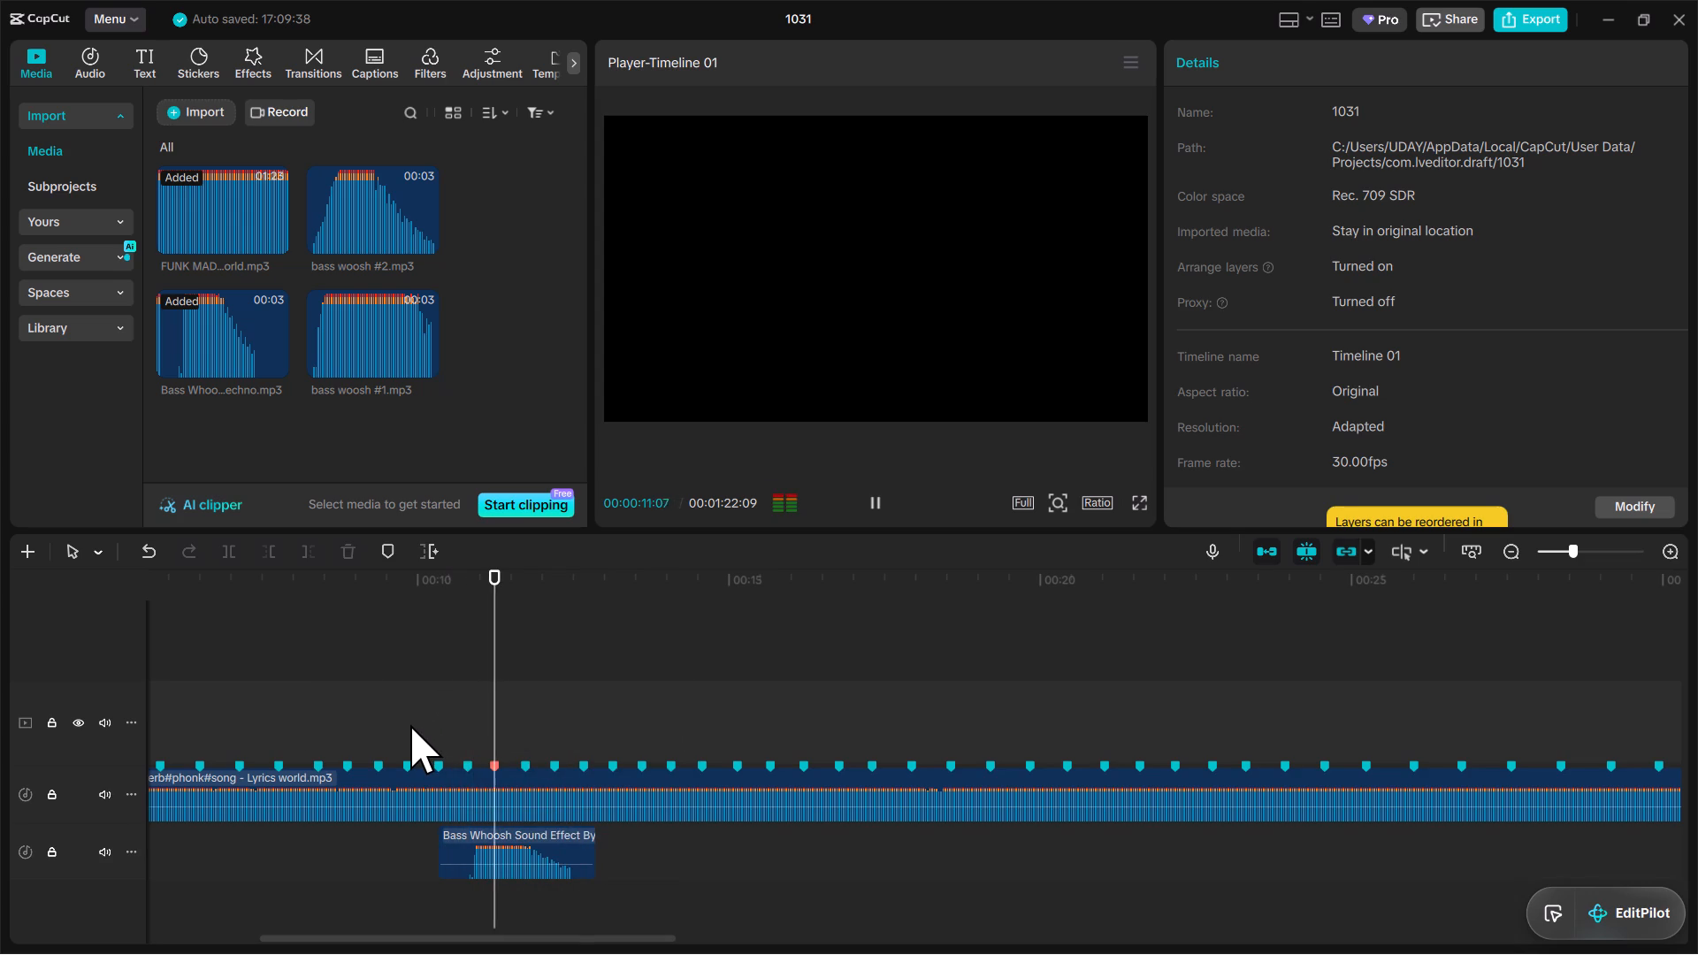
pyautogui.press('space')
pyautogui.click(429, 672)
pyautogui.press('space')
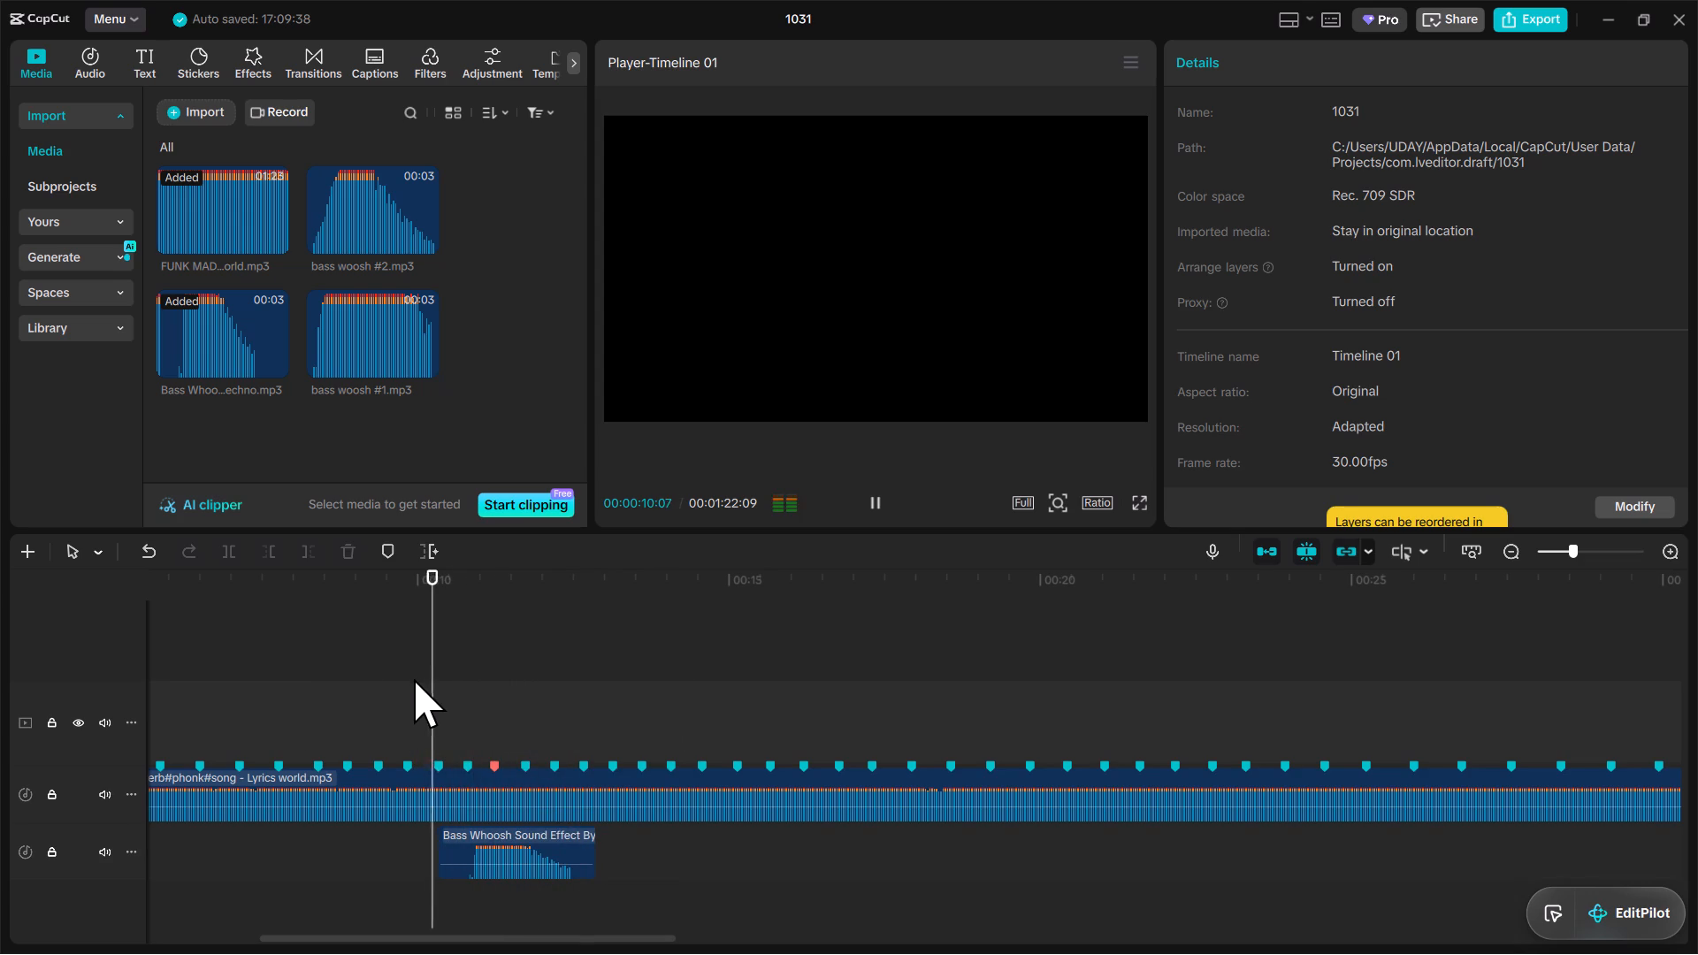
pyautogui.press('space')
pyautogui.moveTo(560, 840); pyautogui.dragTo(539, 837)
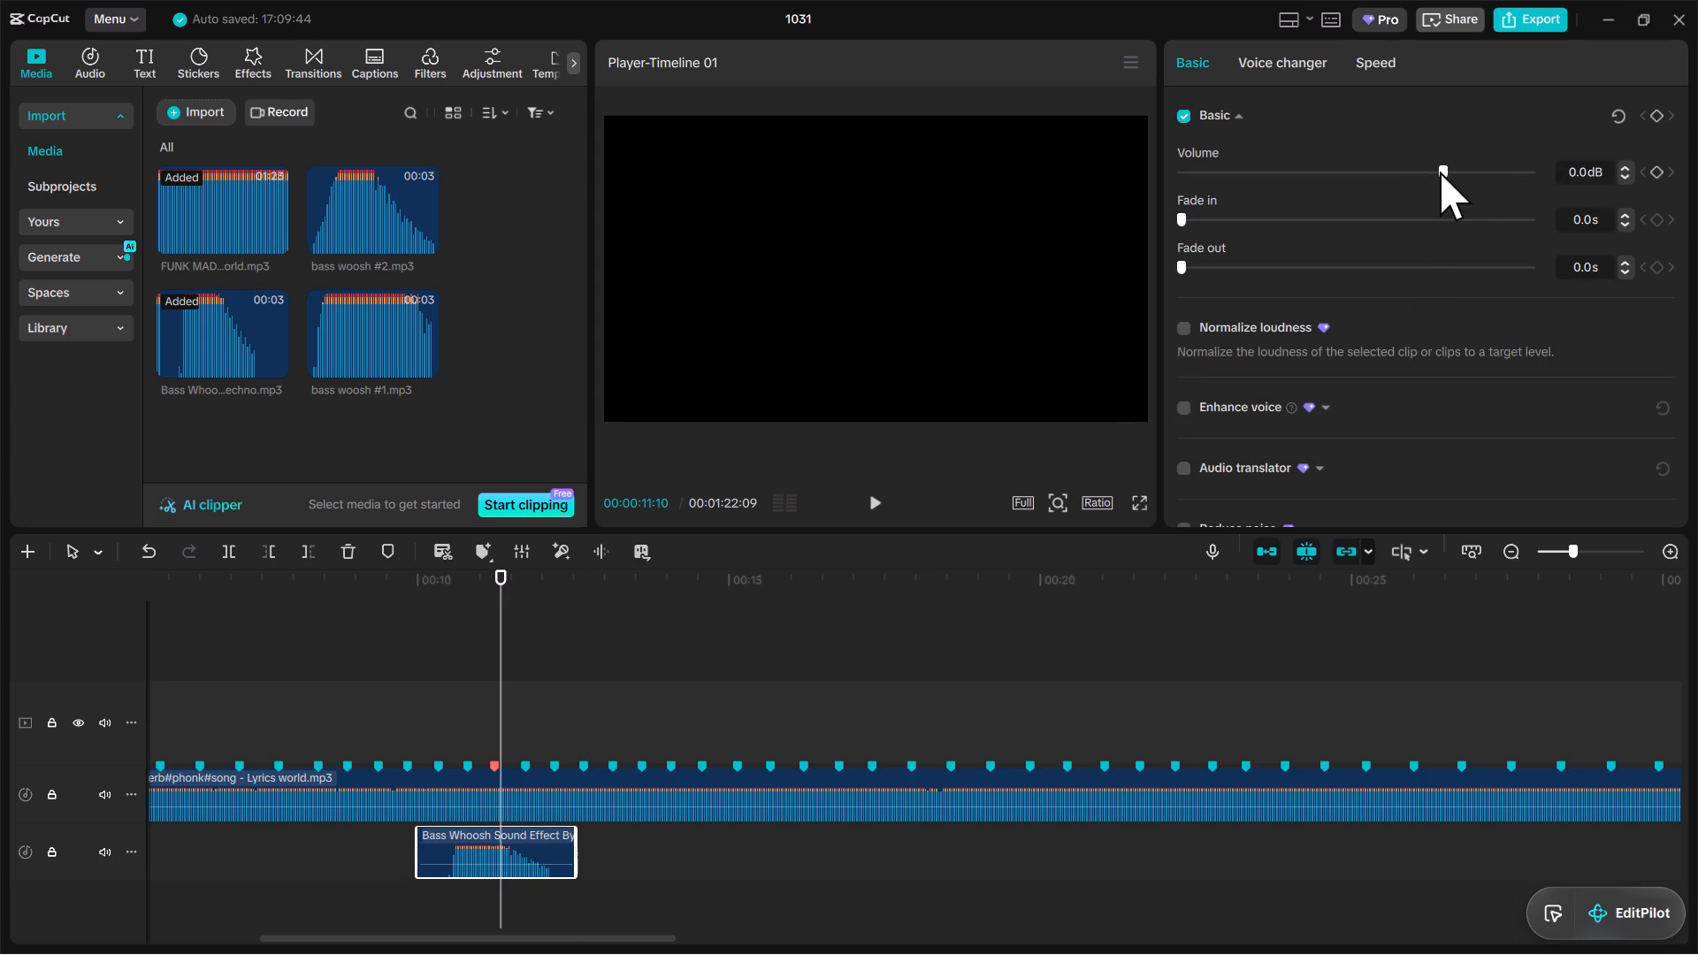
# Raise the volume of the Bass Whoosh clip slightly.
pyautogui.moveTo(1440, 172); pyautogui.dragTo(1463, 180)
pyautogui.click(417, 696)
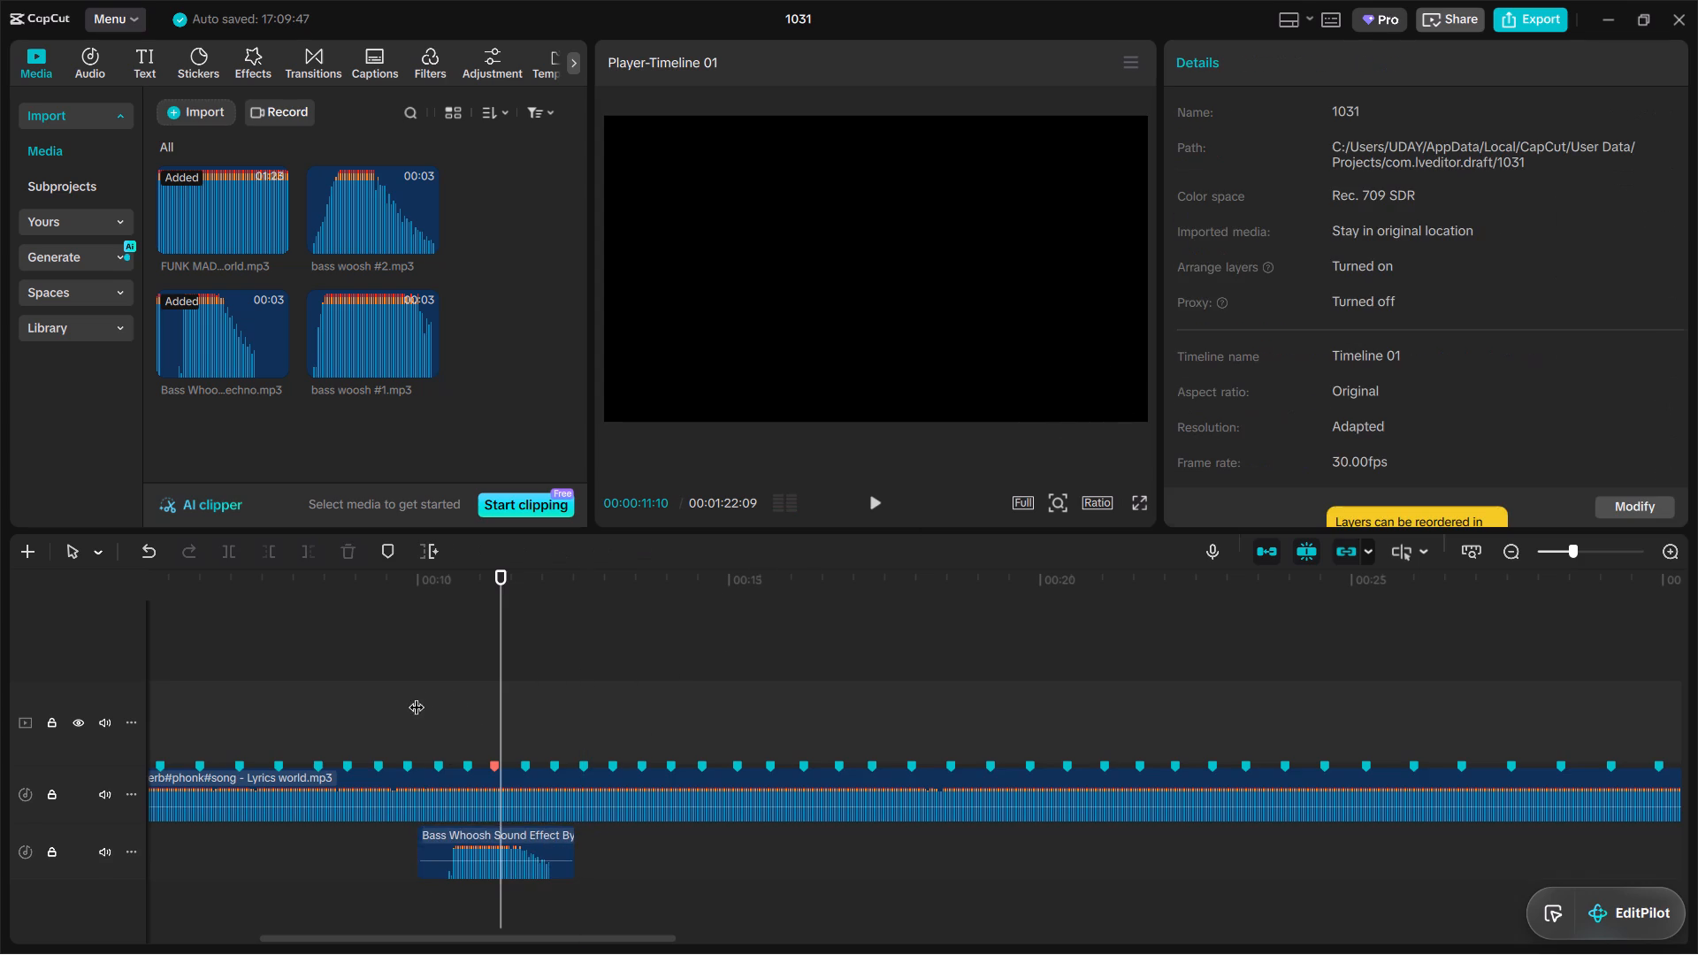
# Play back the song with the whoosh from about 00:00:10:00, again from 00:00:03:09, and onward from 00:00:12:29 to check the timing.
pyautogui.press('space')
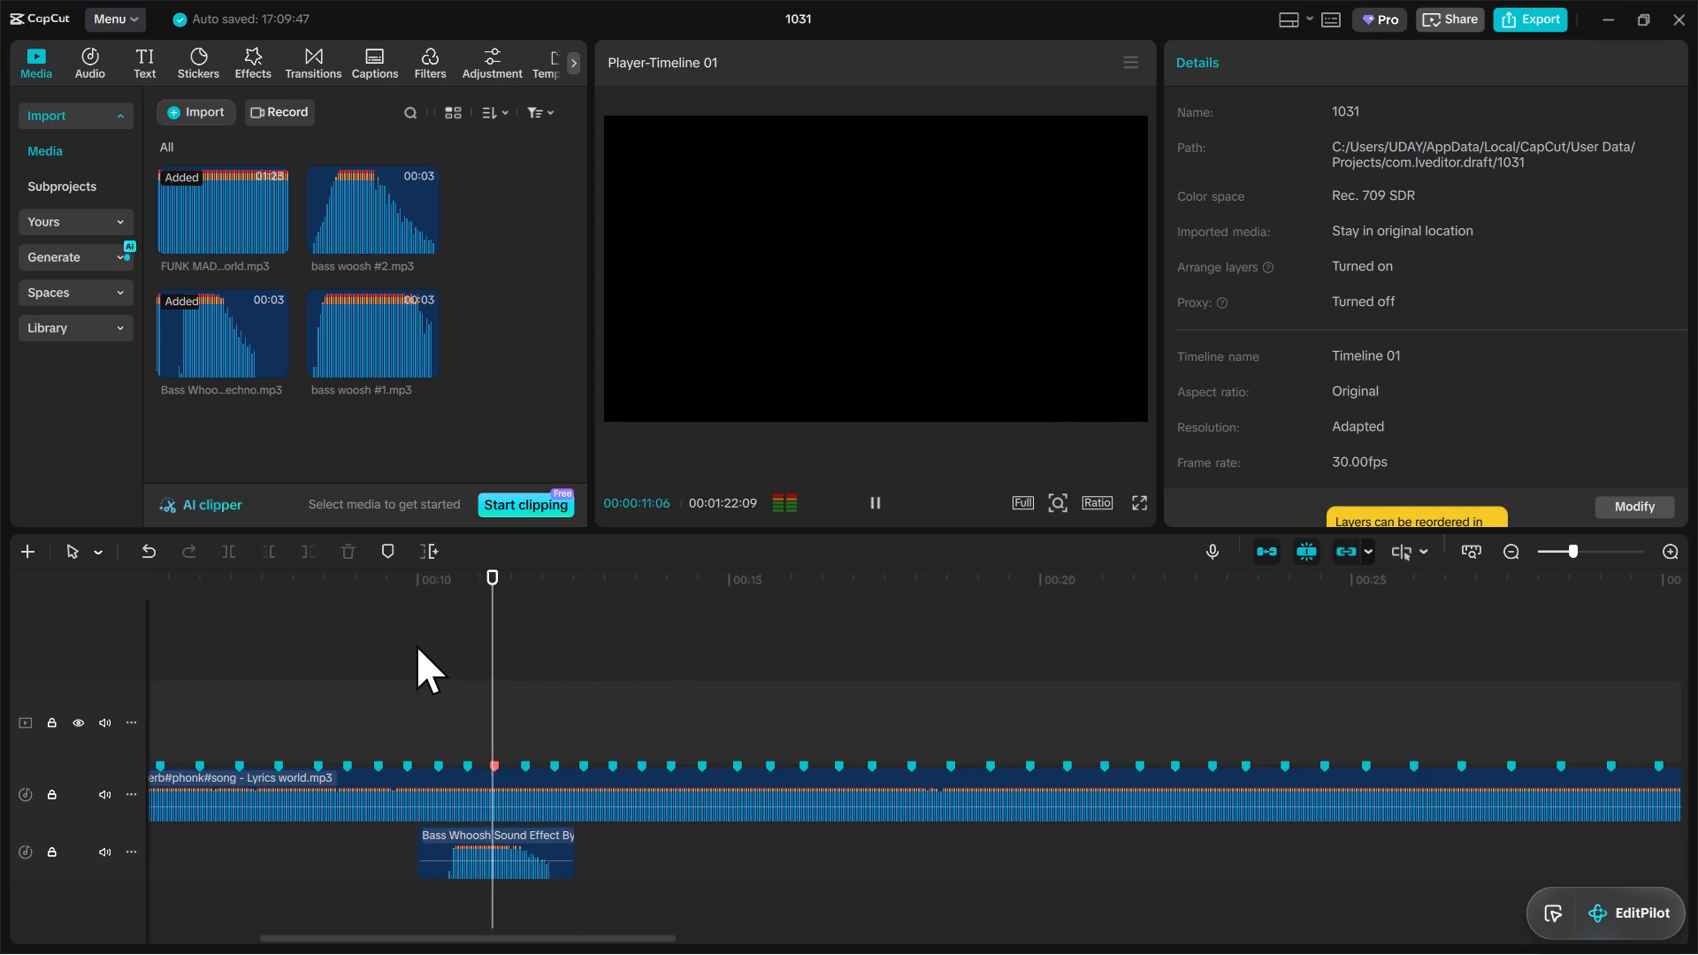
pyautogui.press('space')
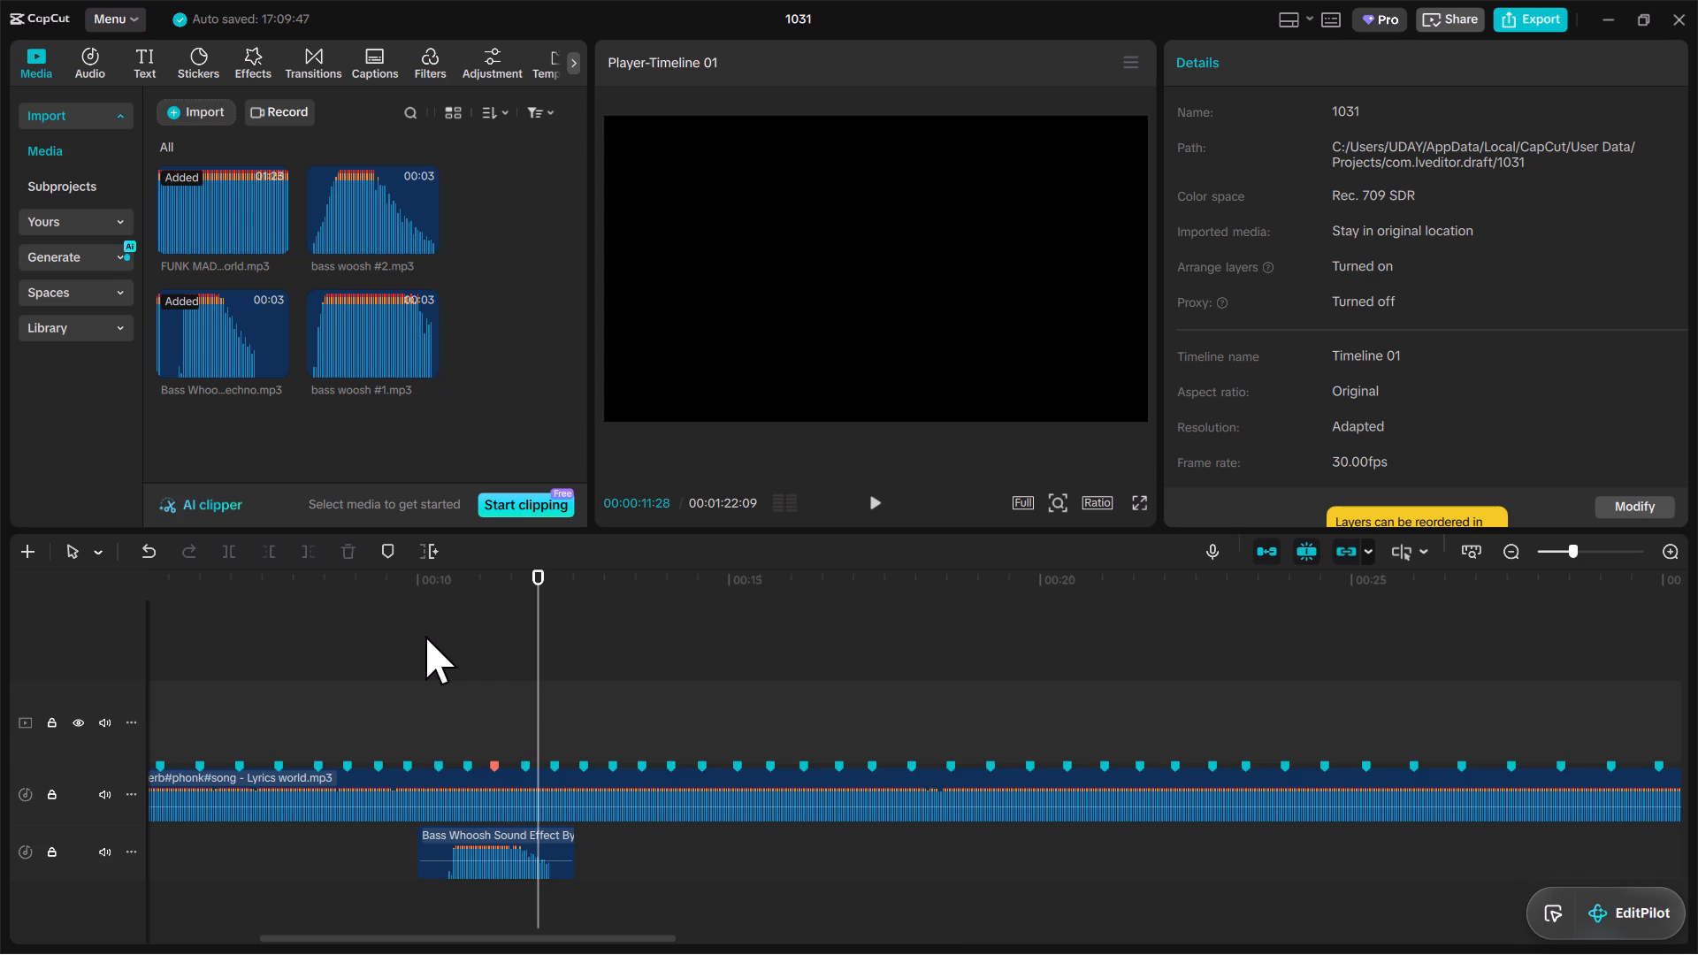
pyautogui.click(417, 596)
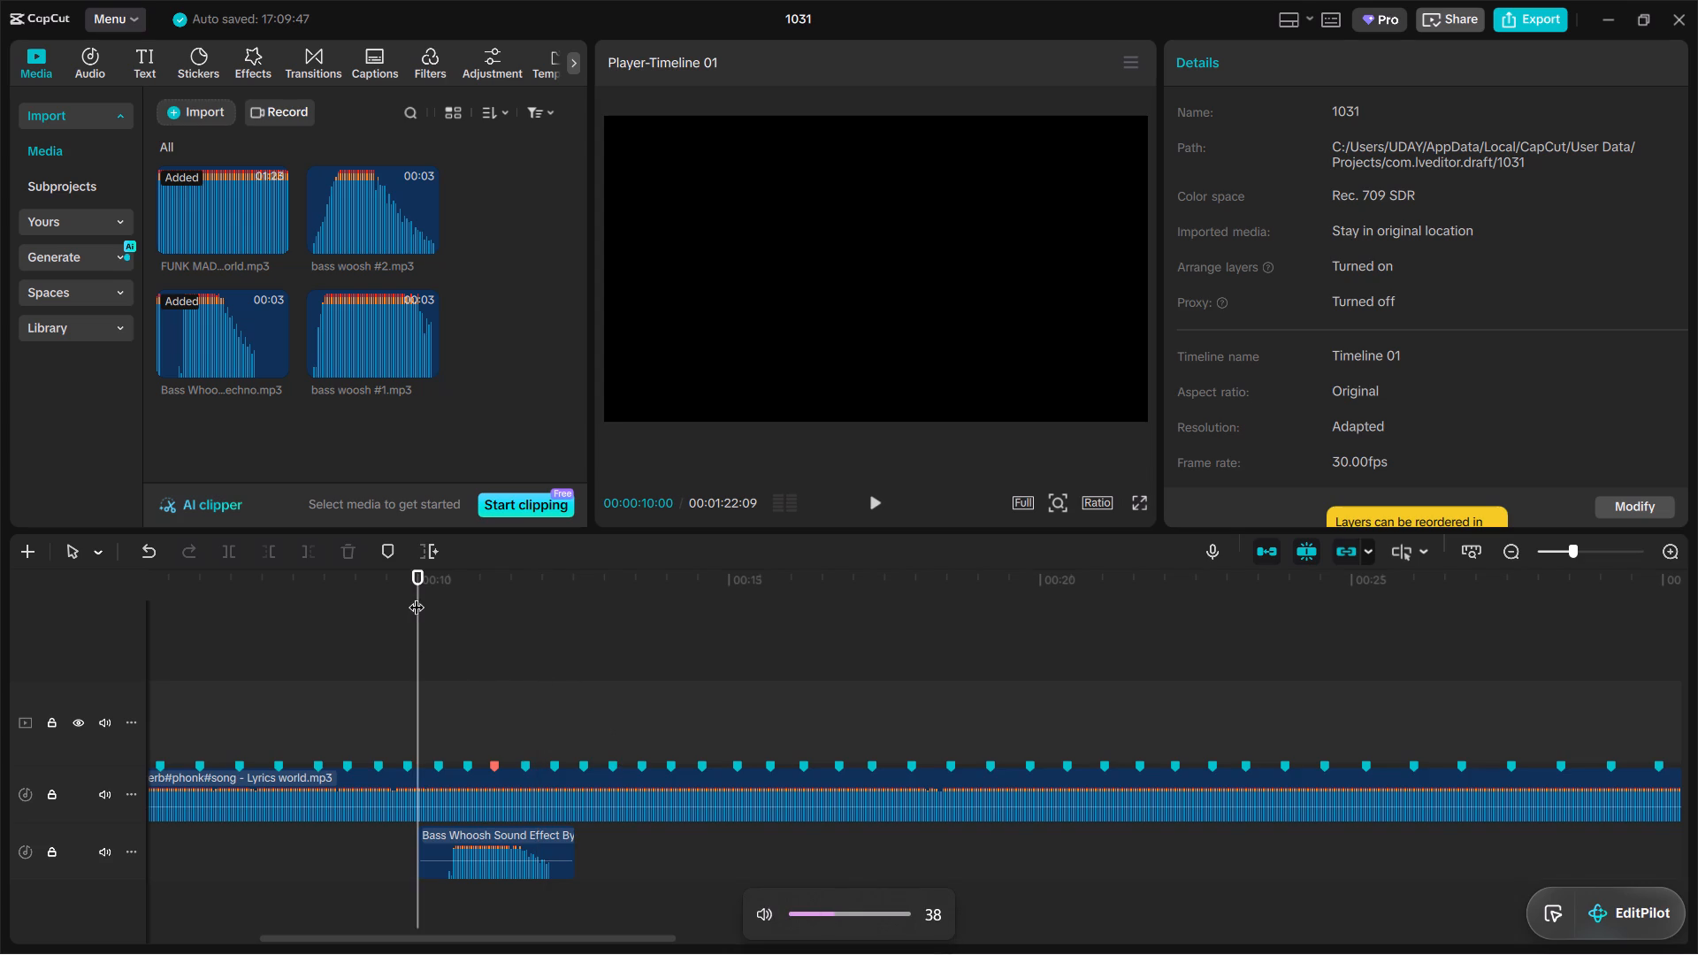
pyautogui.press('space')
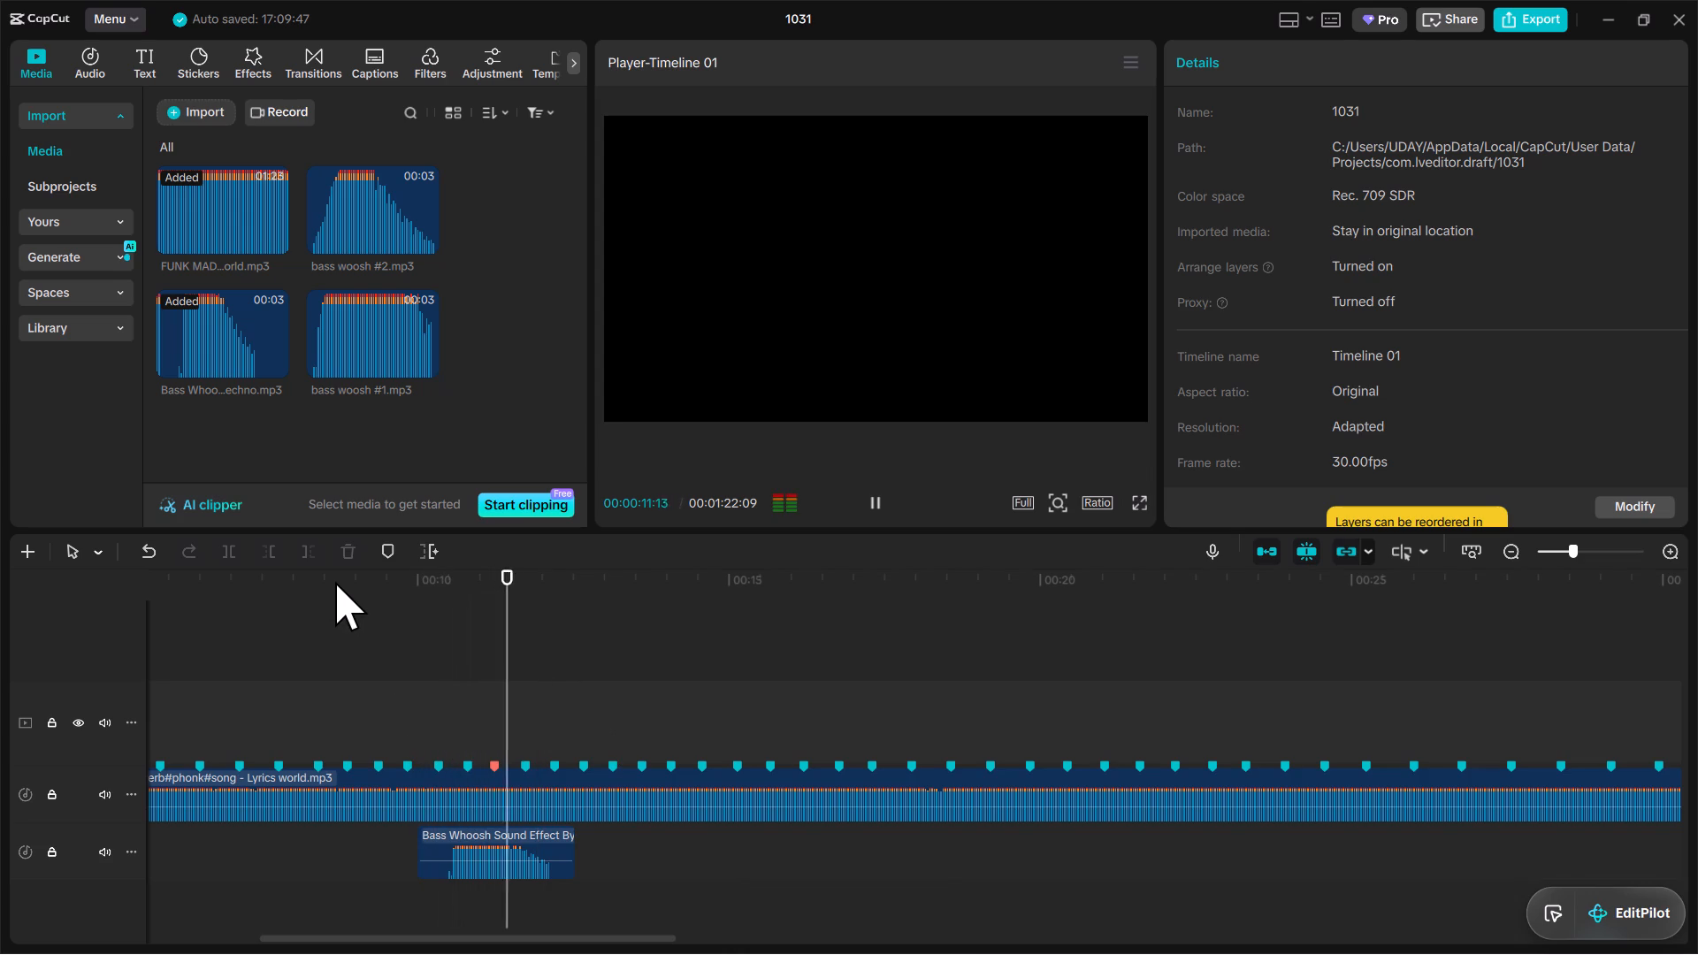
pyautogui.press('space')
pyautogui.moveTo(1572, 548); pyautogui.dragTo(1561, 554)
pyautogui.click(270, 596)
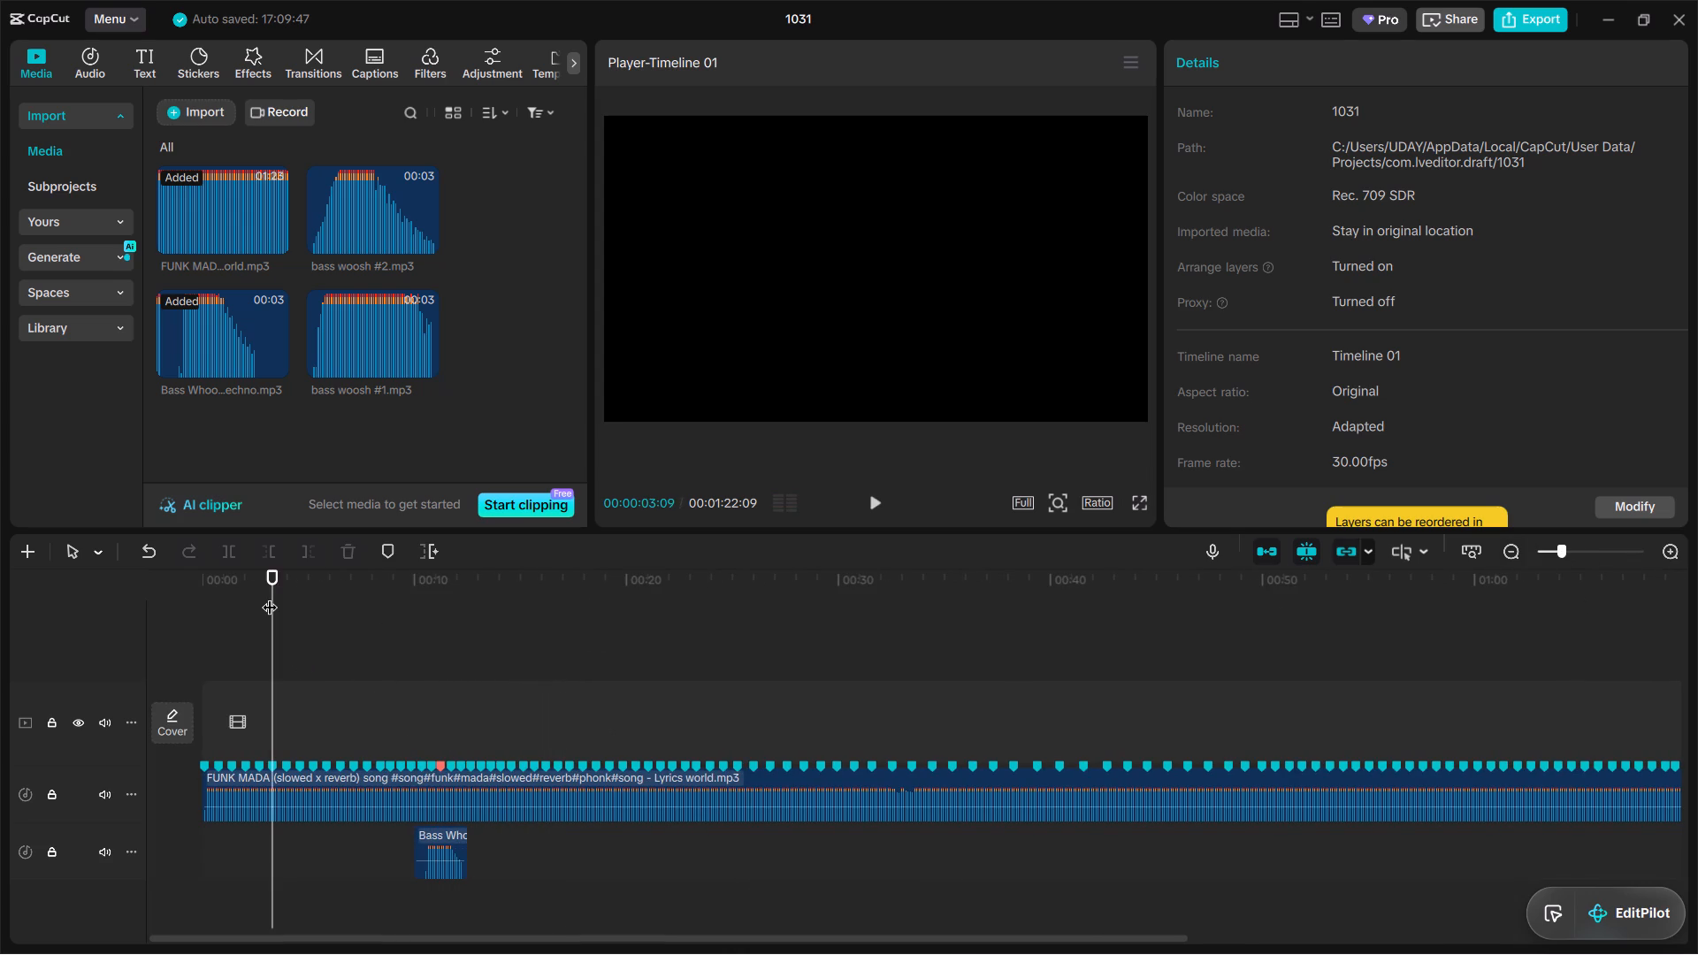
pyautogui.press('space')
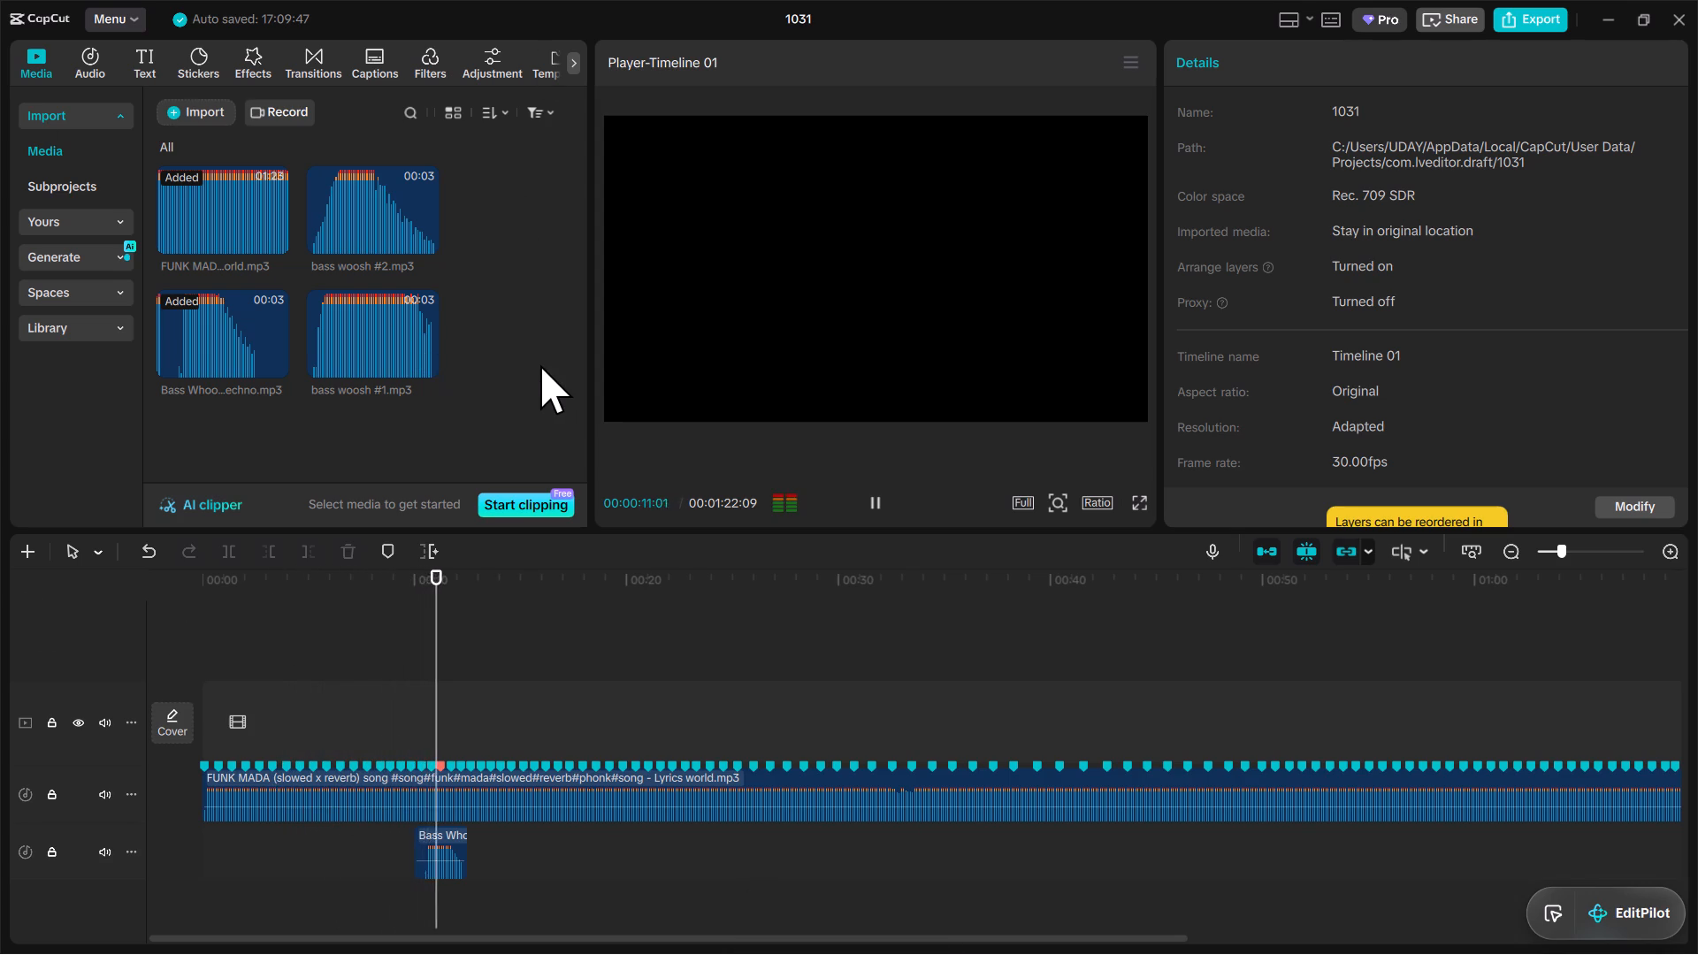
pyautogui.press('space')
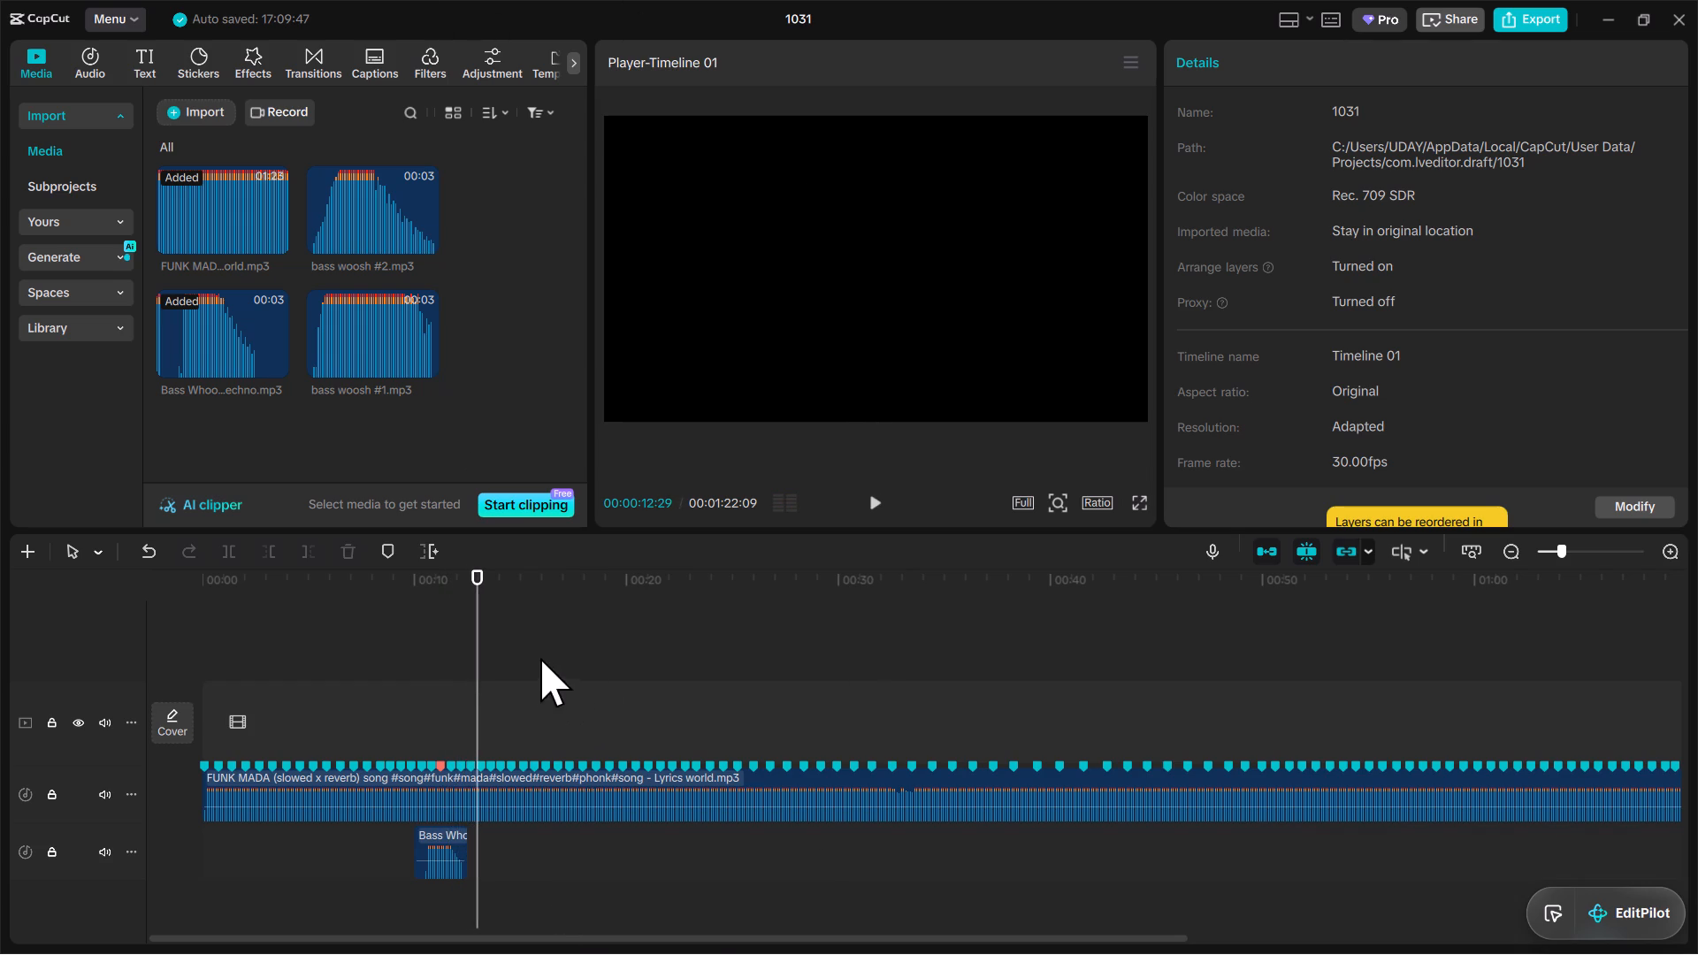
pyautogui.moveTo(1564, 554); pyautogui.dragTo(1578, 573)
pyautogui.press('space')
pyautogui.press('space')
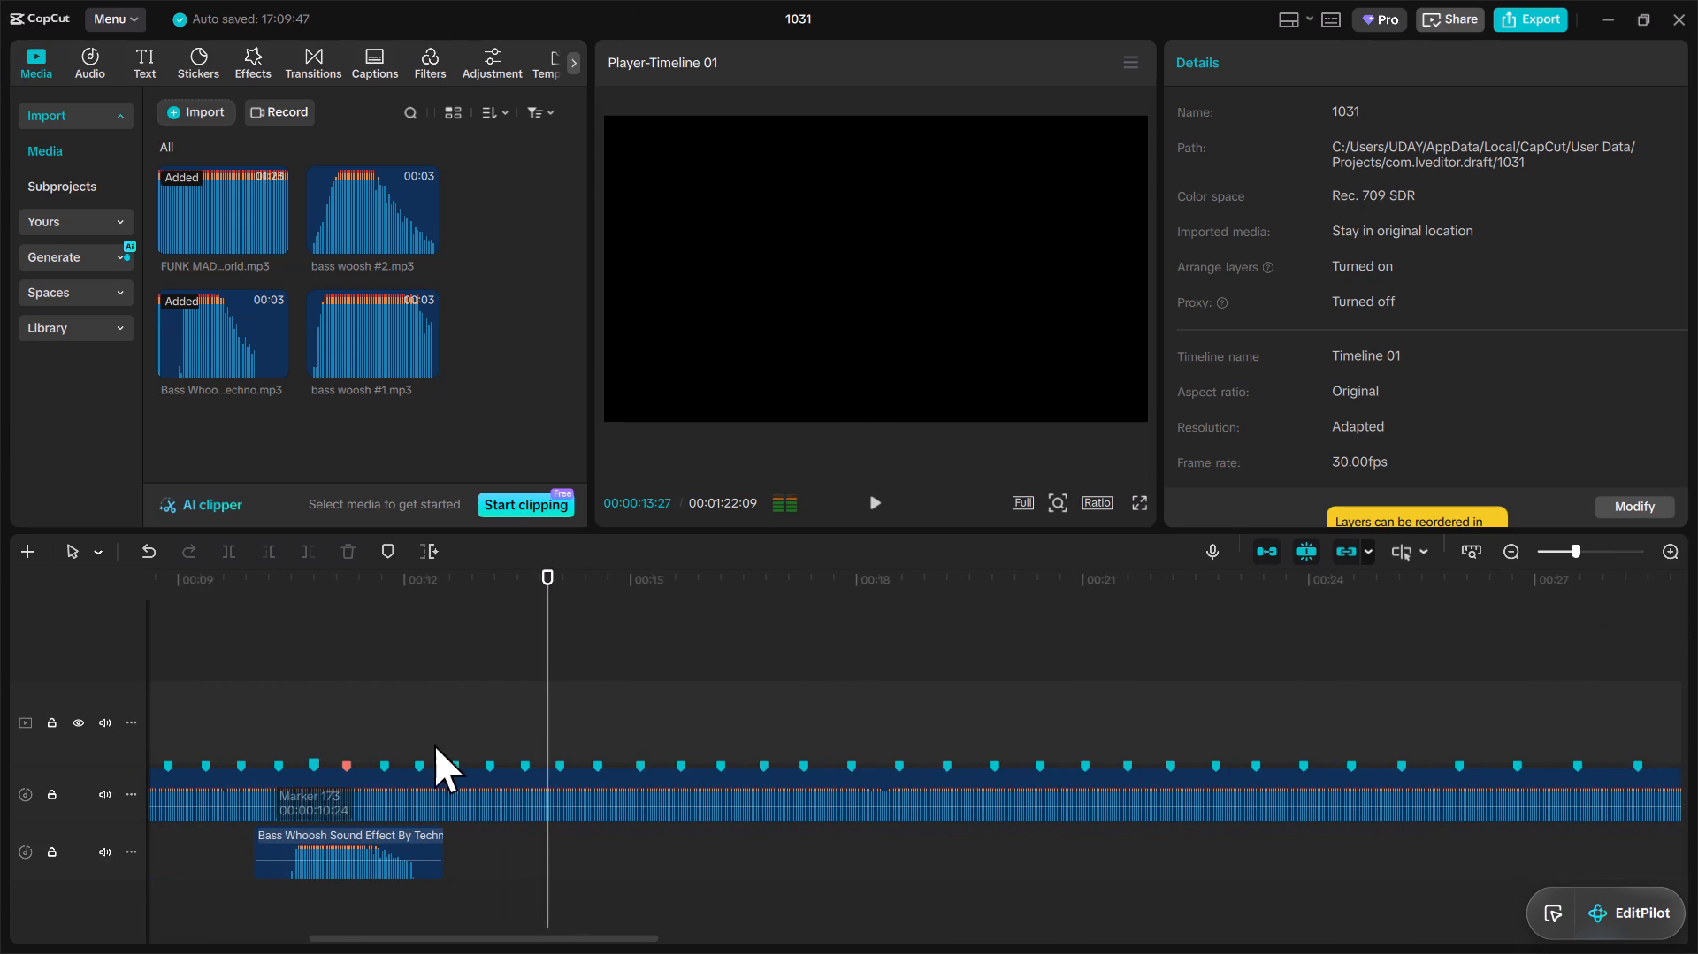
# Copy the Bass Whoosh clip and paste the duplicate at the beat marker at 00:00:12:20.
pyautogui.moveTo(549, 710); pyautogui.dragTo(462, 741)
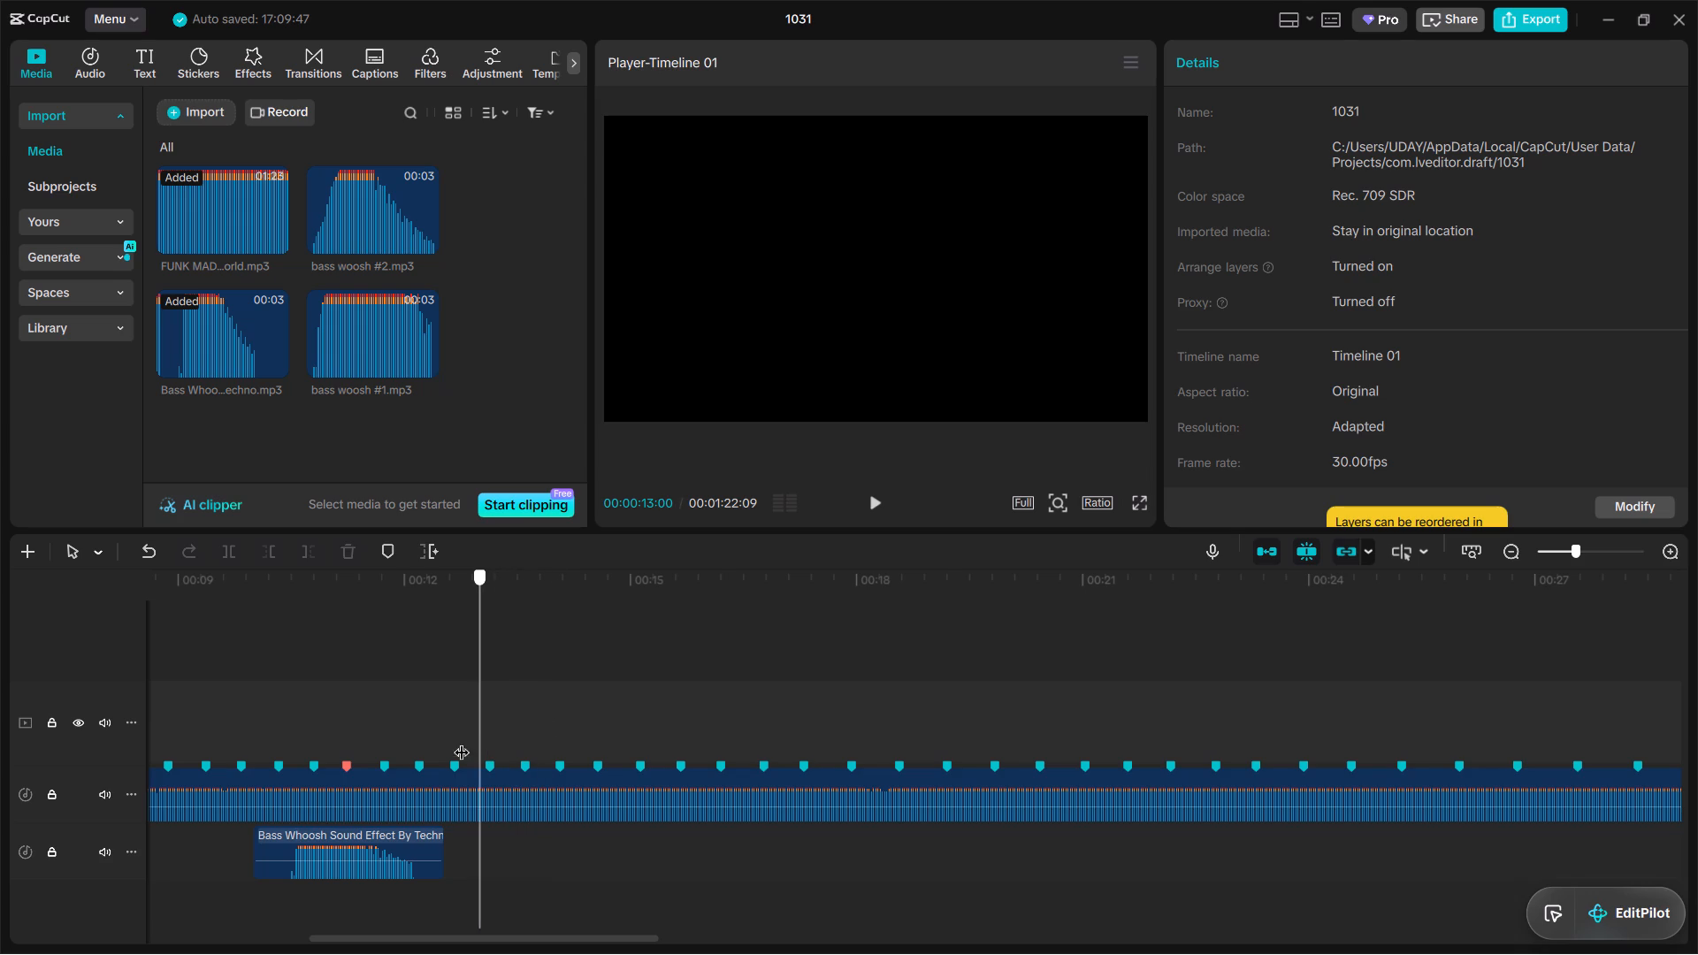
pyautogui.moveTo(462, 741); pyautogui.dragTo(453, 744)
pyautogui.click(417, 855)
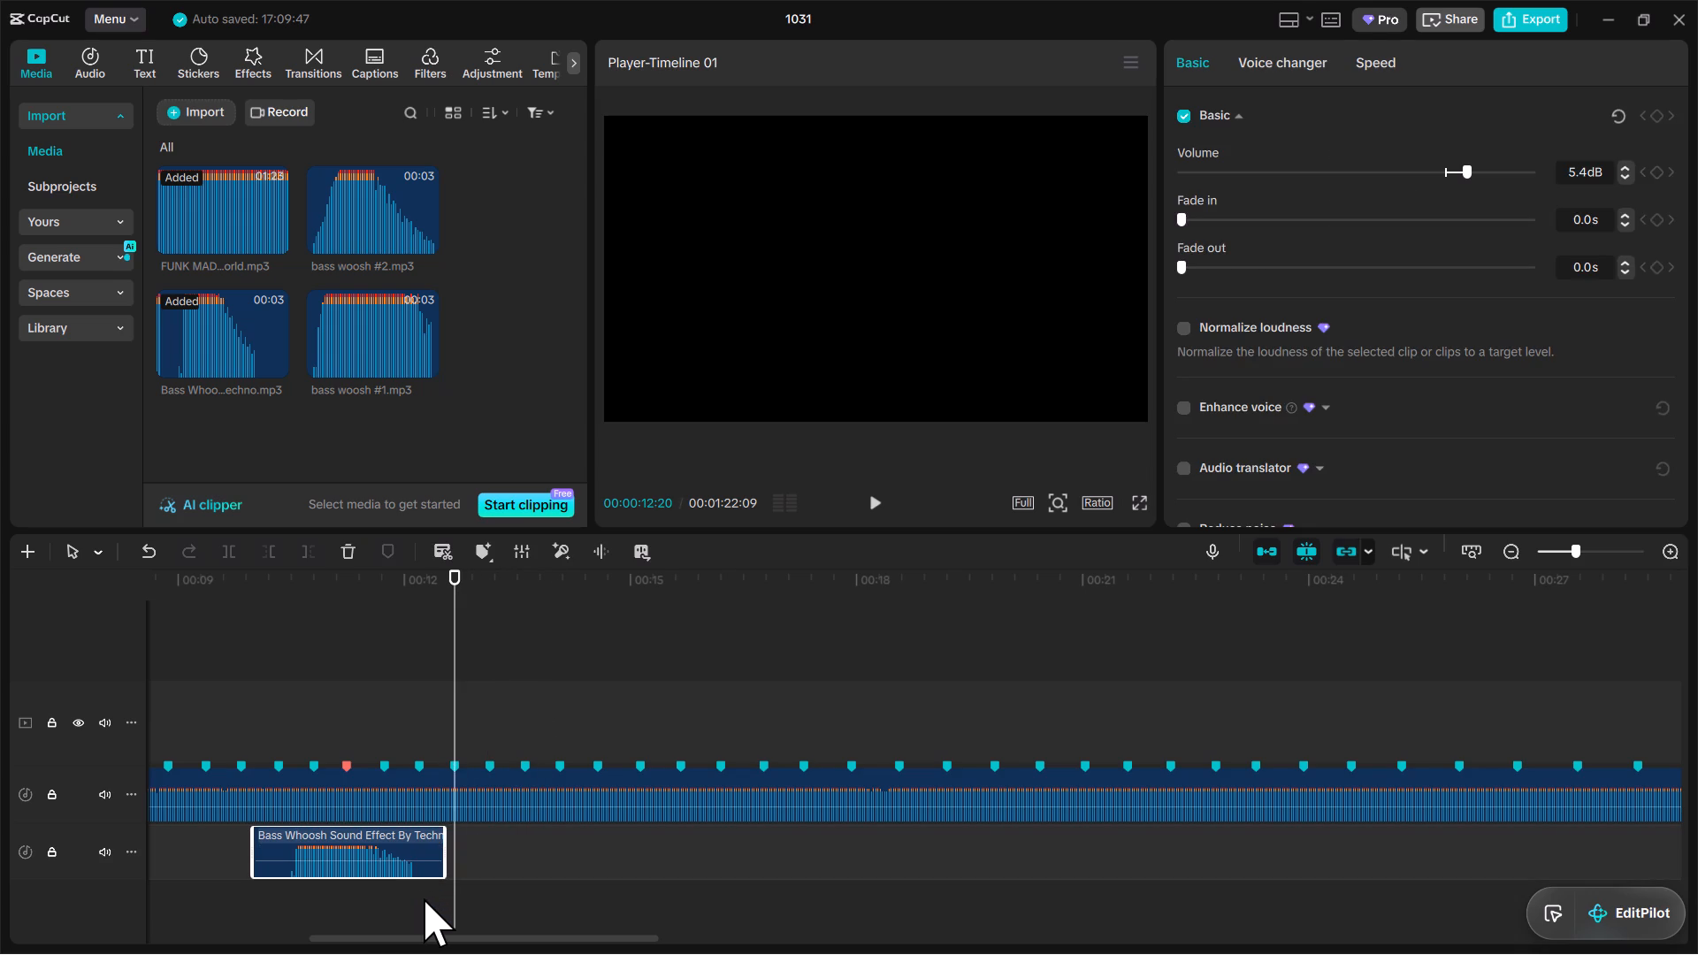
pyautogui.hotkey('ctrl', 'c')
pyautogui.hotkey('ctrl', 'v')
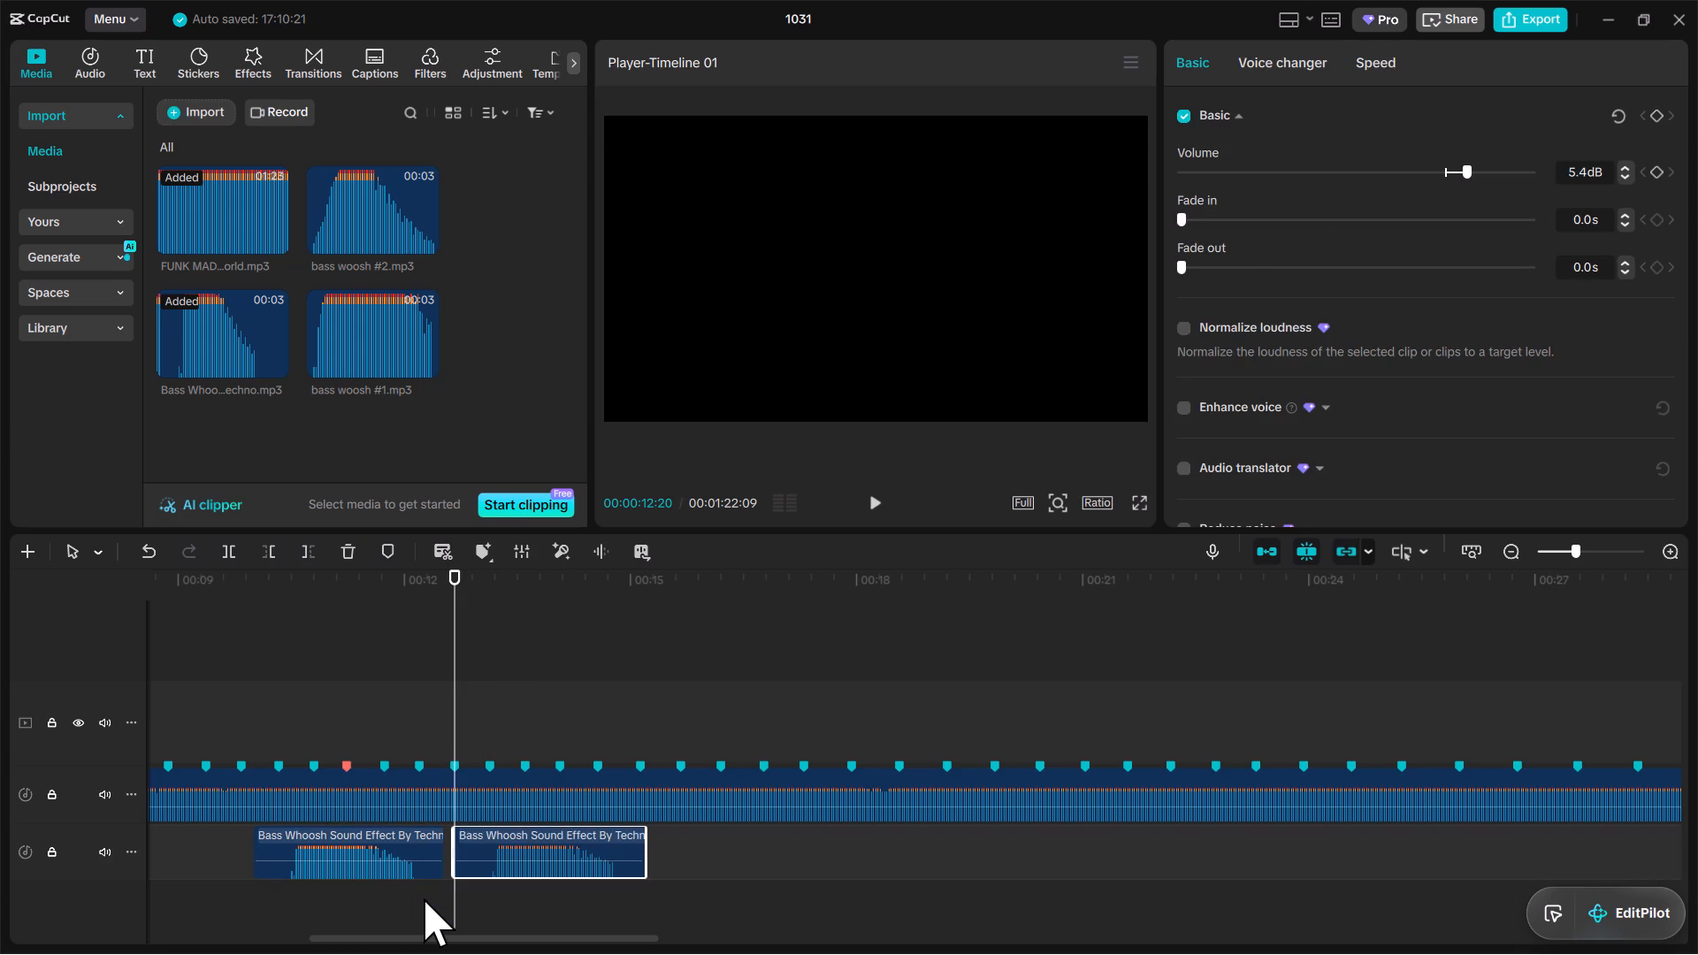
# Move the pasted whoosh onto a new audio track below the first one, starting at about 00:00:12:10.
pyautogui.moveTo(474, 875); pyautogui.dragTo(464, 890)
pyautogui.moveTo(464, 890); pyautogui.dragTo(448, 926)
pyautogui.scroll(-4, 440, 886)
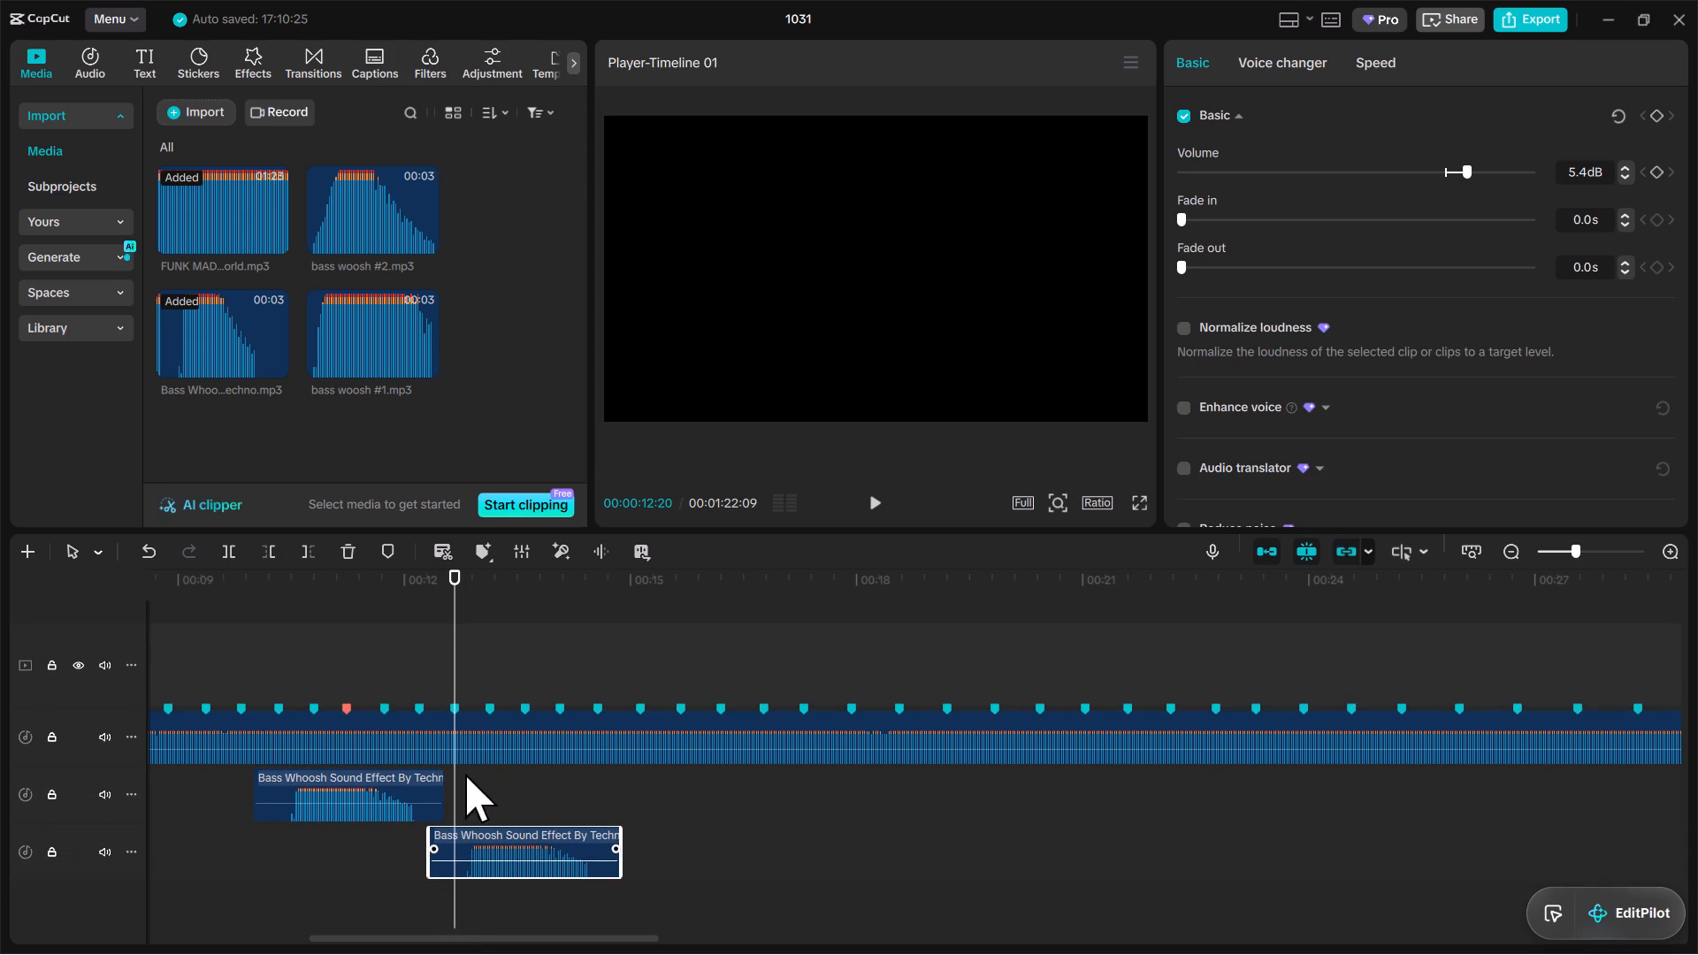
# Play the song from about 00:00:12:00 and change the colour of the beat marker at 00:00:13:18 to red.
pyautogui.moveTo(451, 676); pyautogui.dragTo(403, 693)
pyautogui.press('space')
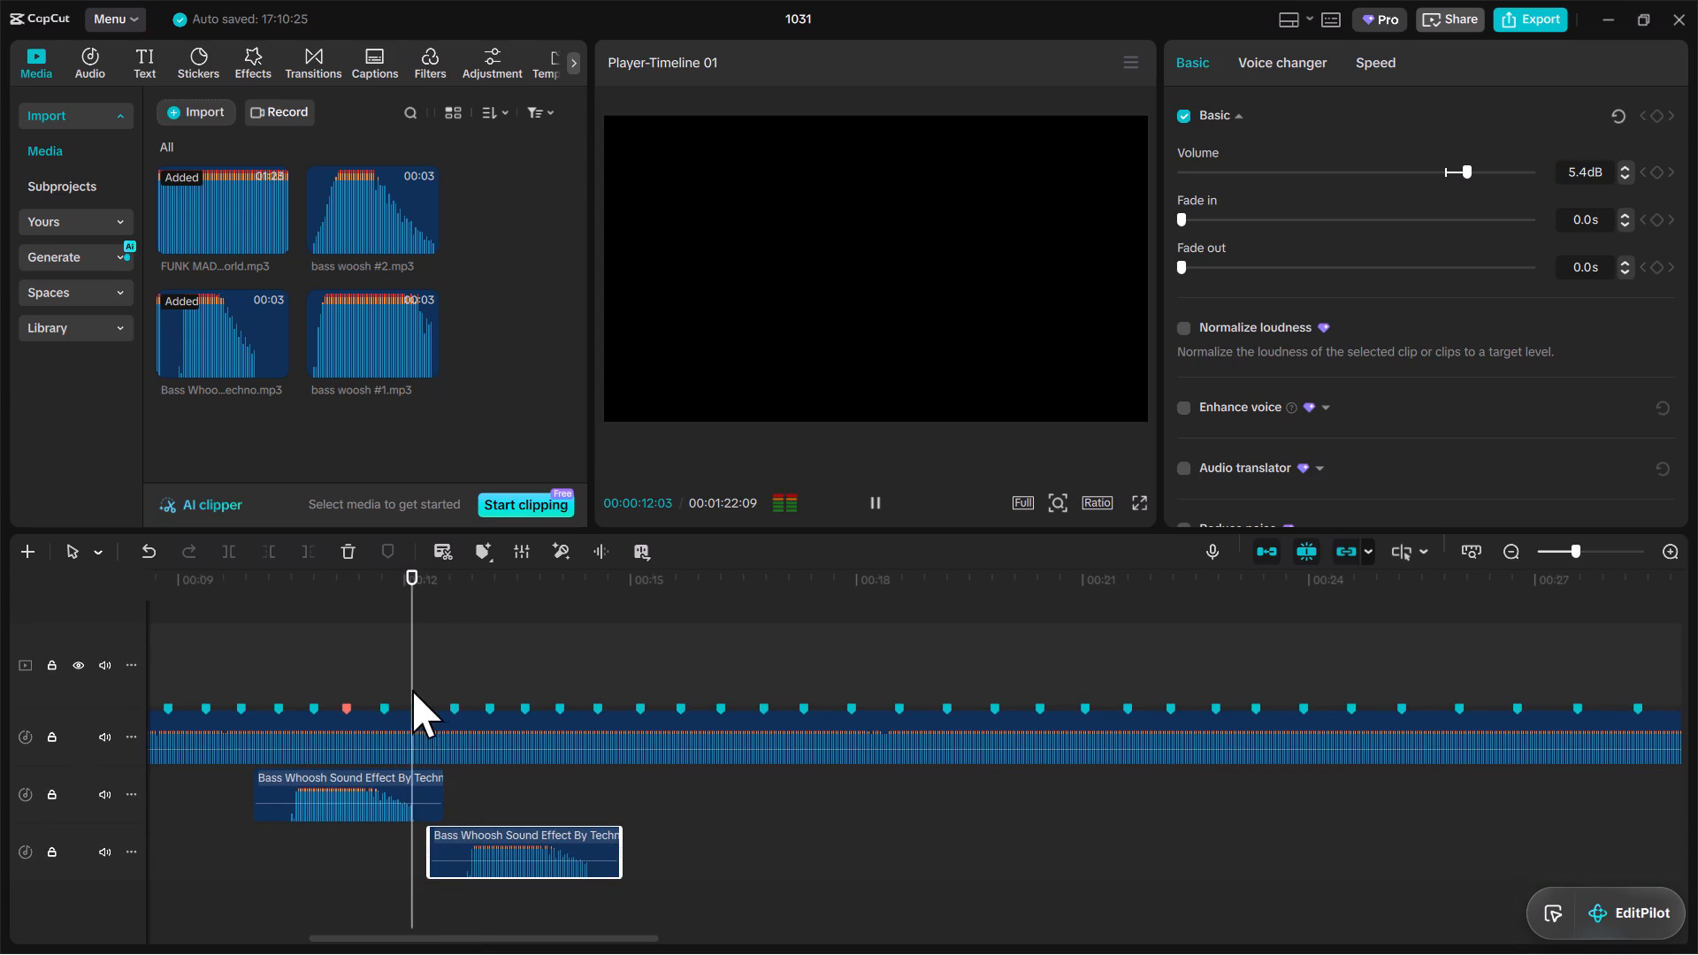
pyautogui.press('space')
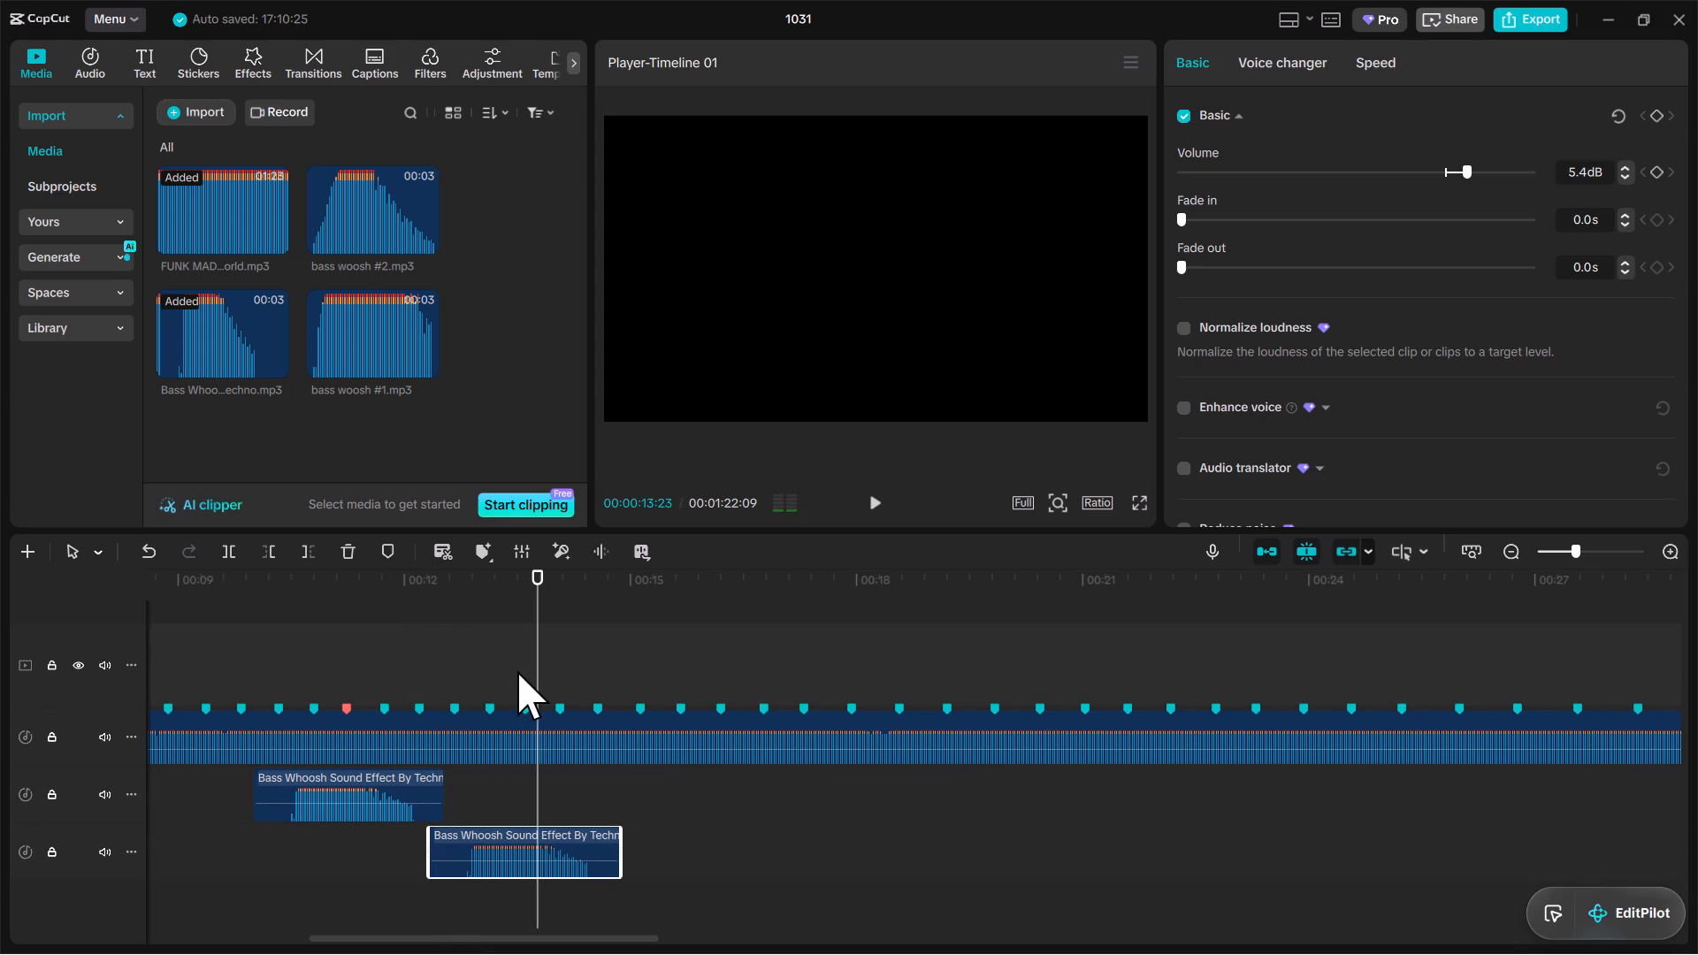
pyautogui.rightClick(524, 710)
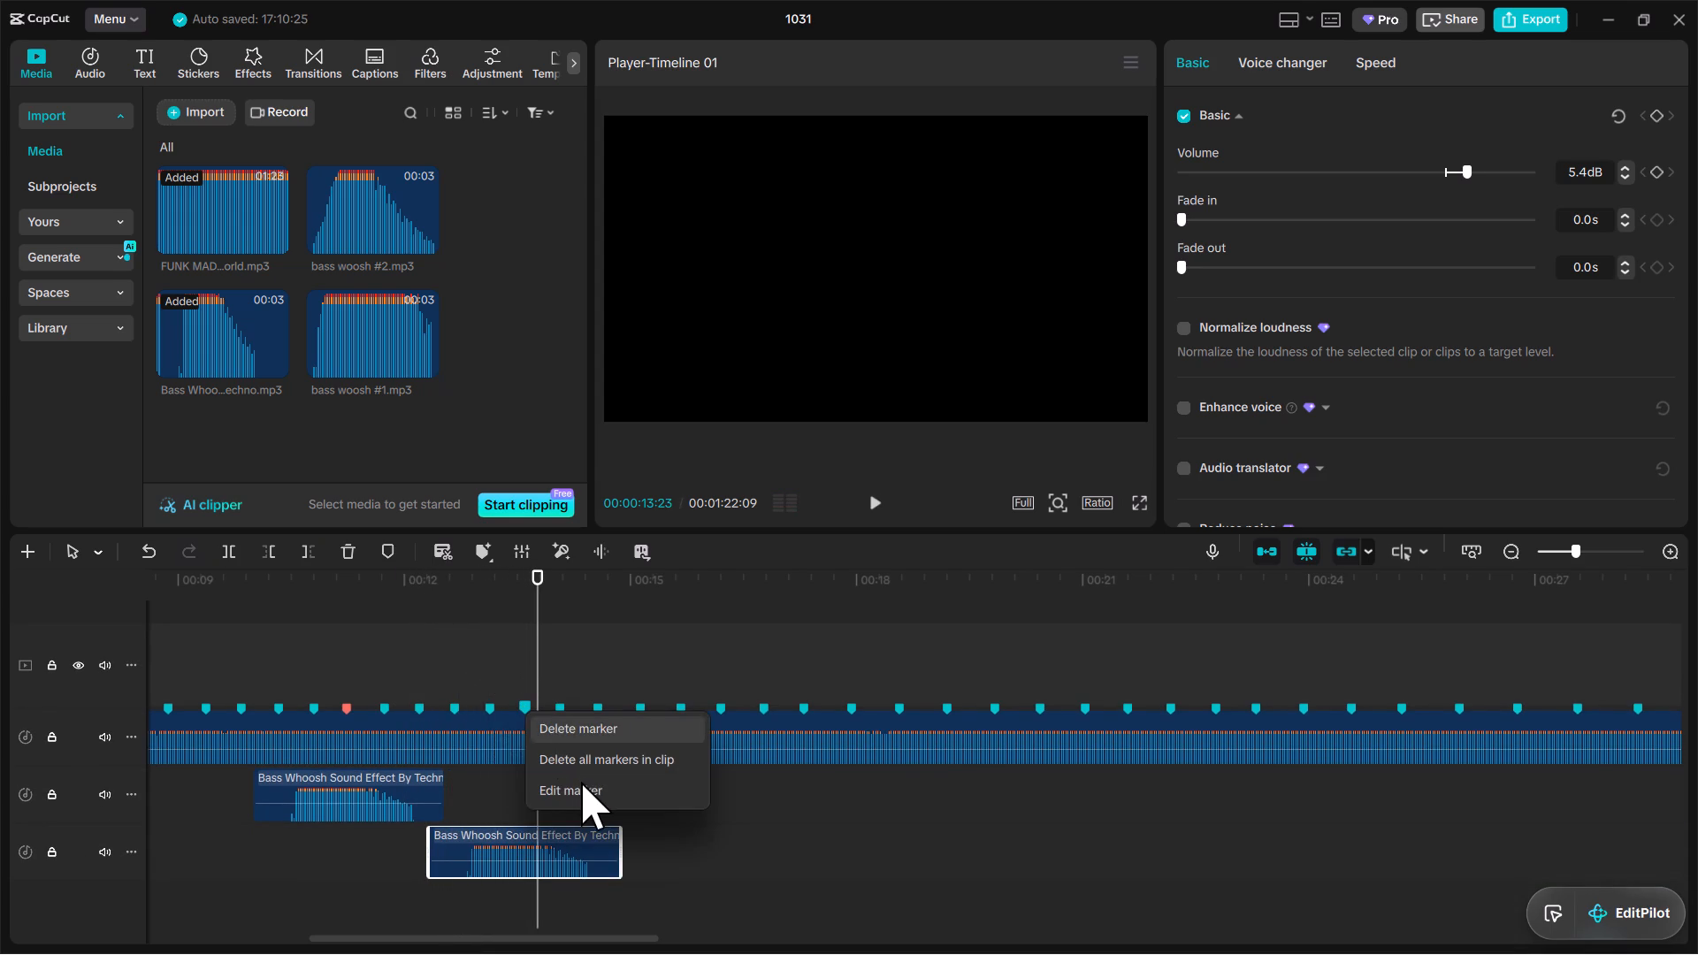
pyautogui.click(583, 794)
pyautogui.click(512, 633)
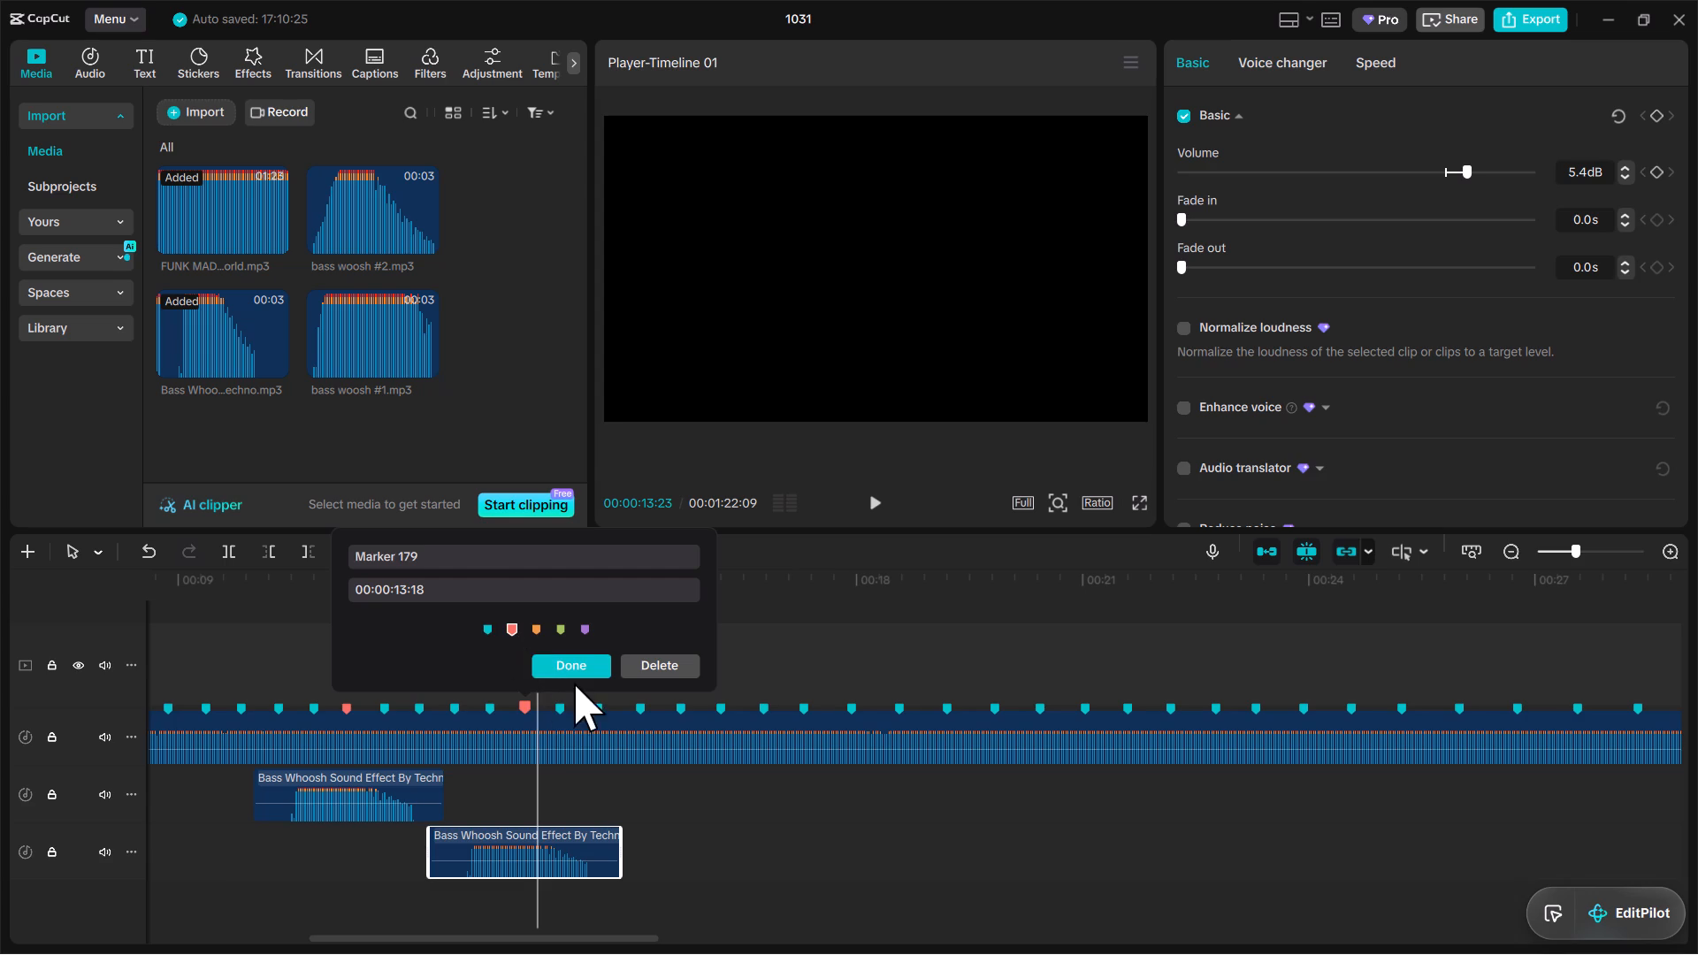
pyautogui.click(578, 661)
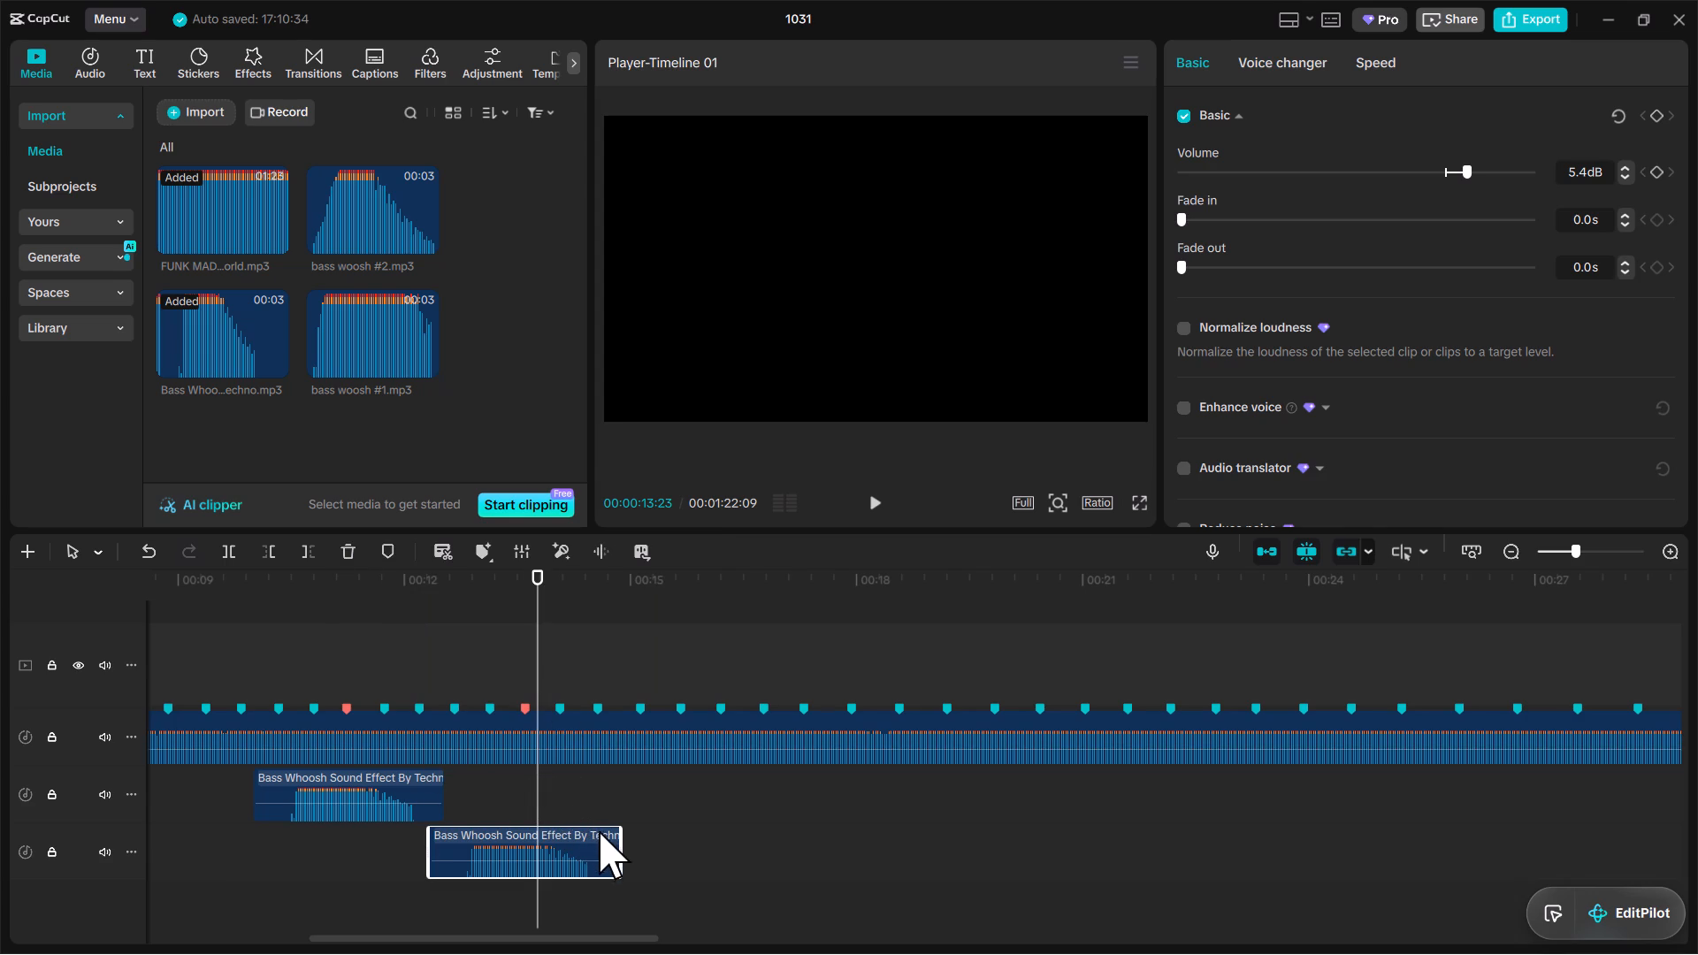
# Shift the second whoosh clip to start at about 00:00:12:20 and play from 00:00:12:24 to check its timing.
pyautogui.moveTo(590, 838); pyautogui.dragTo(613, 838)
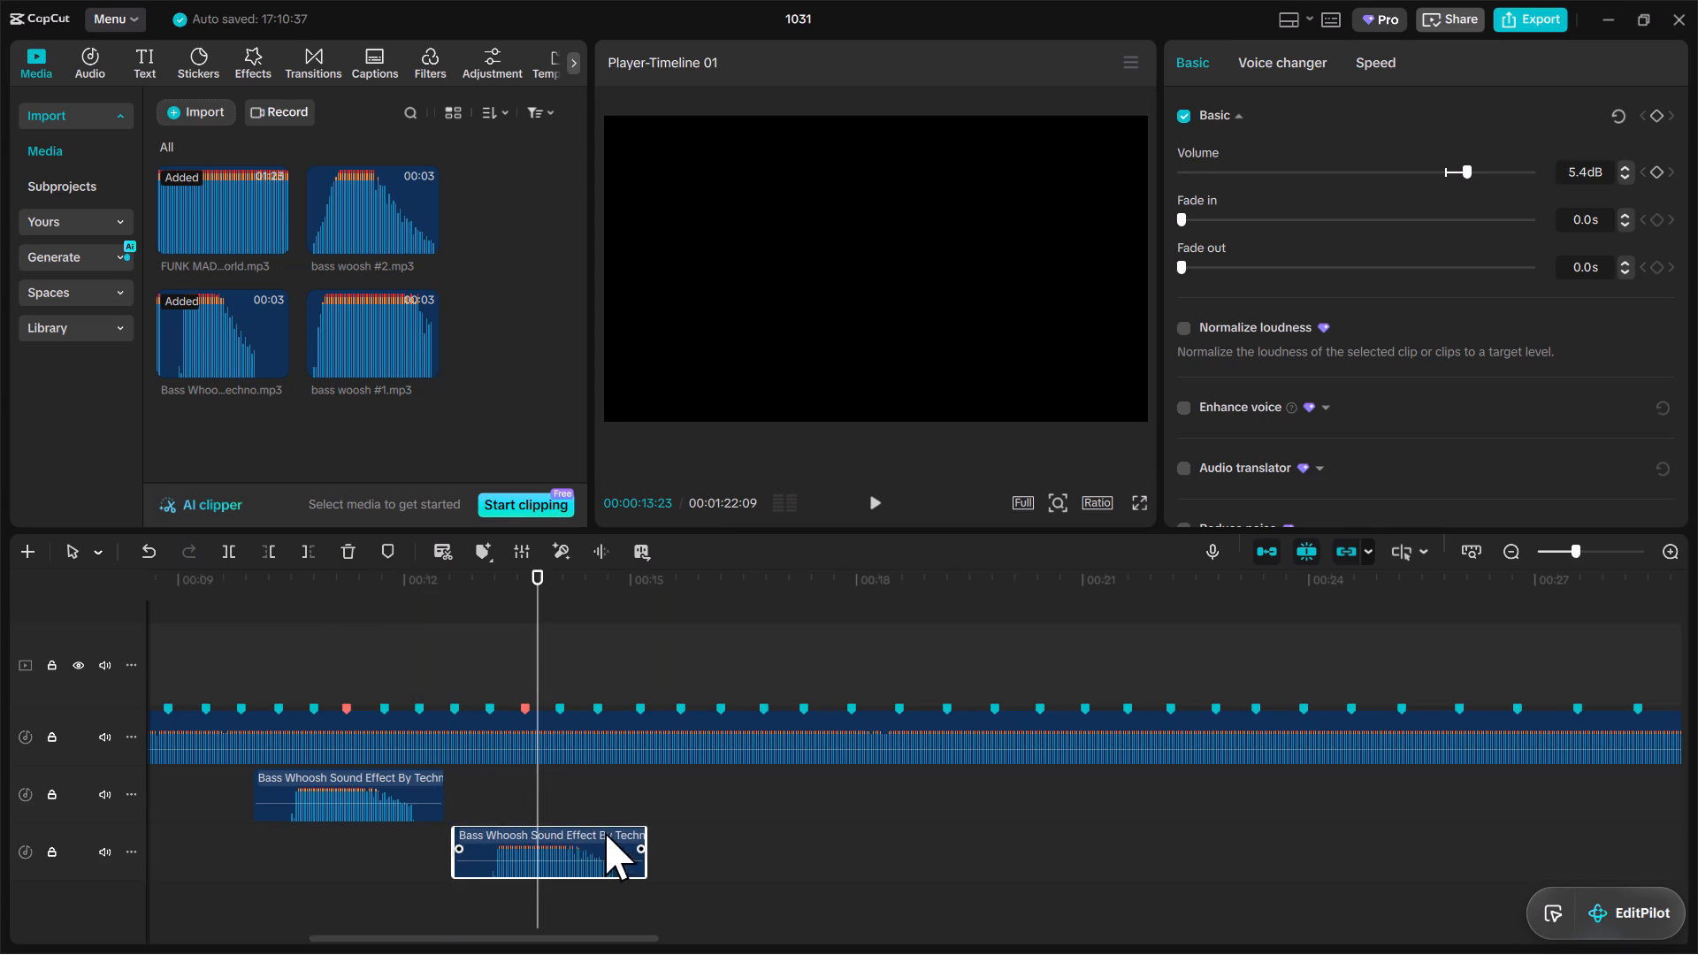
pyautogui.click(464, 654)
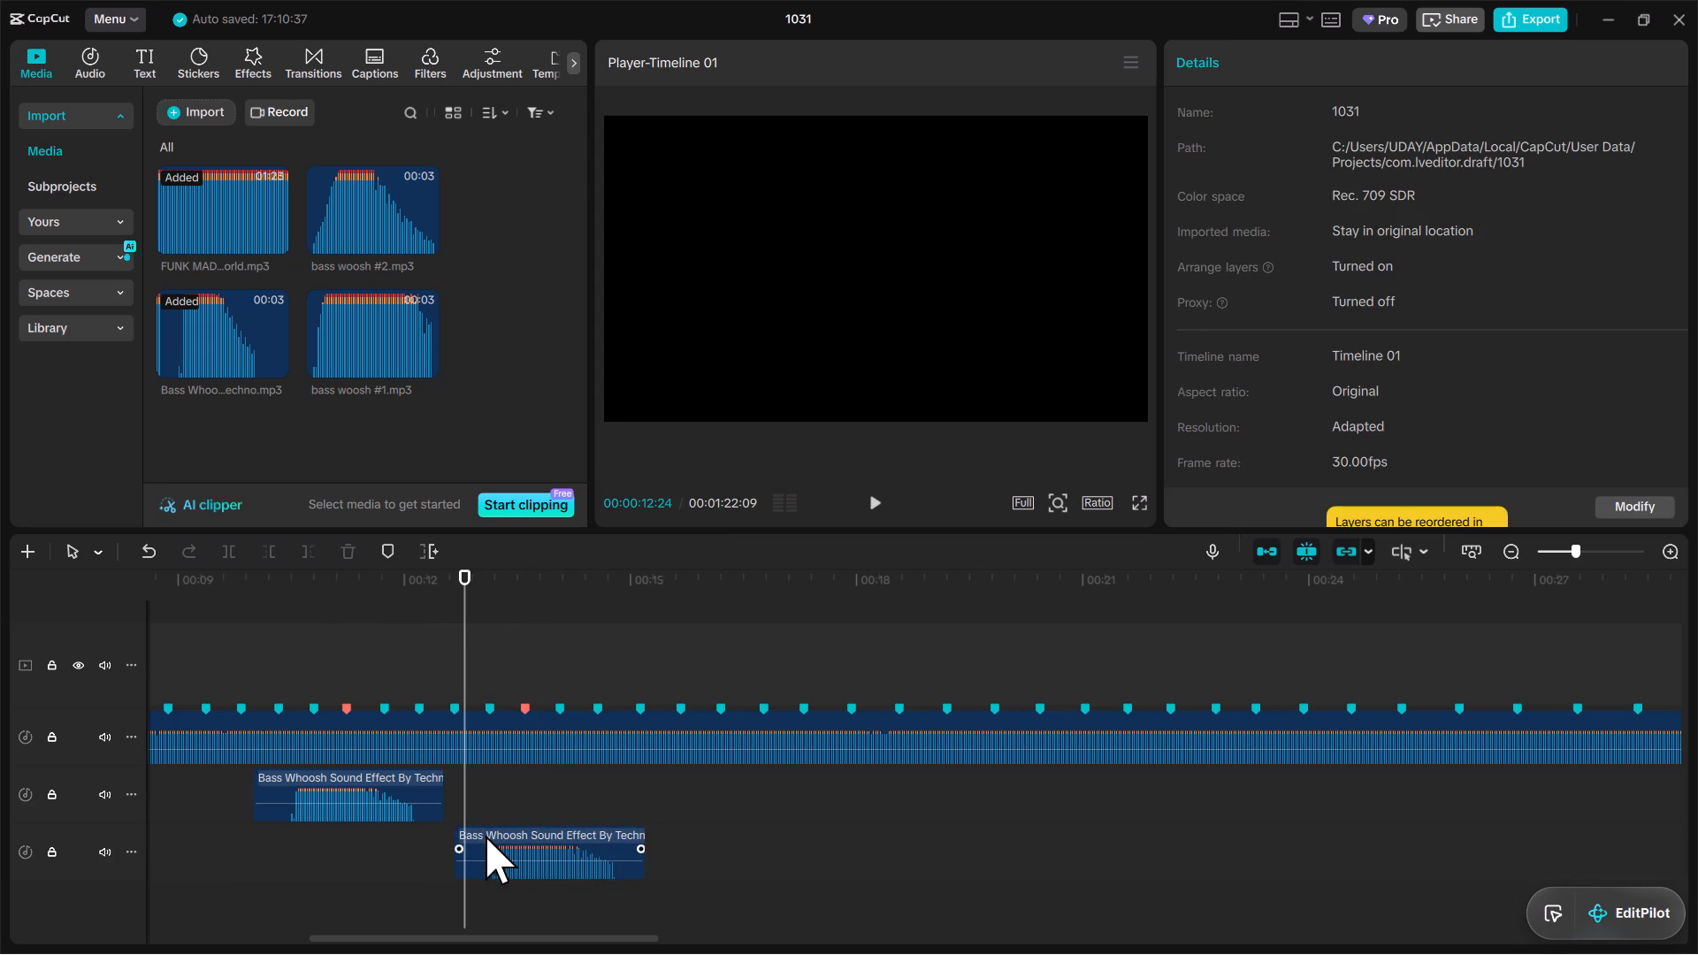
pyautogui.press('space')
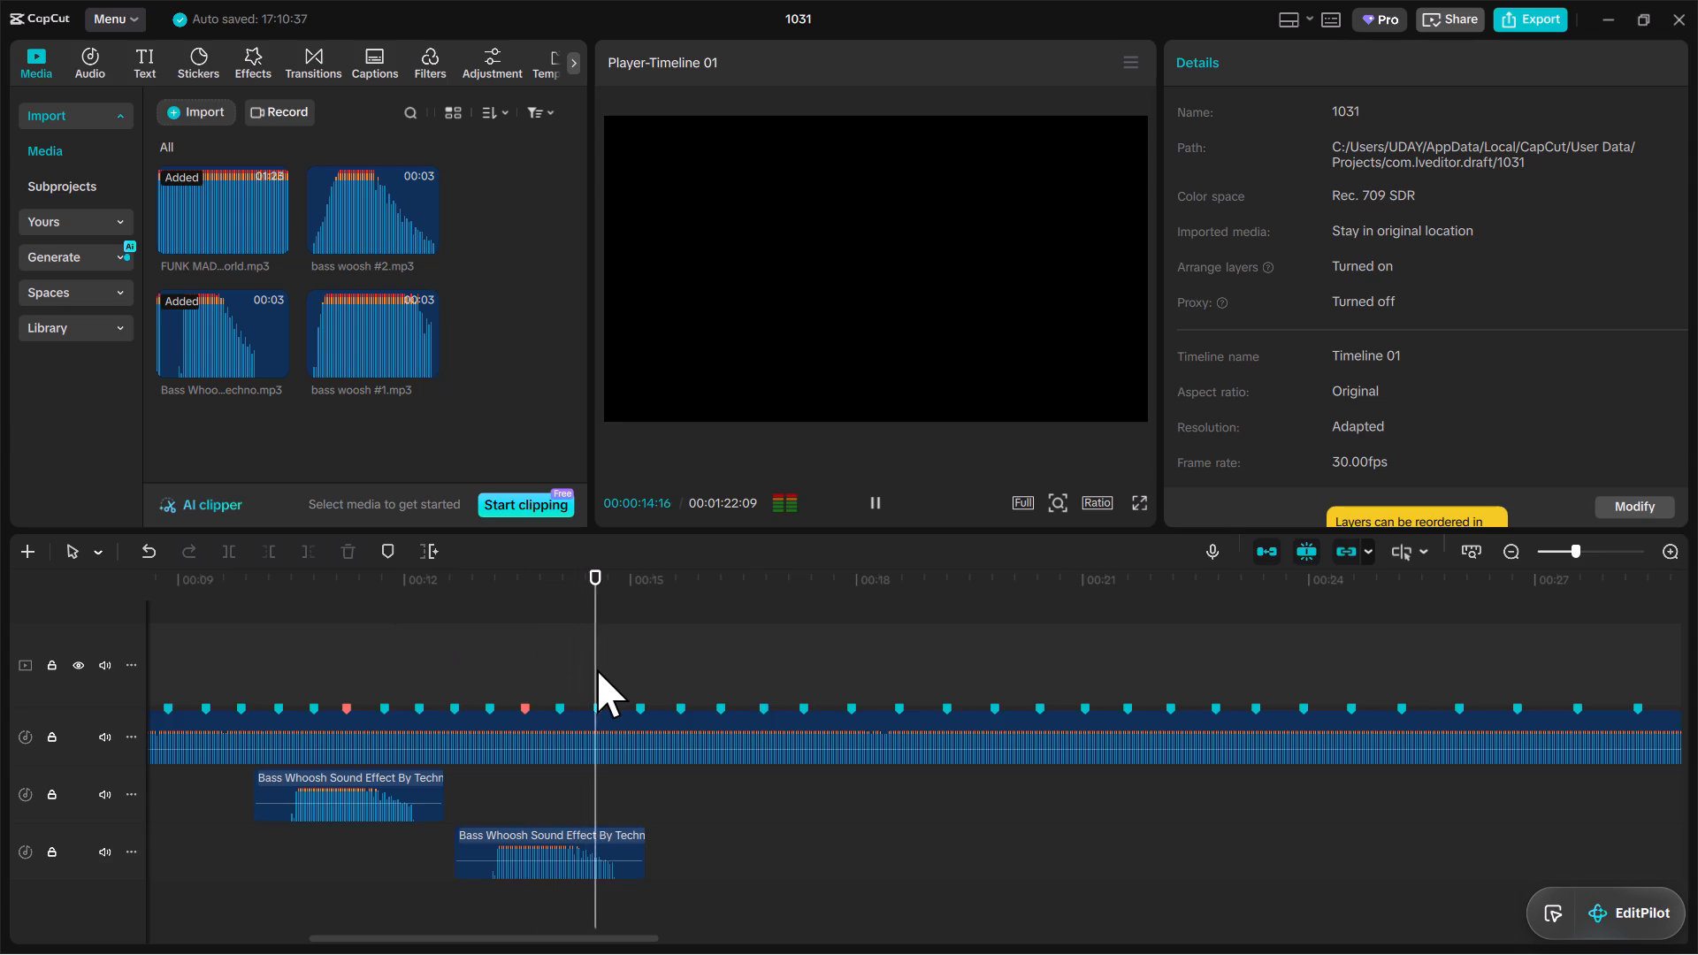
pyautogui.press('space')
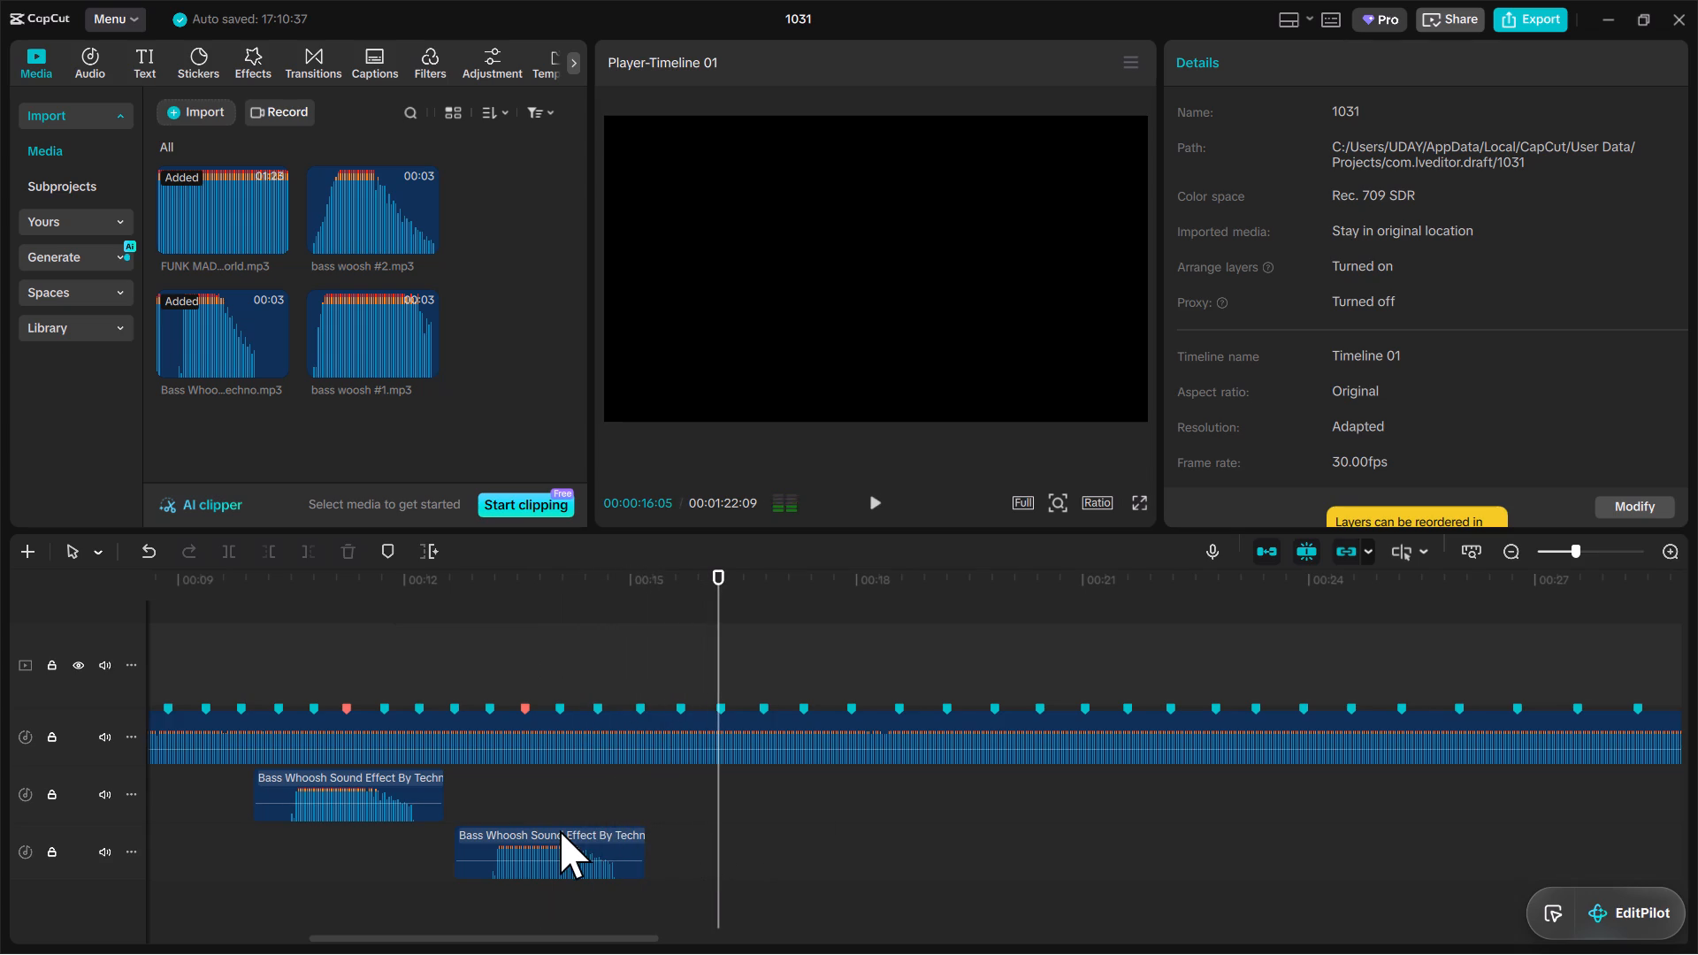
pyautogui.rightClick(559, 830)
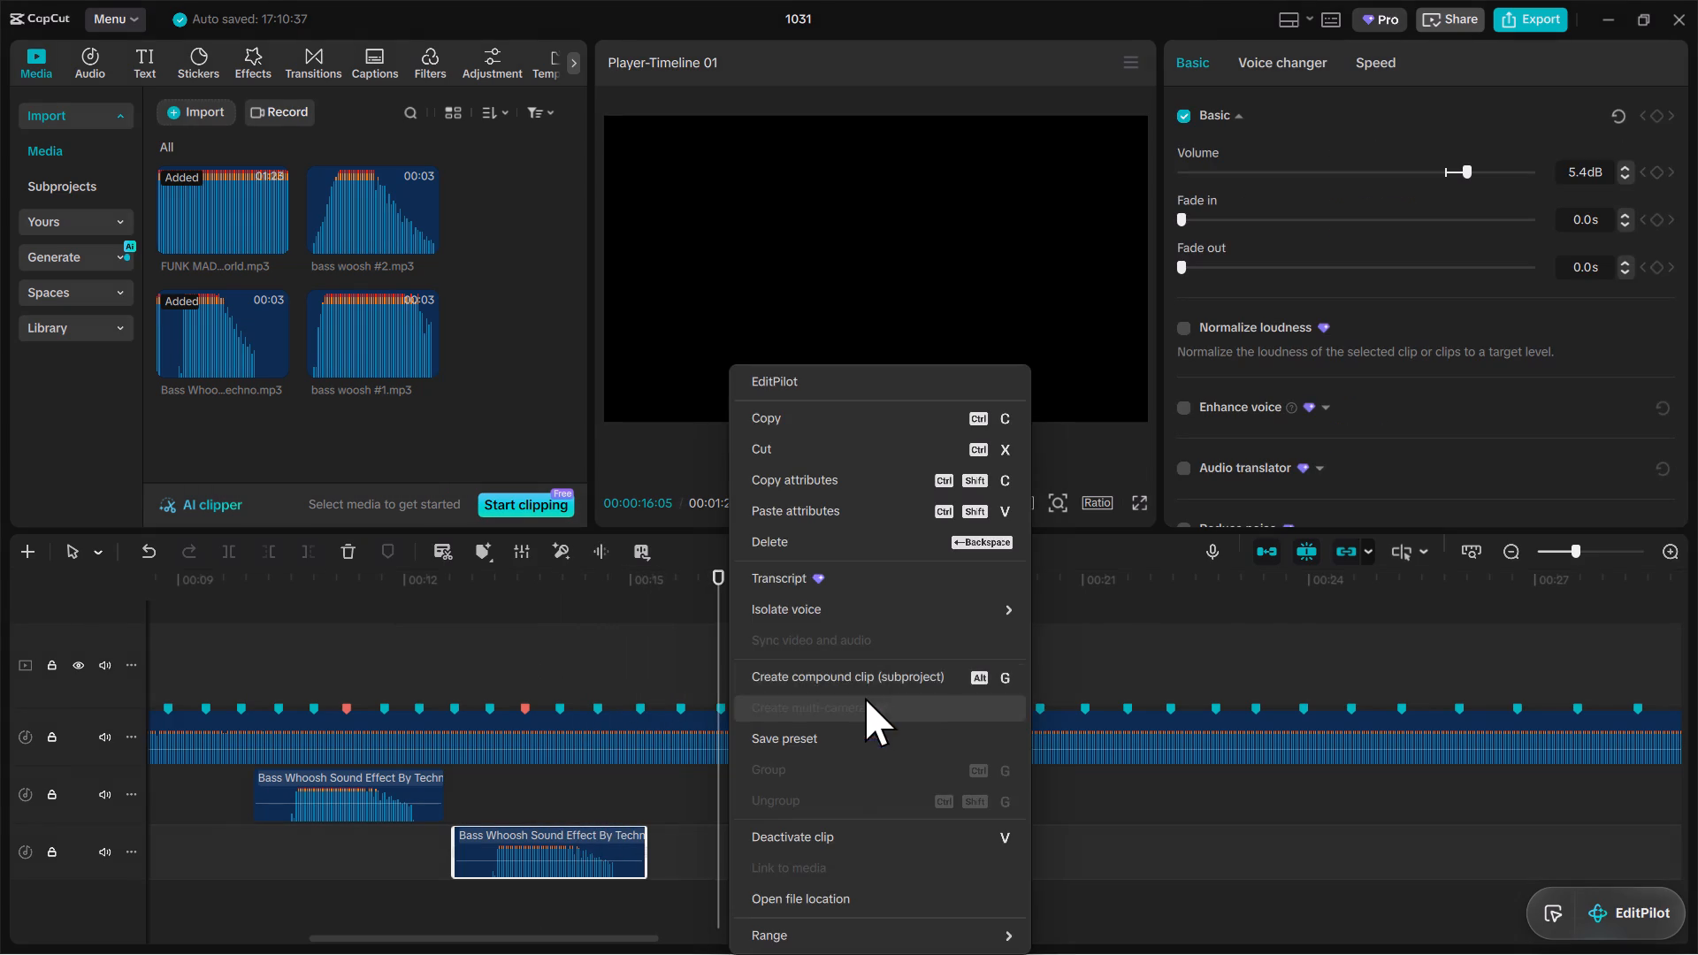
pyautogui.click(1198, 612)
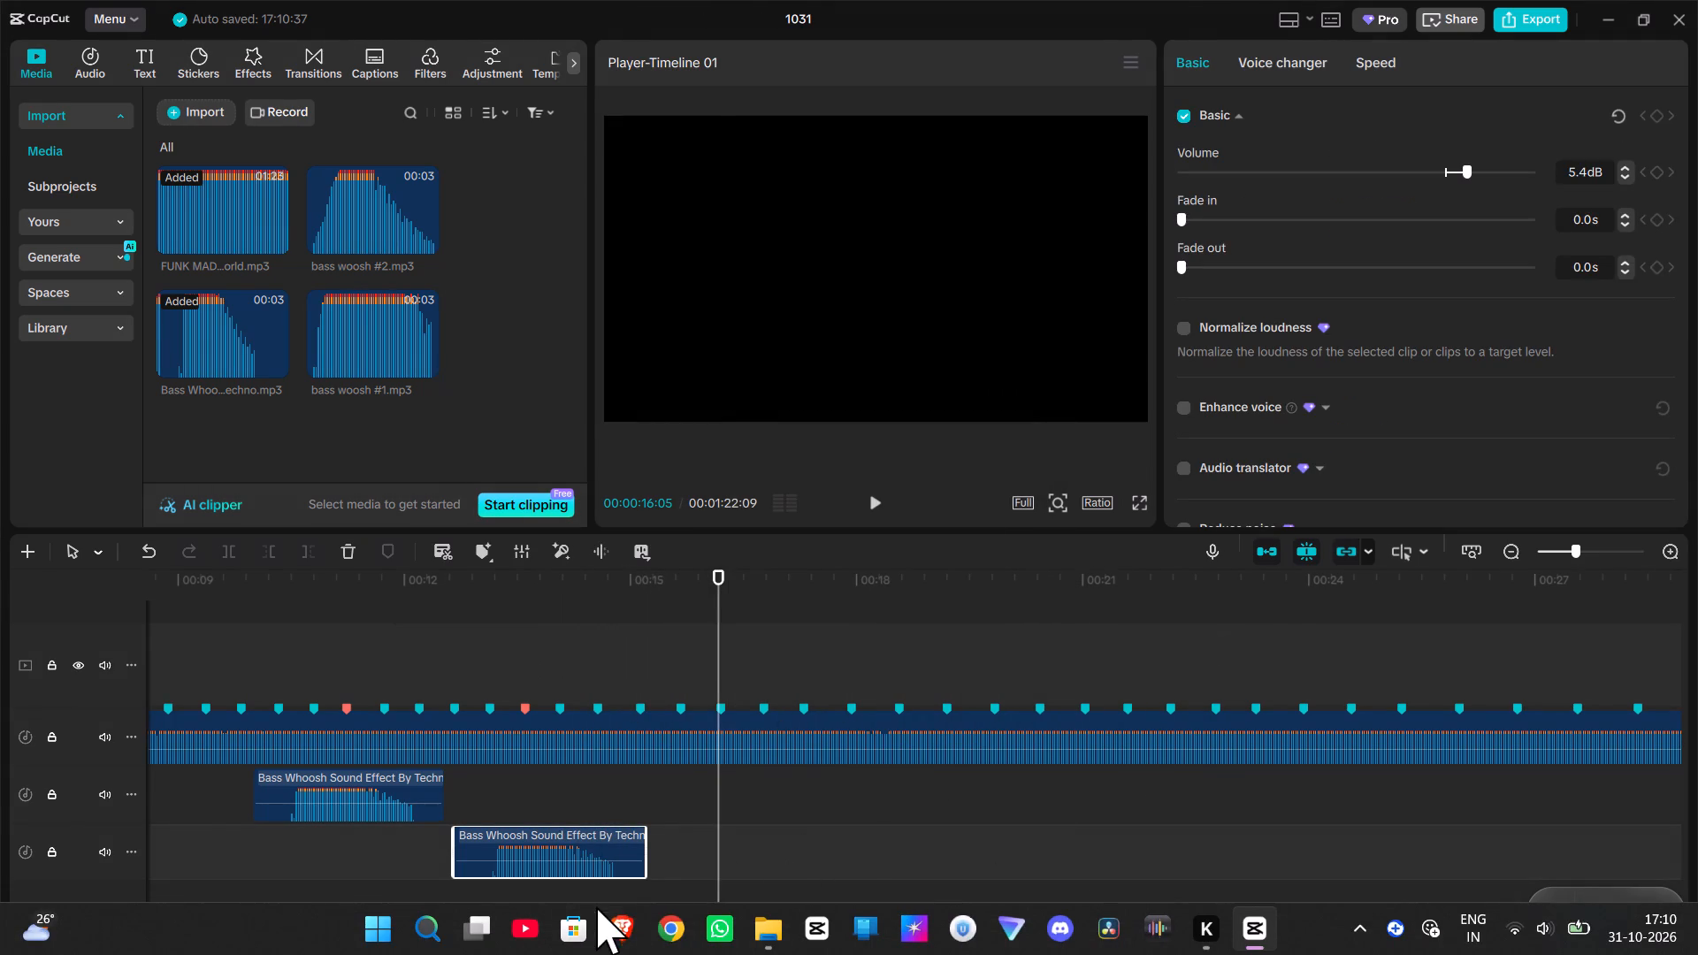
# Switch to File Explorer and import build up #1.mp3, build up #2.mp3 and build up #3.mp3 from SOUND DESIGN PACK 2 into the CapCut media.
pyautogui.click(625, 926)
pyautogui.click(797, 845)
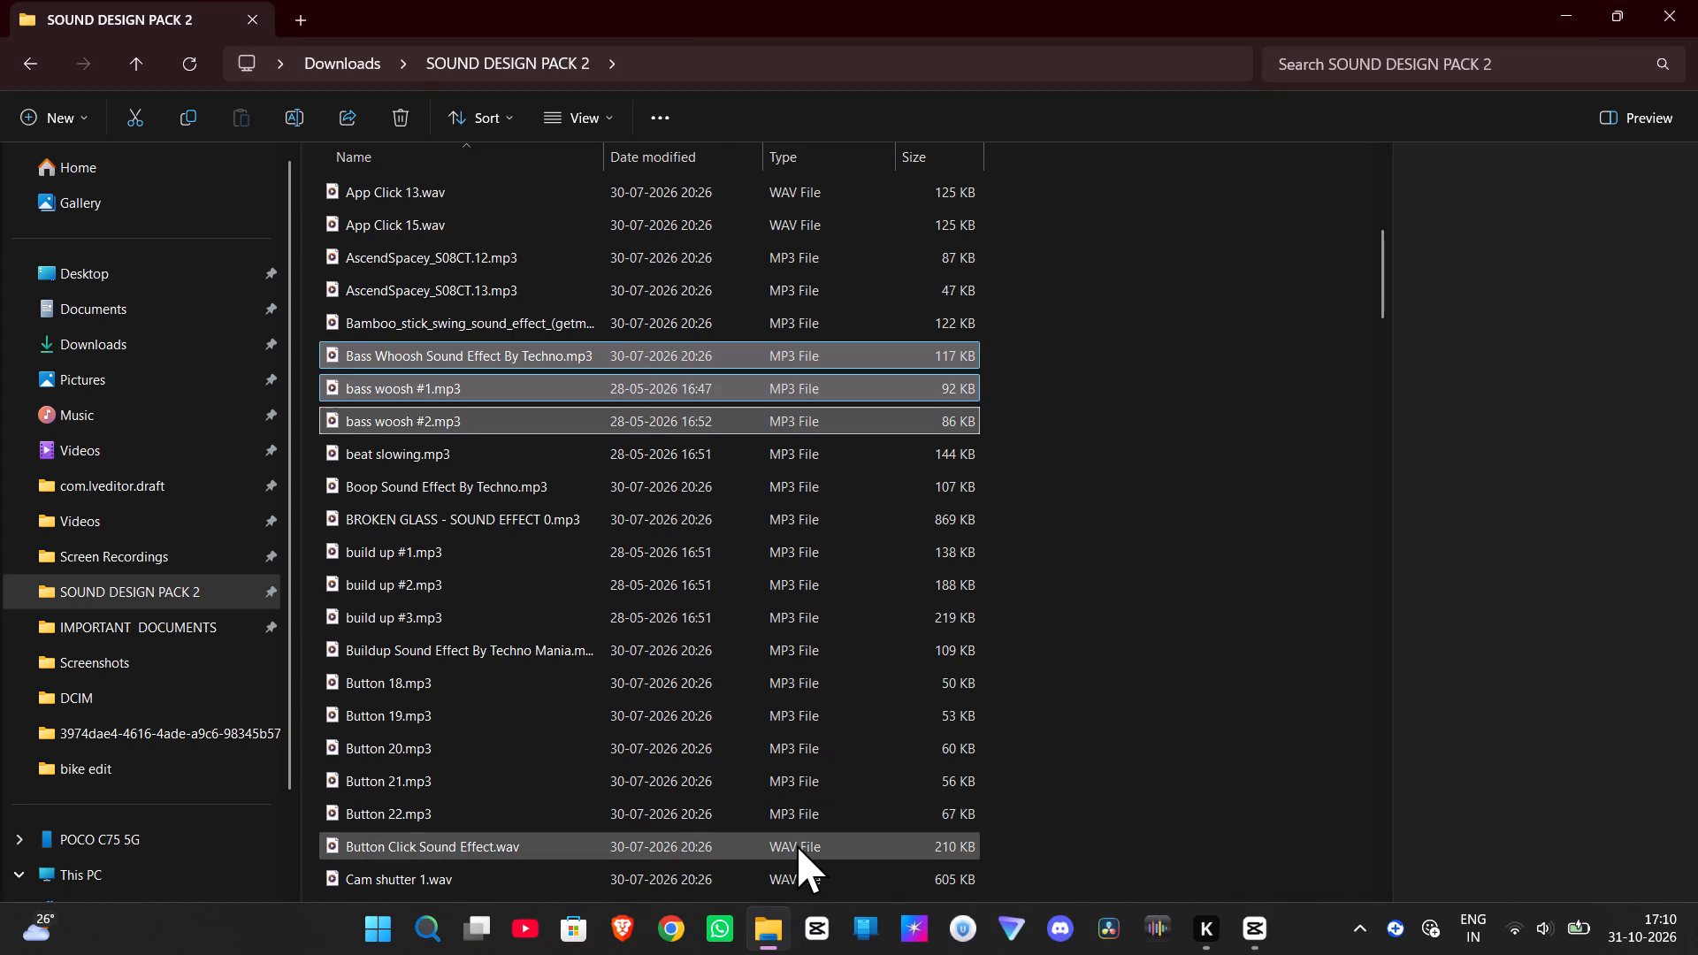
pyautogui.scroll(-2, 704, 554)
pyautogui.scroll(1, 493, 707)
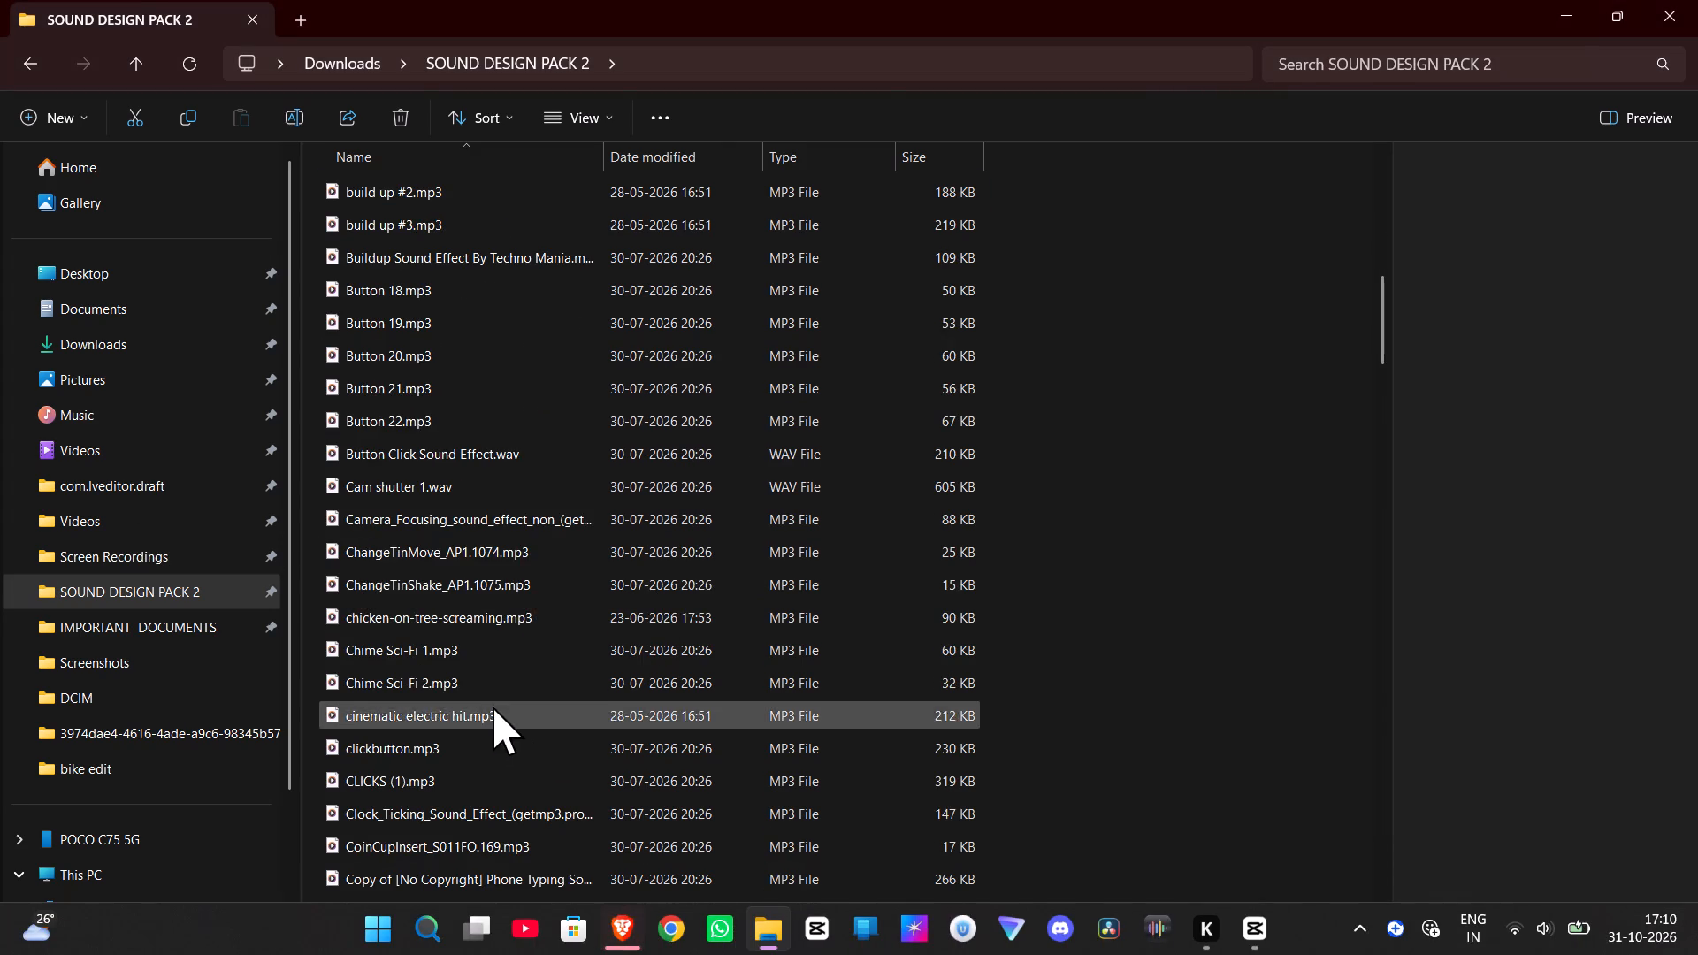
pyautogui.scroll(1, 493, 707)
pyautogui.moveTo(1072, 539); pyautogui.dragTo(884, 609)
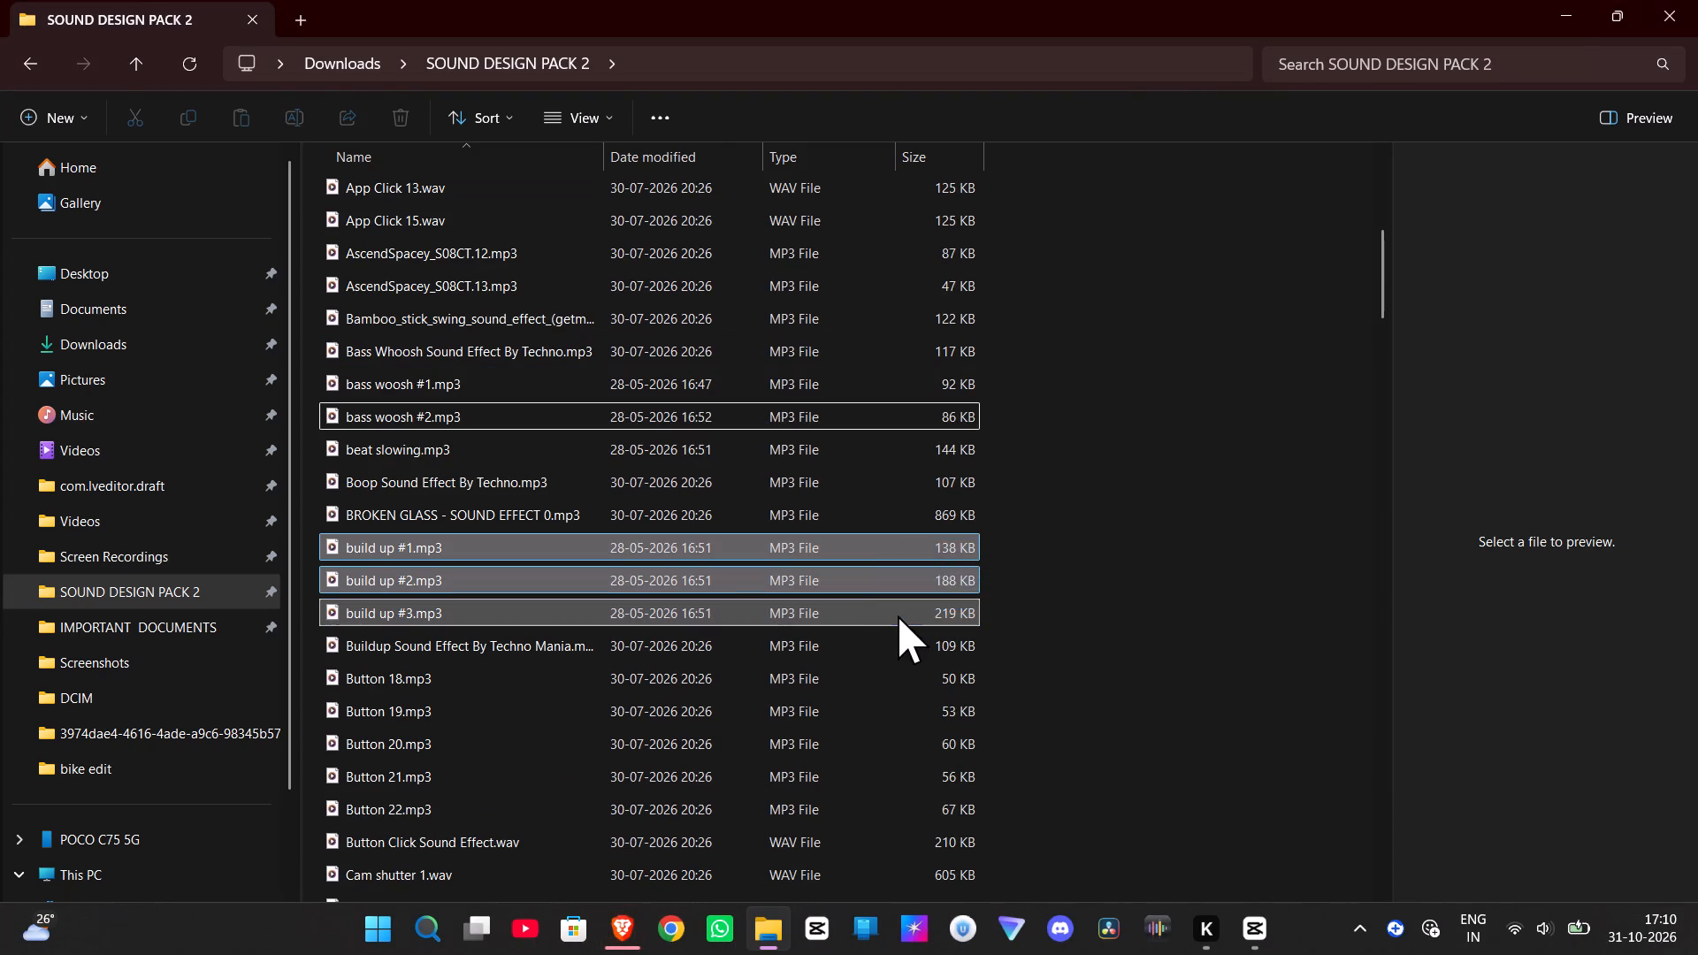
pyautogui.moveTo(900, 617); pyautogui.dragTo(536, 440)
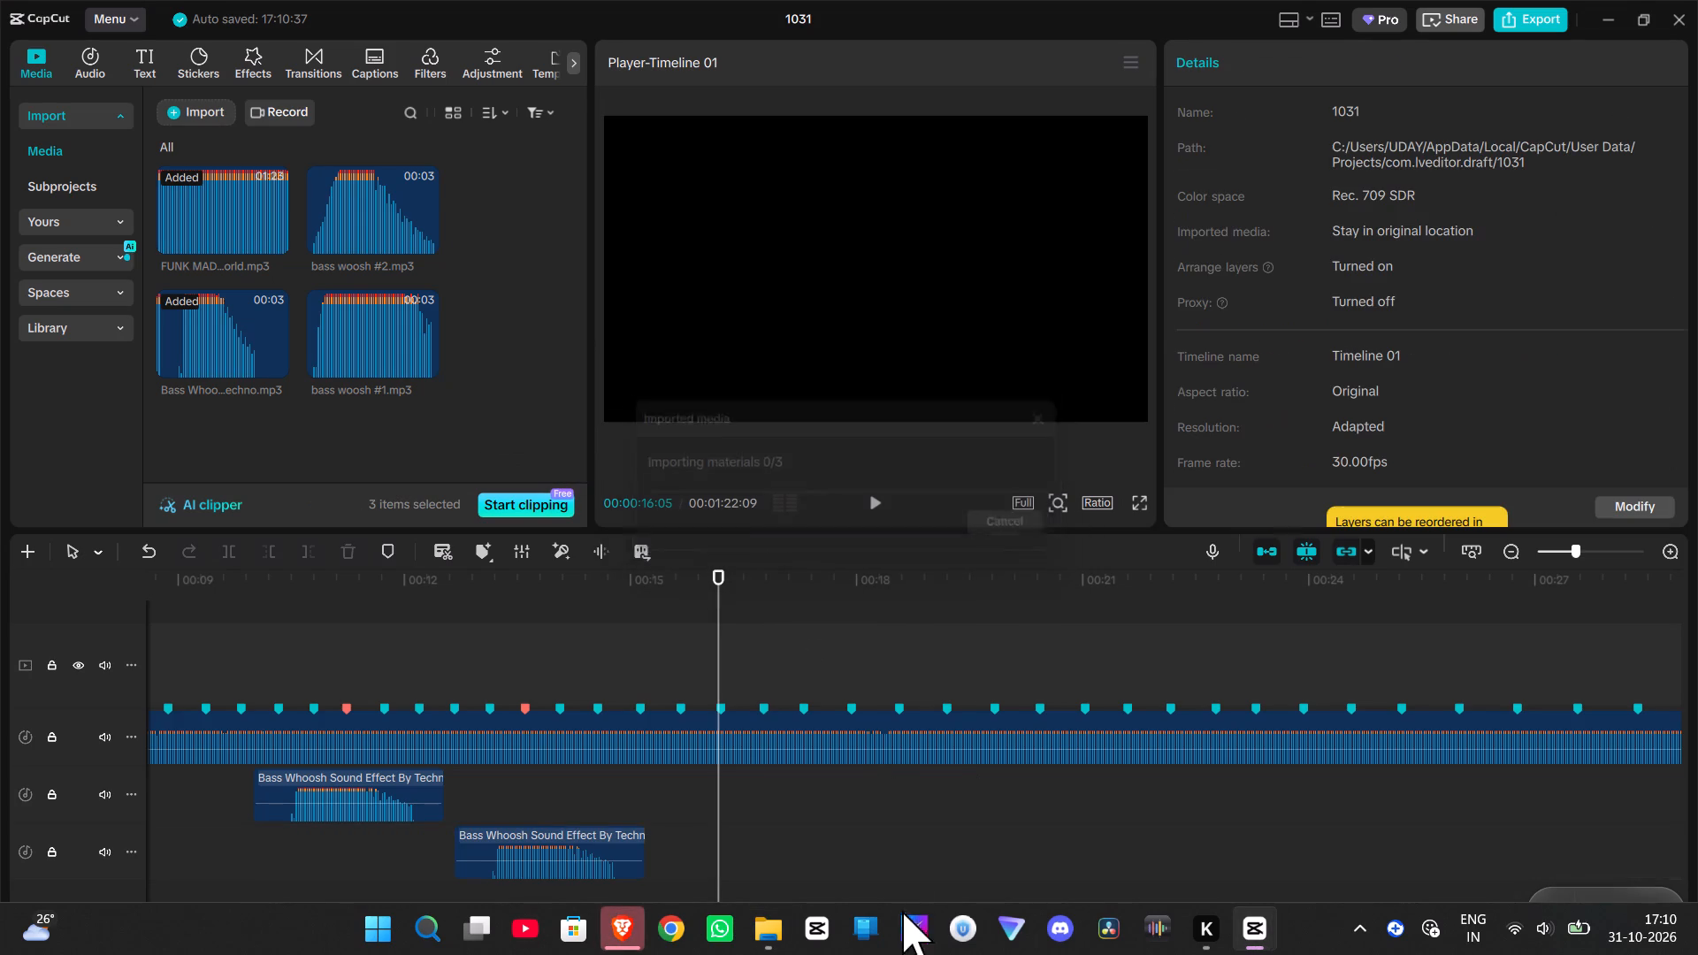
# Return to File Explorer and look through the SOUND DESIGN PACK 2 folder for more sound effects.
pyautogui.click(802, 816)
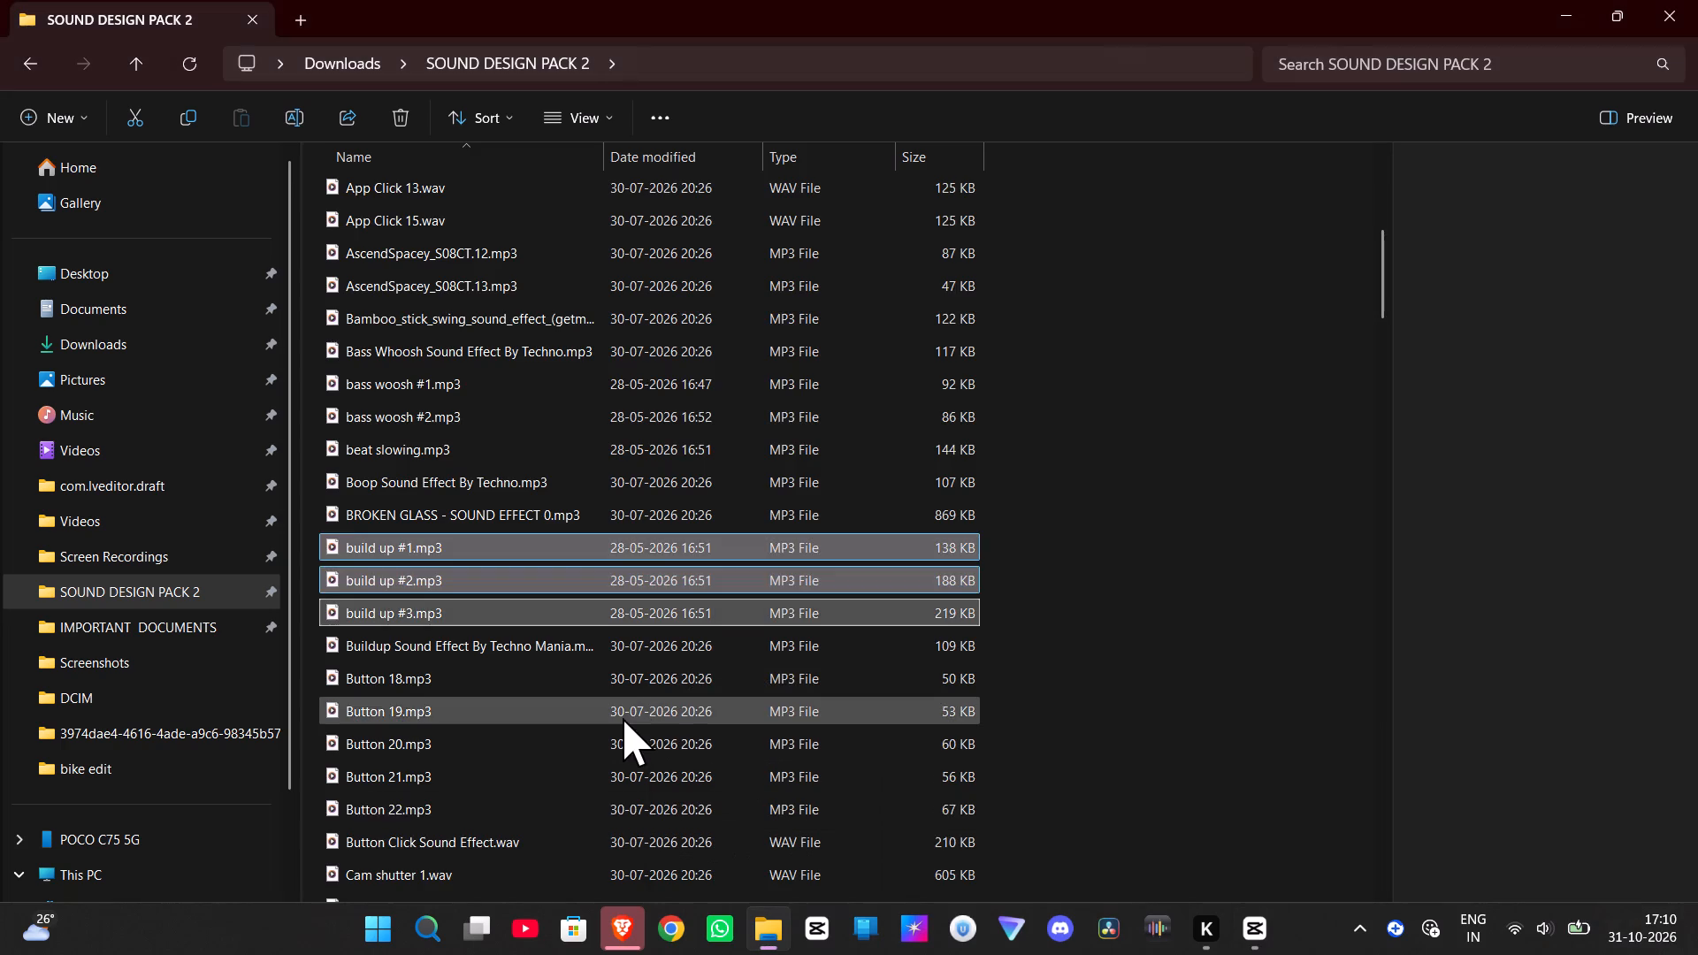
pyautogui.scroll(-3, 623, 718)
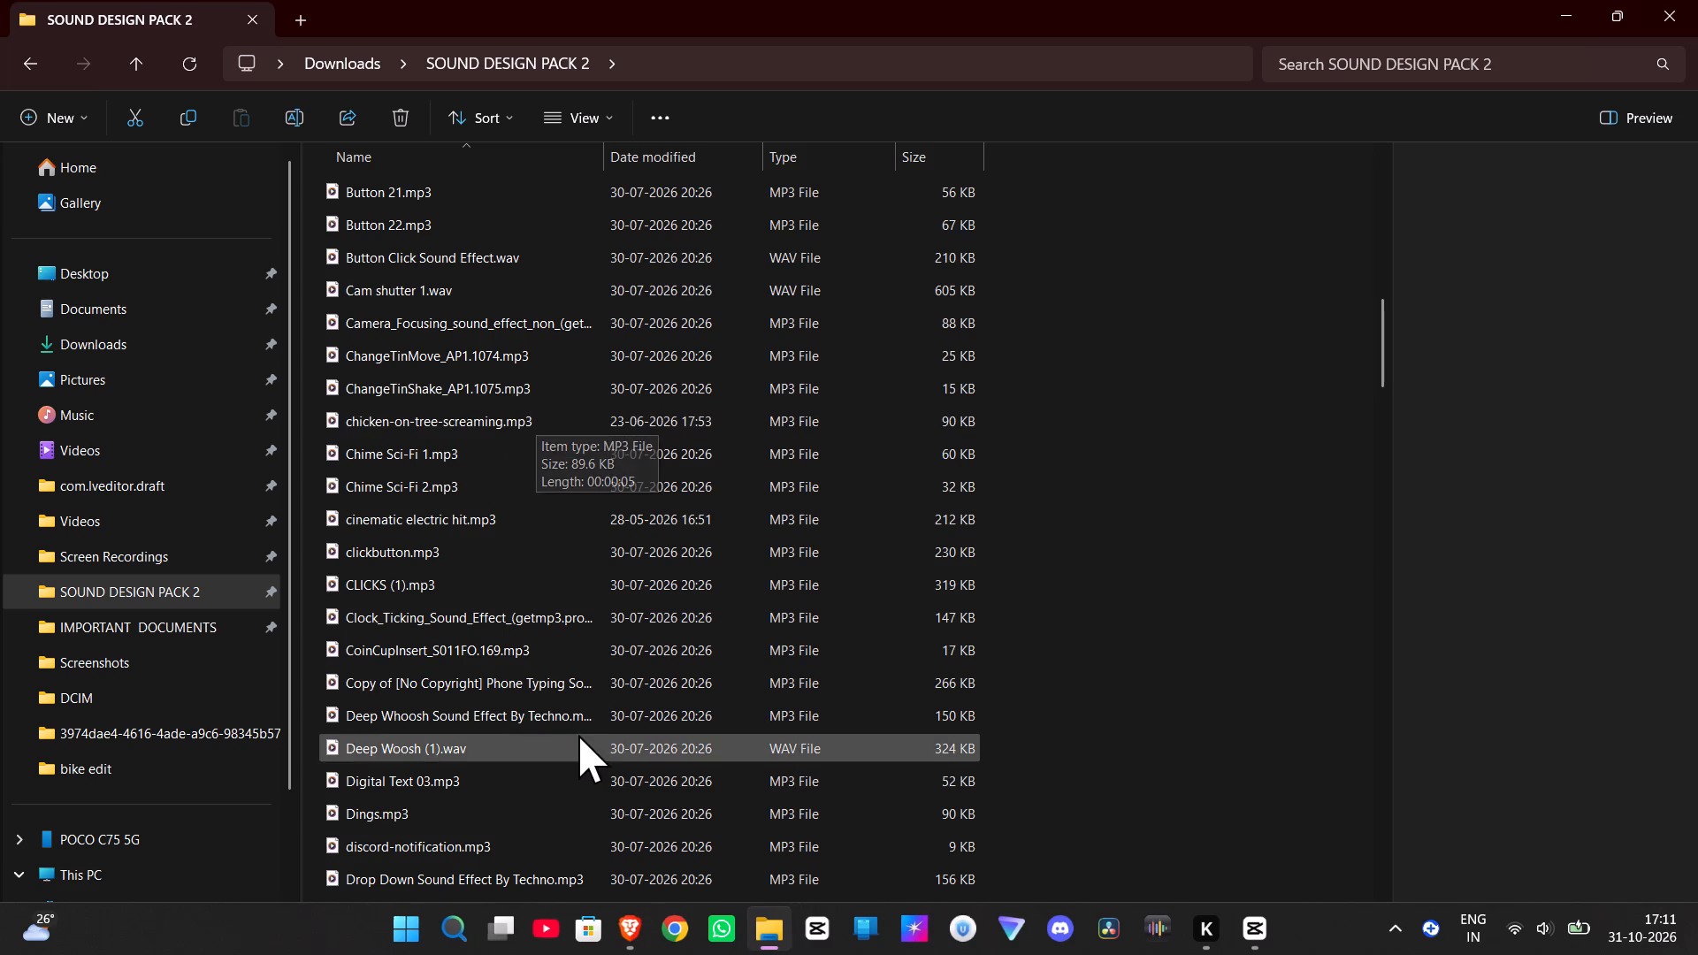
pyautogui.scroll(-1, 541, 715)
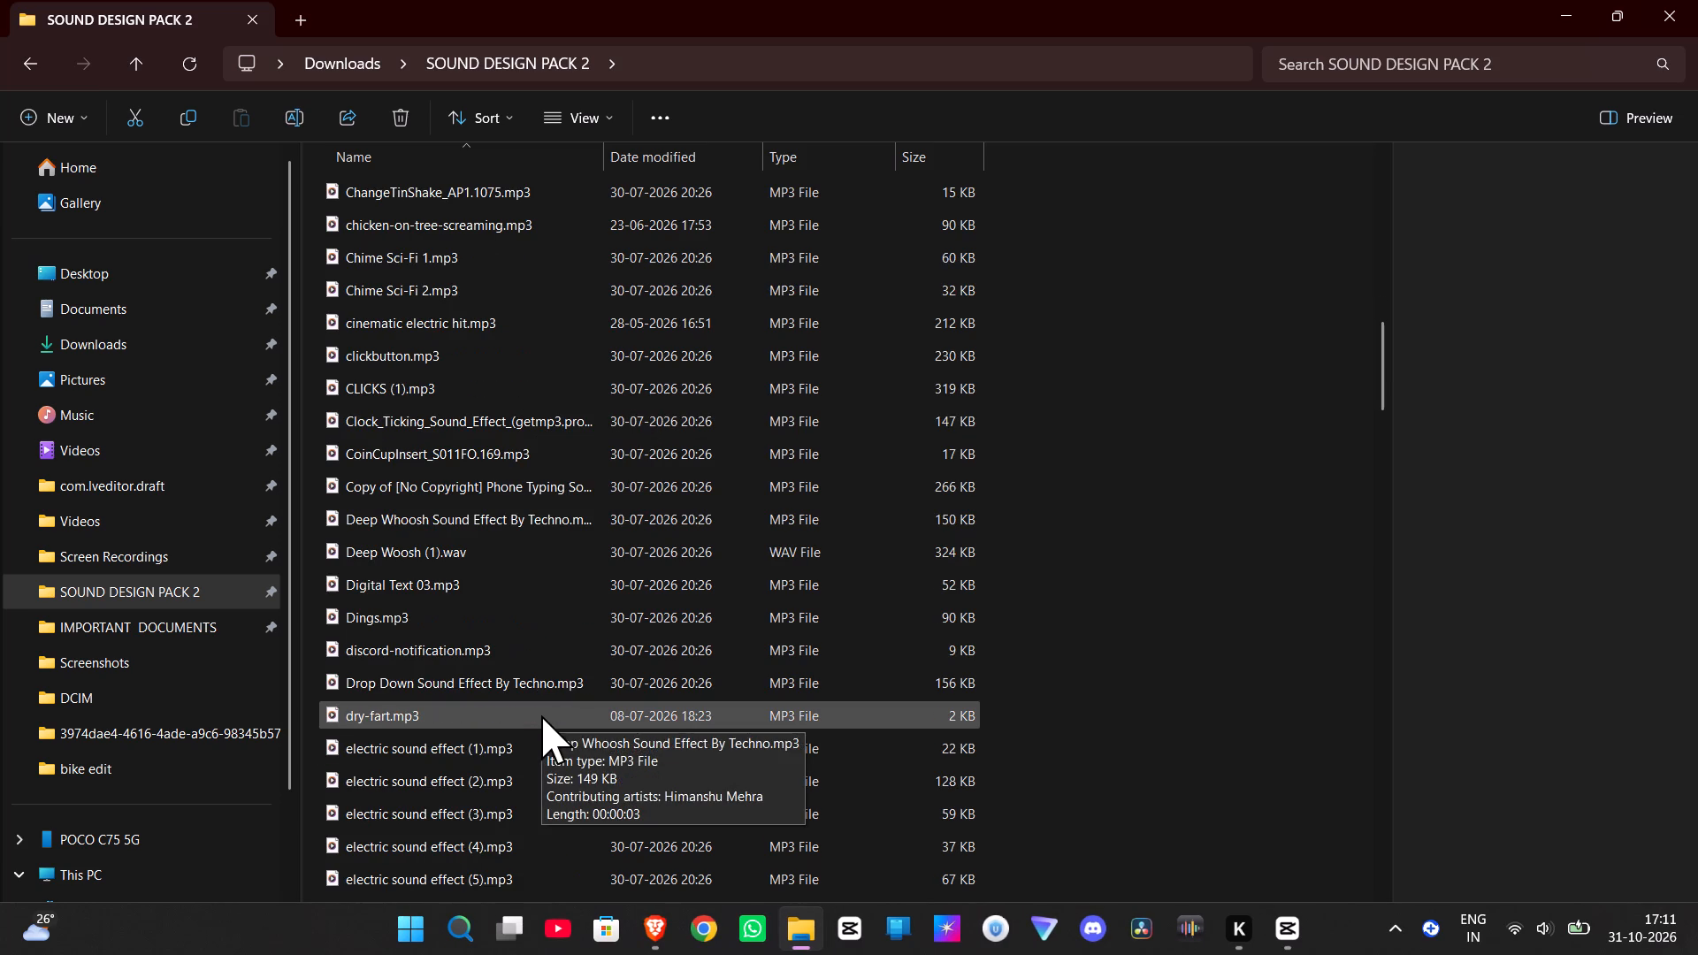
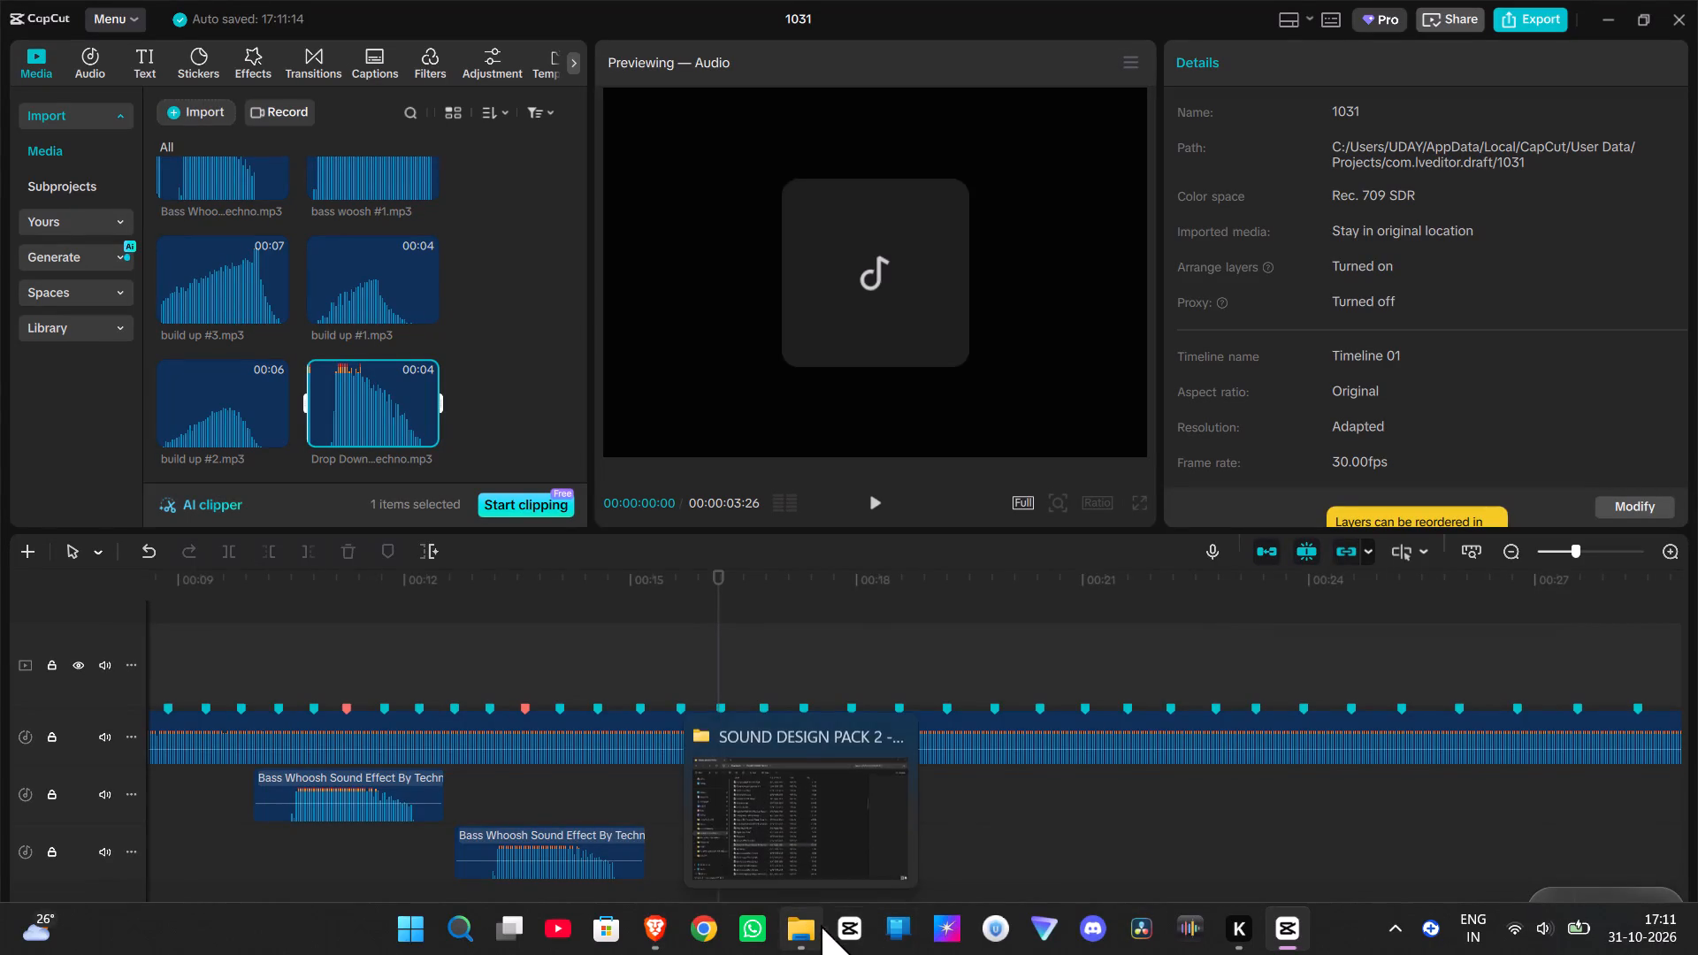
# Preview the Drop Down sound effect and build up #2.mp3 in the imported media.
pyautogui.click(370, 386)
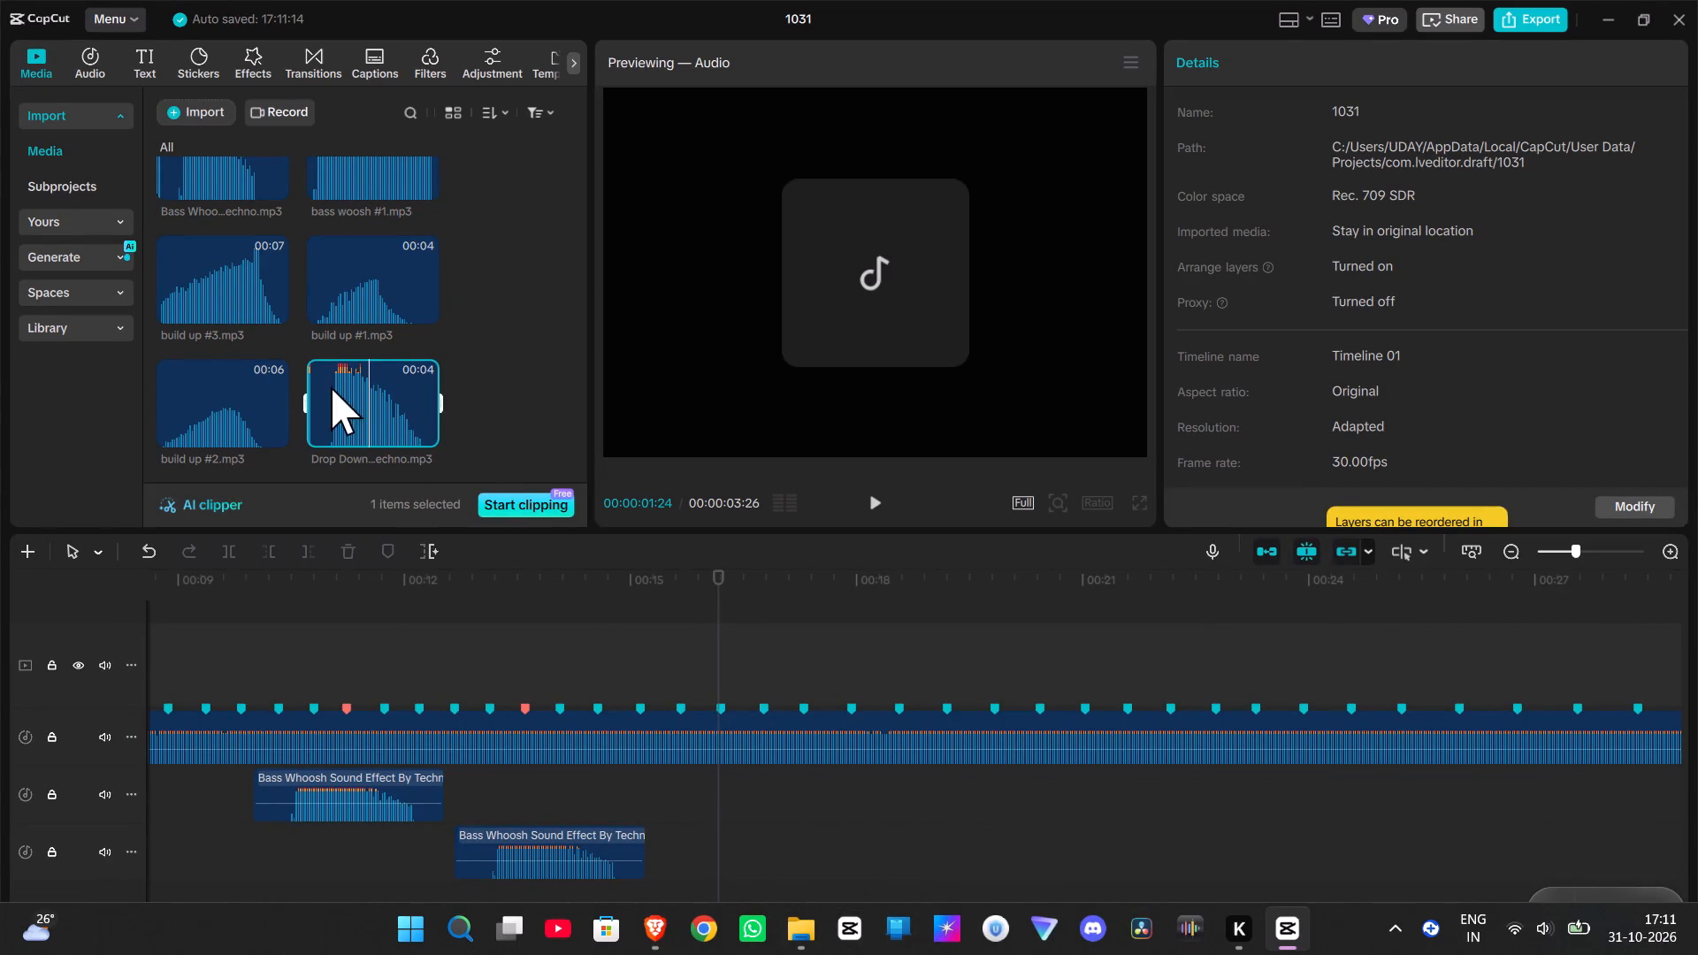
pyautogui.click(228, 403)
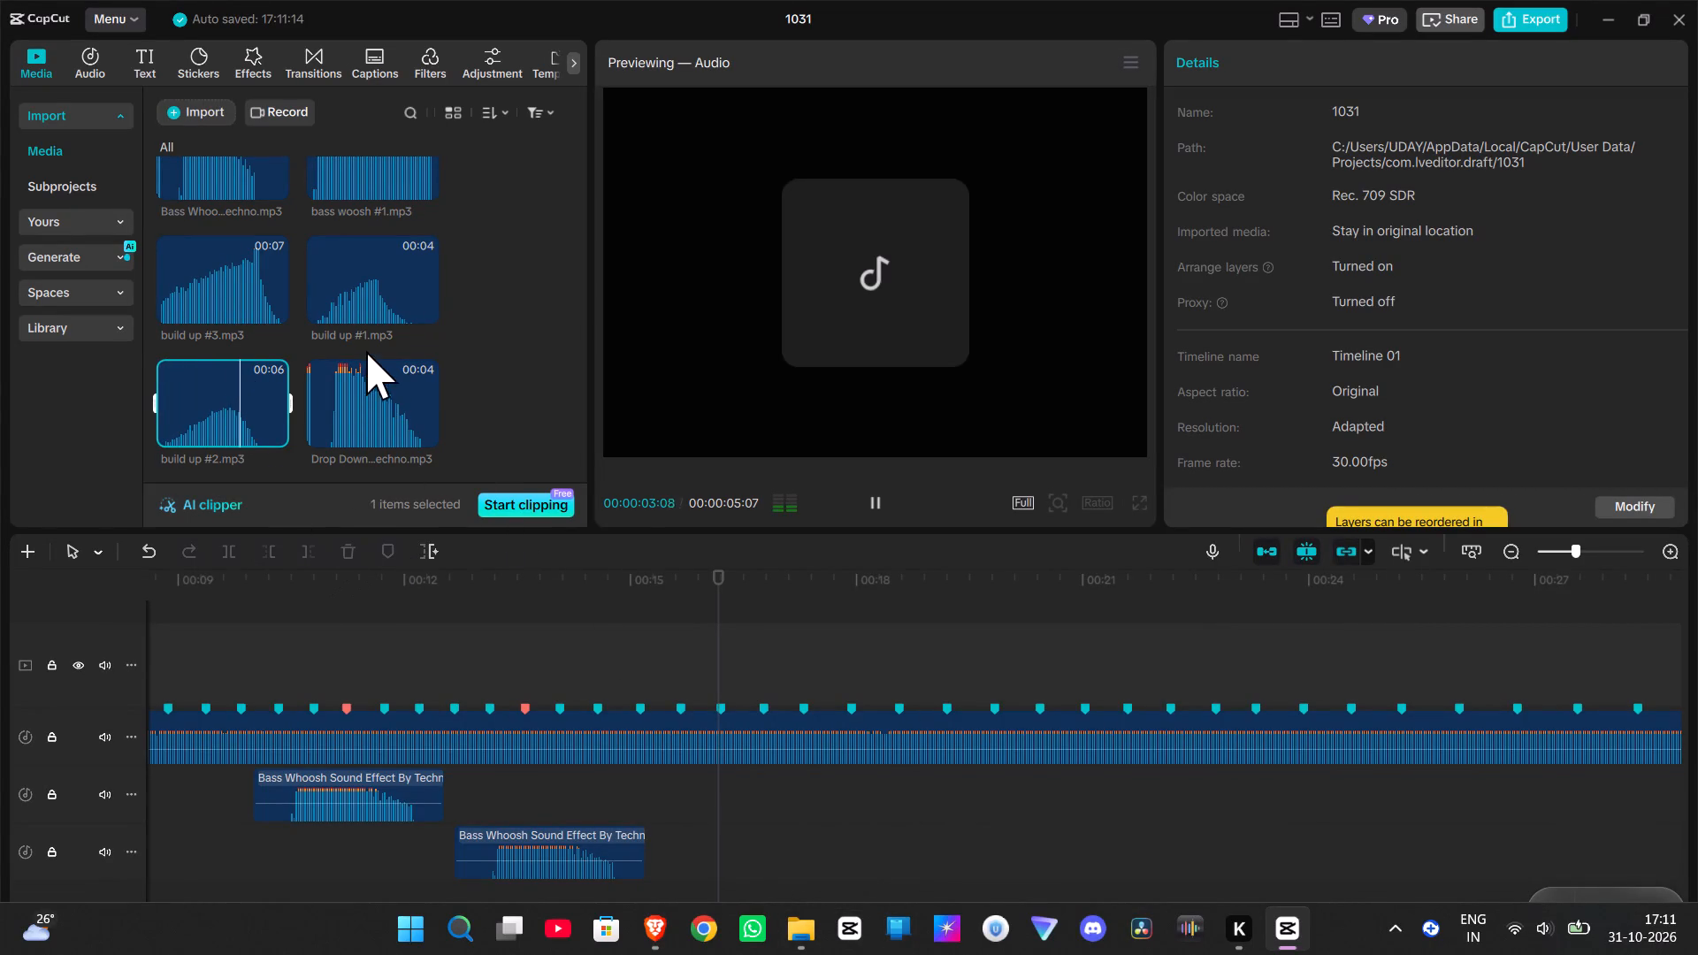
pyautogui.click(379, 387)
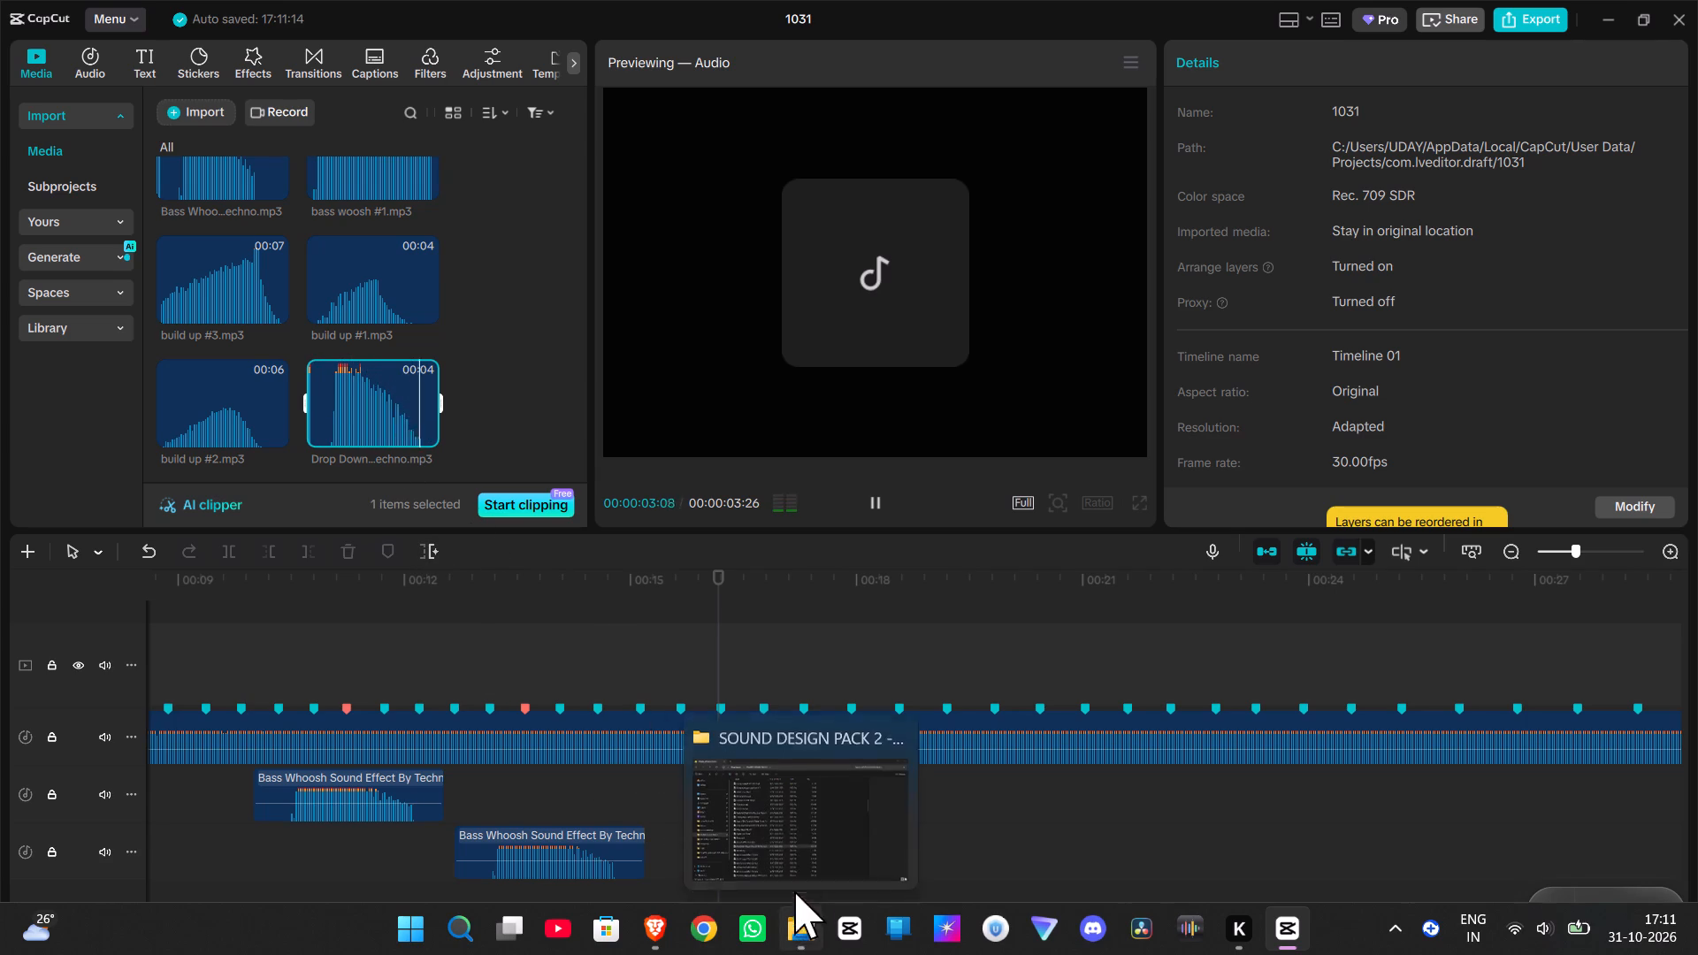
# Switch to File Explorer and look through SOUND DESIGN PACK 2 for more effects, down to the SFX RISER files.
pyautogui.click(782, 828)
pyautogui.scroll(-4, 677, 792)
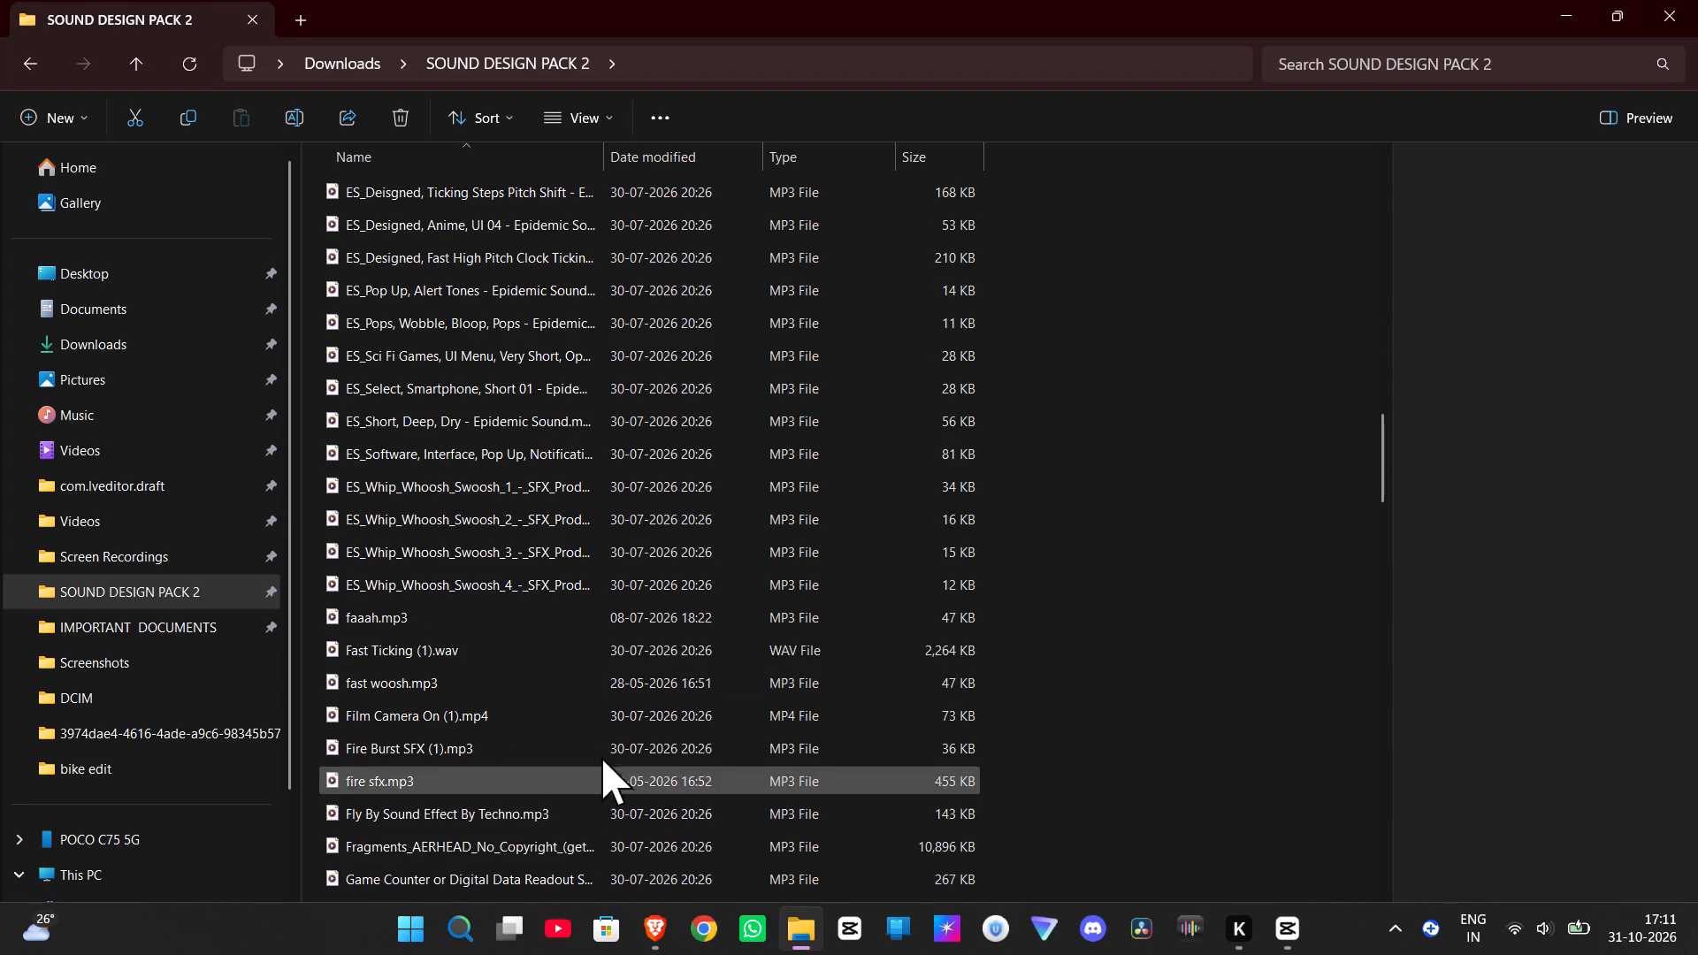
pyautogui.click(542, 583)
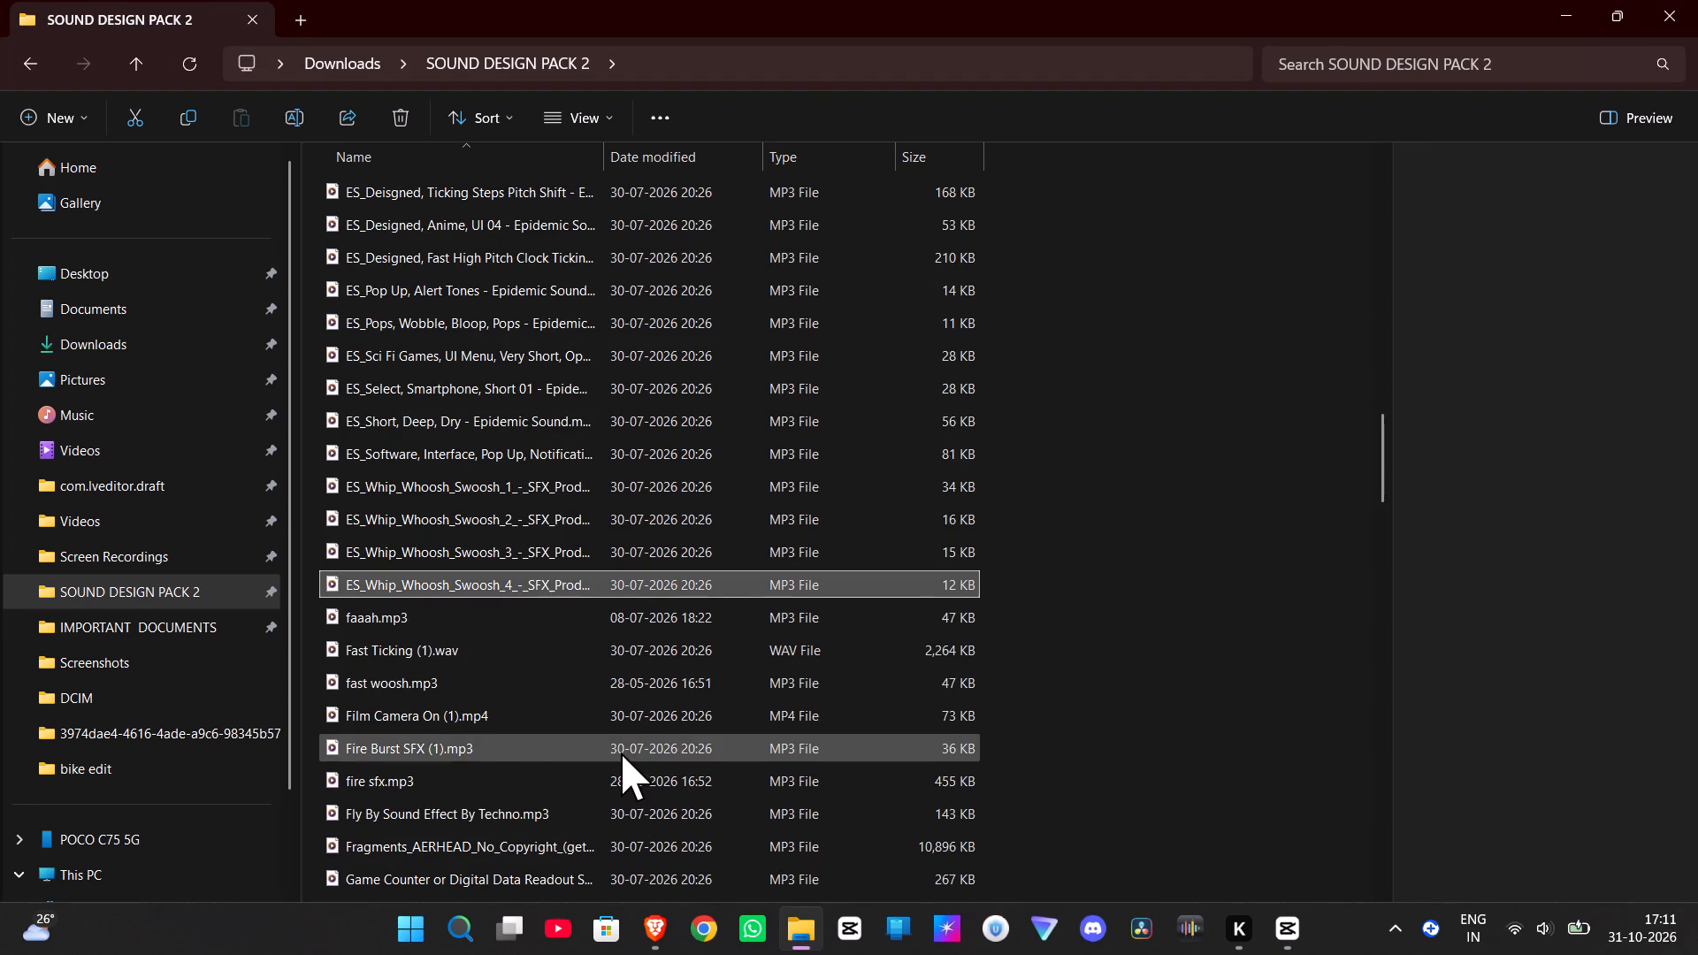
pyautogui.scroll(-10, 620, 753)
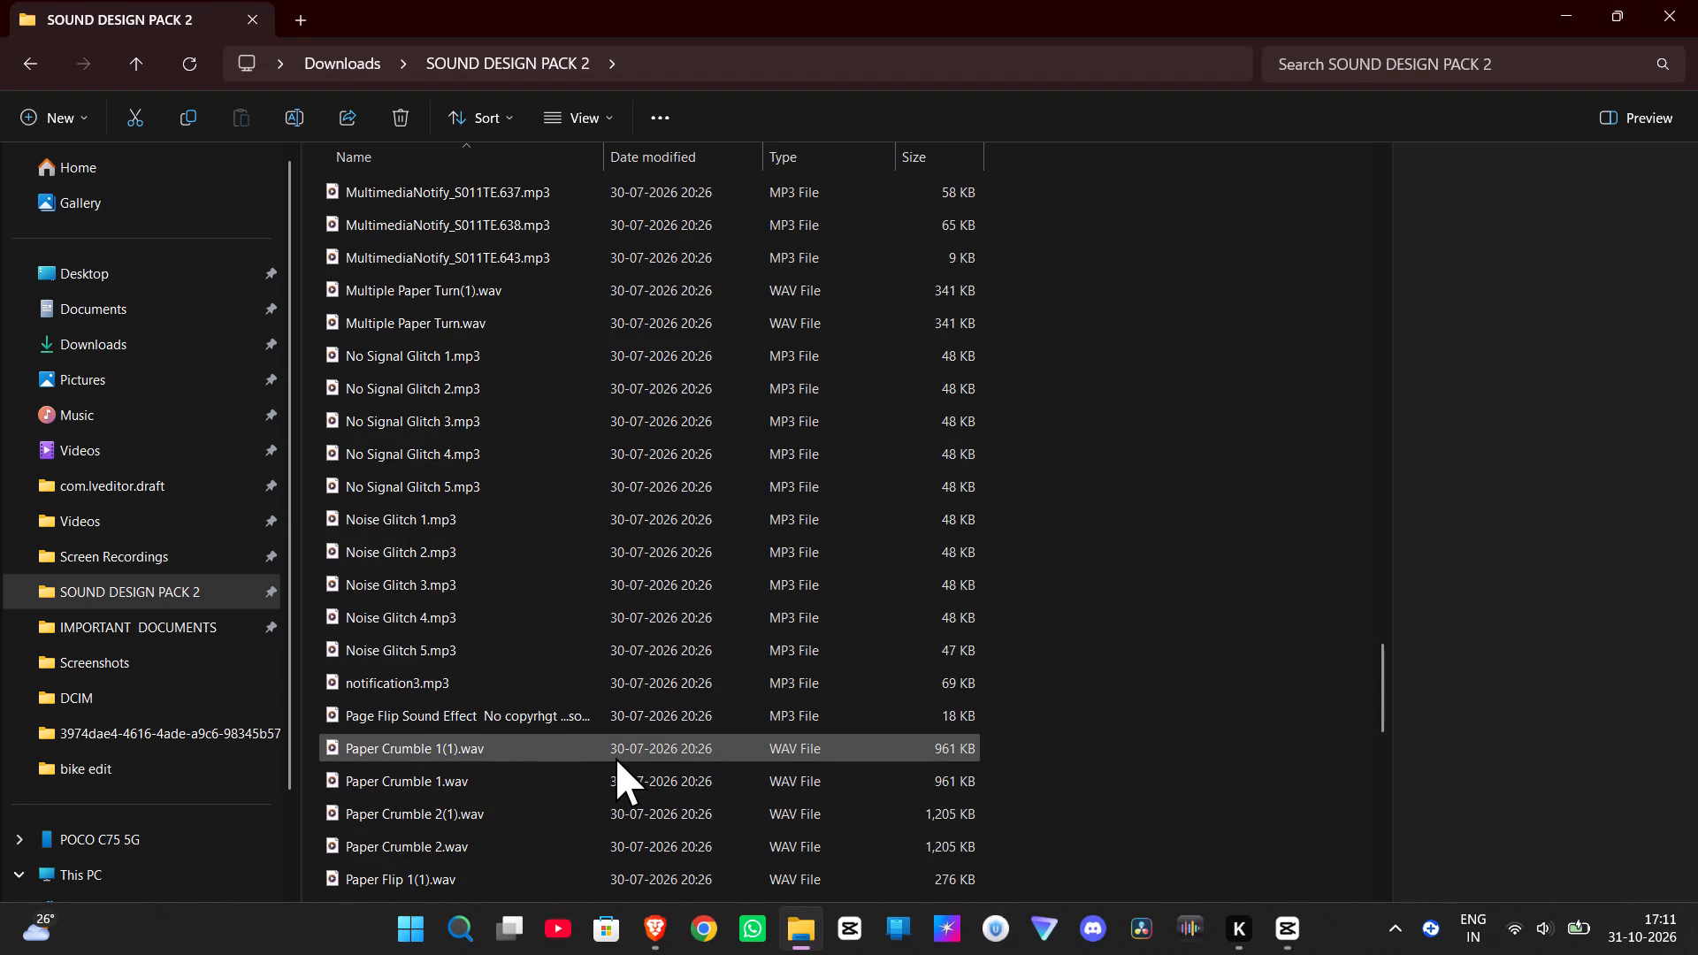
pyautogui.scroll(-6, 616, 758)
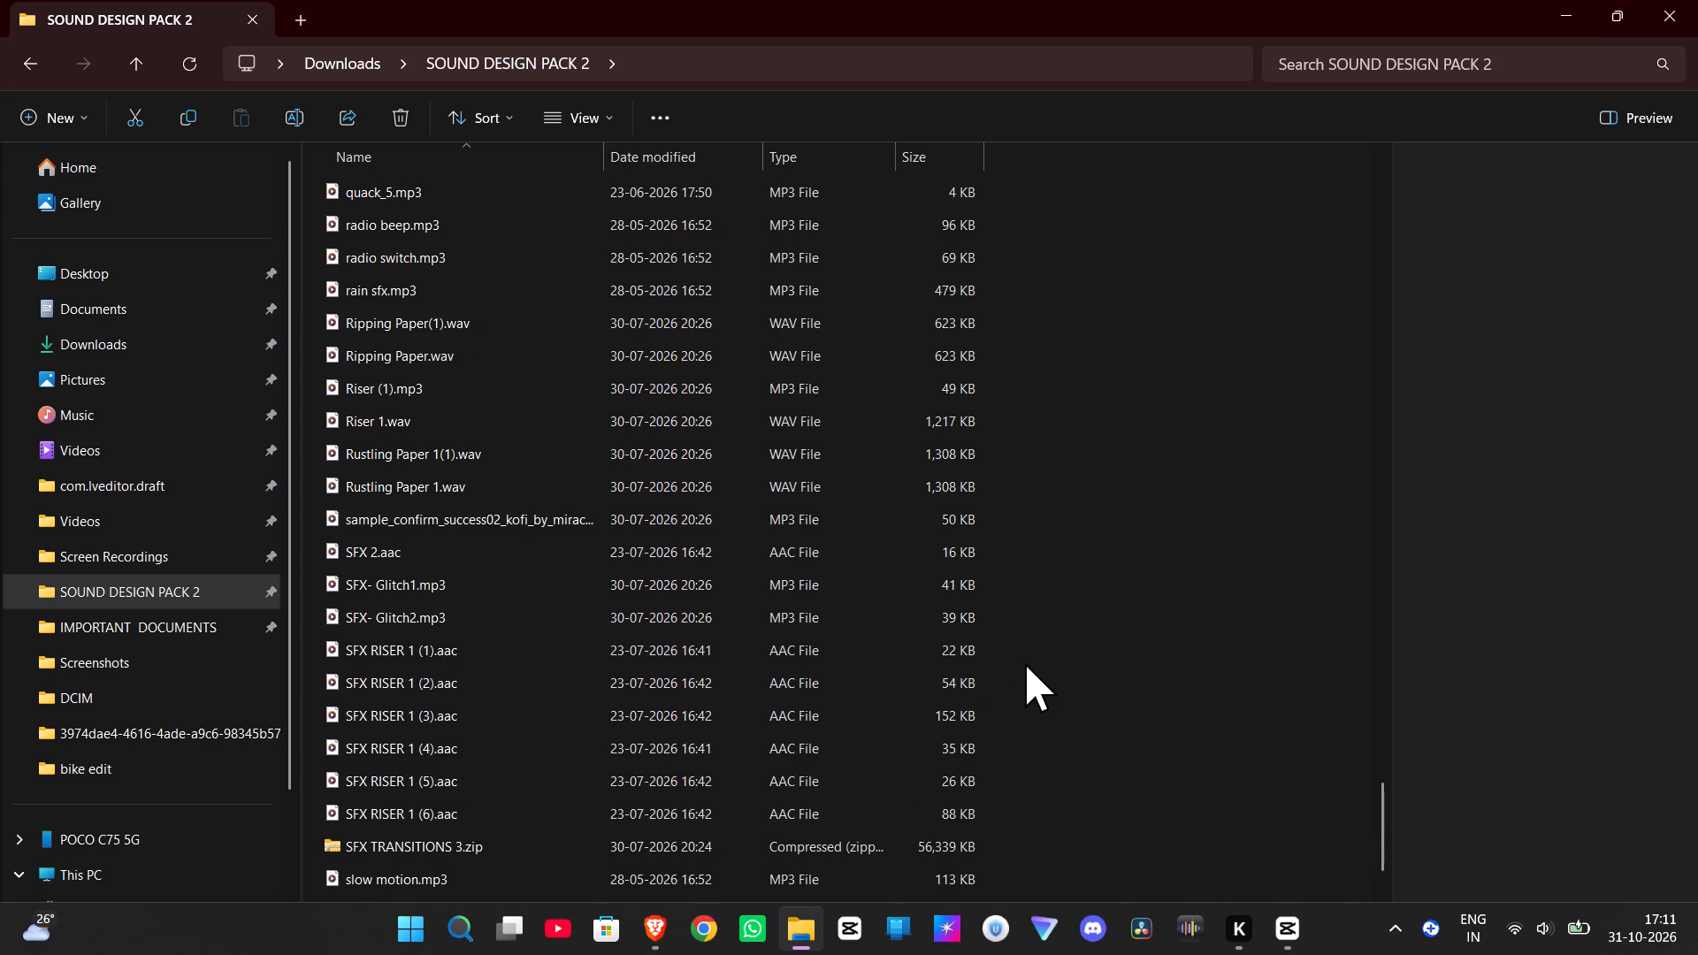
pyautogui.moveTo(1021, 647); pyautogui.dragTo(845, 832)
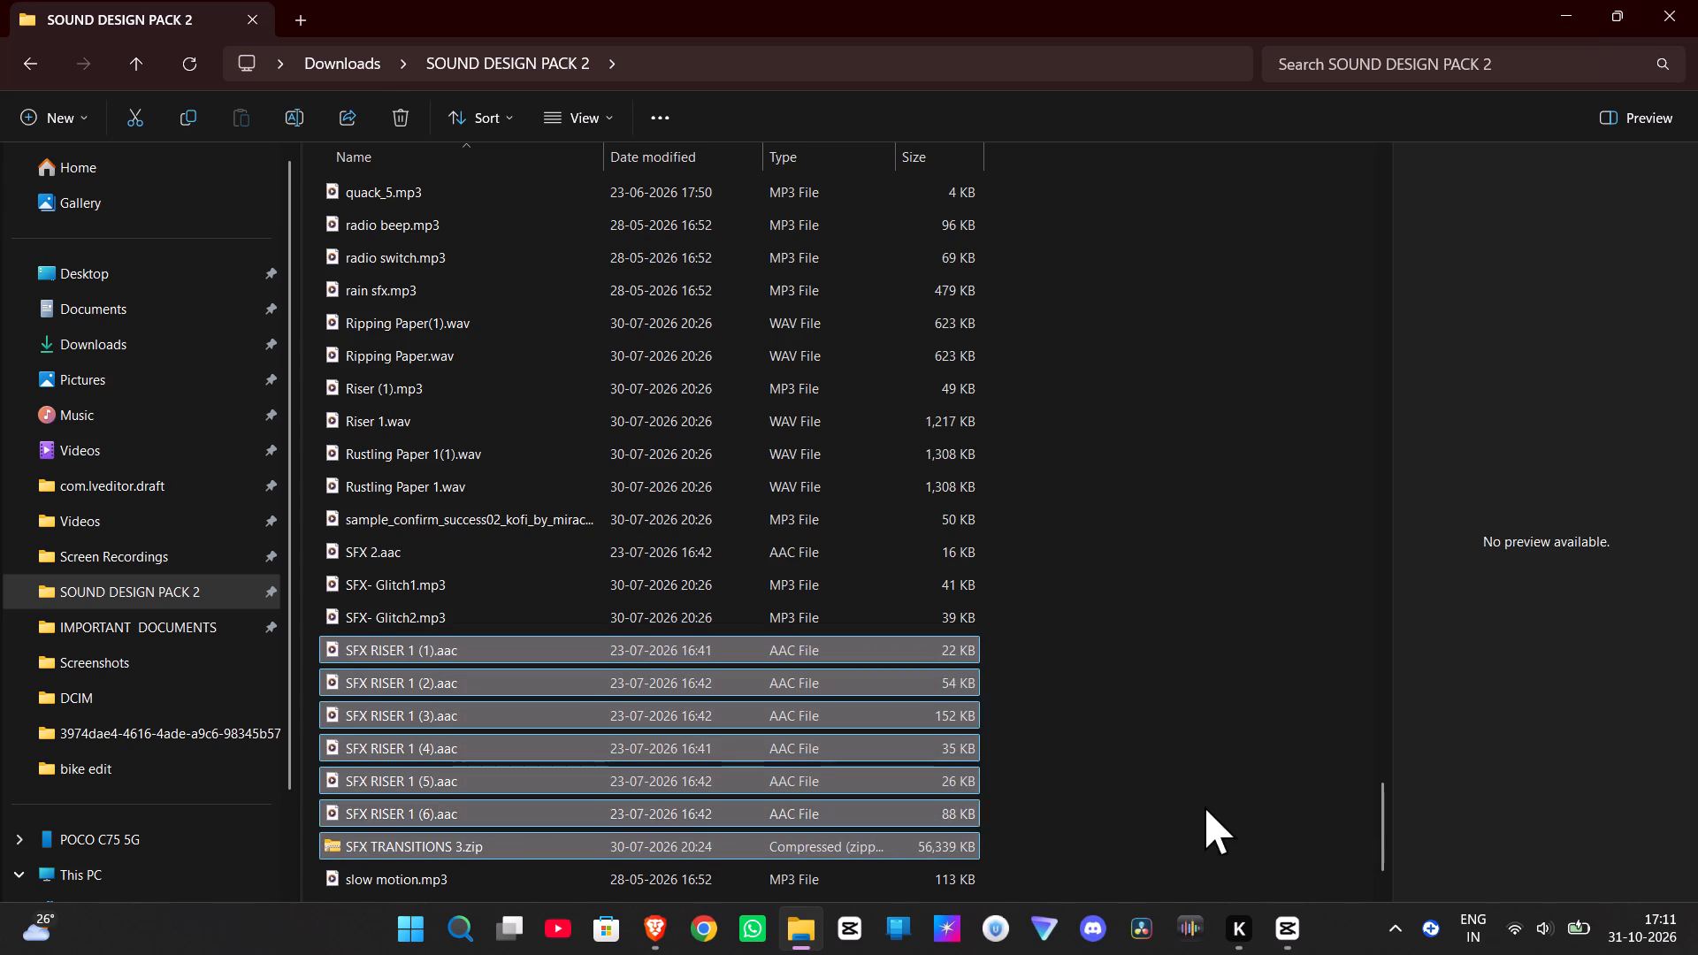
pyautogui.moveTo(1205, 806); pyautogui.dragTo(1186, 806)
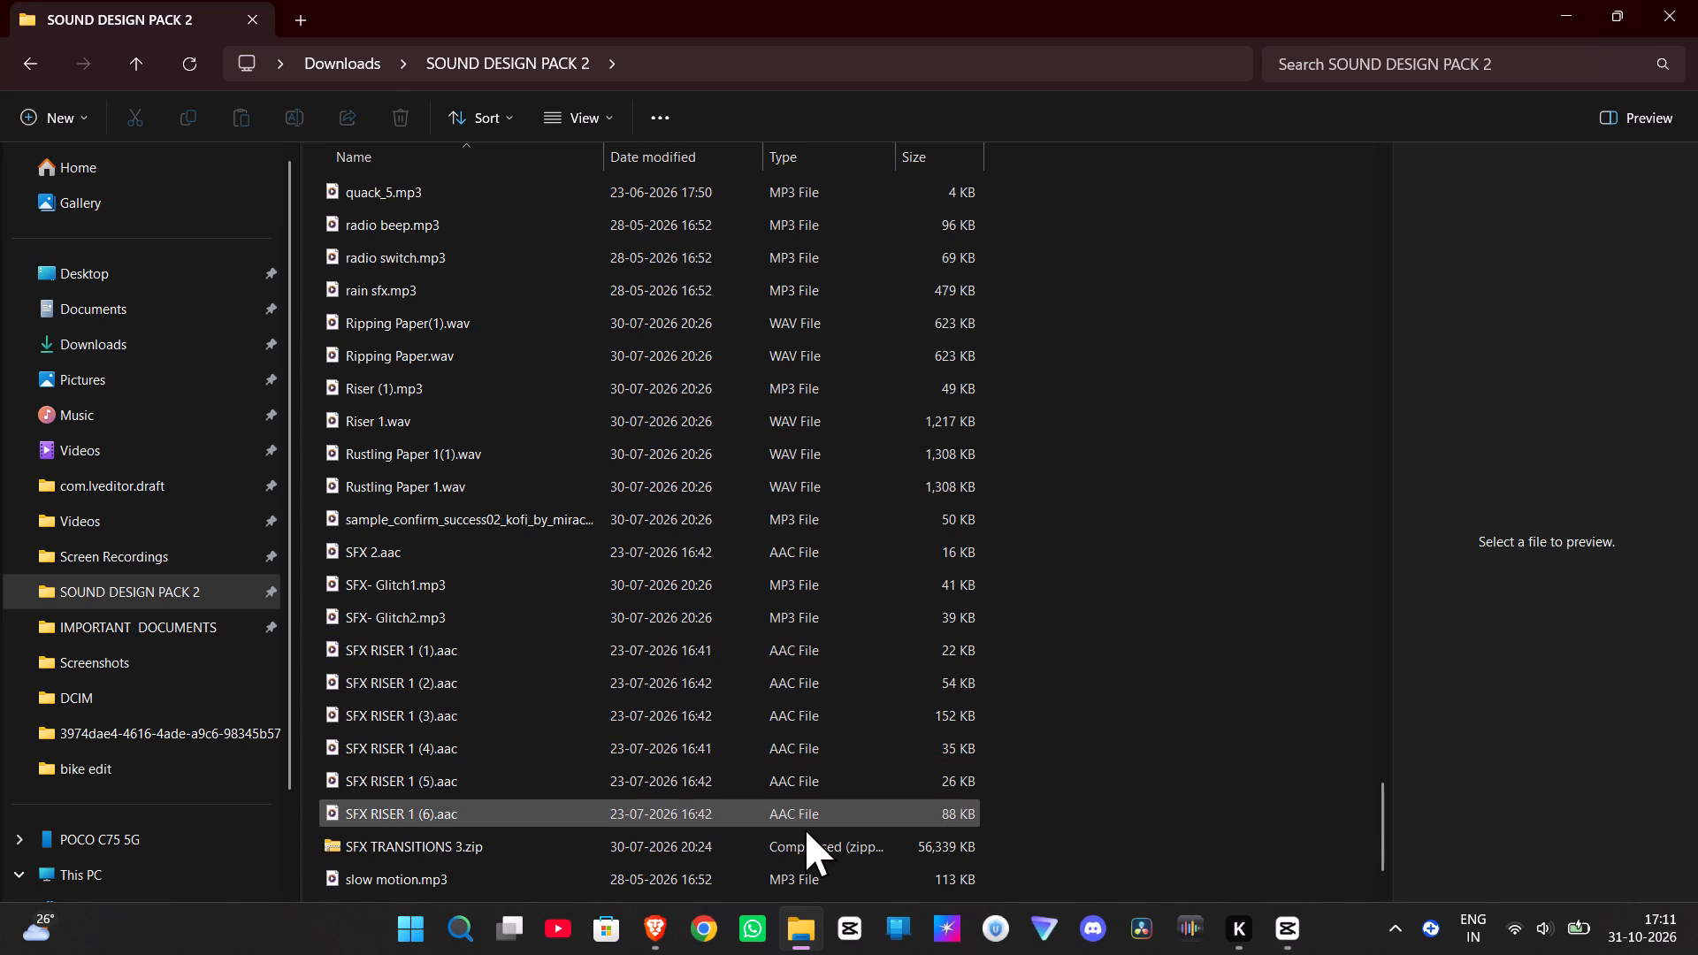
# Open SFX TRANSITIONS 3.zip, look through its sound effects, and return to the SOUND DESIGN PACK 2 folder.
pyautogui.scroll(-2, 804, 829)
pyautogui.doubleClick(448, 511)
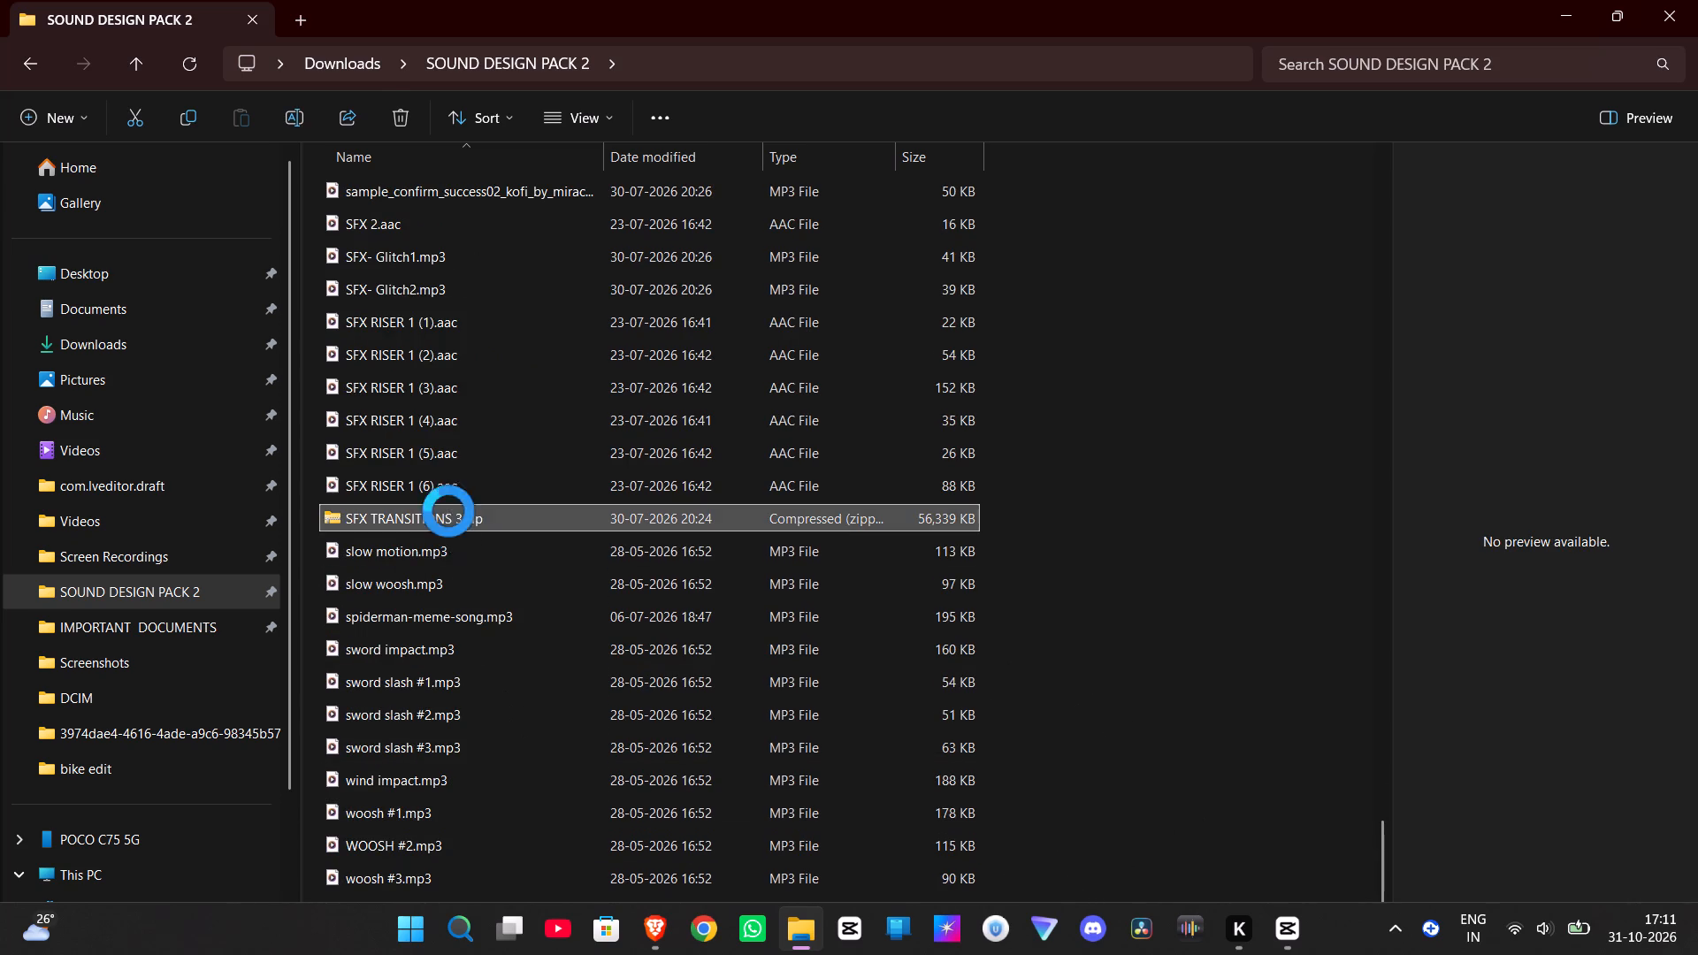
pyautogui.scroll(-5, 567, 650)
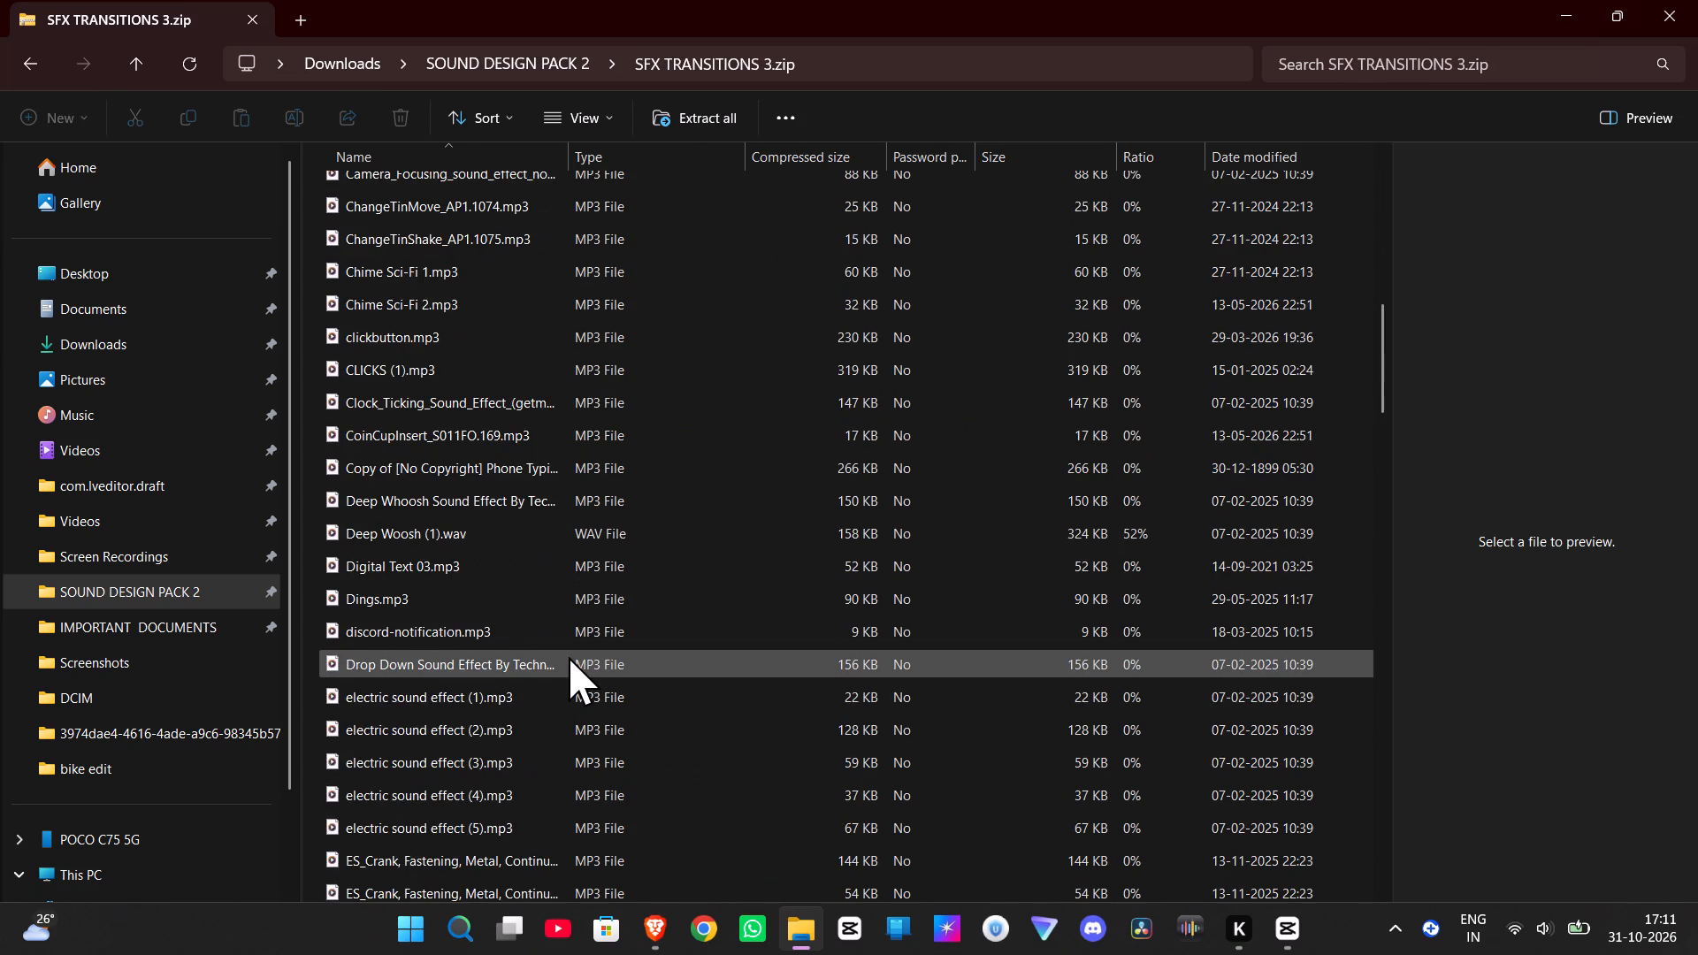
pyautogui.scroll(-6, 569, 657)
pyautogui.scroll(3, 570, 662)
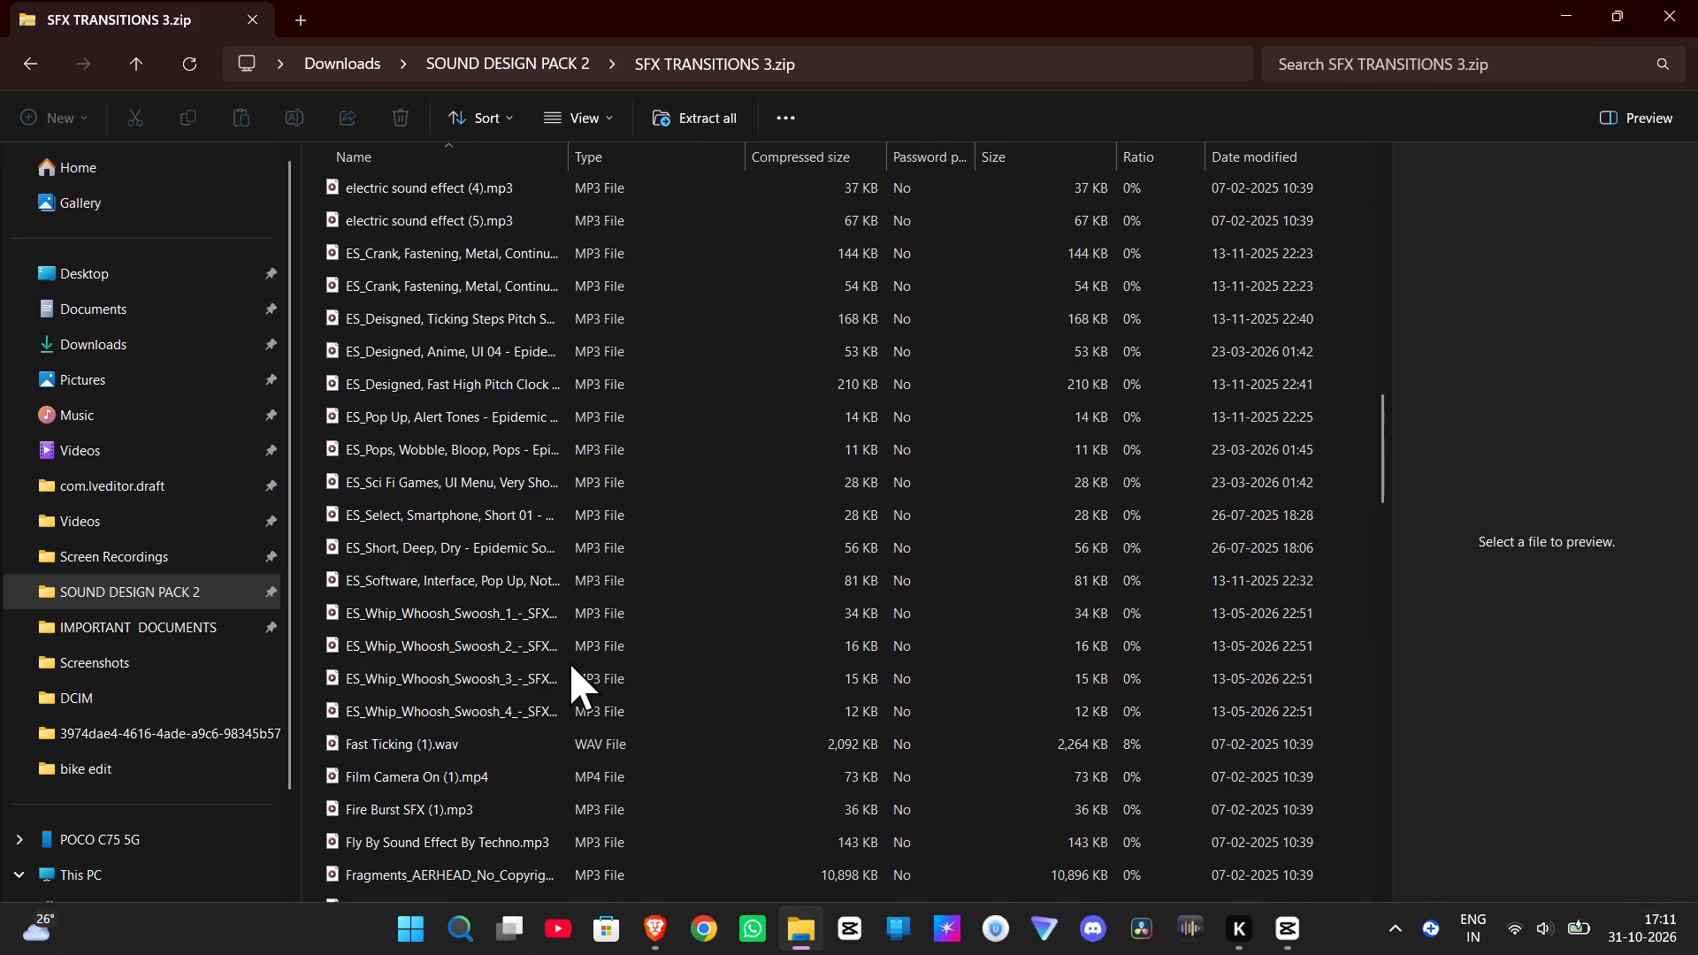
pyautogui.scroll(-12, 488, 682)
pyautogui.scroll(-7, 556, 730)
pyautogui.scroll(-4, 921, 861)
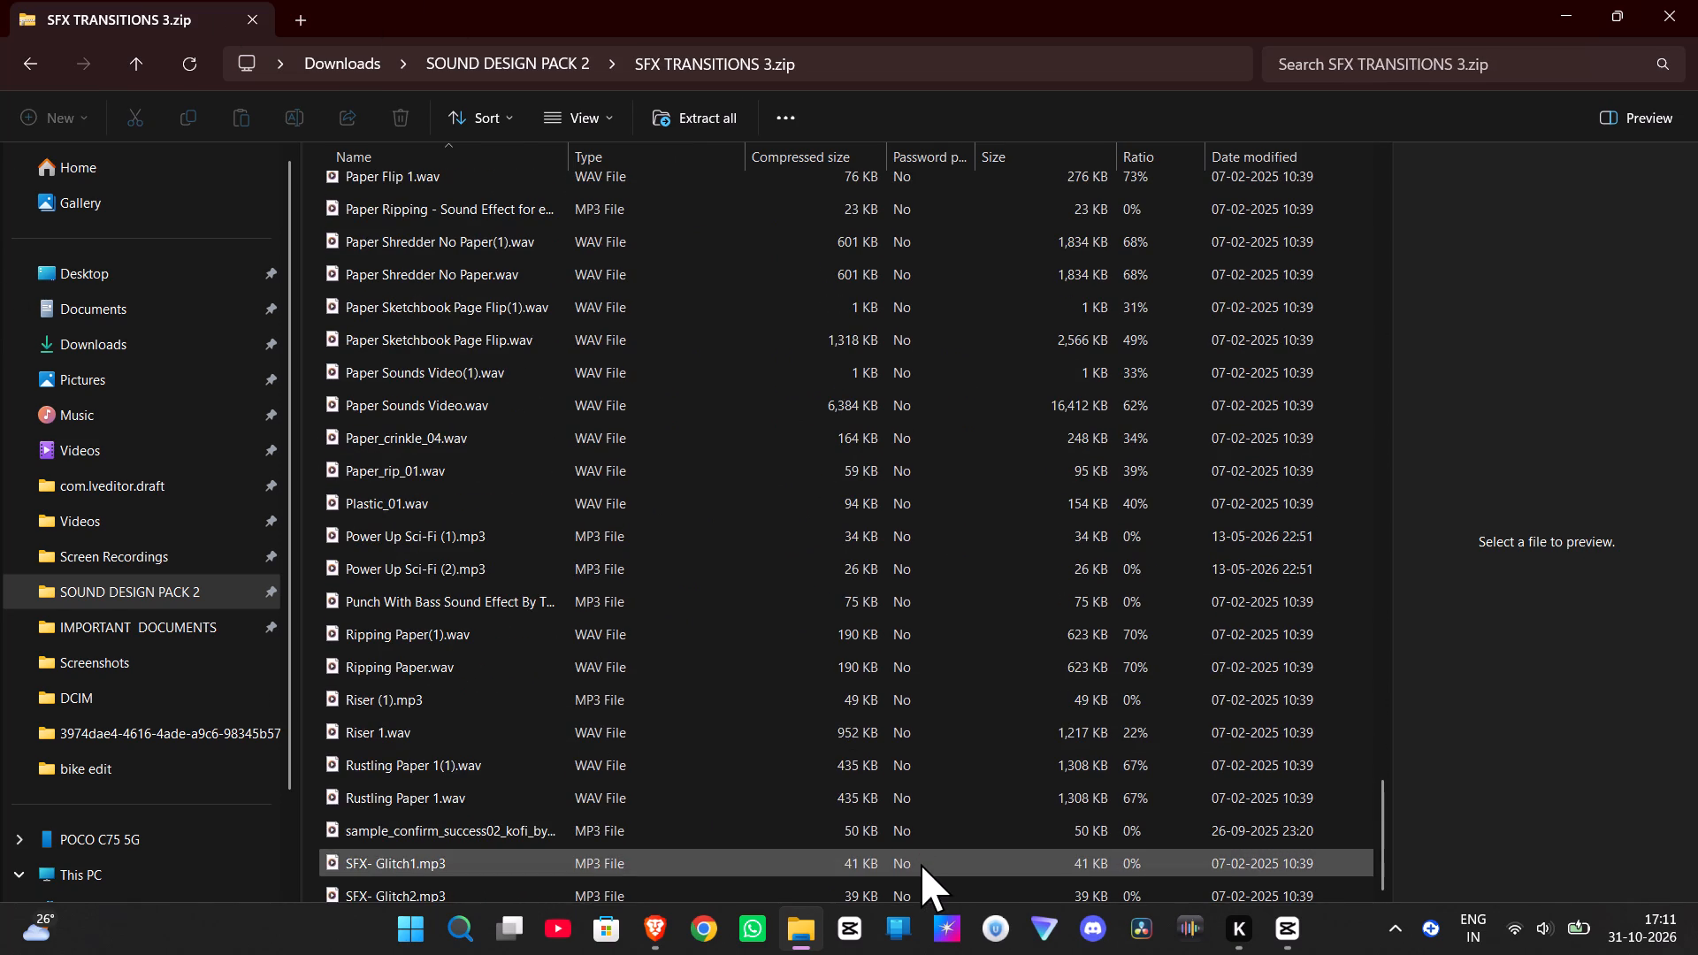
pyautogui.scroll(-3, 921, 864)
pyautogui.click(874, 839)
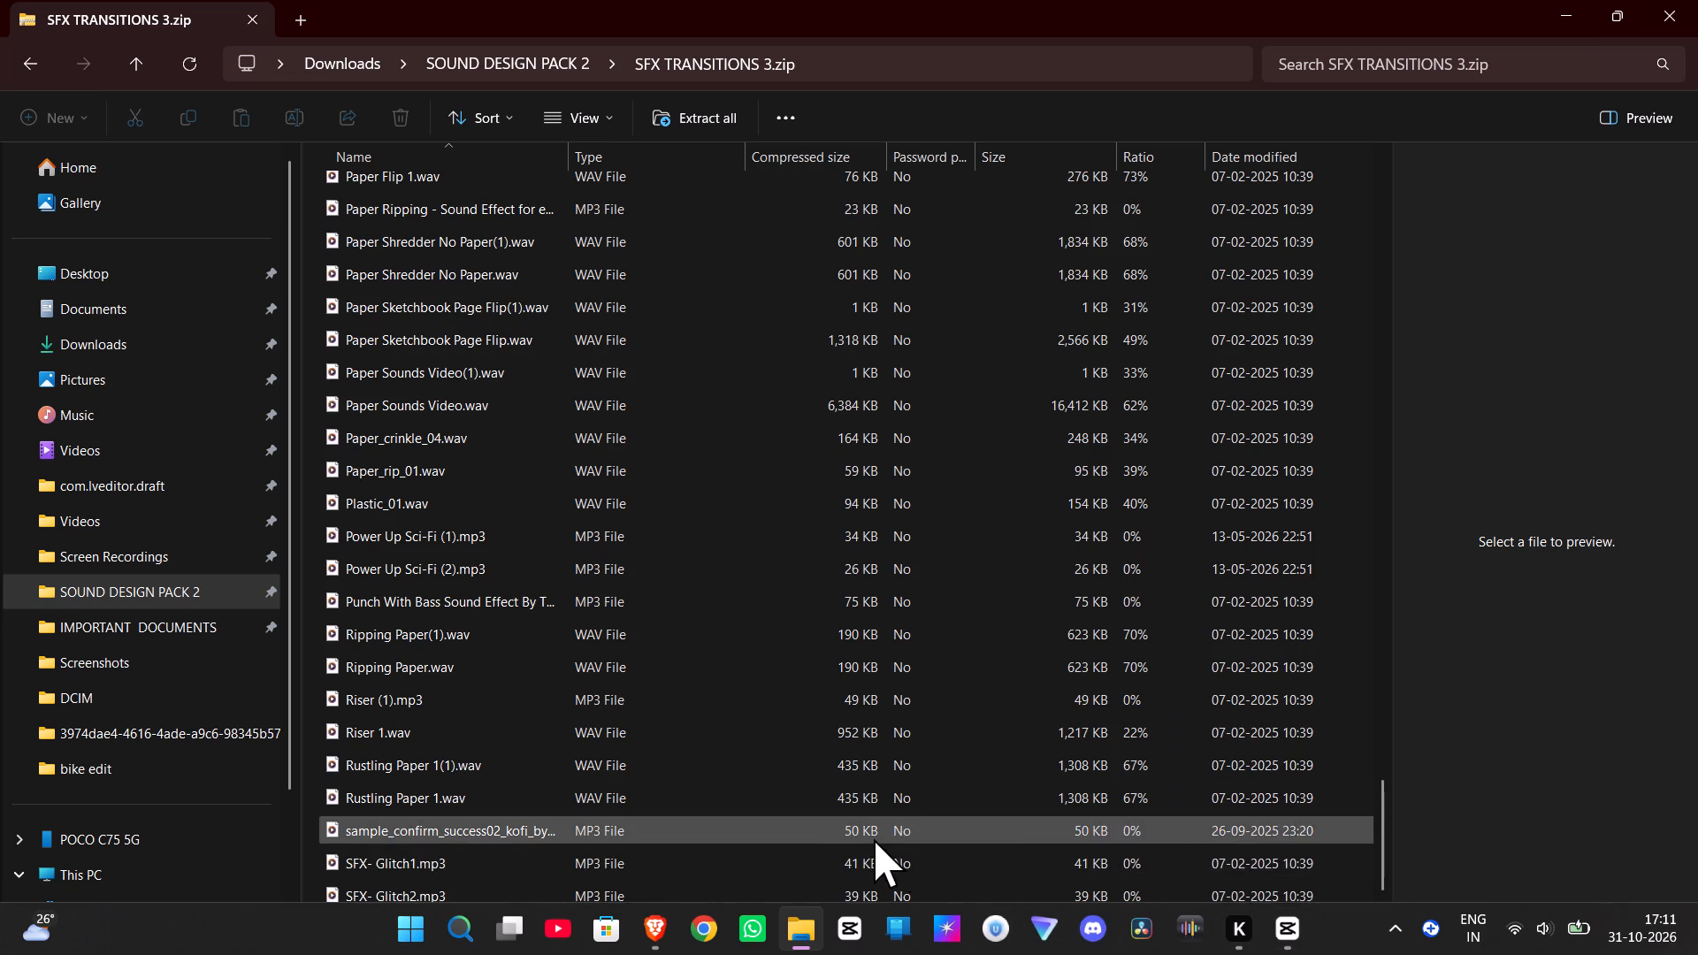
pyautogui.scroll(-14, 568, 780)
pyautogui.scroll(1, 562, 780)
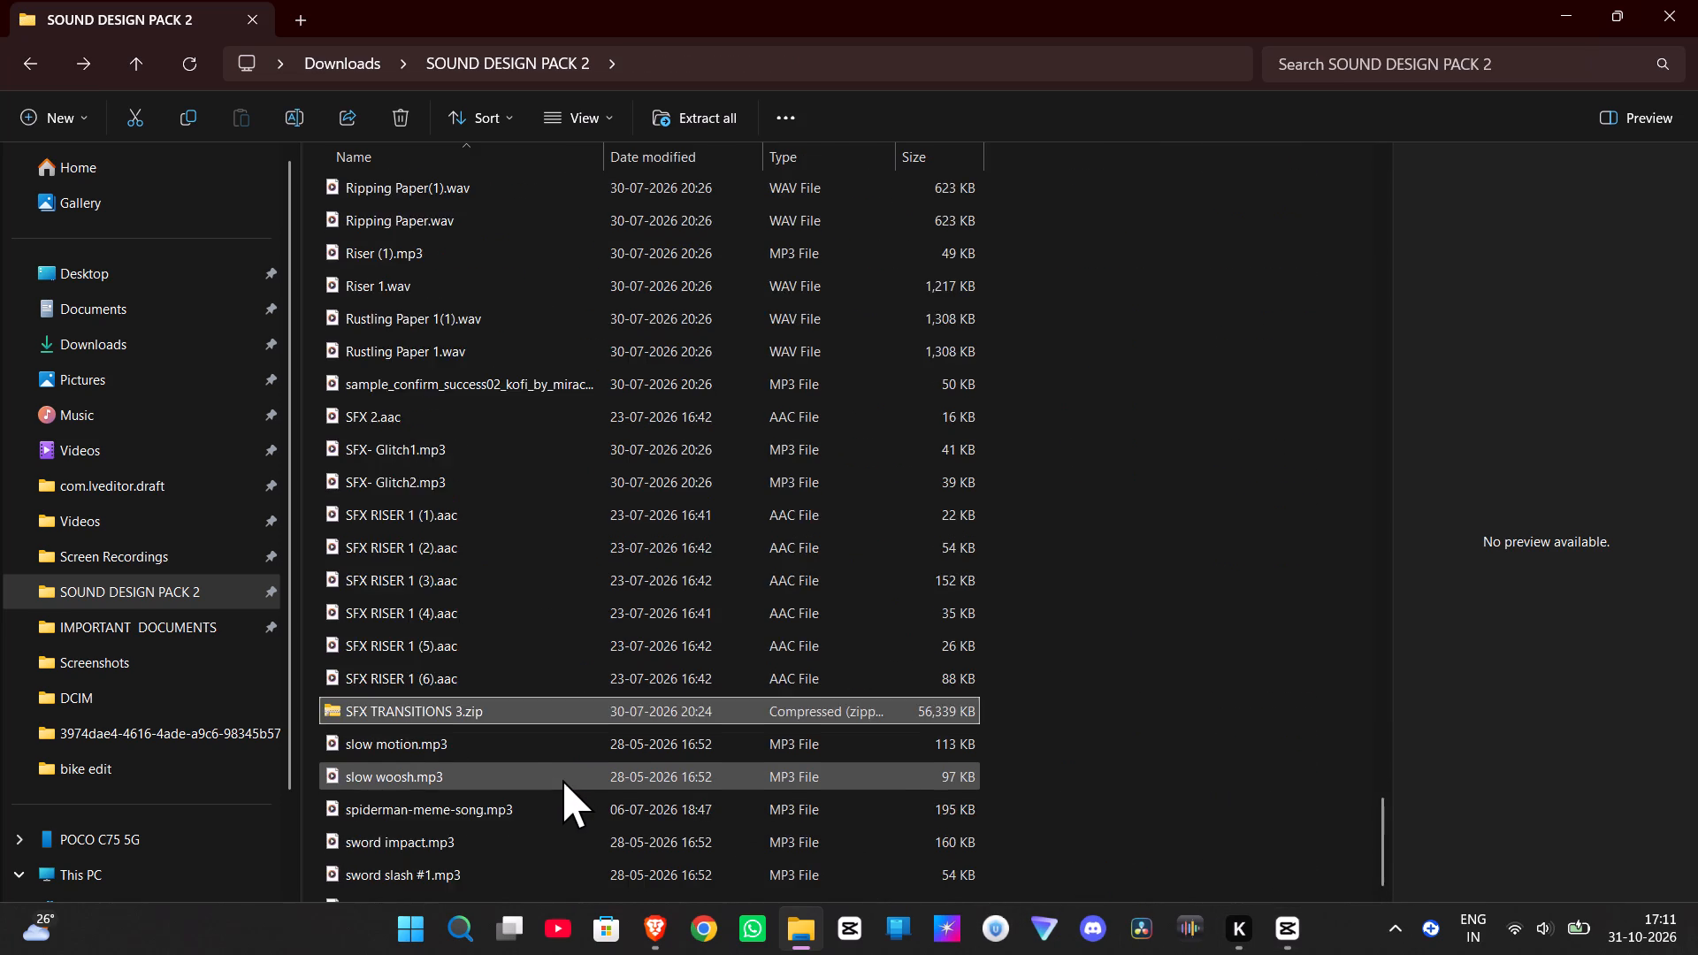
# Import slow motion.mp3 and slow woosh.mp3 from SOUND DESIGN PACK 2 into the CapCut media.
pyautogui.scroll(-5, 562, 780)
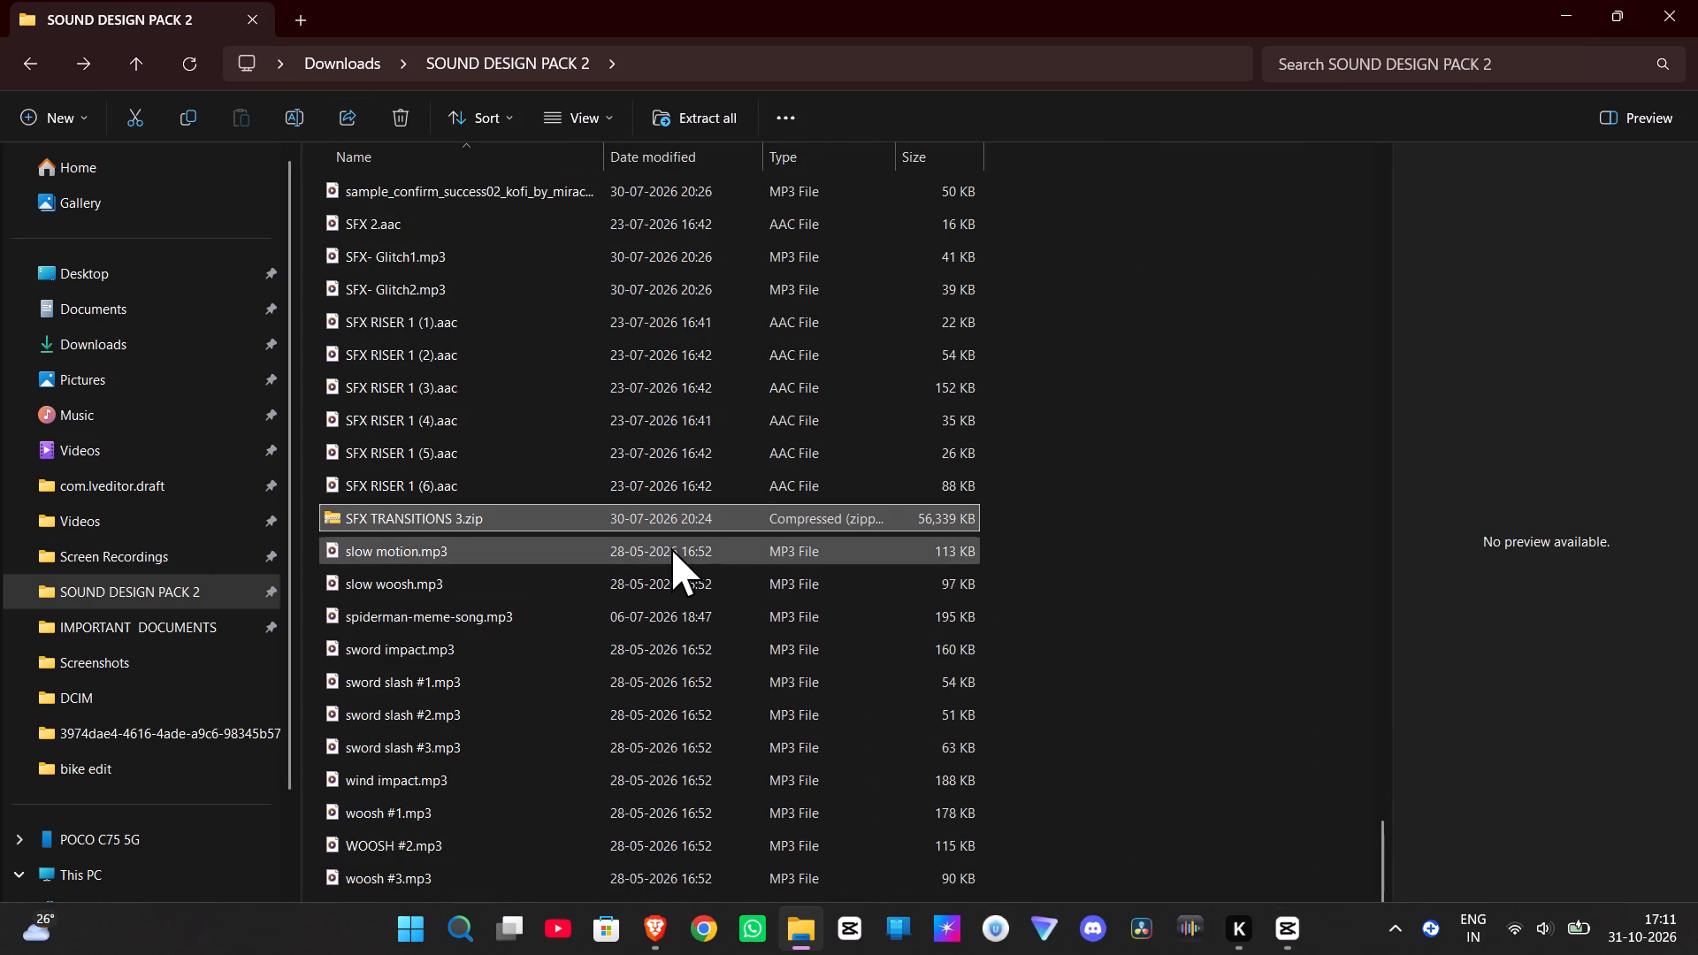
pyautogui.moveTo(1021, 550); pyautogui.dragTo(970, 577)
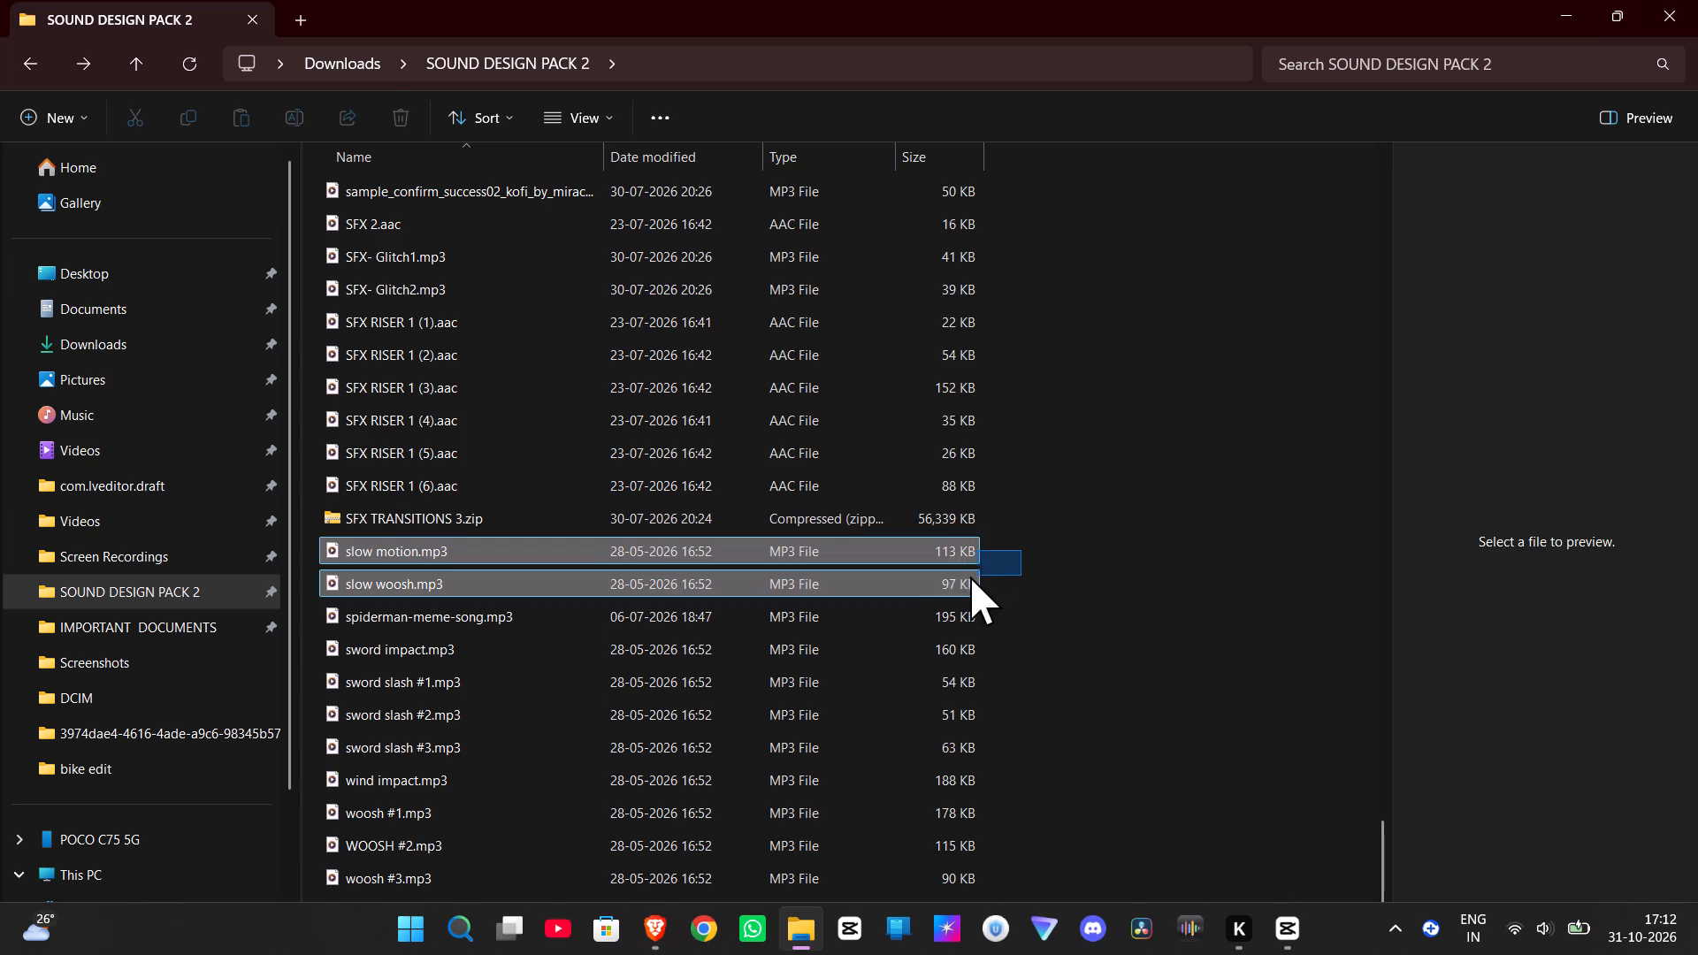
pyautogui.moveTo(970, 577); pyautogui.dragTo(937, 585)
pyautogui.moveTo(937, 585); pyautogui.dragTo(347, 332)
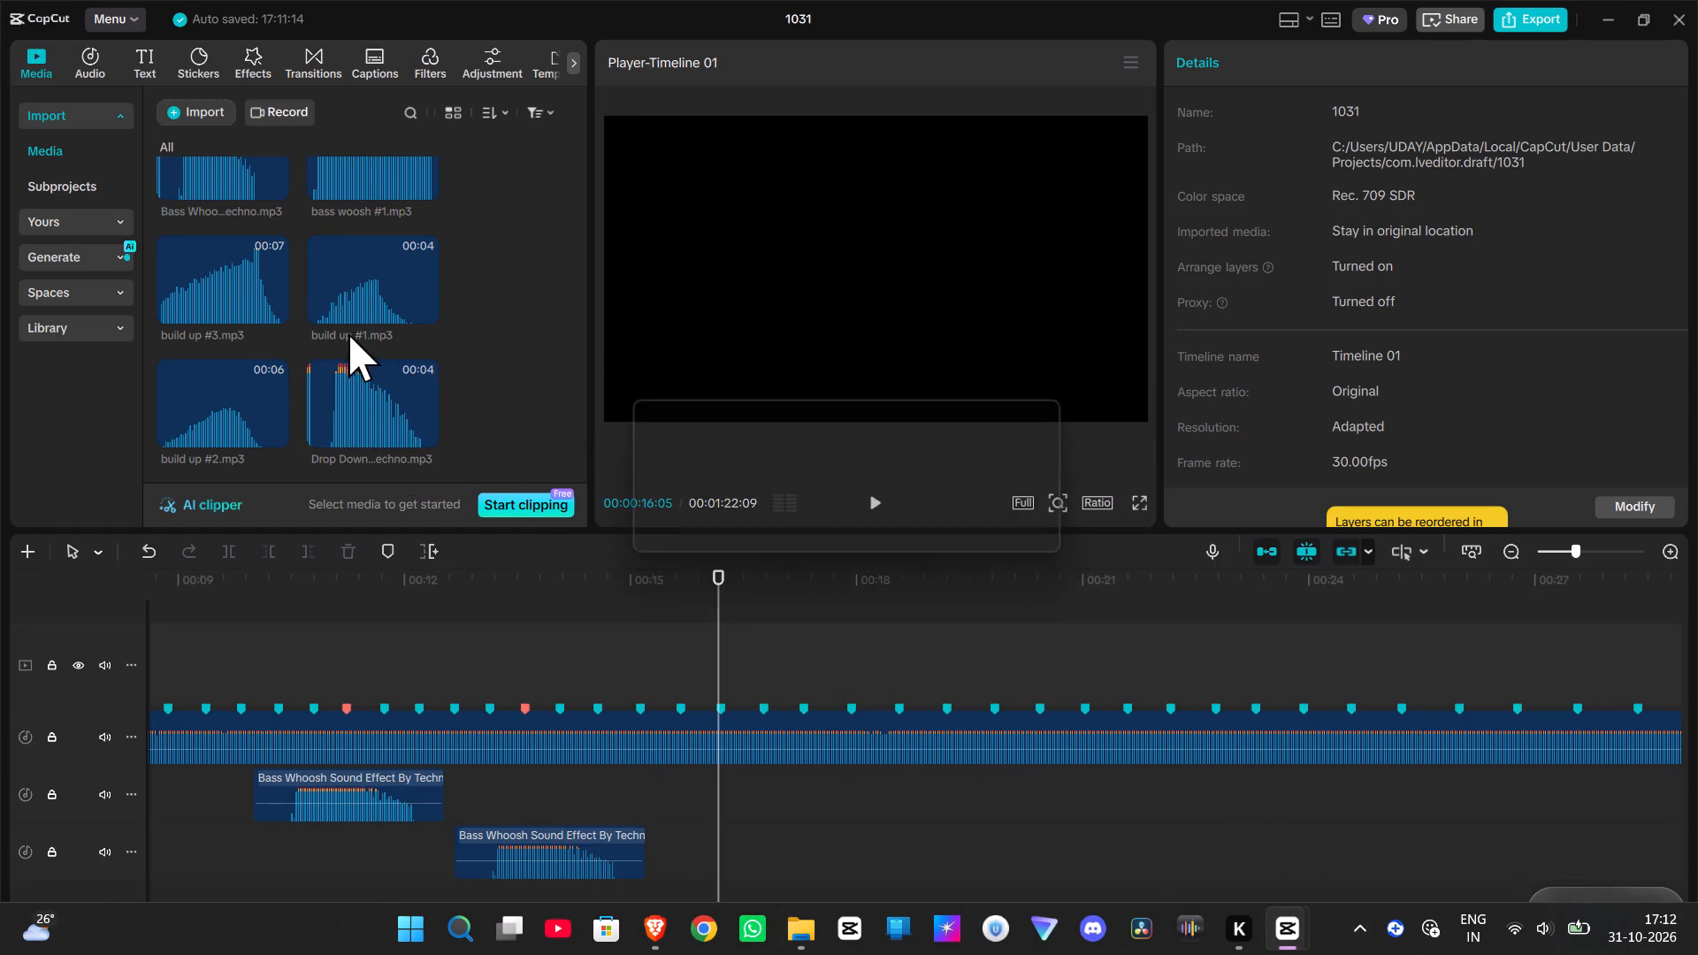
# Audition the Drop Down effect, slow motion.mp3, slow woosh.mp3, build up #2.mp3 and build up #3.mp3 in the media library.
pyautogui.click(396, 292)
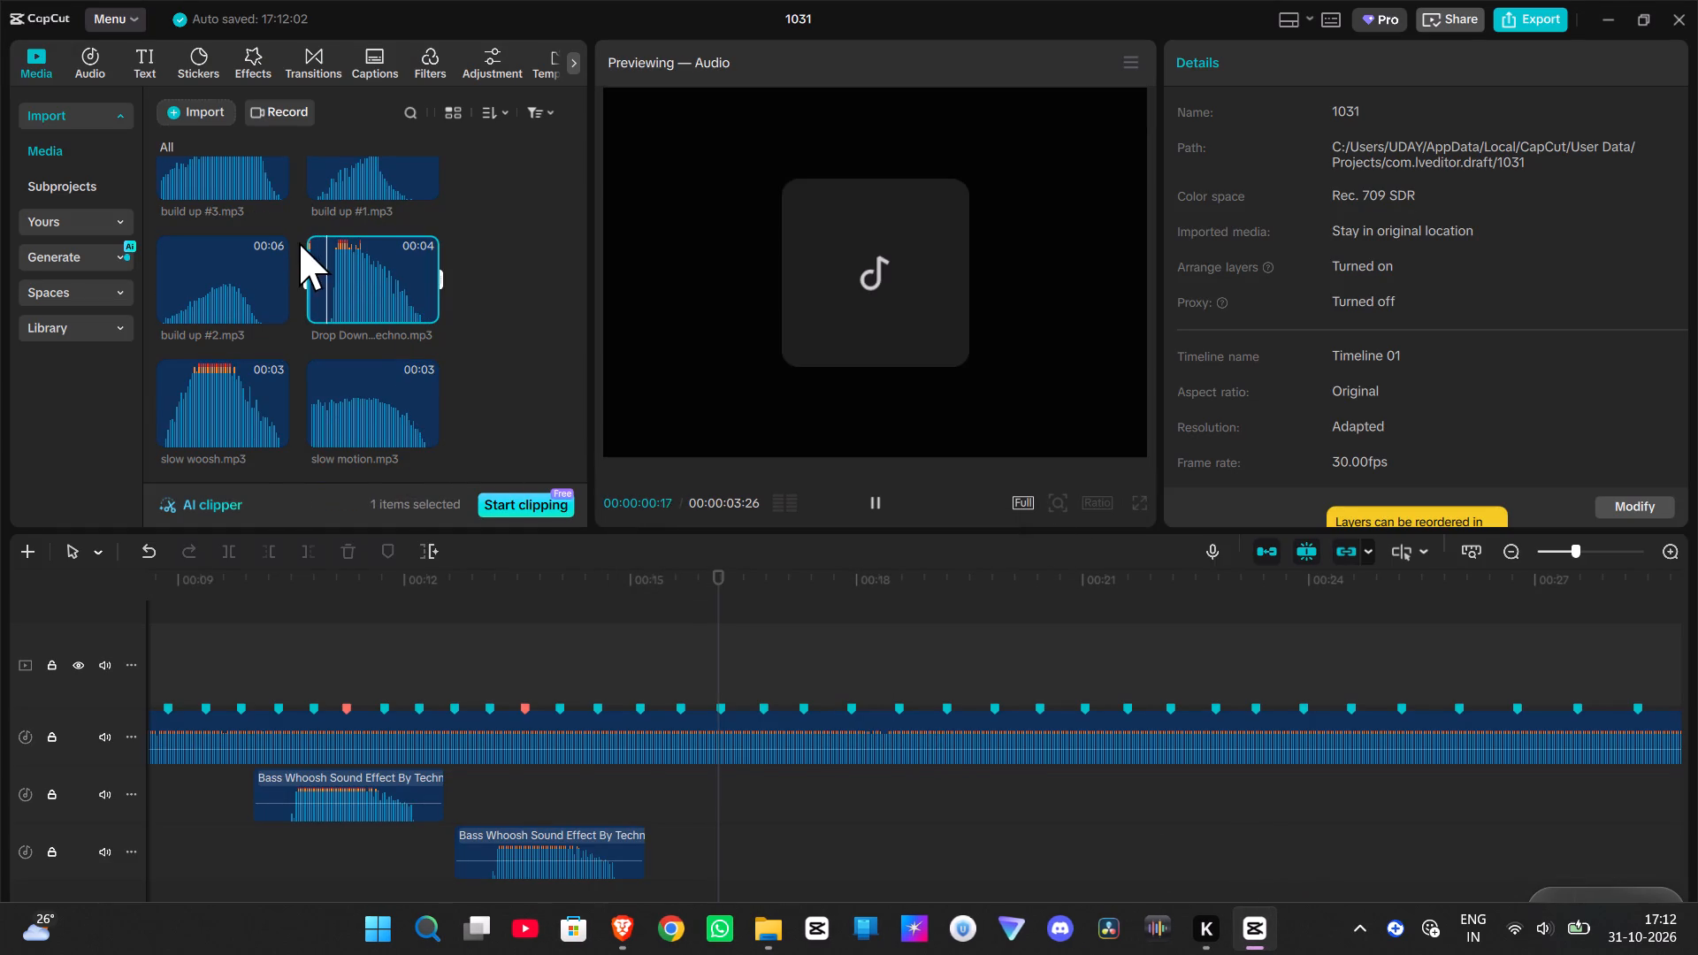
pyautogui.click(383, 388)
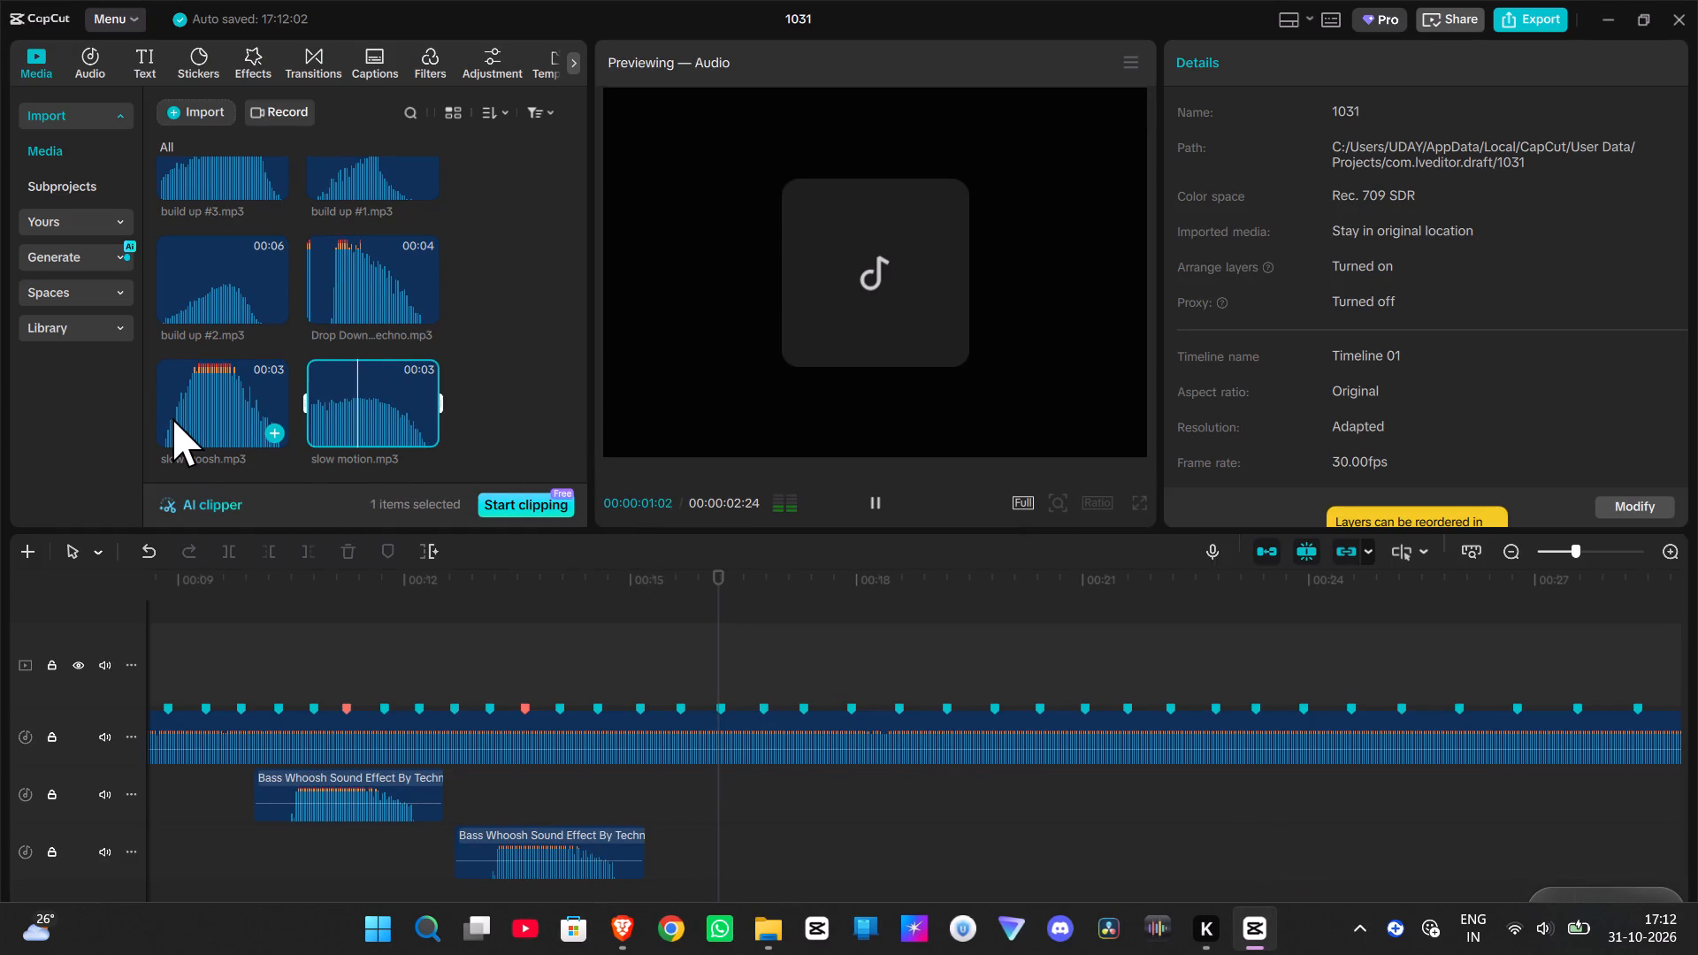
pyautogui.click(173, 417)
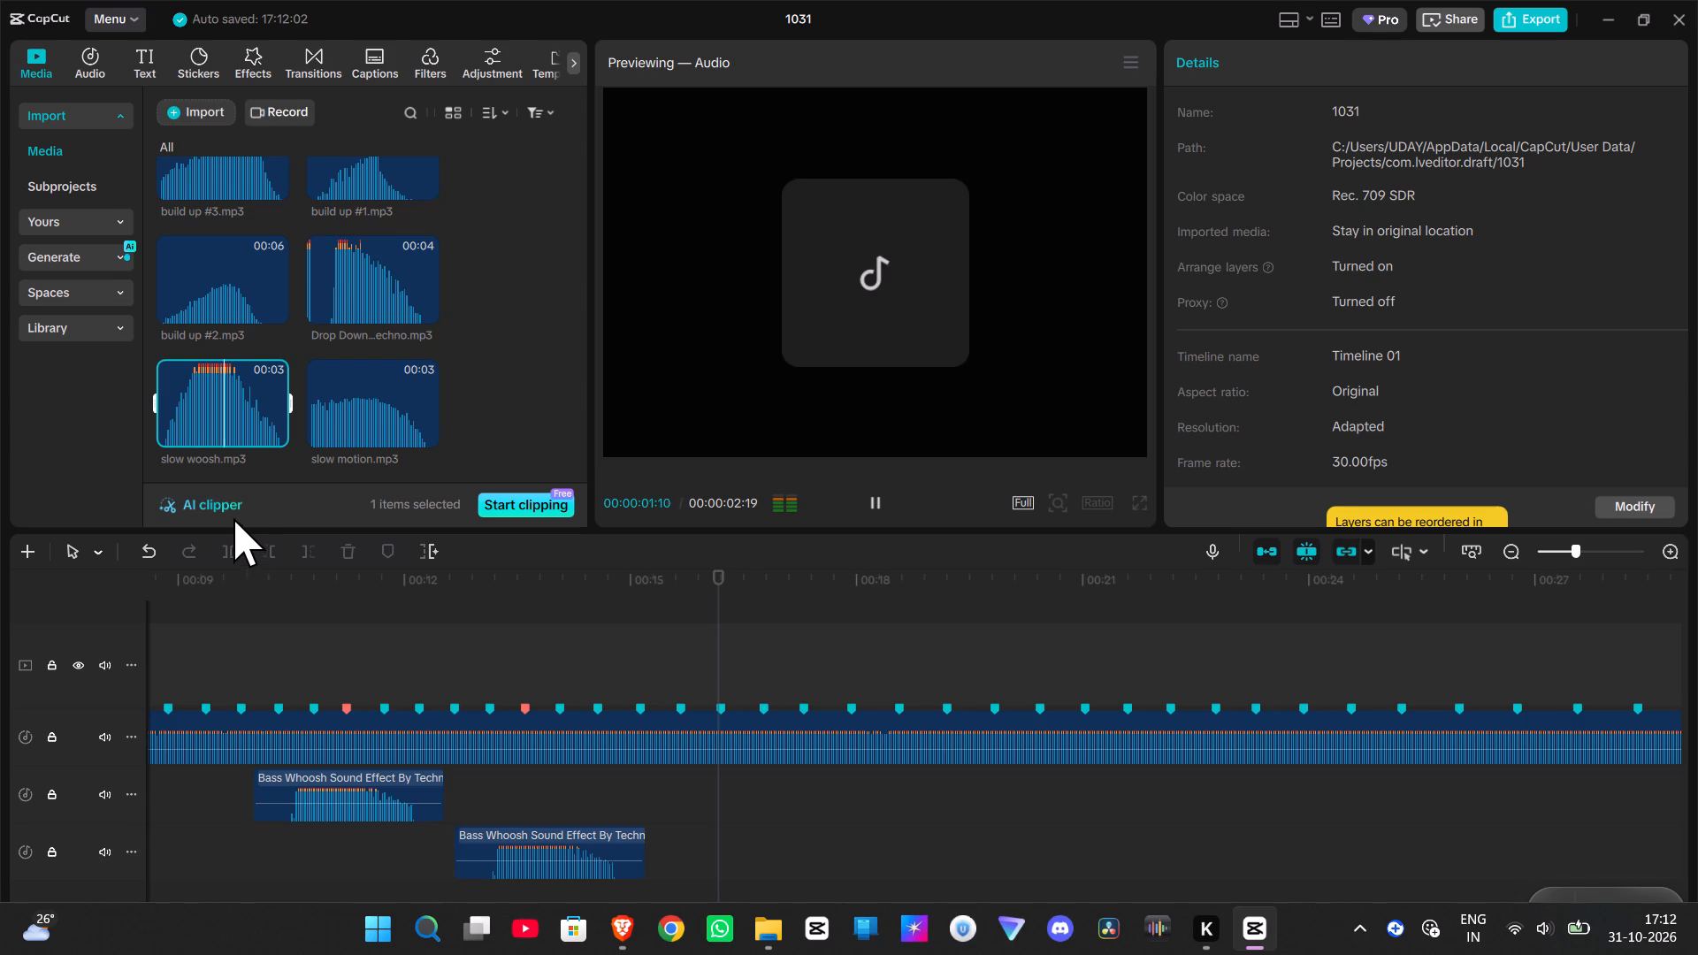
pyautogui.click(233, 274)
pyautogui.scroll(2, 314, 306)
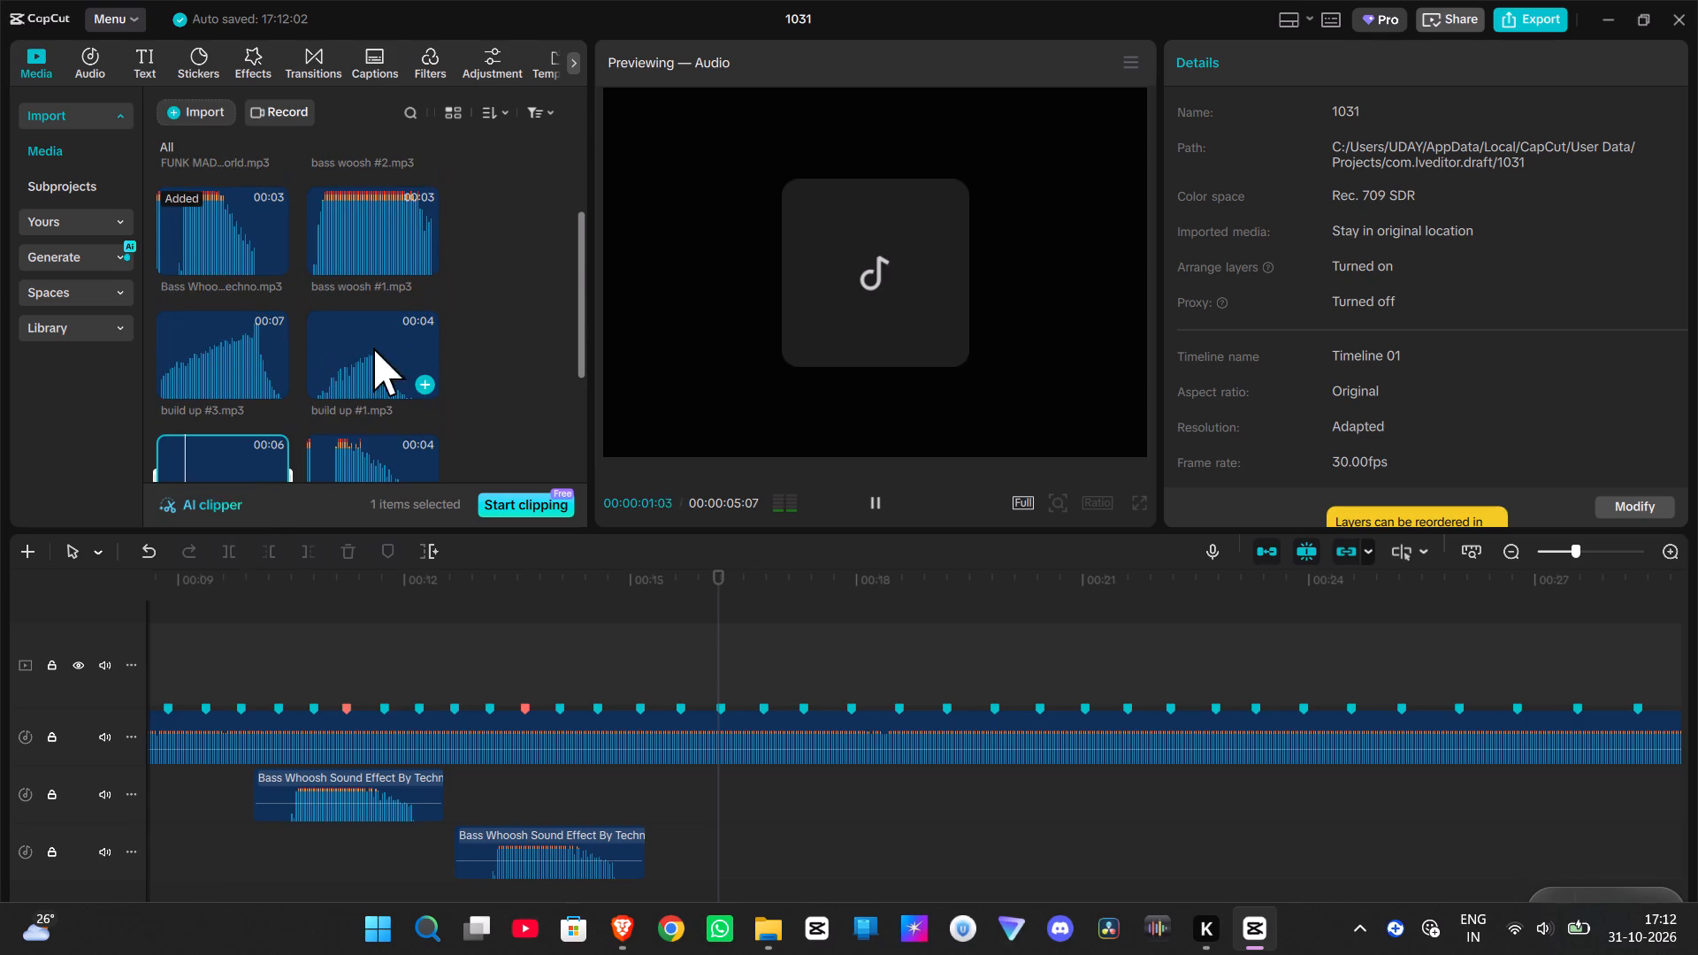
pyautogui.click(259, 363)
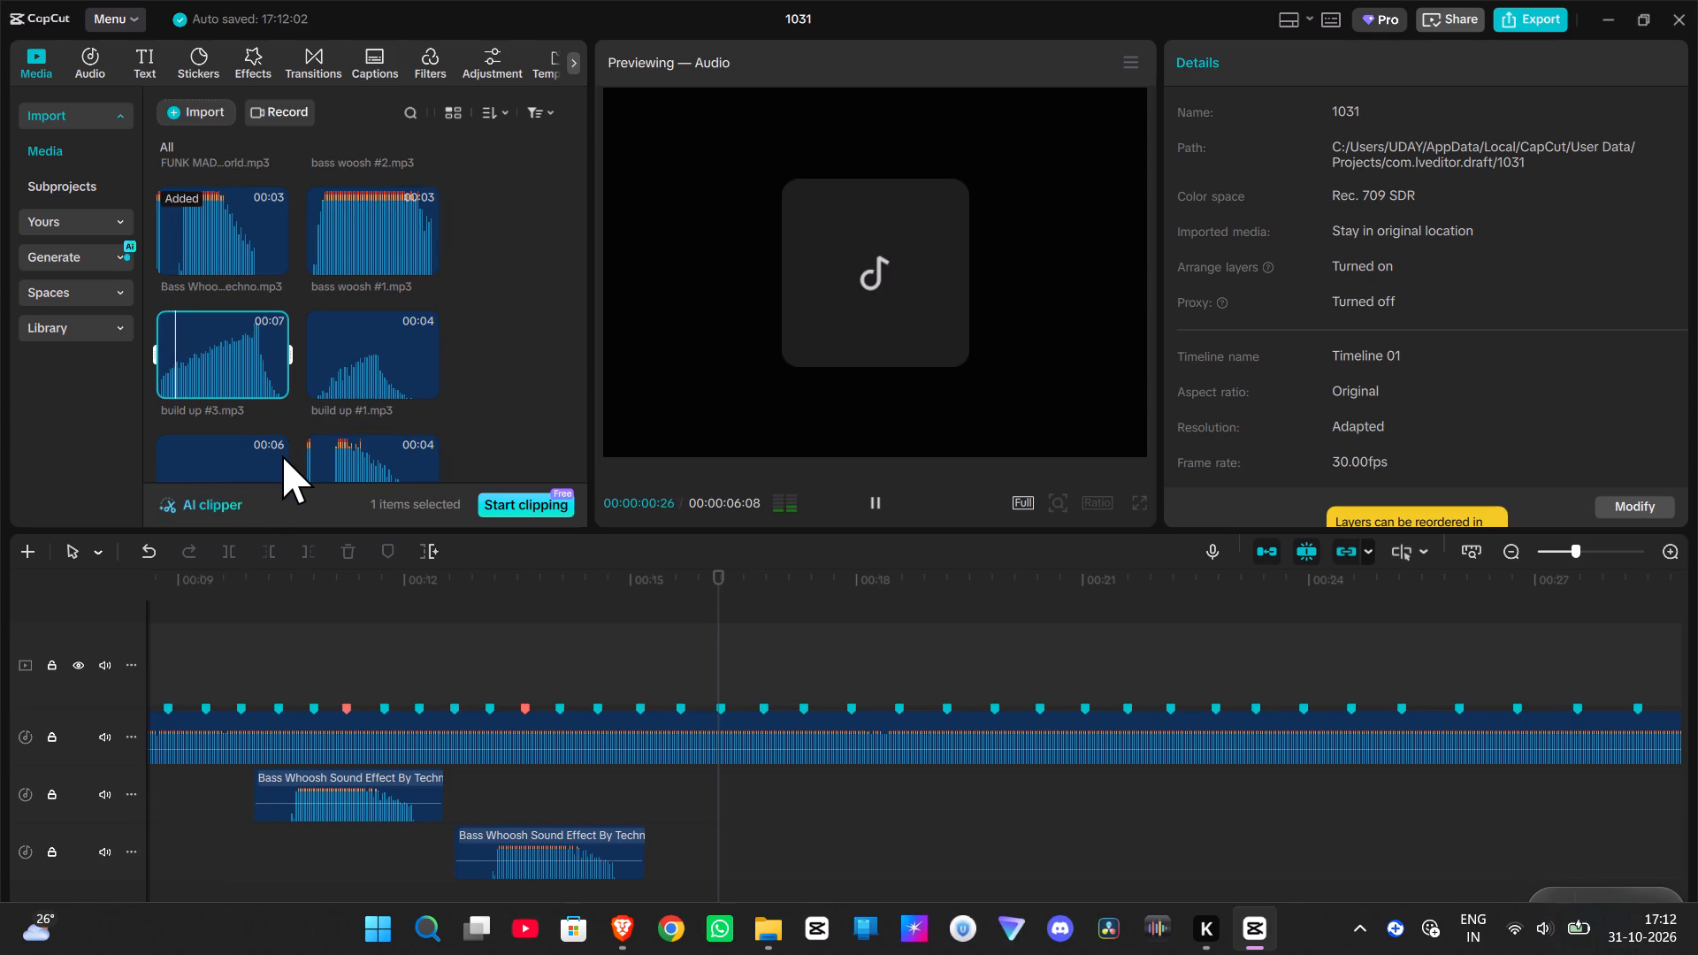
pyautogui.scroll(2, 379, 345)
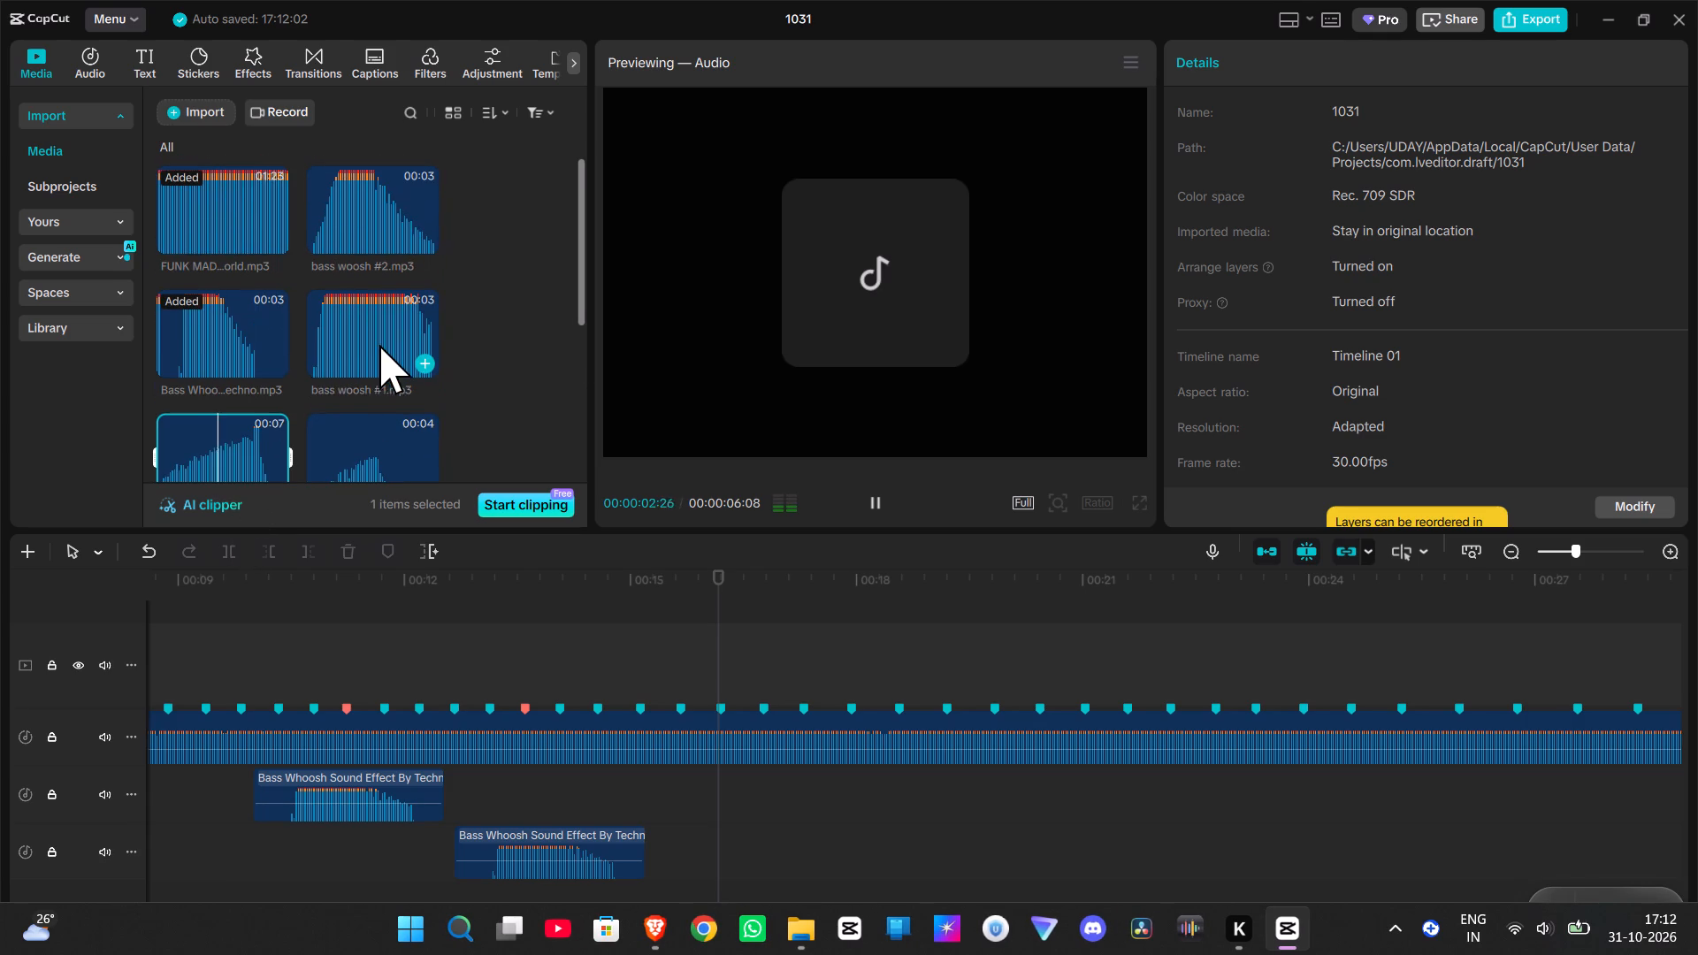
pyautogui.scroll(-1, 618, 630)
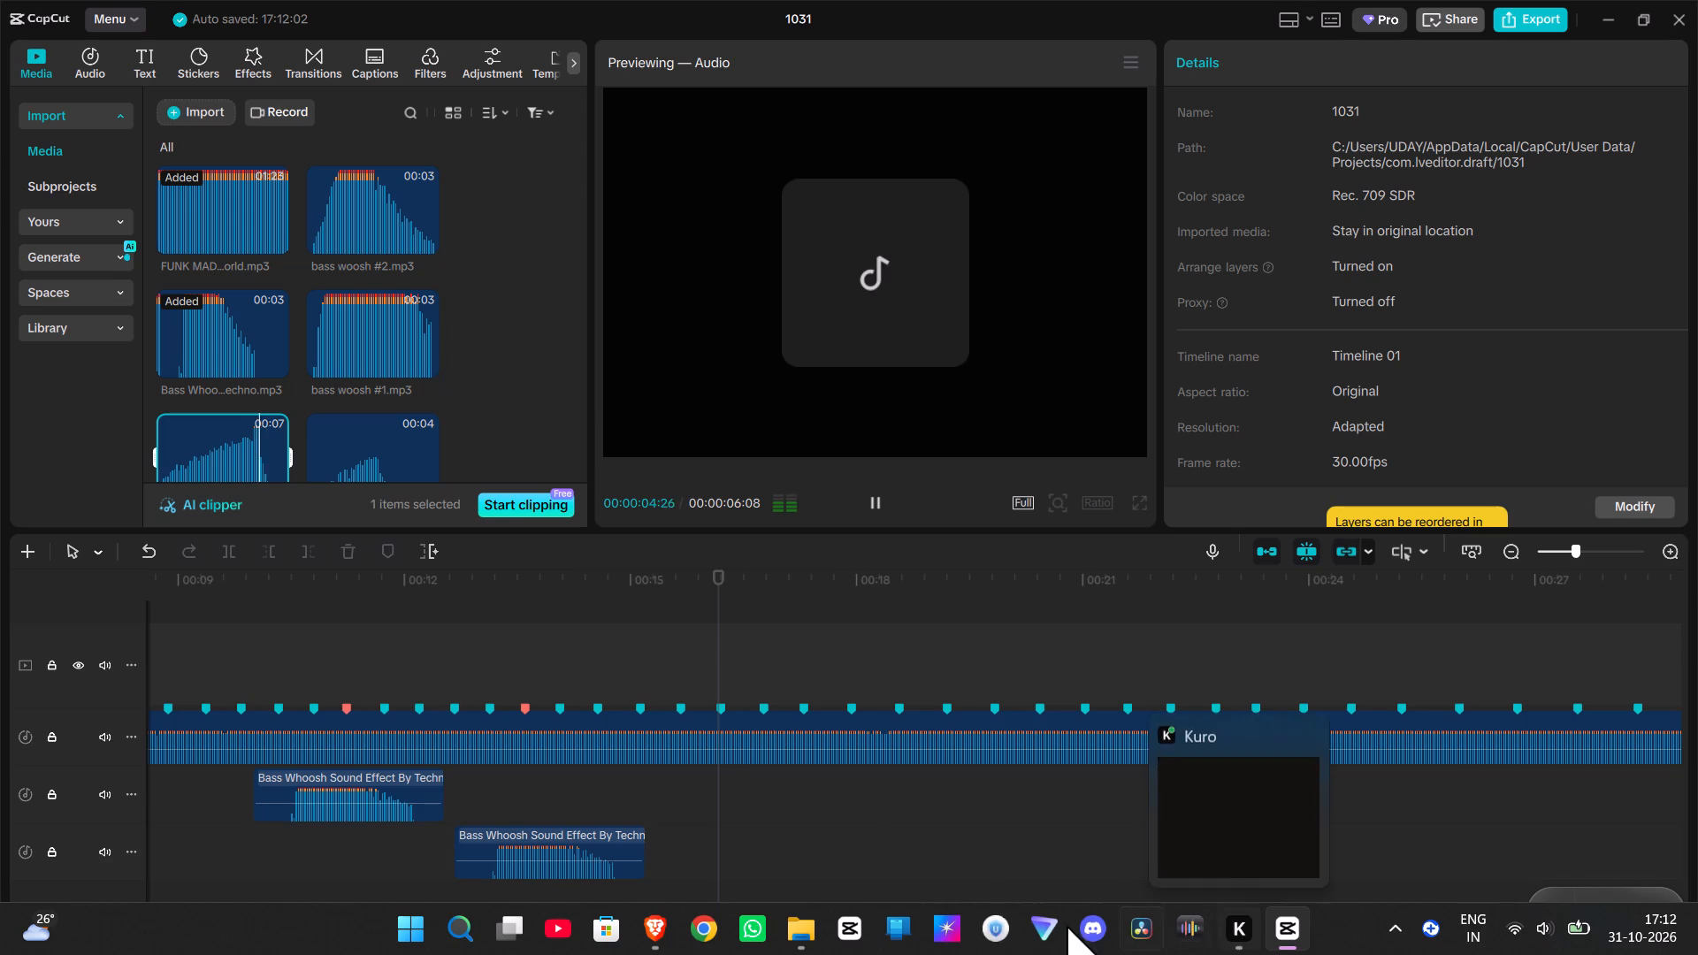
# Switch to File Explorer and import the six files SFX RISER 1 (1).aac to SFX RISER 1 (6).aac into the CapCut media.
pyautogui.click(800, 854)
pyautogui.scroll(-5, 669, 658)
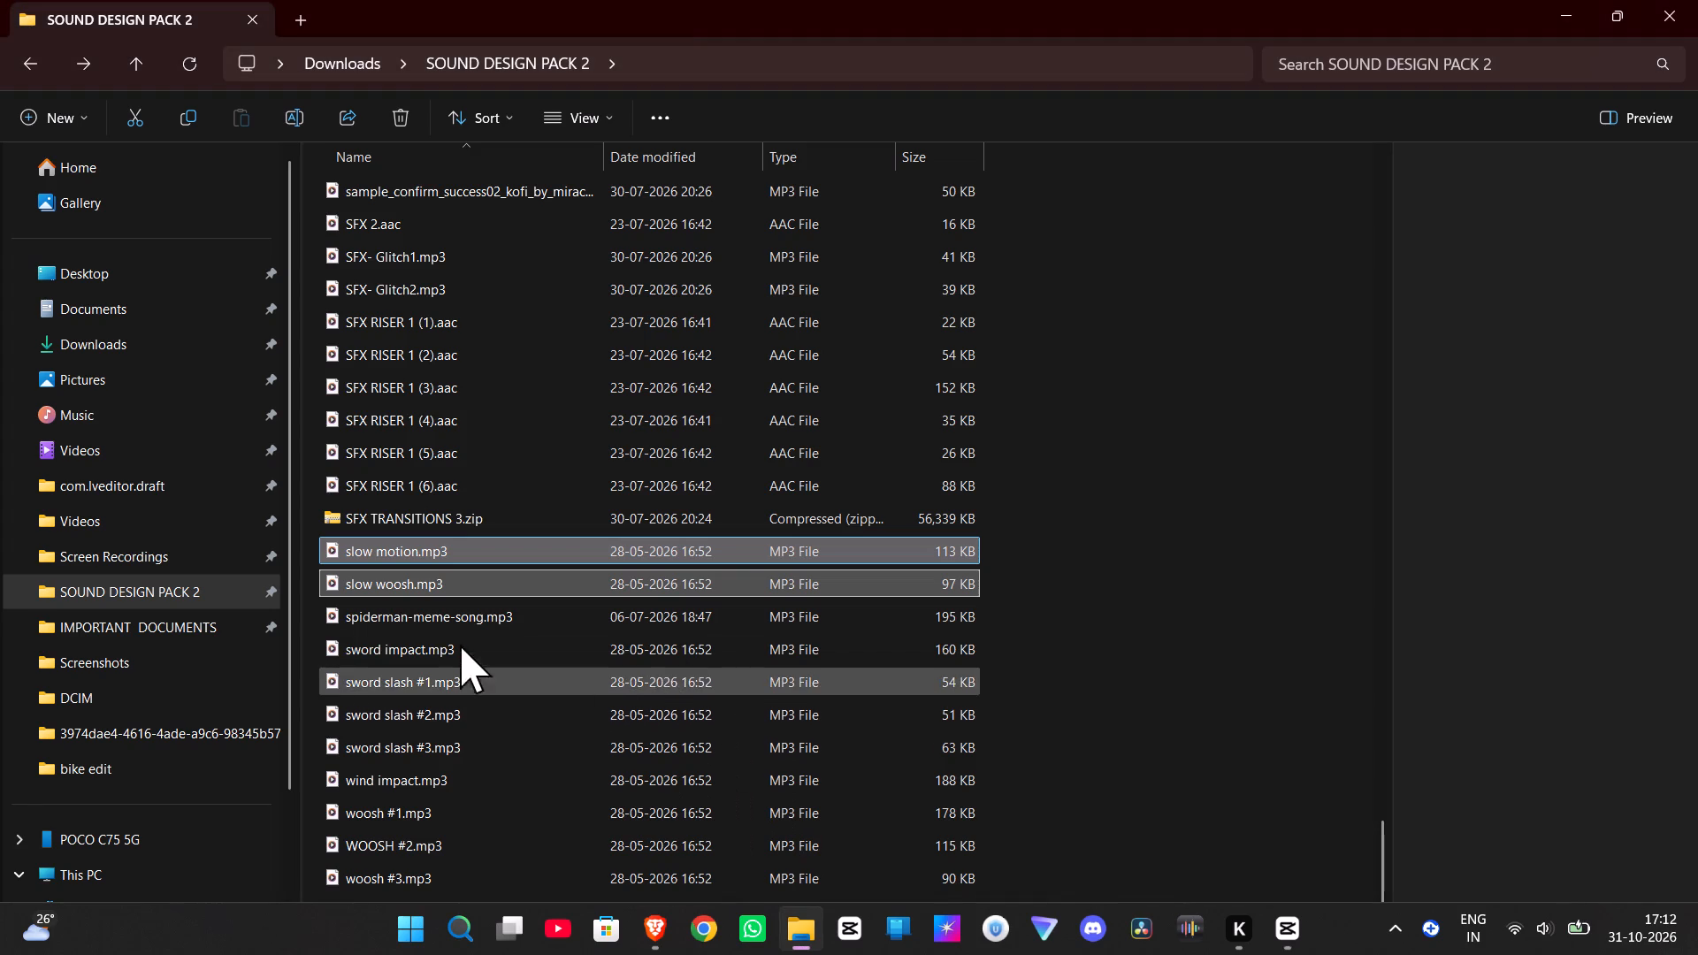
pyautogui.click(446, 513)
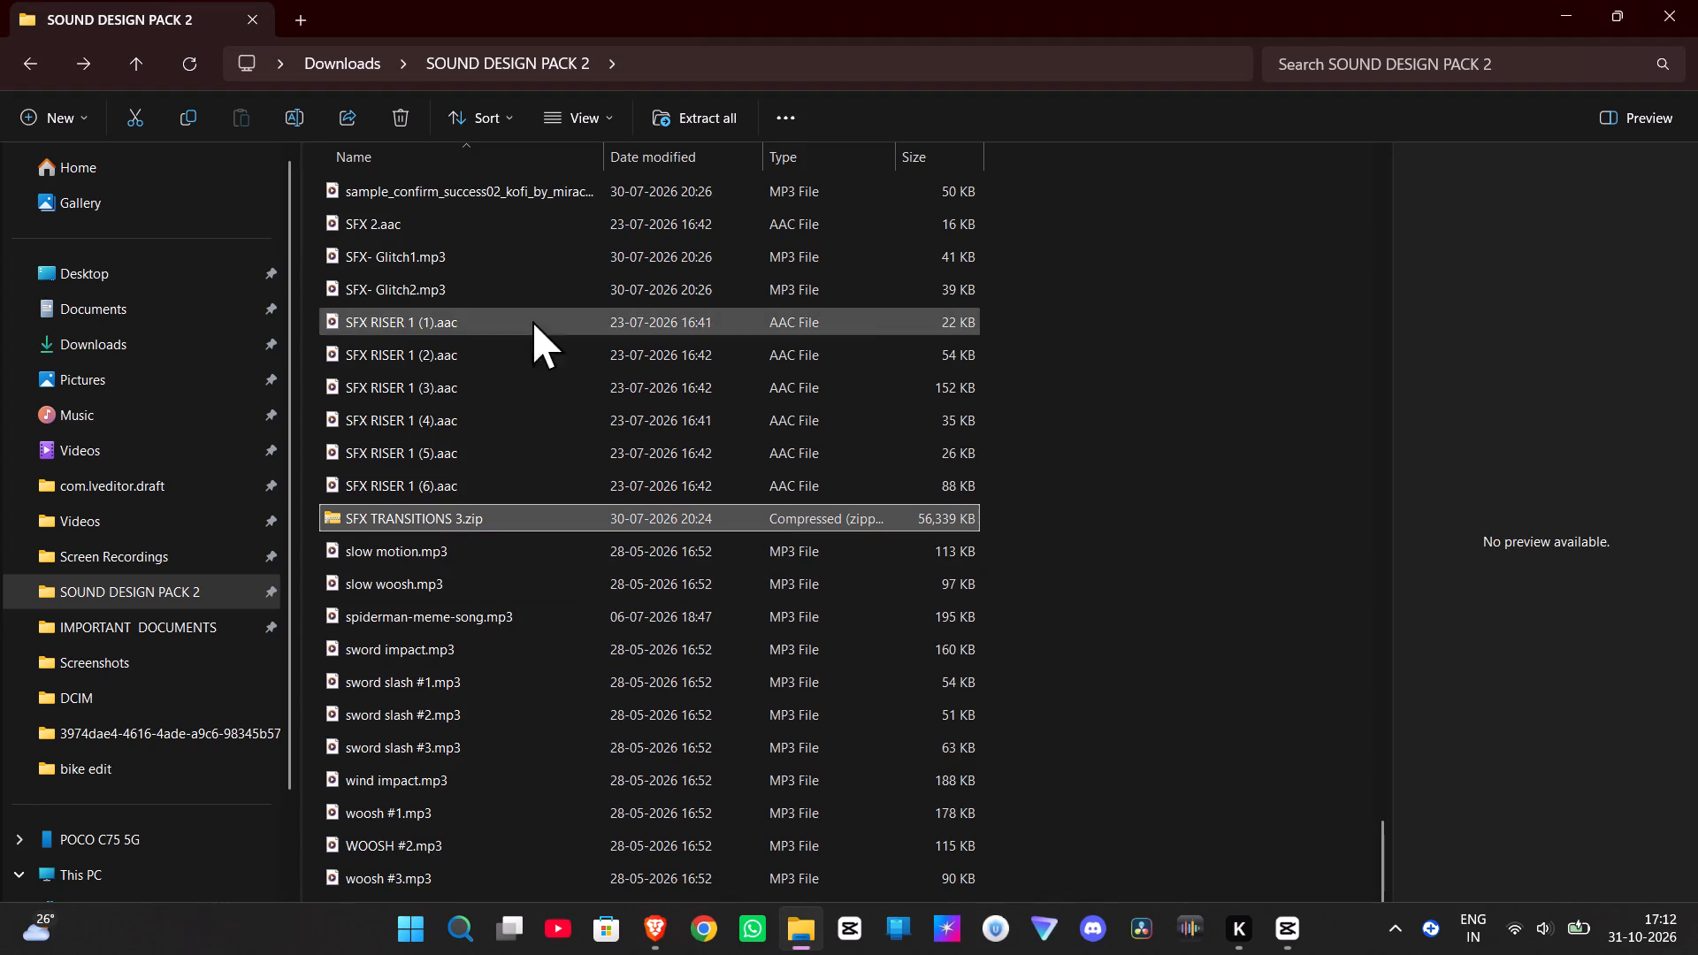
pyautogui.moveTo(1000, 346); pyautogui.dragTo(746, 508)
pyautogui.moveTo(1221, 354); pyautogui.dragTo(1202, 354)
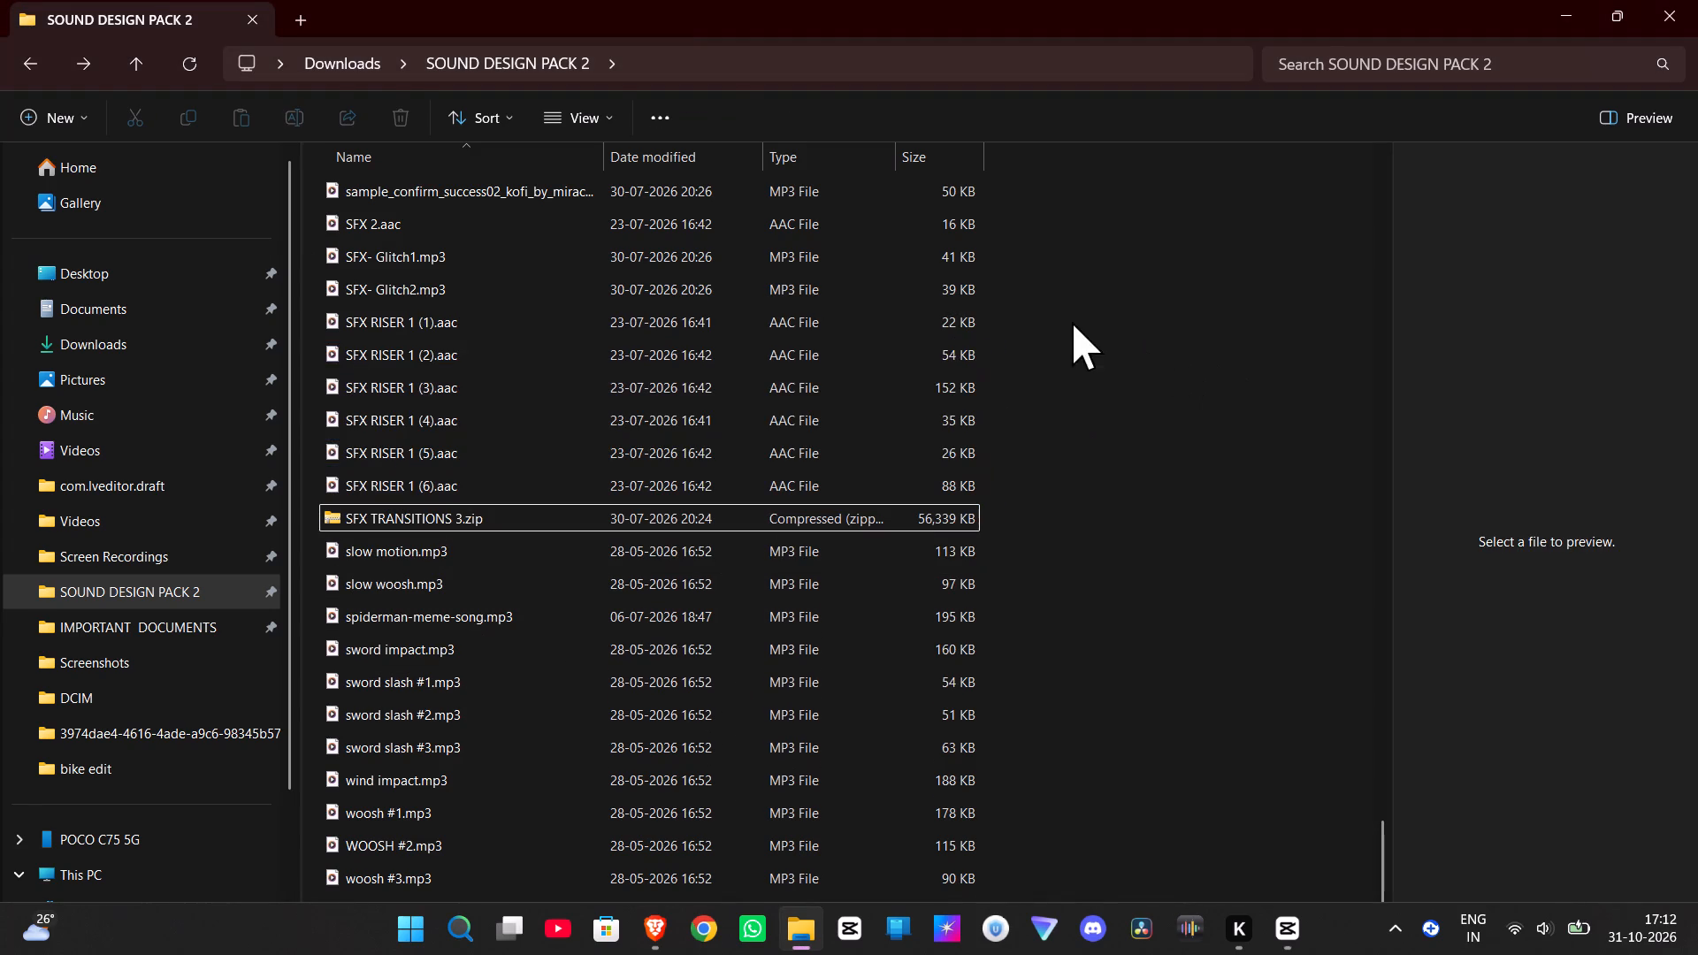
pyautogui.moveTo(1067, 322); pyautogui.dragTo(782, 479)
pyautogui.moveTo(838, 485); pyautogui.dragTo(505, 331)
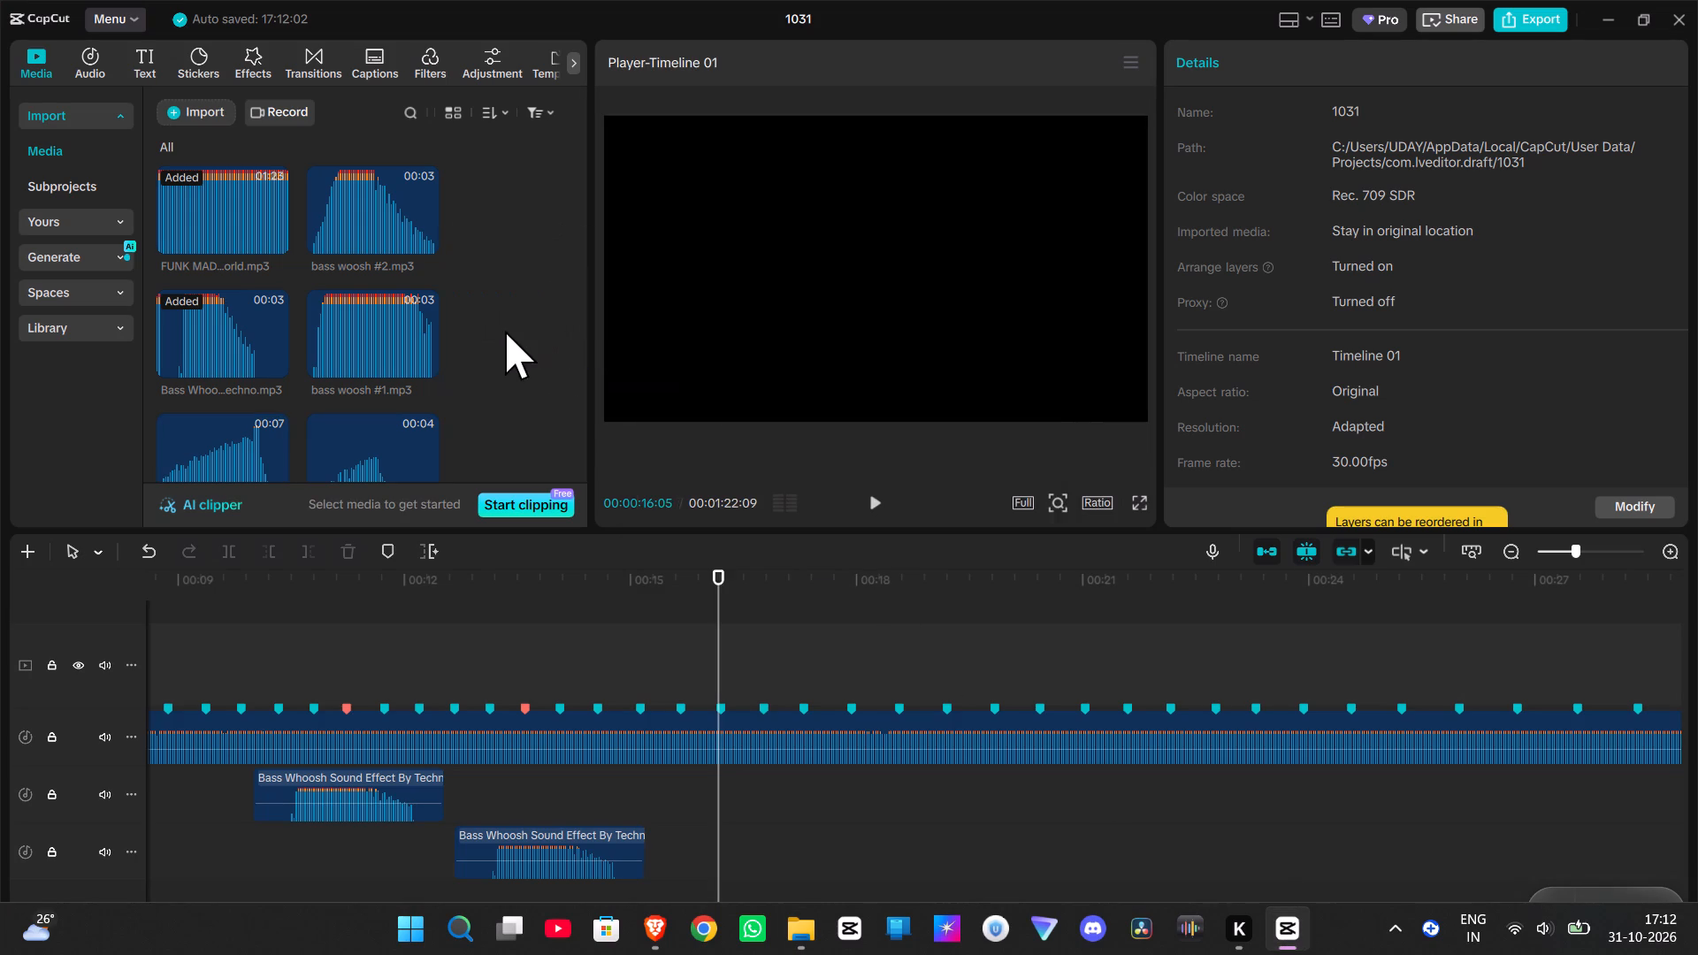
# Audition SFX RISER 1 (5).aac, SFX RISER 1 (4).aac and SFX RISER 1 (3).aac in the media library.
pyautogui.scroll(-7, 506, 334)
pyautogui.click(363, 388)
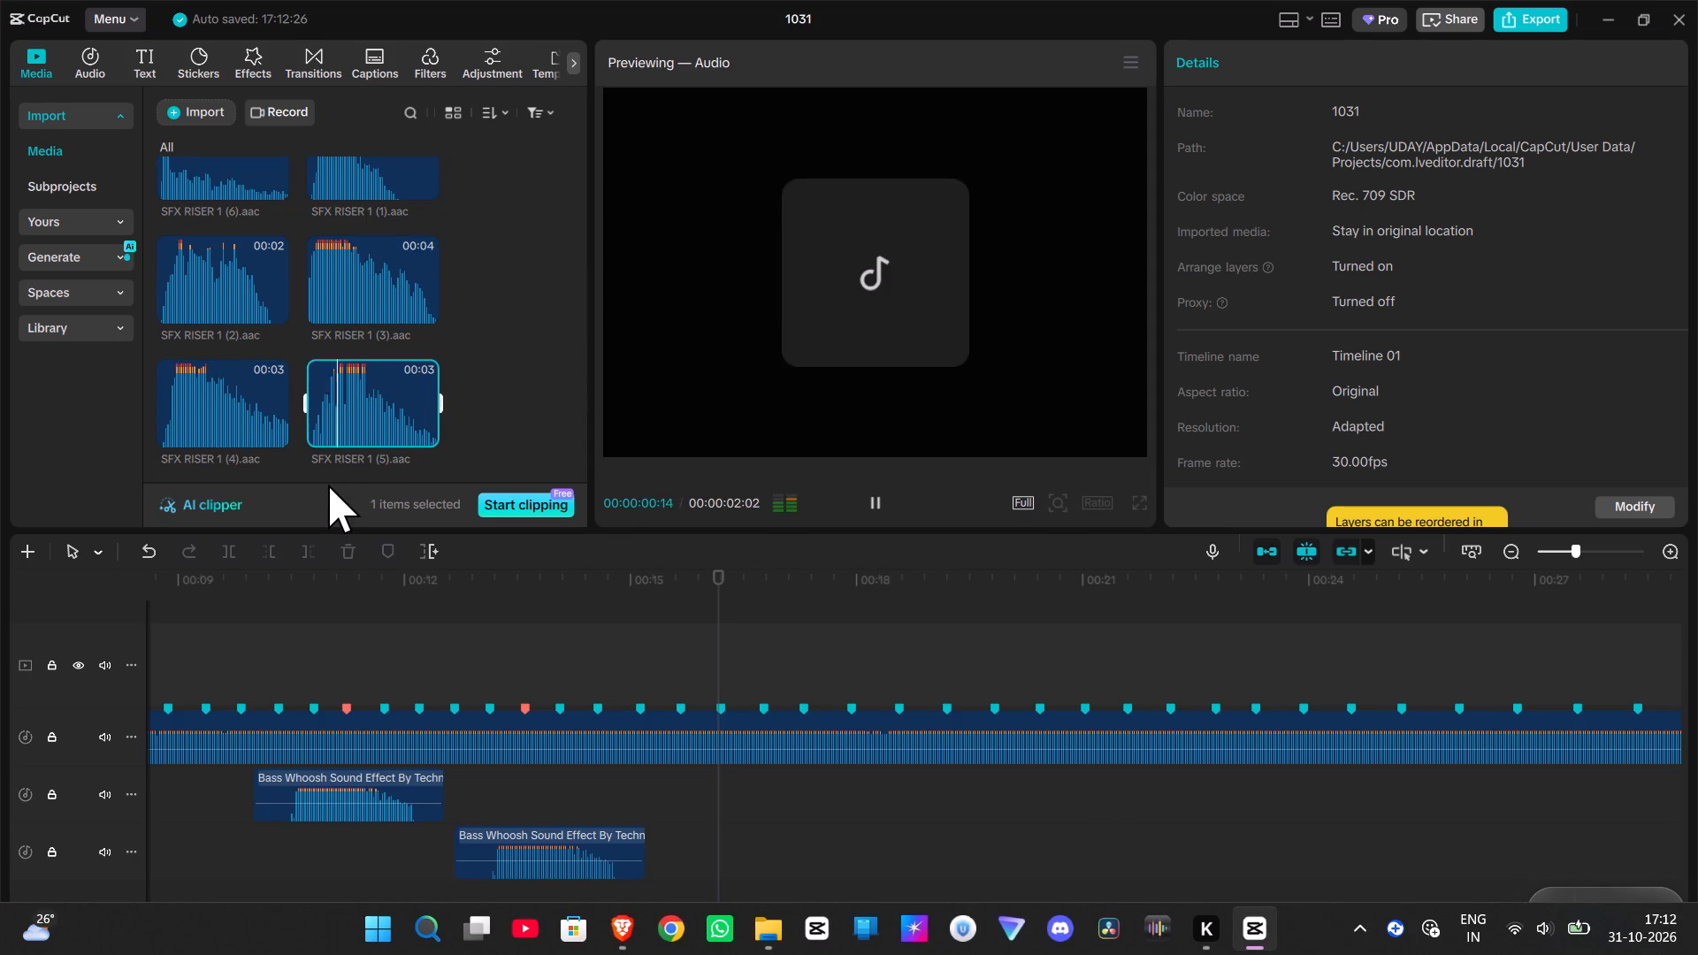
pyautogui.click(232, 416)
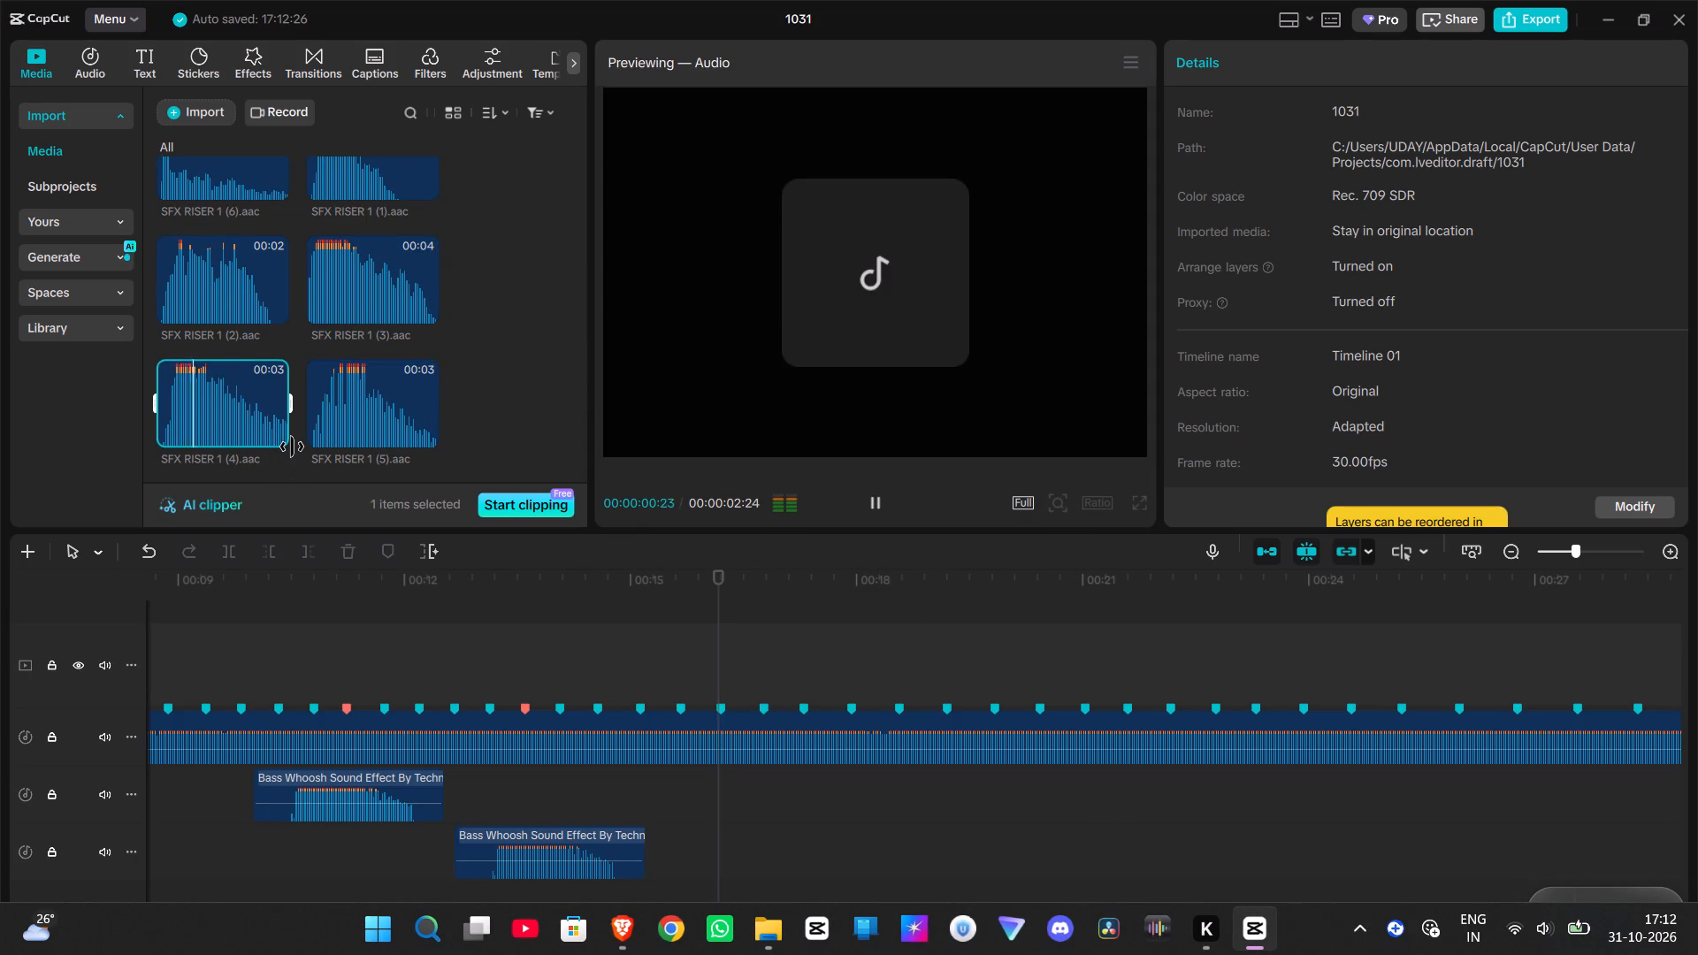
pyautogui.click(208, 398)
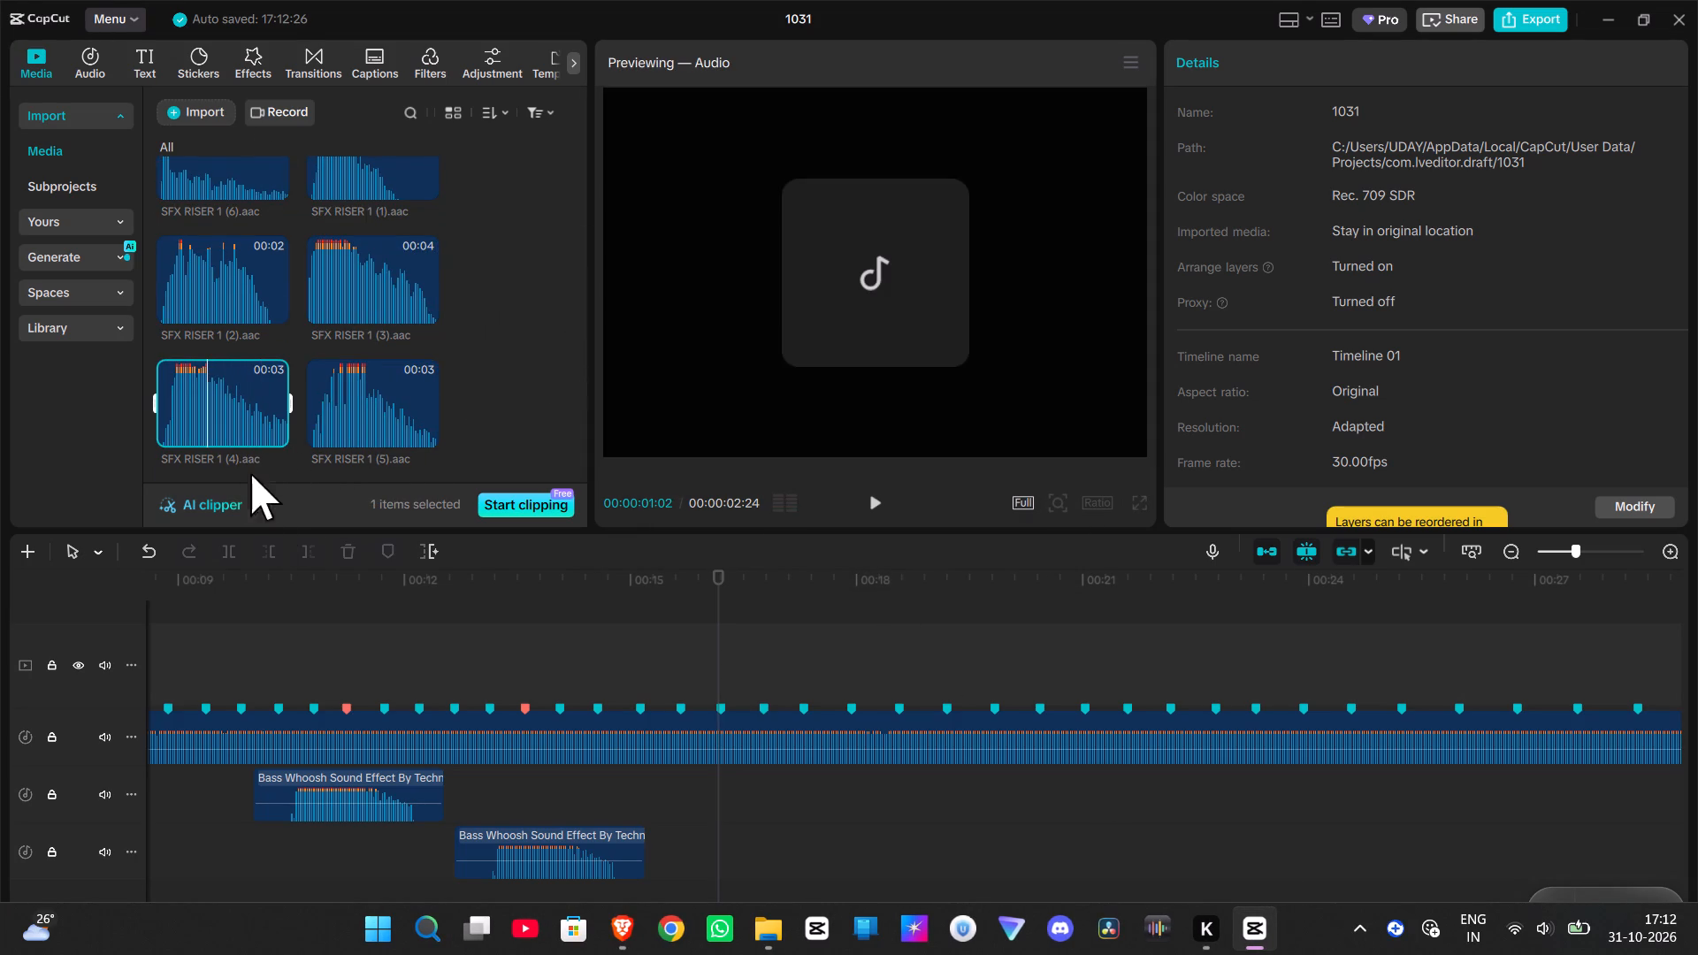
pyautogui.click(365, 278)
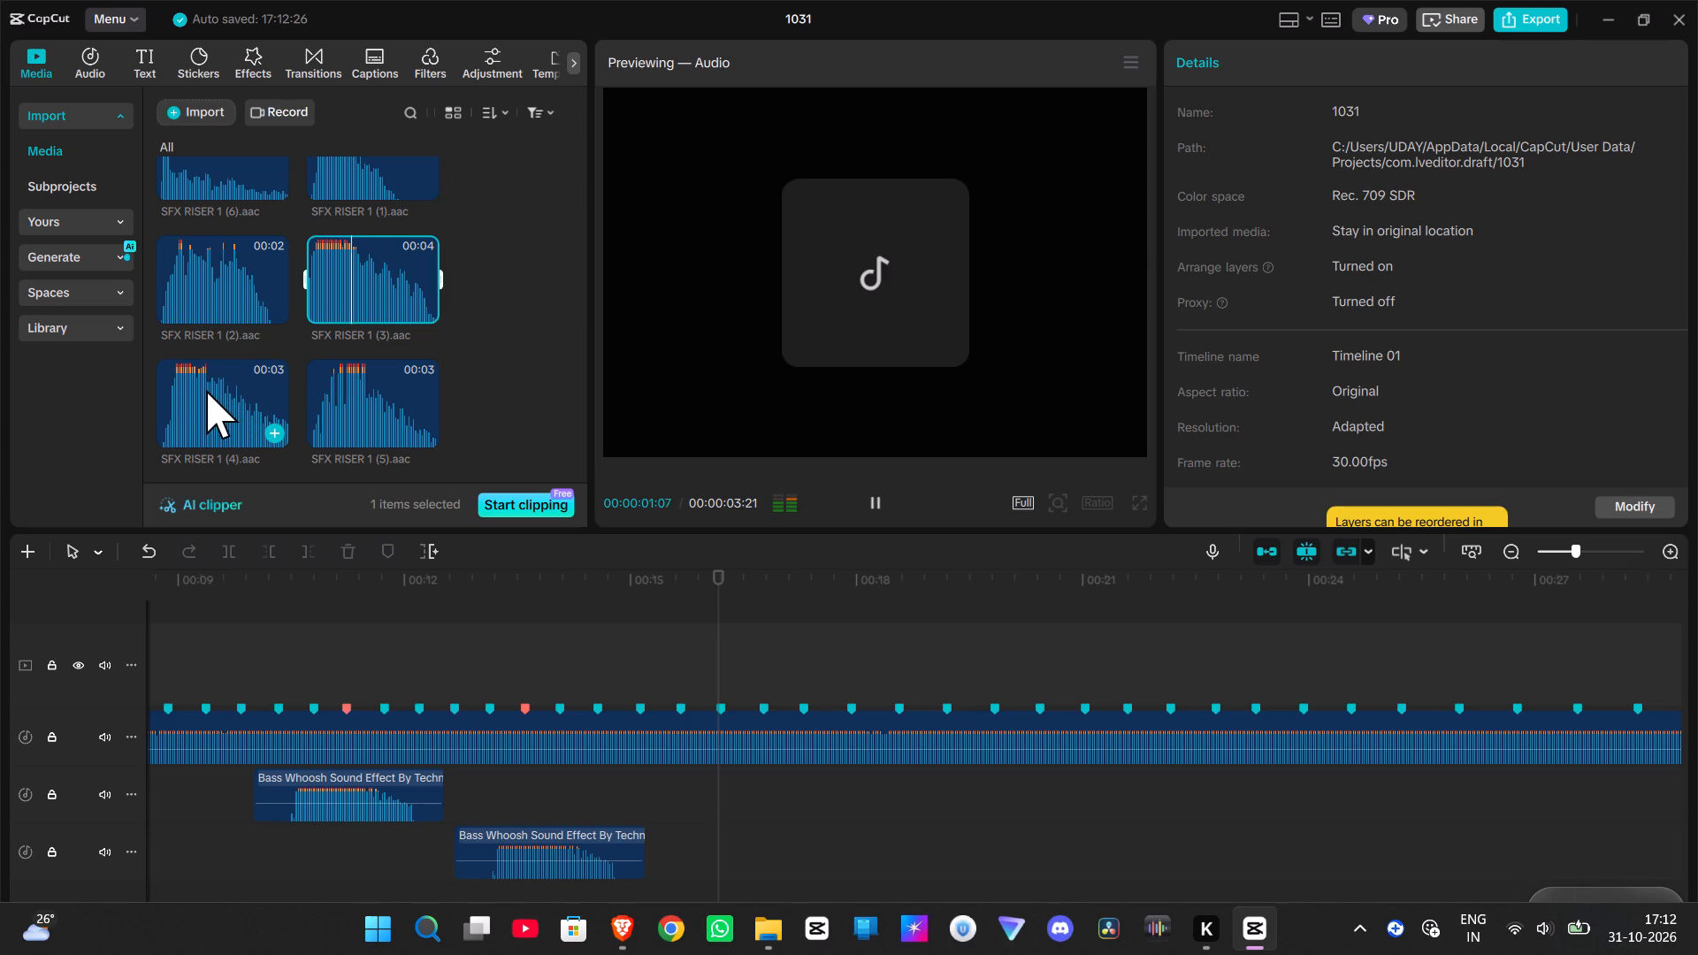
# Audition SFX RISER 1 (4), (2), (5), (1) and (6), slow motion.mp3 and slow woosh.mp3 in the media library.
pyautogui.click(206, 390)
pyautogui.click(233, 279)
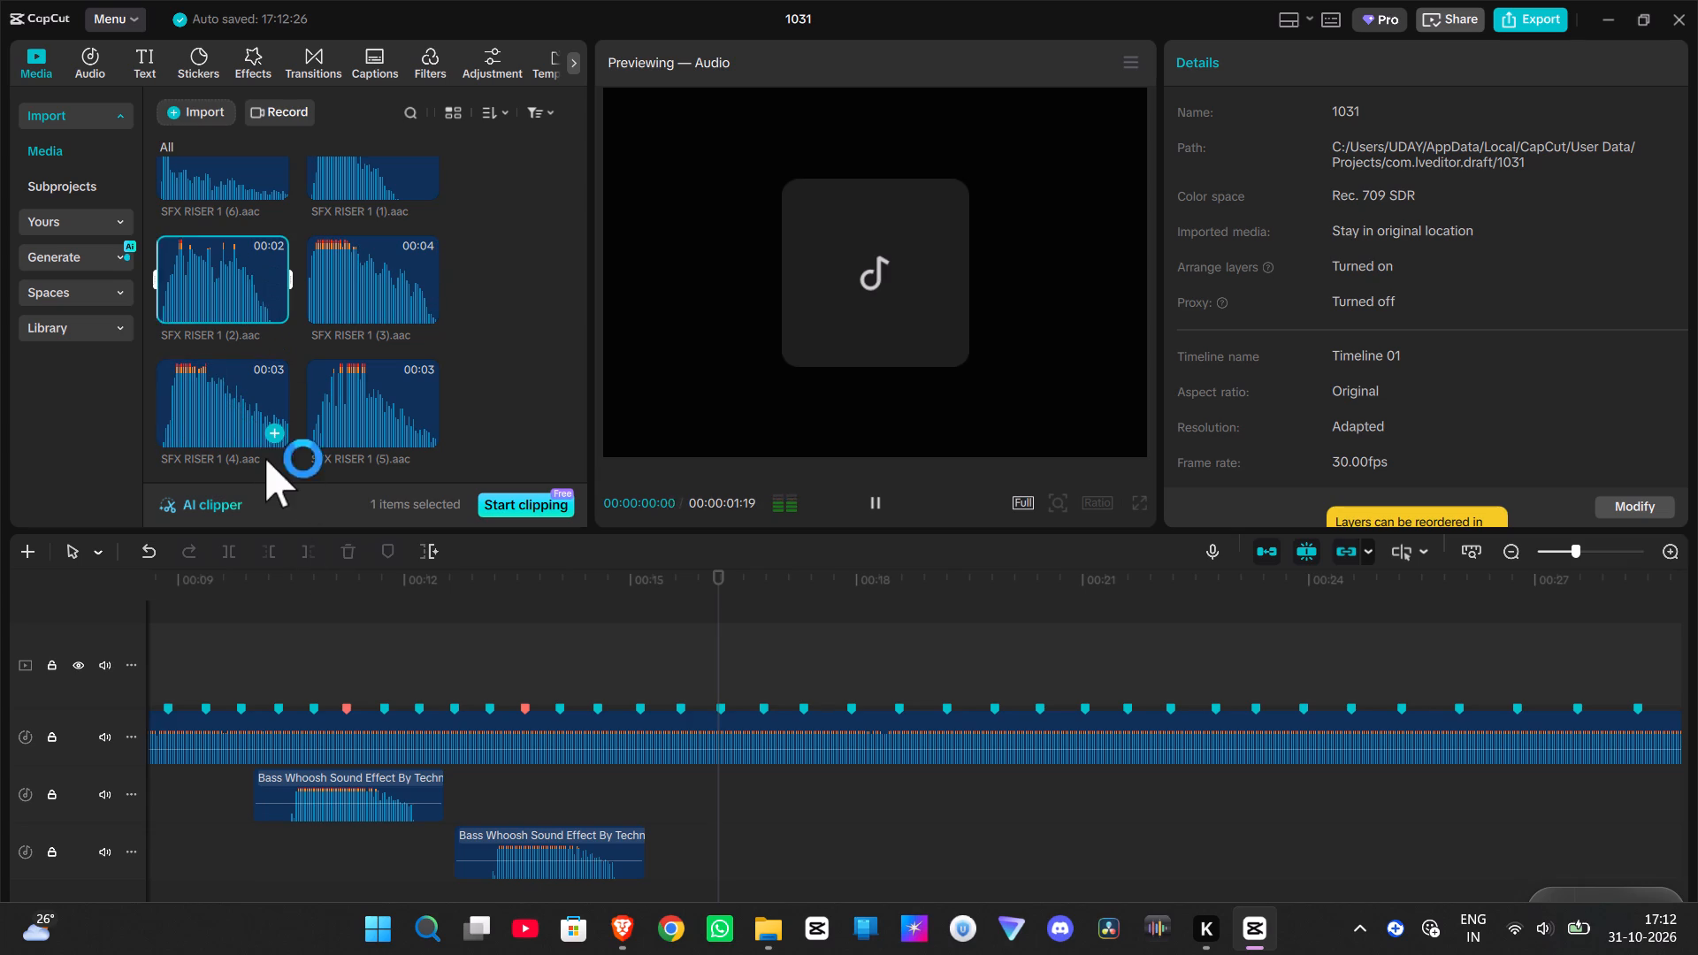
pyautogui.click(351, 416)
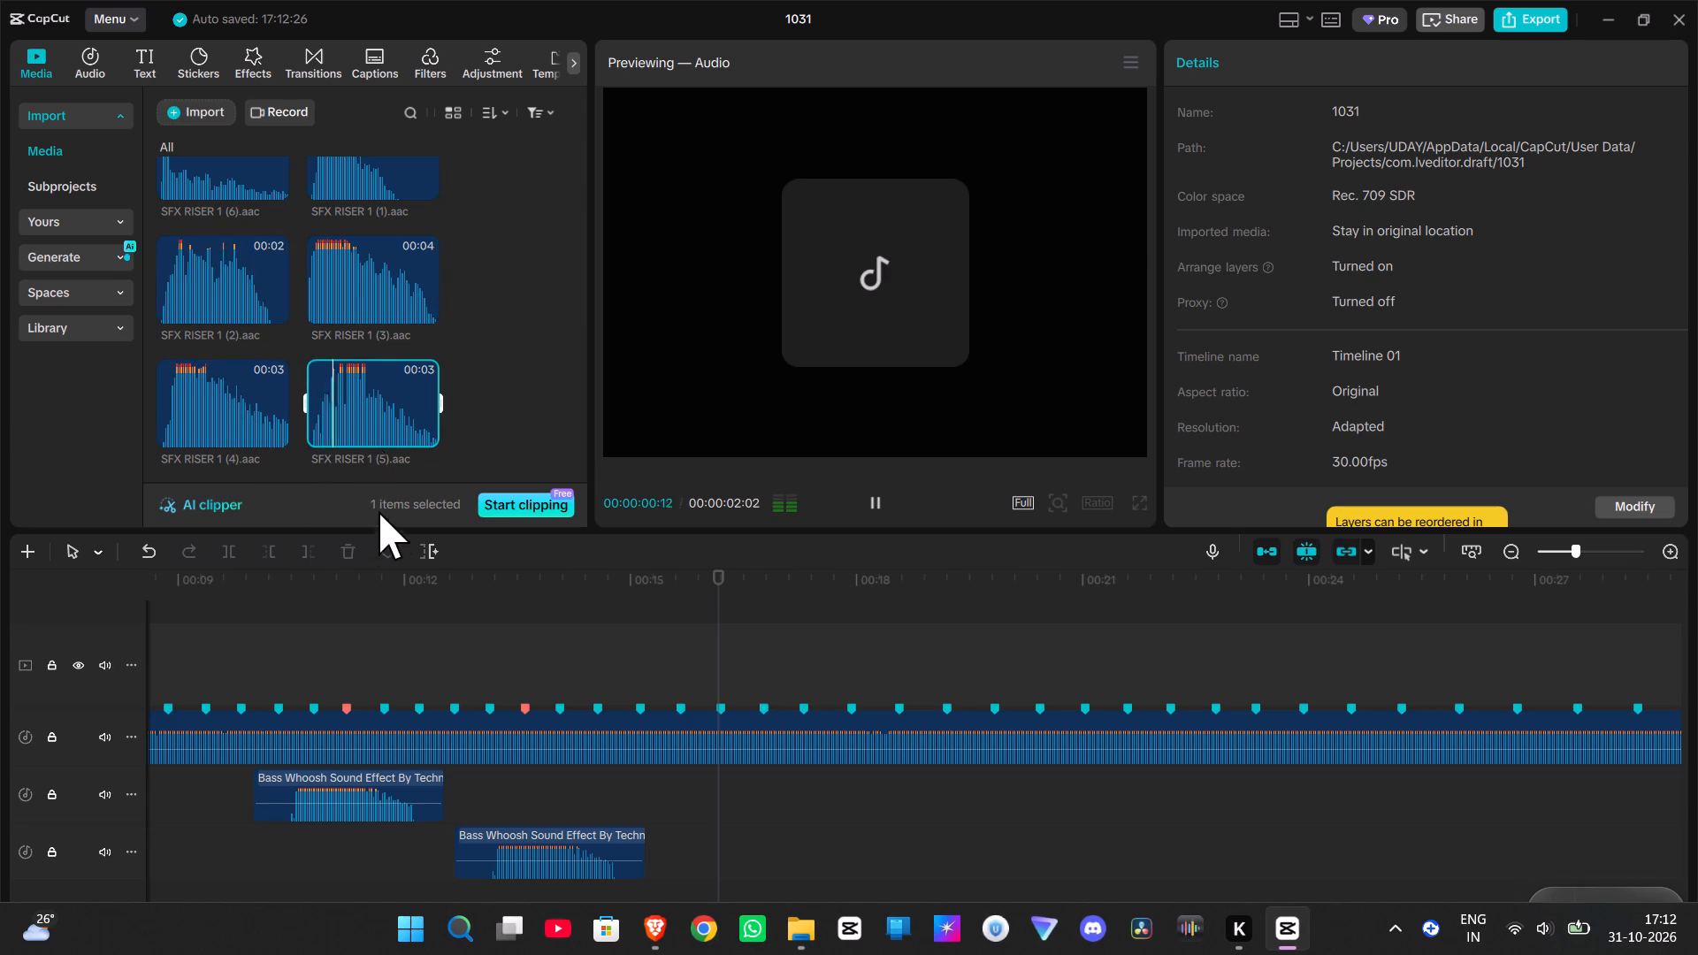
pyautogui.scroll(2, 366, 338)
pyautogui.click(371, 389)
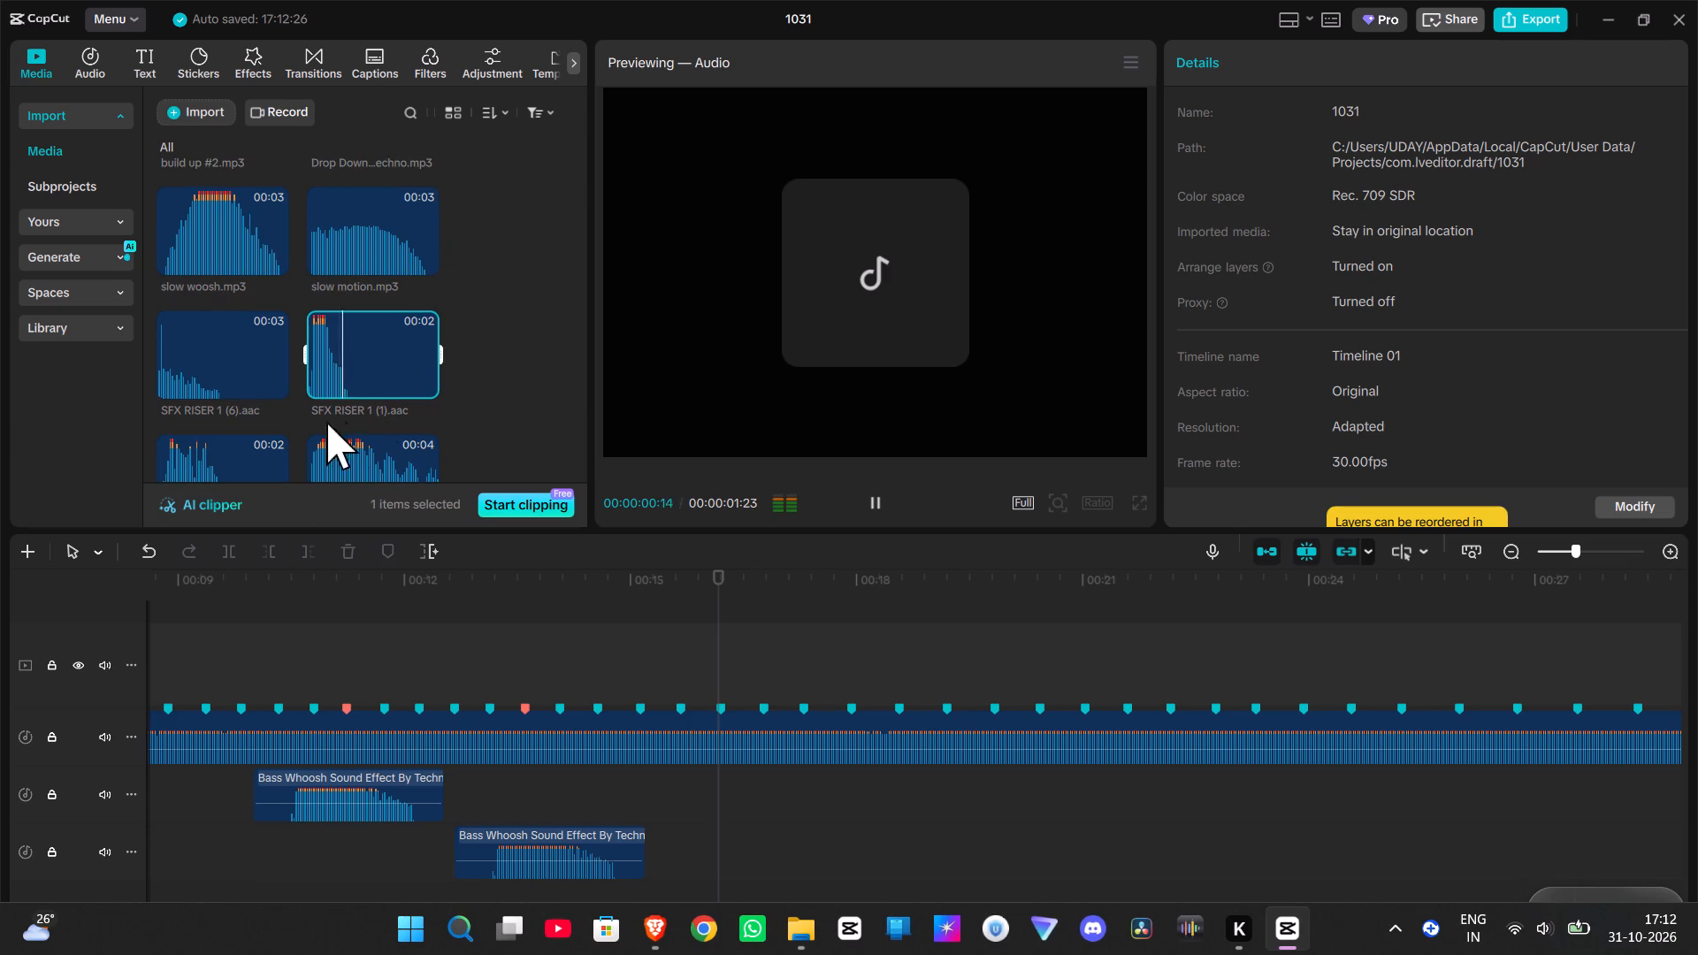
pyautogui.click(221, 348)
pyautogui.click(359, 240)
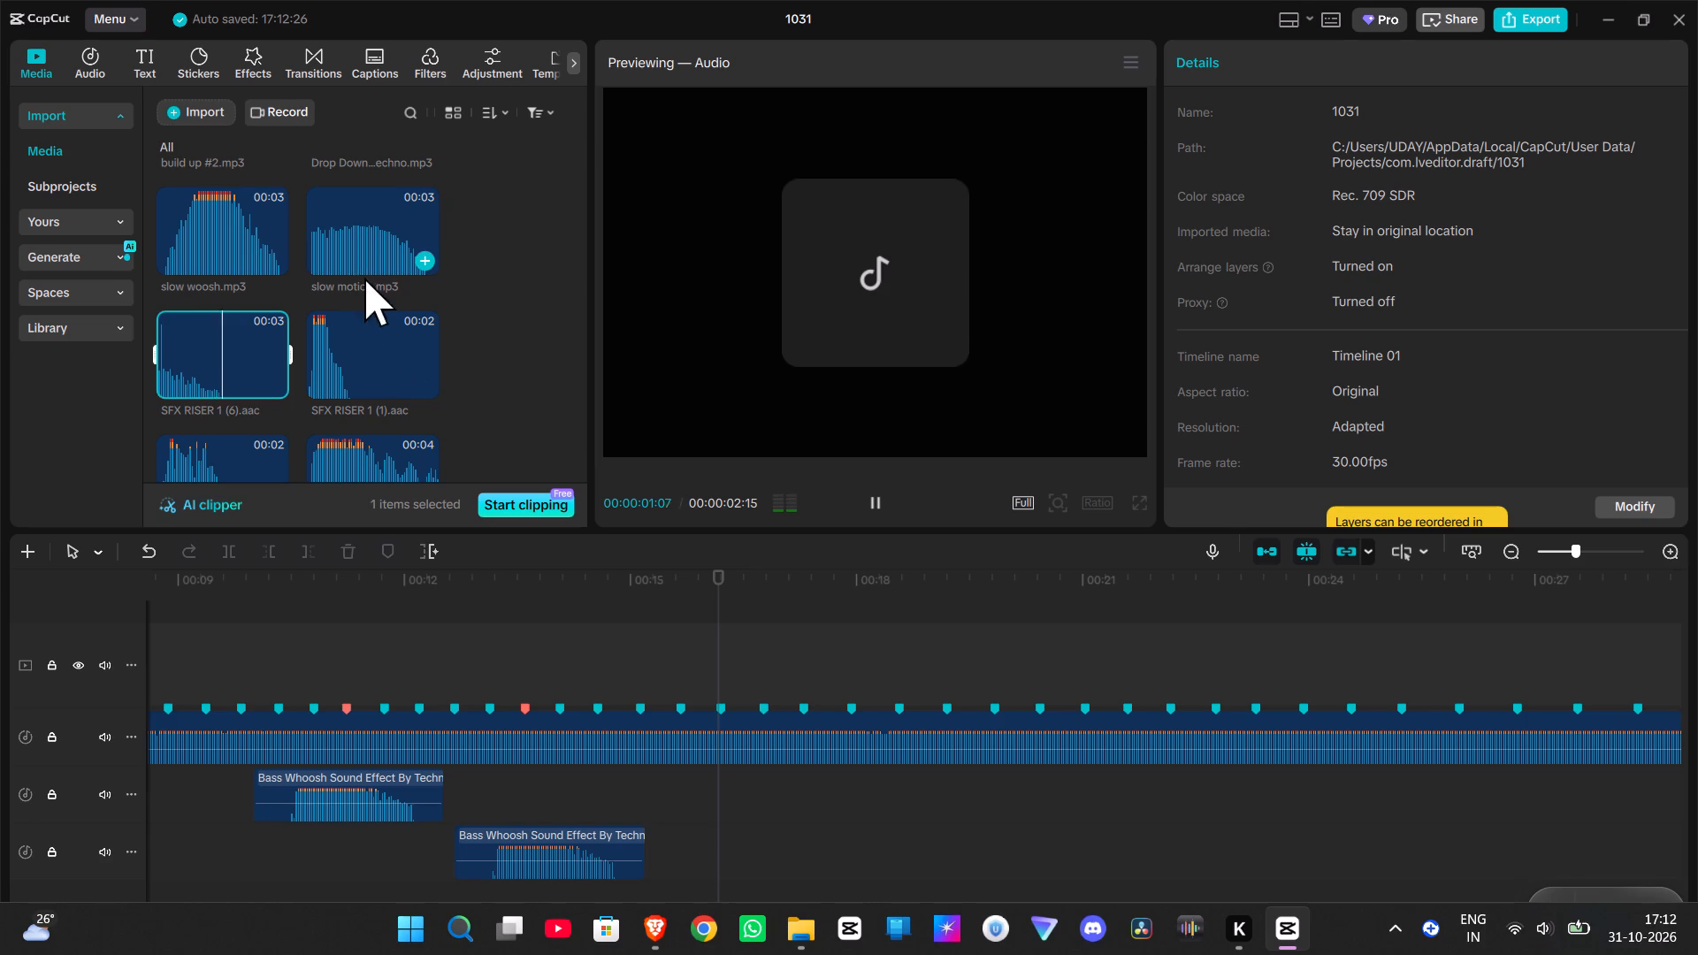
pyautogui.click(221, 233)
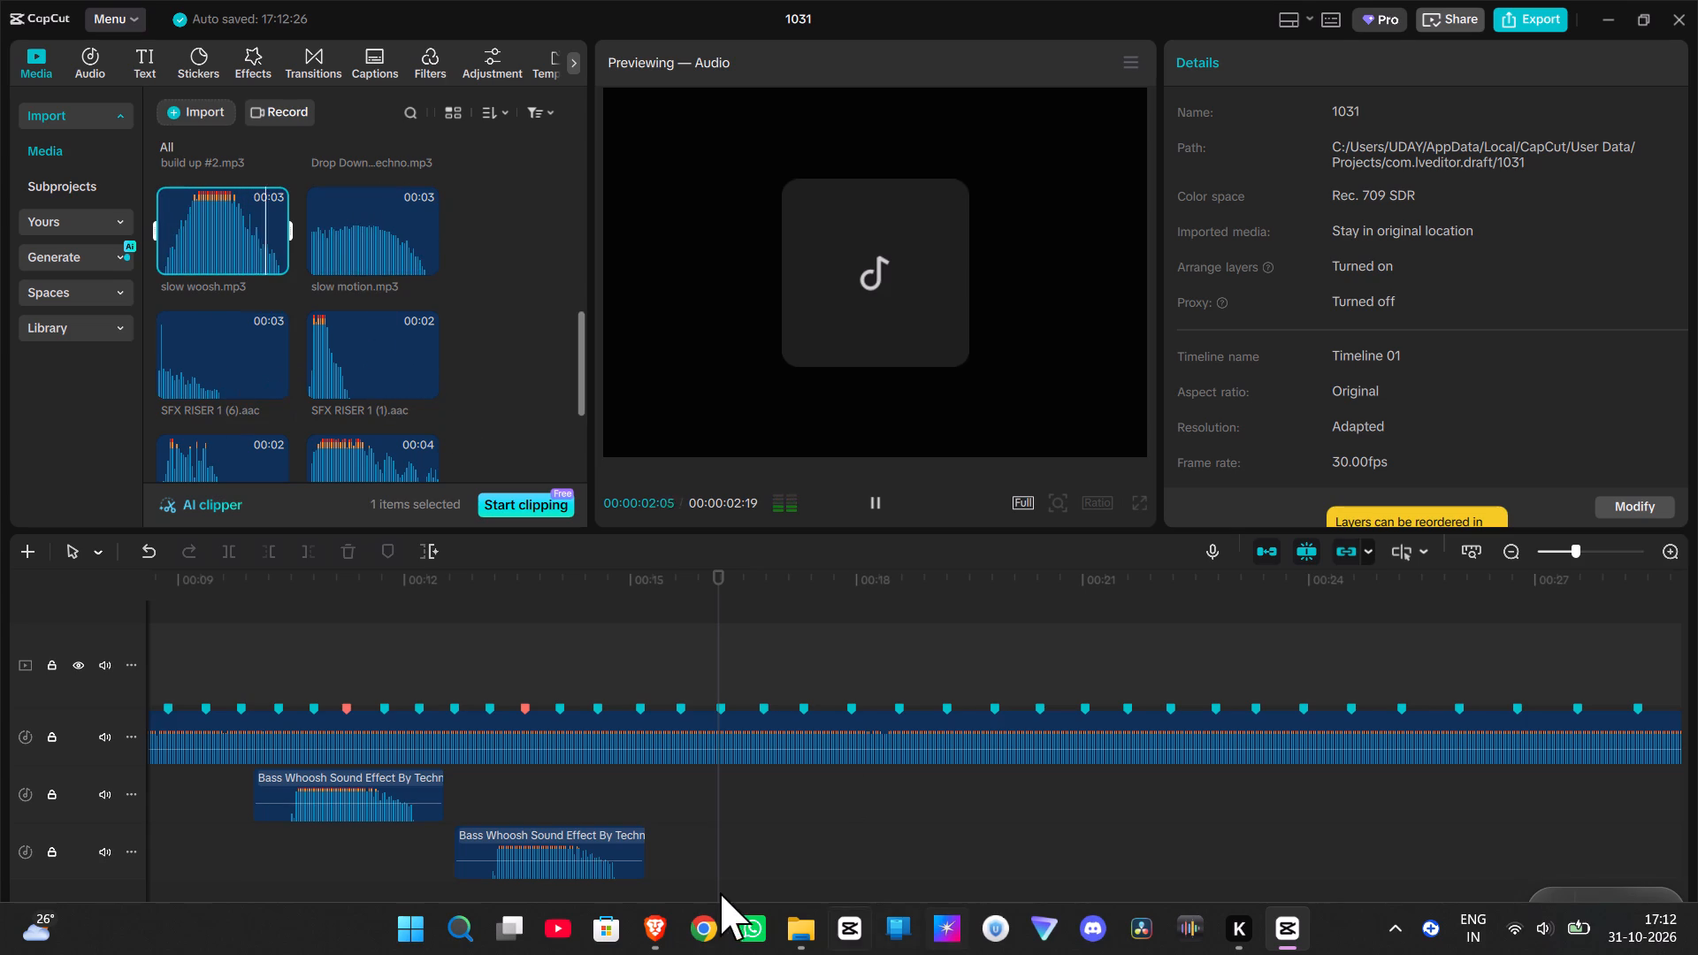
# Switch to the Brave browser and open the Instagram messages inbox.
pyautogui.click(658, 802)
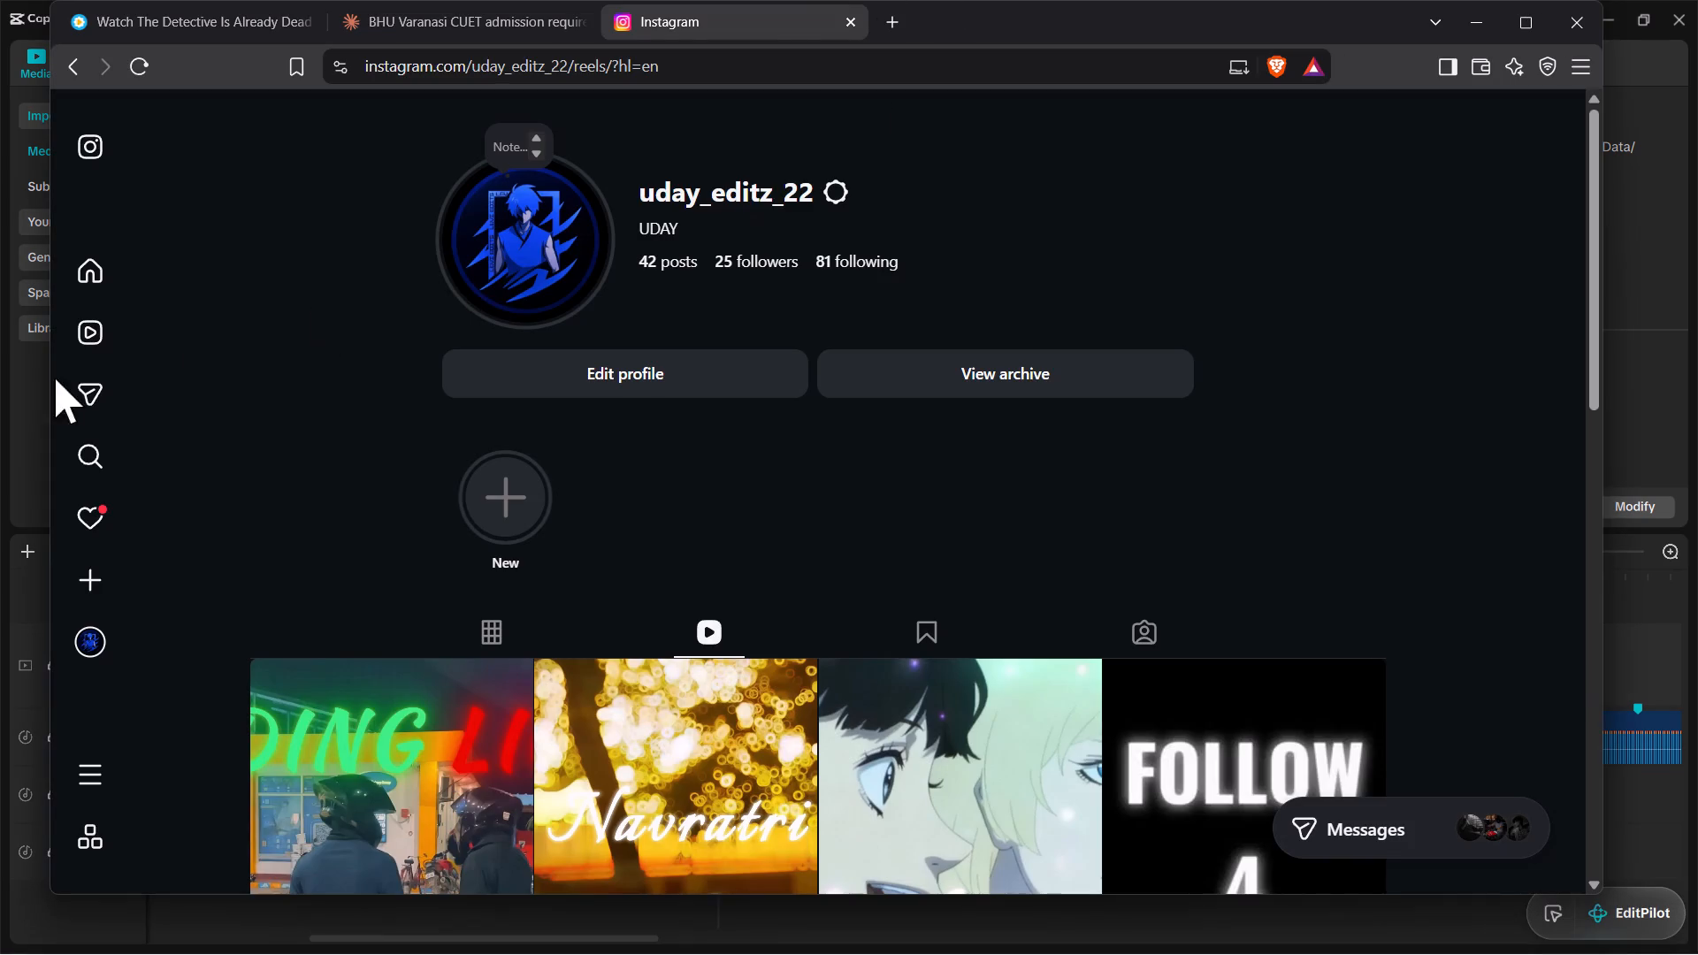
pyautogui.click(171, 407)
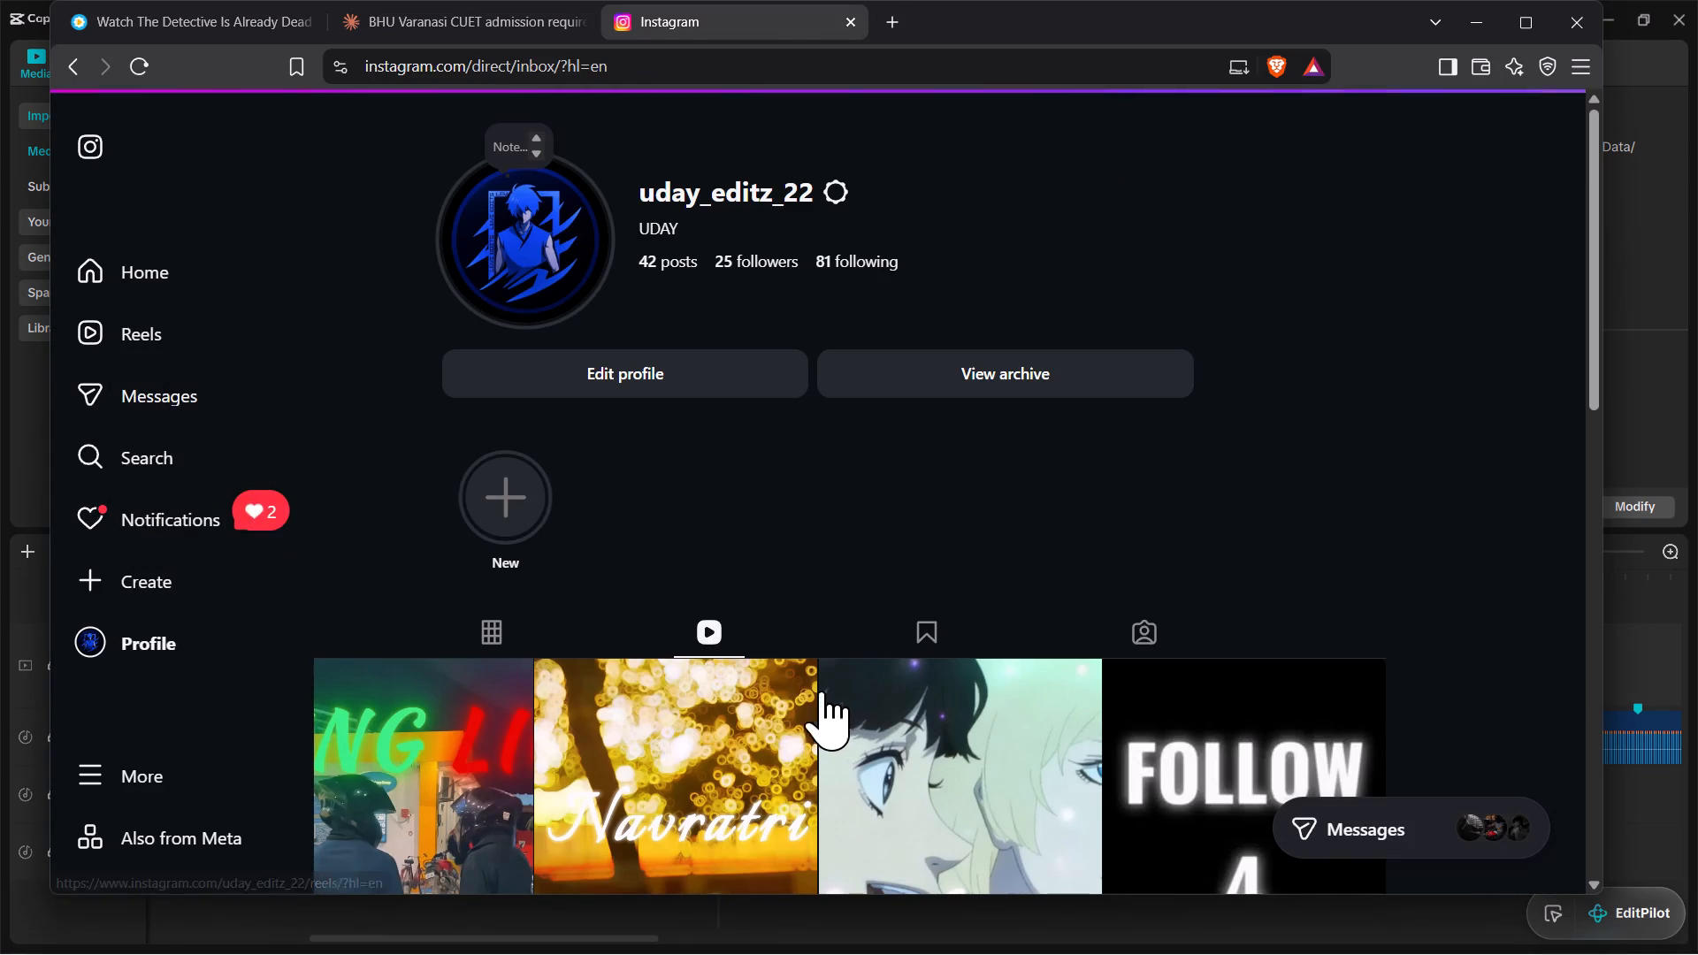
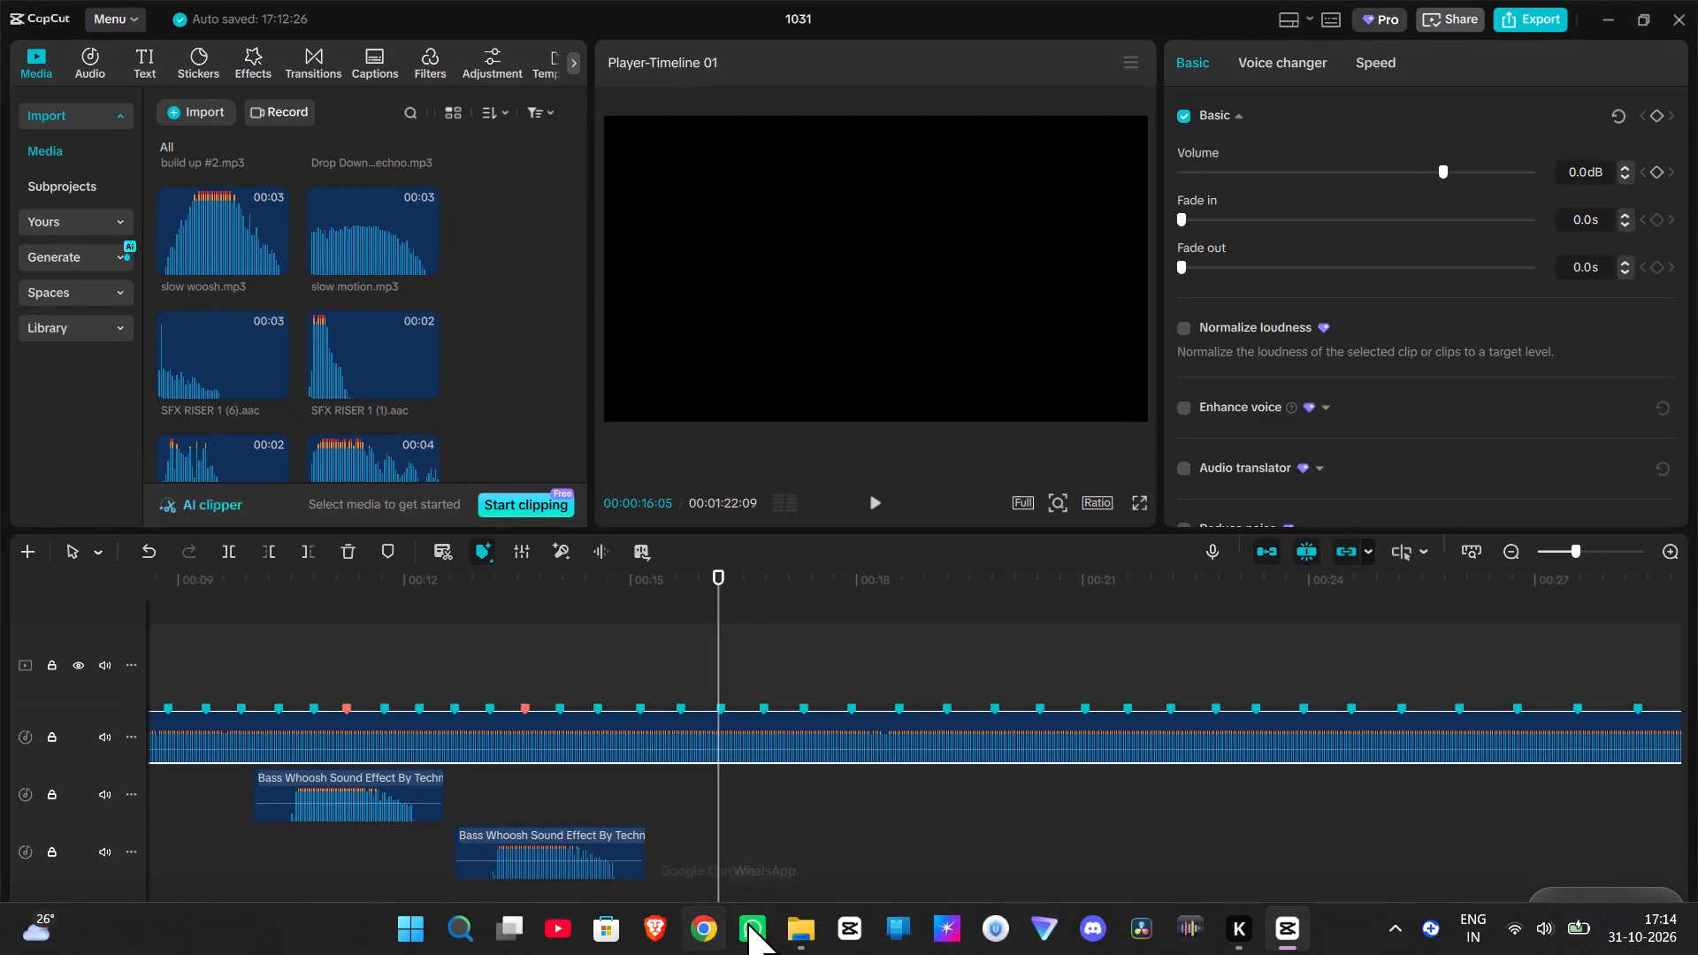
# Switch from CapCut to the Brave browser.
pyautogui.click(660, 936)
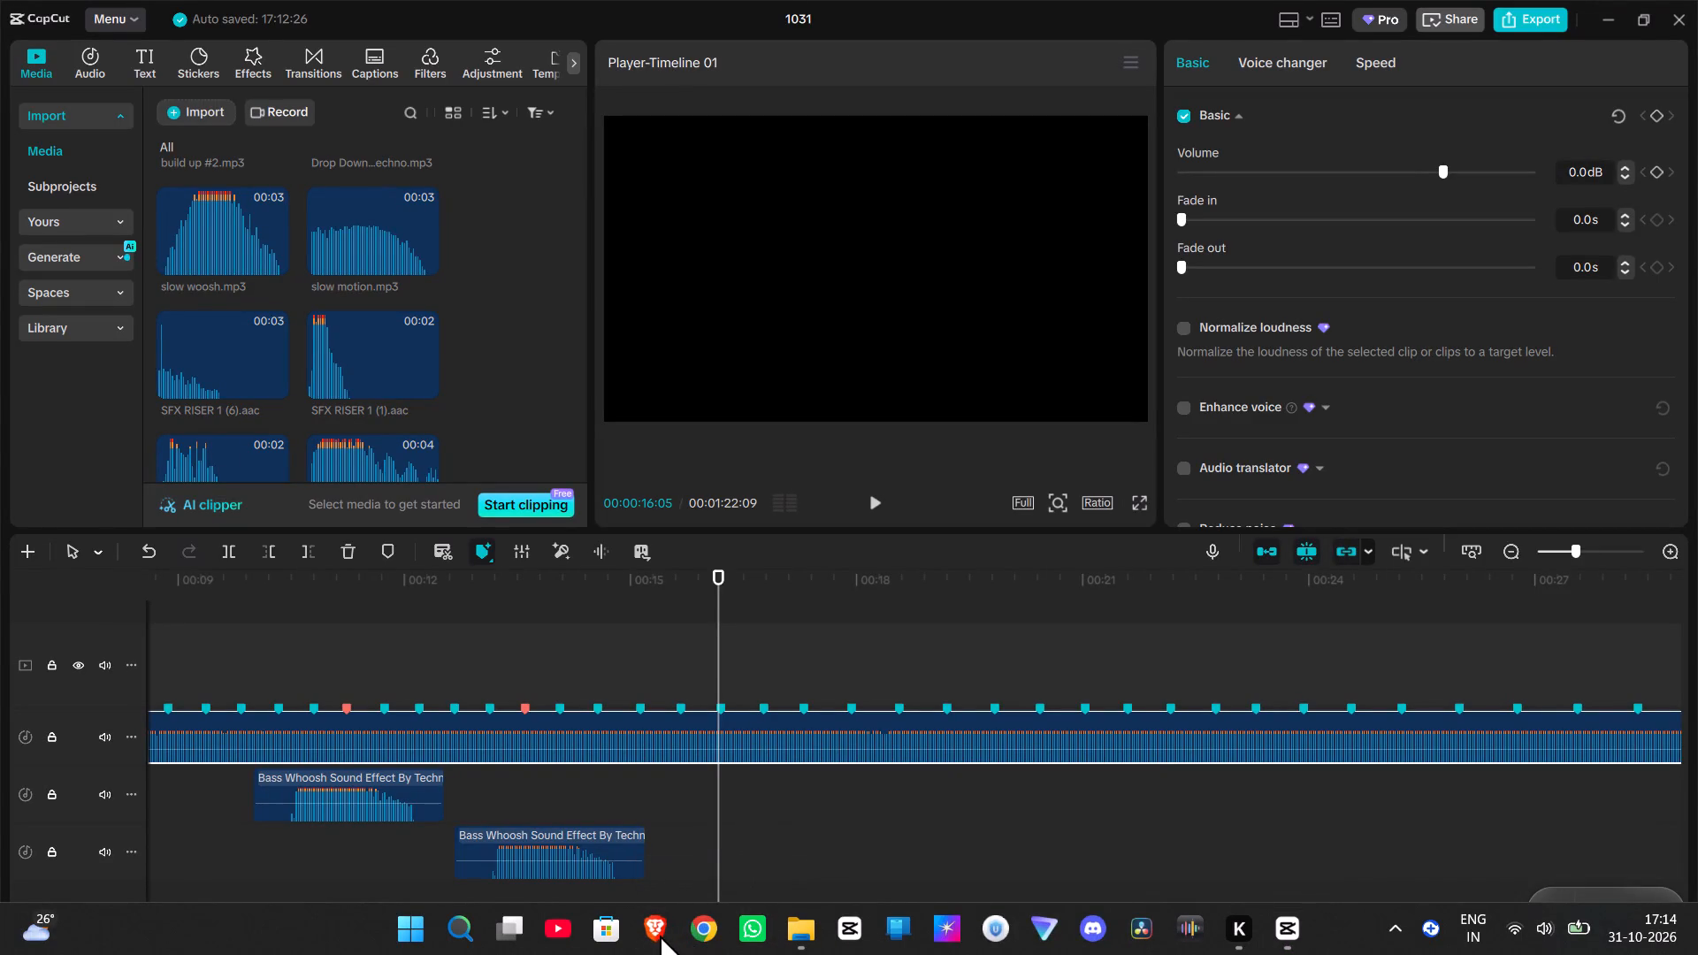
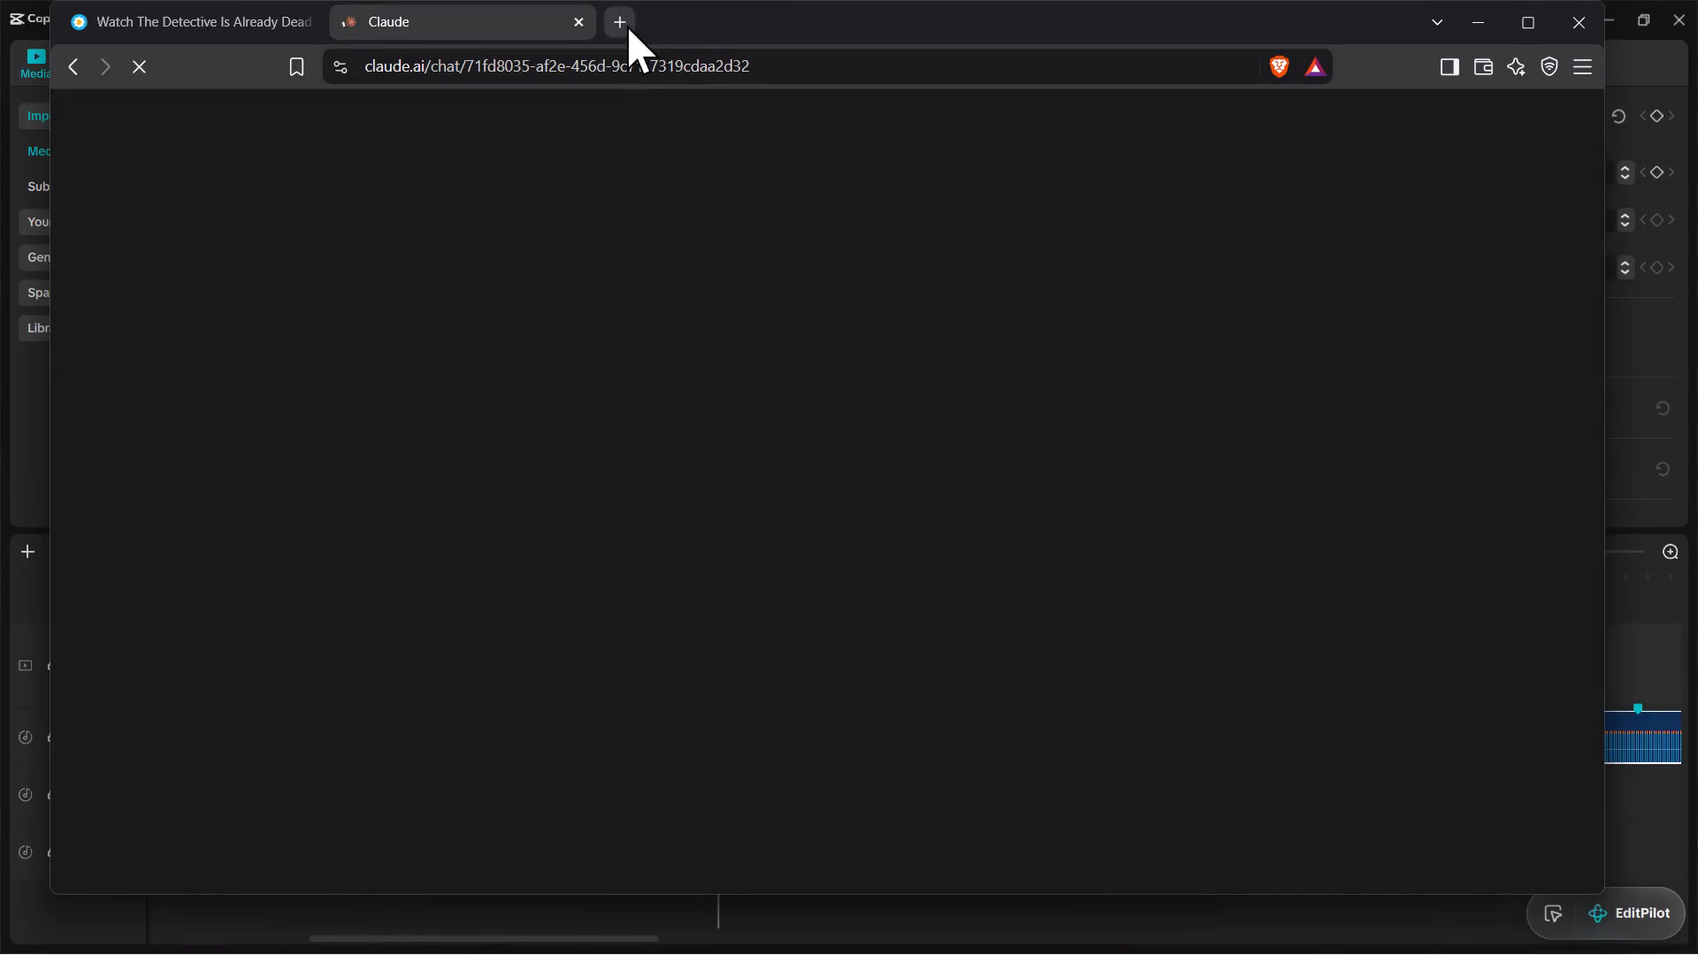
# Open the MP3 converter site from the new Brave tab's shortcuts and switch to the YouTube app.
pyautogui.click(918, 210)
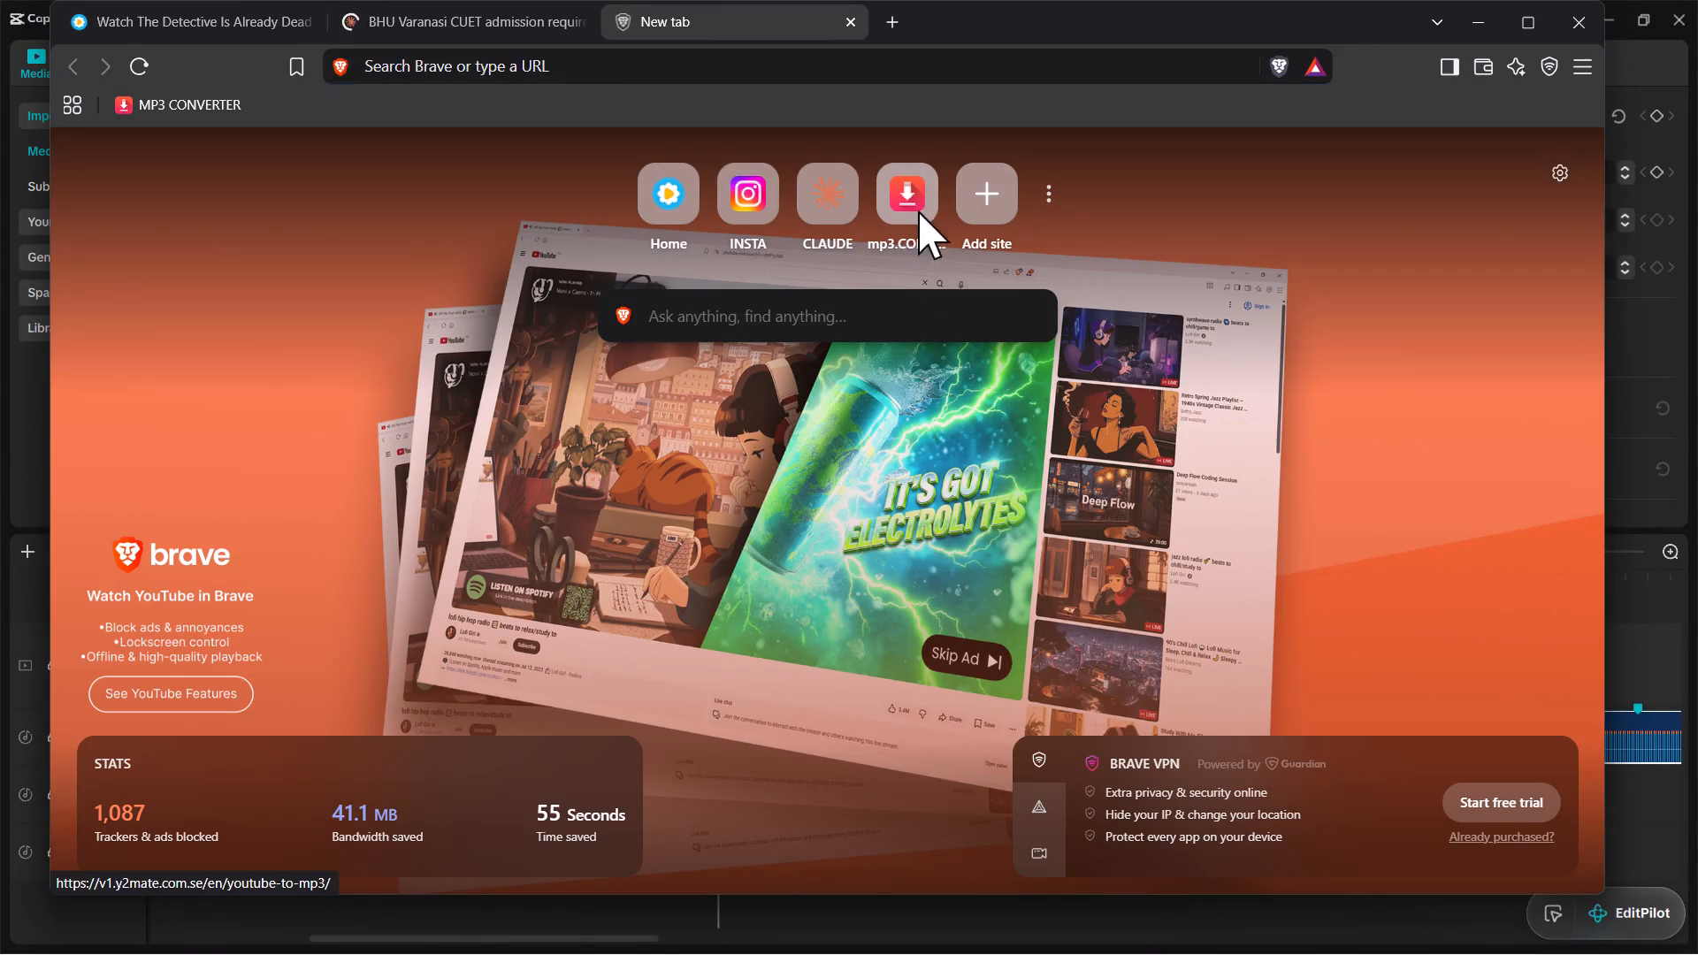
pyautogui.click(524, 936)
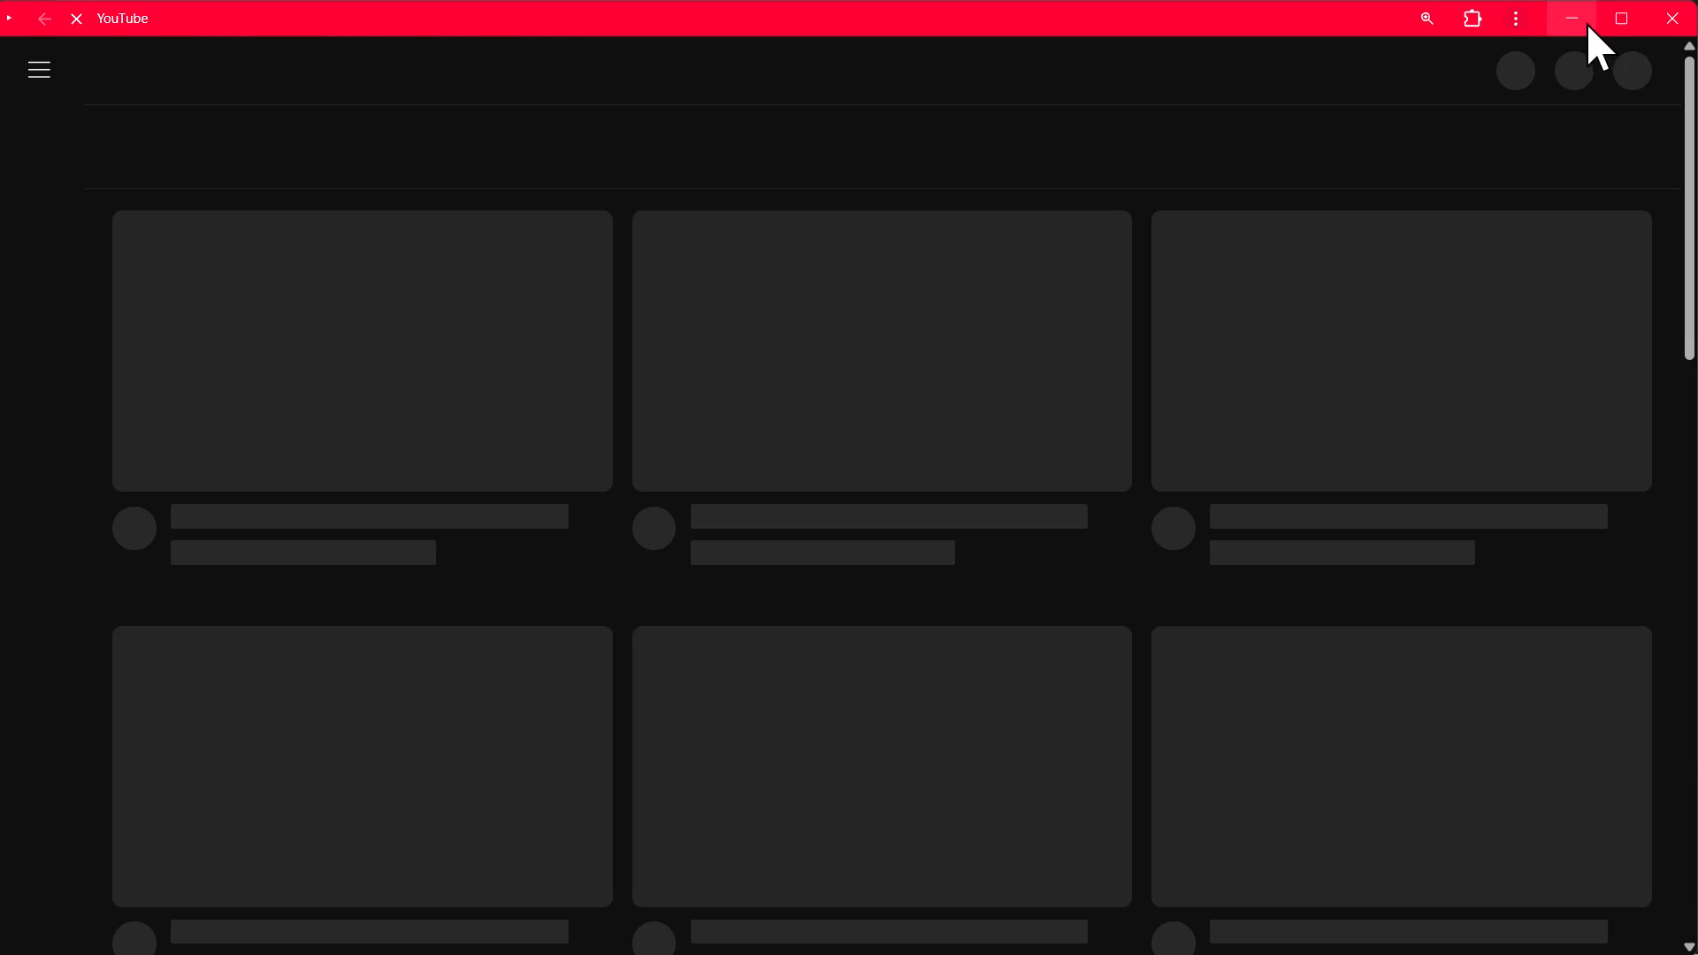
# Switch to YouTube and search for "funk mada ultra slowed reverb".
pyautogui.click(1568, 22)
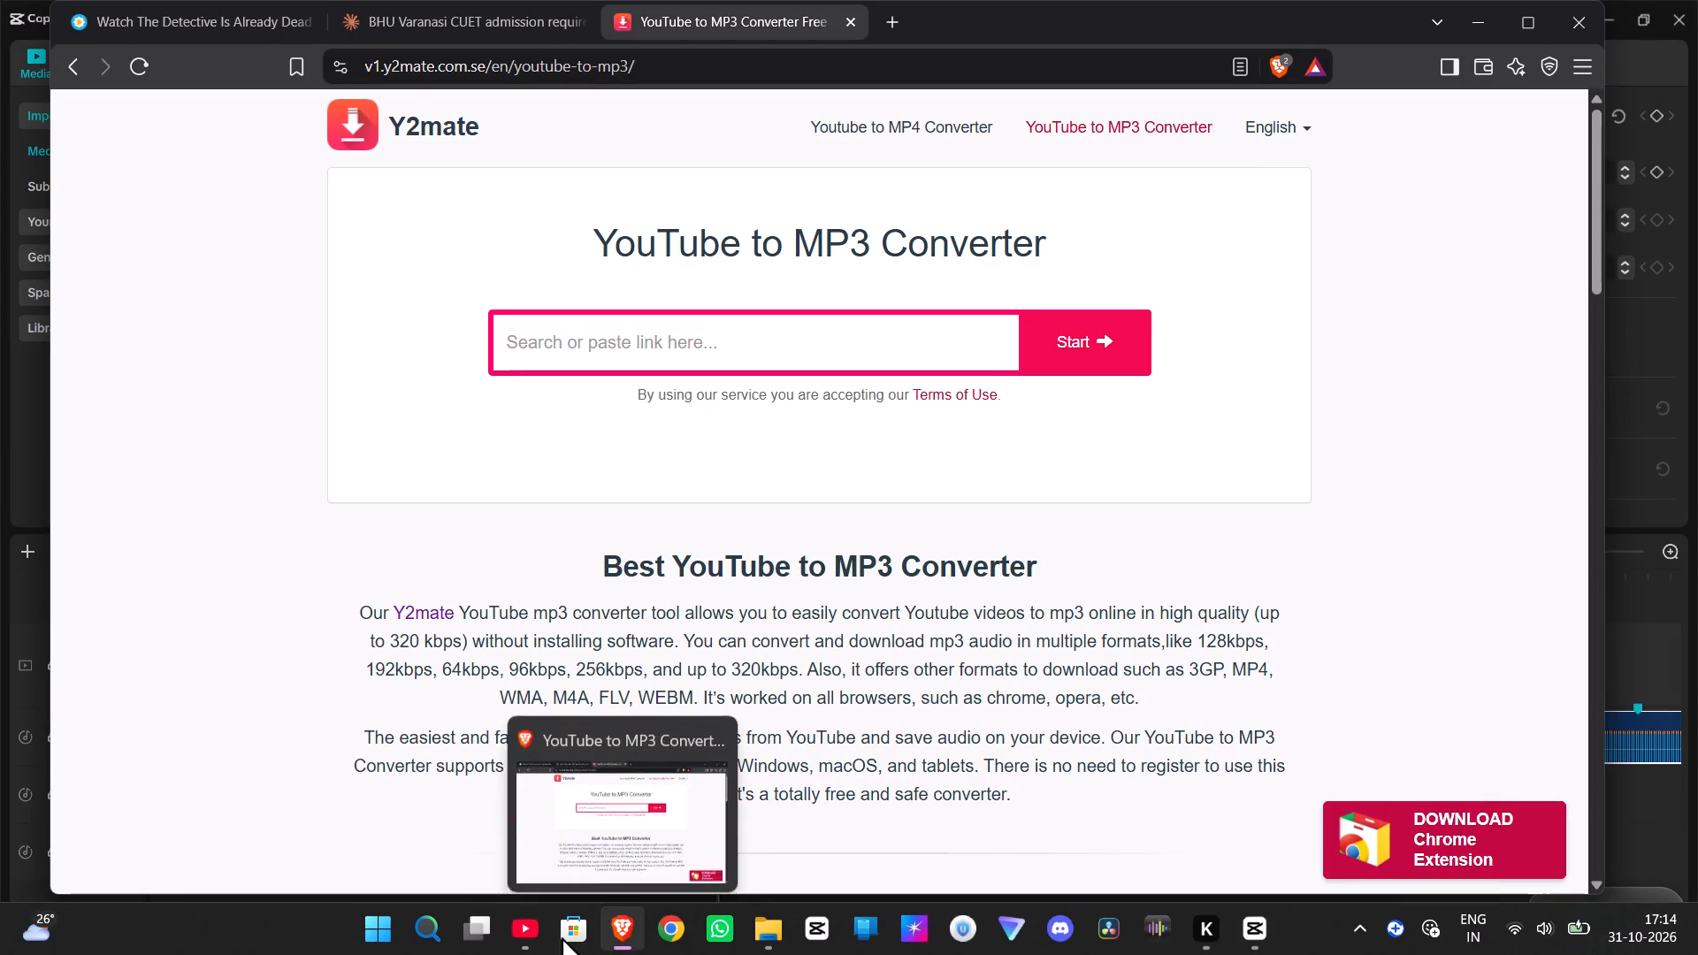
pyautogui.click(569, 806)
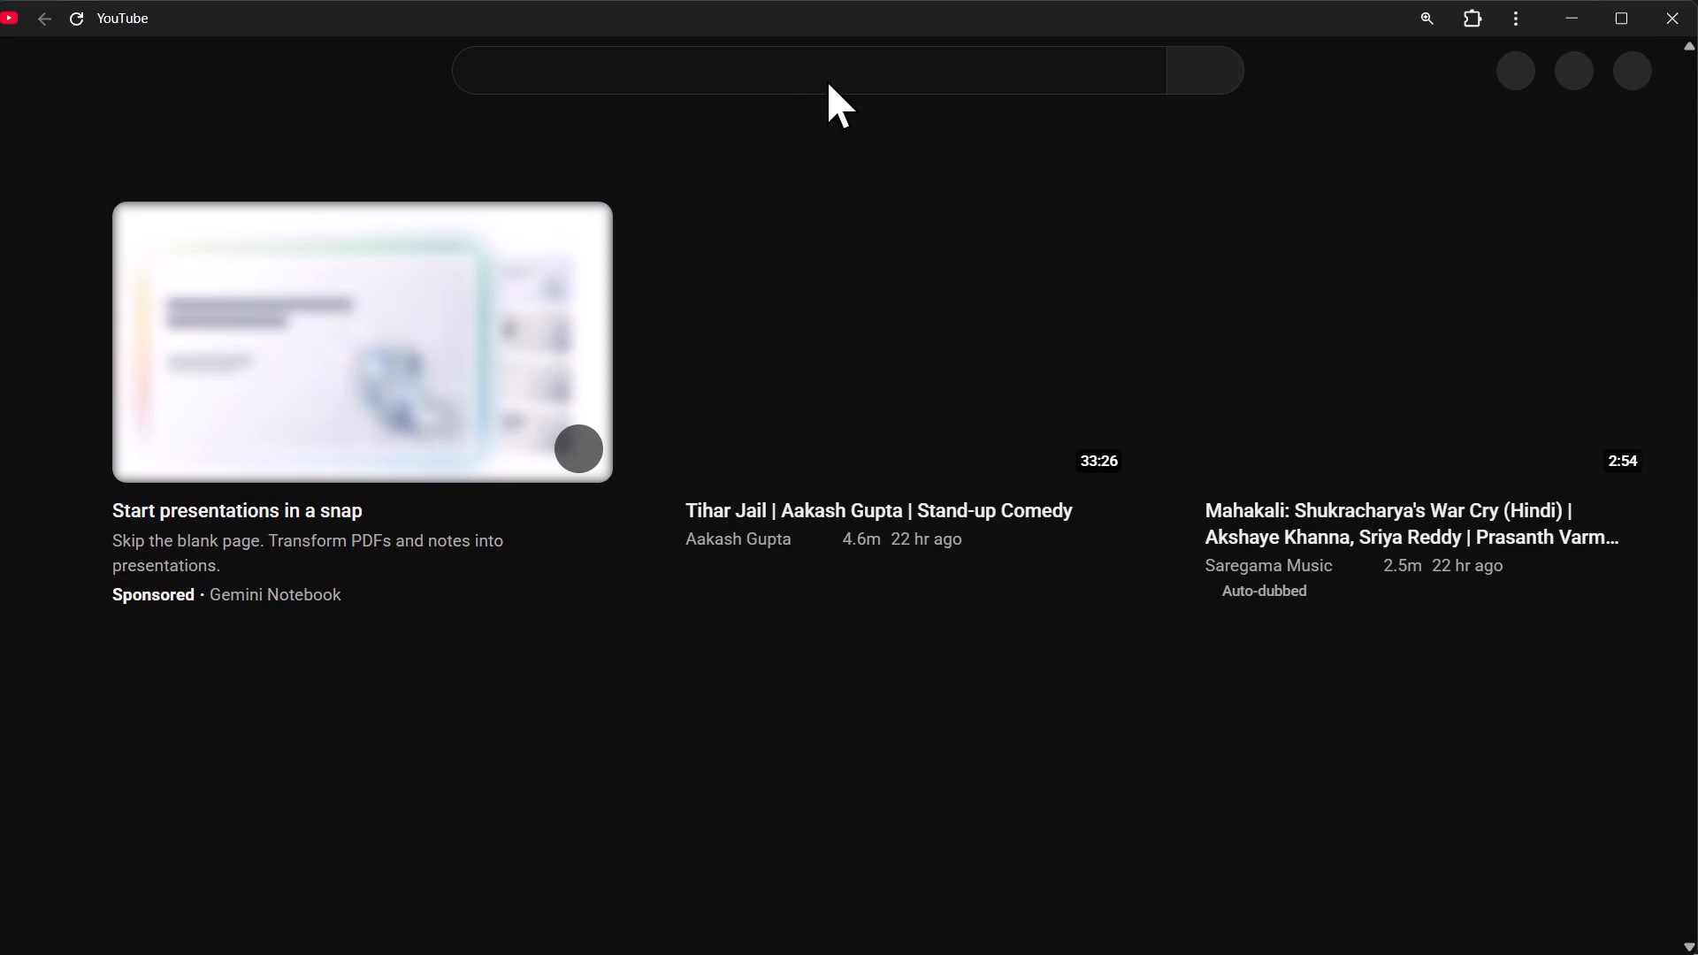
pyautogui.click(829, 80)
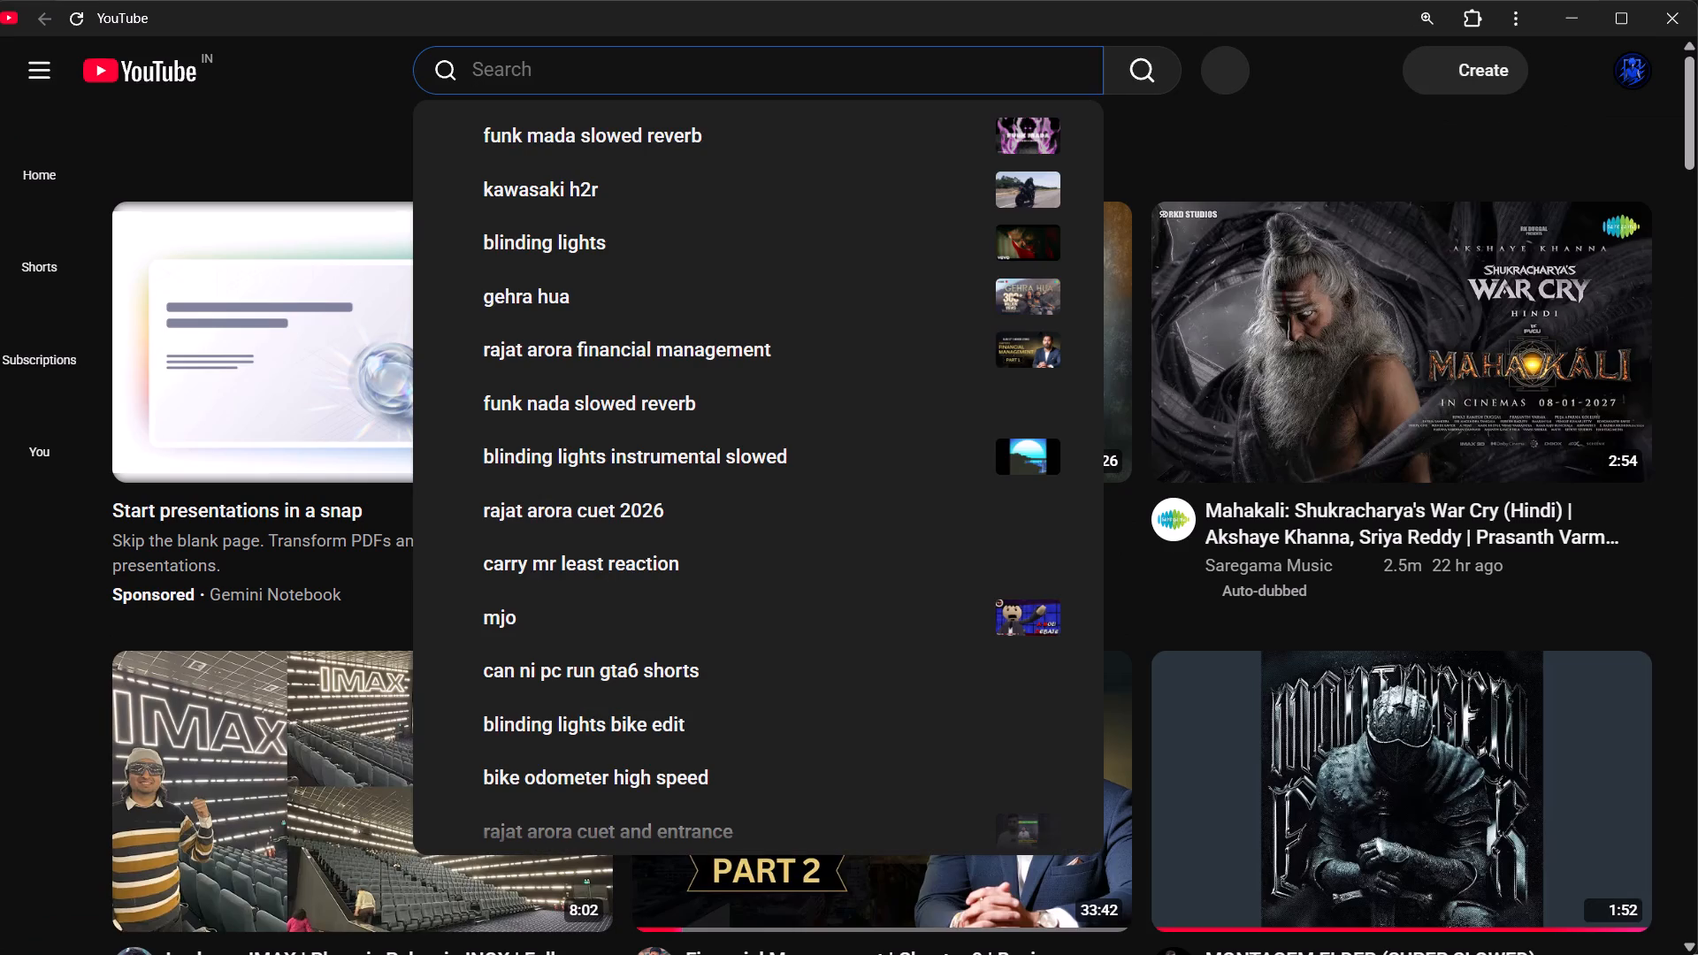
pyautogui.click(694, 120)
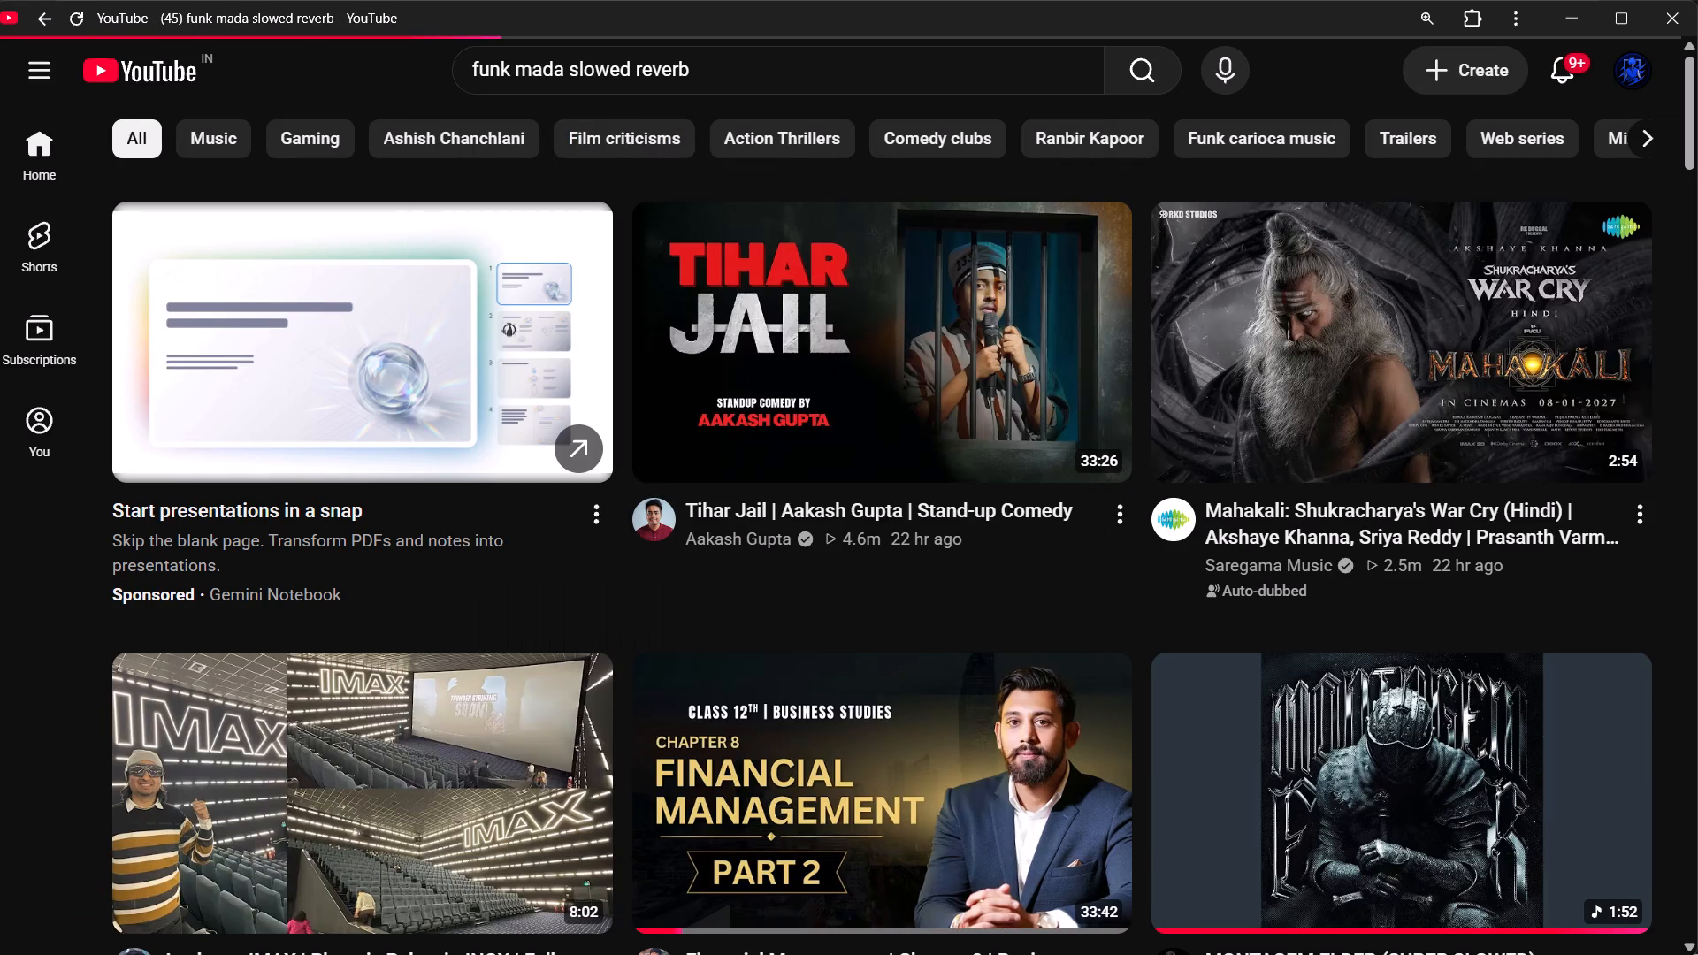
pyautogui.click(560, 75)
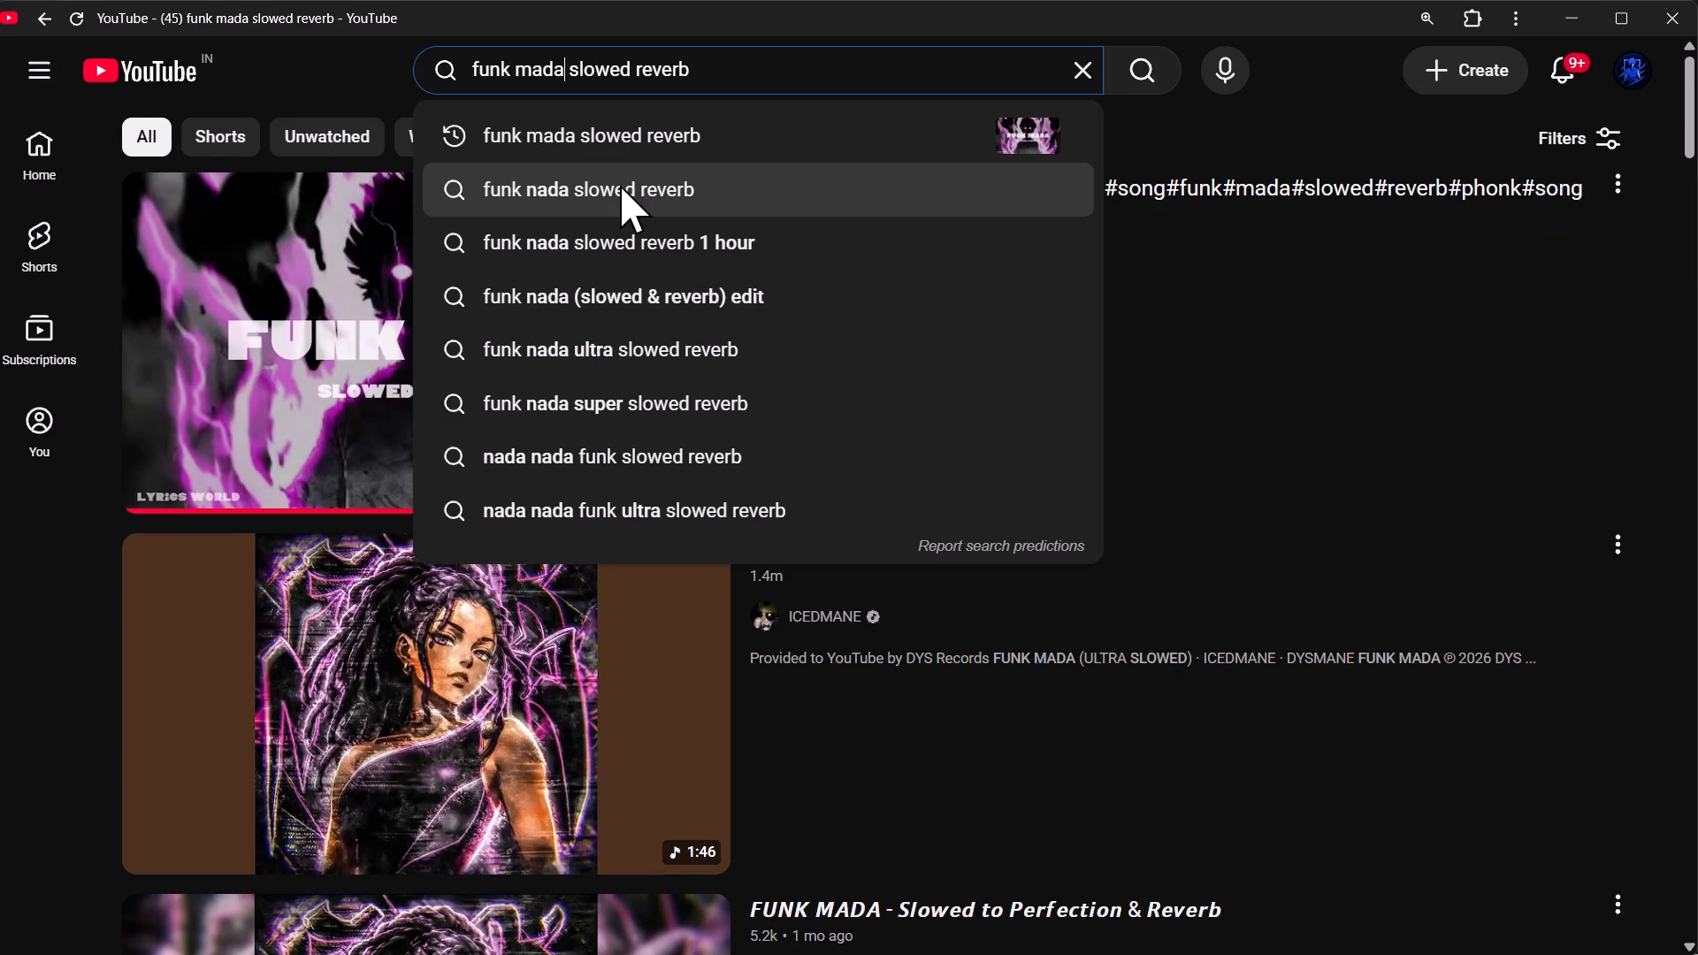
pyautogui.press('space')
pyautogui.write('ui')
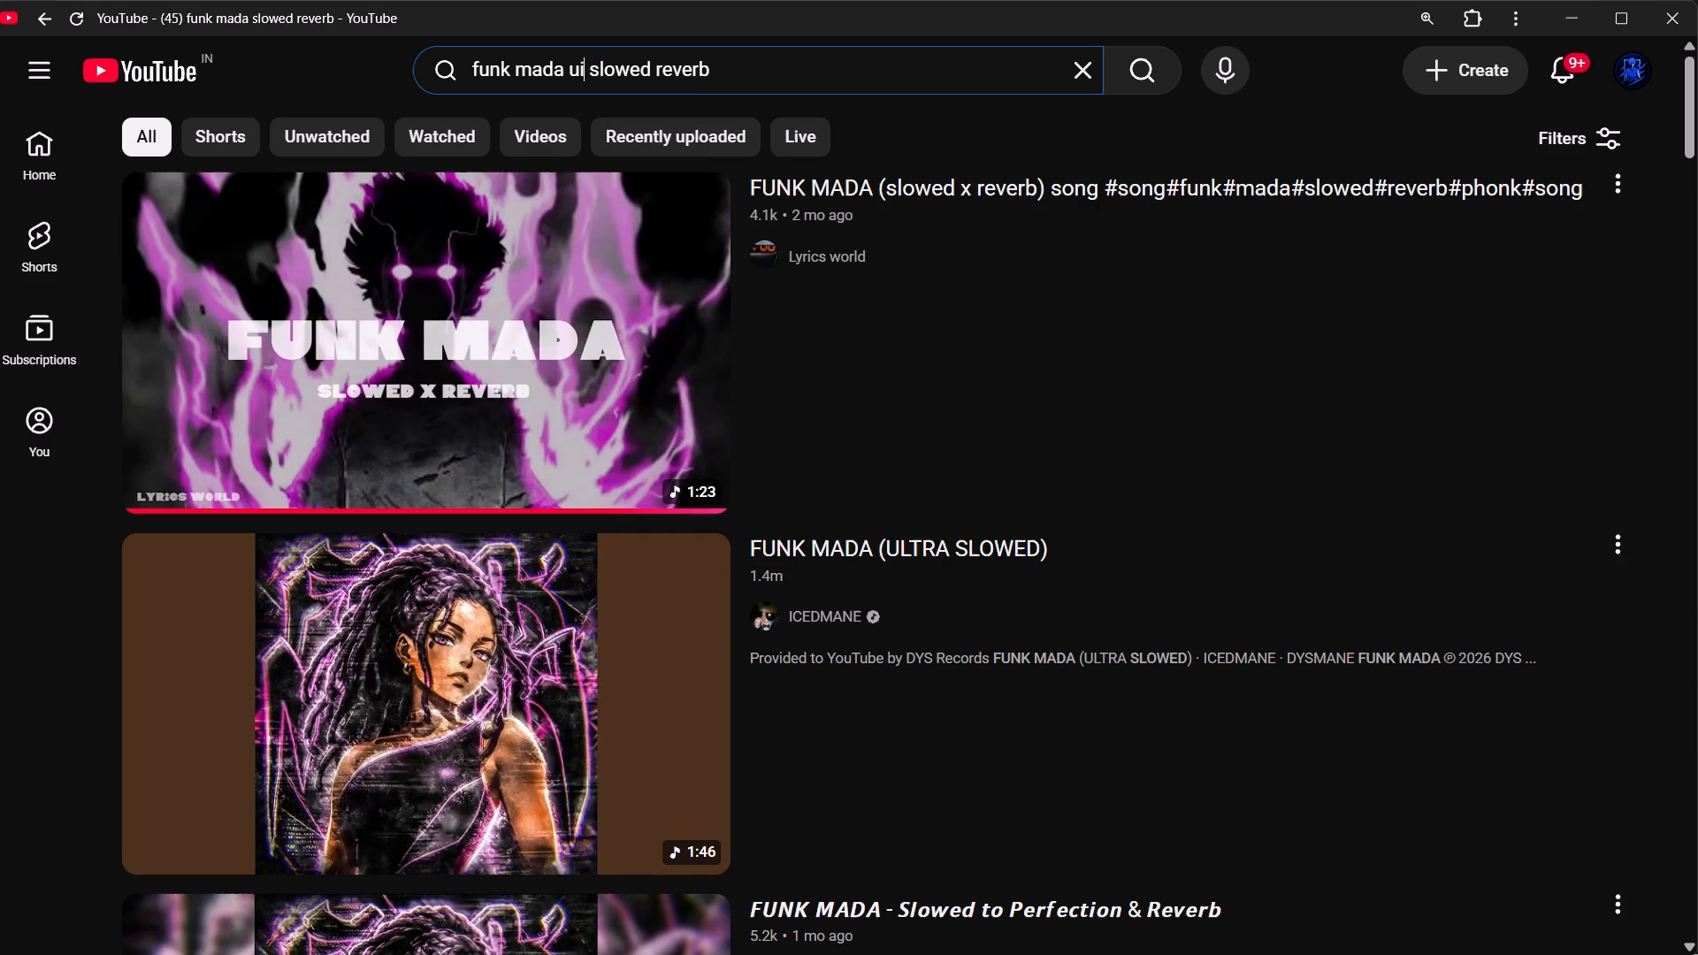
pyautogui.press('BackSpace')
pyautogui.write('ltra')
pyautogui.press('Return')
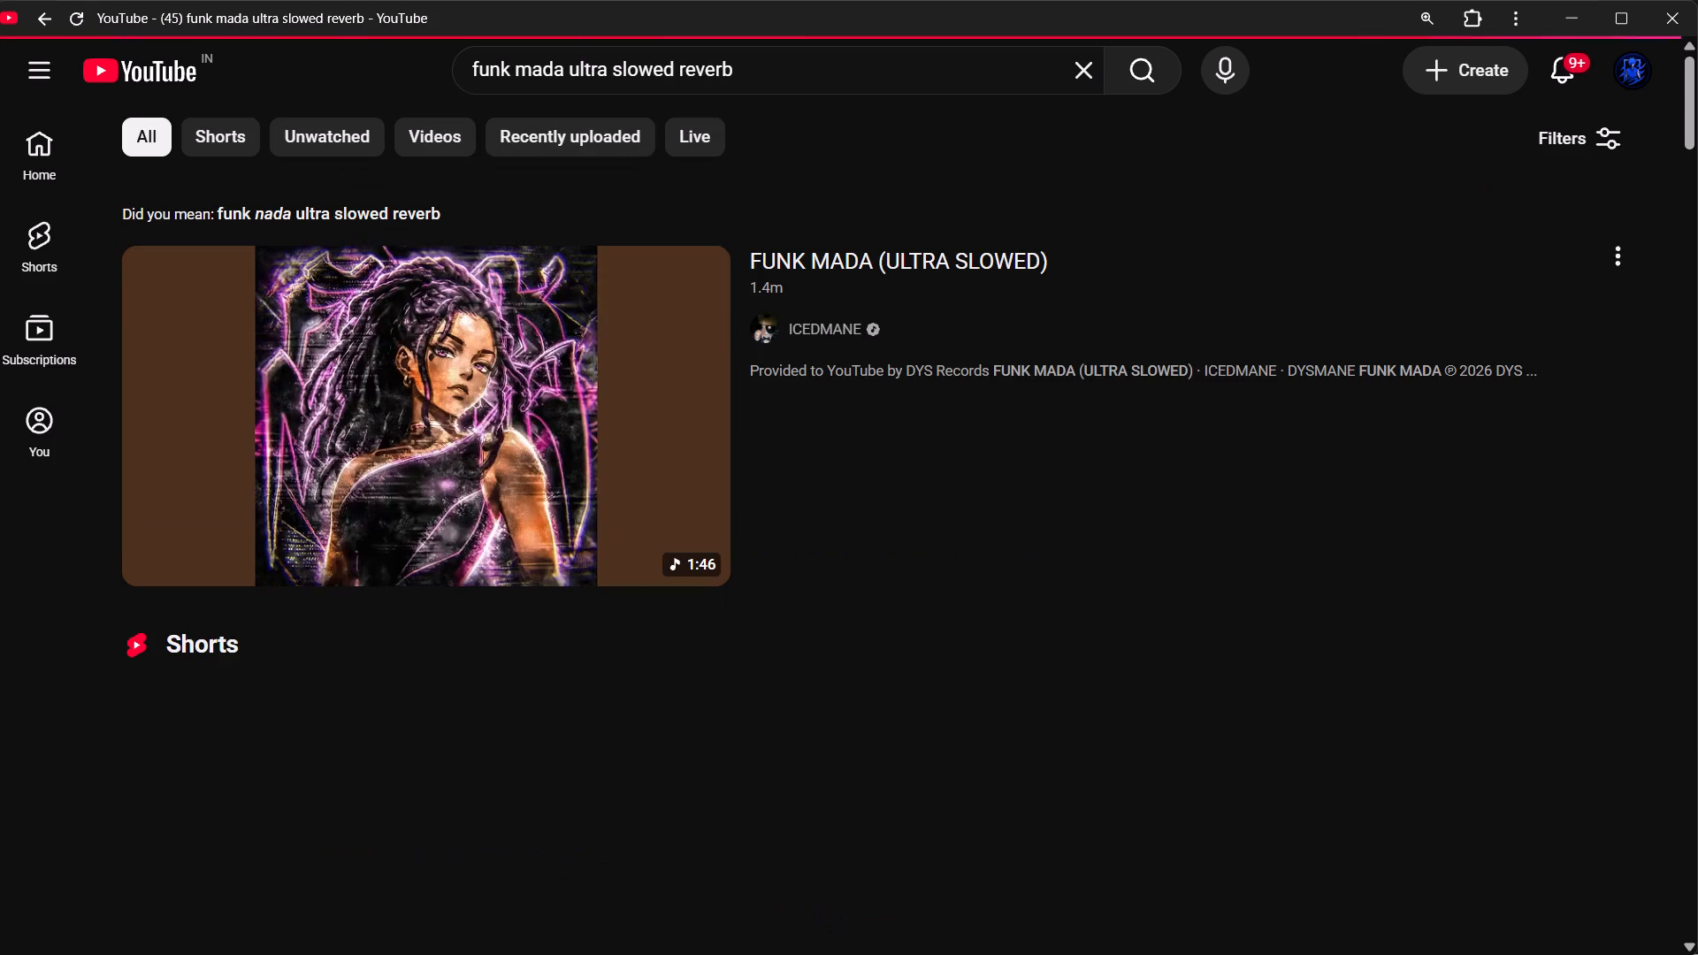
# Play FUNK MADA (ULTRA SLOWED) by ICEDMANE, skipping the ad, and listen to it while browsing the comments.
pyautogui.scroll(-2, 820, 363)
pyautogui.scroll(3, 820, 367)
pyautogui.click(537, 386)
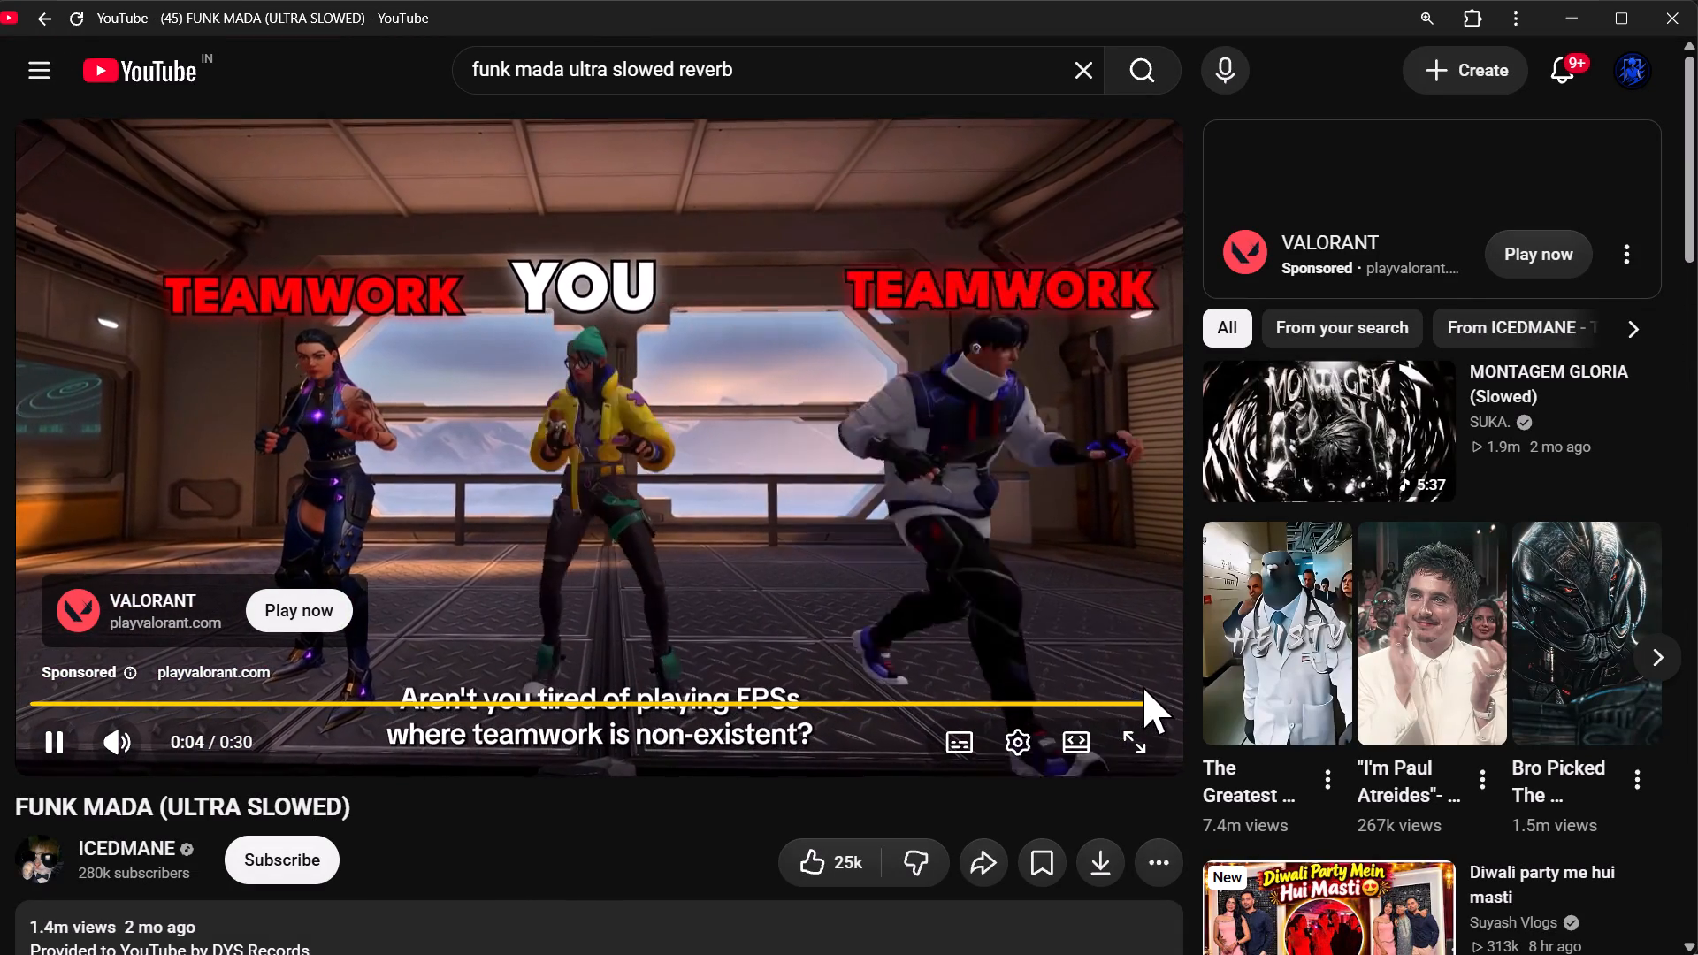
pyautogui.click(1122, 661)
pyautogui.scroll(-2, 693, 734)
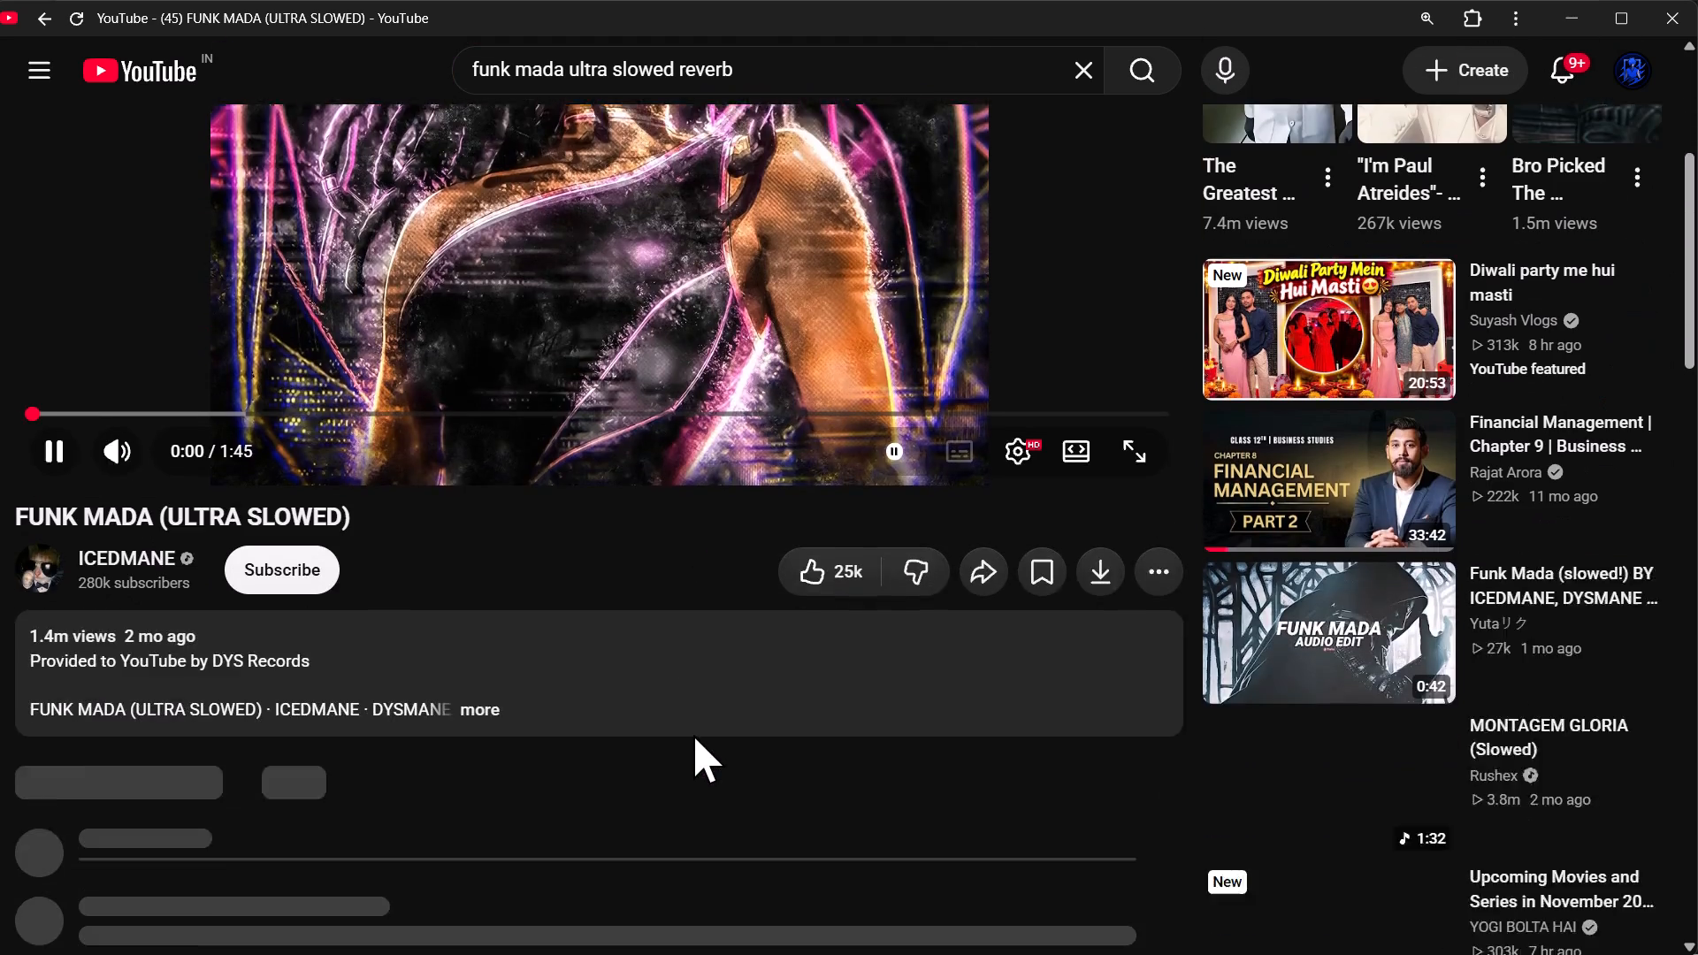
pyautogui.scroll(3, 697, 734)
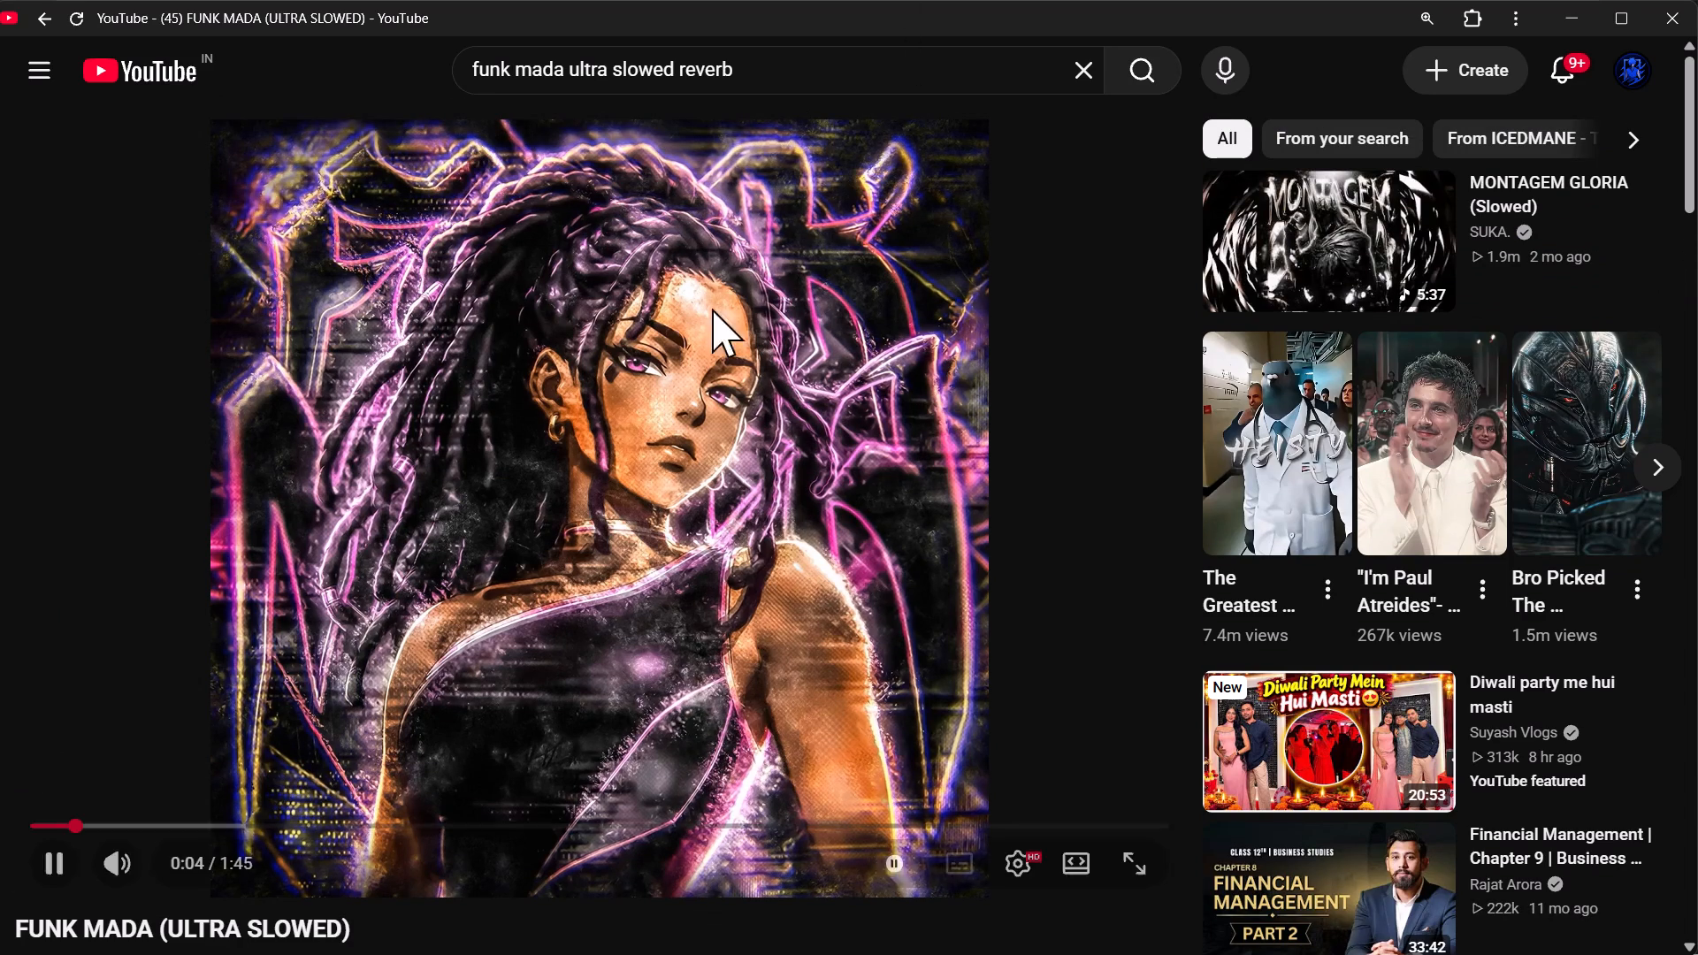
pyautogui.scroll(-5, 742, 469)
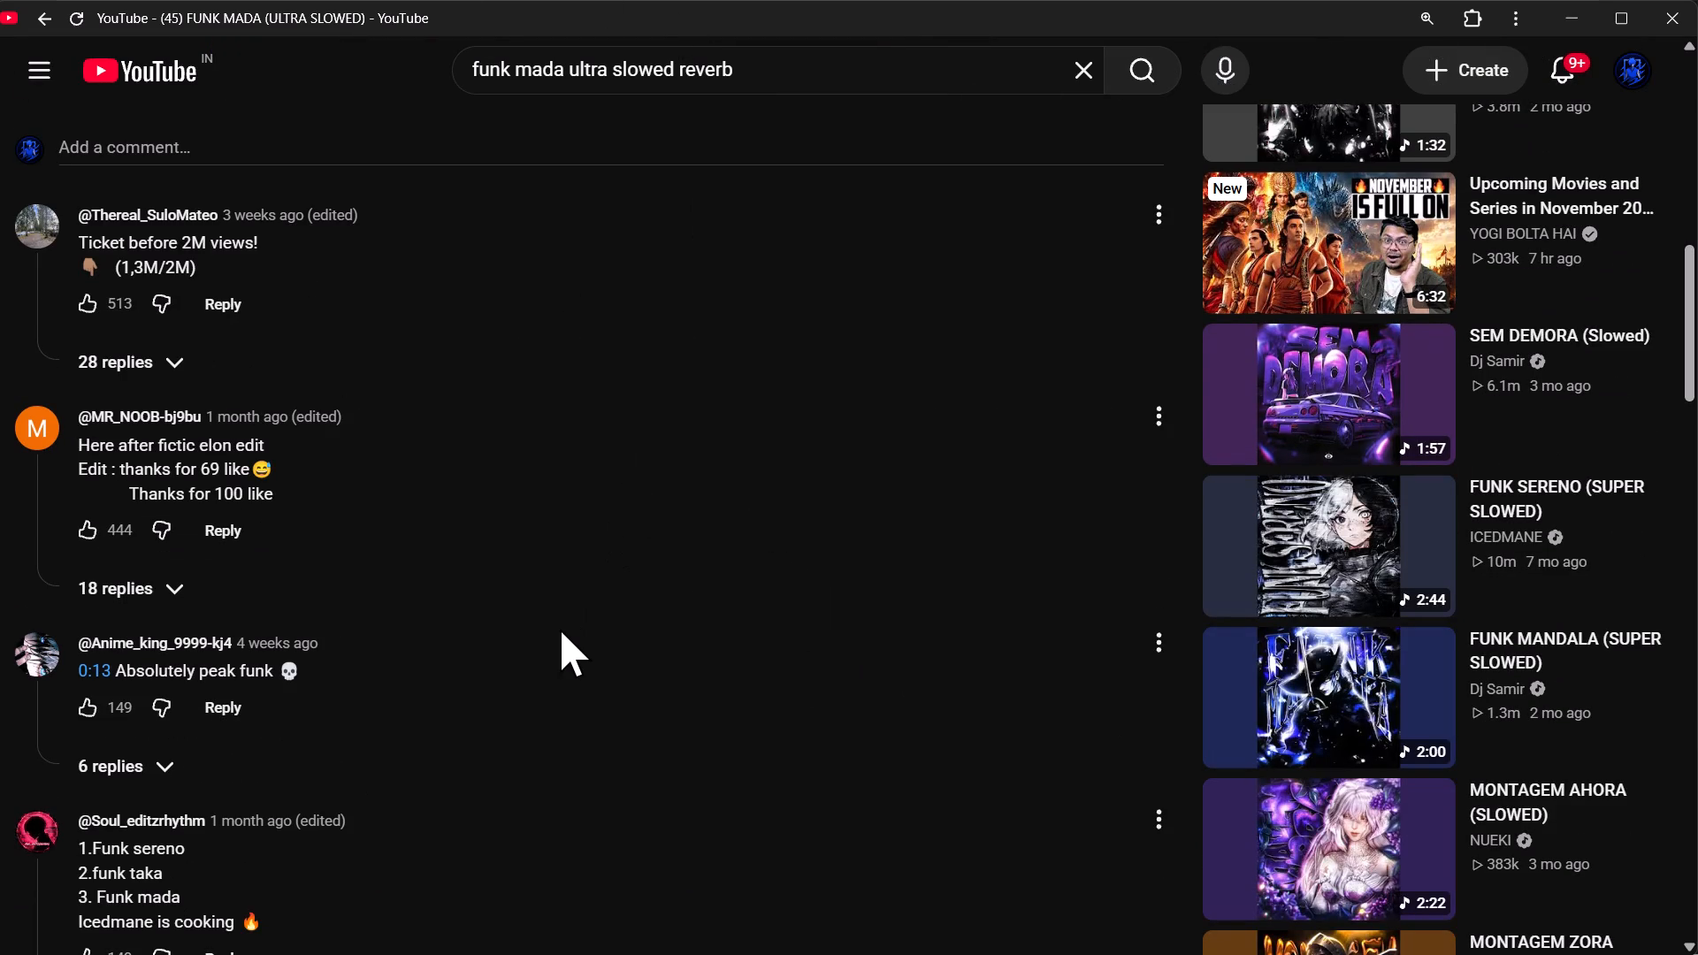
pyautogui.scroll(-1, 562, 638)
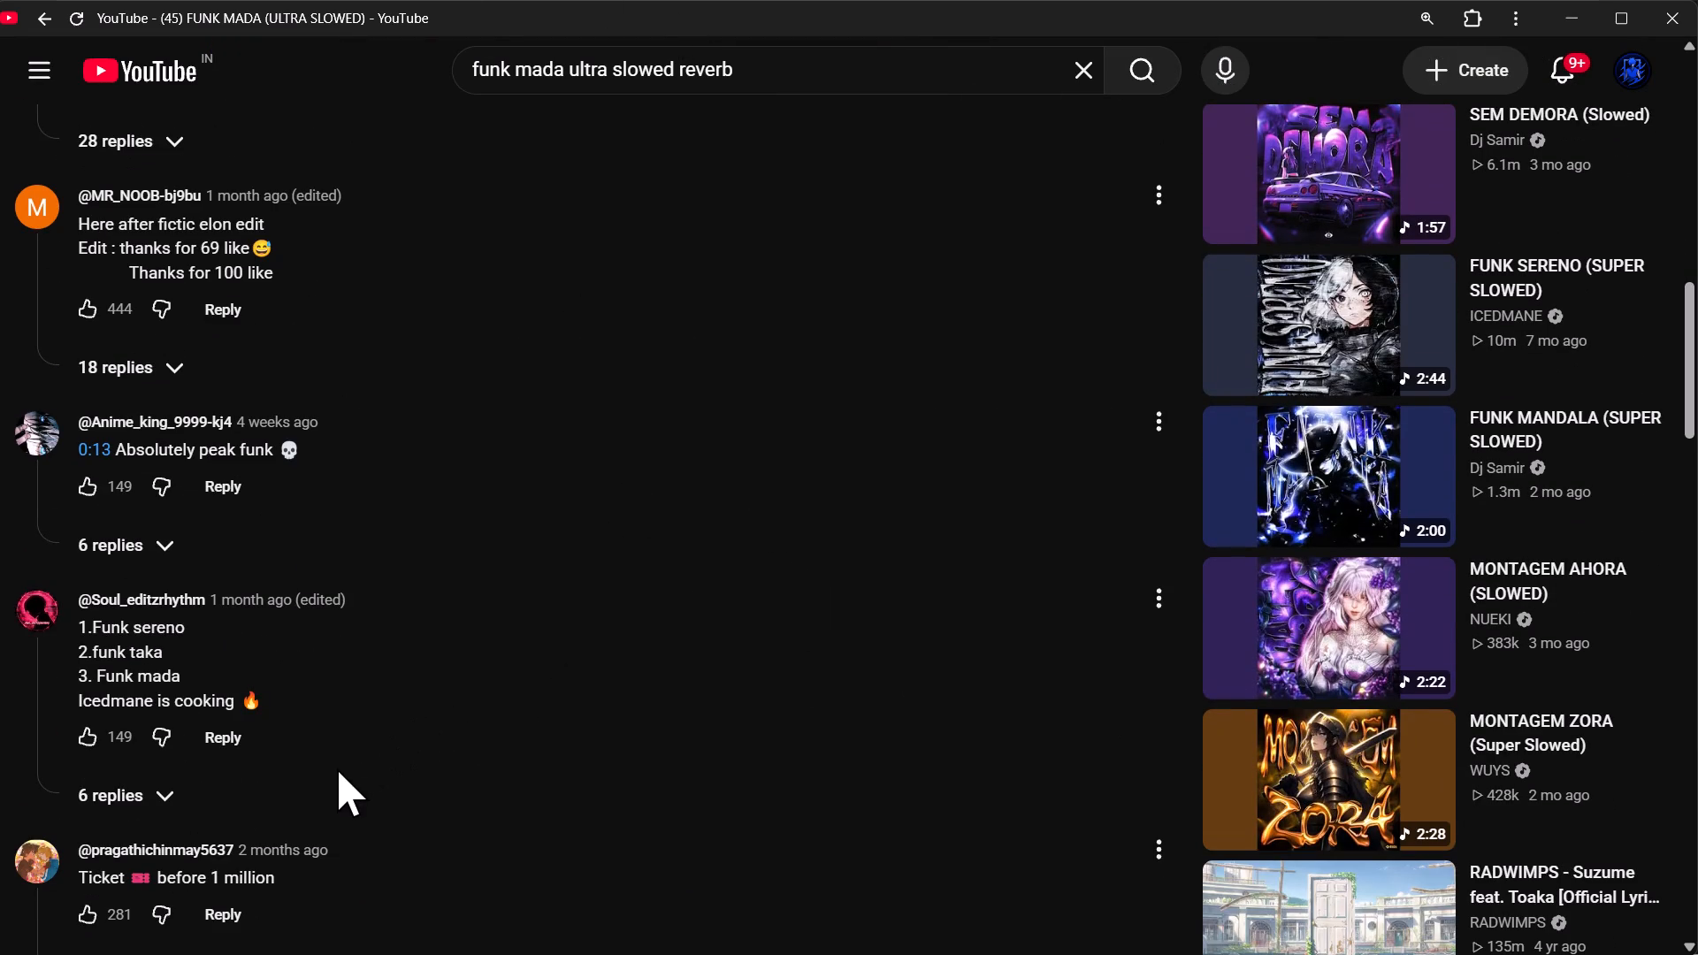
pyautogui.scroll(7, 730, 694)
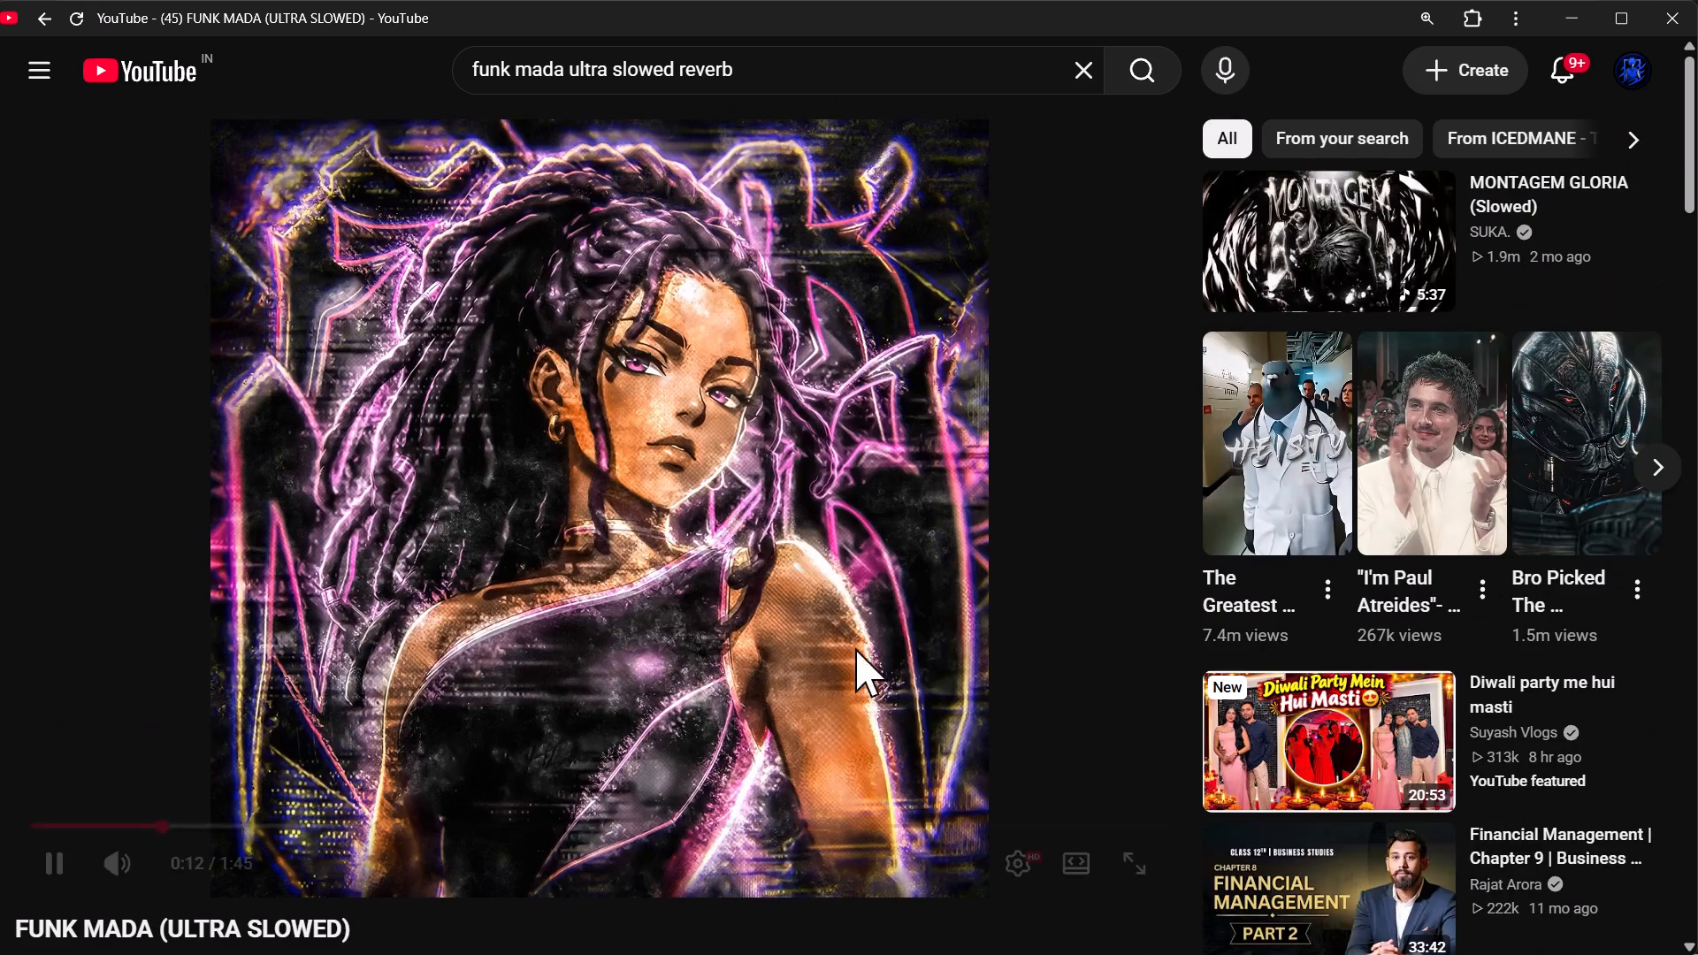
pyautogui.scroll(-3, 883, 787)
pyautogui.scroll(4, 666, 727)
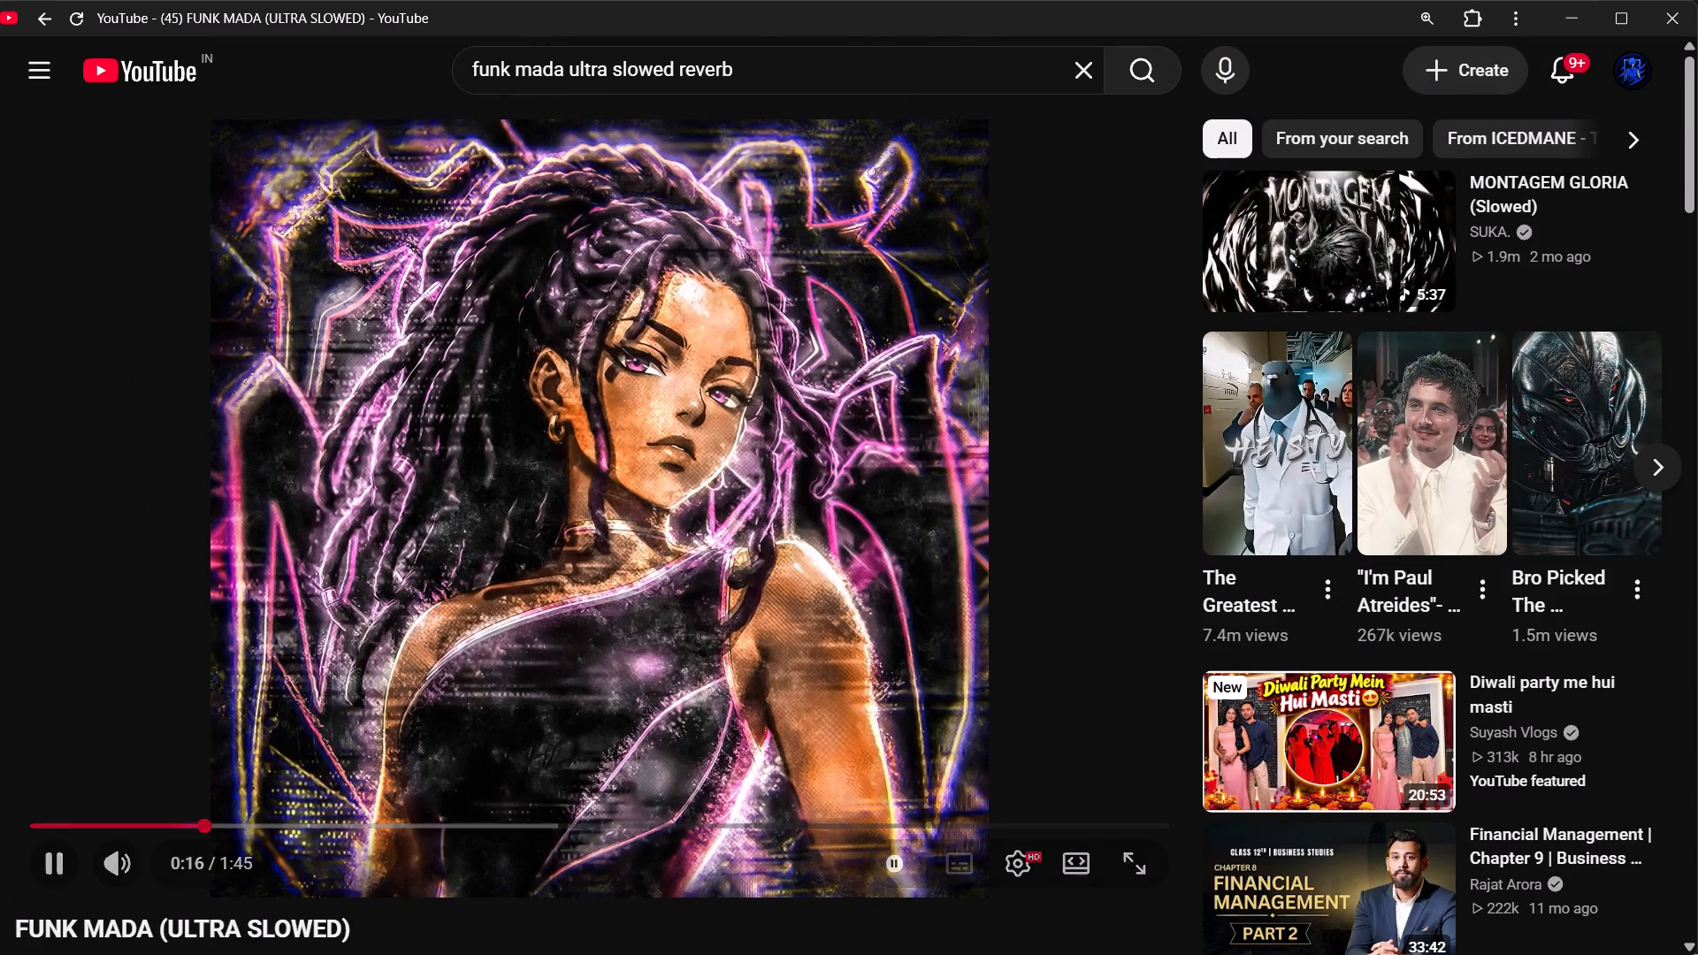
# Search YouTube for "funk nada super slowed reverb" and look through the results.
pyautogui.moveTo(564, 71); pyautogui.dragTo(612, 79)
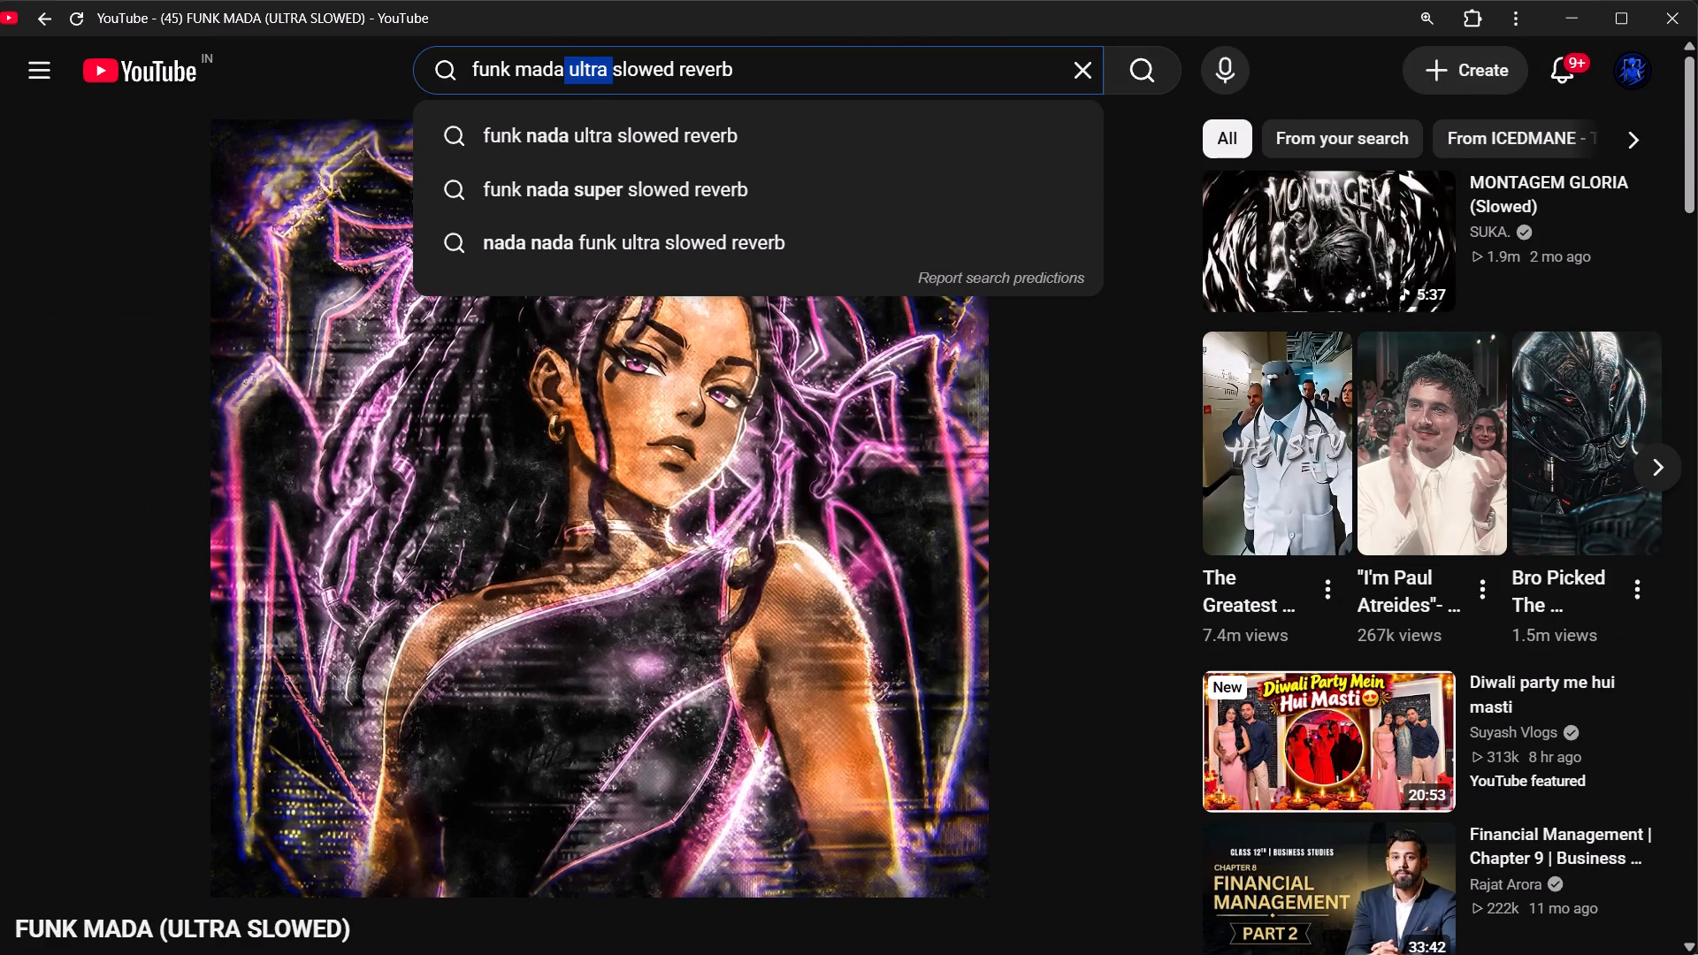
pyautogui.moveTo(612, 79); pyautogui.dragTo(606, 84)
pyautogui.click(734, 190)
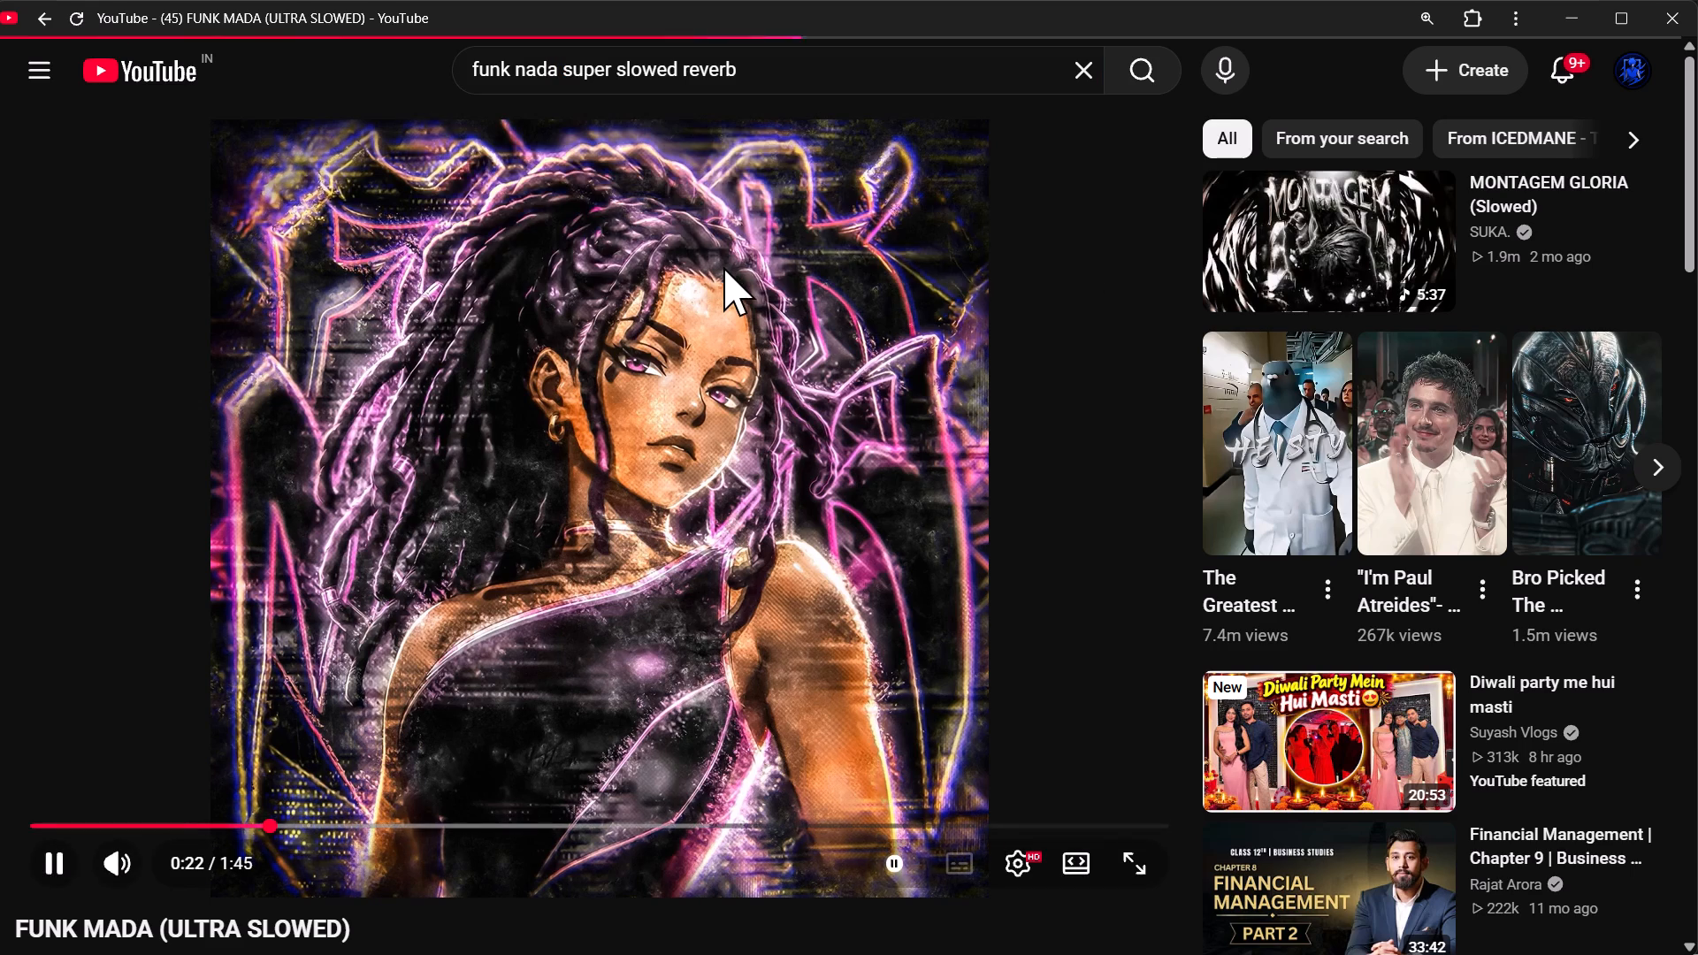
pyautogui.scroll(-4, 738, 560)
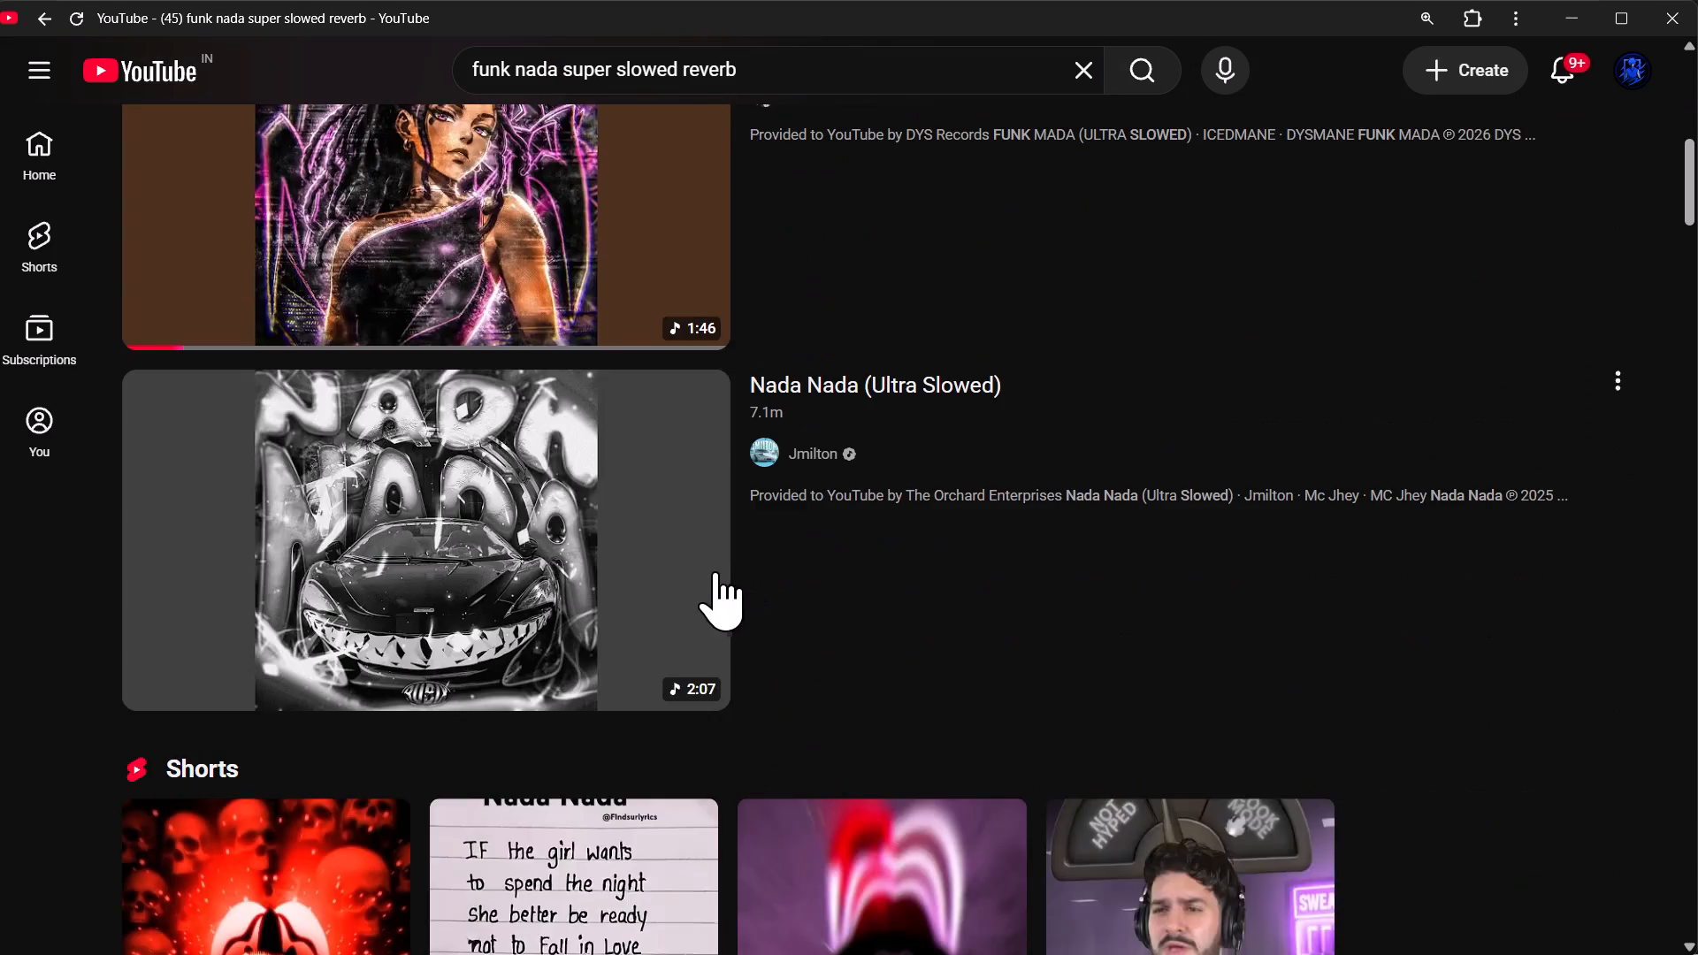
pyautogui.scroll(2, 711, 567)
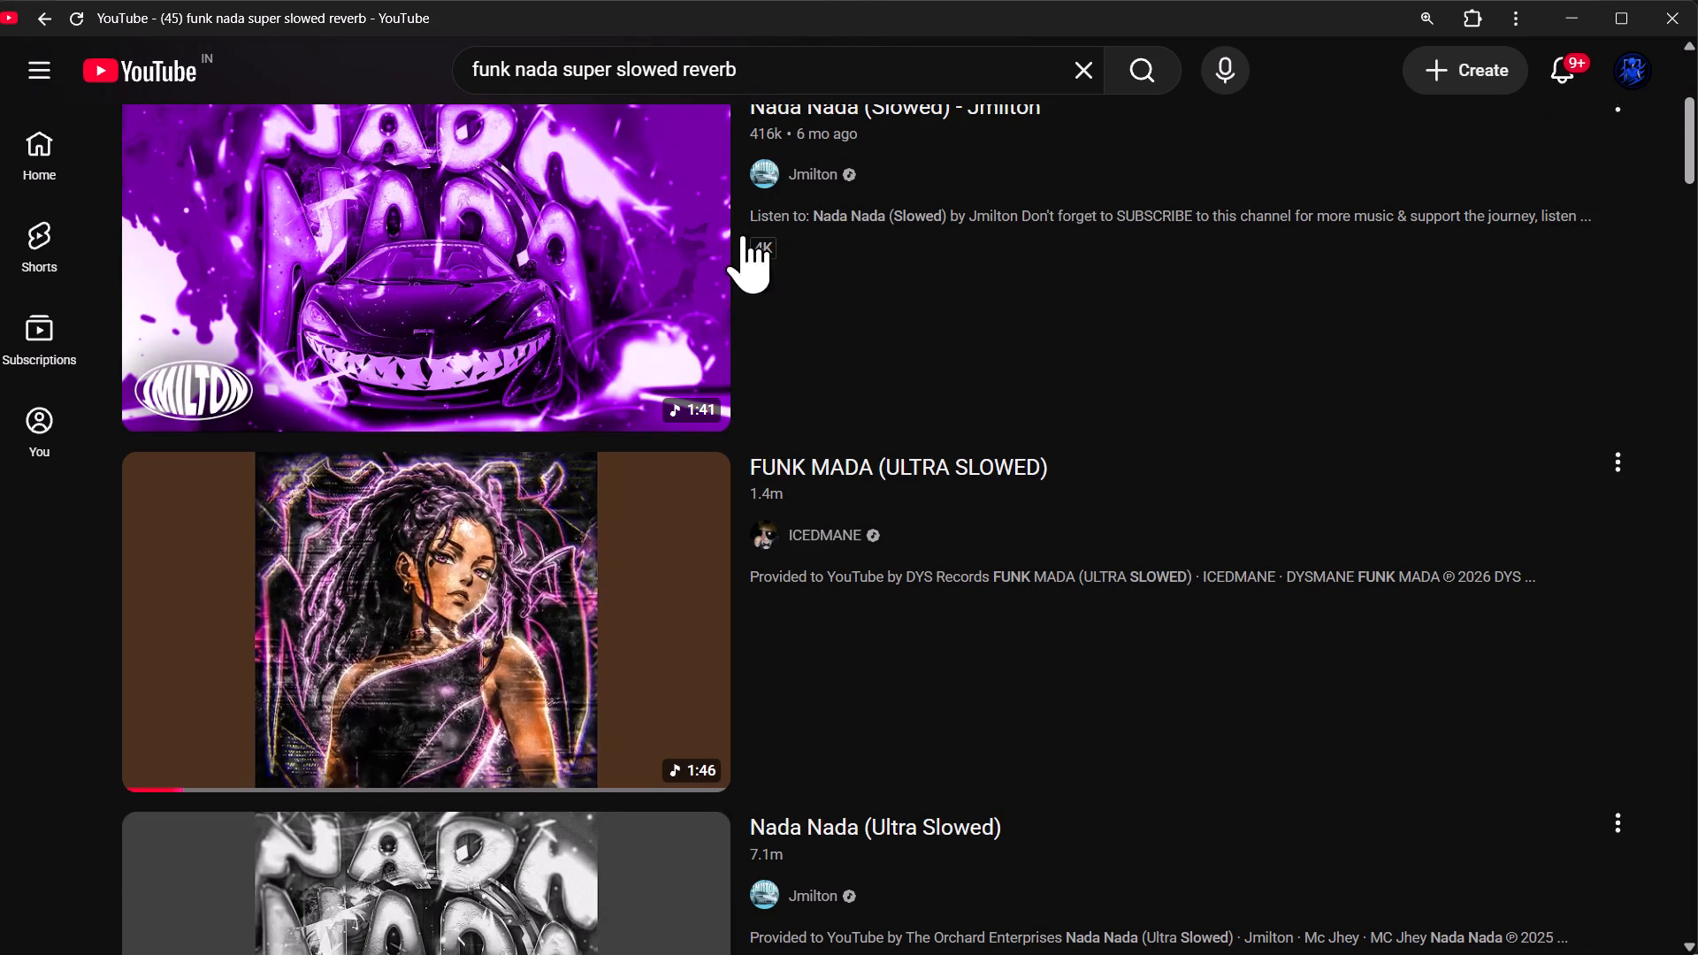
# Correct the search to "funk mada super slowed reverb".
pyautogui.moveTo(516, 63); pyautogui.dragTo(563, 64)
pyautogui.press('BackSpace')
pyautogui.write('mada')
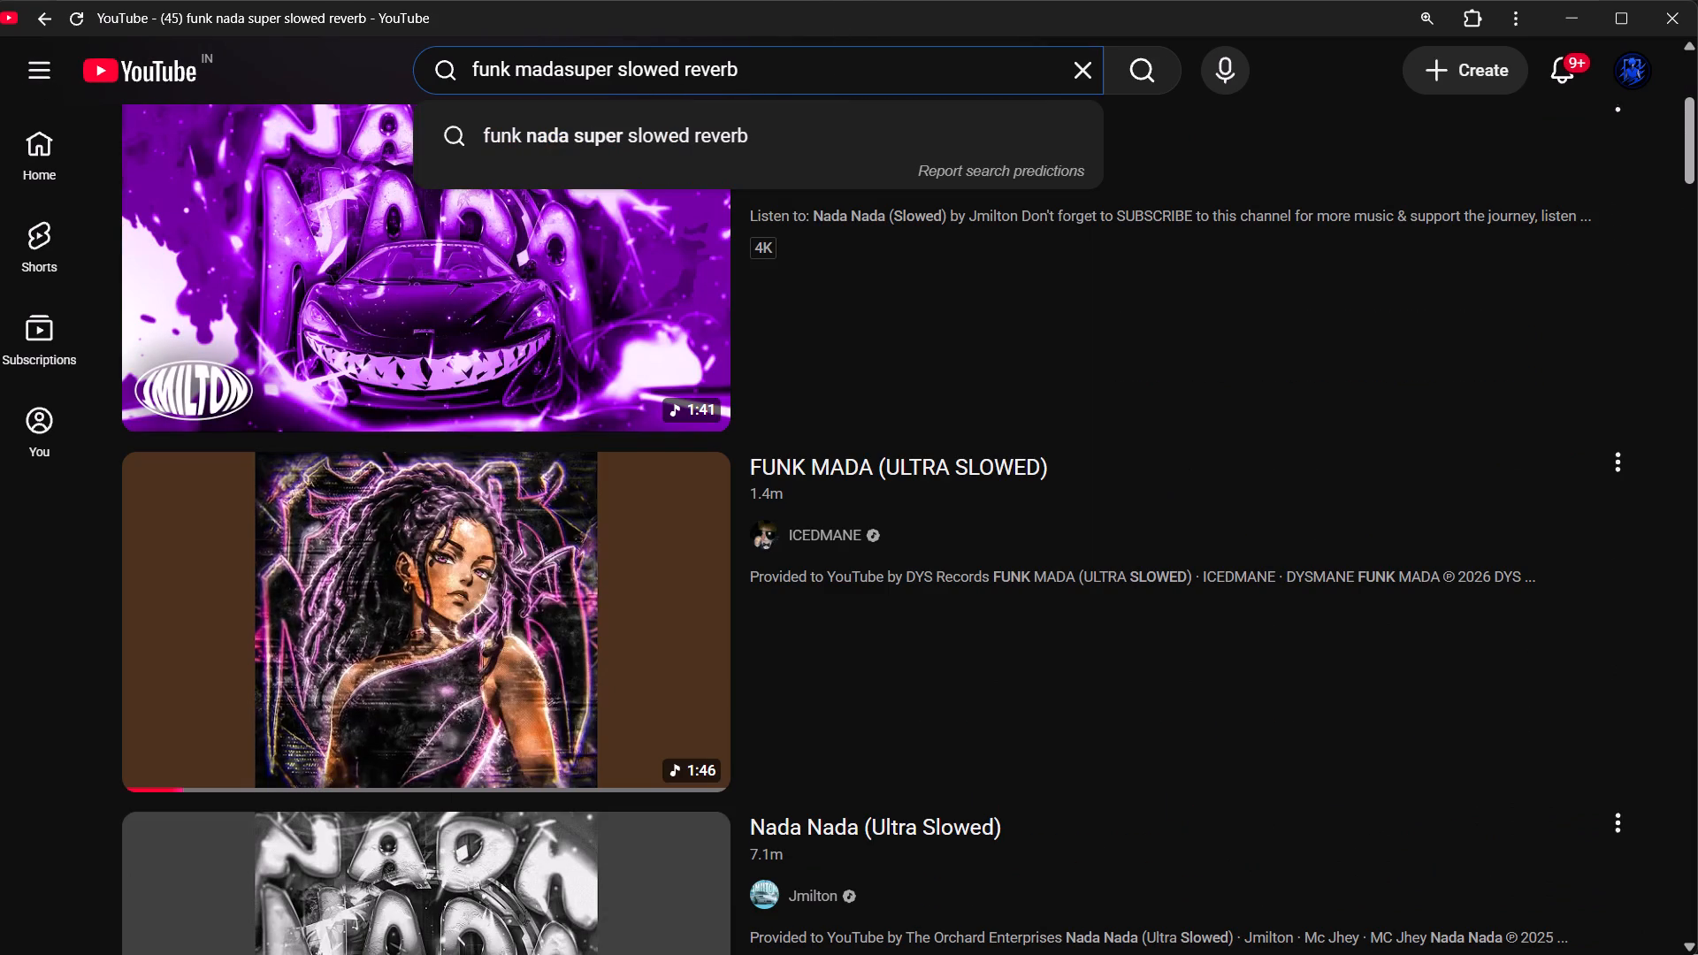
pyautogui.press('space')
pyautogui.press('Return')
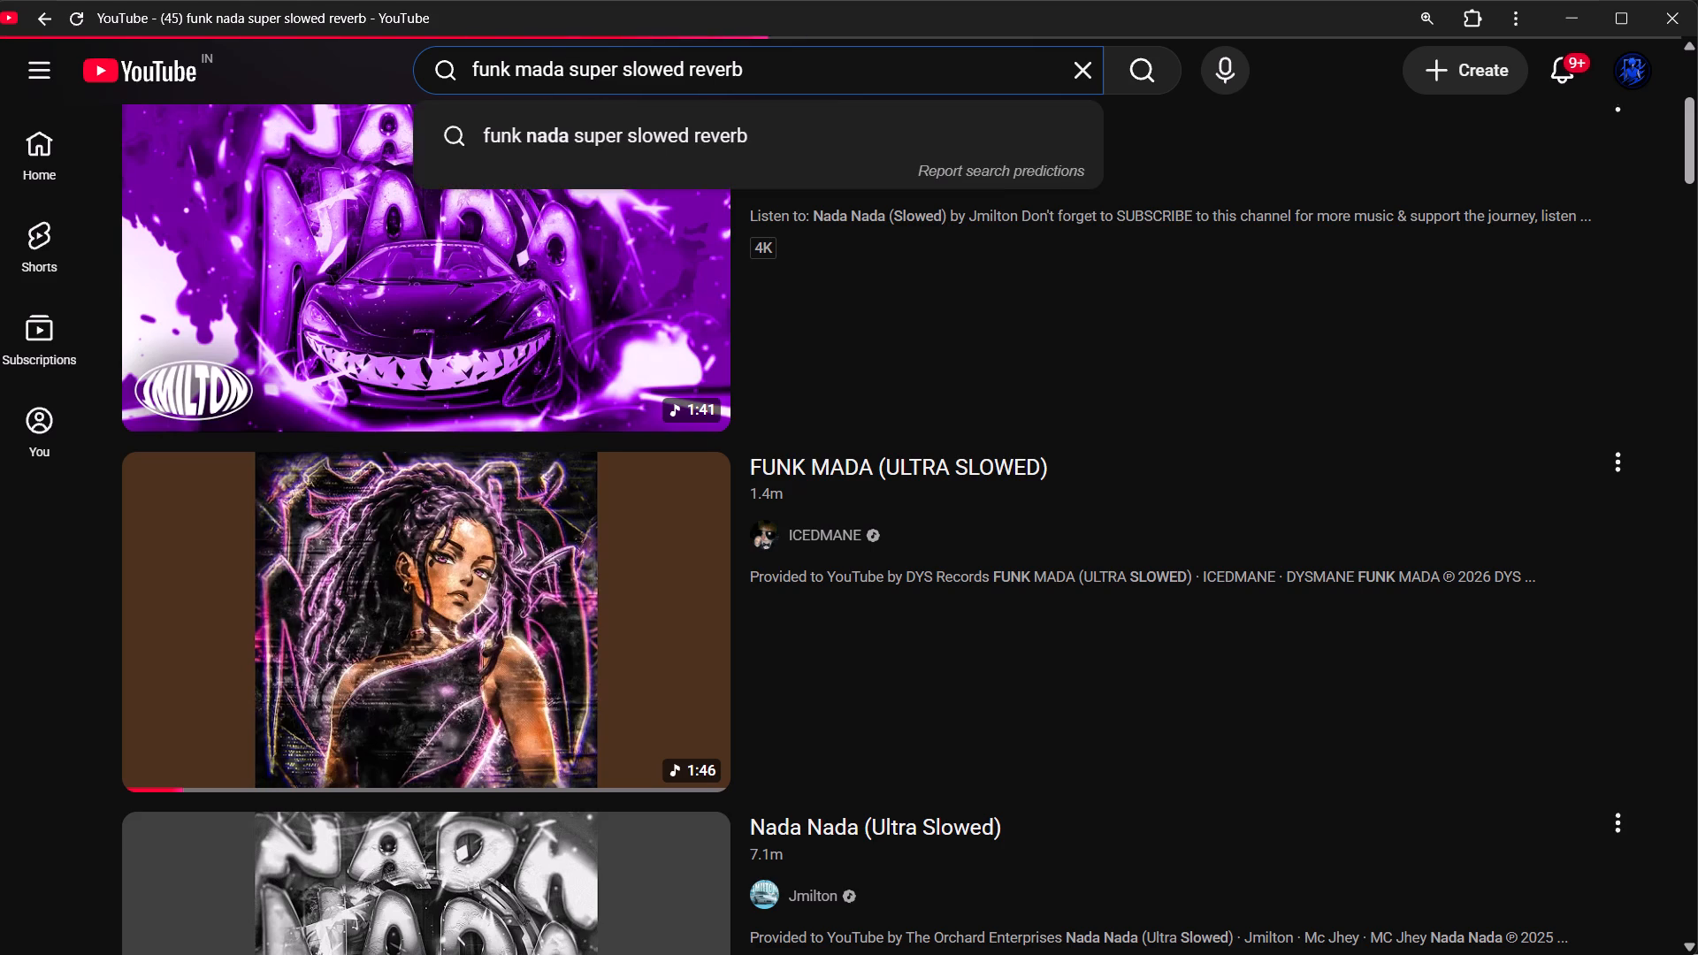
# Play FUNK MADA (SUPER SLOWED) by ICEDMANE, skipping the ad, and listen to it while browsing the comments.
pyautogui.click(538, 807)
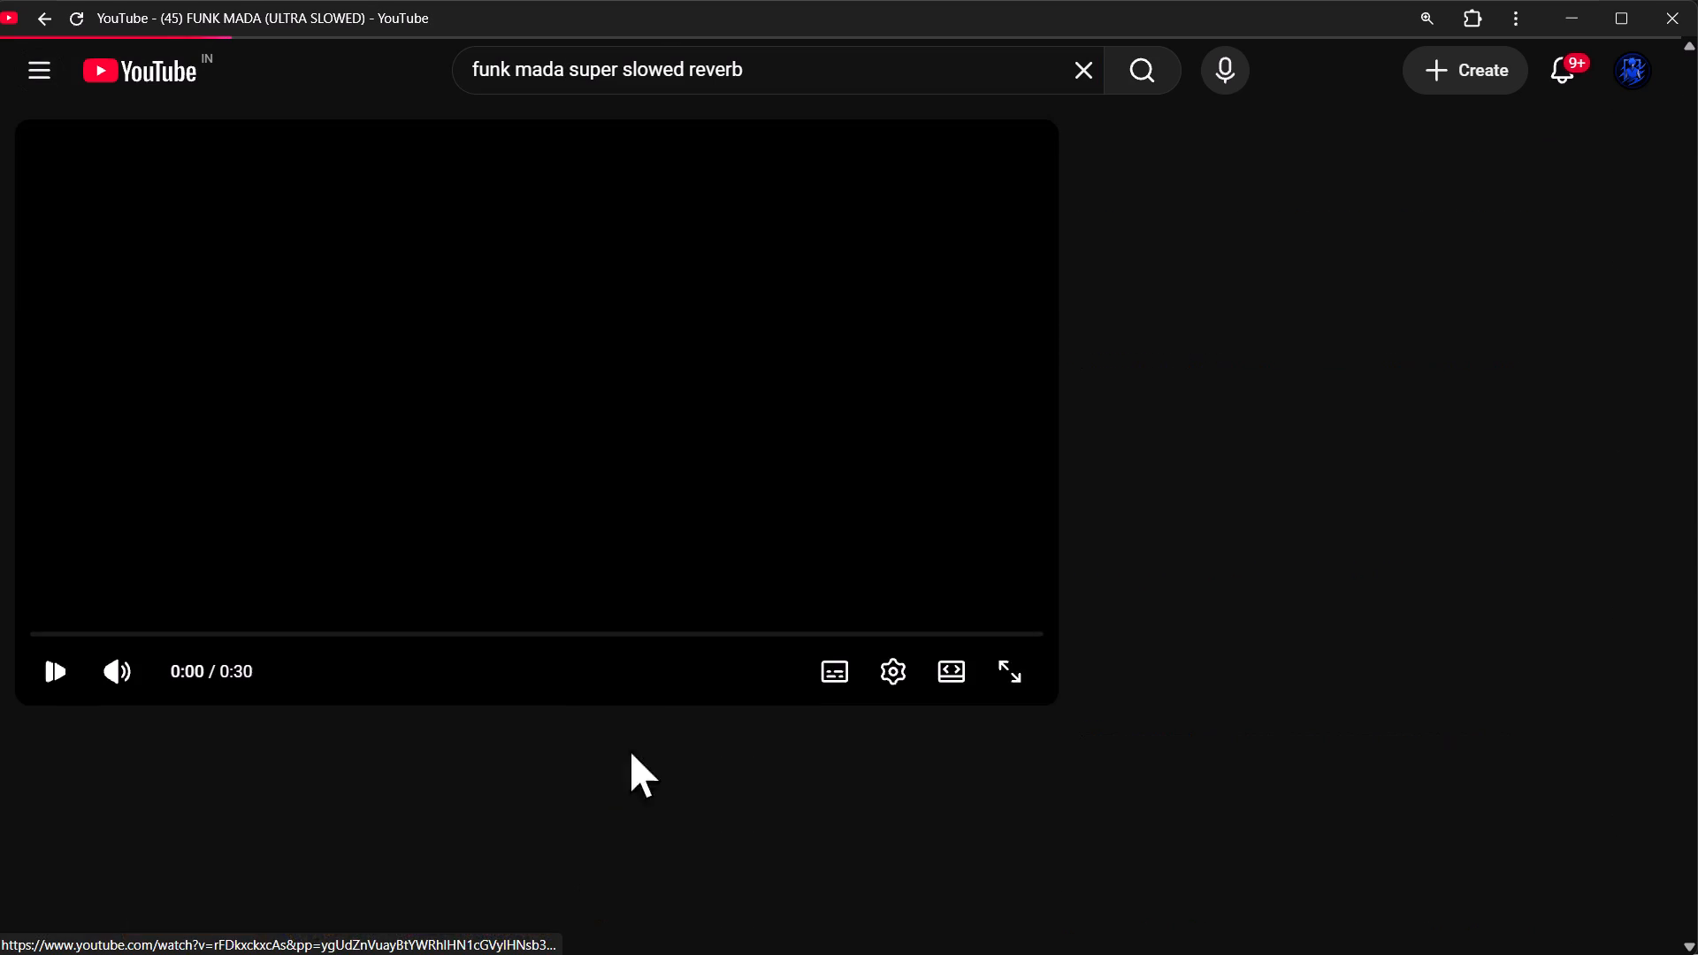
pyautogui.rightClick(678, 462)
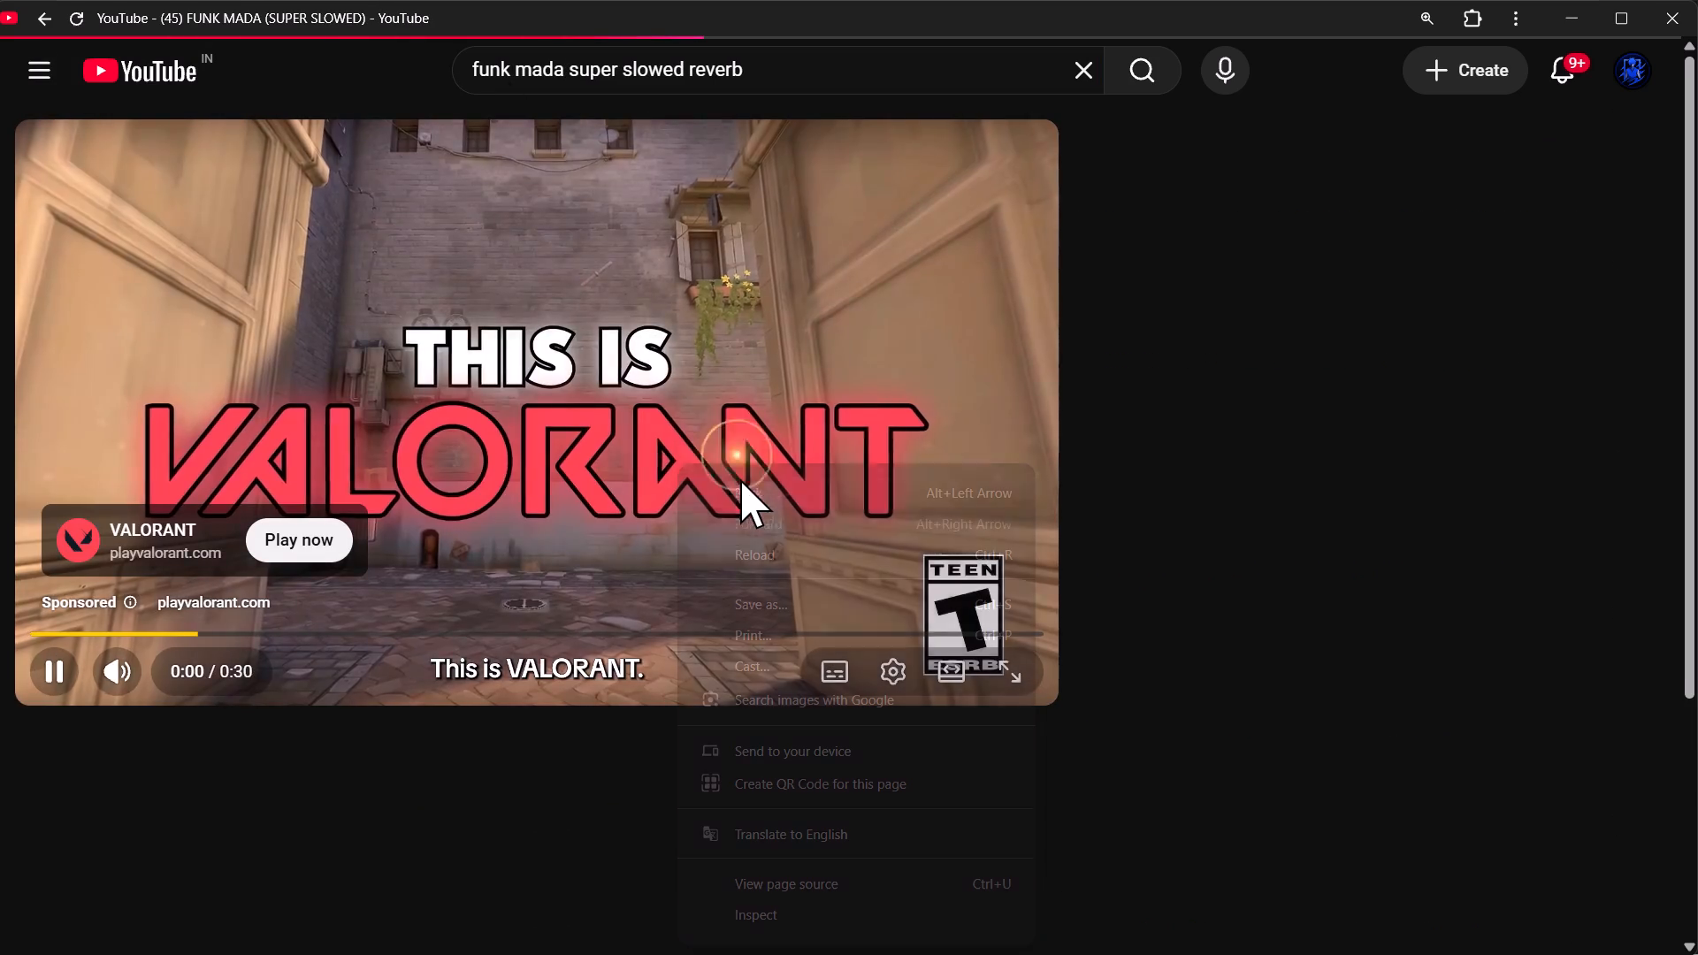
pyautogui.click(563, 801)
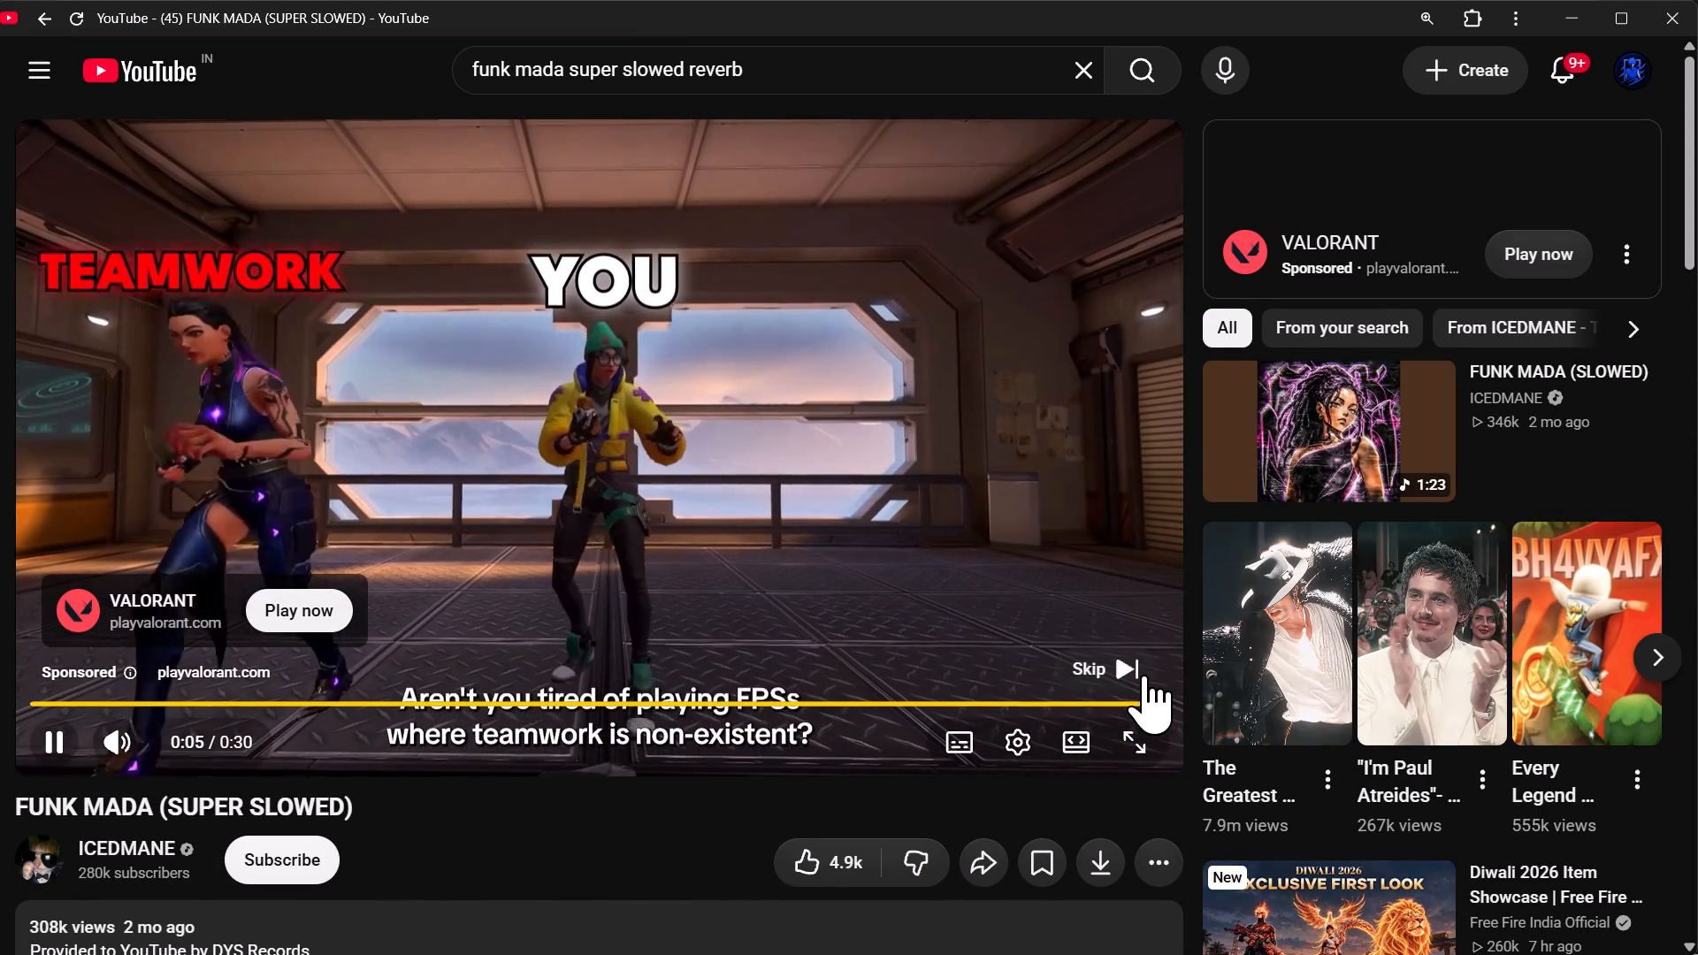
pyautogui.click(1144, 675)
pyautogui.scroll(-1, 692, 791)
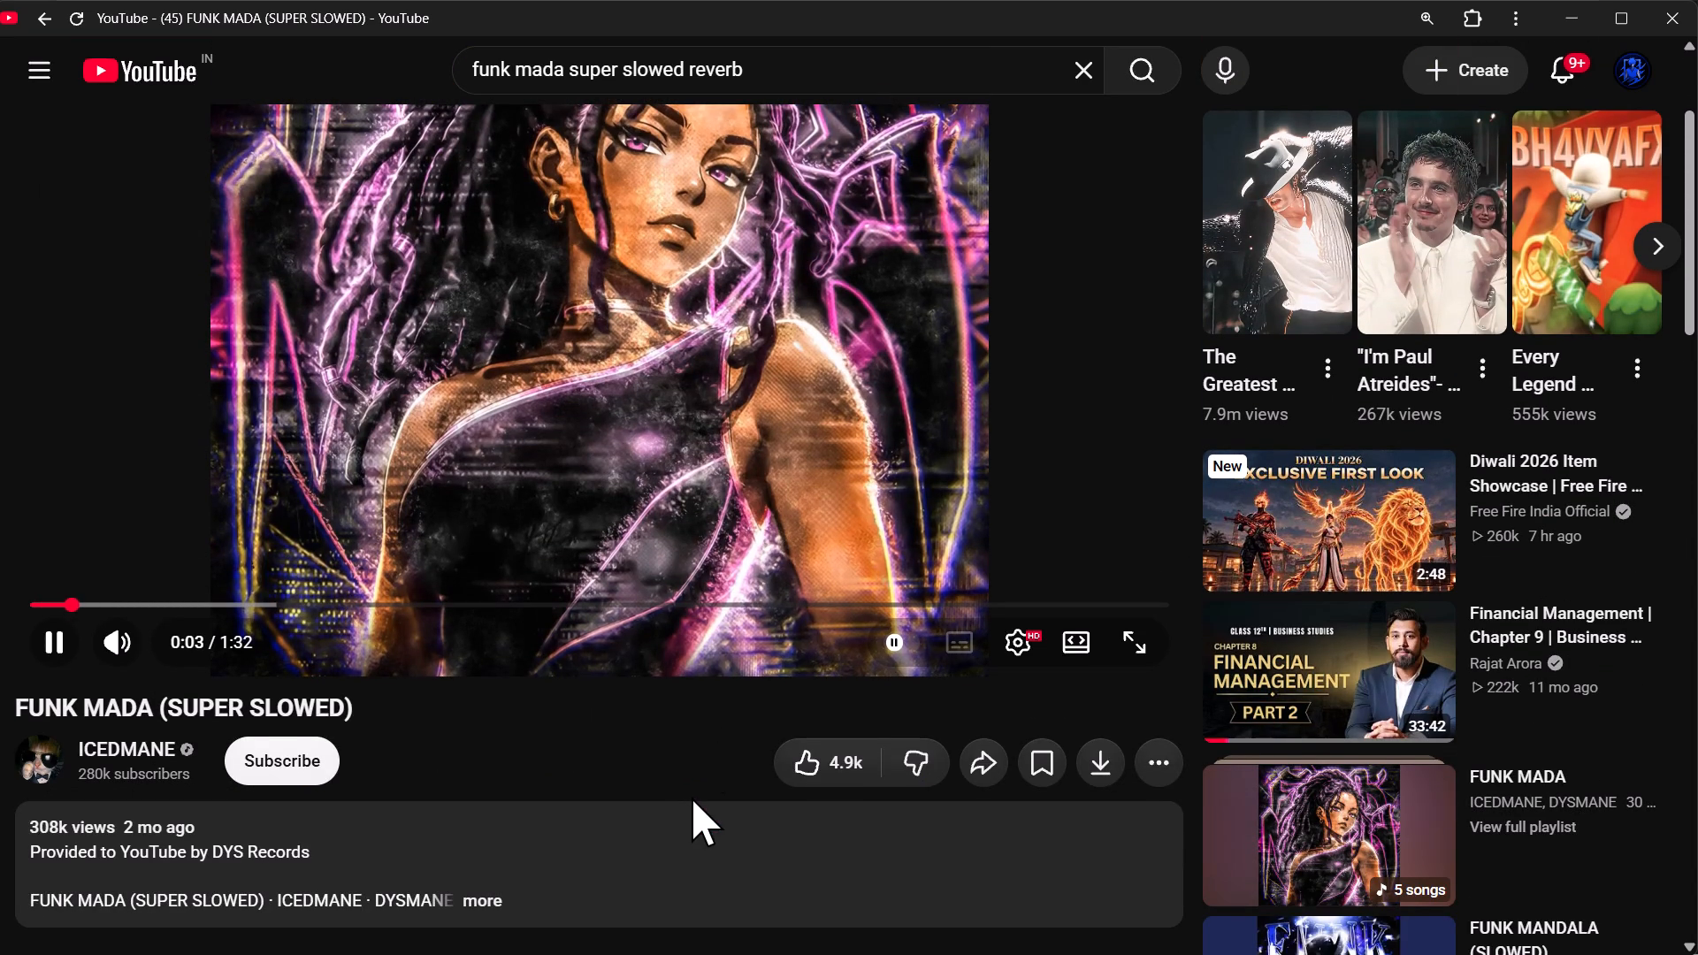
pyautogui.scroll(-3, 1169, 821)
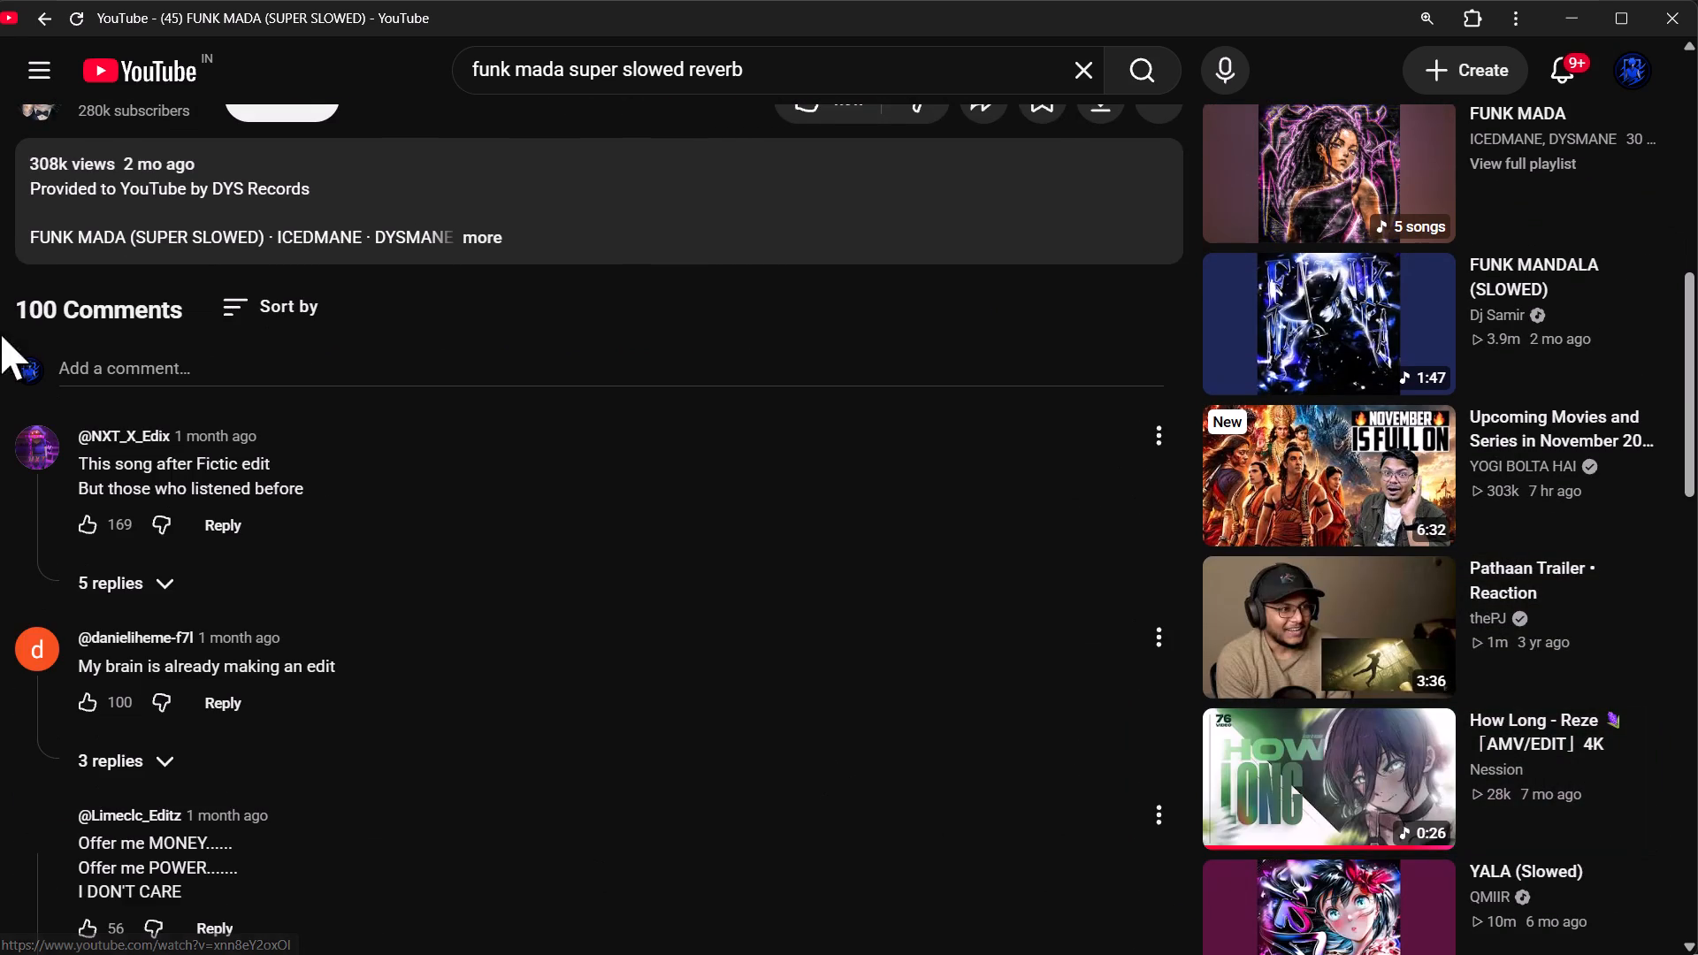
pyautogui.scroll(2, 1012, 799)
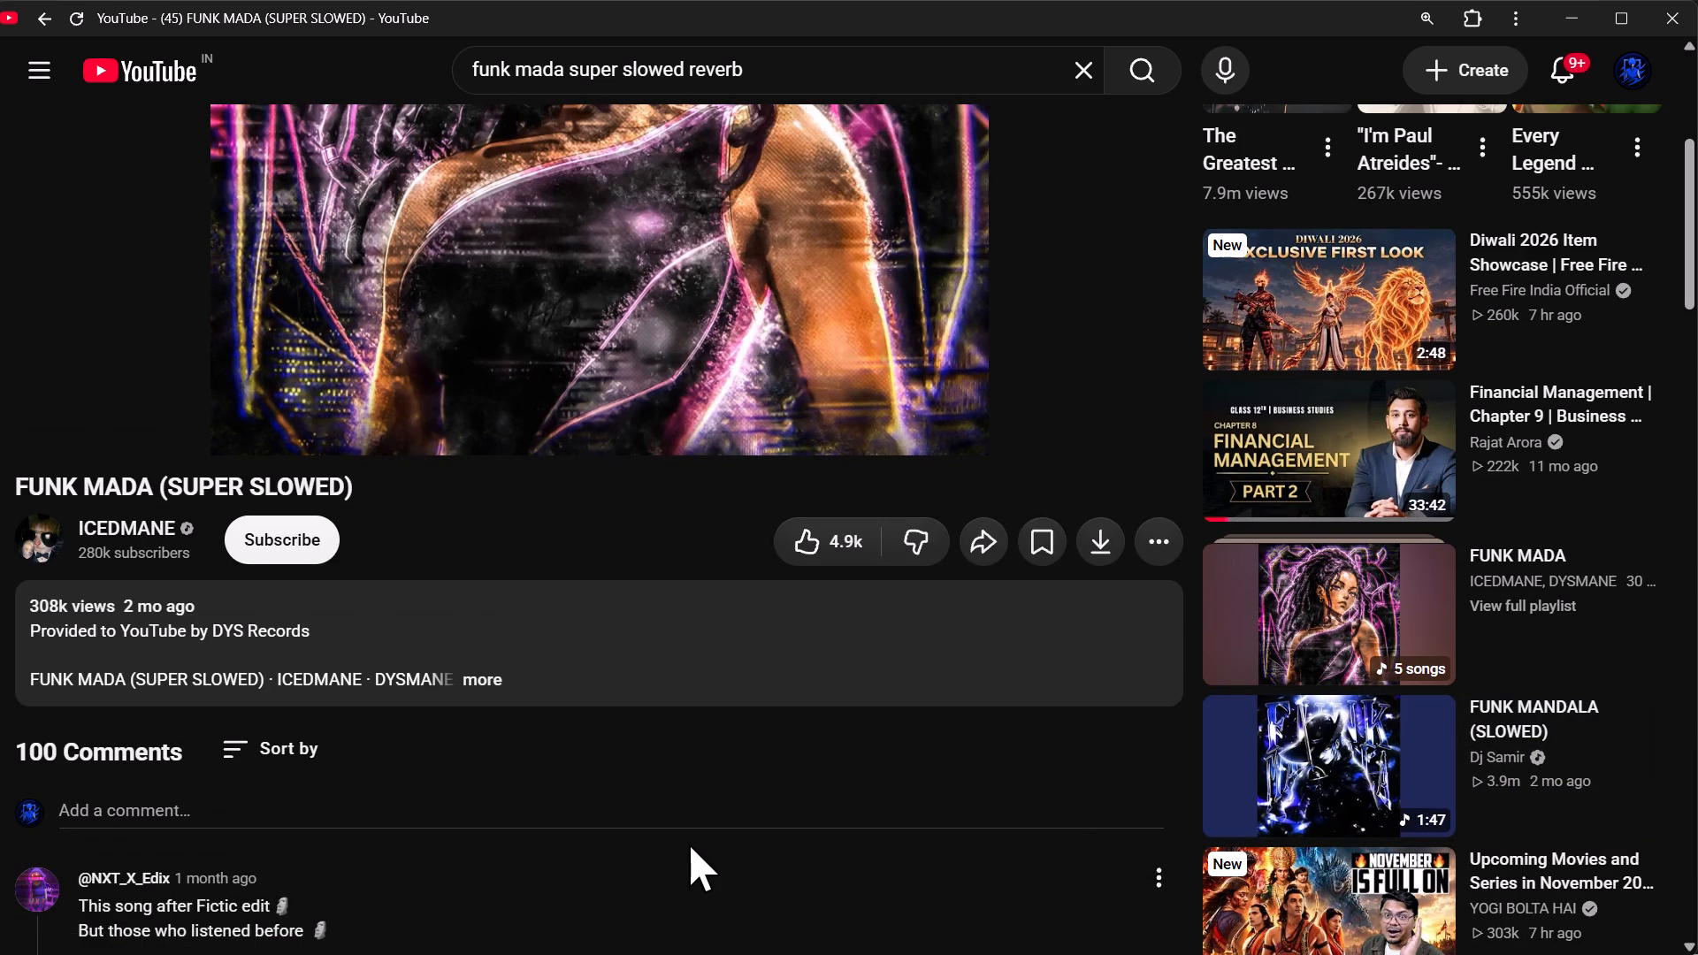
pyautogui.scroll(2, 689, 844)
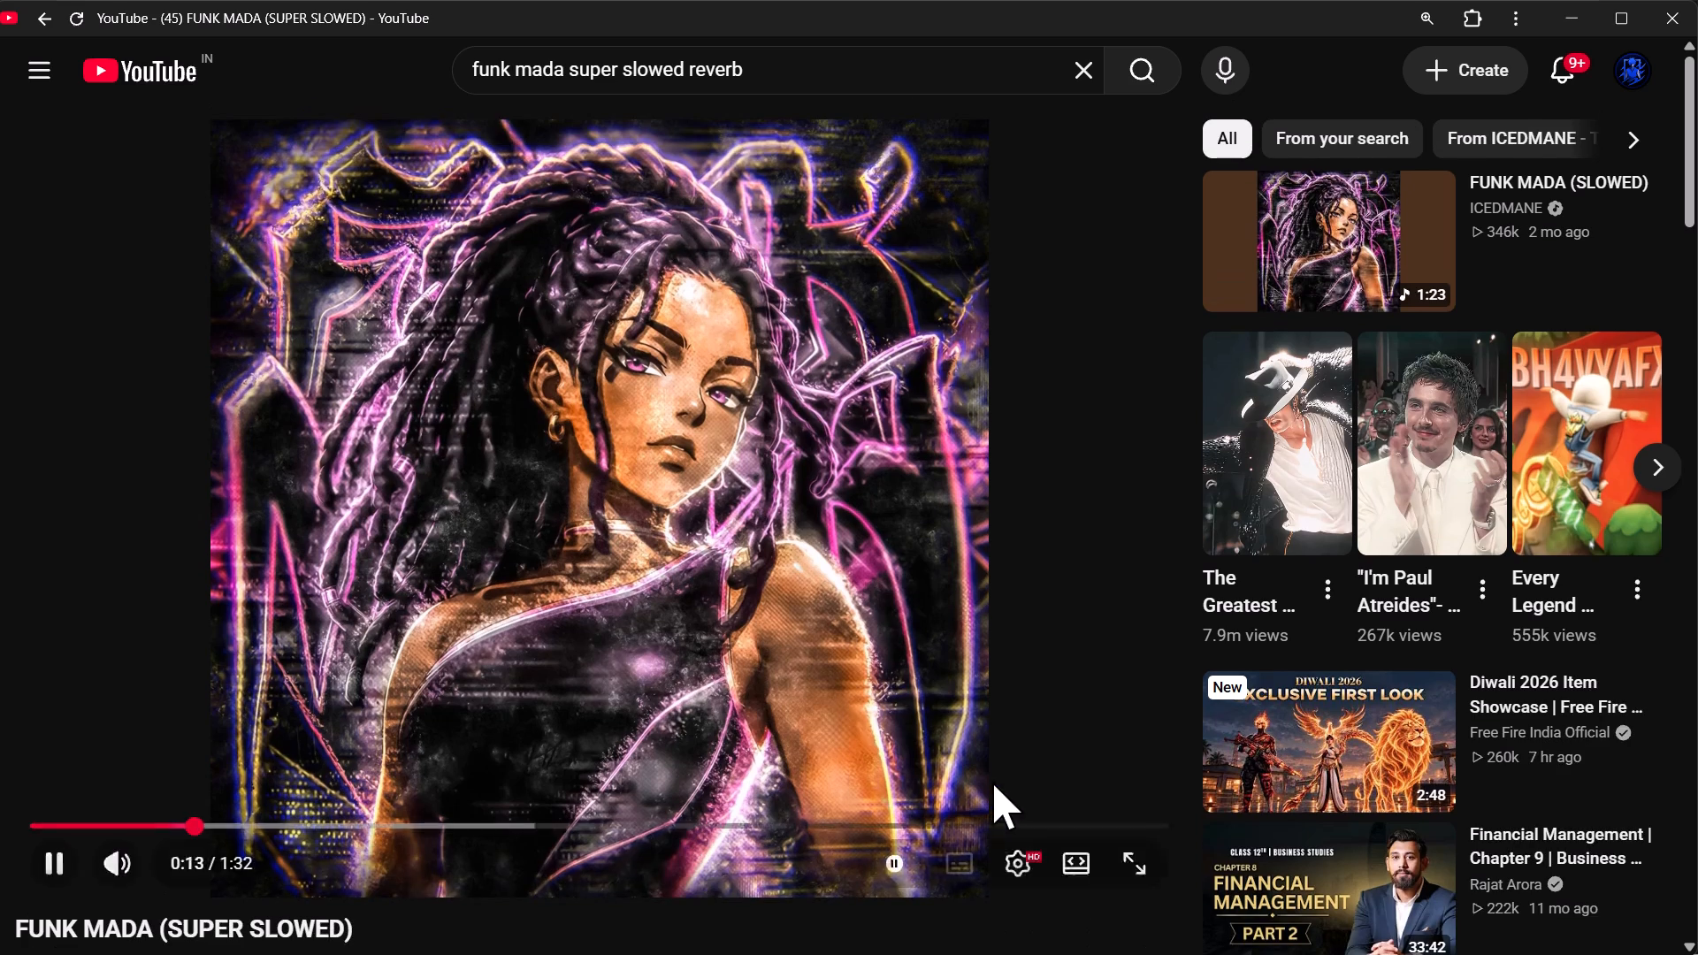
pyautogui.scroll(-2, 992, 782)
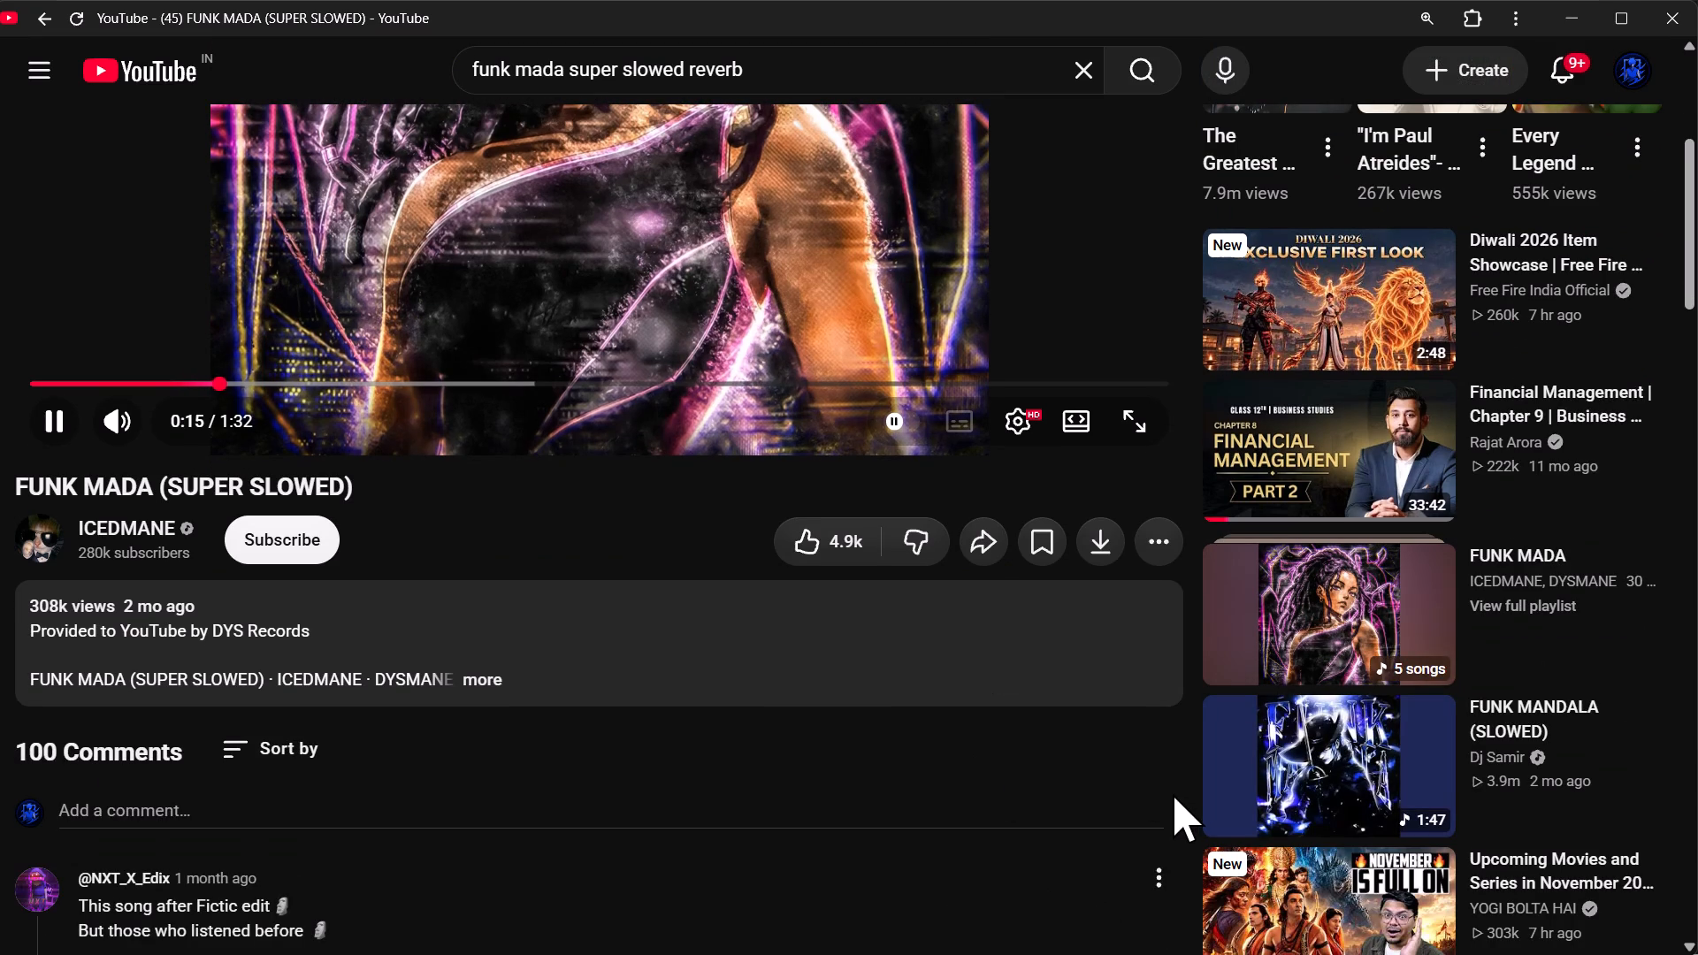
# Play the suggested FUNK MANDALA (SLOWED) track, skipping the ad, and listen to its opening.
pyautogui.click(1315, 780)
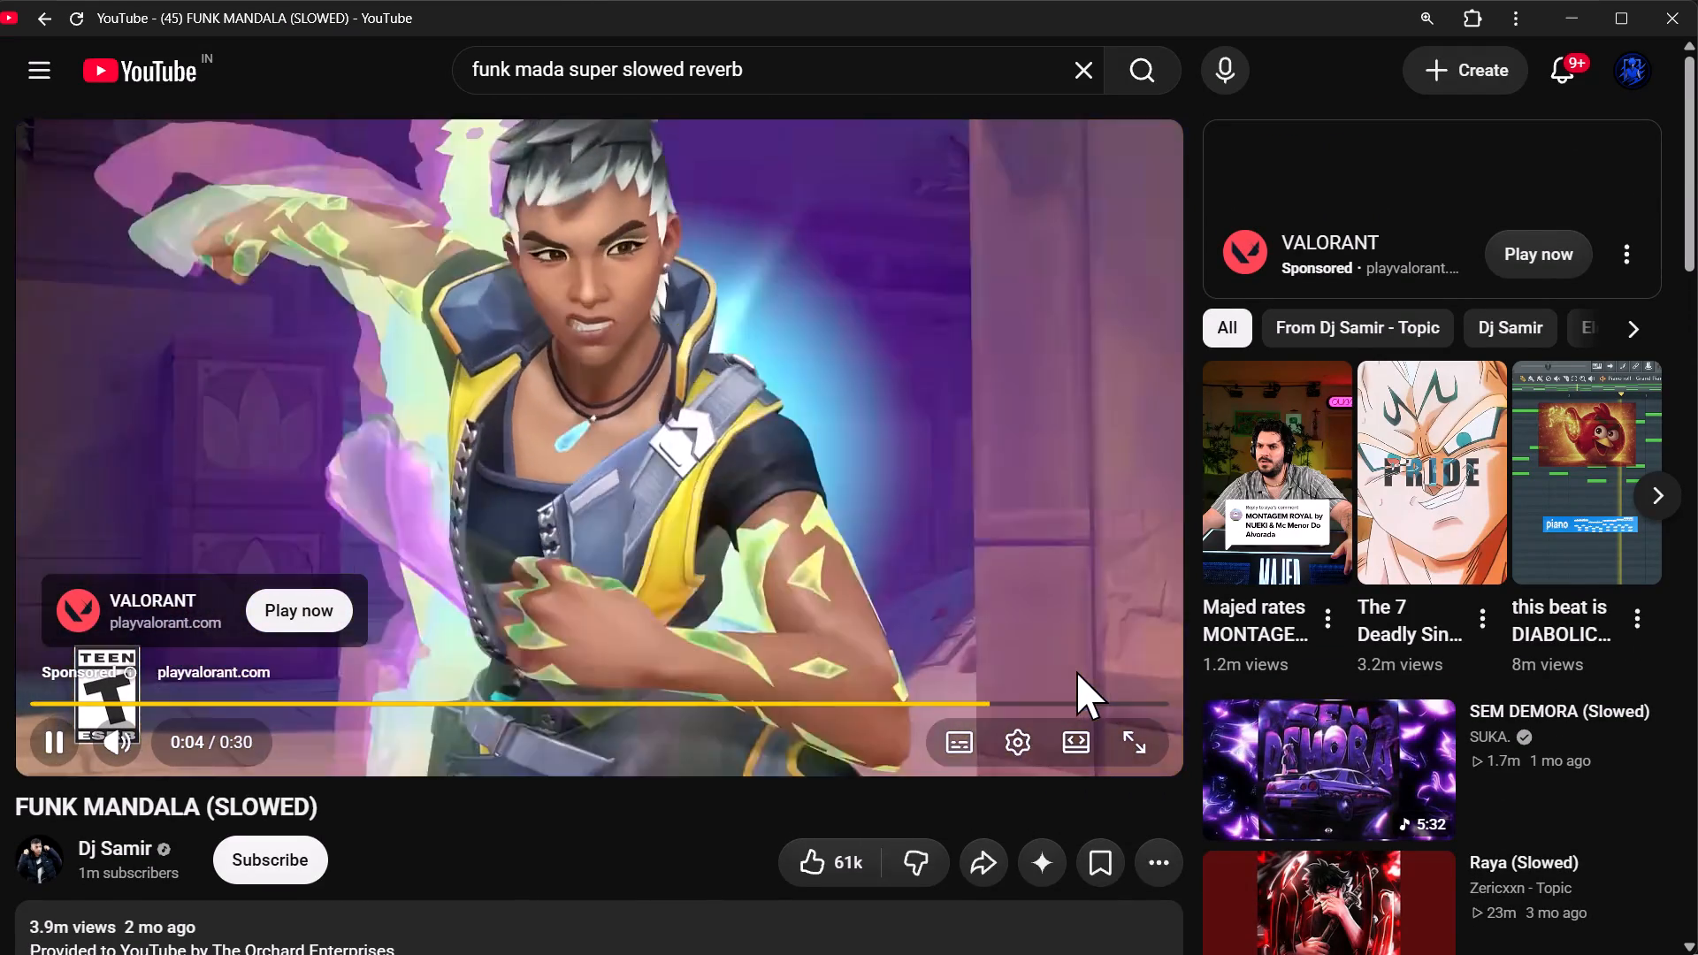
pyautogui.click(1098, 670)
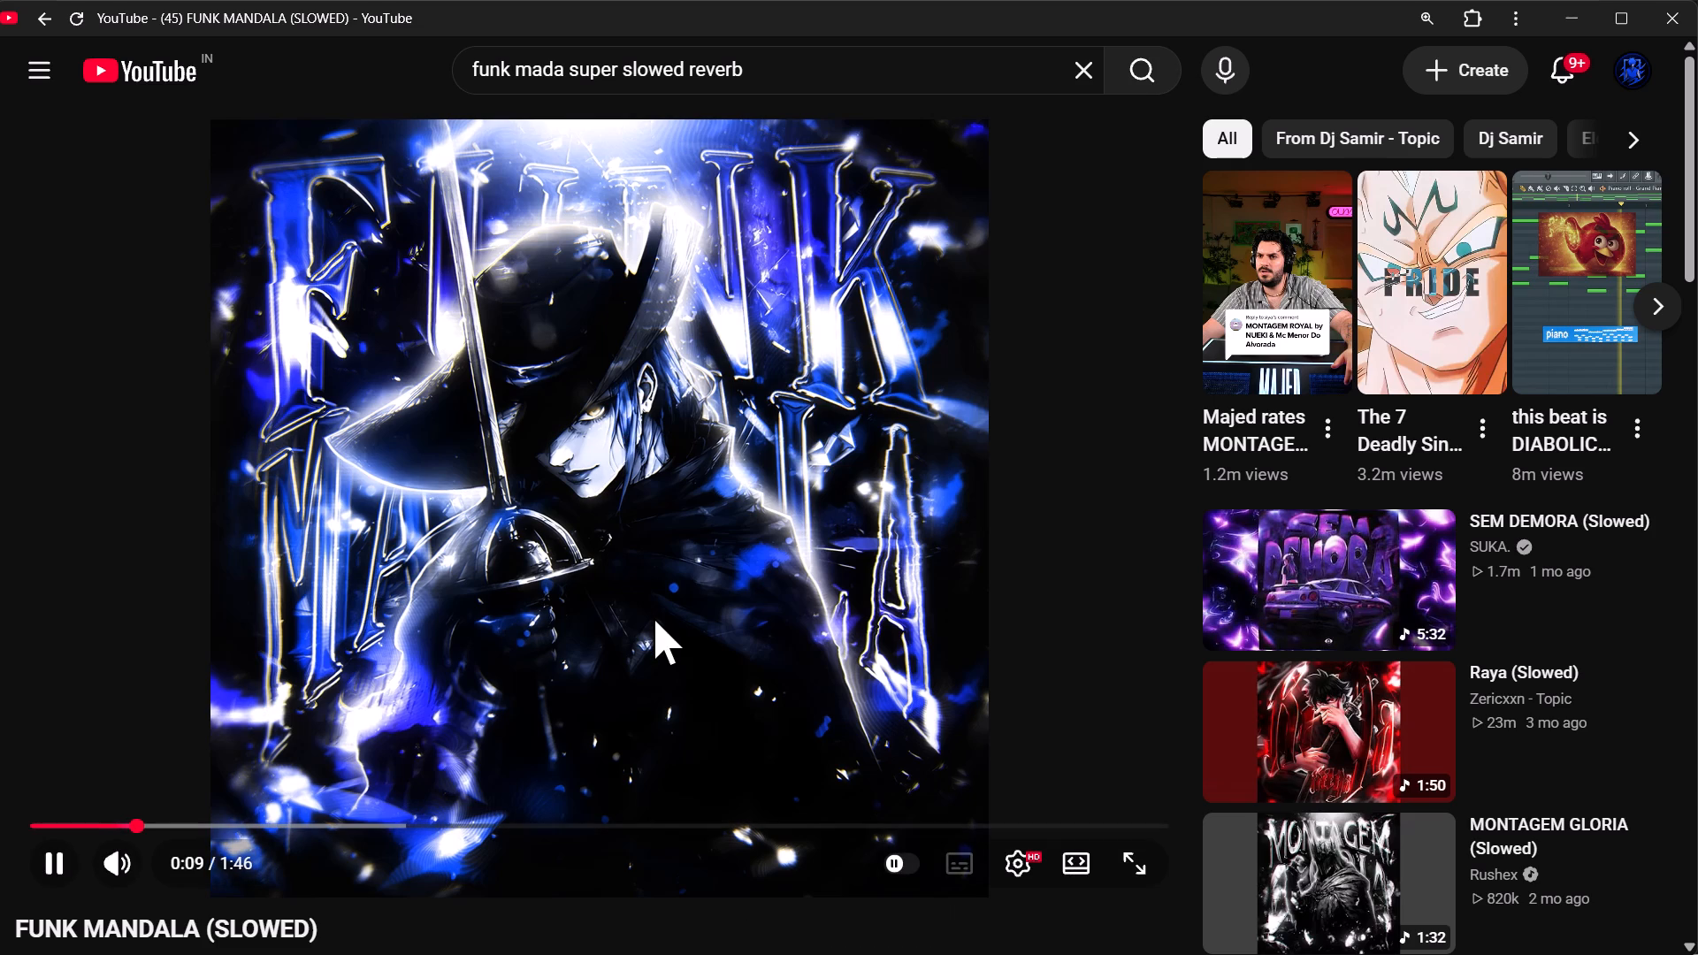
pyautogui.click(781, 713)
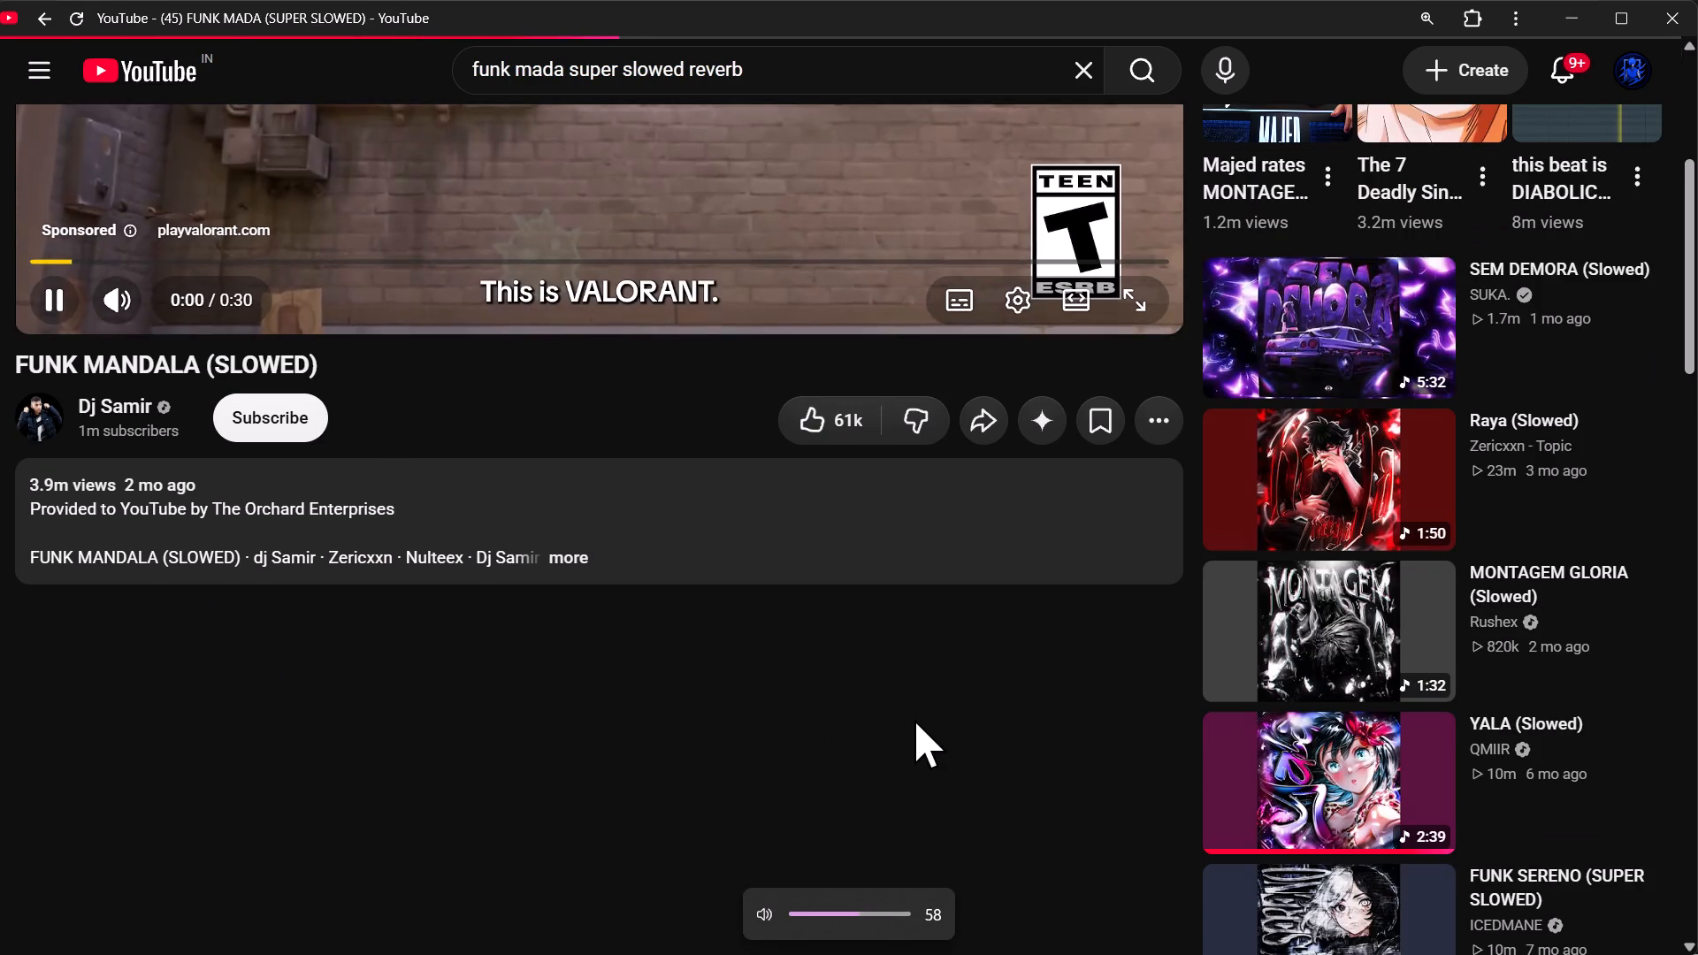
# Return to the "funk mada super slowed reverb" search results and look through the listed versions of the track.
pyautogui.scroll(3, 879, 729)
pyautogui.click(670, 918)
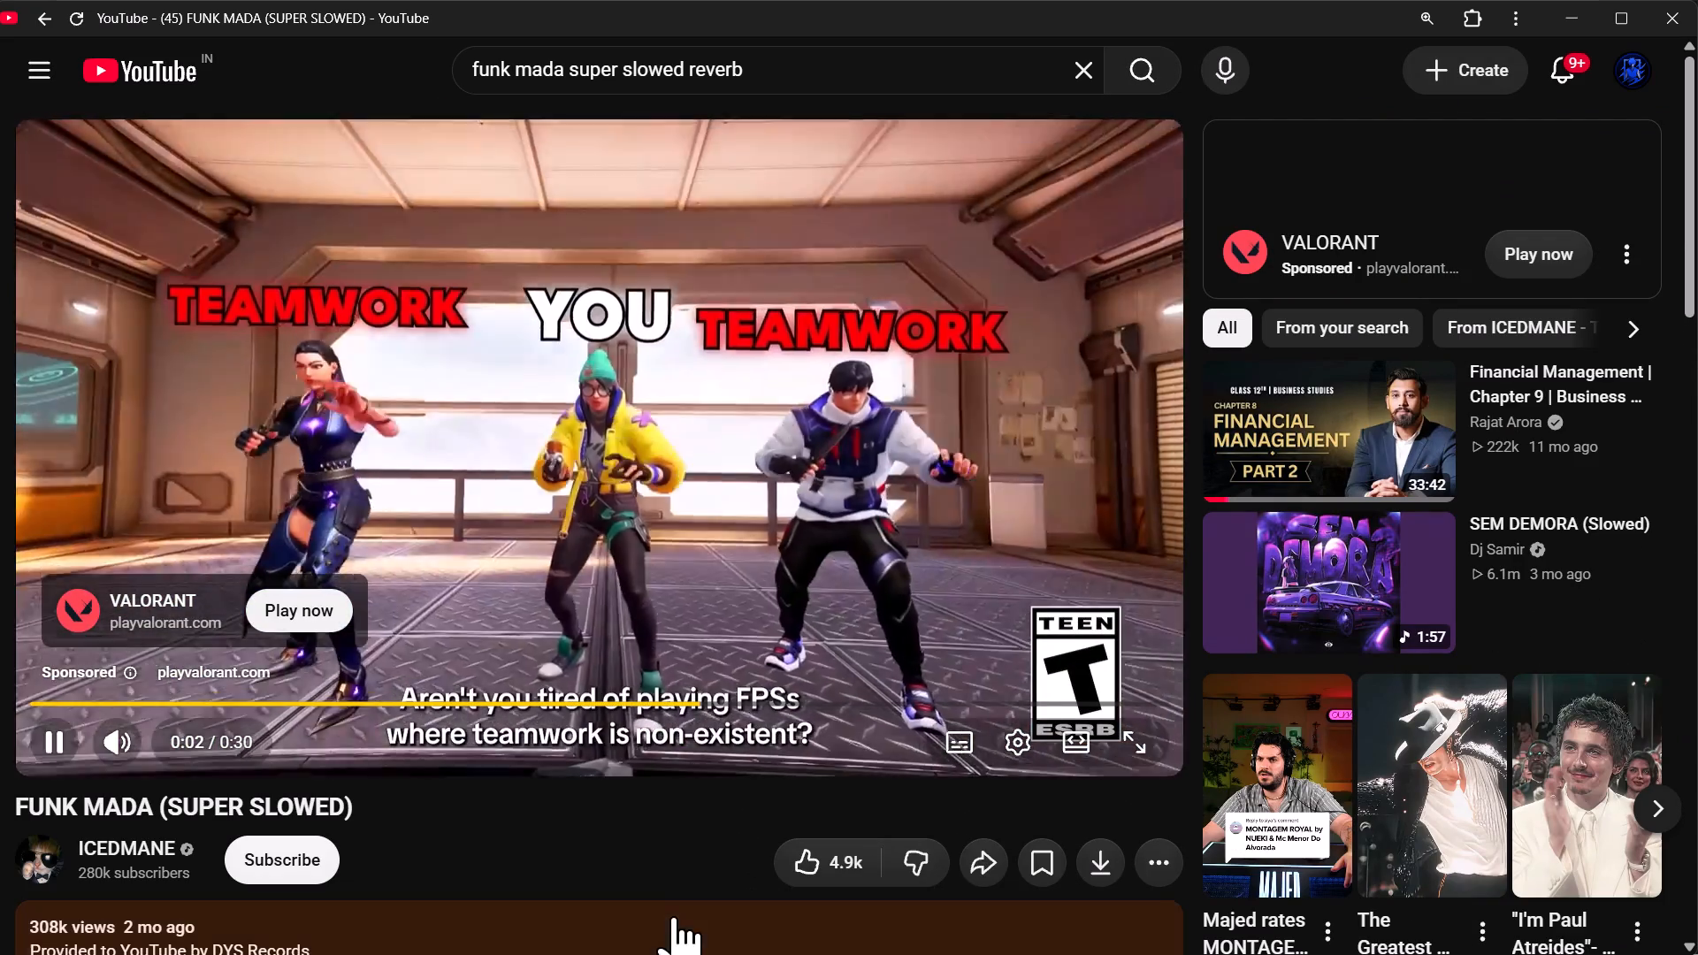
pyautogui.scroll(-3, 677, 668)
pyautogui.scroll(3, 682, 667)
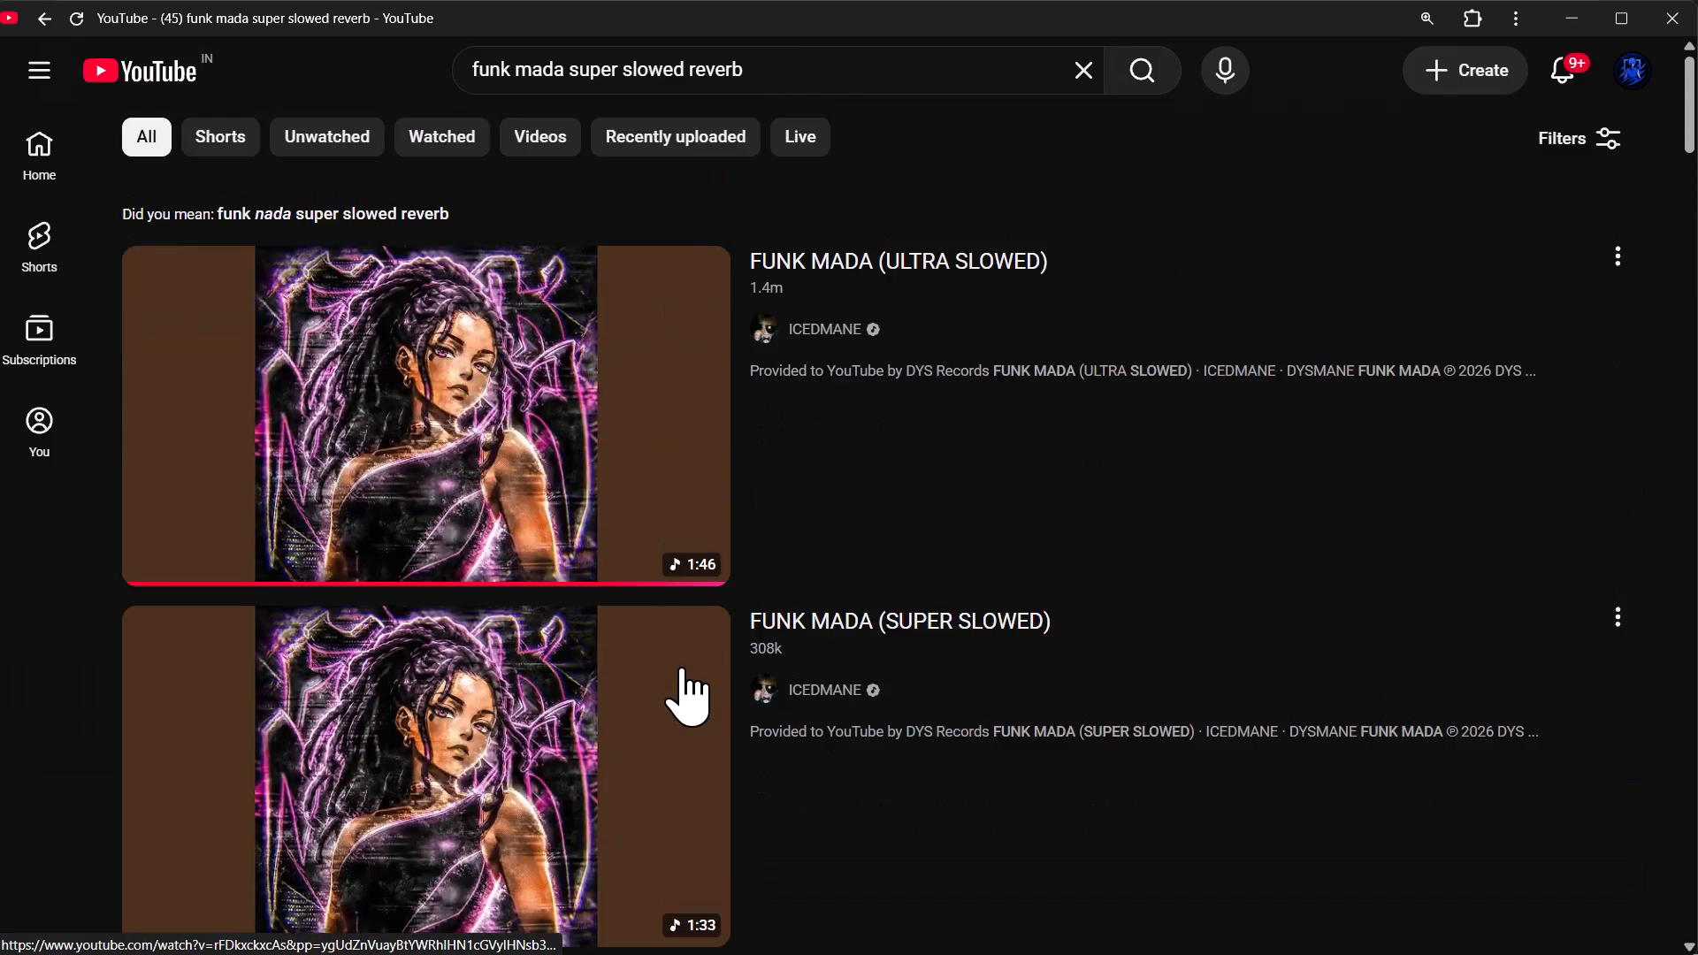
pyautogui.scroll(-2, 683, 667)
pyautogui.scroll(-3, 865, 679)
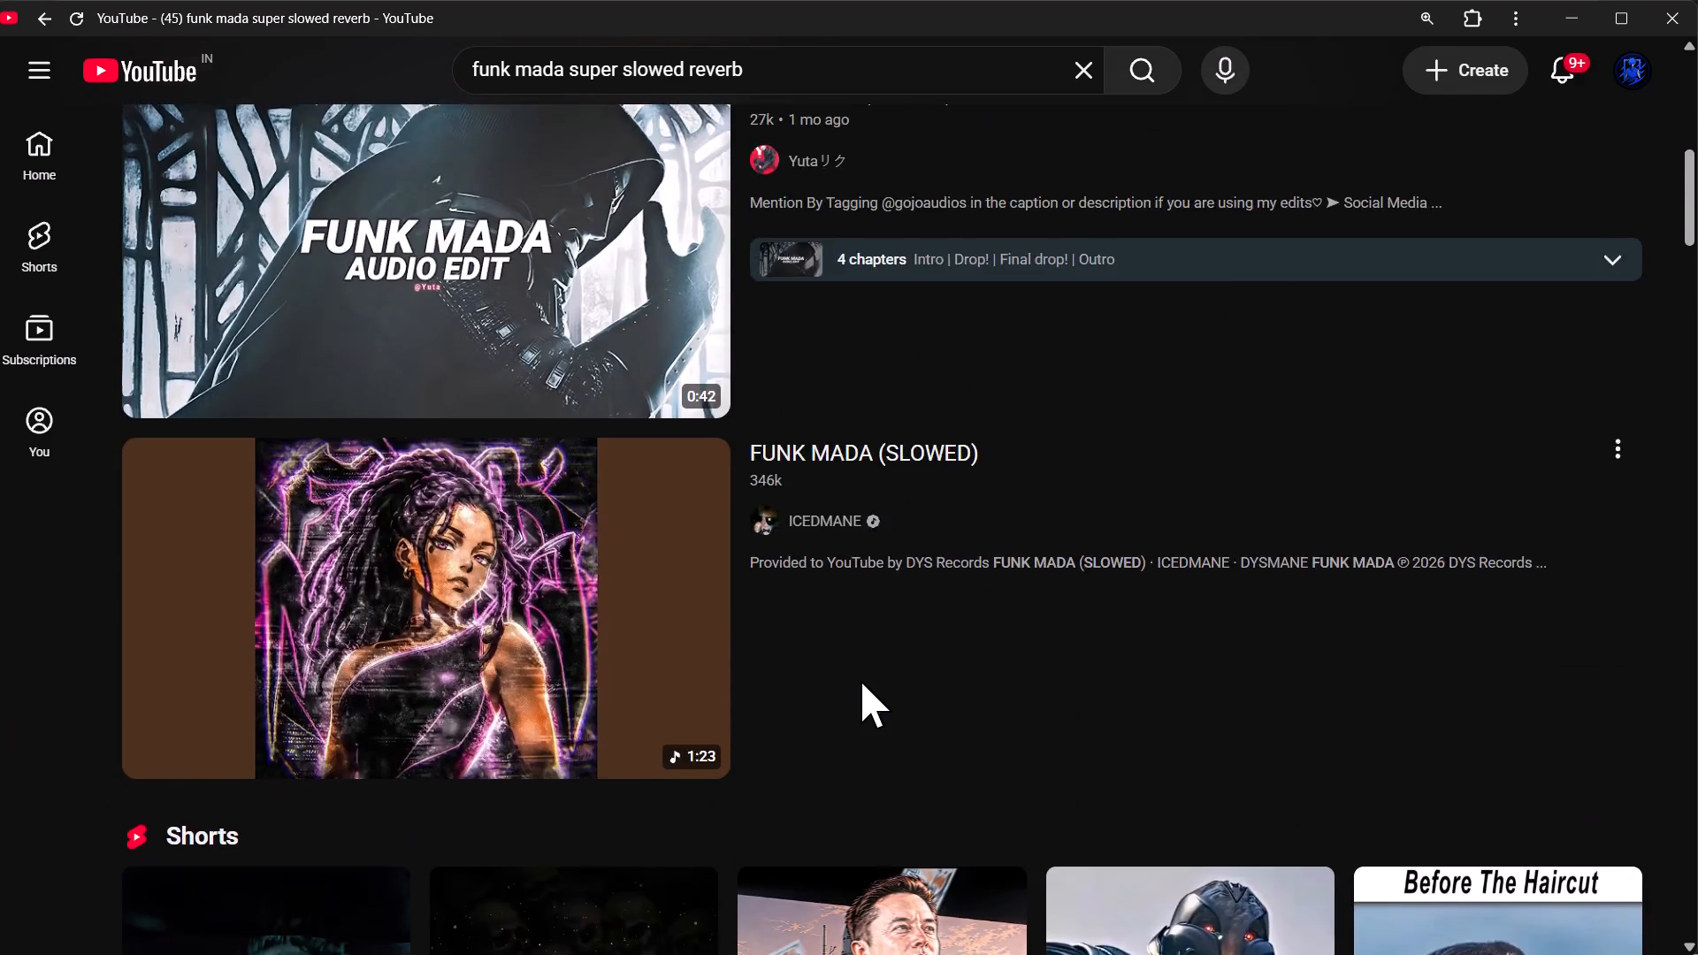
pyautogui.scroll(-6, 860, 680)
pyautogui.scroll(-2, 715, 687)
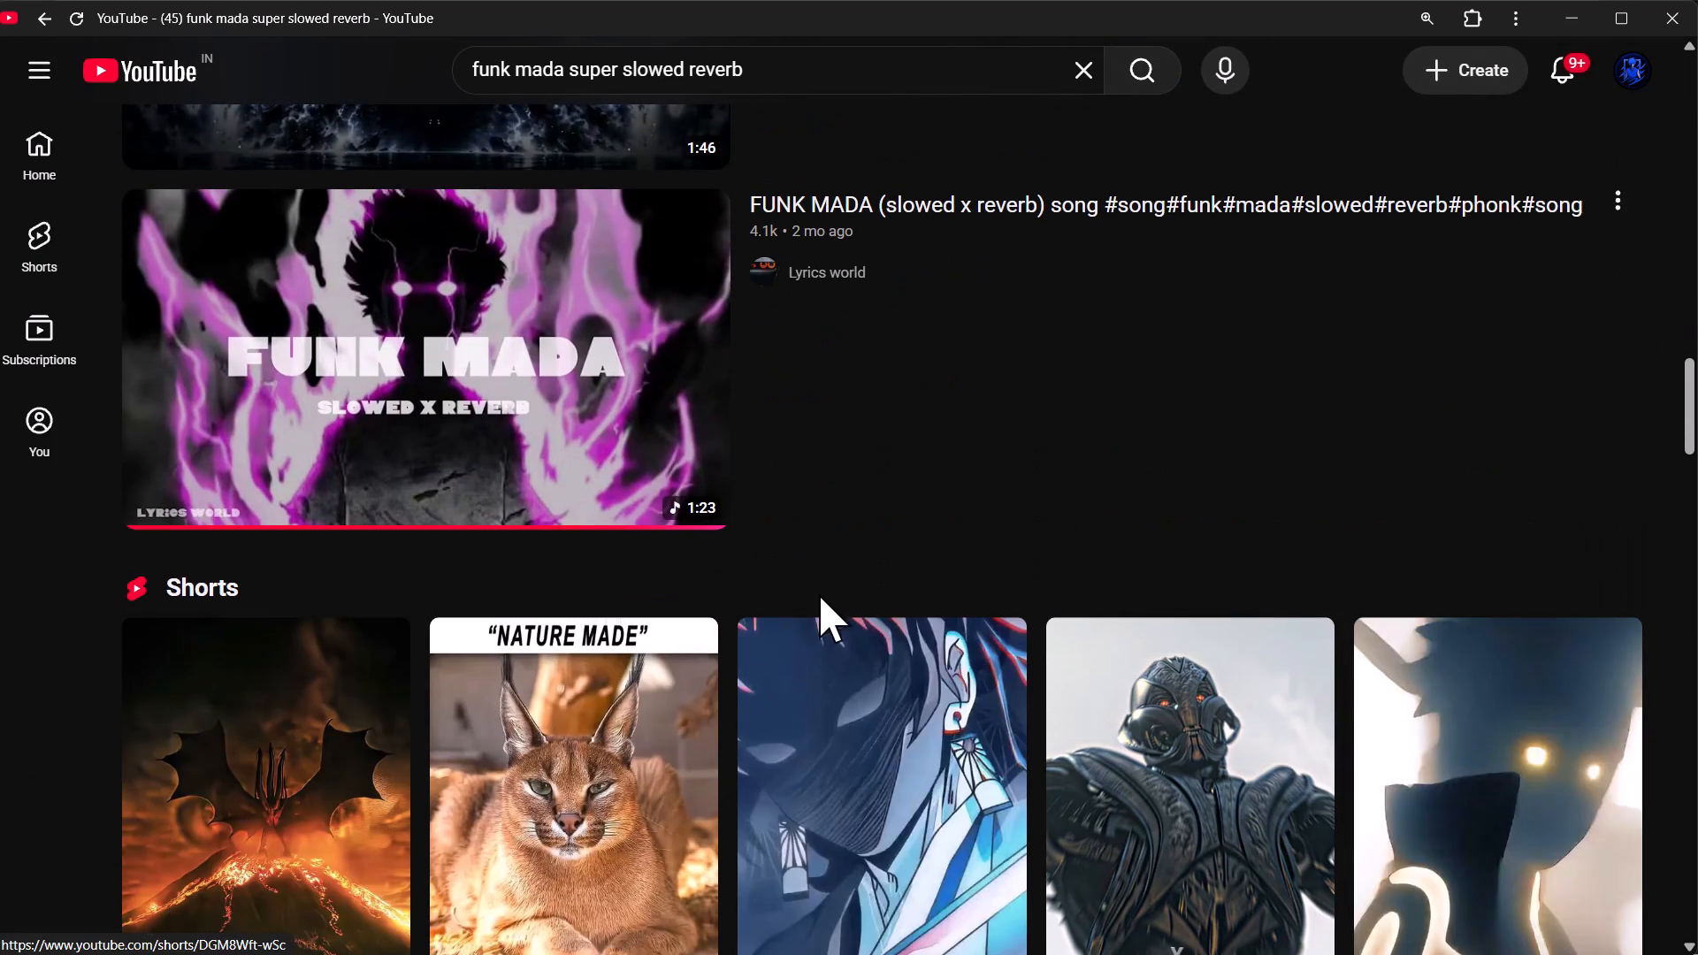
pyautogui.scroll(13, 830, 578)
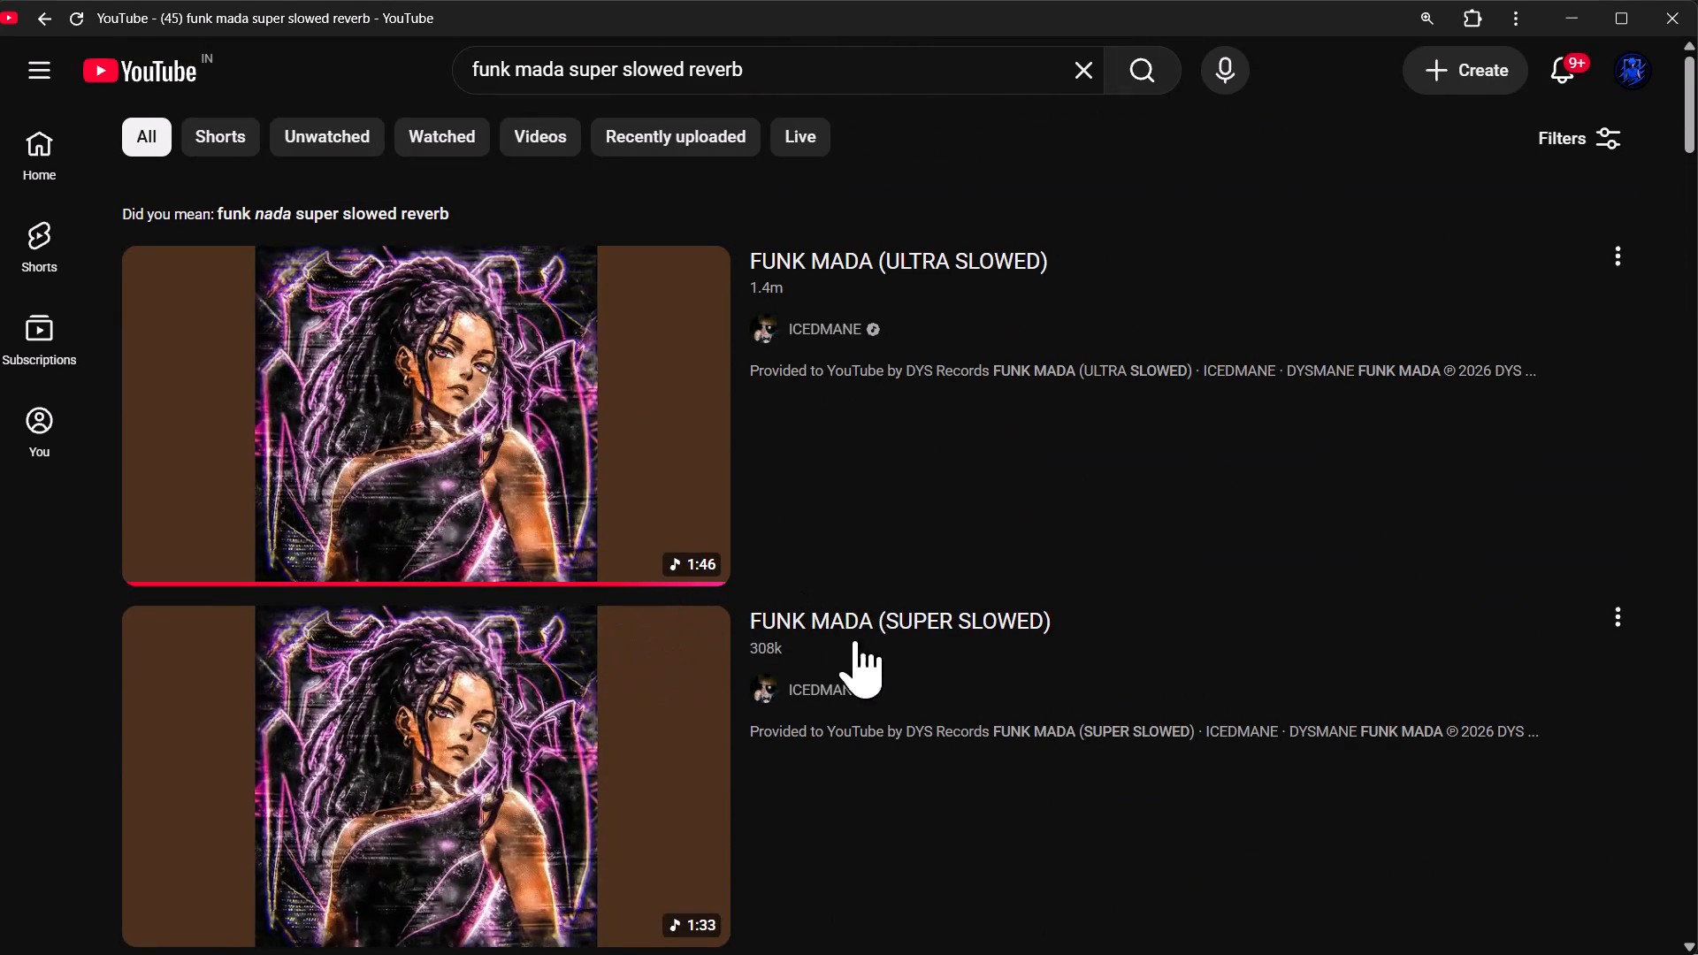
pyautogui.scroll(-1, 831, 779)
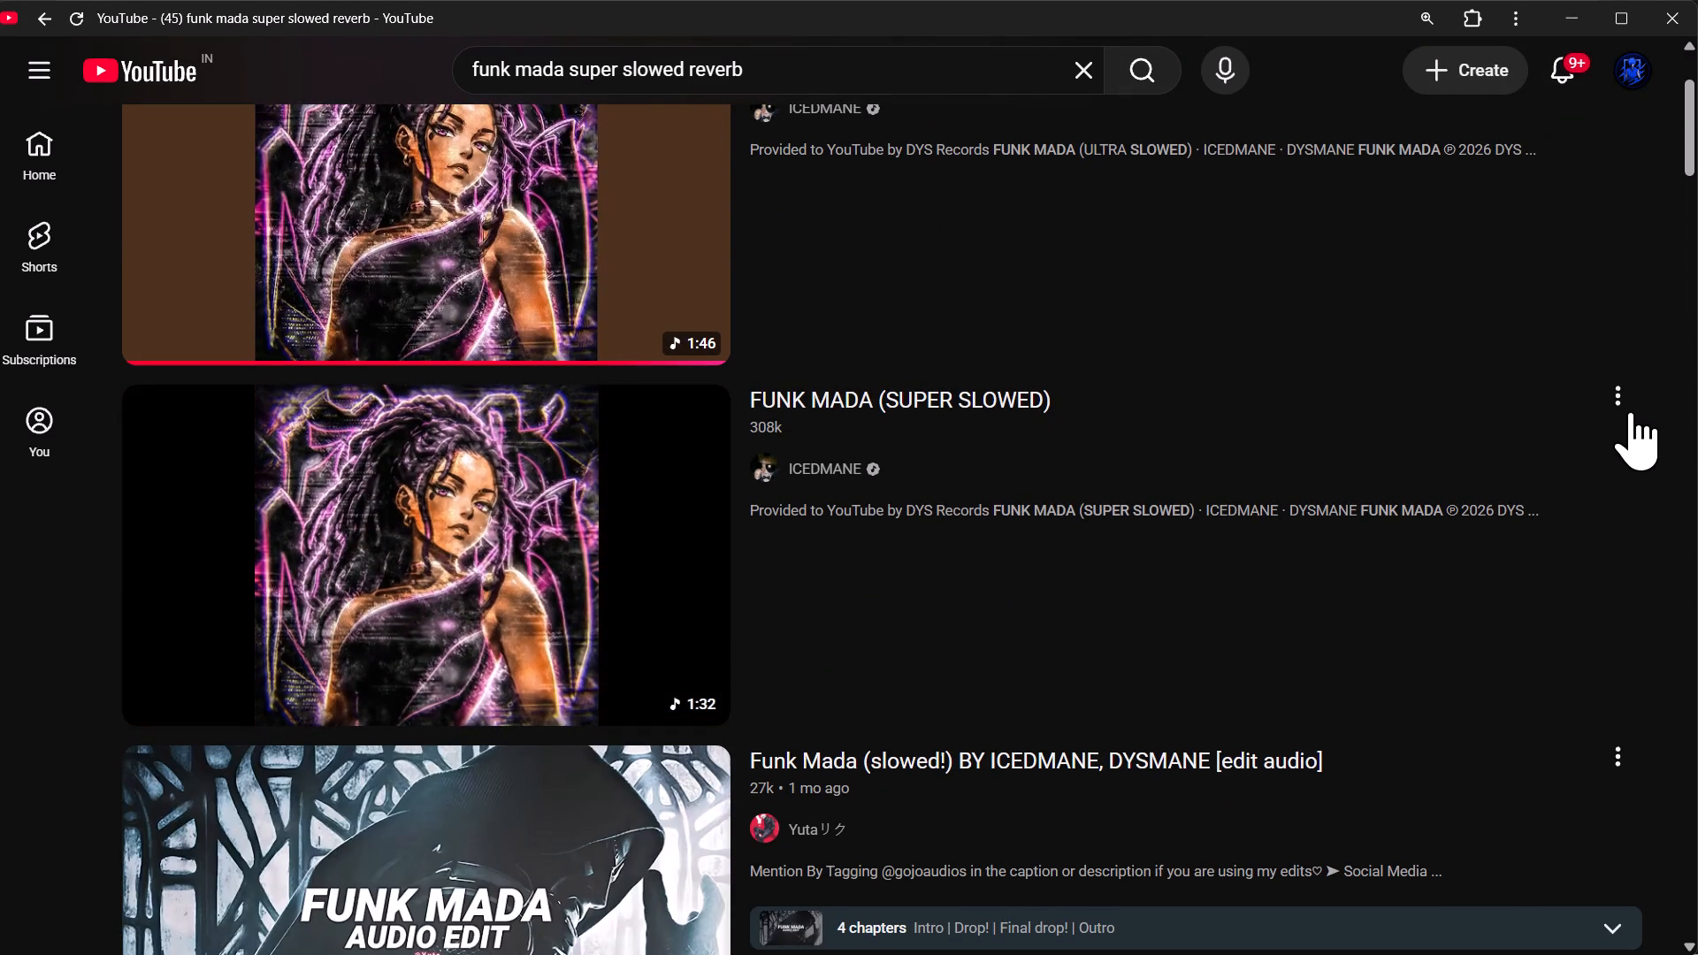
# Copy the share link of FUNK MADA (SUPER SLOWED) by ICEDMANE from the search results.
pyautogui.scroll(2, 1499, 432)
pyautogui.click(1627, 625)
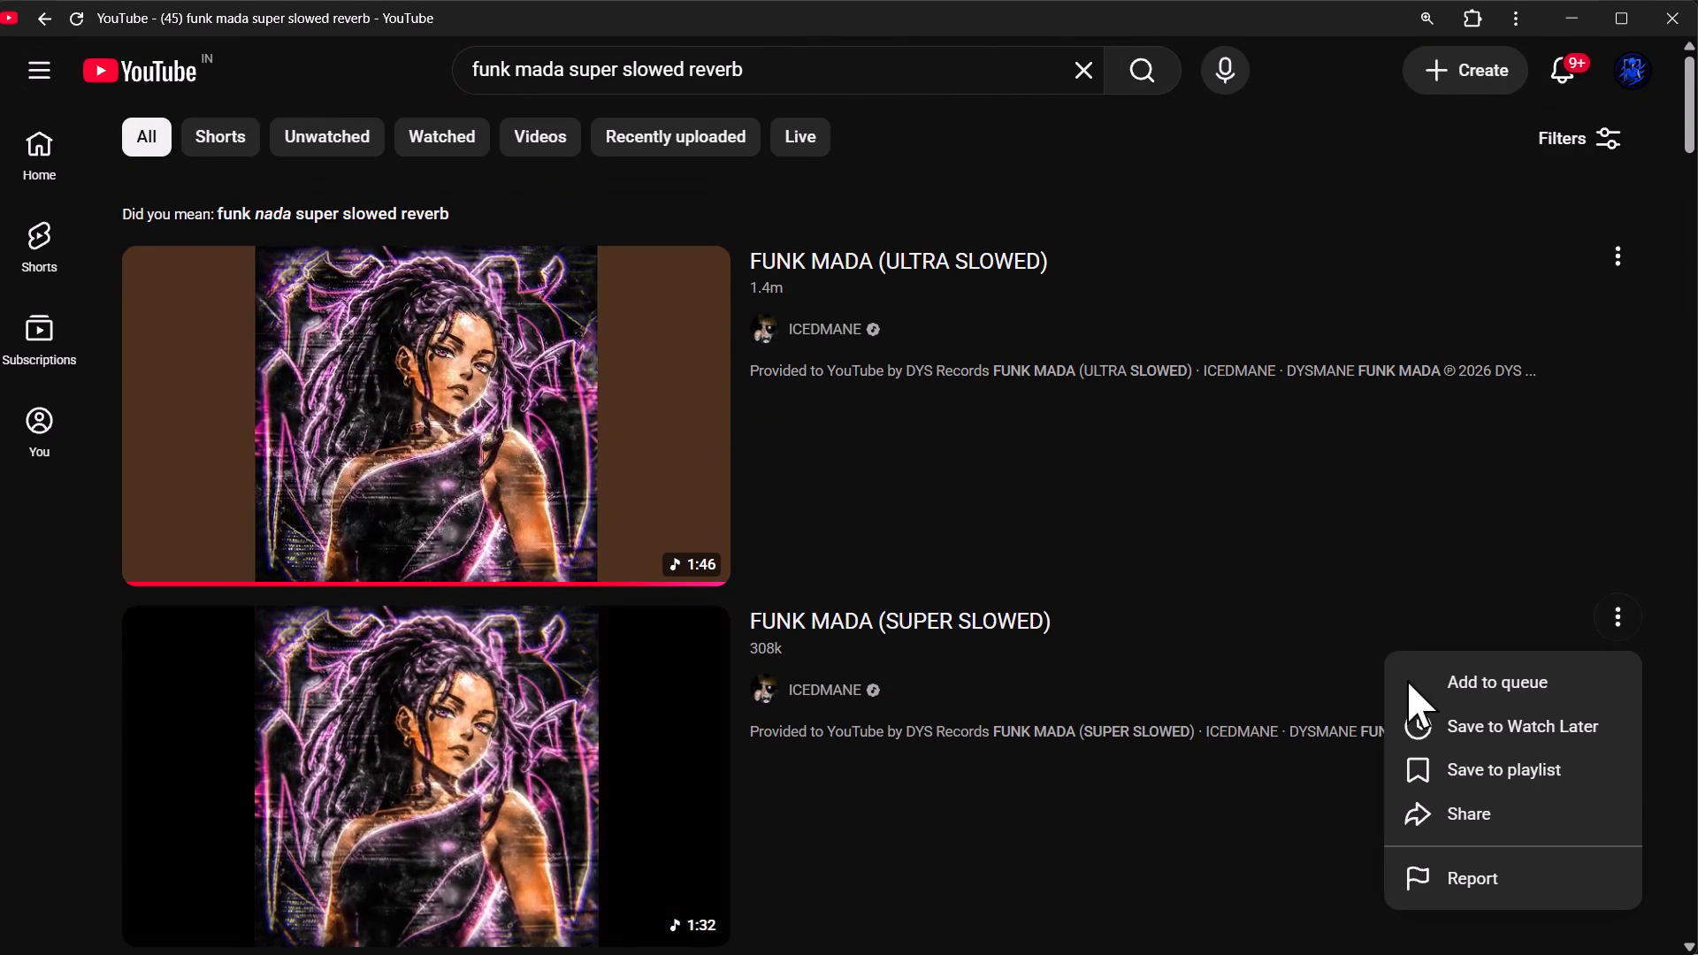
pyautogui.click(1474, 798)
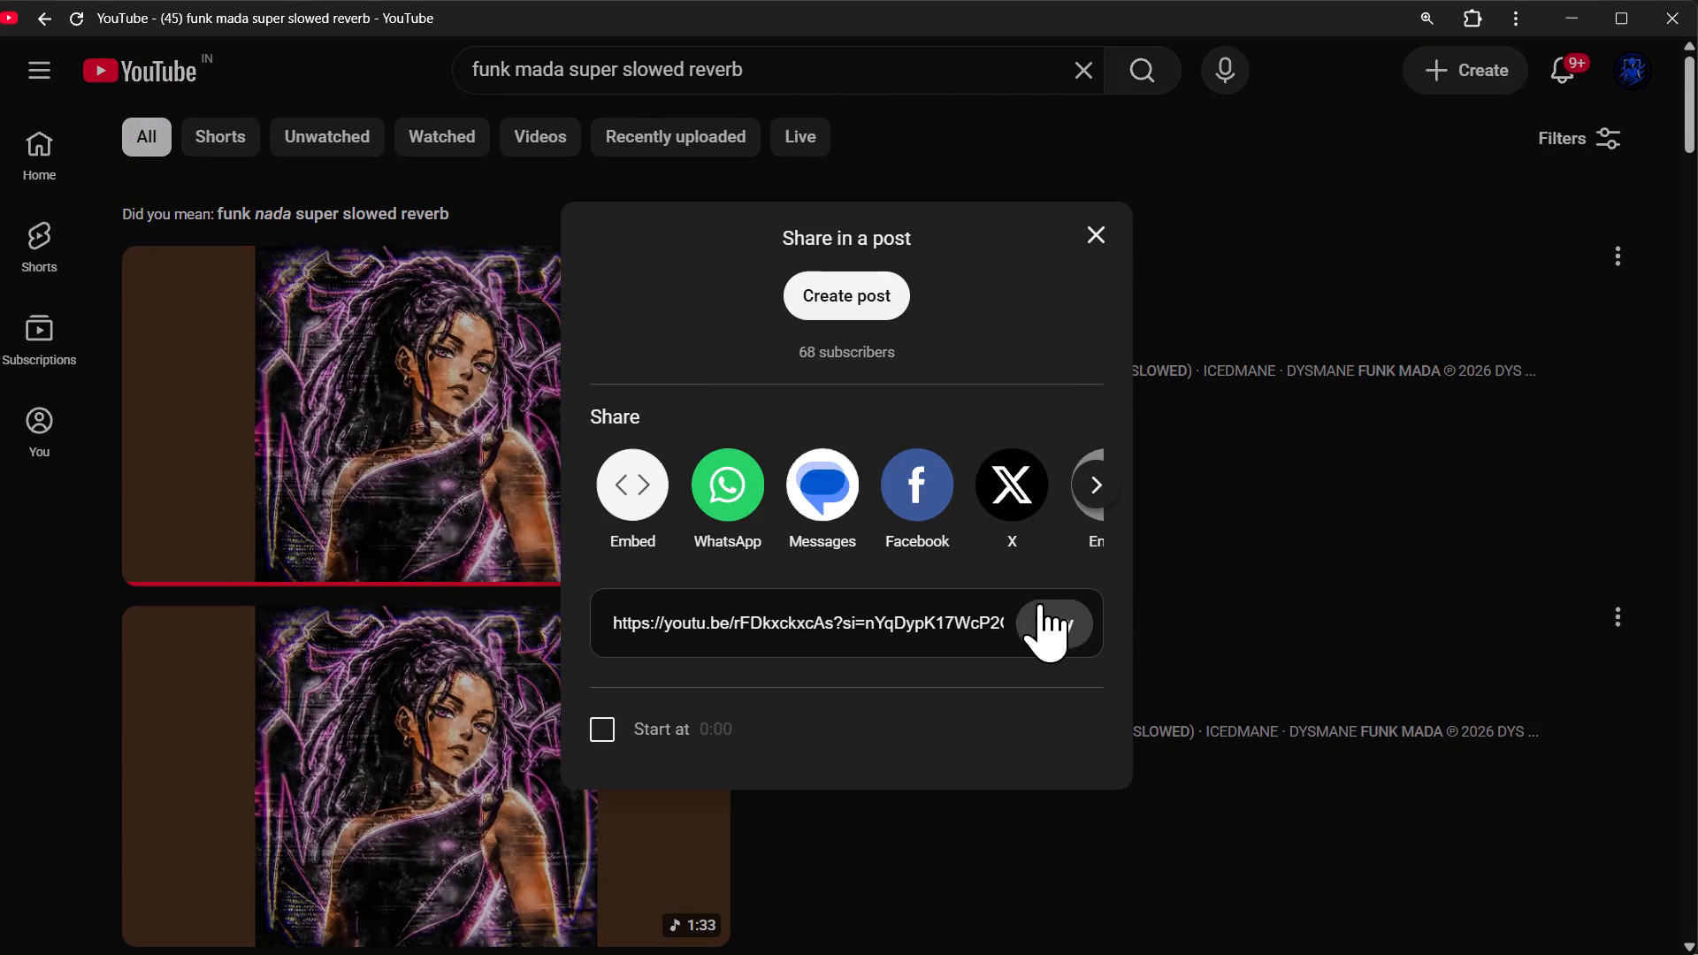
pyautogui.click(1061, 627)
pyautogui.click(642, 843)
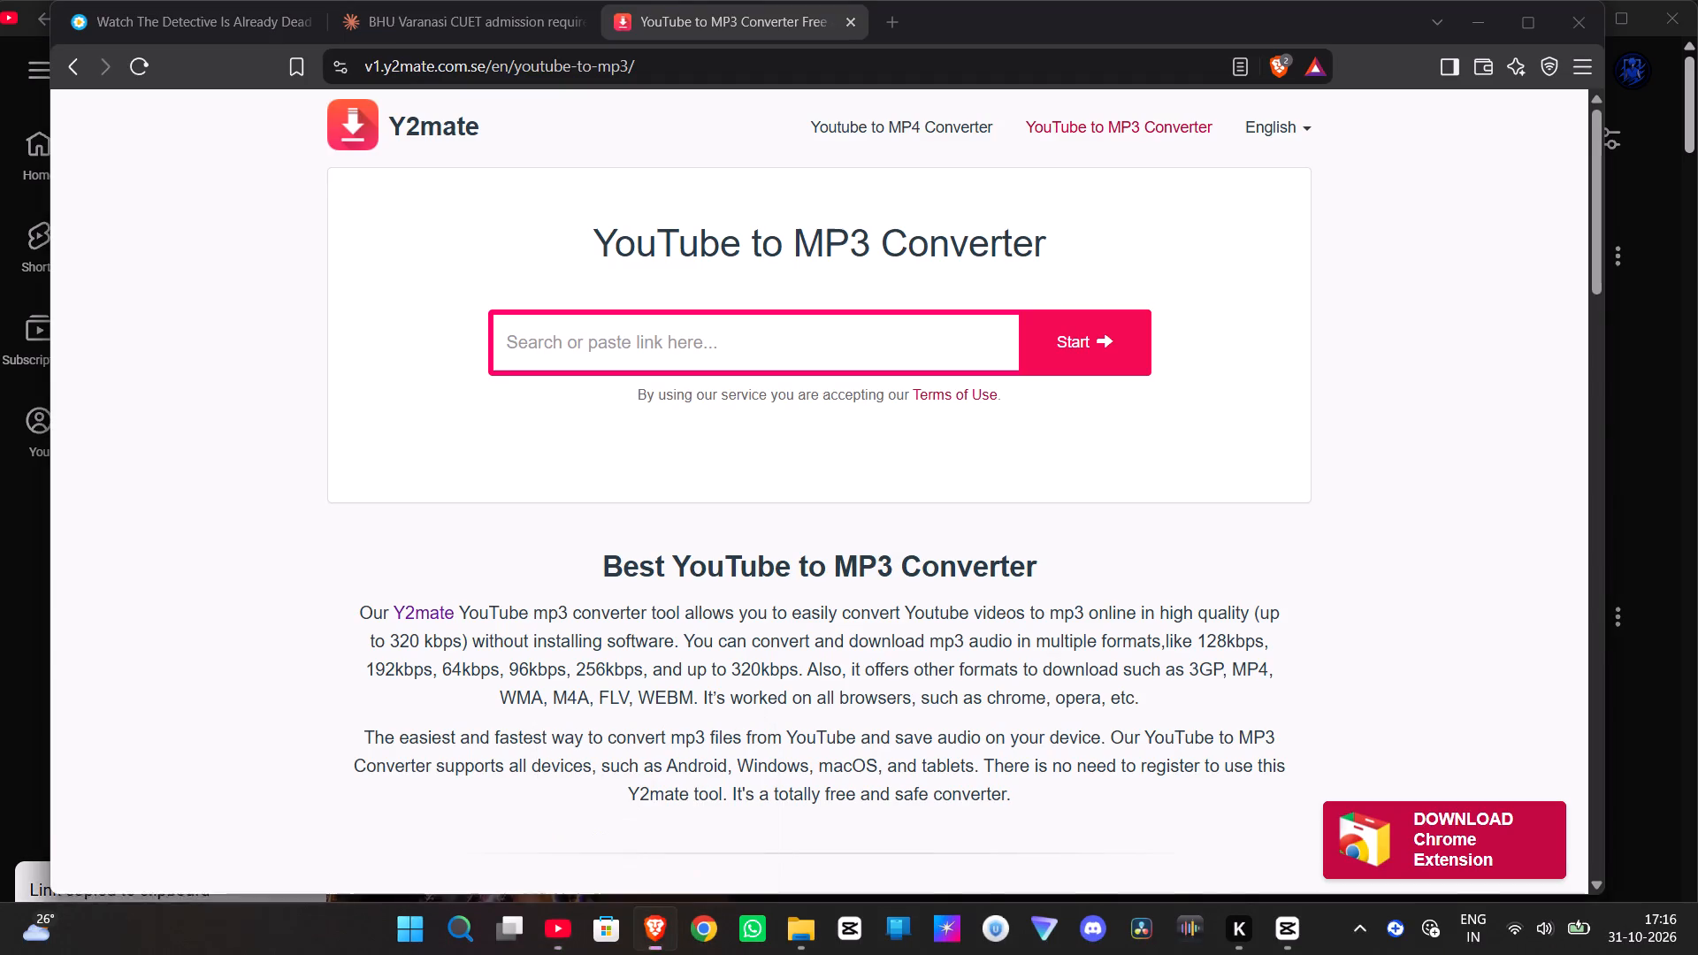
pyautogui.click(764, 348)
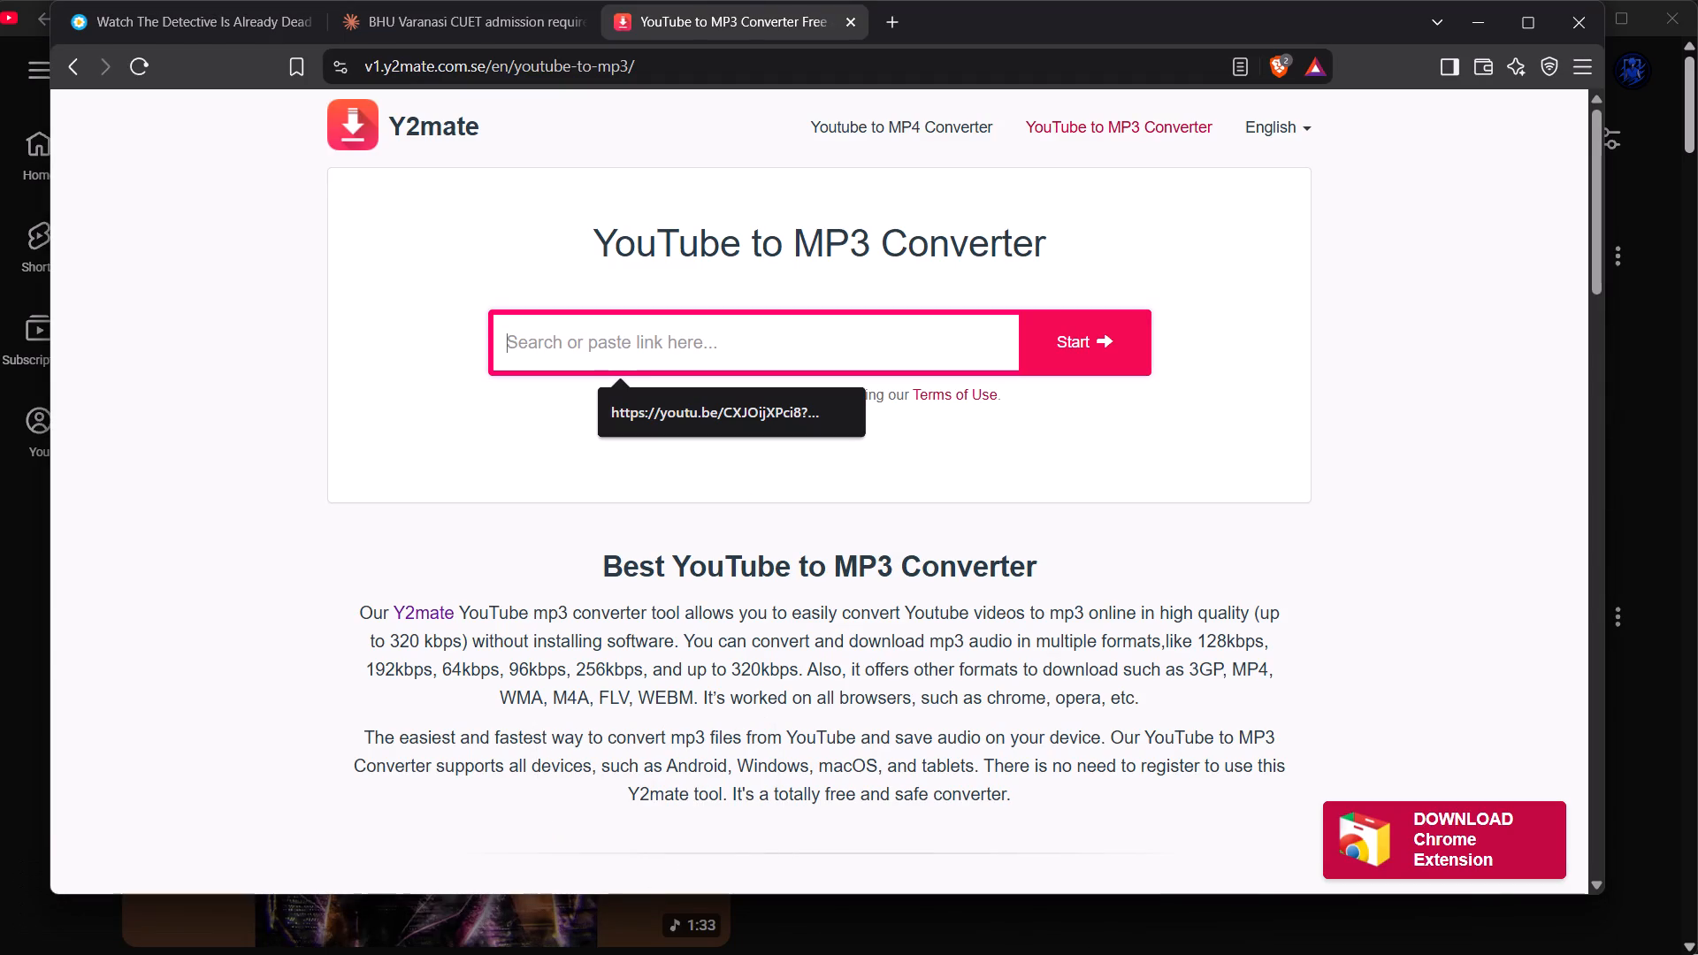
pyautogui.hotkey('ctrl', 'v')
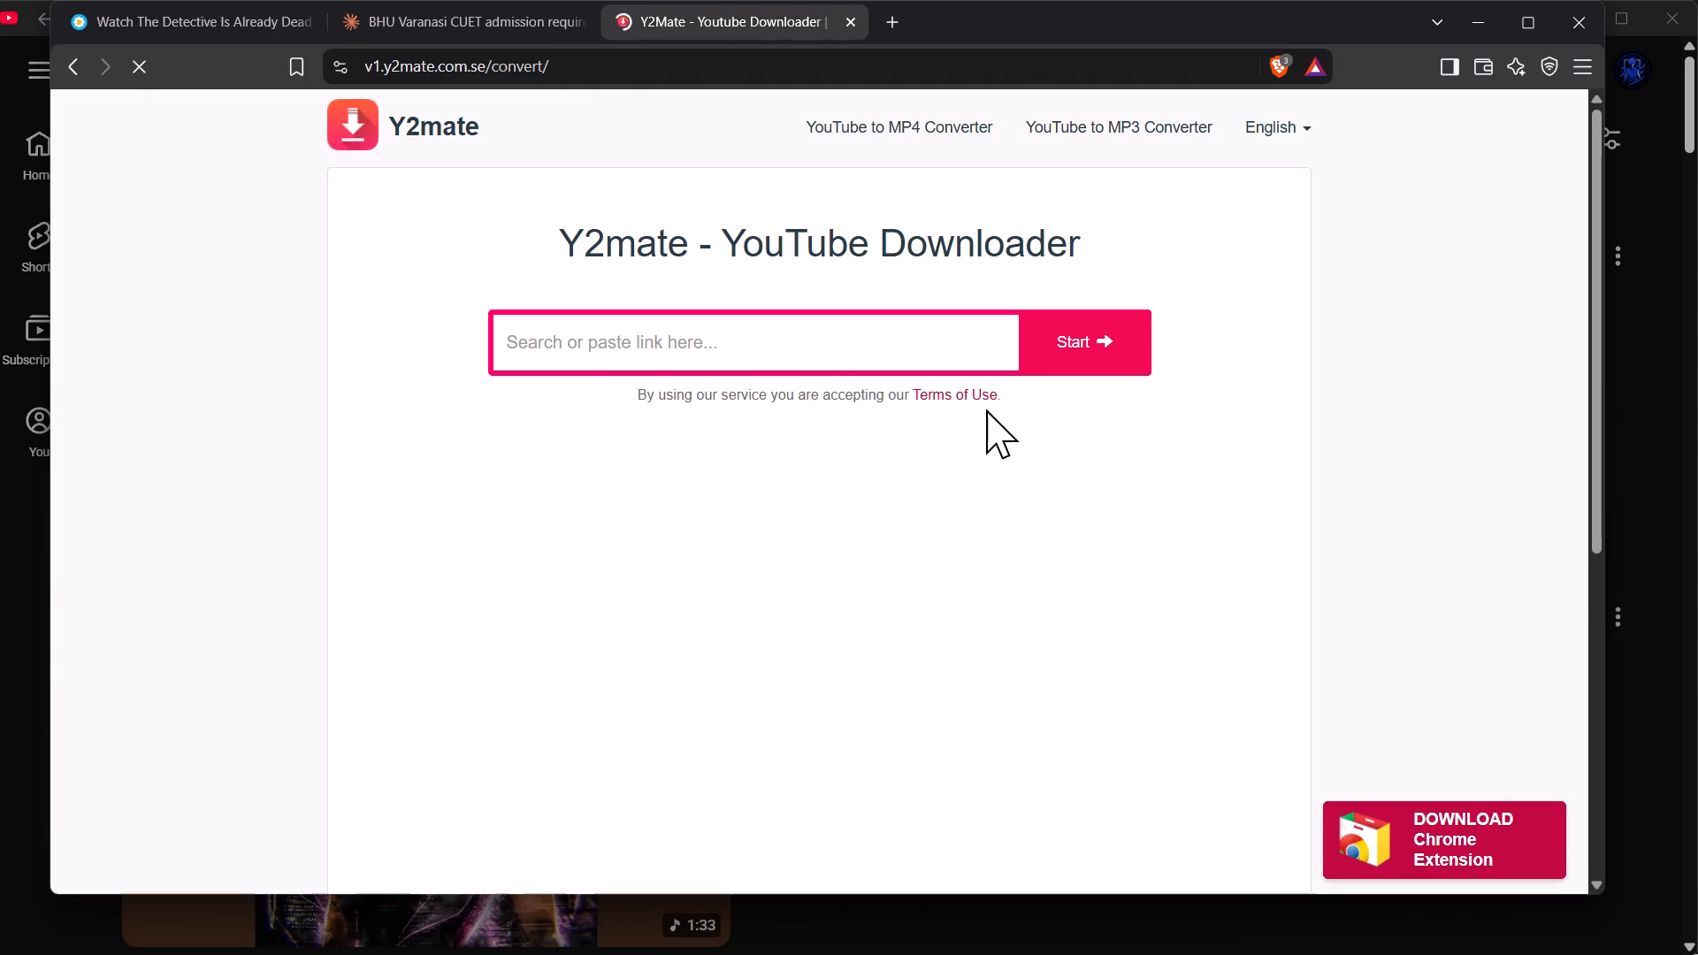
pyautogui.click(935, 358)
pyautogui.hotkey('ctrl', 'v')
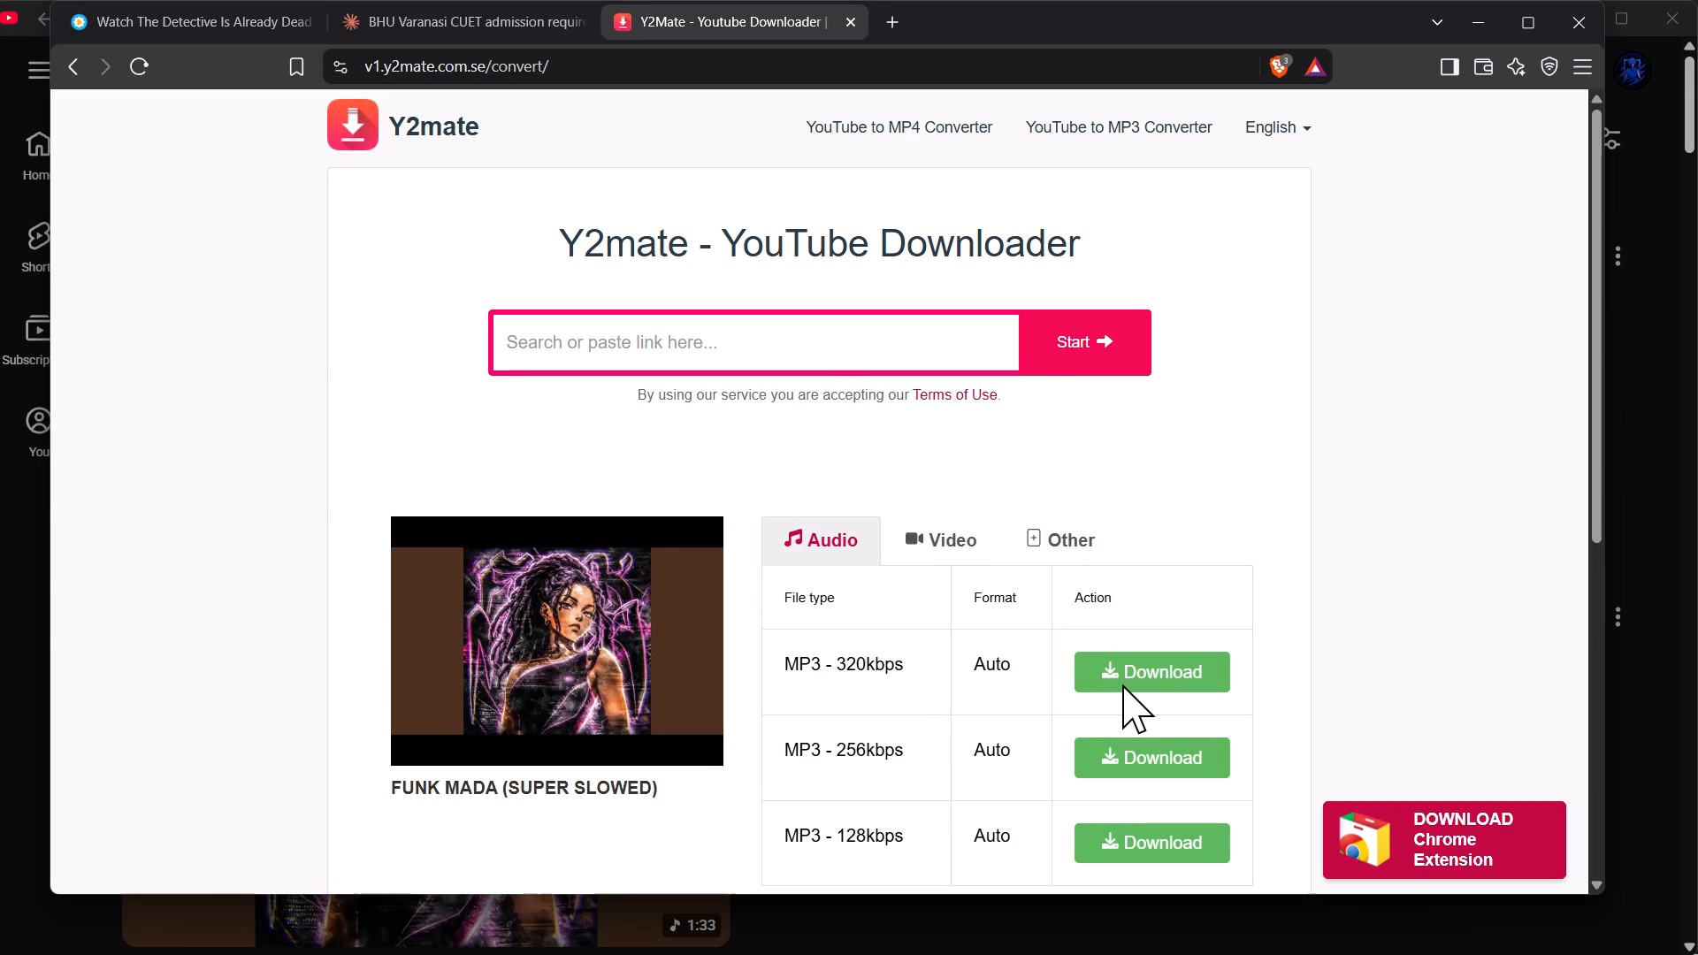
pyautogui.click(1122, 684)
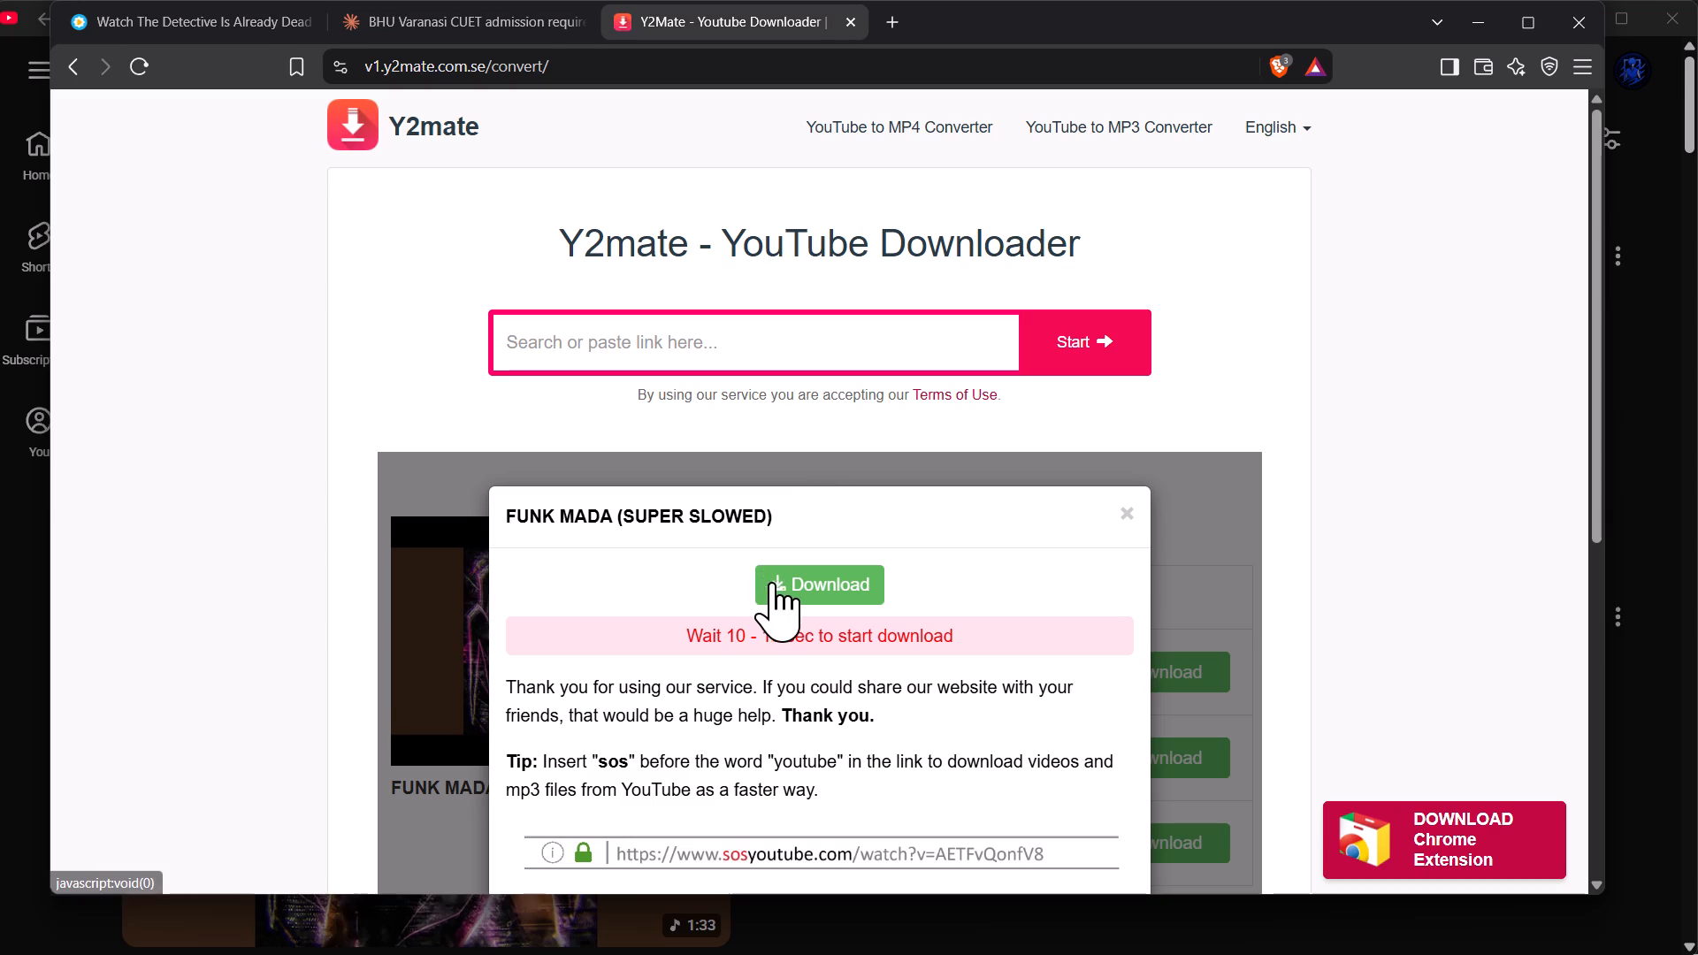
pyautogui.click(776, 582)
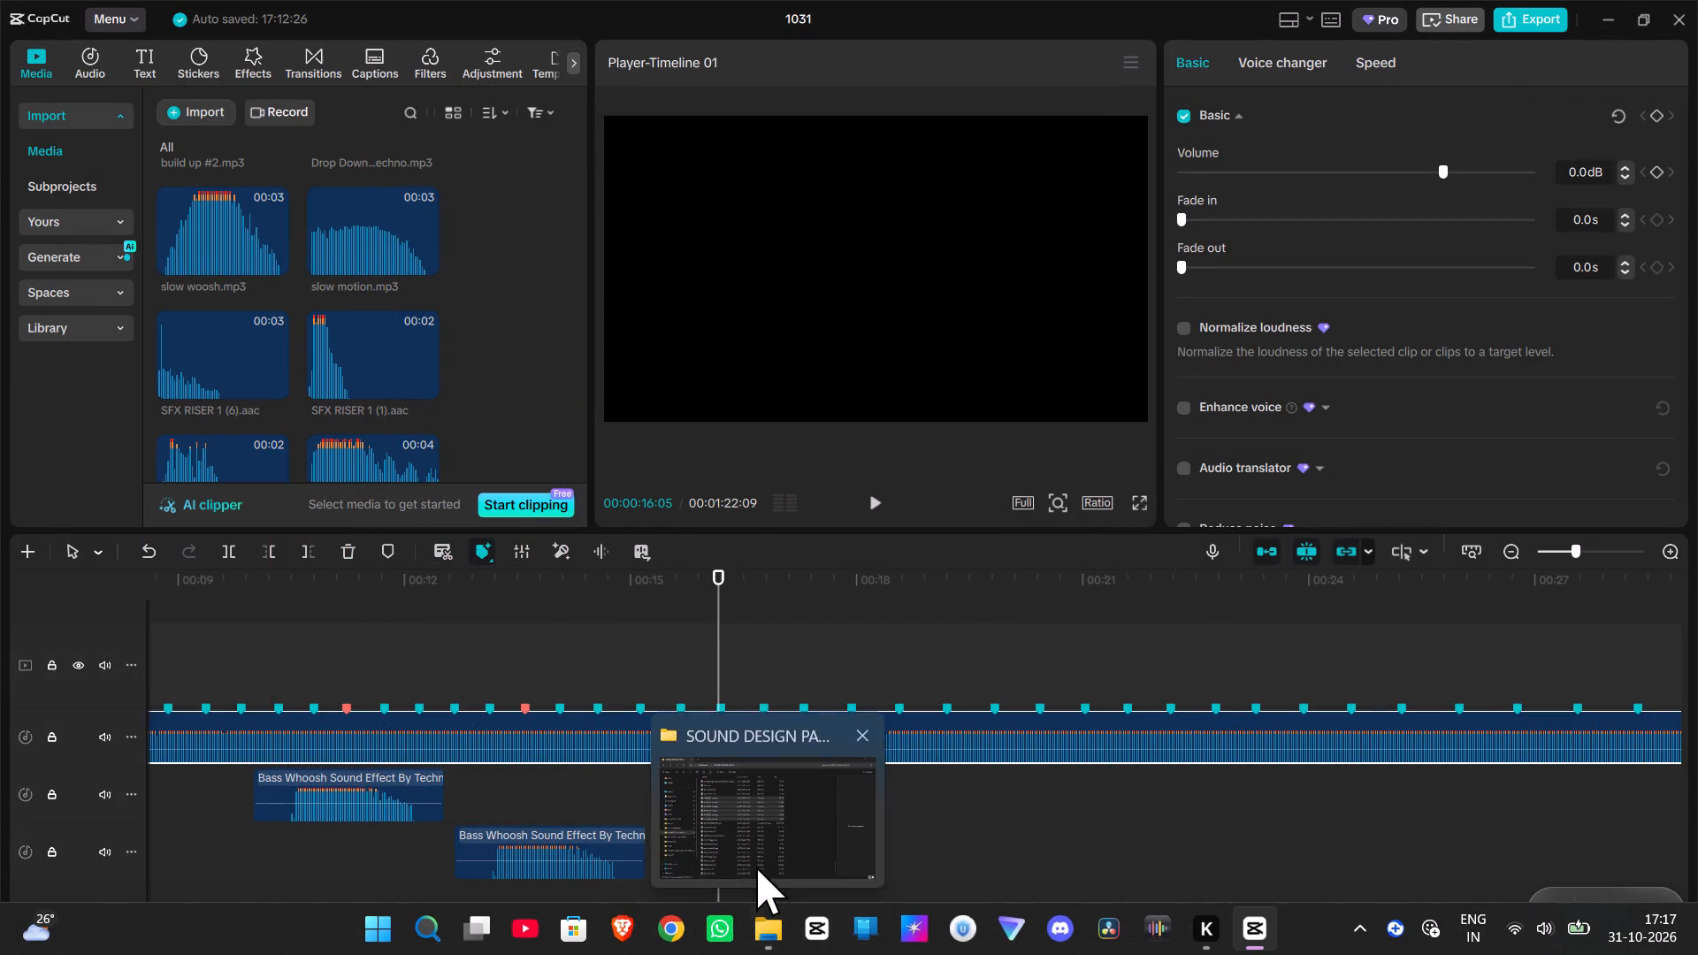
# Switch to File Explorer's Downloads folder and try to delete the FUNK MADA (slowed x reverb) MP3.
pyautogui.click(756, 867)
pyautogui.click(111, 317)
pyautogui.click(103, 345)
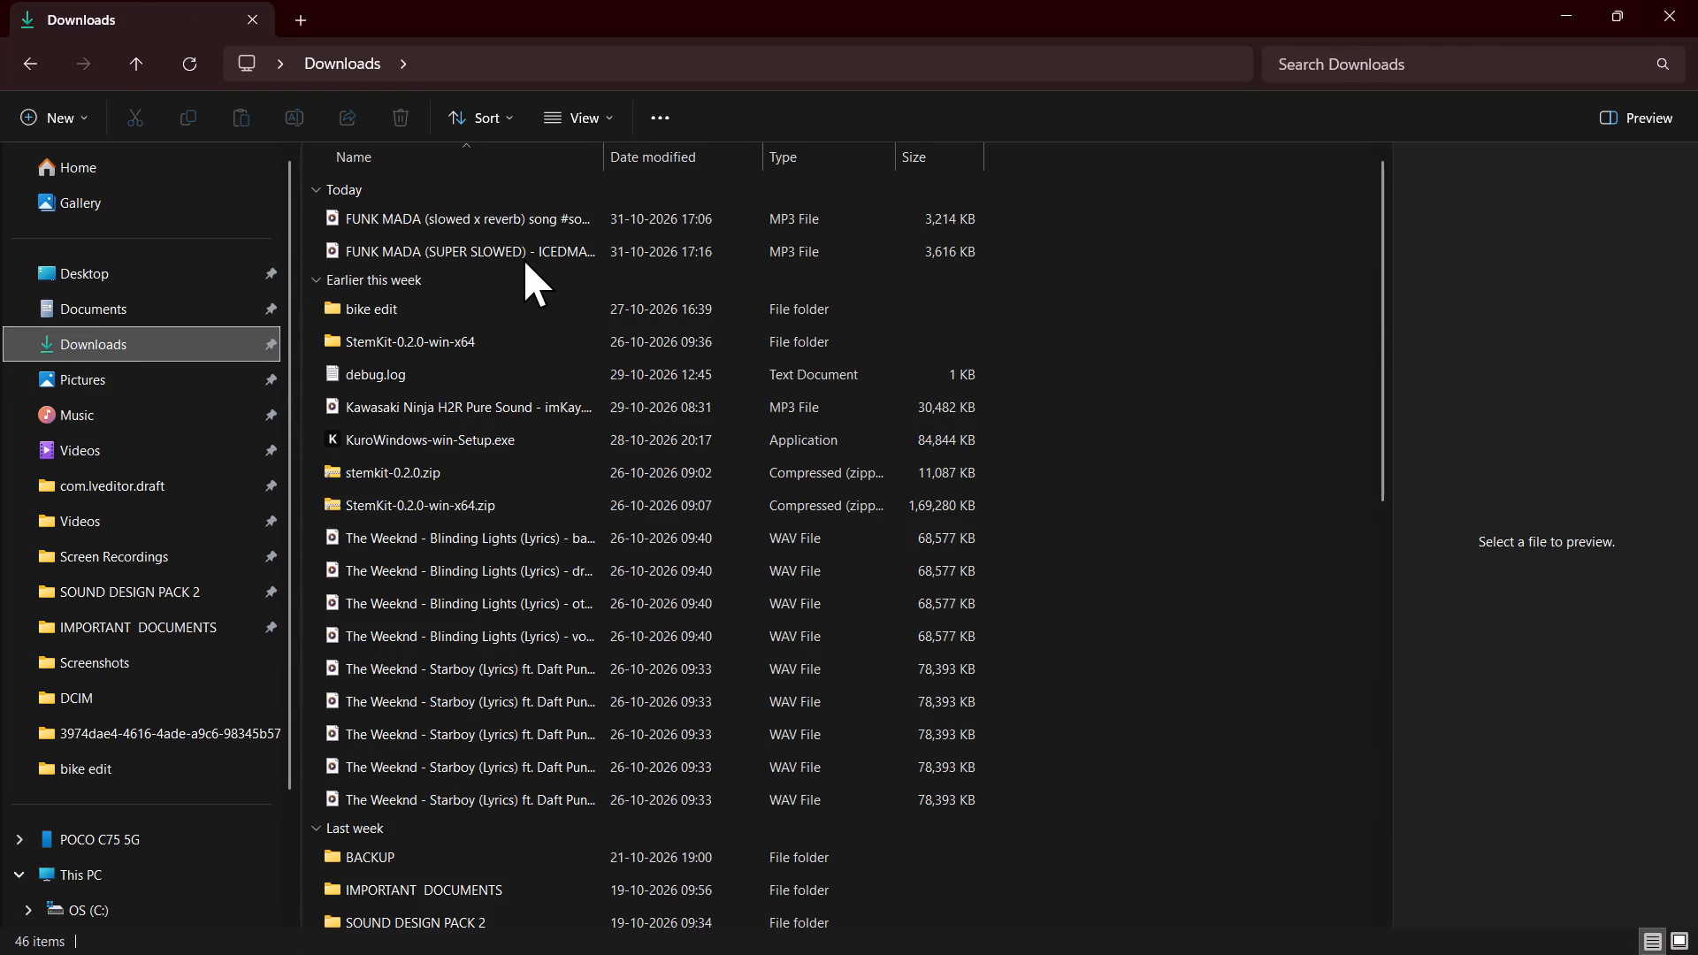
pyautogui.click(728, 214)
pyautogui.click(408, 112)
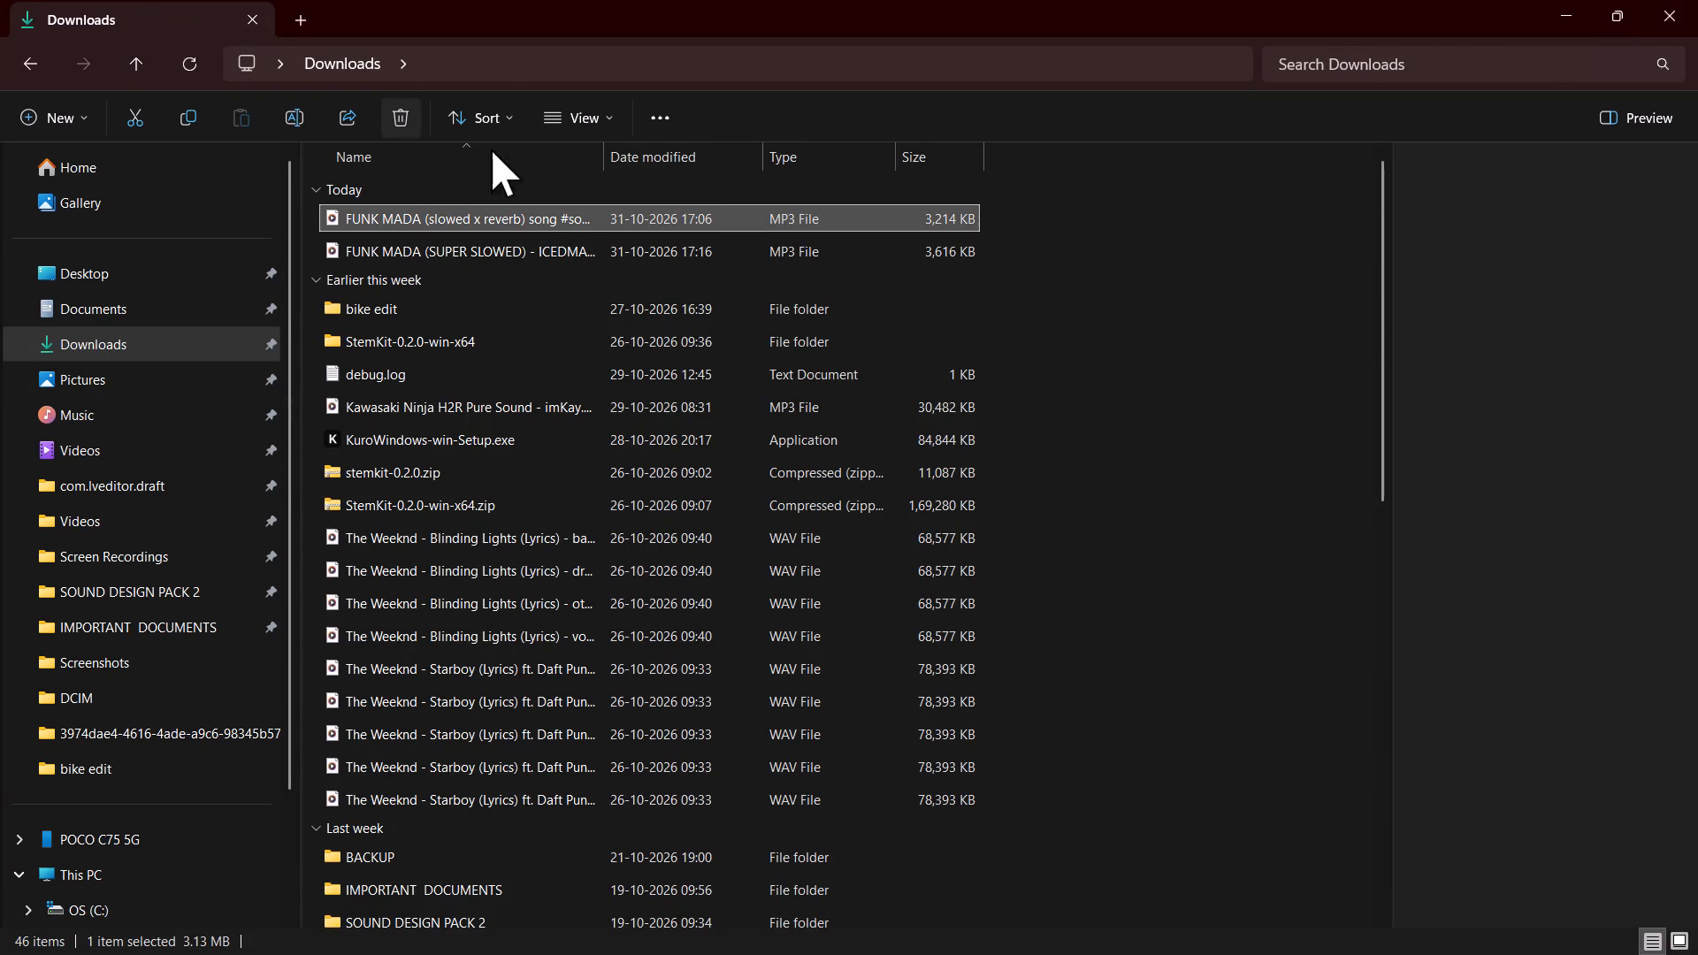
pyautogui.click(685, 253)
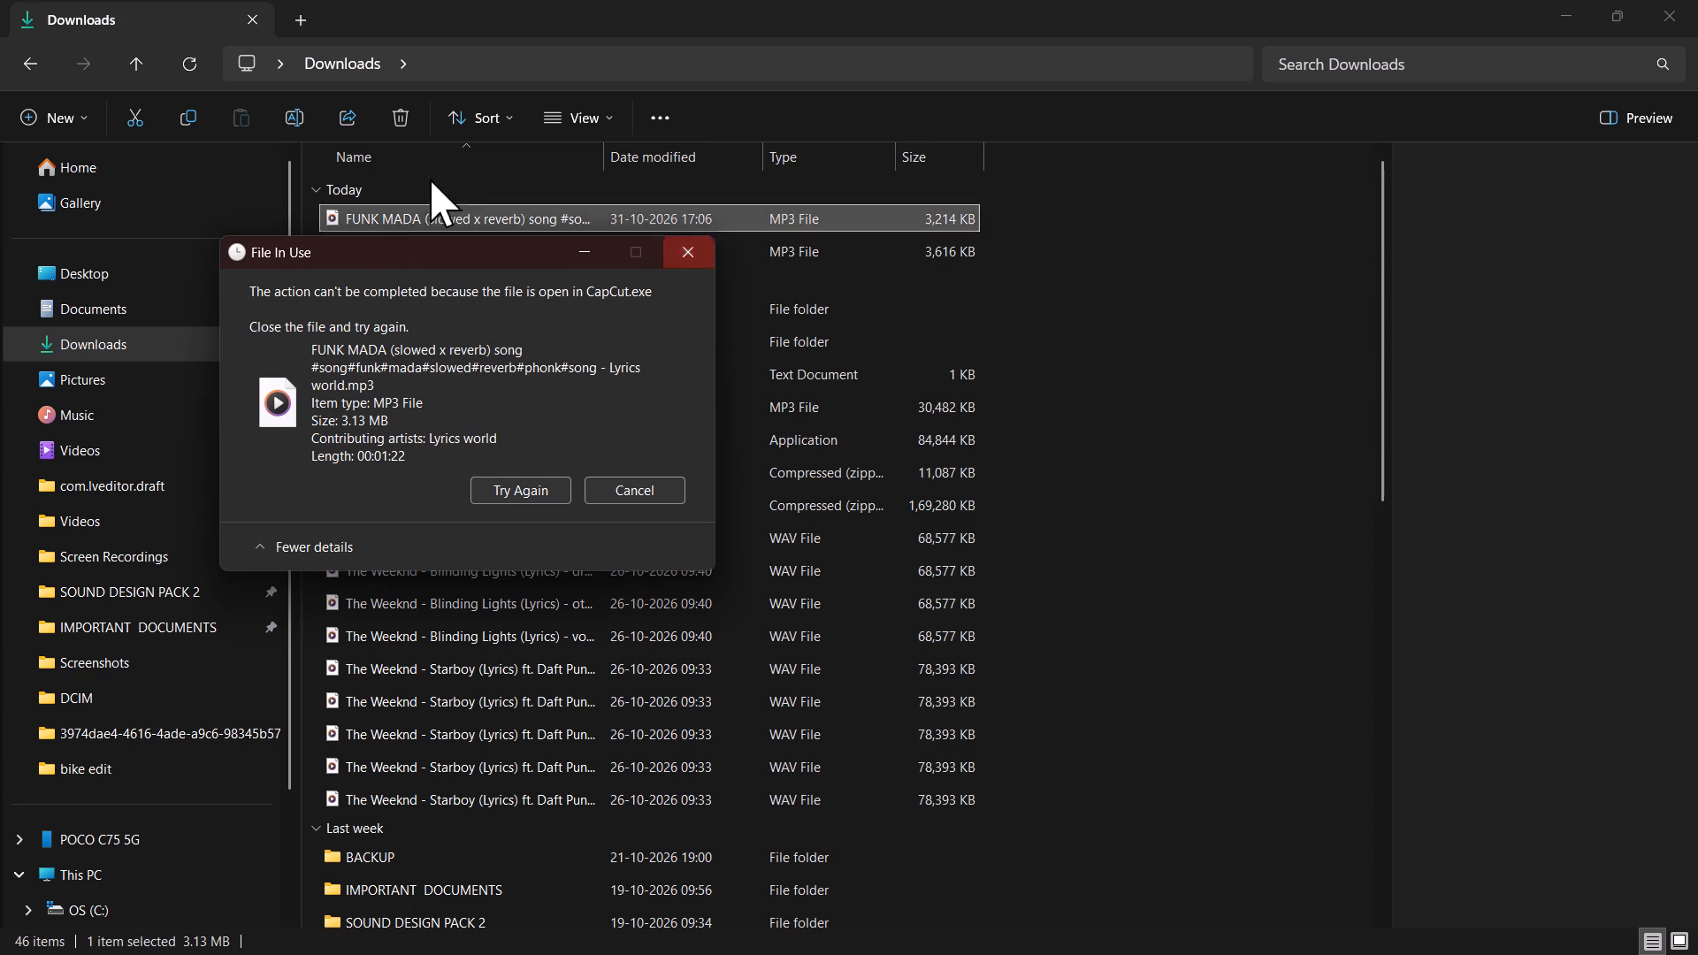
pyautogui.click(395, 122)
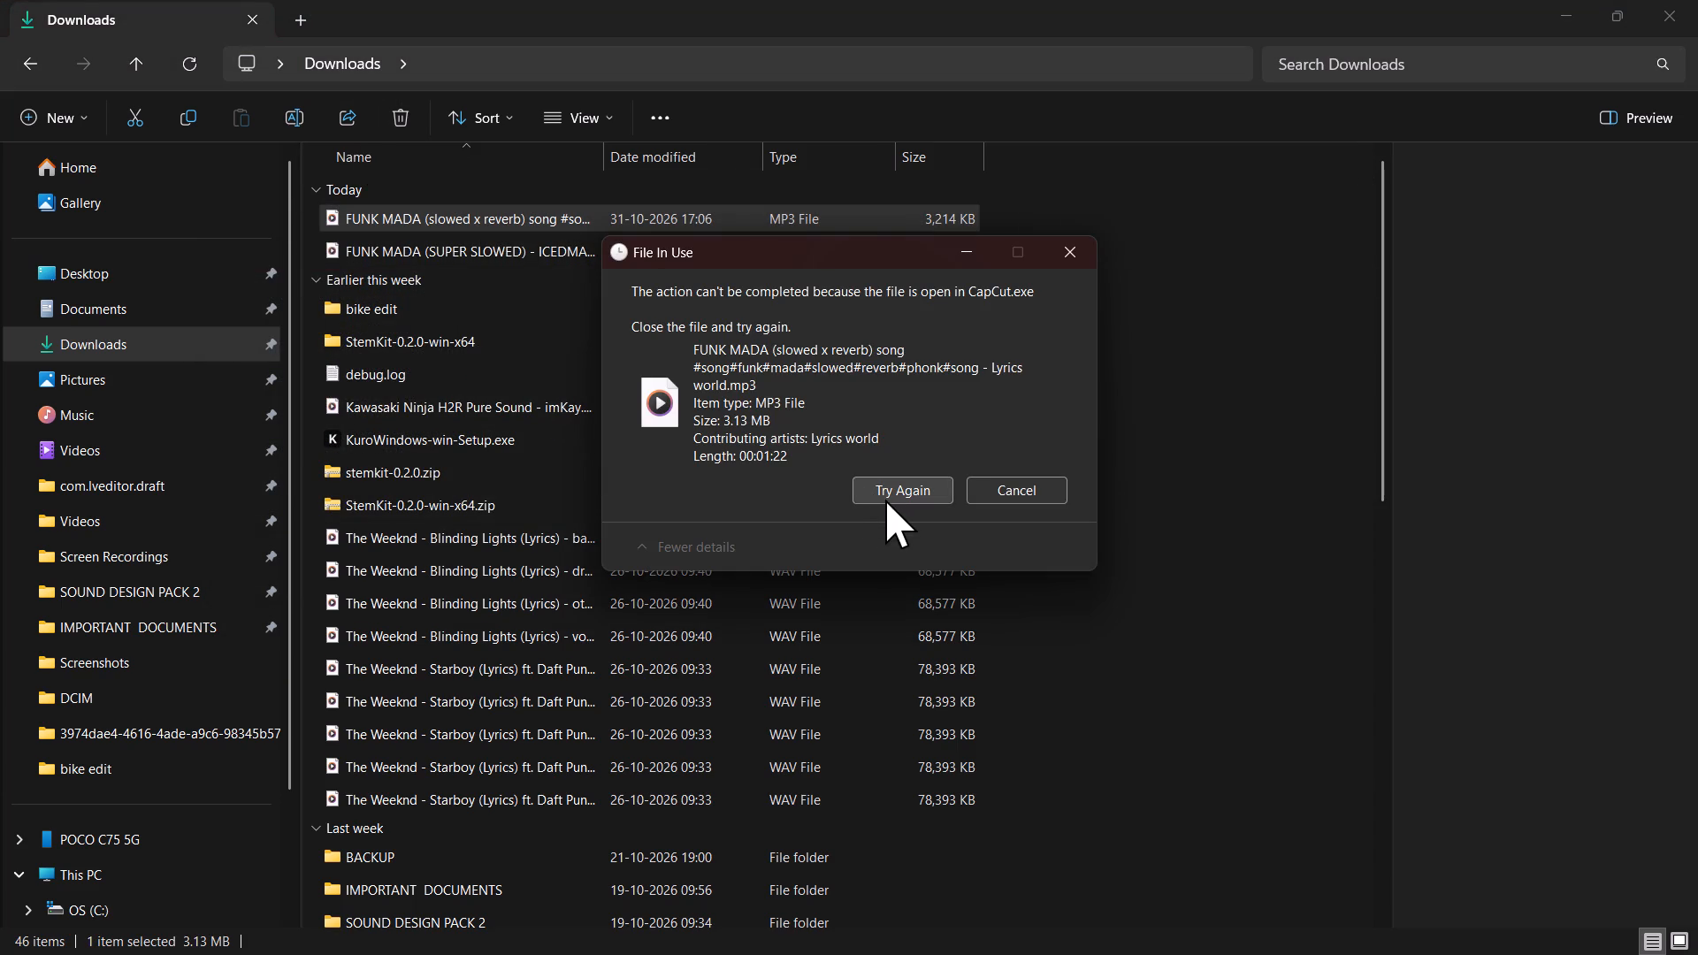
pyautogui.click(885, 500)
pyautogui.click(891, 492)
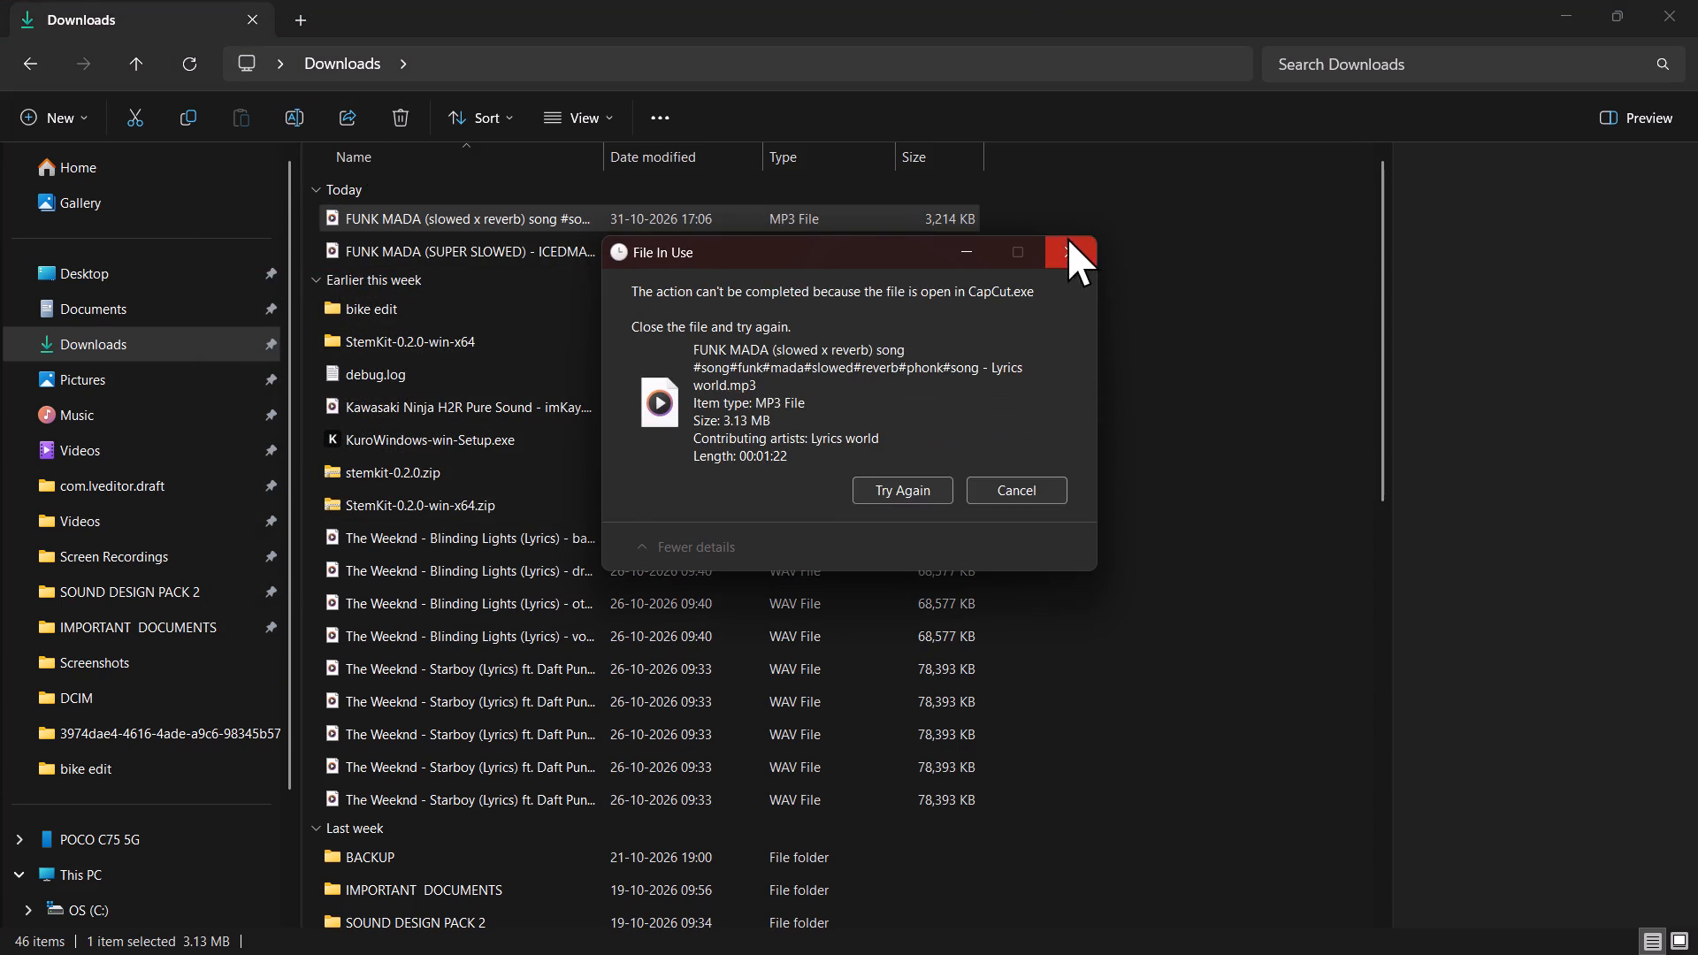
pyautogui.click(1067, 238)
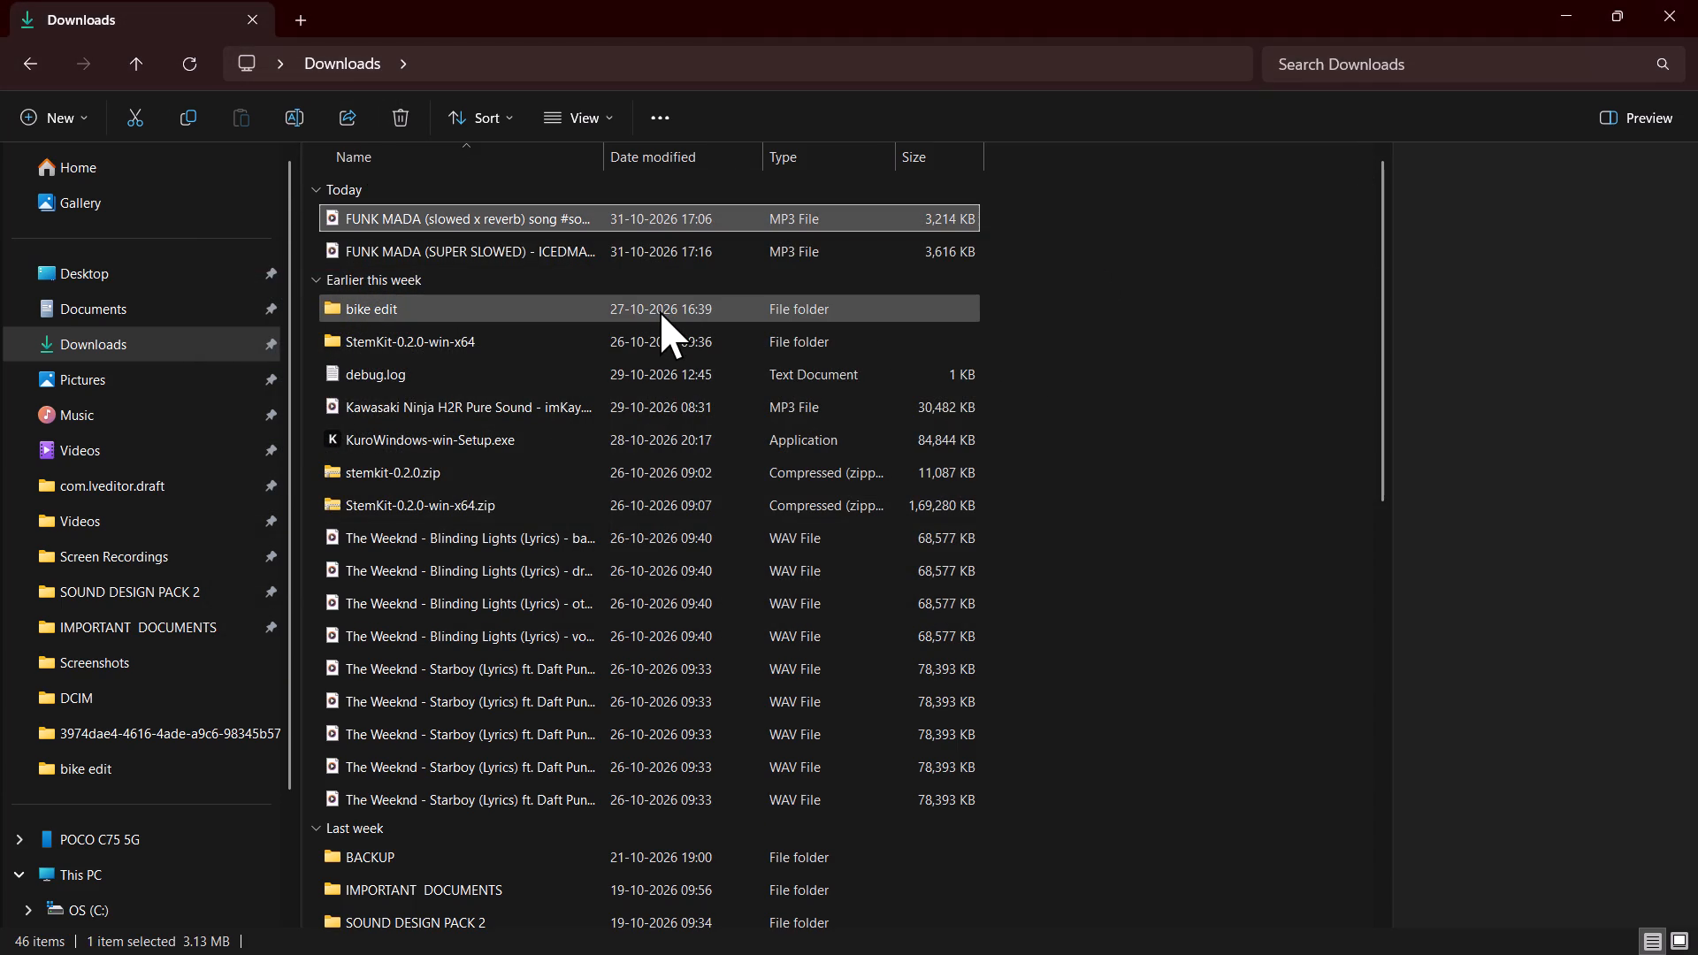
# Check the contents of the bike edit folder, return to Downloads, and delete that folder.
pyautogui.click(660, 311)
pyautogui.doubleClick(660, 311)
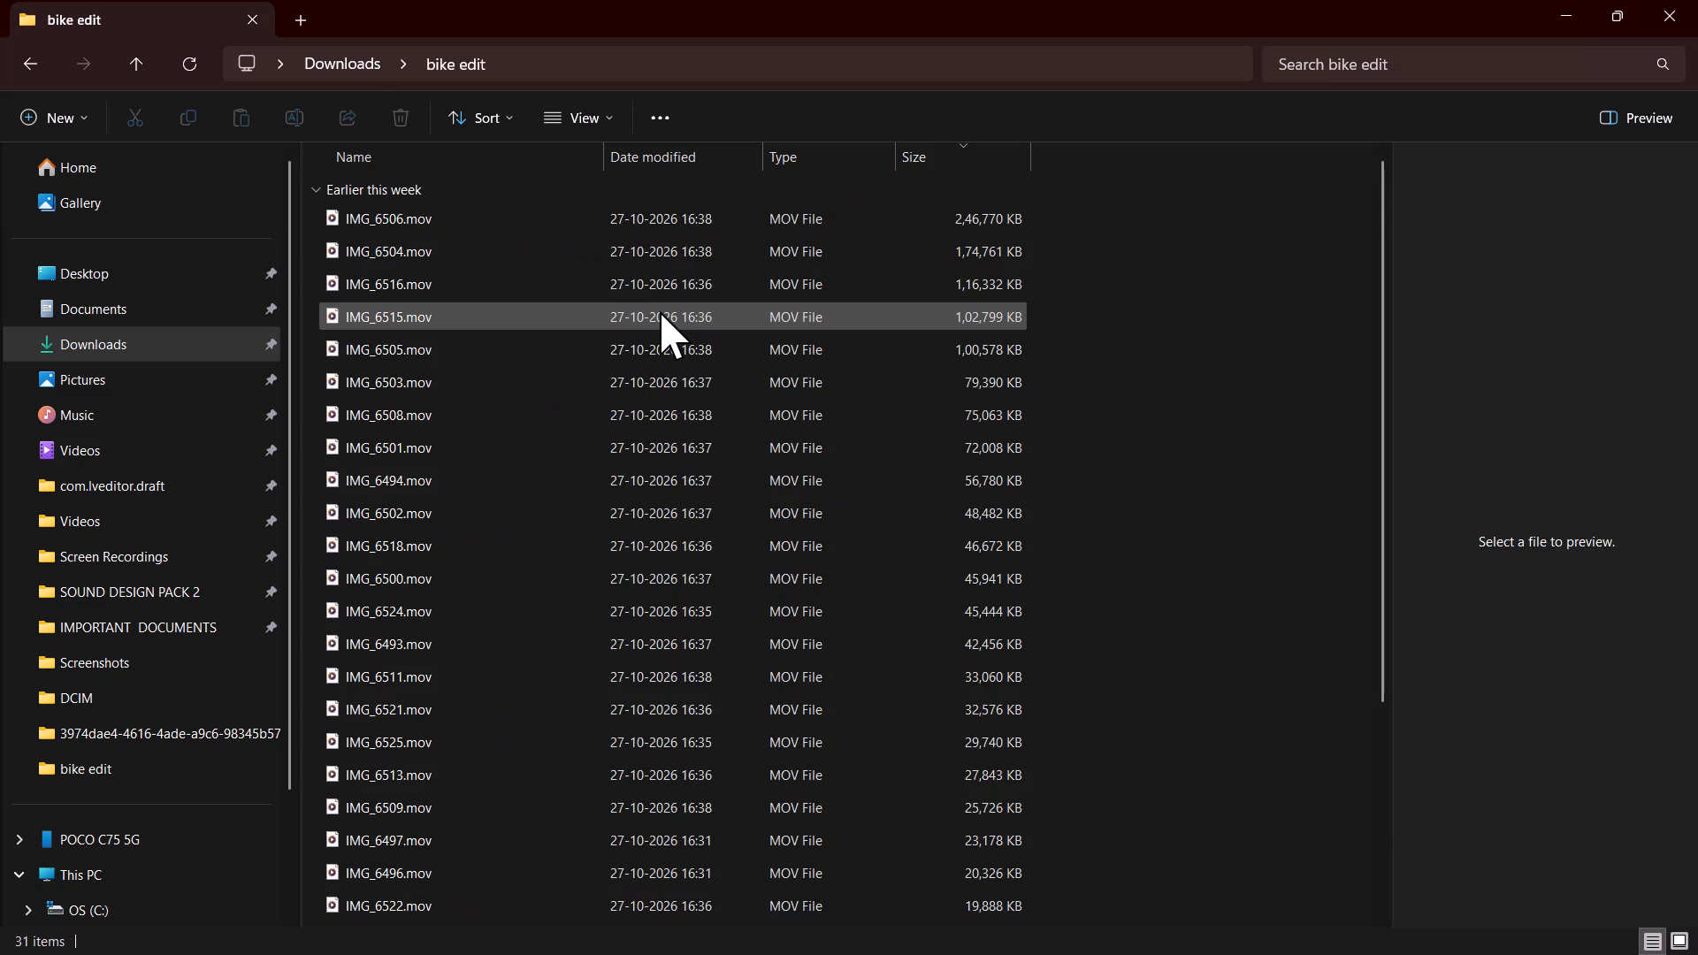
pyautogui.click(660, 311)
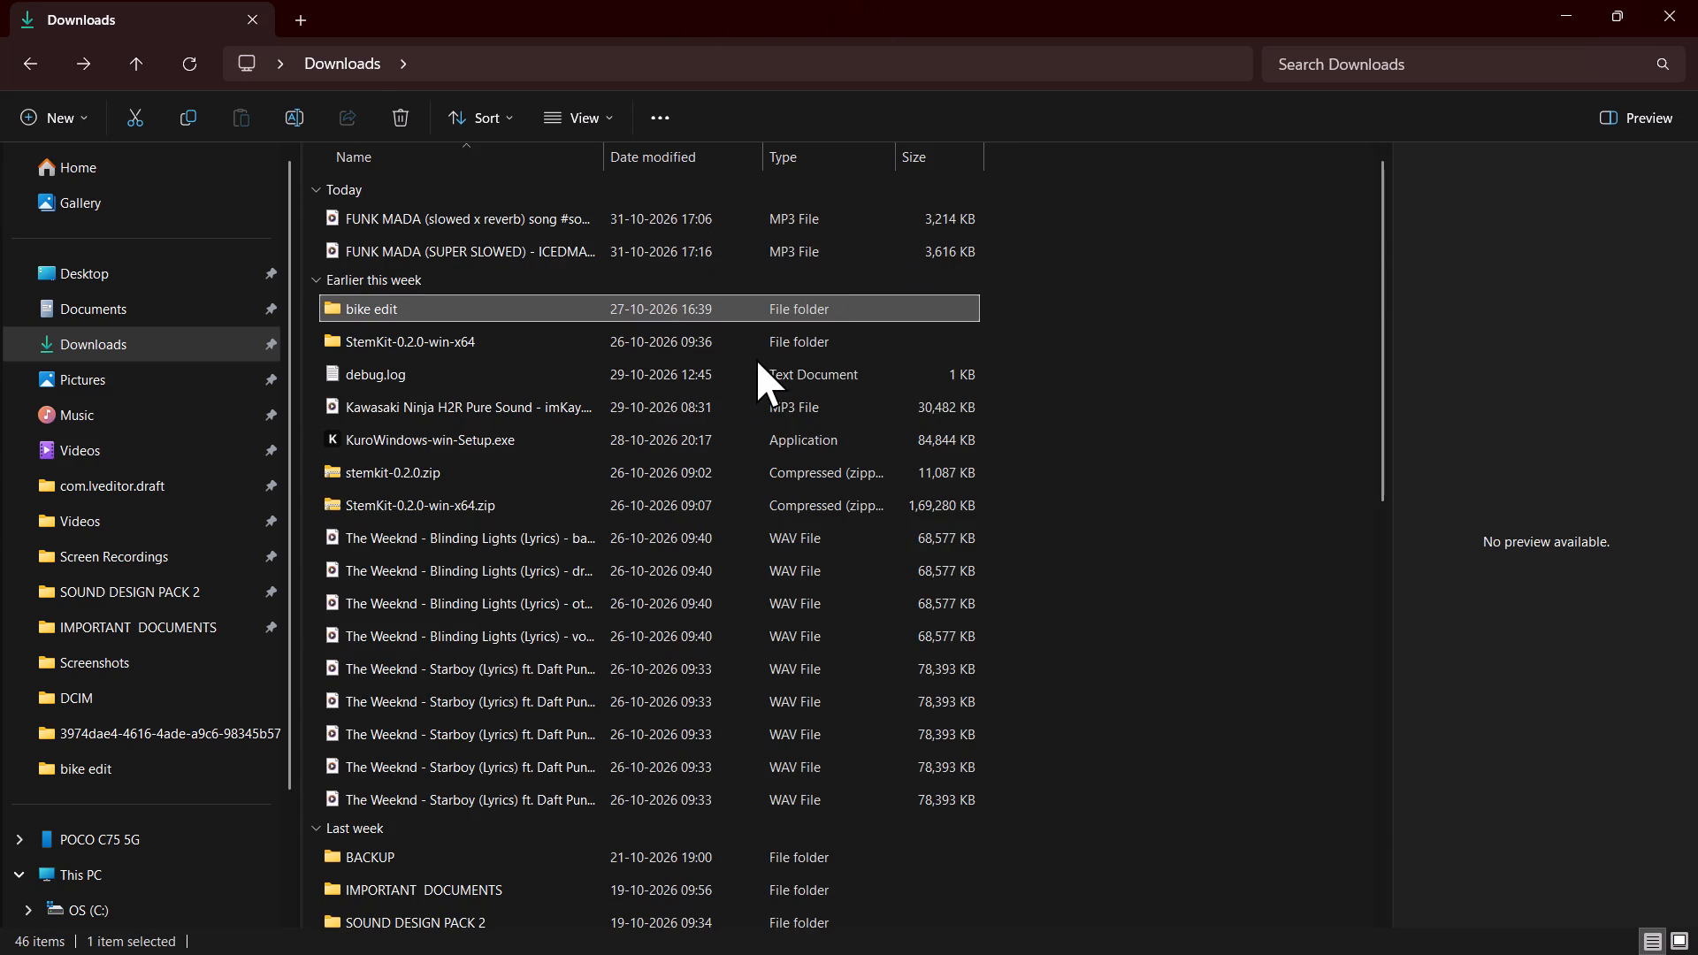
pyautogui.click(400, 106)
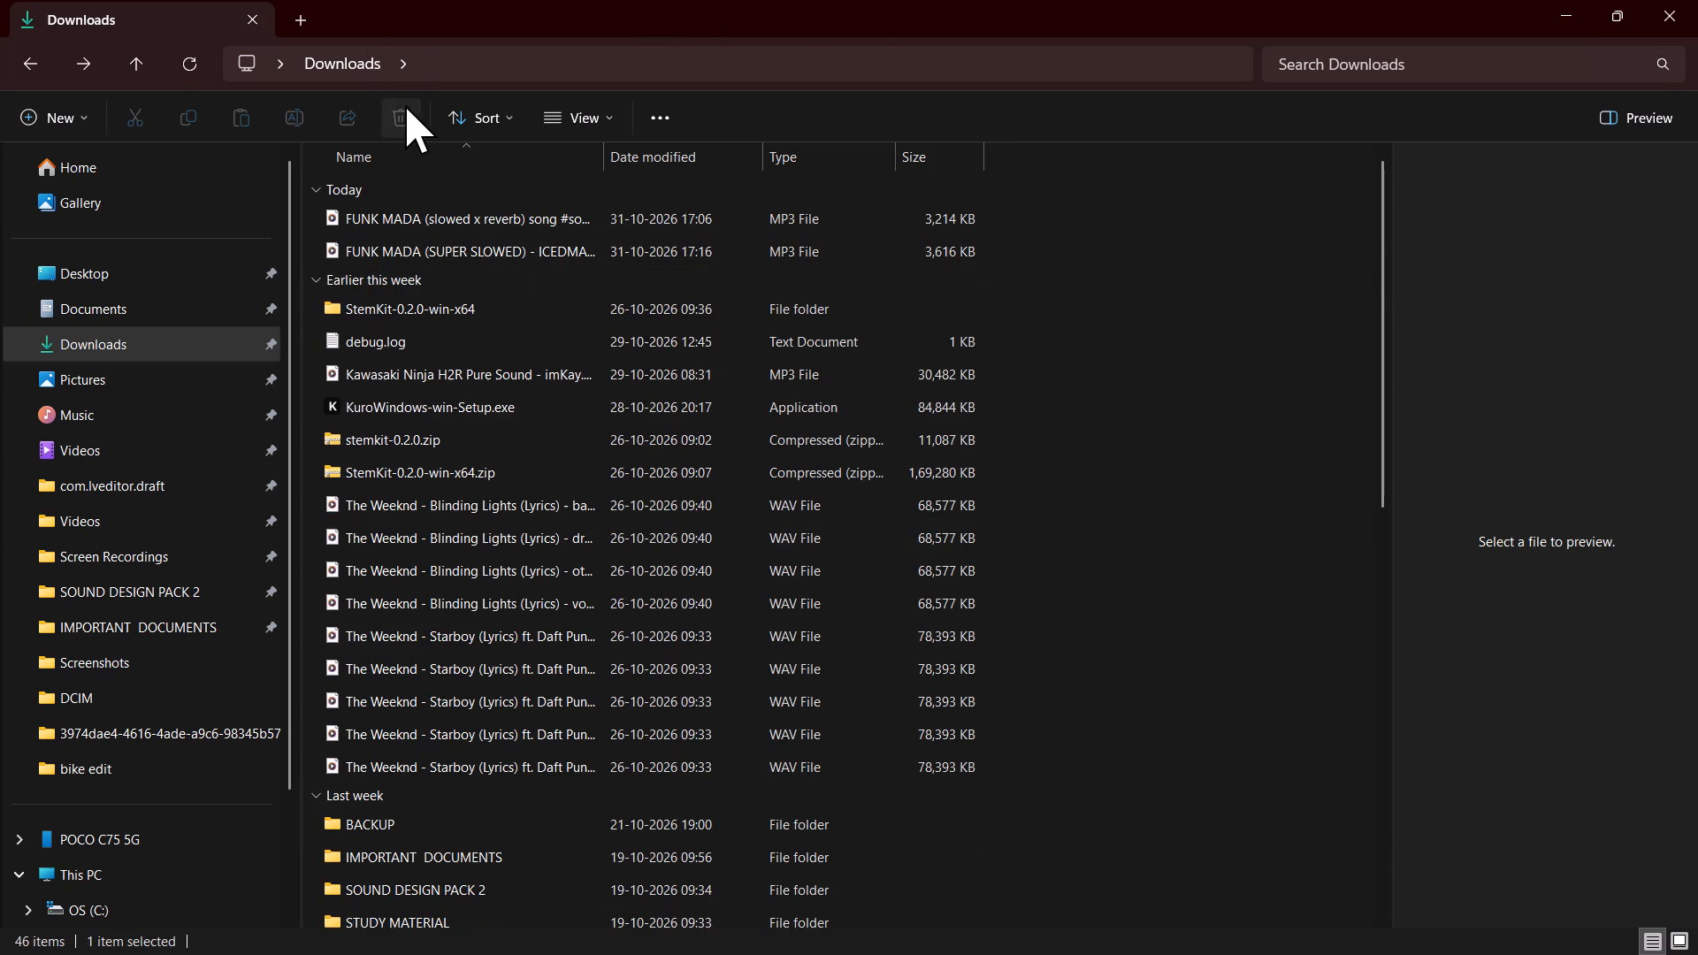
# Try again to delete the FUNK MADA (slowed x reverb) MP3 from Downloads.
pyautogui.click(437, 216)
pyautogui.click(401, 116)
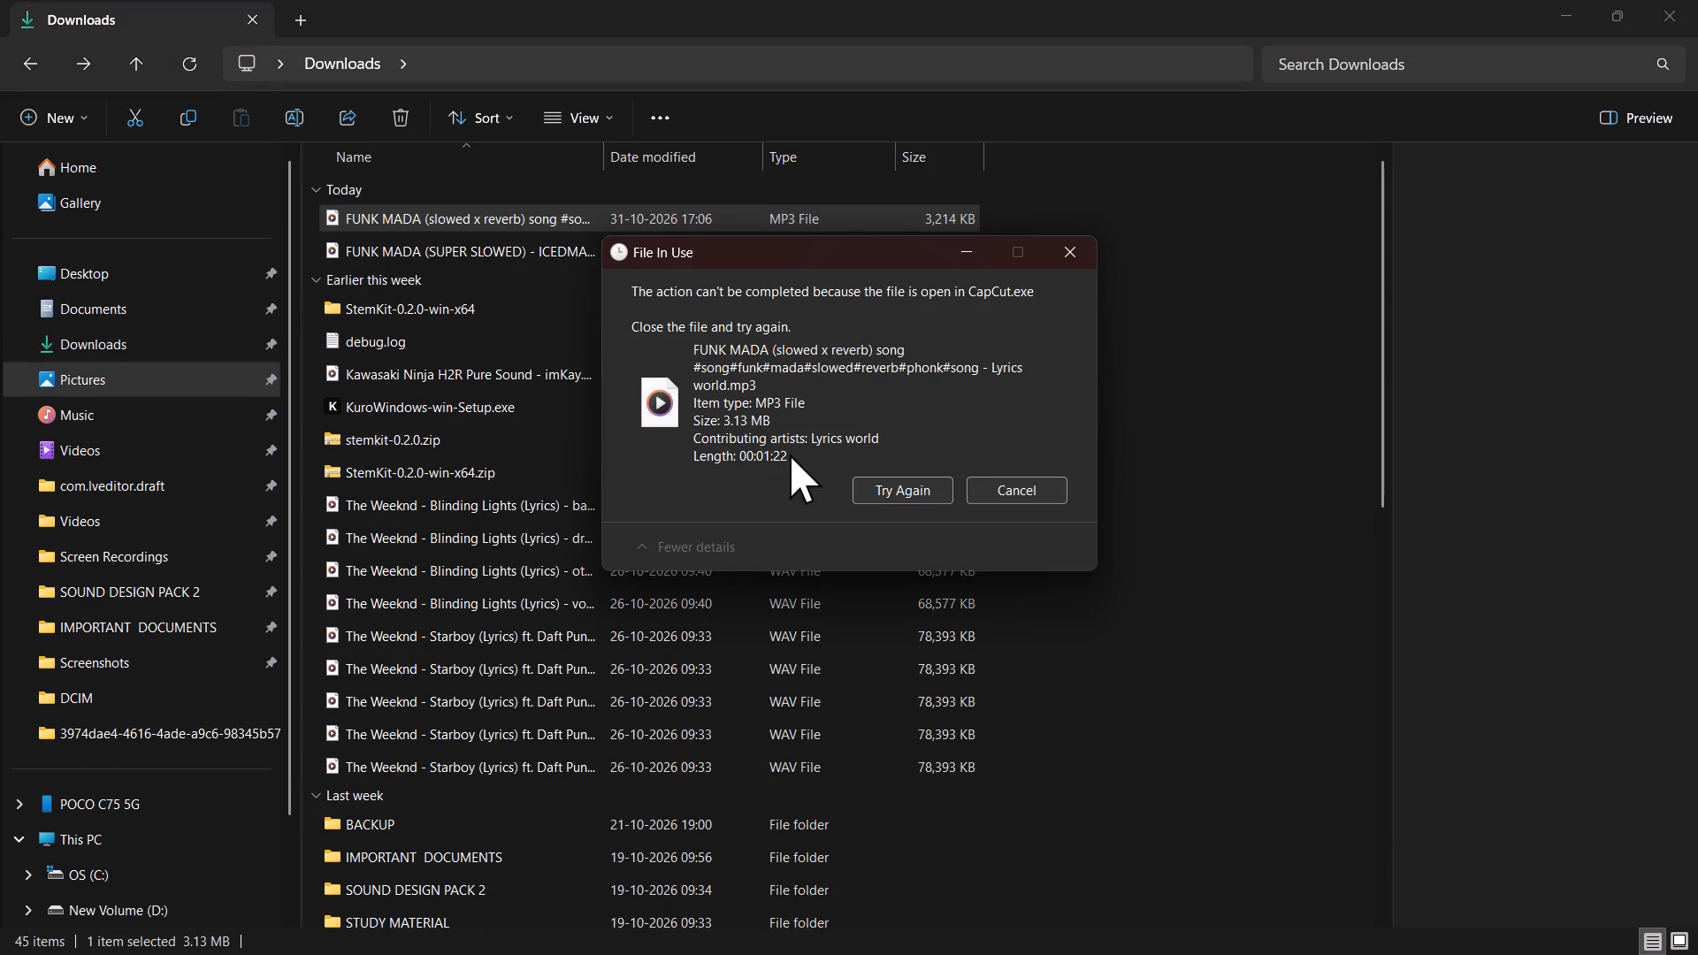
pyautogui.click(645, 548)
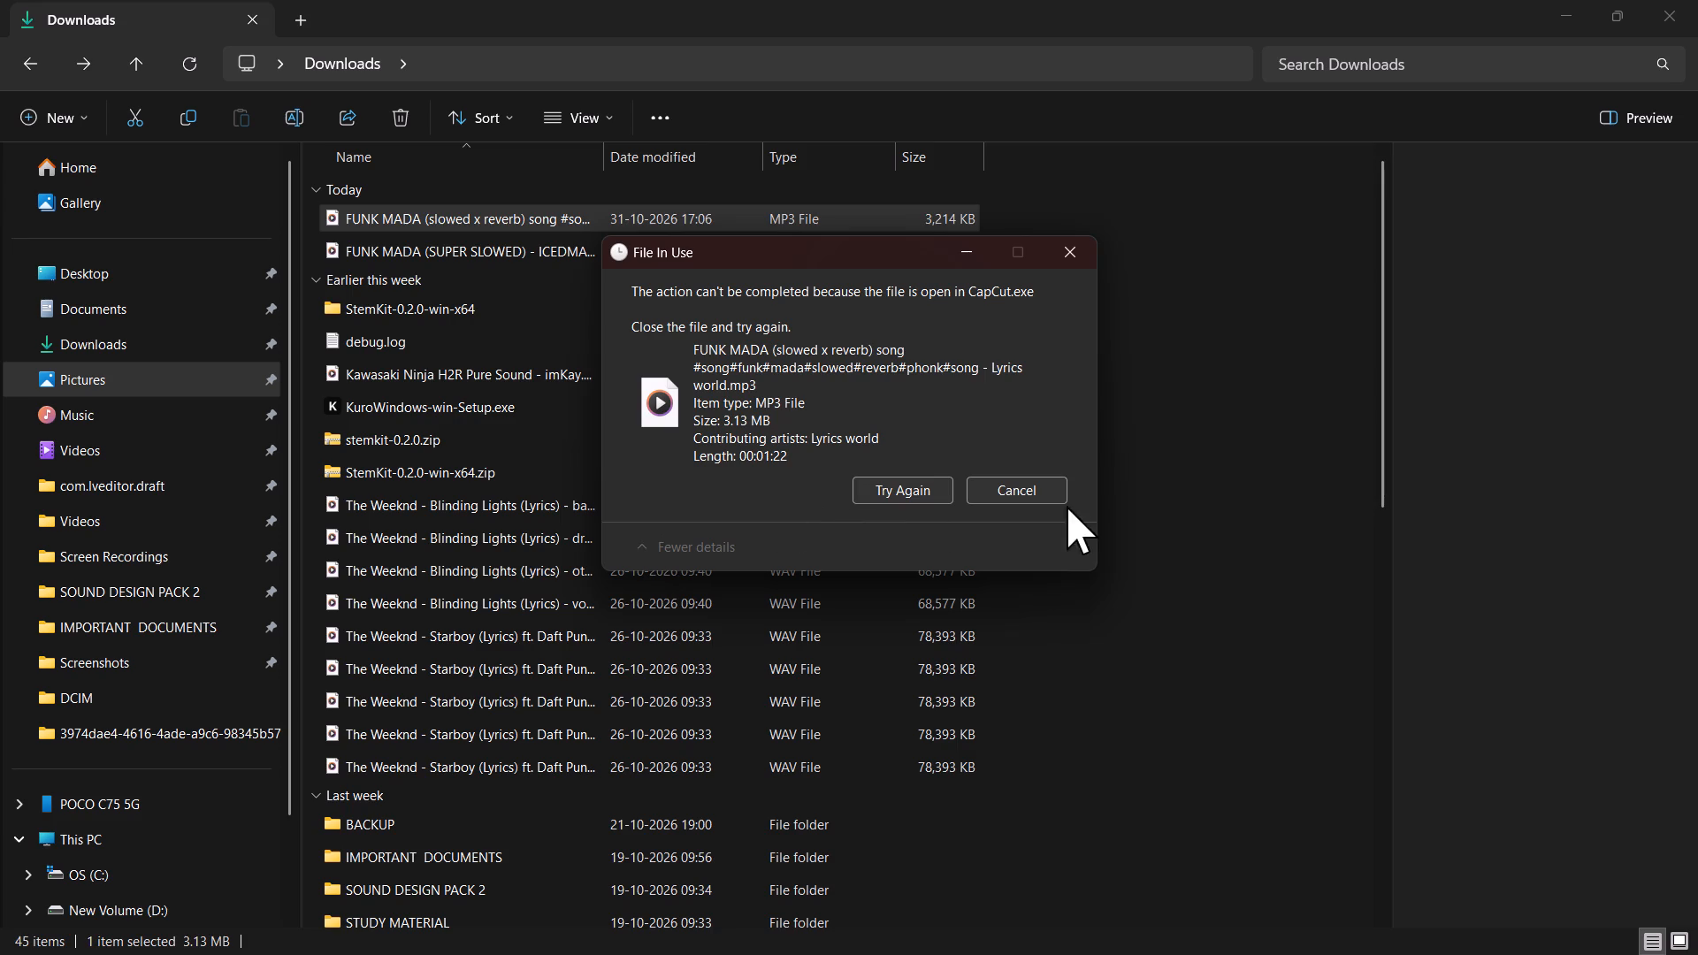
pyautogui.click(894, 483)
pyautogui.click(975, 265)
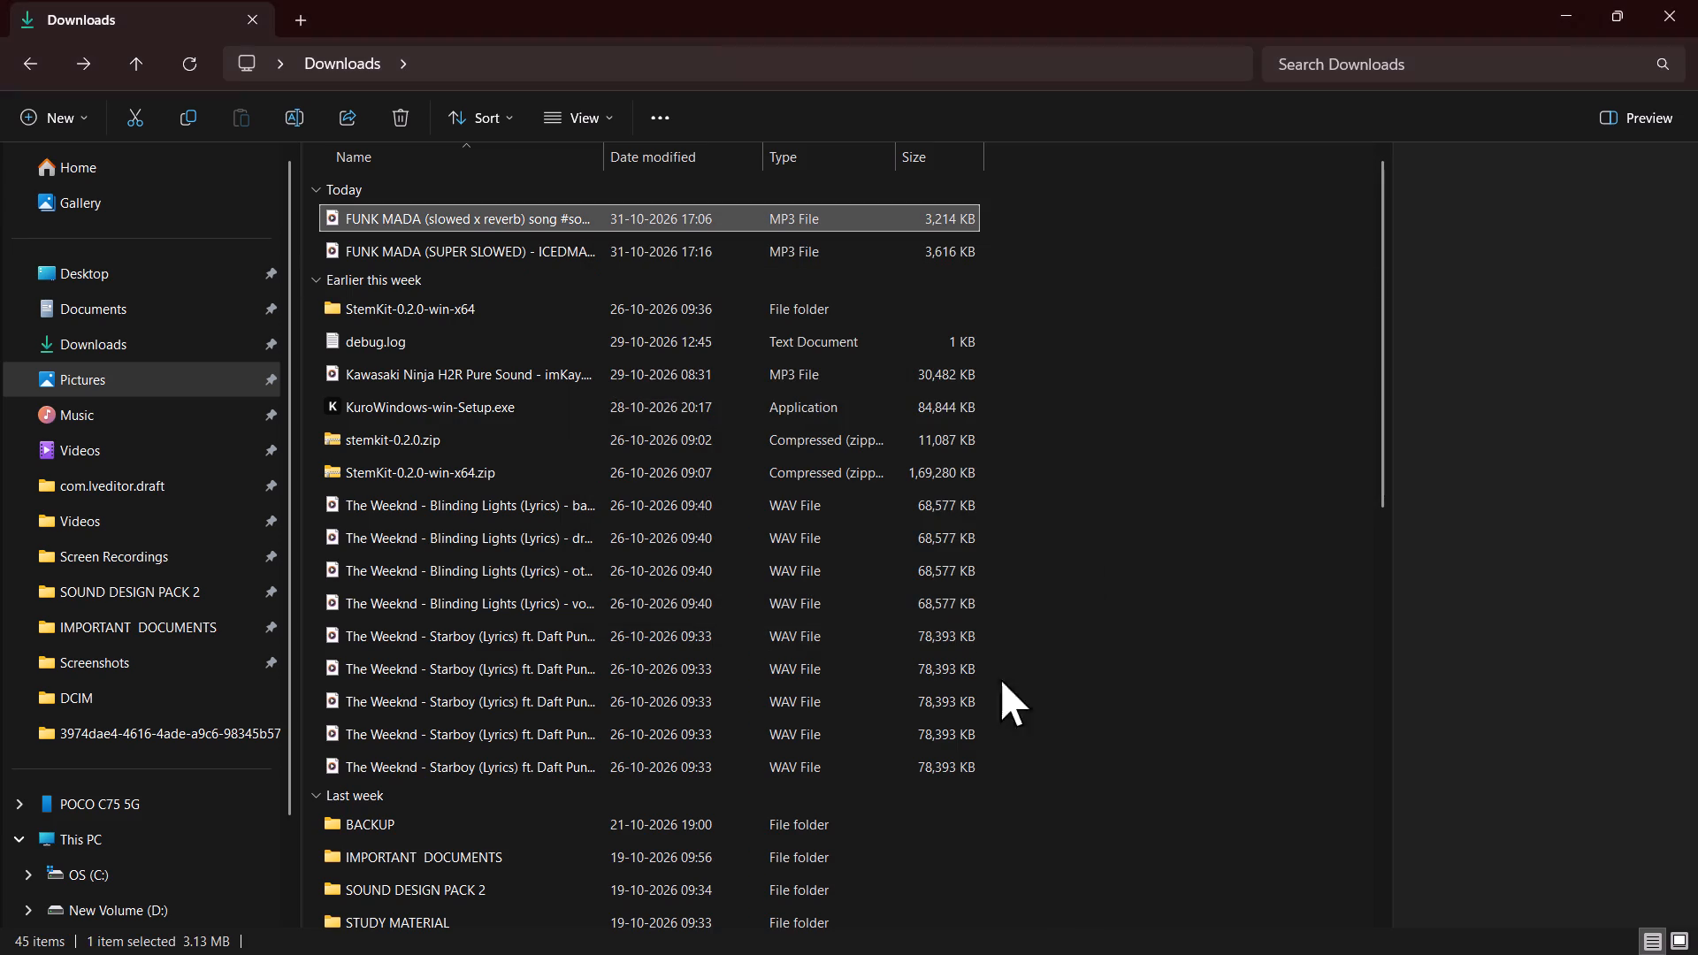
# Switch to CapCut and delete the selected song clip with the beat markers from the timeline.
pyautogui.click(1254, 856)
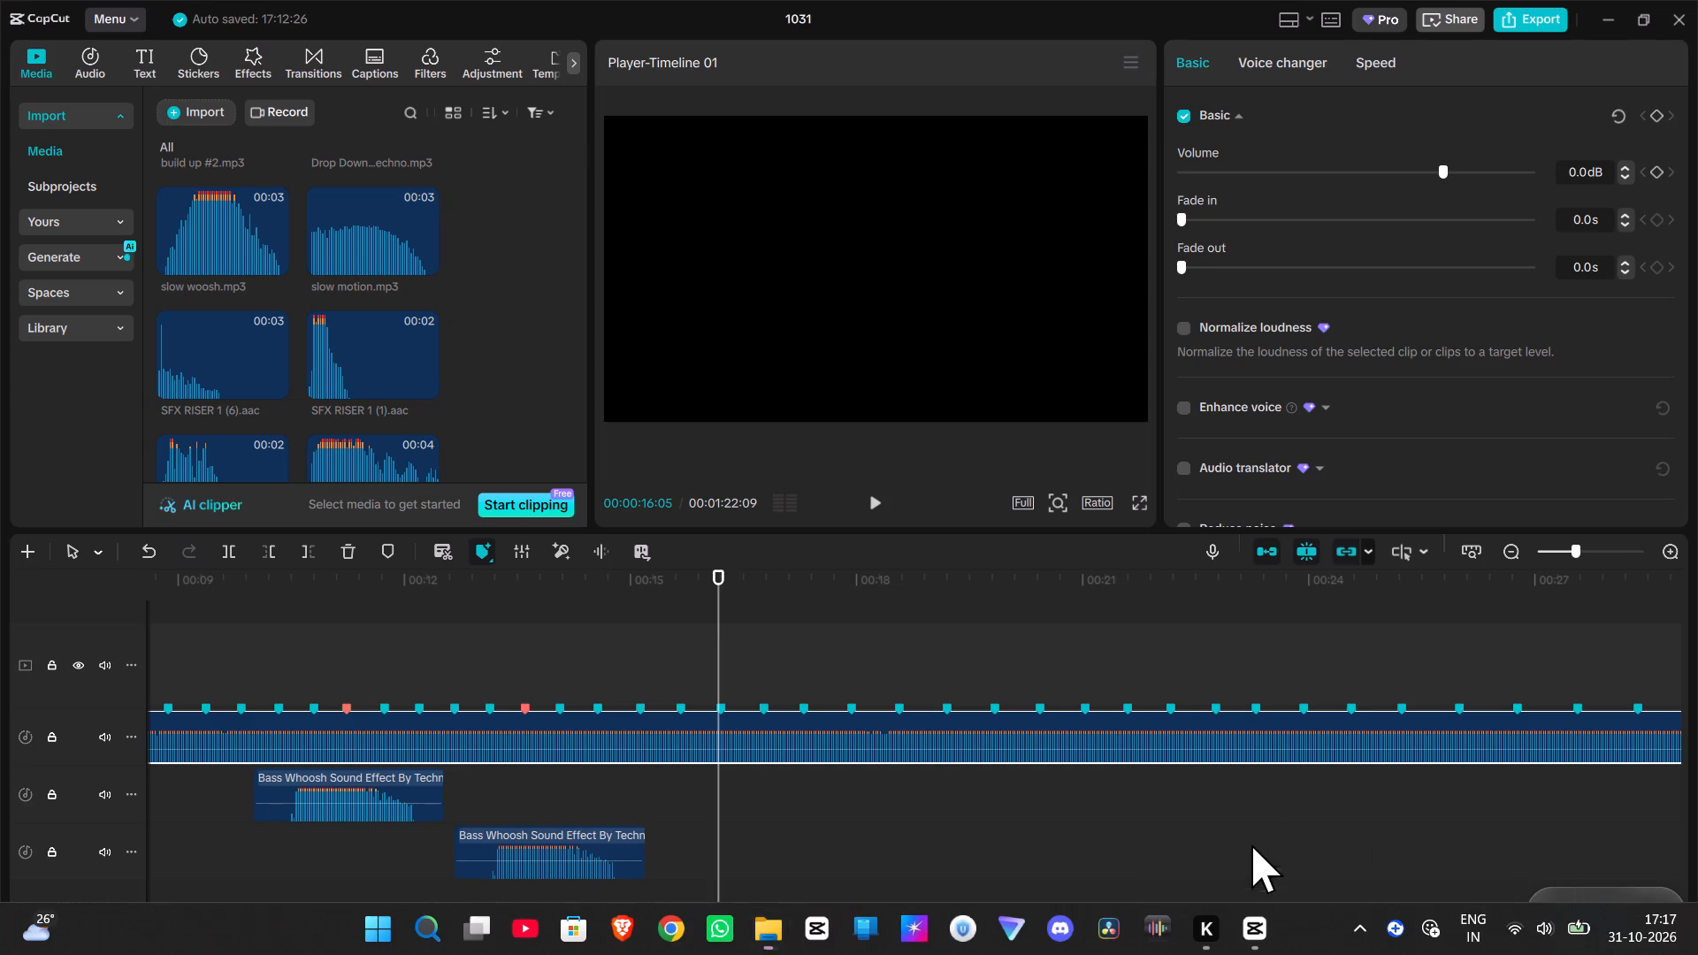
pyautogui.press('BackSpace')
pyautogui.press('BackSpace')
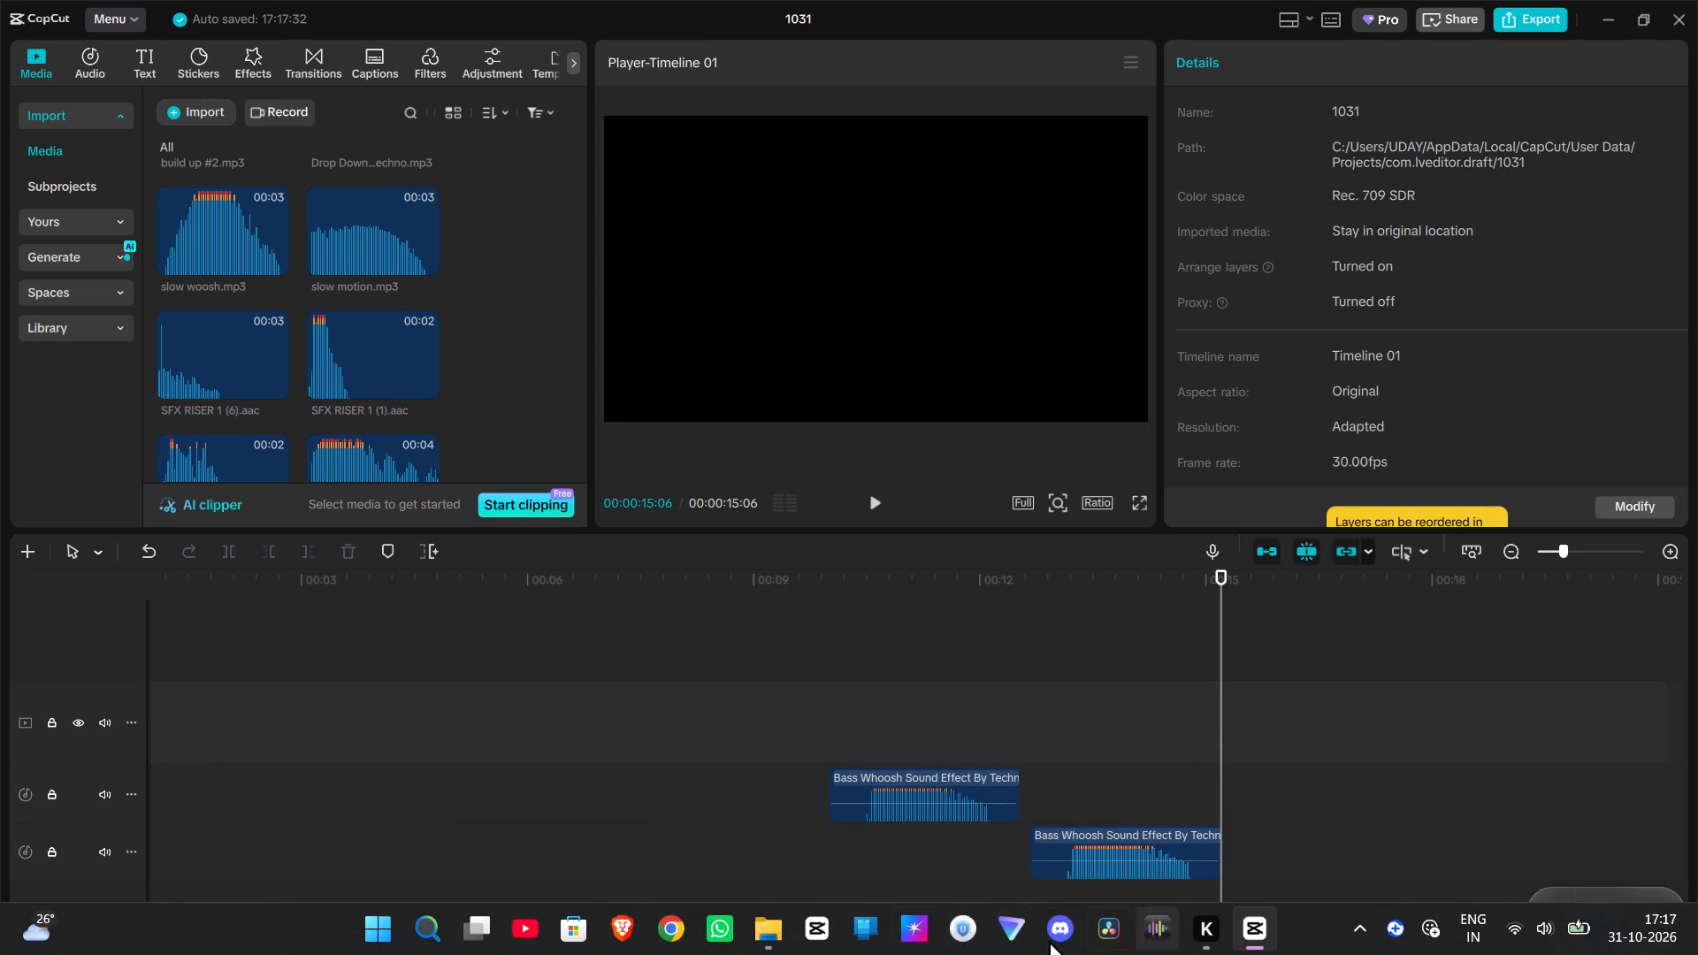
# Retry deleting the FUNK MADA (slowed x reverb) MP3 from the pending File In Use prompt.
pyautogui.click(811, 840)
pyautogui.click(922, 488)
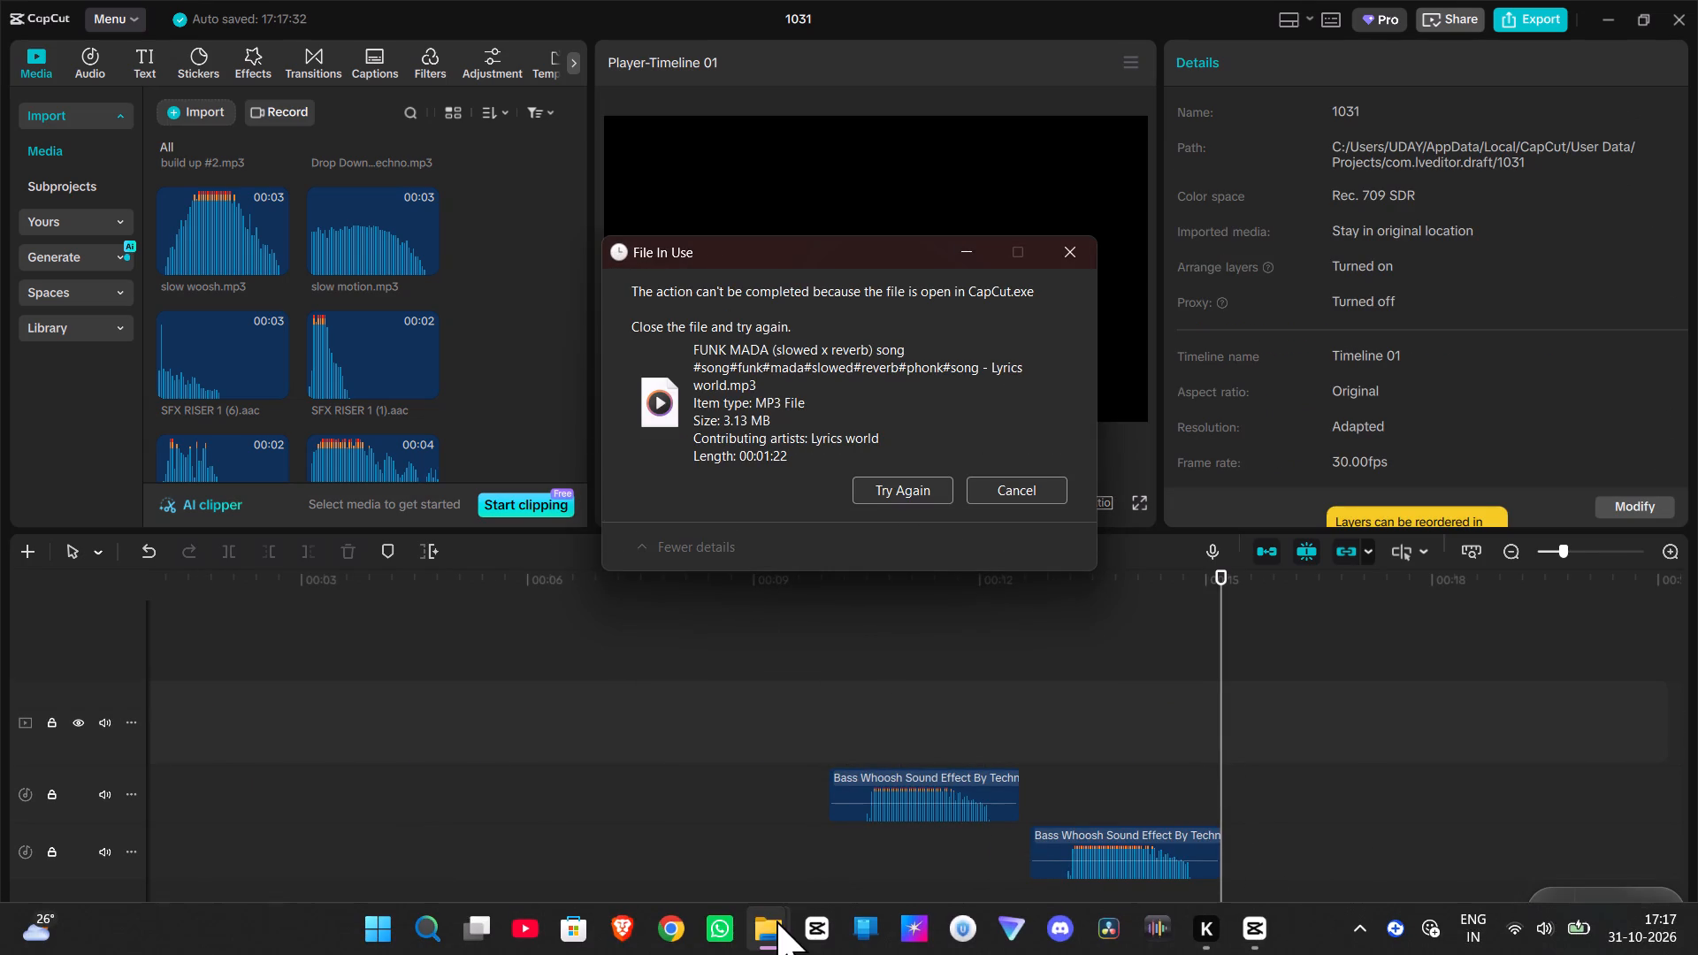
# Switch to File Explorer, undo the last deletion, and return to the Downloads folder.
pyautogui.click(746, 807)
pyautogui.press('BackSpace')
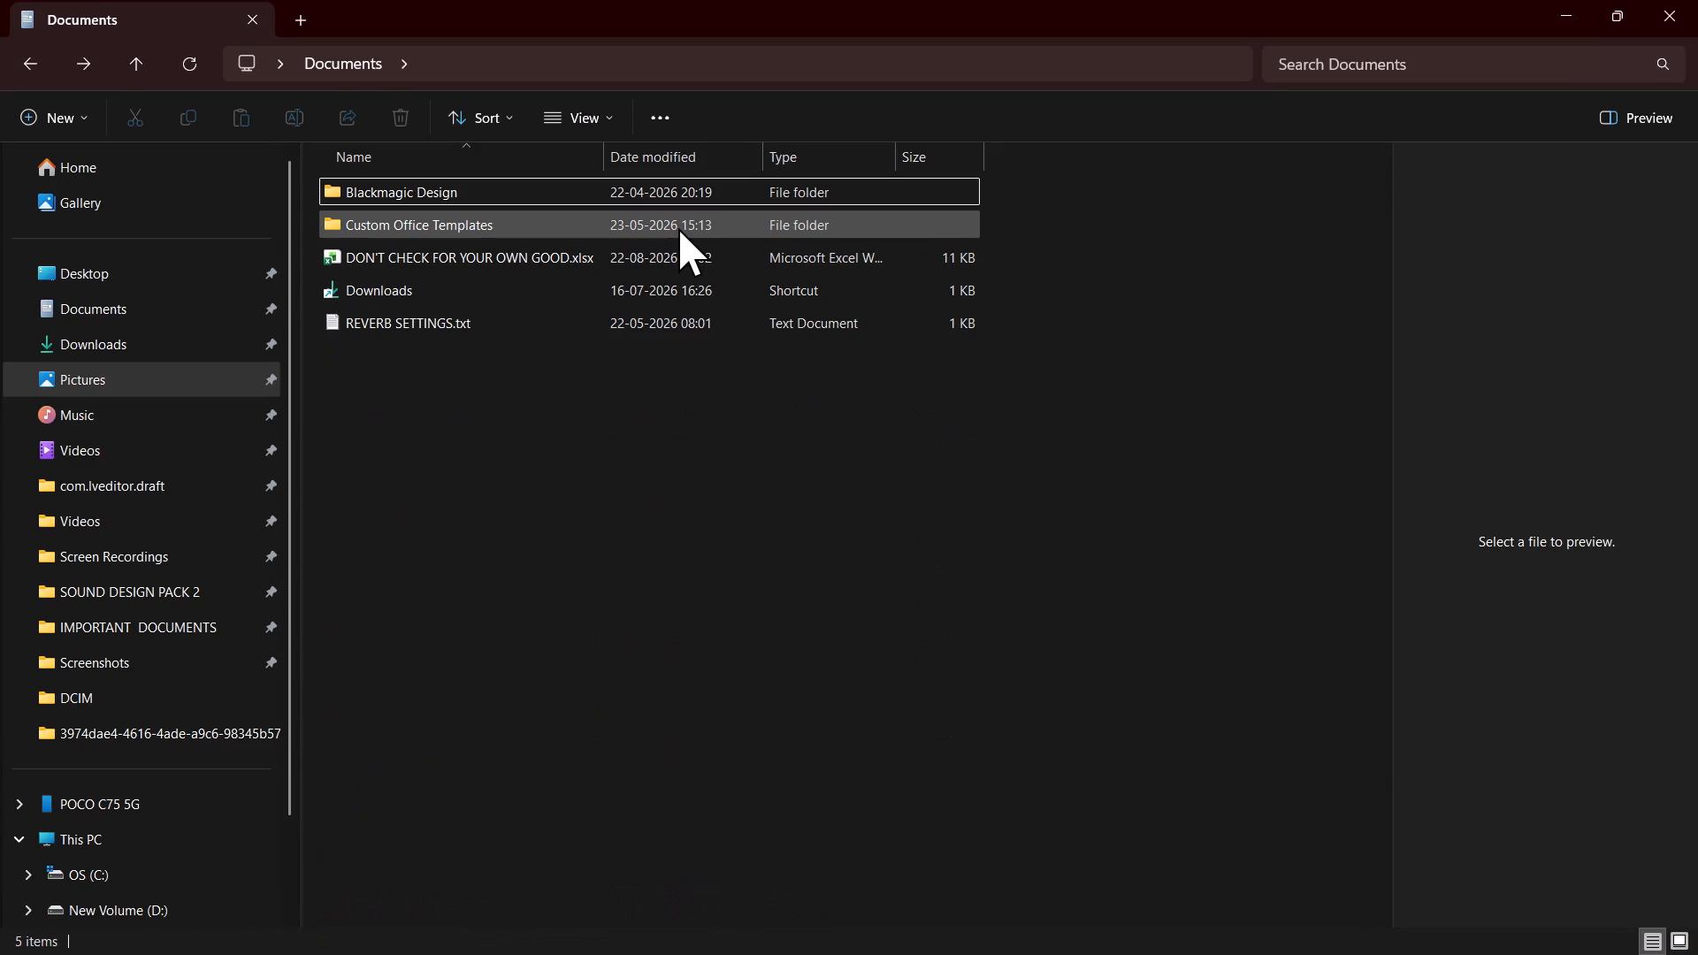
pyautogui.hotkey('ctrl', 'z')
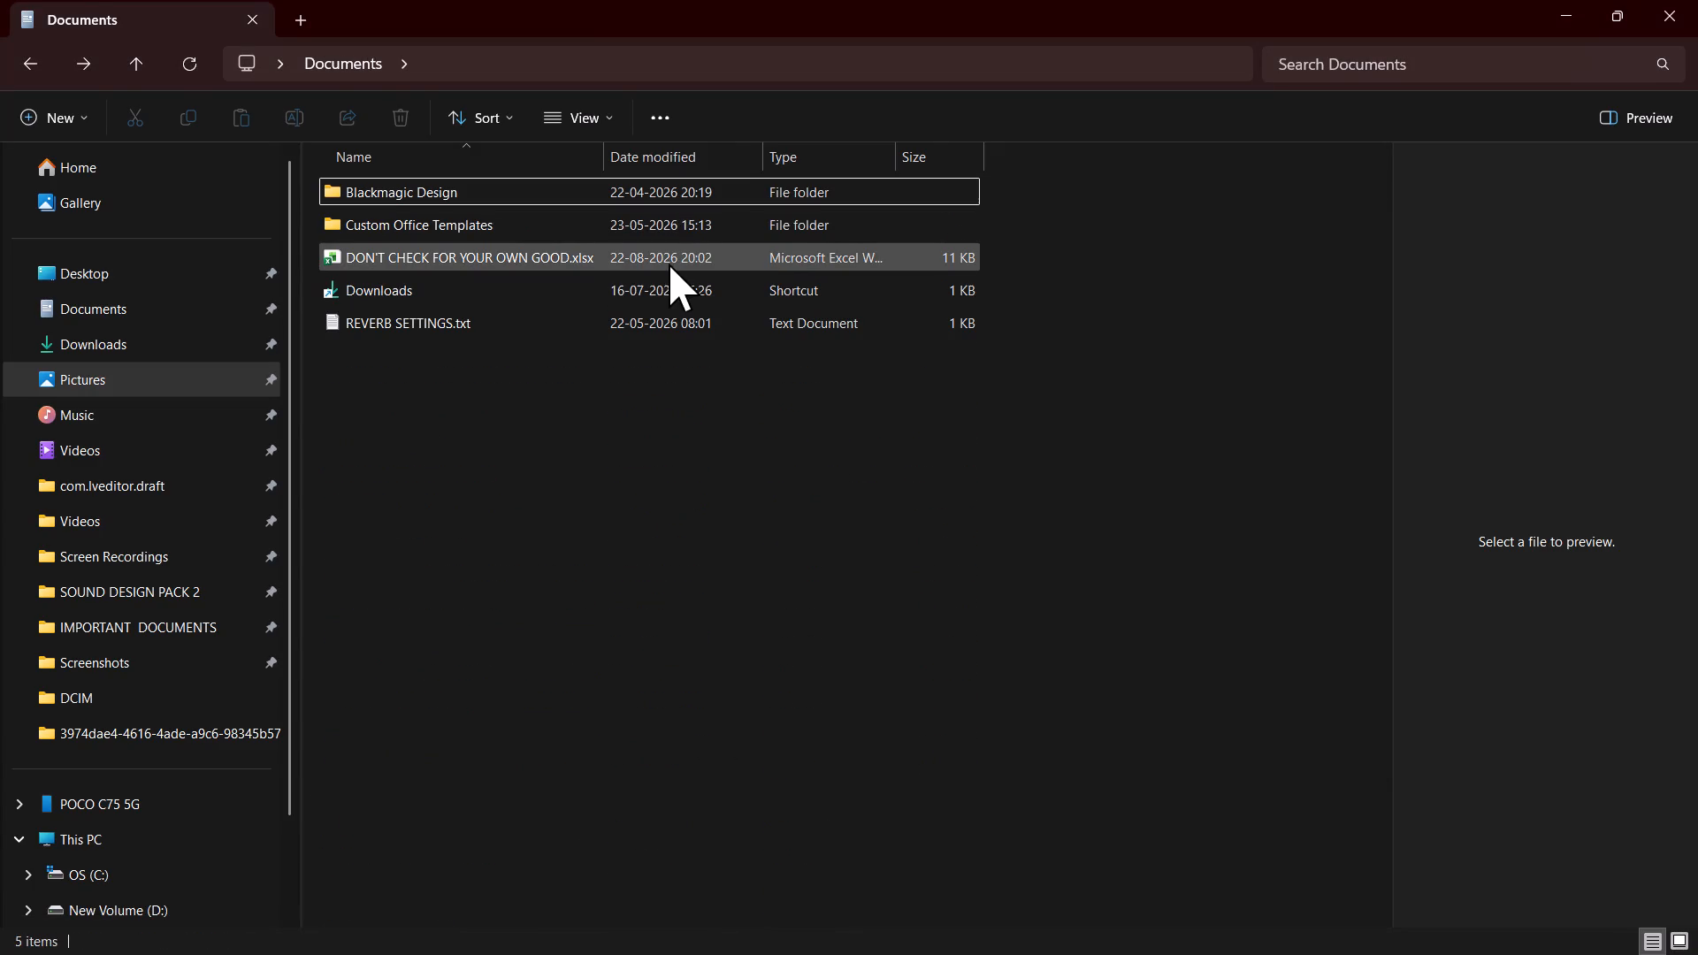
pyautogui.click(671, 265)
pyautogui.click(631, 227)
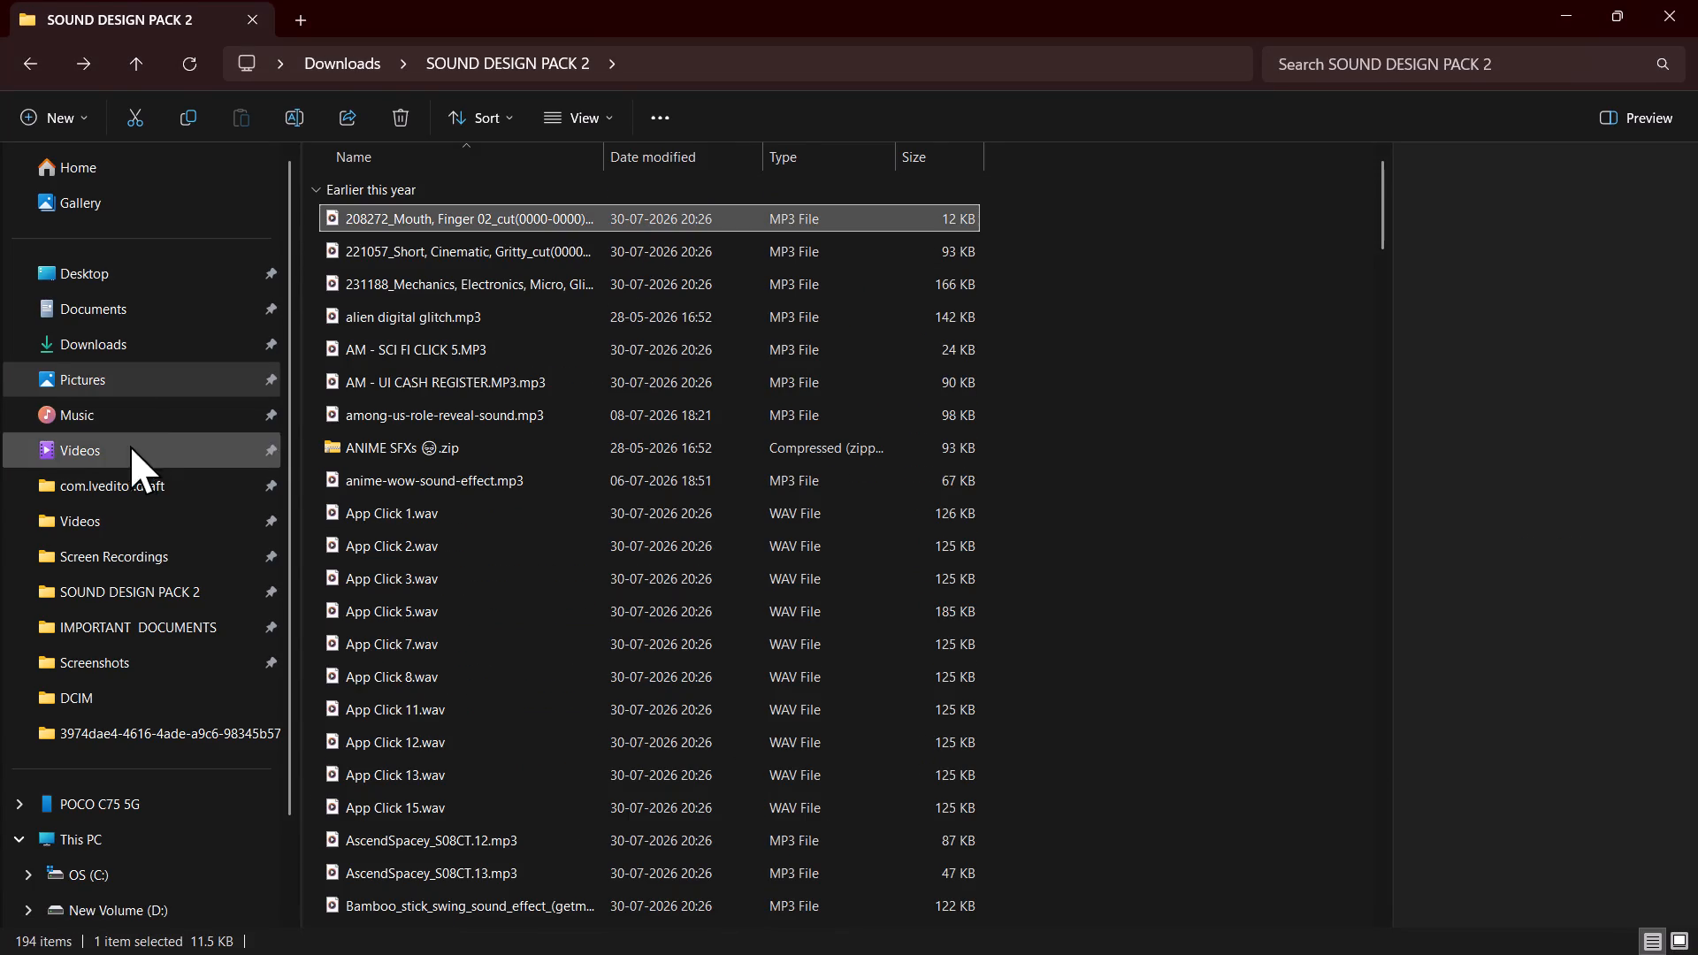
pyautogui.click(158, 348)
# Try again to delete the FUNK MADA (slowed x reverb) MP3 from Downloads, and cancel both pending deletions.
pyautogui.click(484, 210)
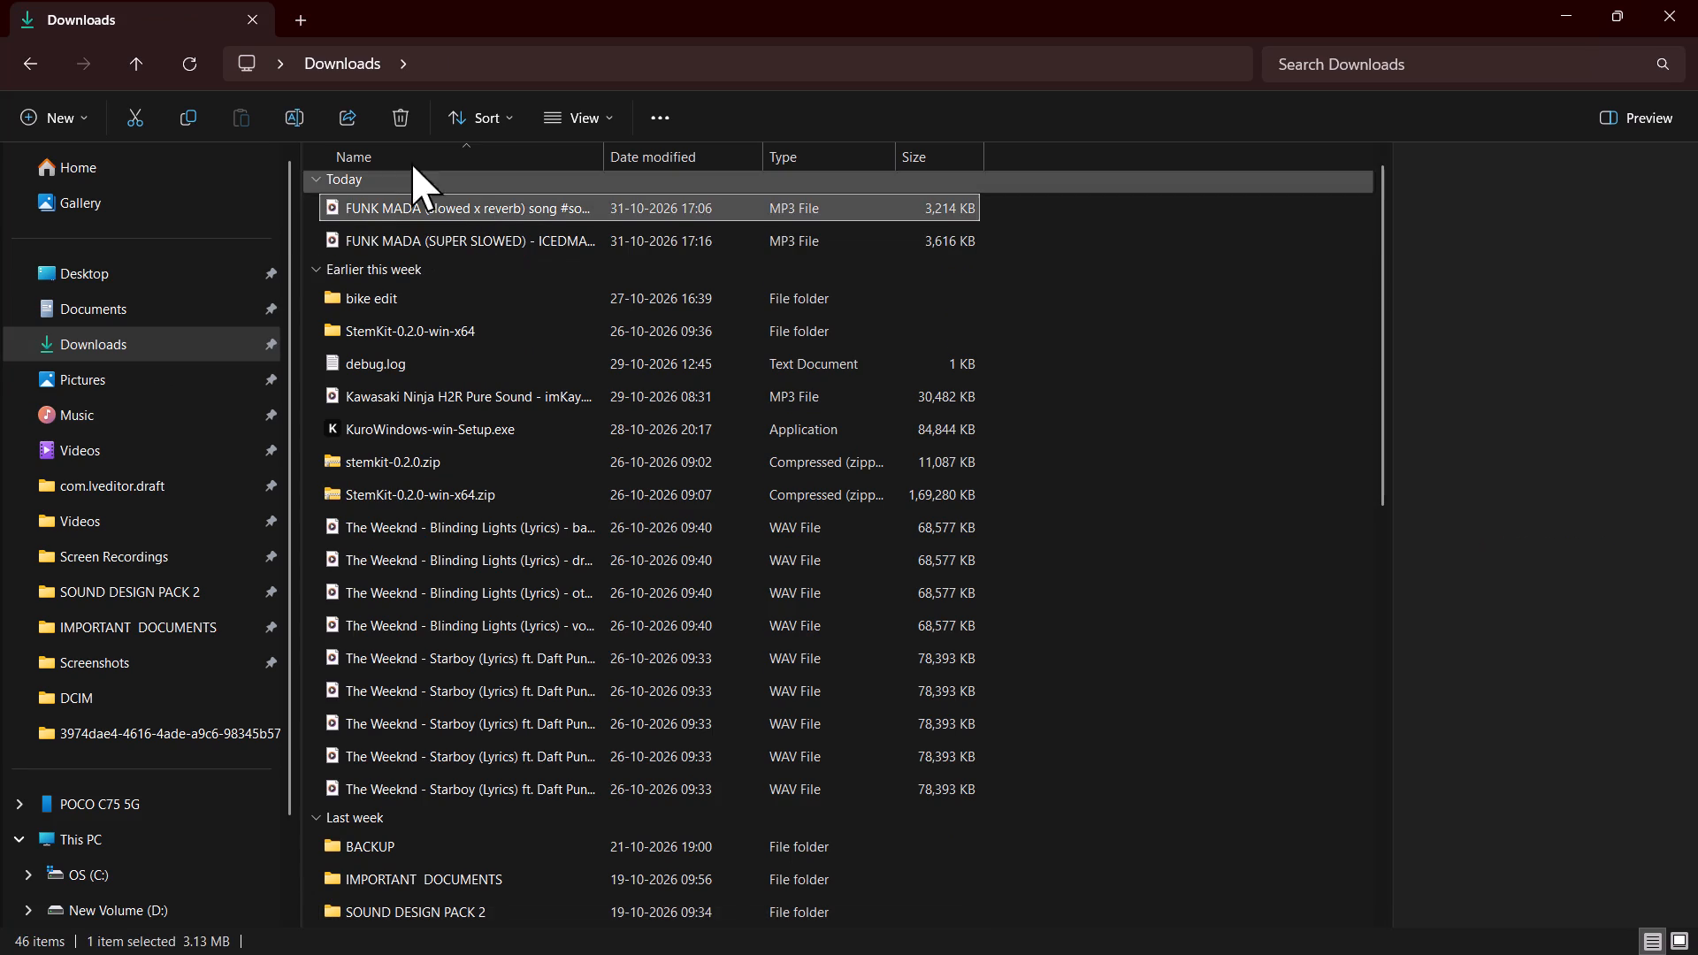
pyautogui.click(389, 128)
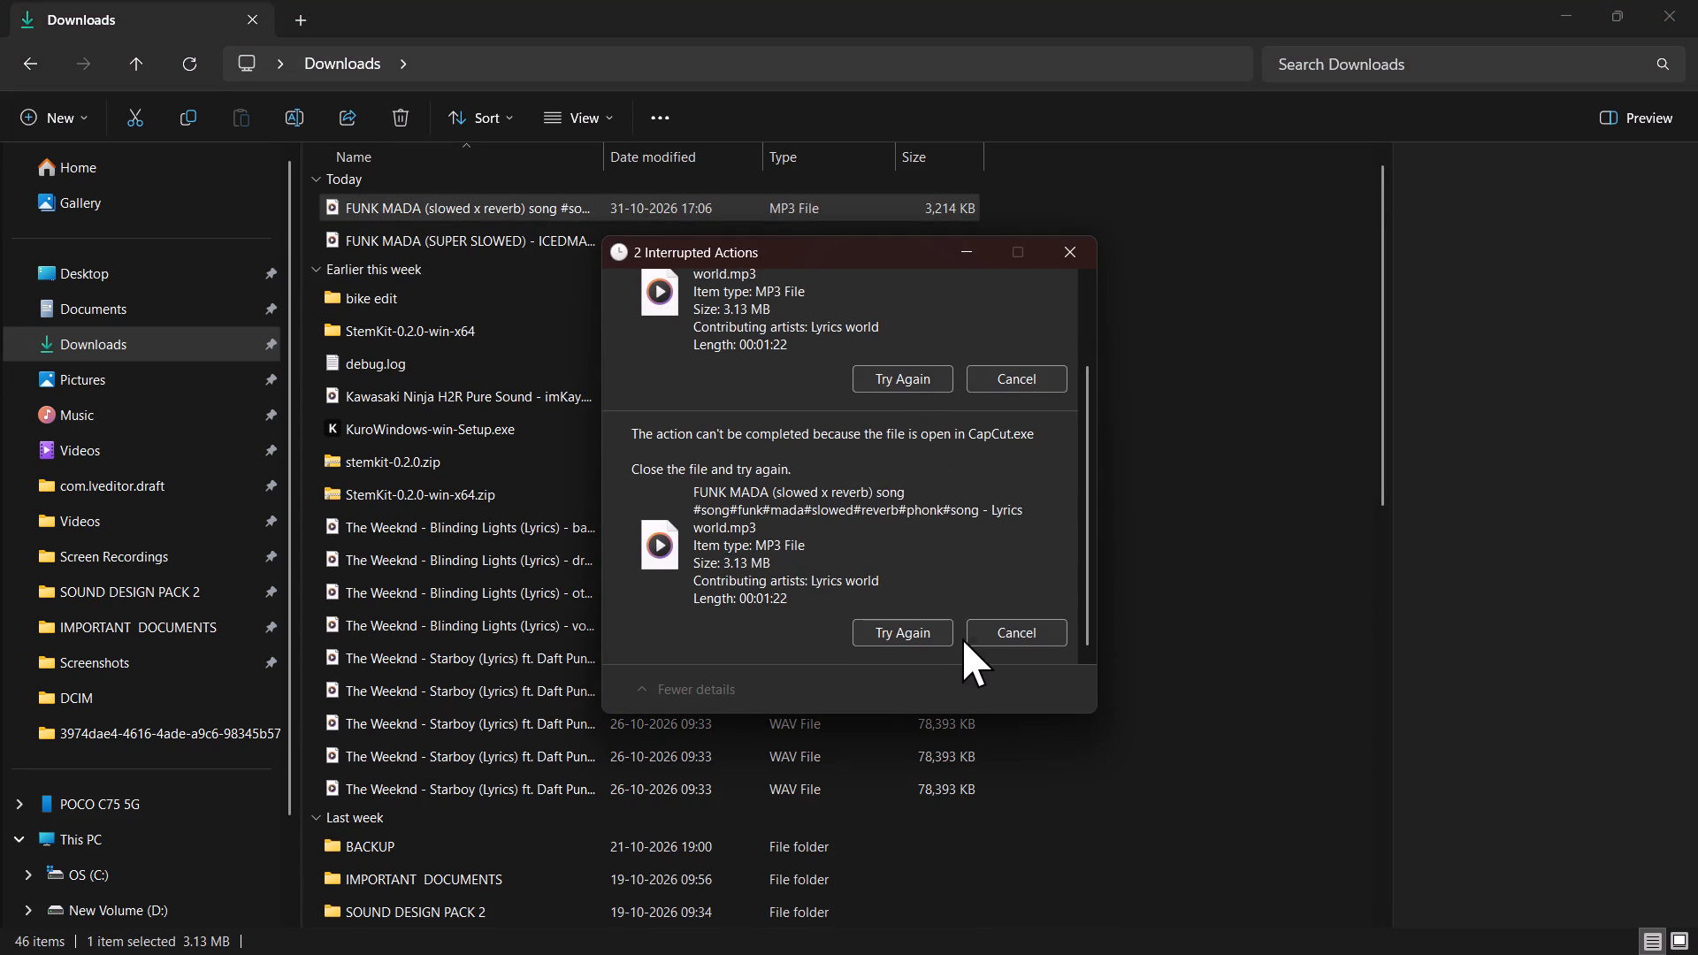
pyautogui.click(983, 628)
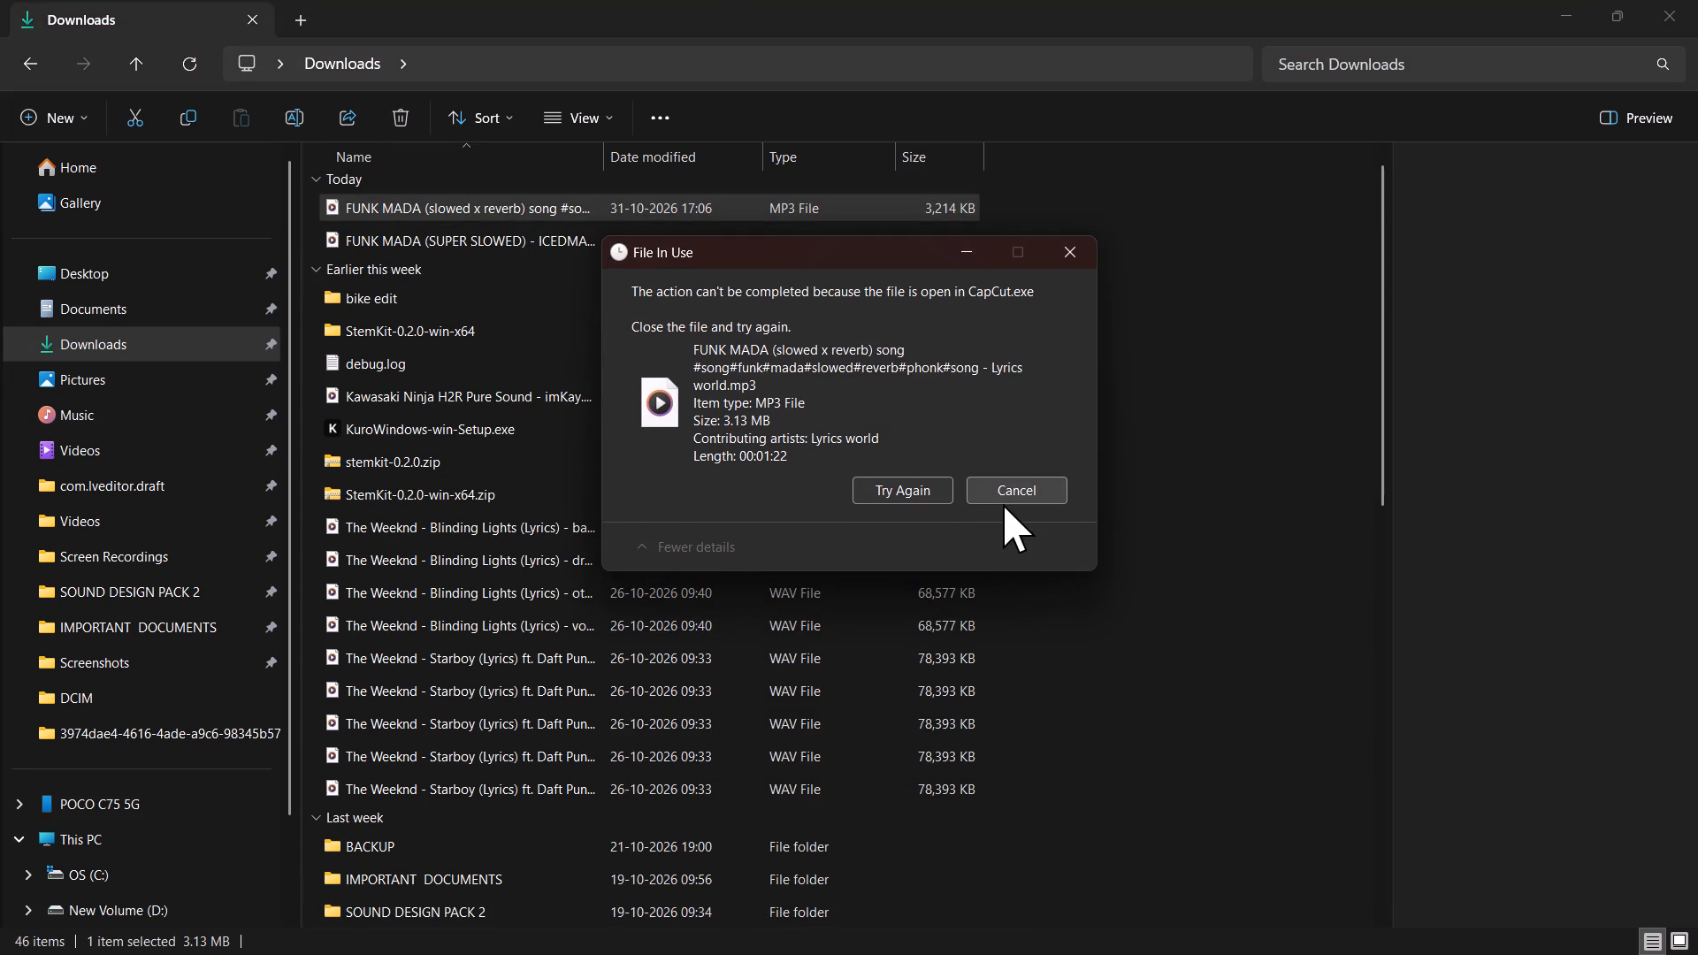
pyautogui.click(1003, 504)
# Bring the FUNK MADA (SUPER SLOWED) MP3 from Downloads into the CapCut timeline and place it on an audio track starting at 00:00.
pyautogui.click(715, 252)
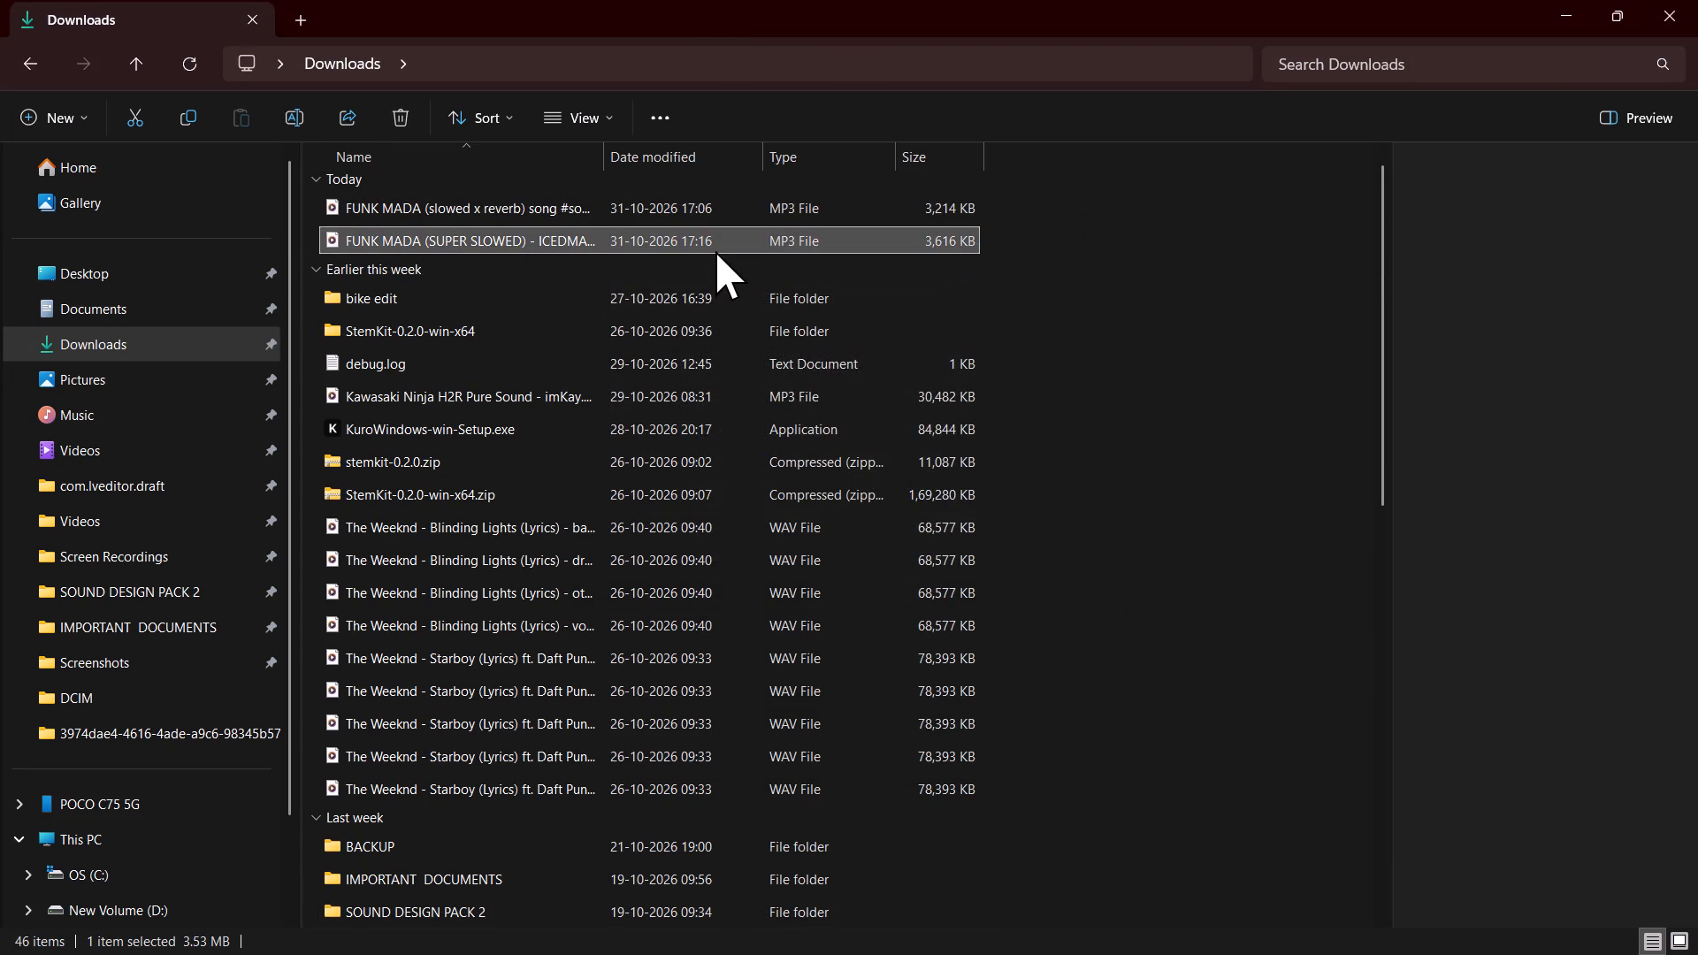
pyautogui.moveTo(715, 251); pyautogui.dragTo(1233, 946)
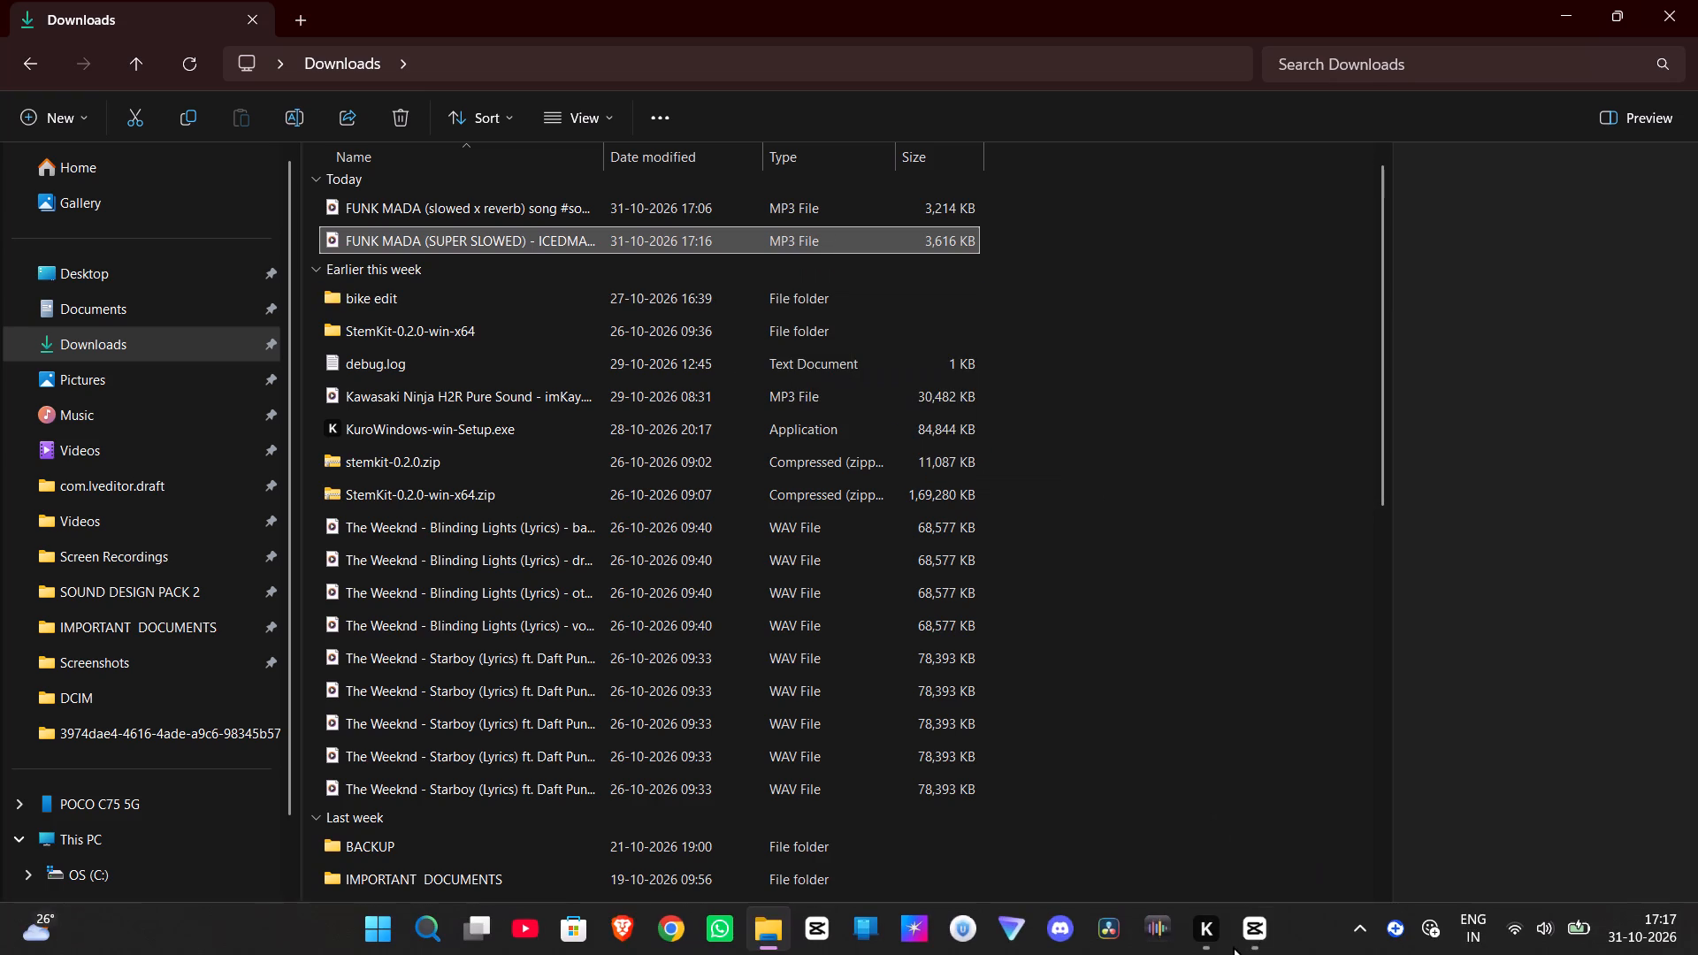
pyautogui.moveTo(1233, 946); pyautogui.dragTo(299, 672)
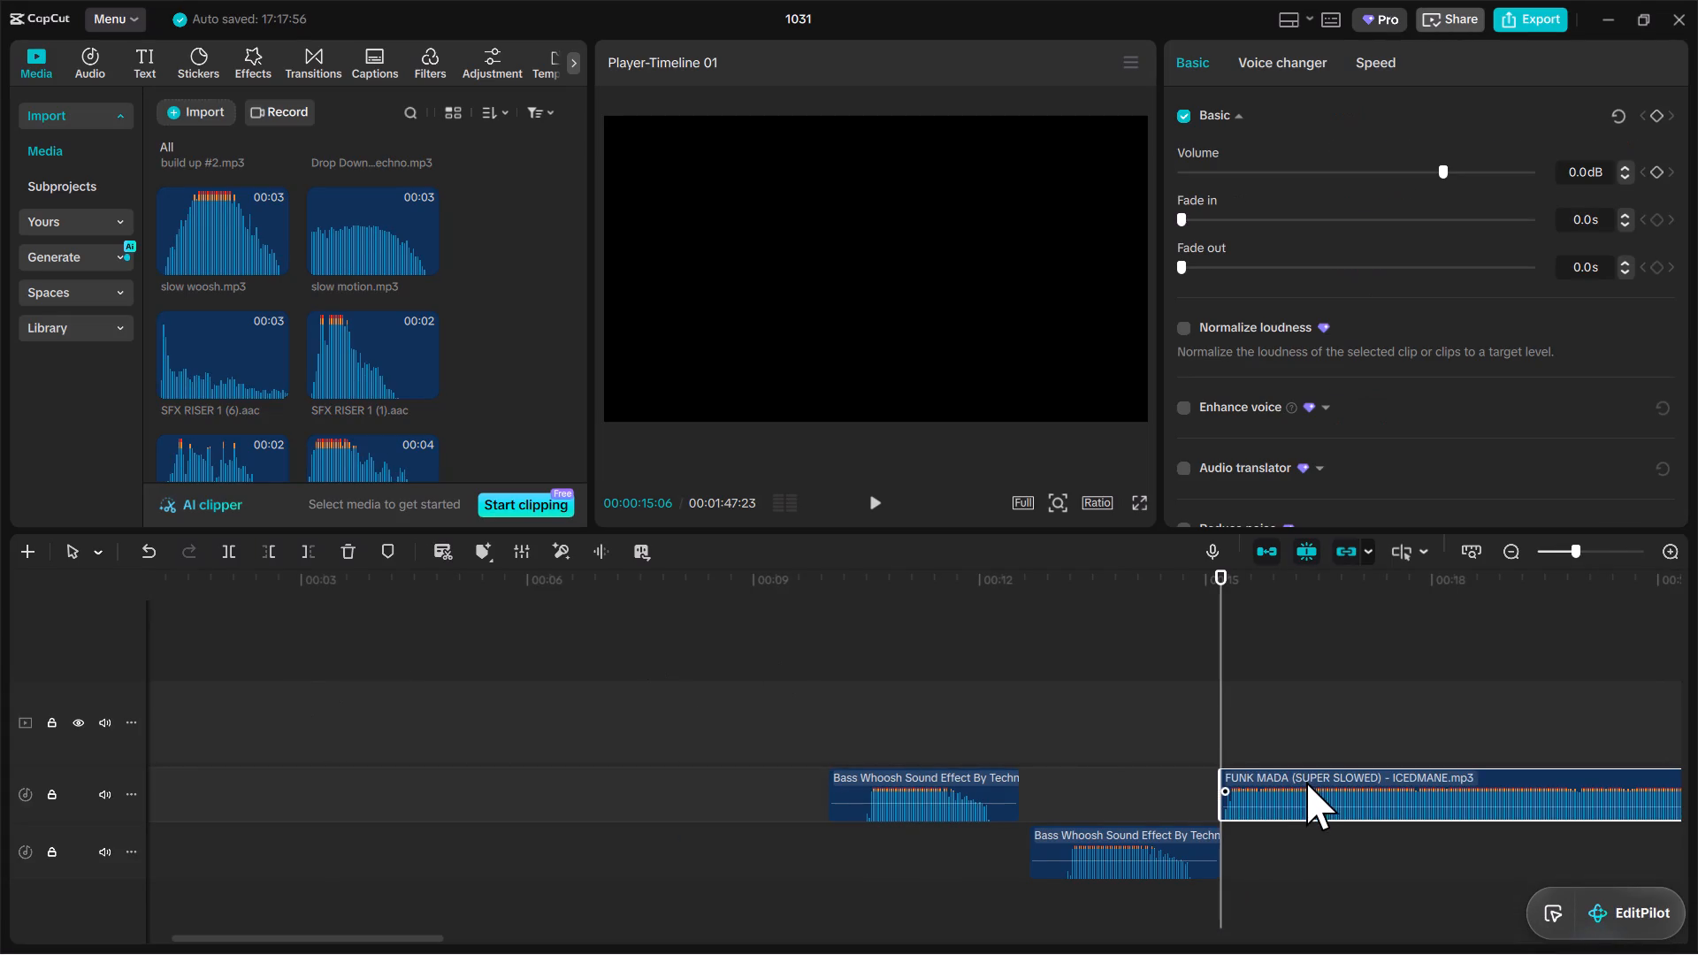
pyautogui.moveTo(1310, 789); pyautogui.dragTo(0, 628)
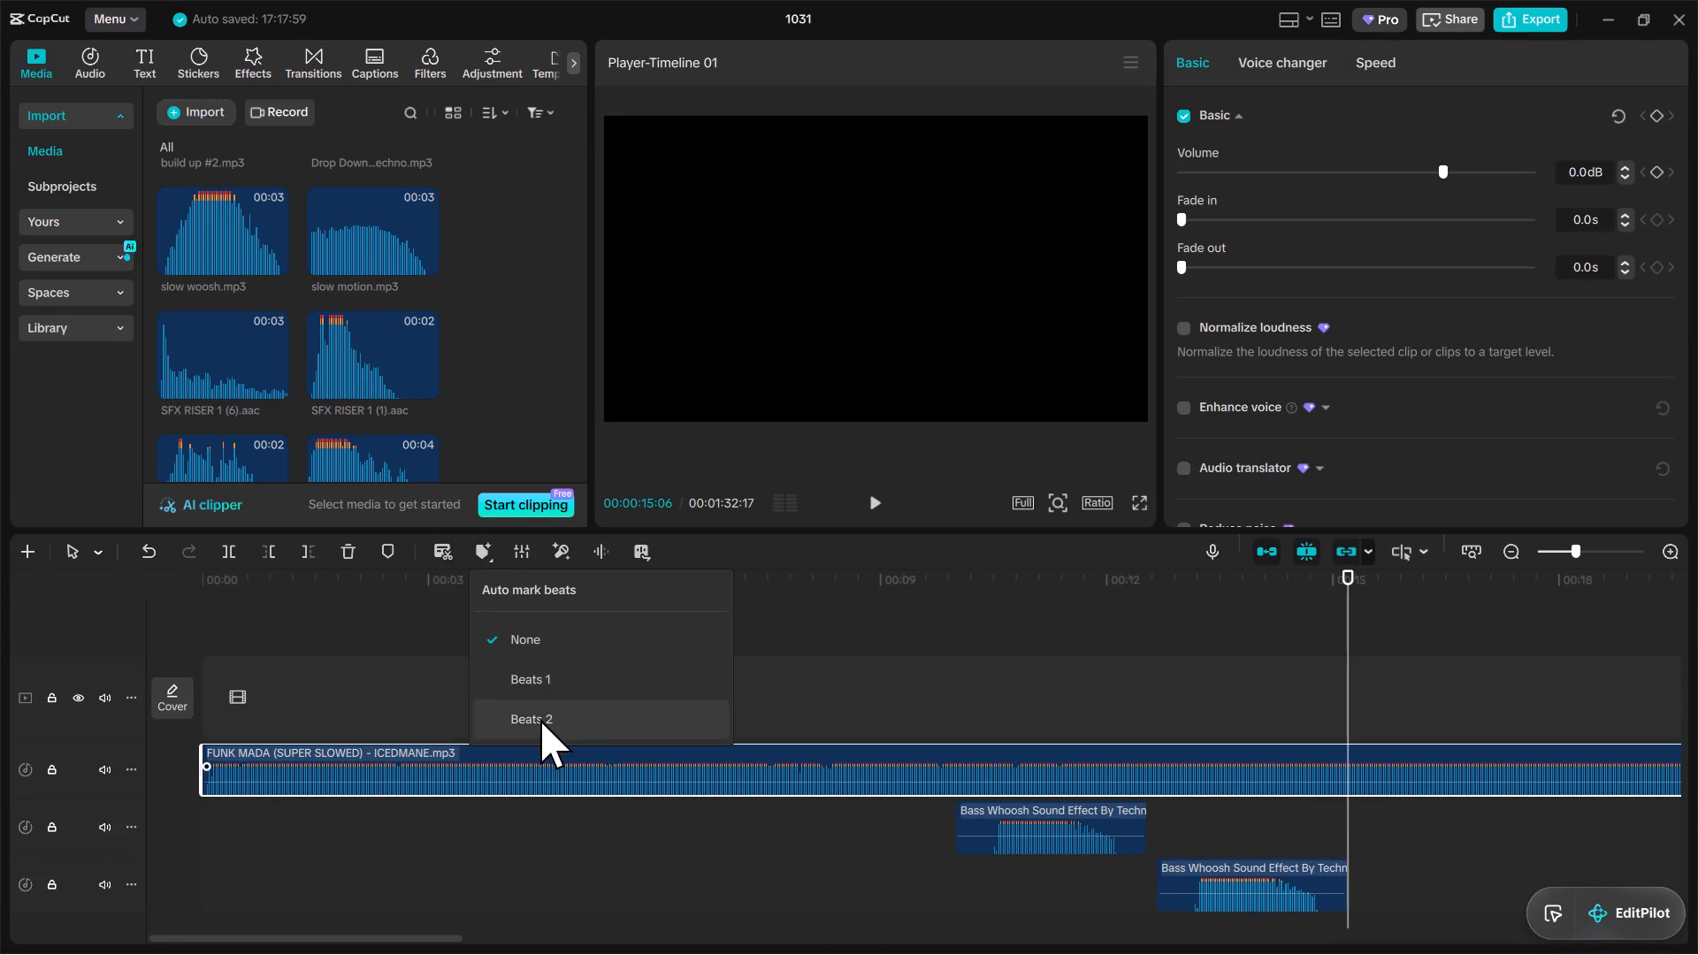
# Auto-mark beats on the FUNK MADA (SUPER SLOWED) clip using Beats 2.
pyautogui.click(540, 720)
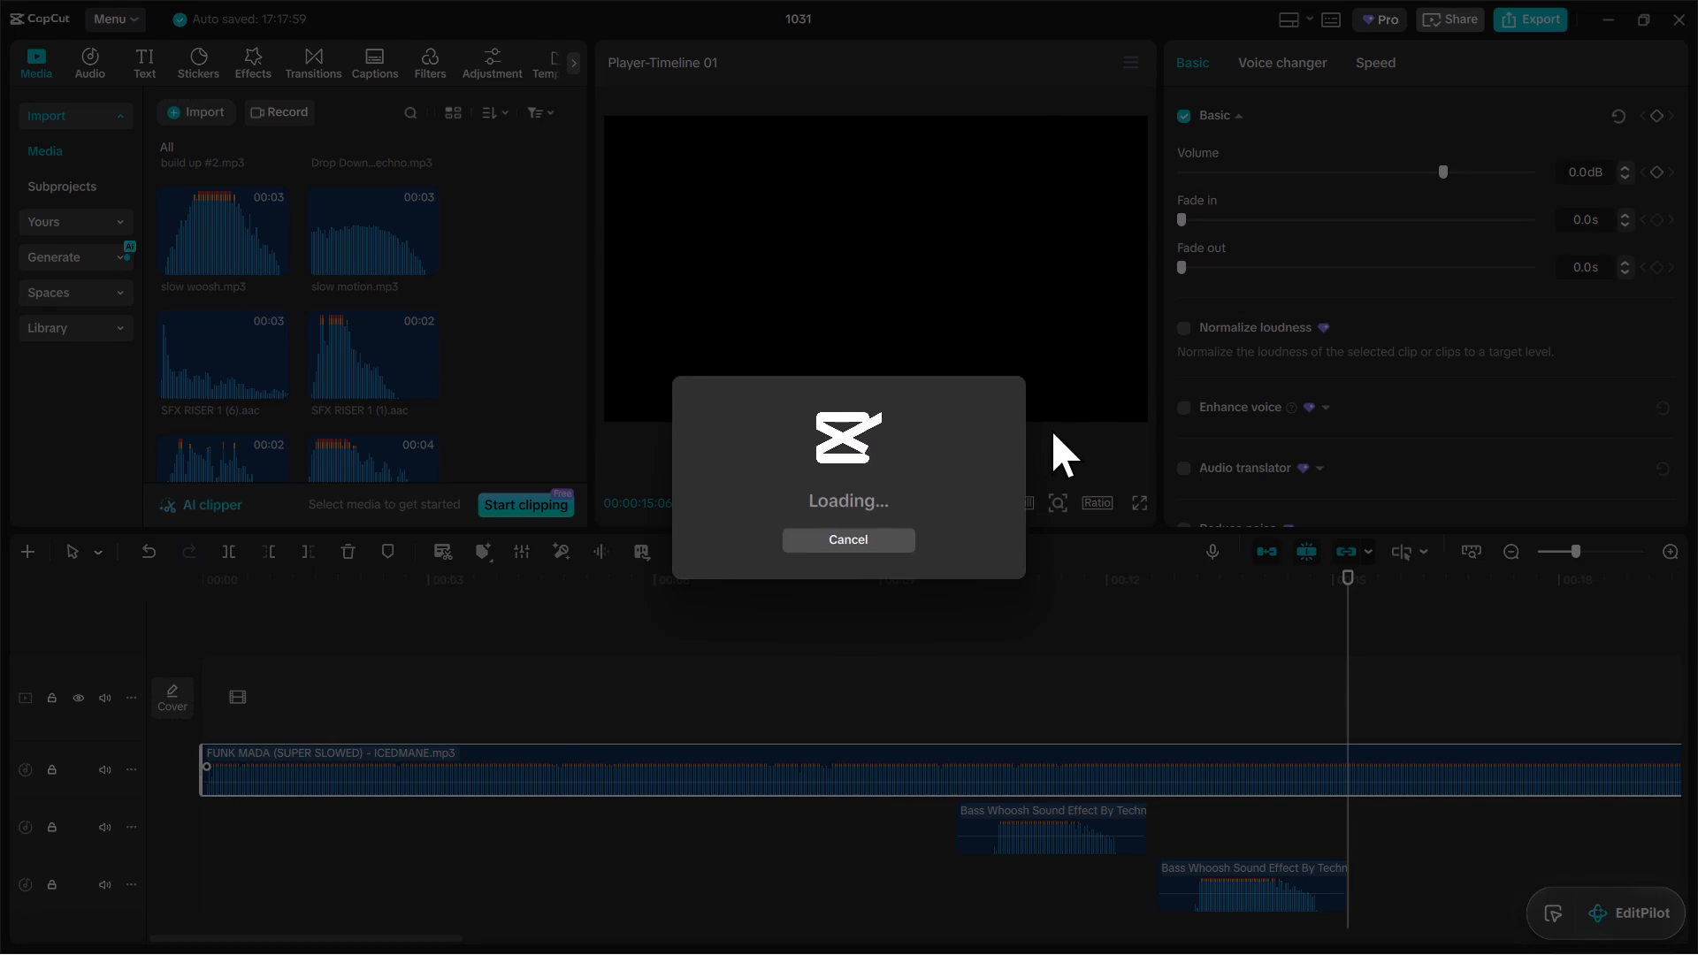
pyautogui.click(776, 660)
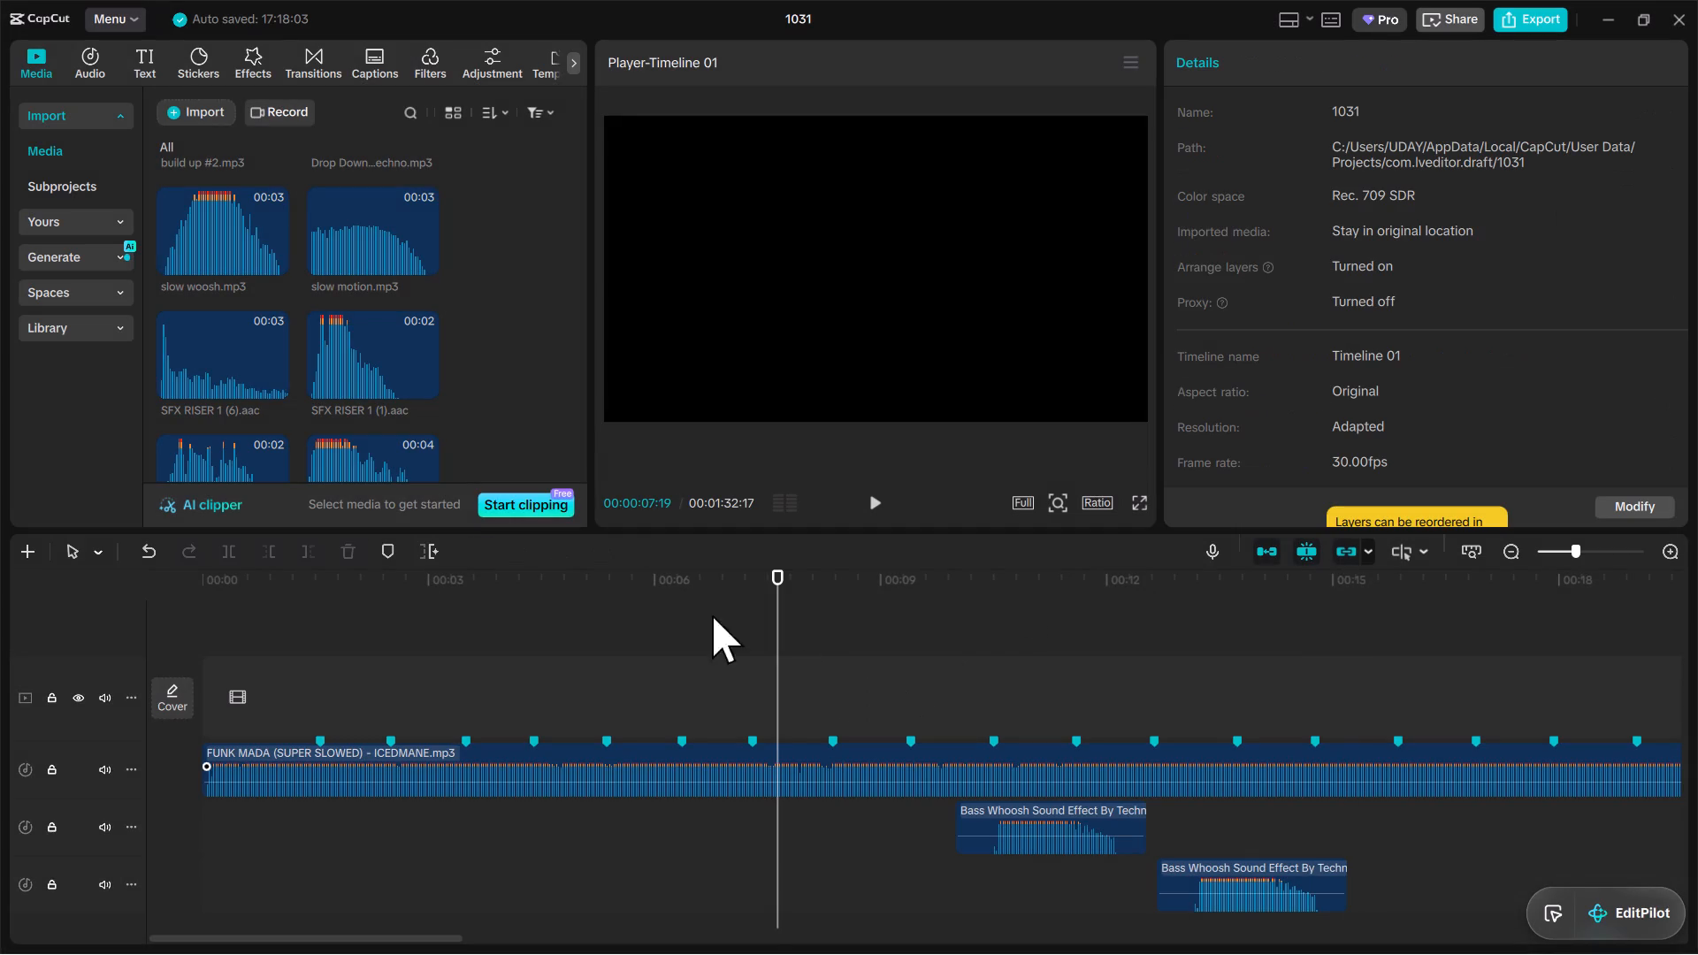
pyautogui.click(501, 760)
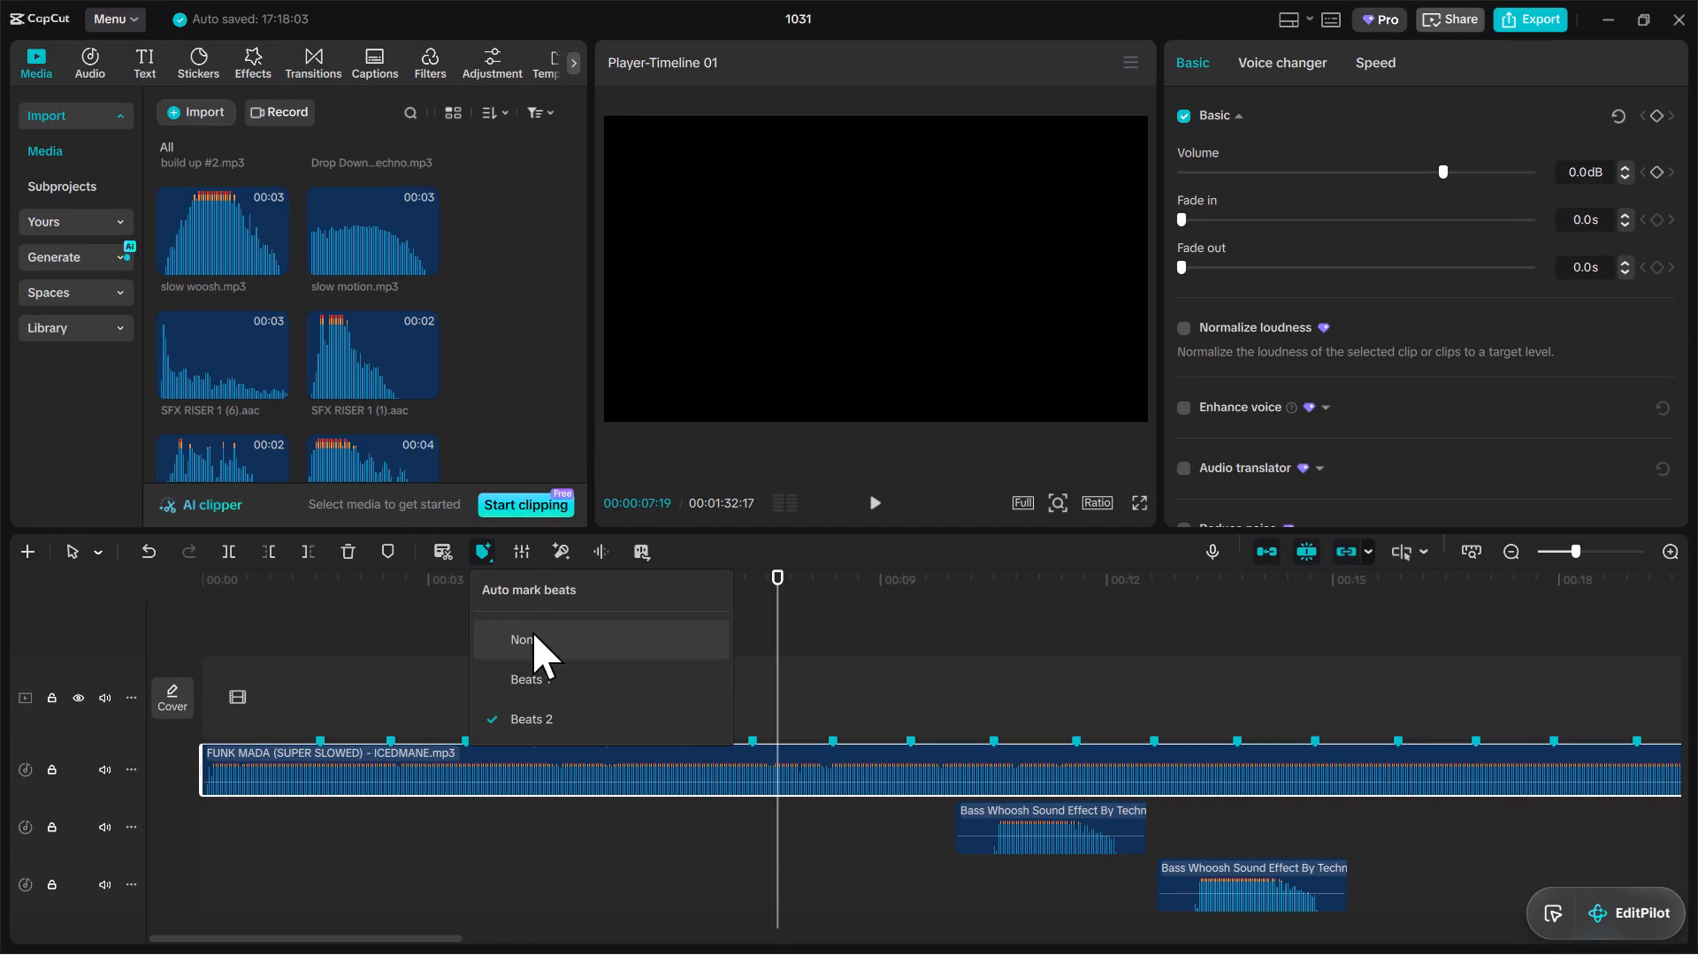
pyautogui.click(519, 715)
# Preview the song, then place the two Bass Whoosh clips on one track below it, starting at about 11.4 s and 16.3 s.
pyautogui.press('space')
pyautogui.press('space')
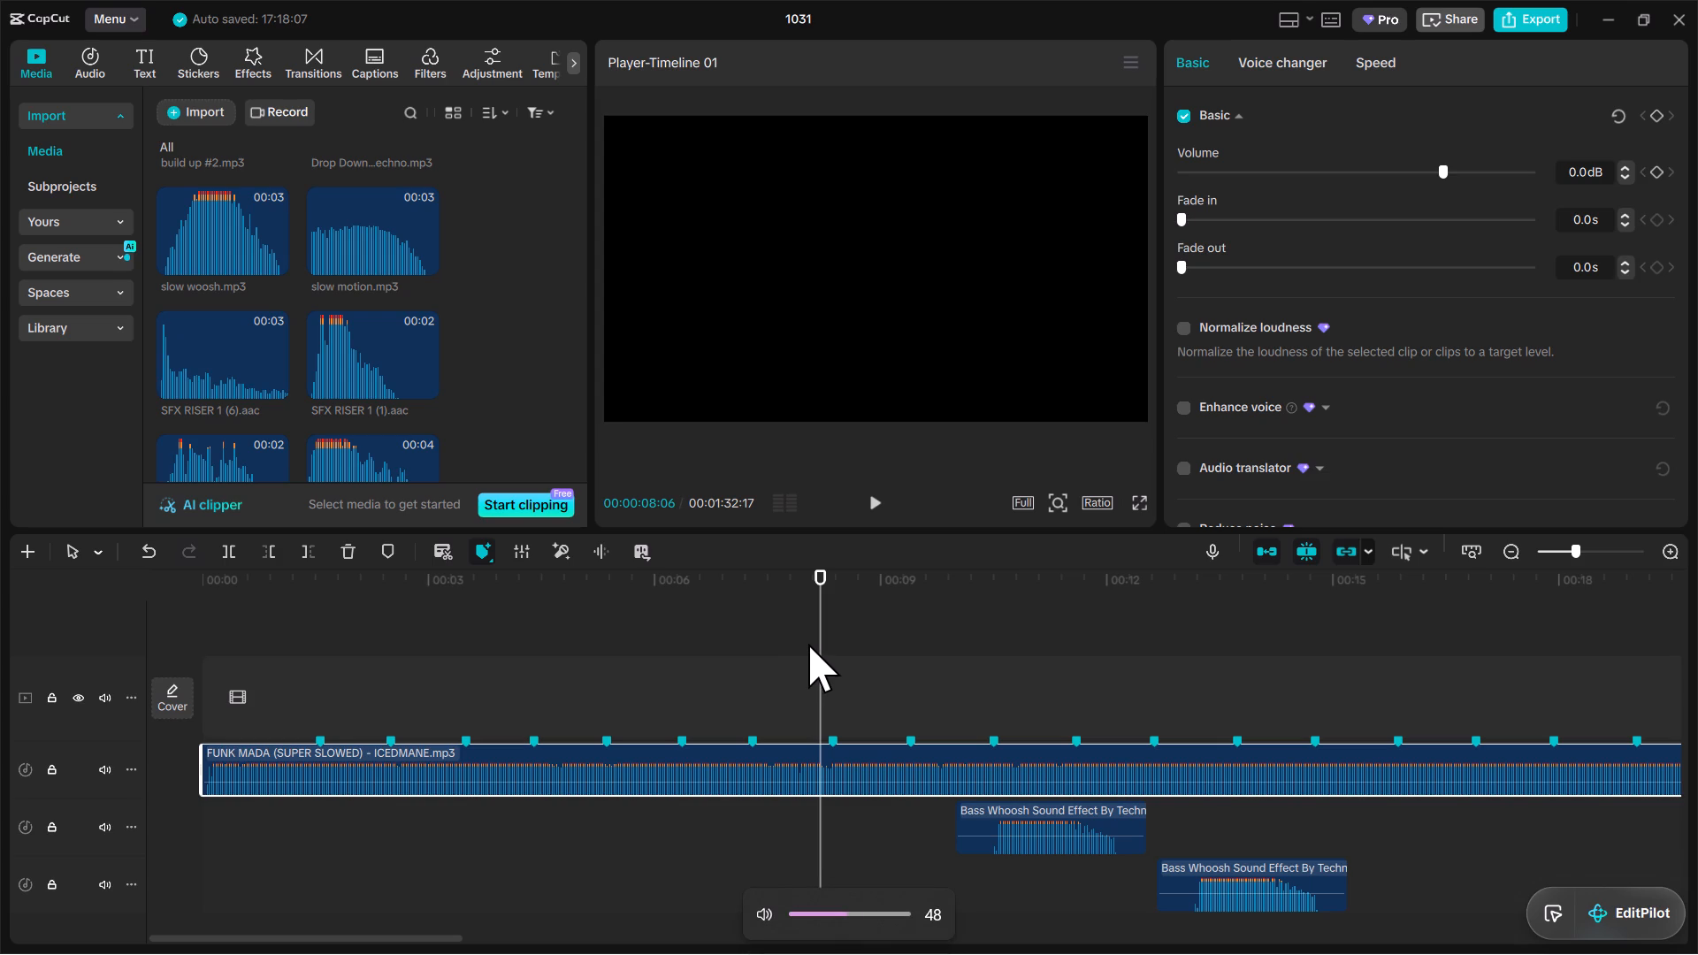
pyautogui.press('space')
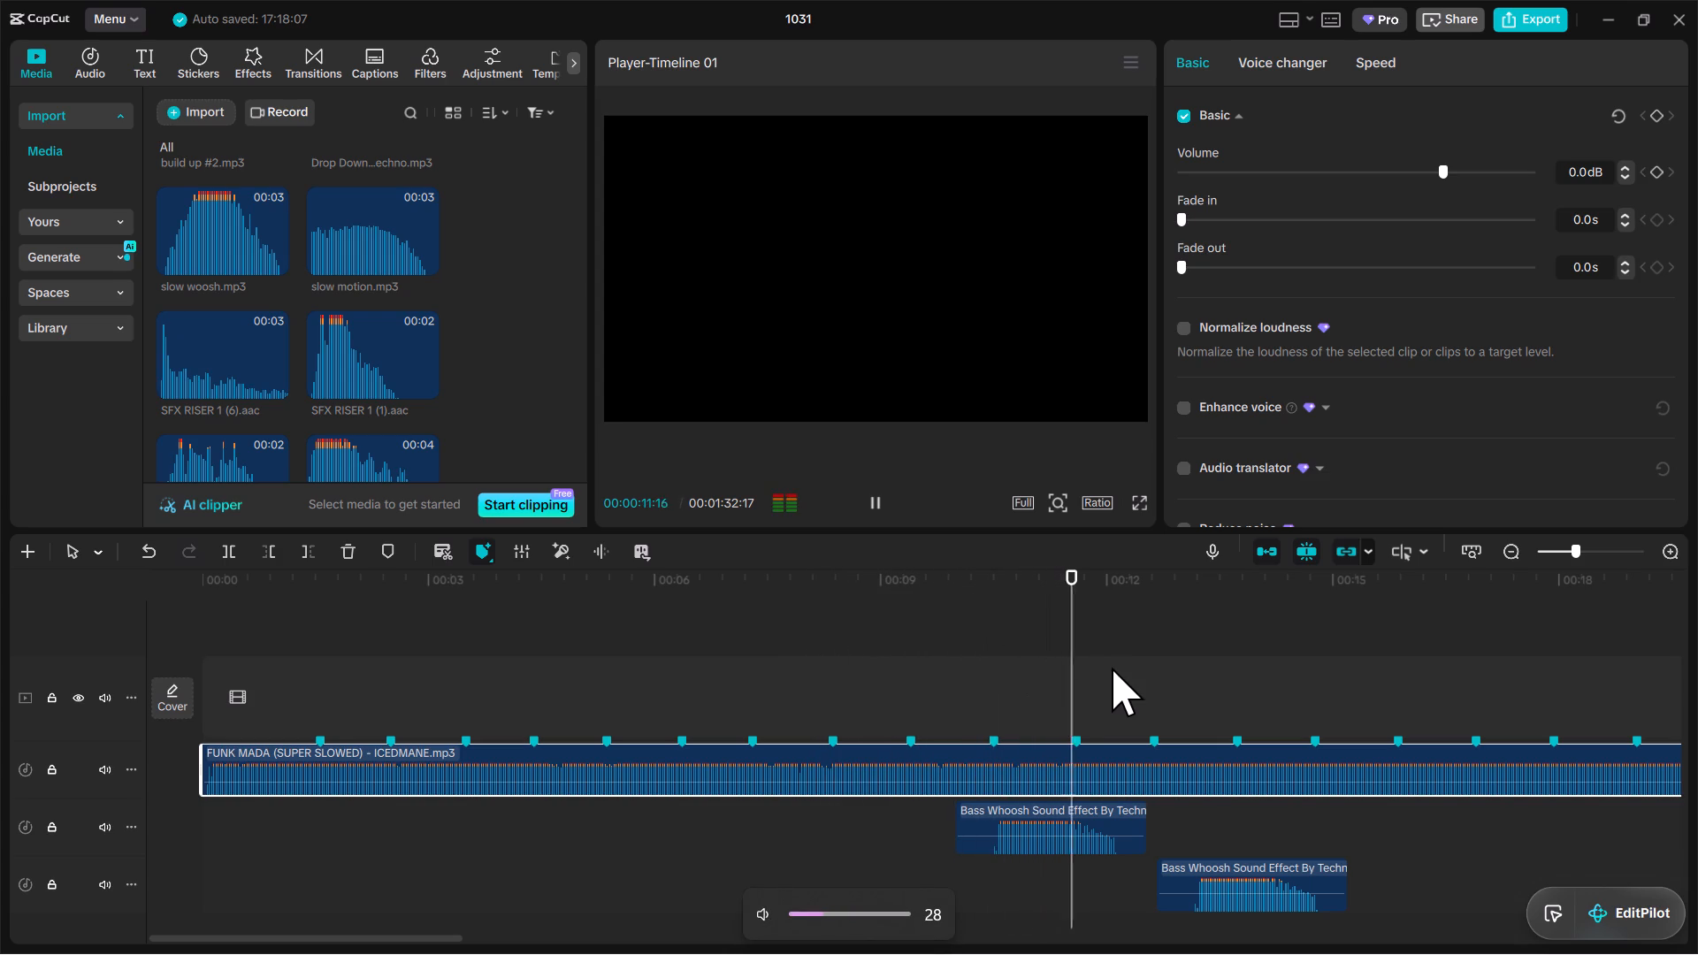
pyautogui.press('space')
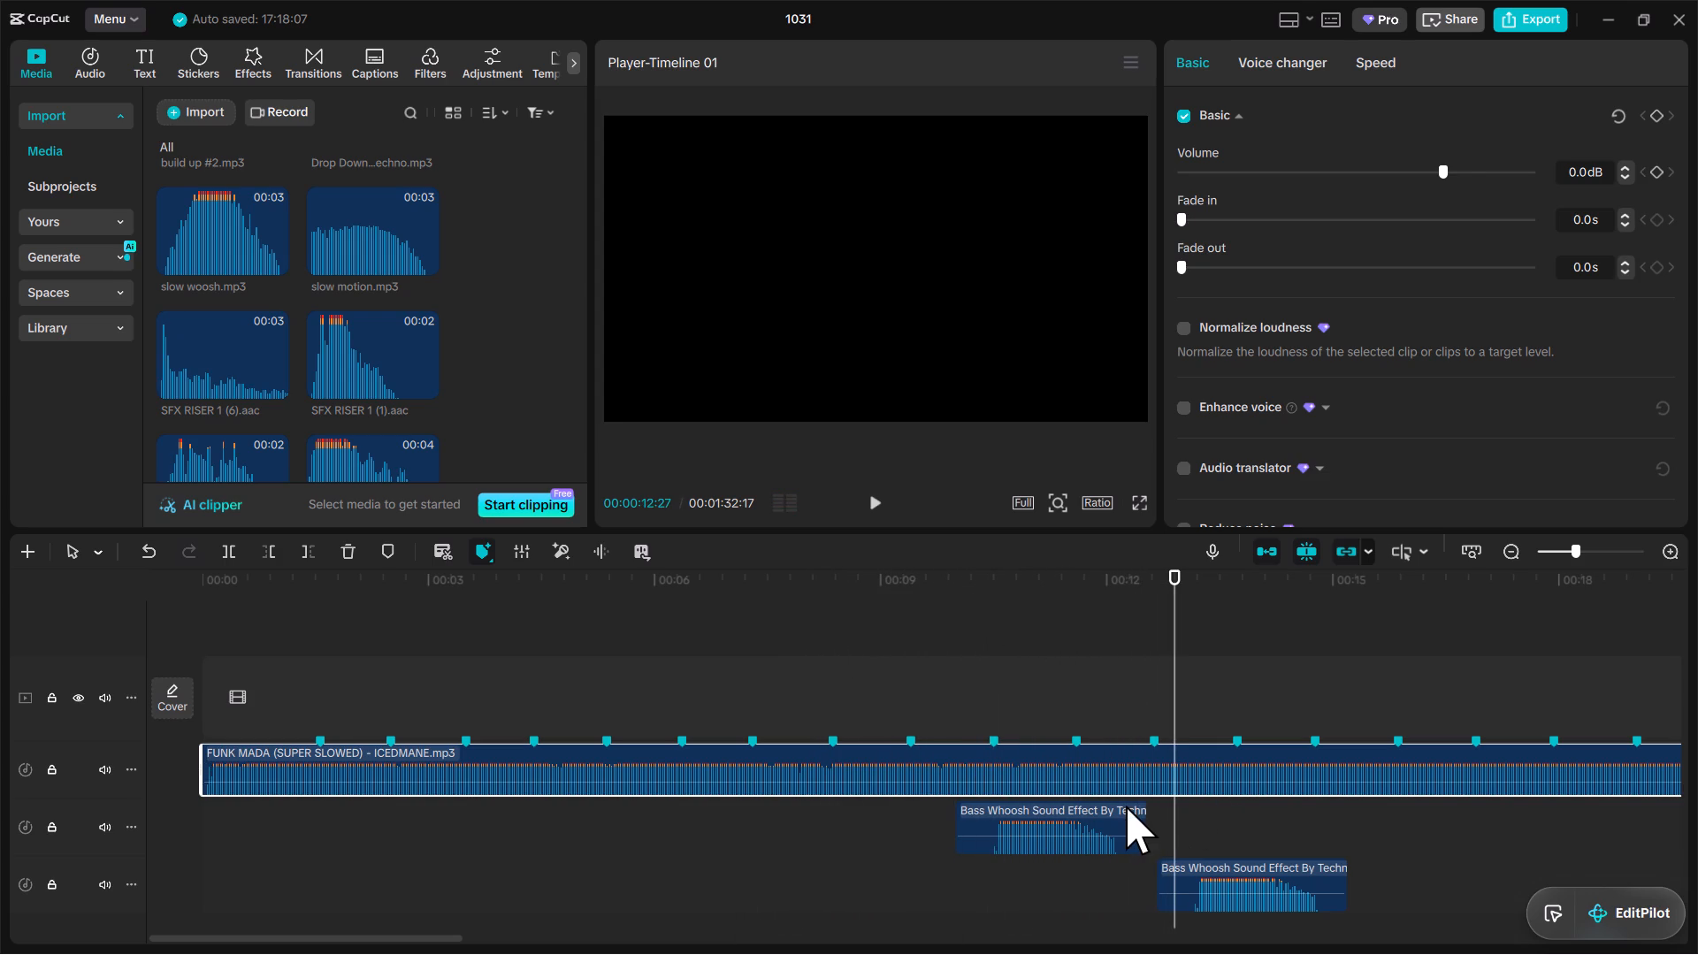
pyautogui.moveTo(1121, 813); pyautogui.dragTo(1226, 813)
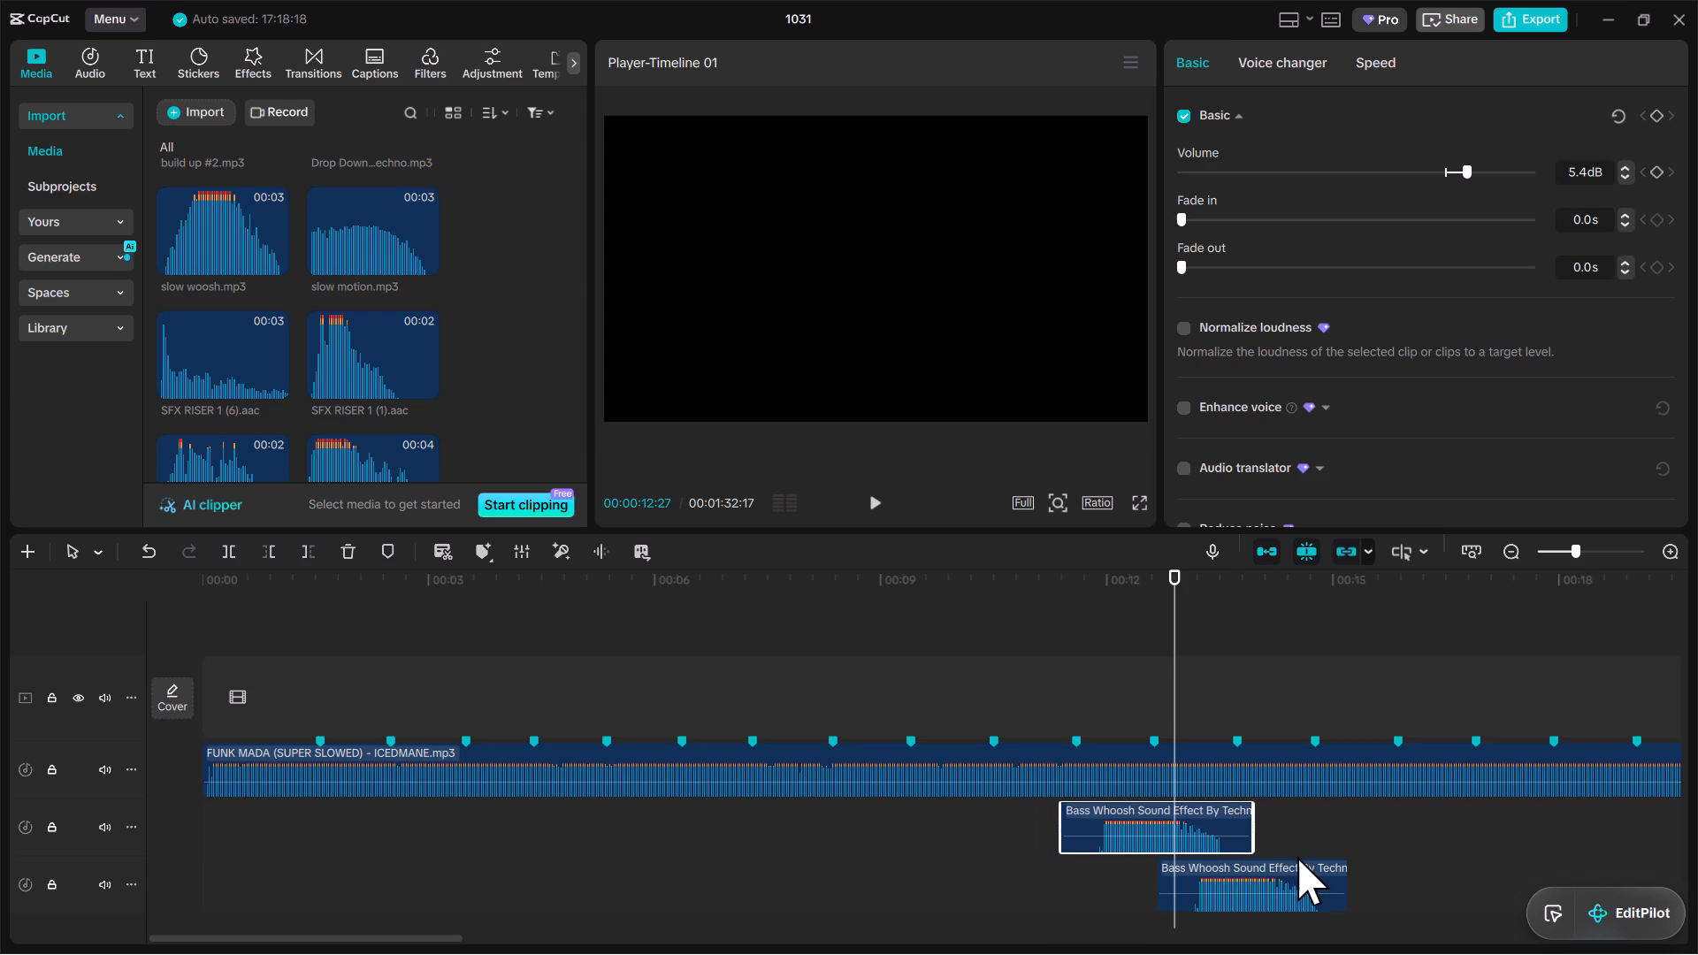
pyautogui.moveTo(1305, 870); pyautogui.dragTo(1574, 814)
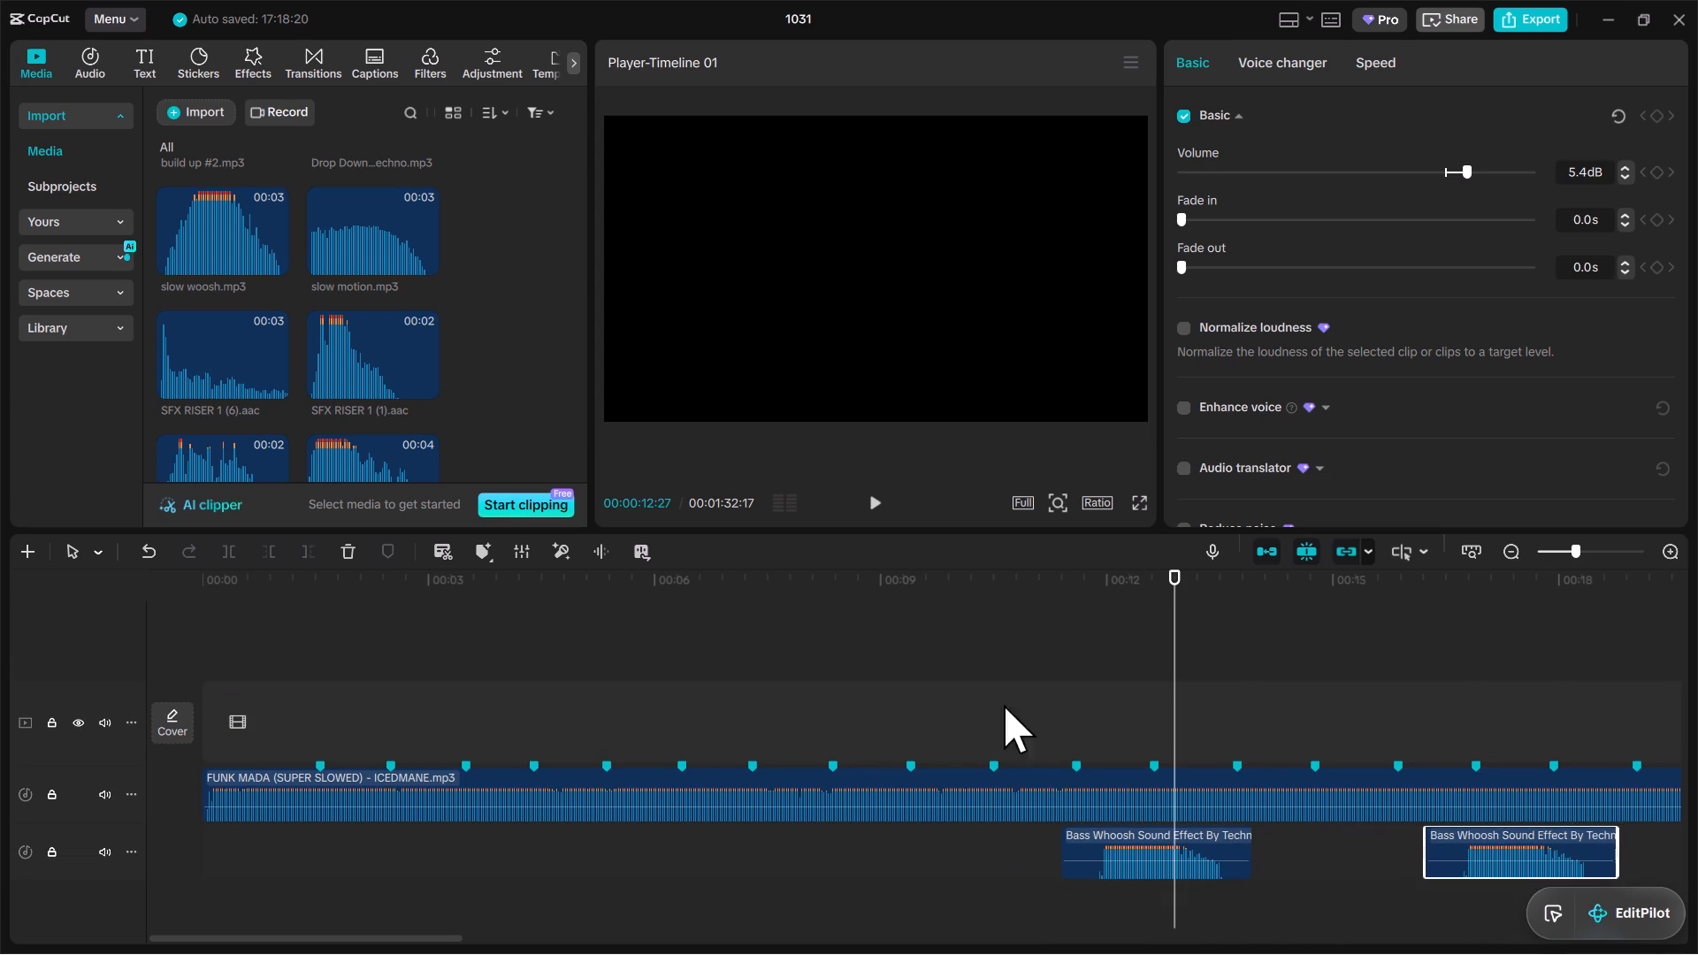
# Preview the mix around the first Bass Whoosh clip and lower the FUNK MADA (SUPER SLOWED) clip's volume to -7.8 dB.
pyautogui.click(1046, 708)
pyautogui.press('space')
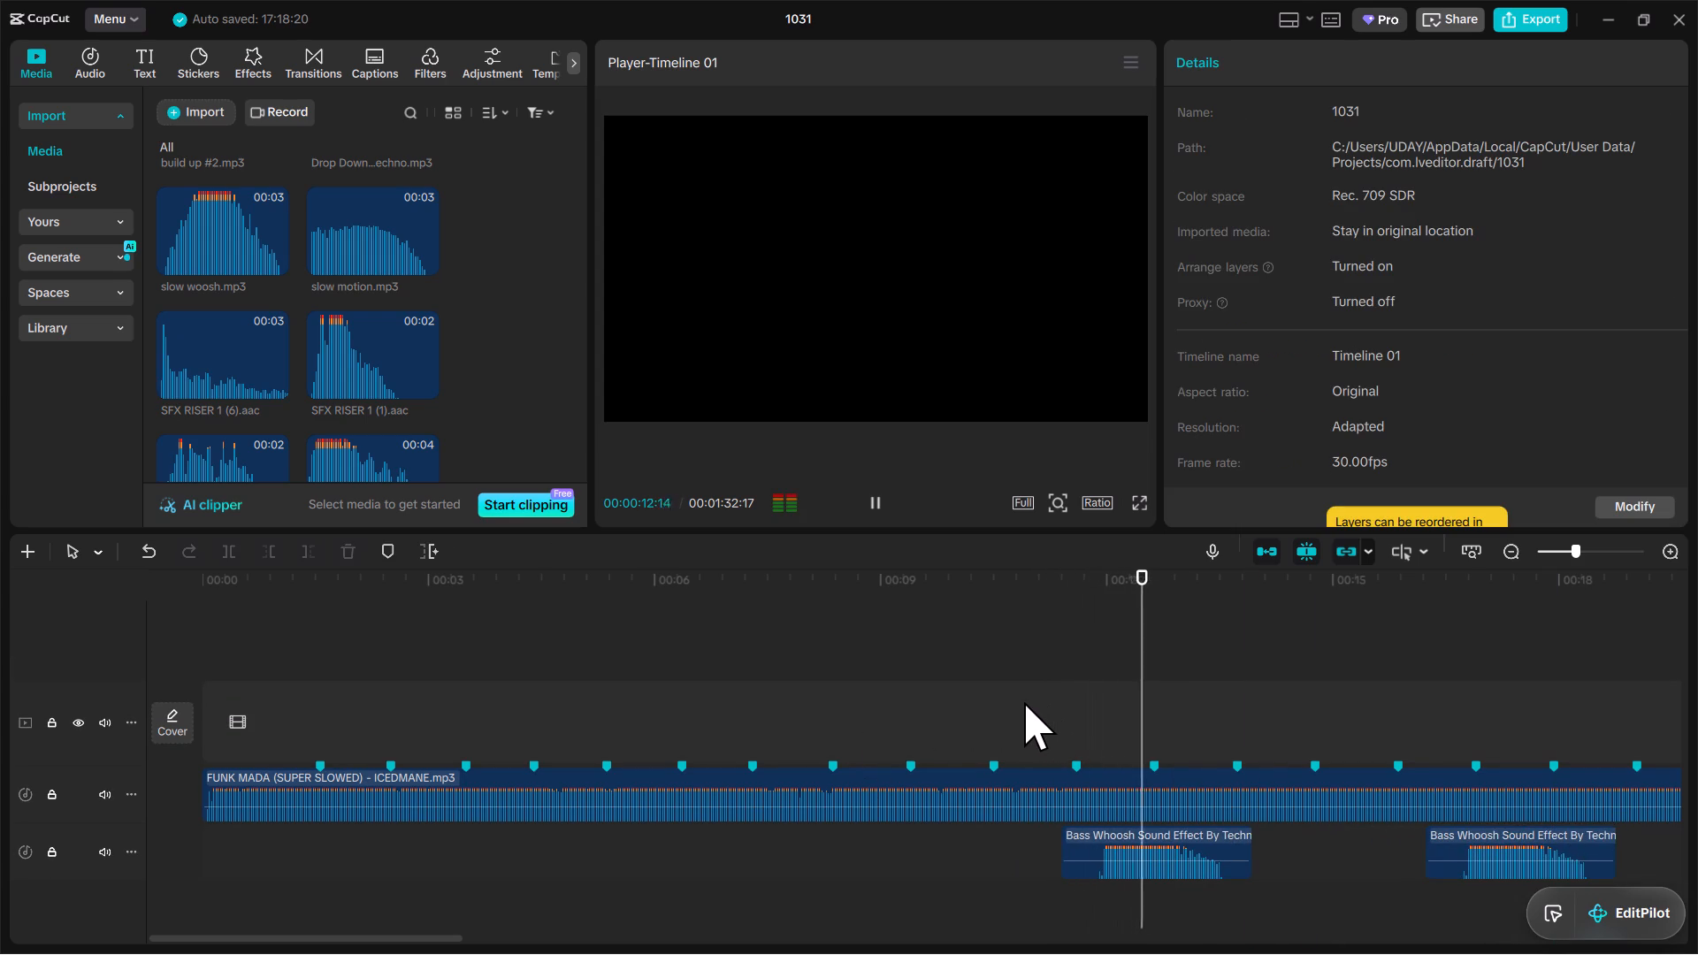
pyautogui.press('space')
pyautogui.click(1007, 597)
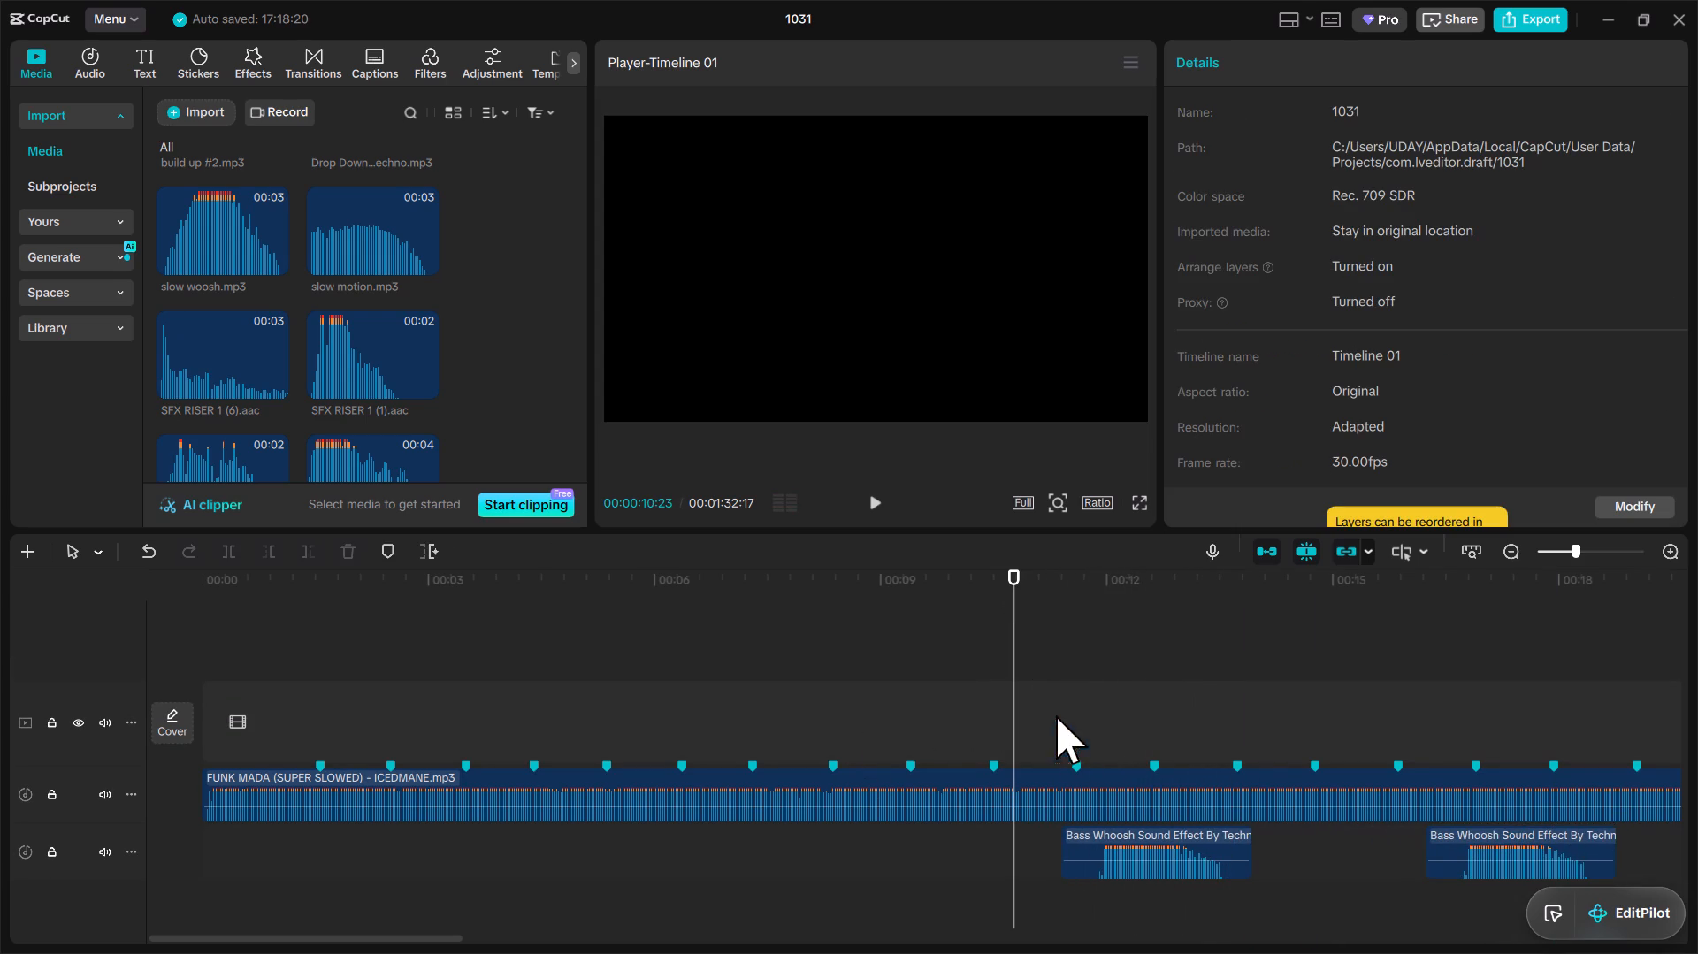
pyautogui.click(1209, 776)
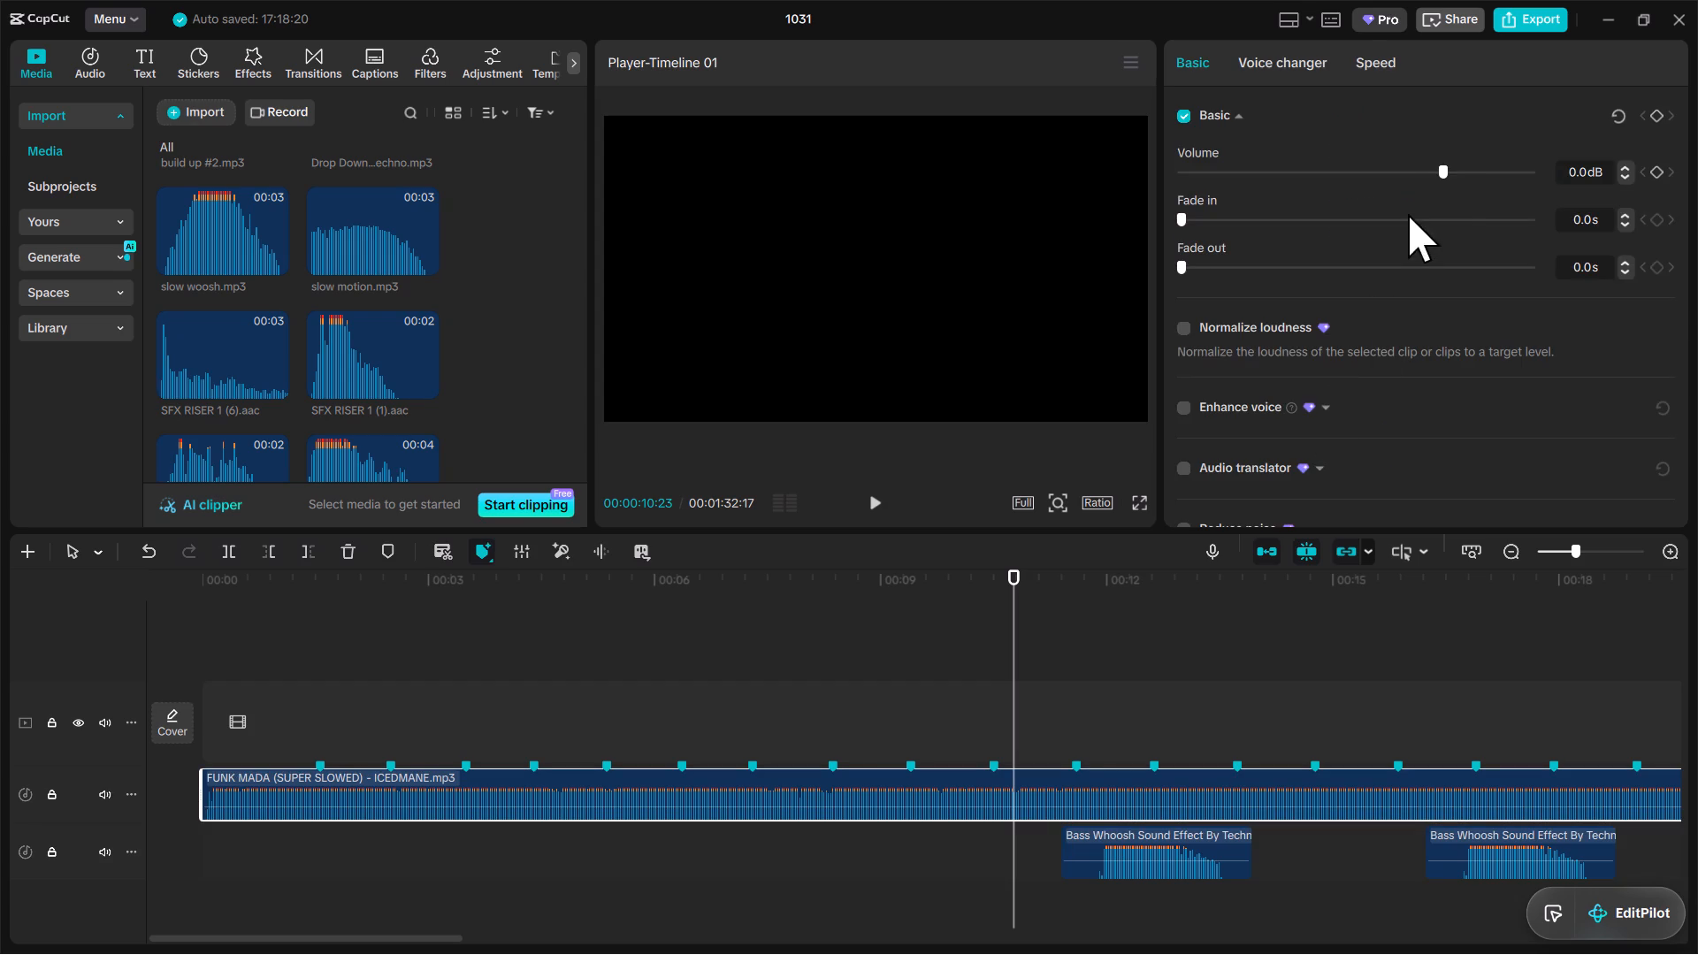
pyautogui.moveTo(1441, 165); pyautogui.dragTo(1404, 178)
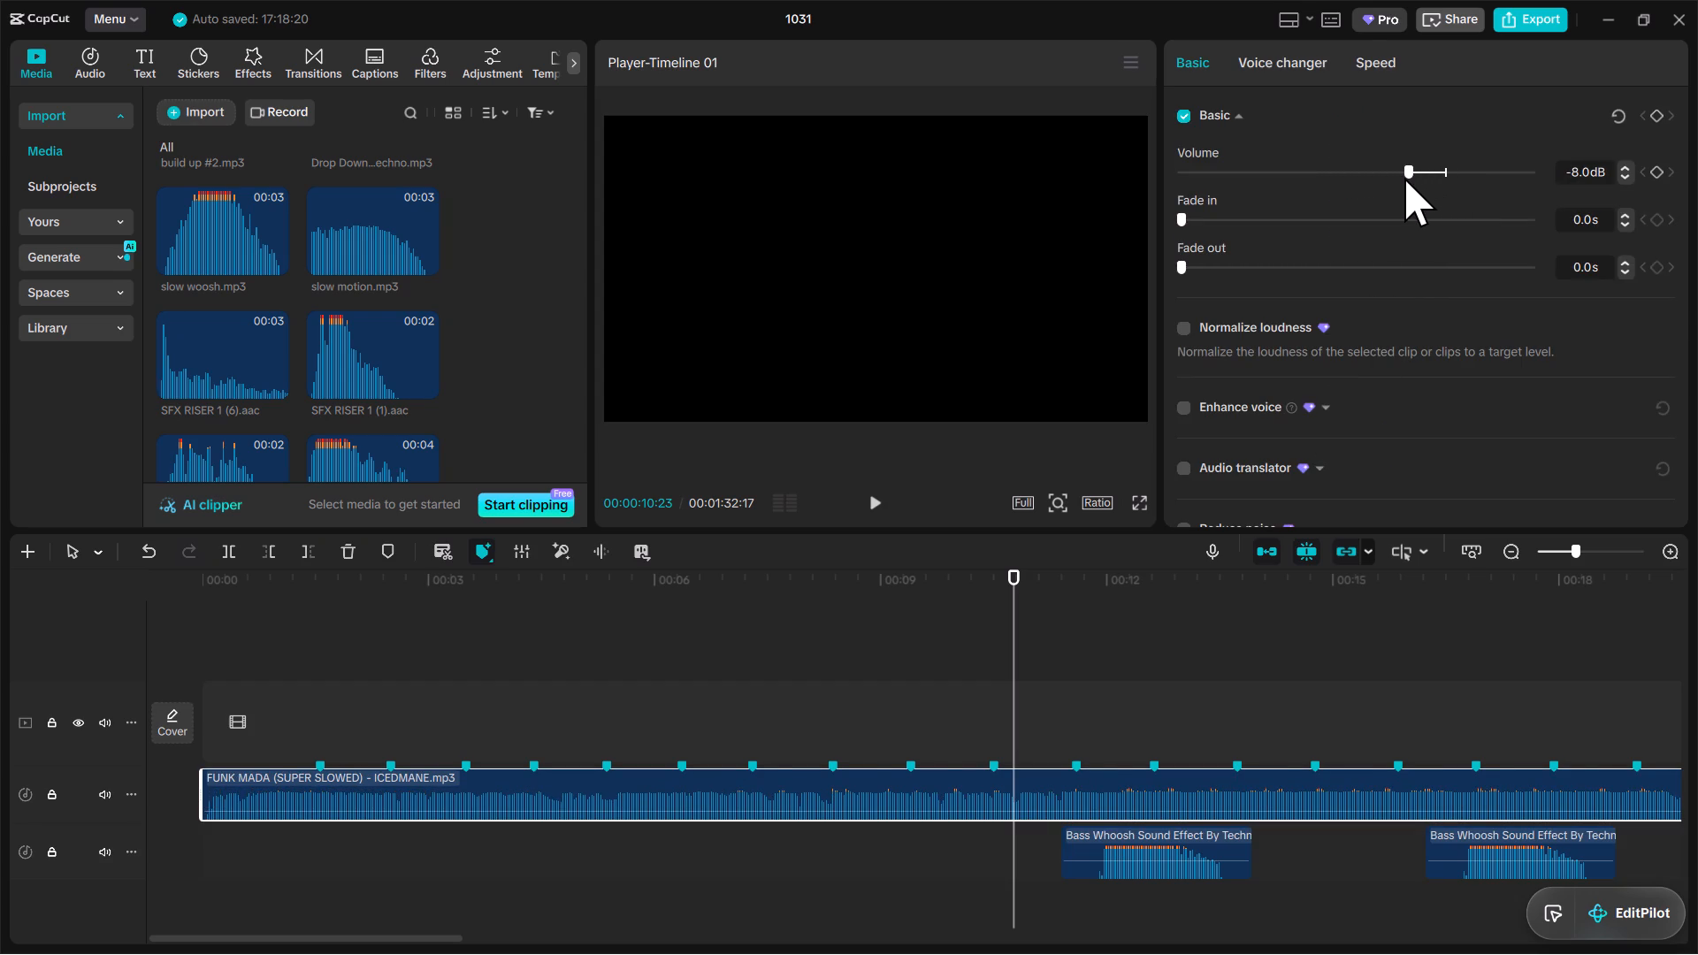
pyautogui.moveTo(1404, 178); pyautogui.dragTo(1405, 180)
pyautogui.hotkey('ctrl', 'z')
pyautogui.hotkey('ctrl', 'shift', 'z')
# Browse the available voice filters in the voice changer for the FUNK MADA (SUPER SLOWED) clip.
pyautogui.click(1299, 68)
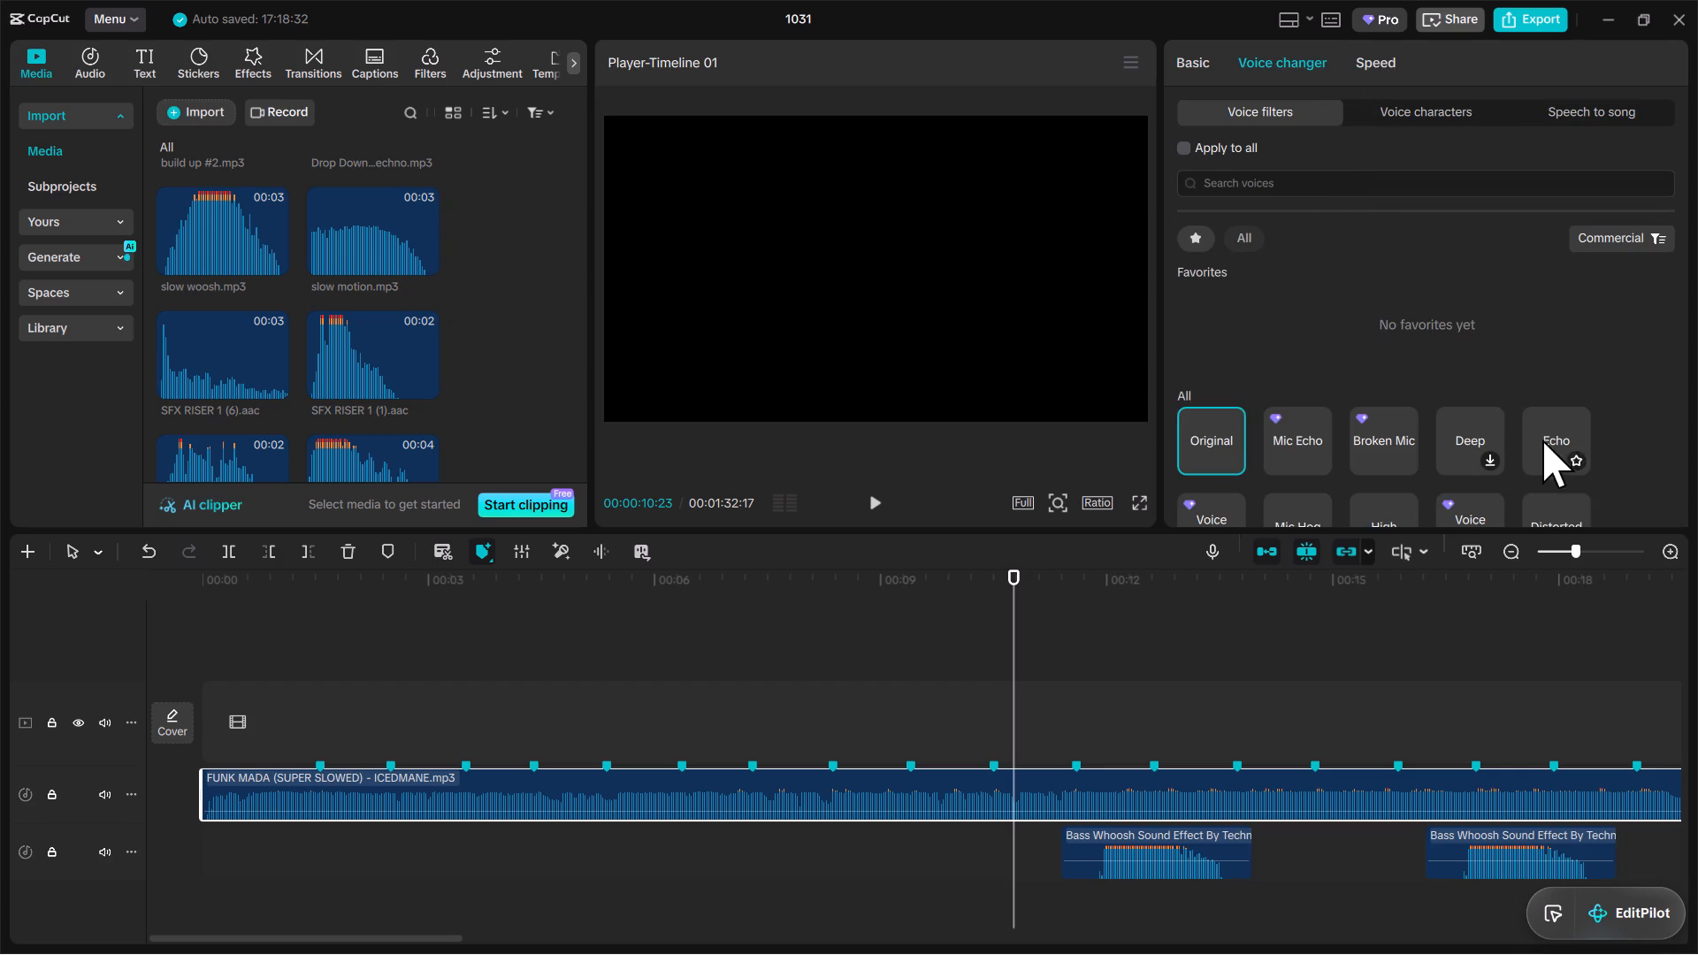
pyautogui.scroll(-1, 1268, 476)
pyautogui.scroll(-1, 1308, 411)
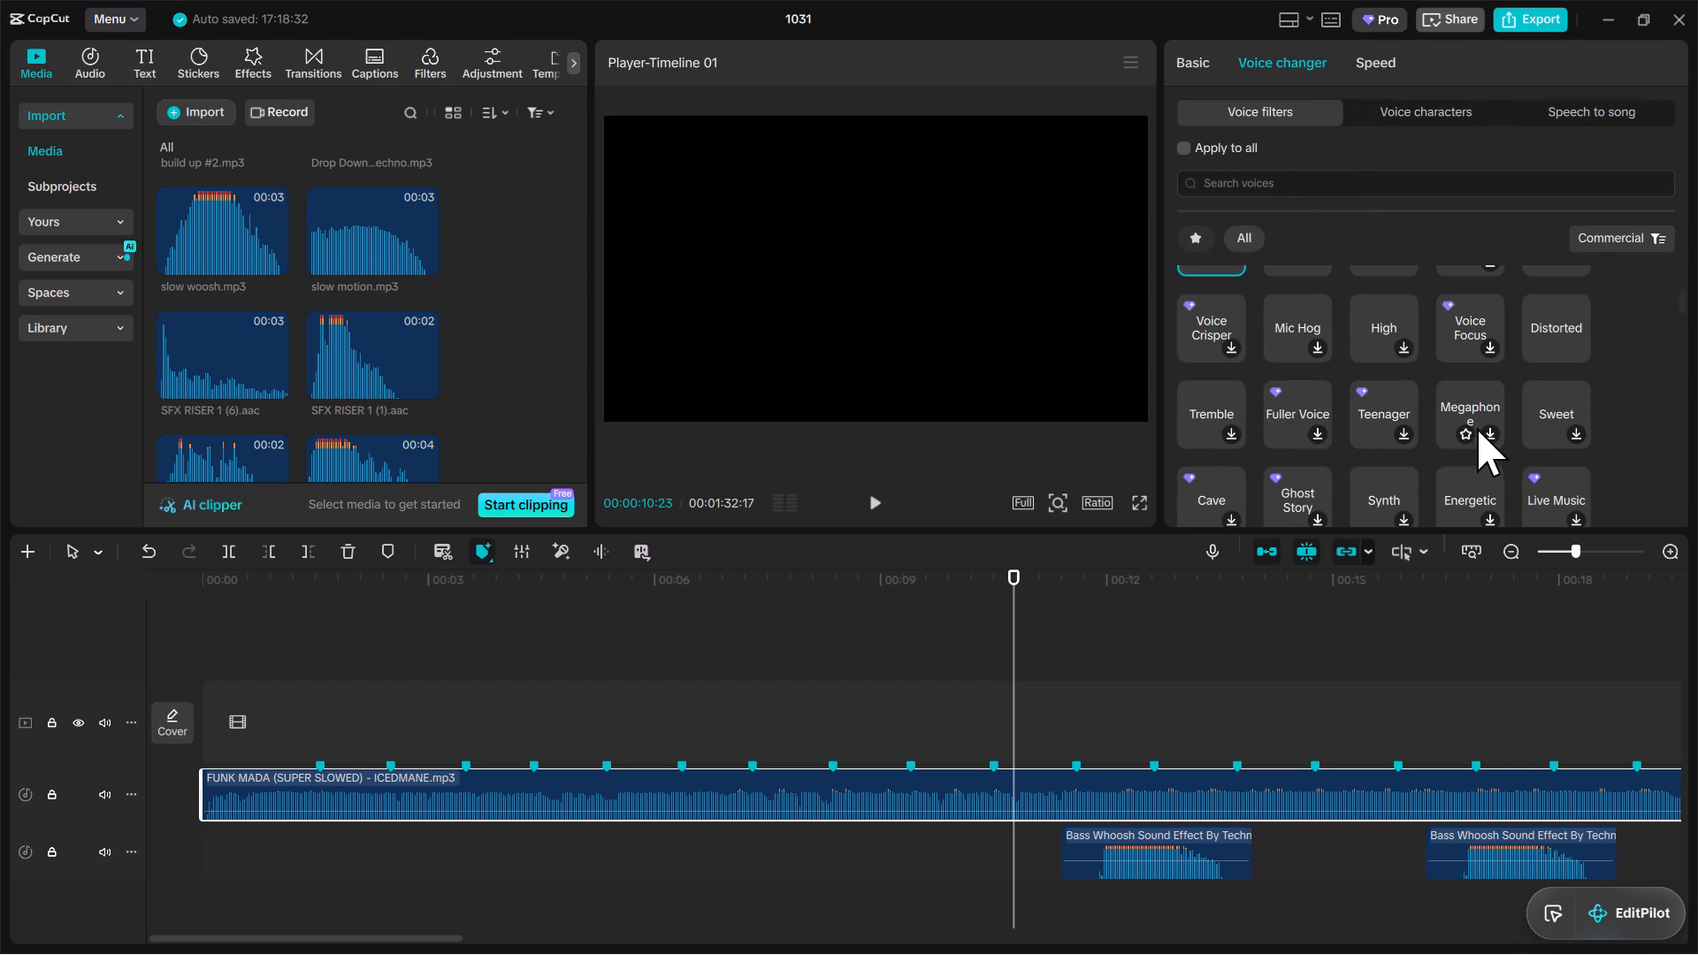
pyautogui.scroll(5, 1479, 443)
pyautogui.scroll(-5, 1351, 442)
pyautogui.scroll(-2, 1241, 409)
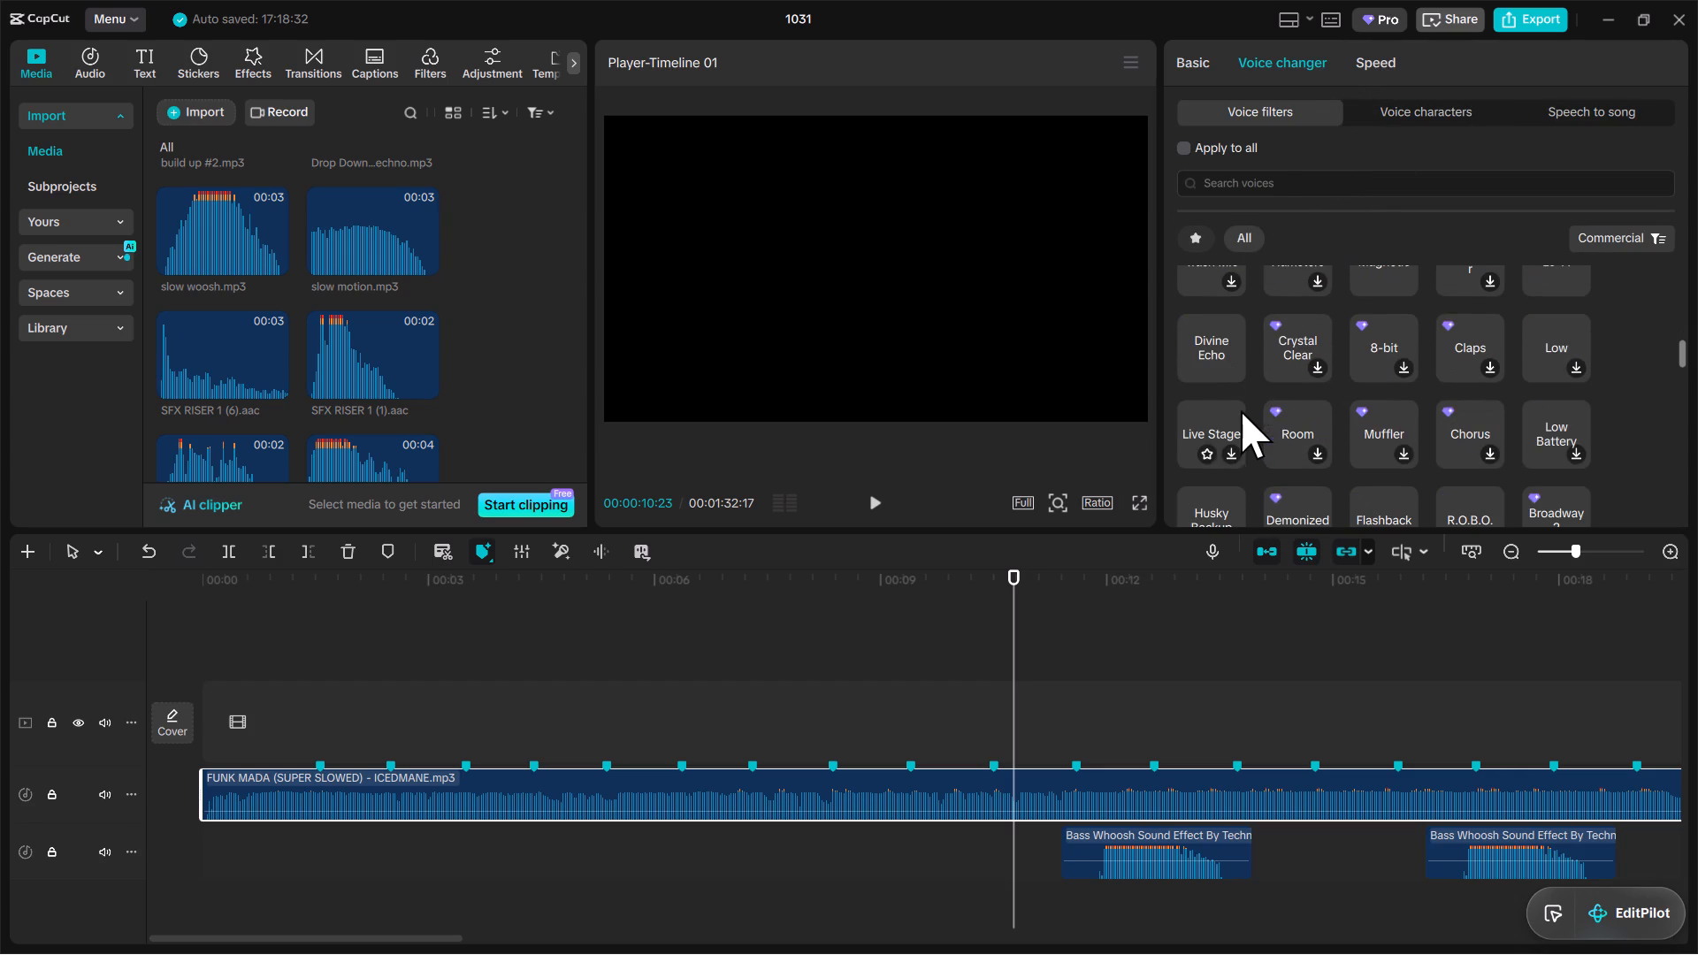
pyautogui.scroll(-2, 1232, 426)
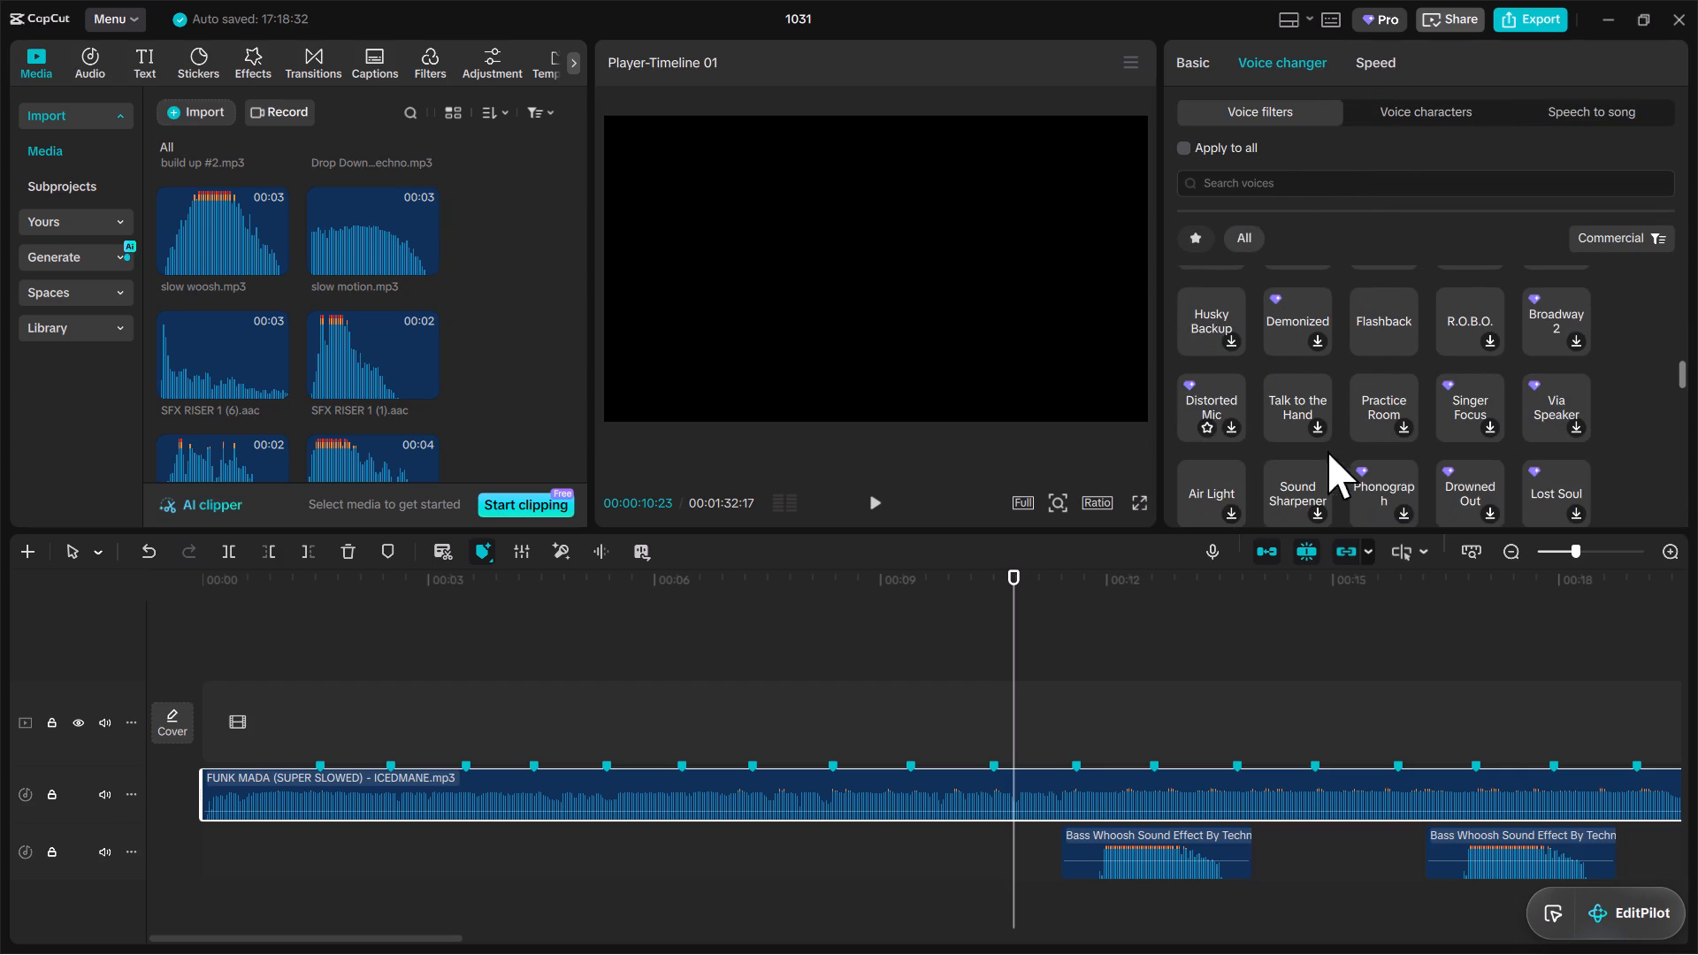
pyautogui.scroll(-5, 1388, 463)
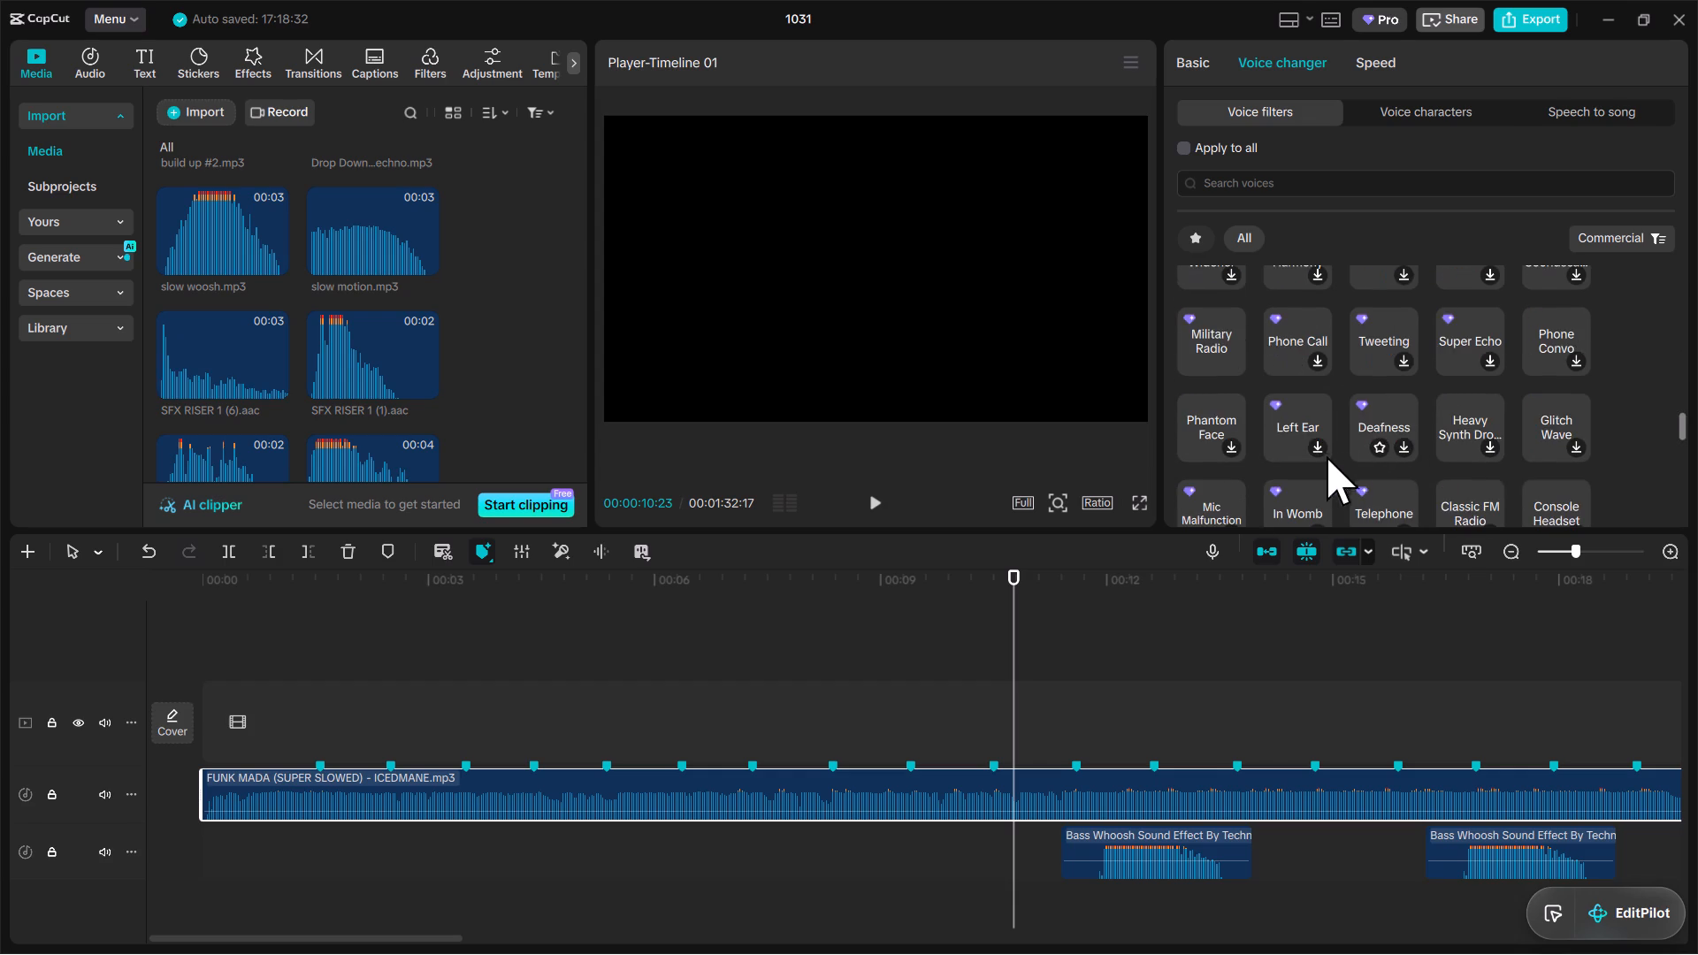
pyautogui.scroll(-1, 1332, 462)
pyautogui.scroll(-2, 1404, 467)
pyautogui.scroll(-3, 1494, 503)
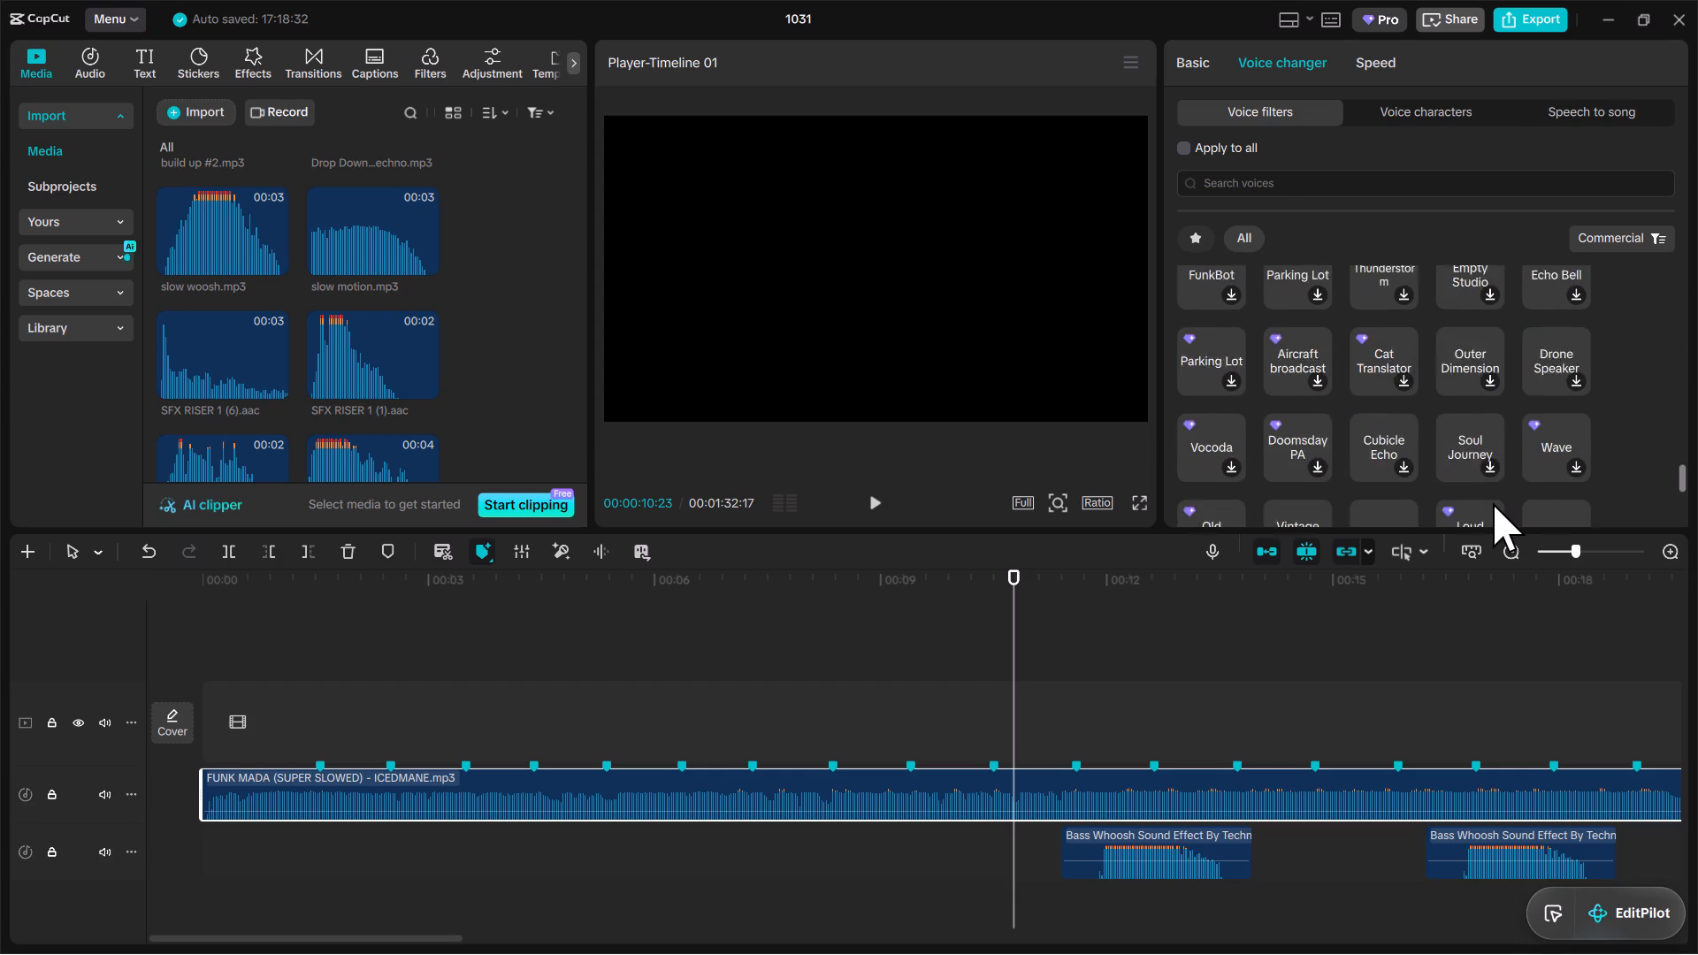
pyautogui.scroll(-1, 1493, 503)
pyautogui.scroll(-2, 1371, 385)
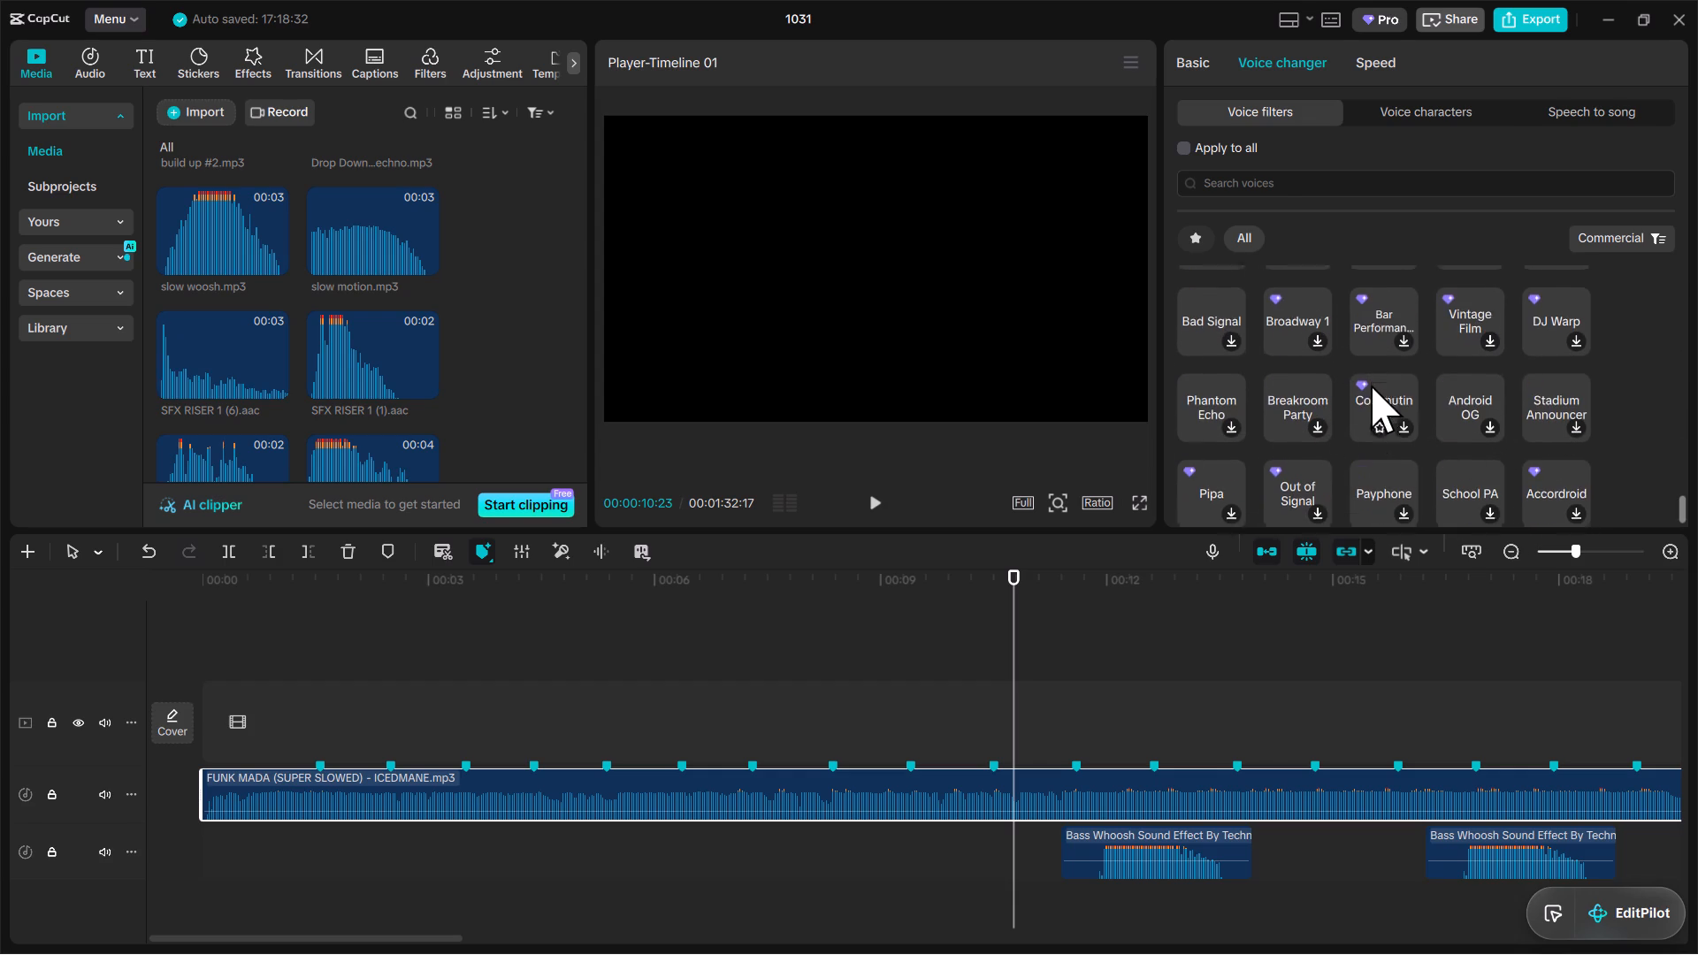
pyautogui.scroll(-4, 1293, 434)
pyautogui.scroll(6, 1483, 485)
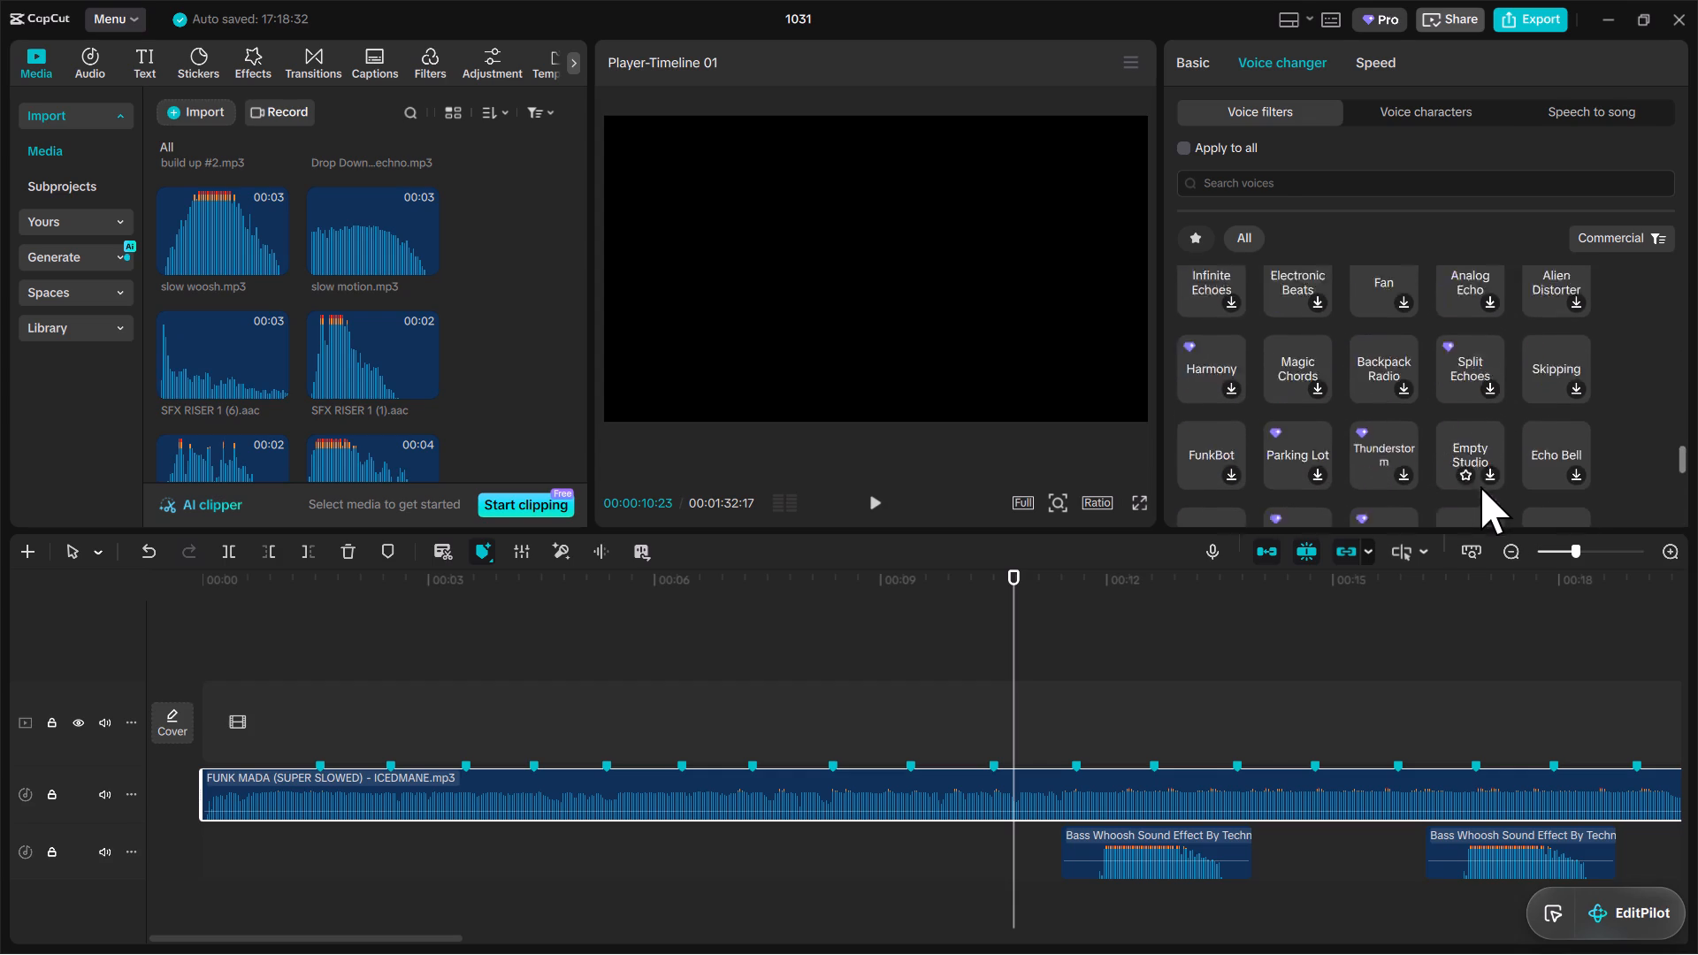
pyautogui.scroll(20, 1480, 486)
pyautogui.scroll(6, 1480, 486)
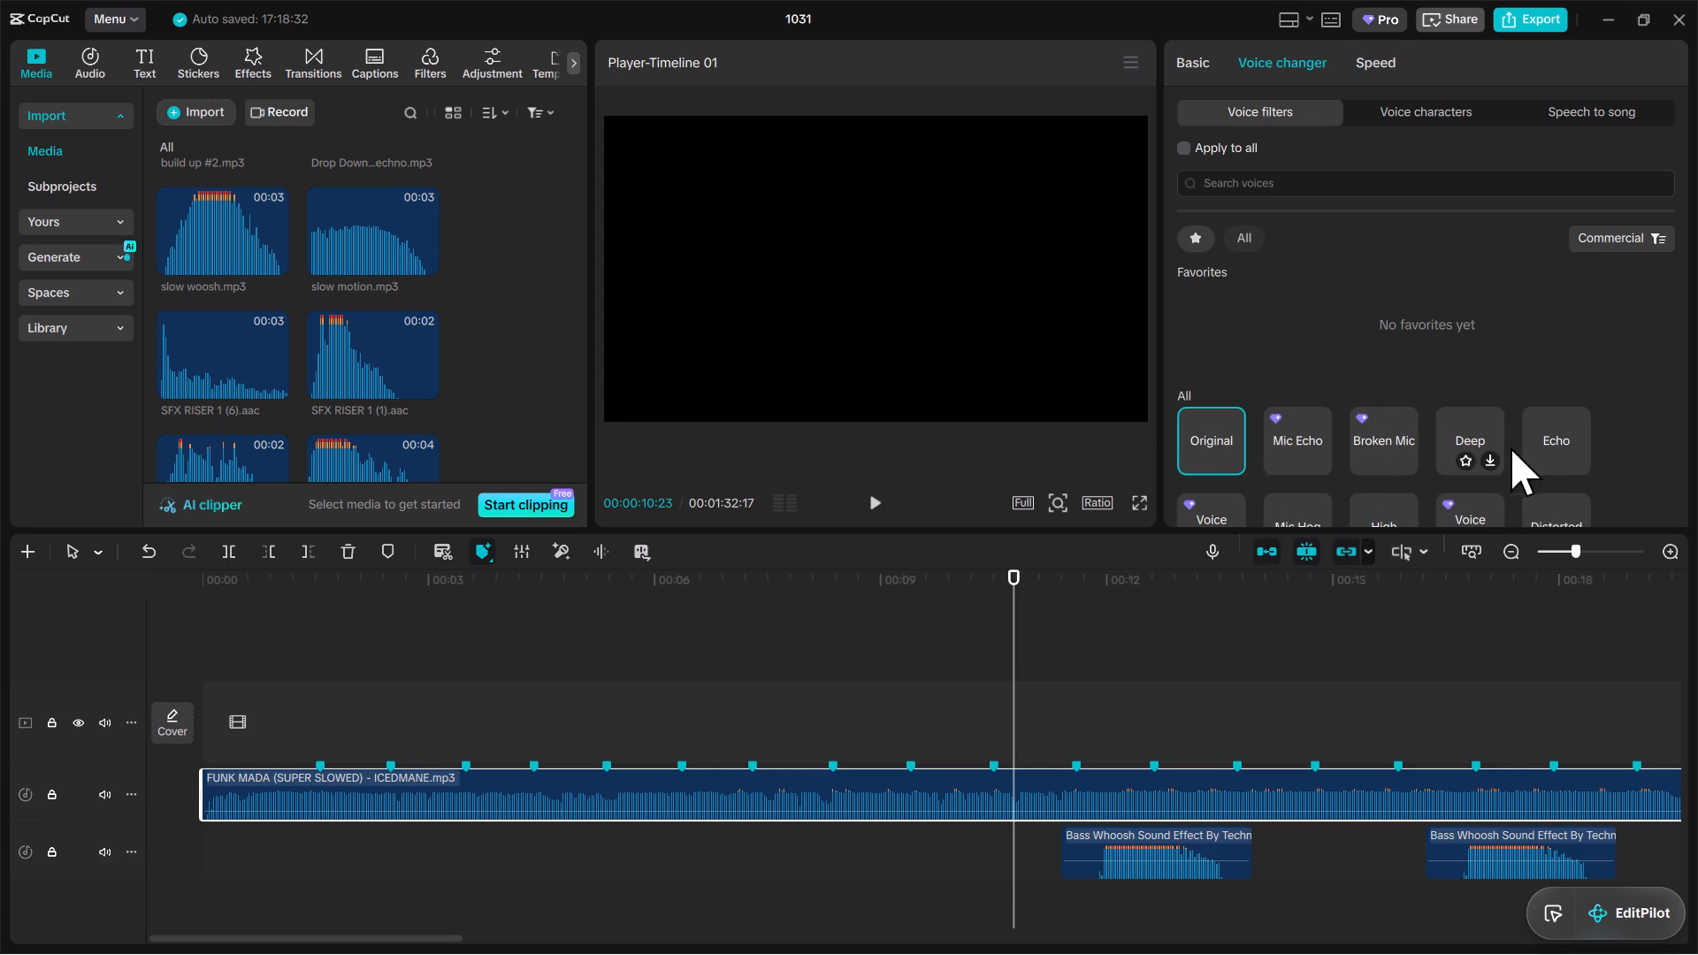
pyautogui.scroll(-2, 1258, 447)
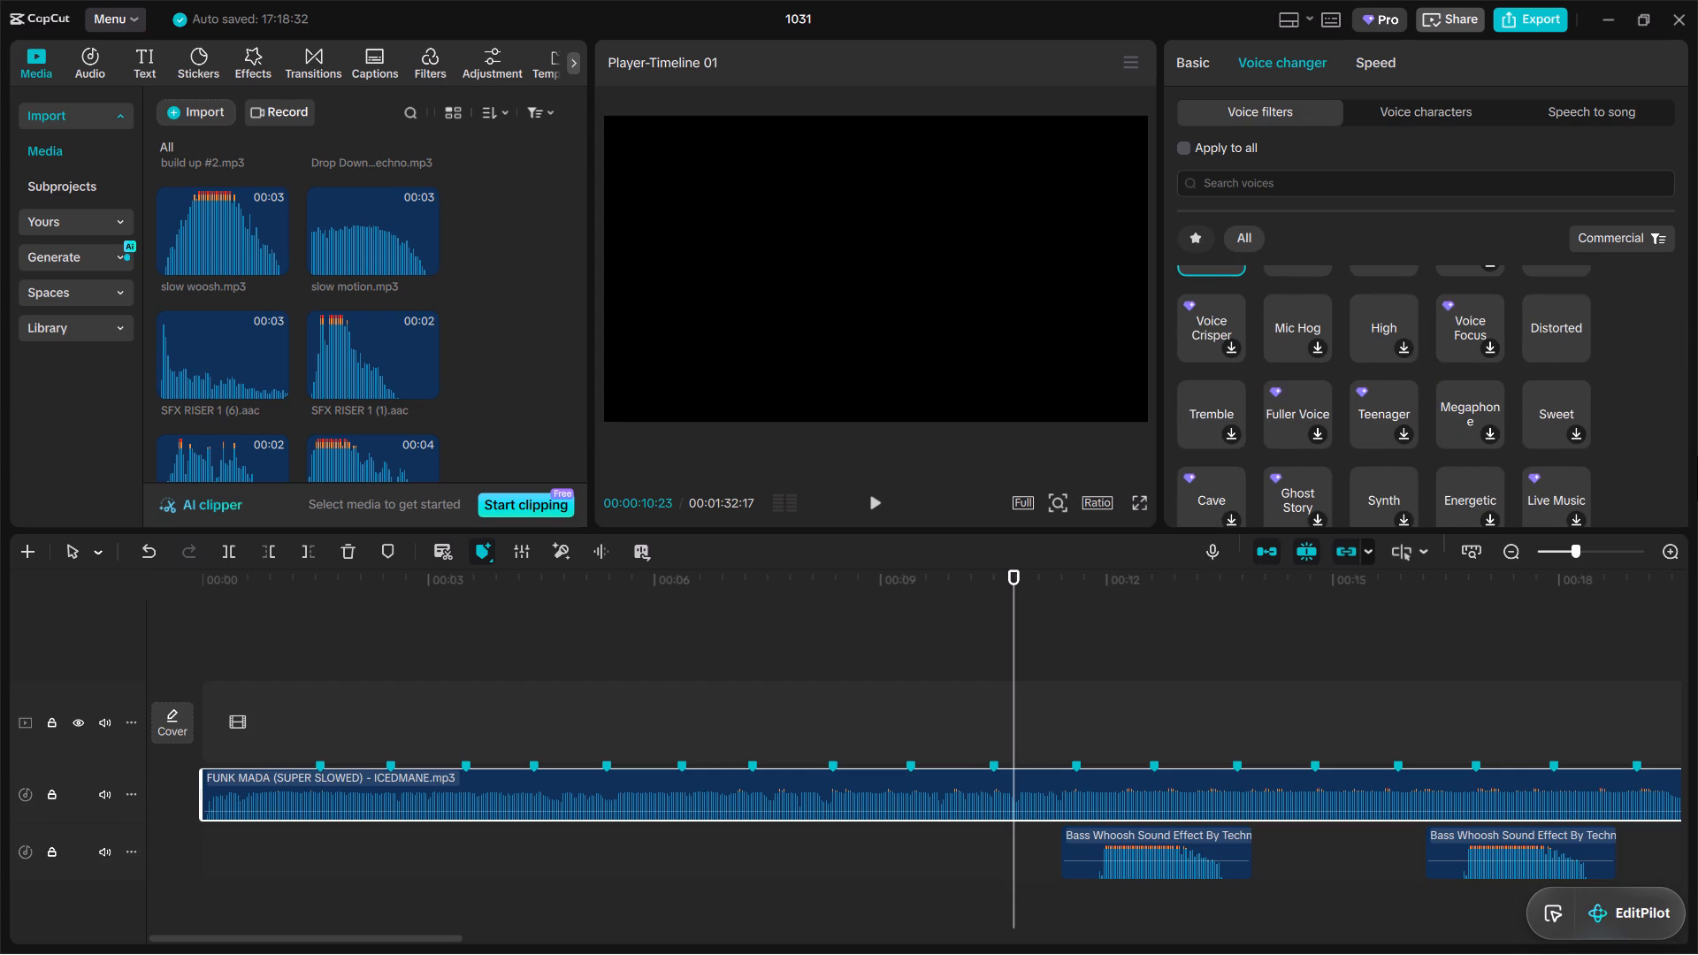
pyautogui.scroll(-2, 1648, 438)
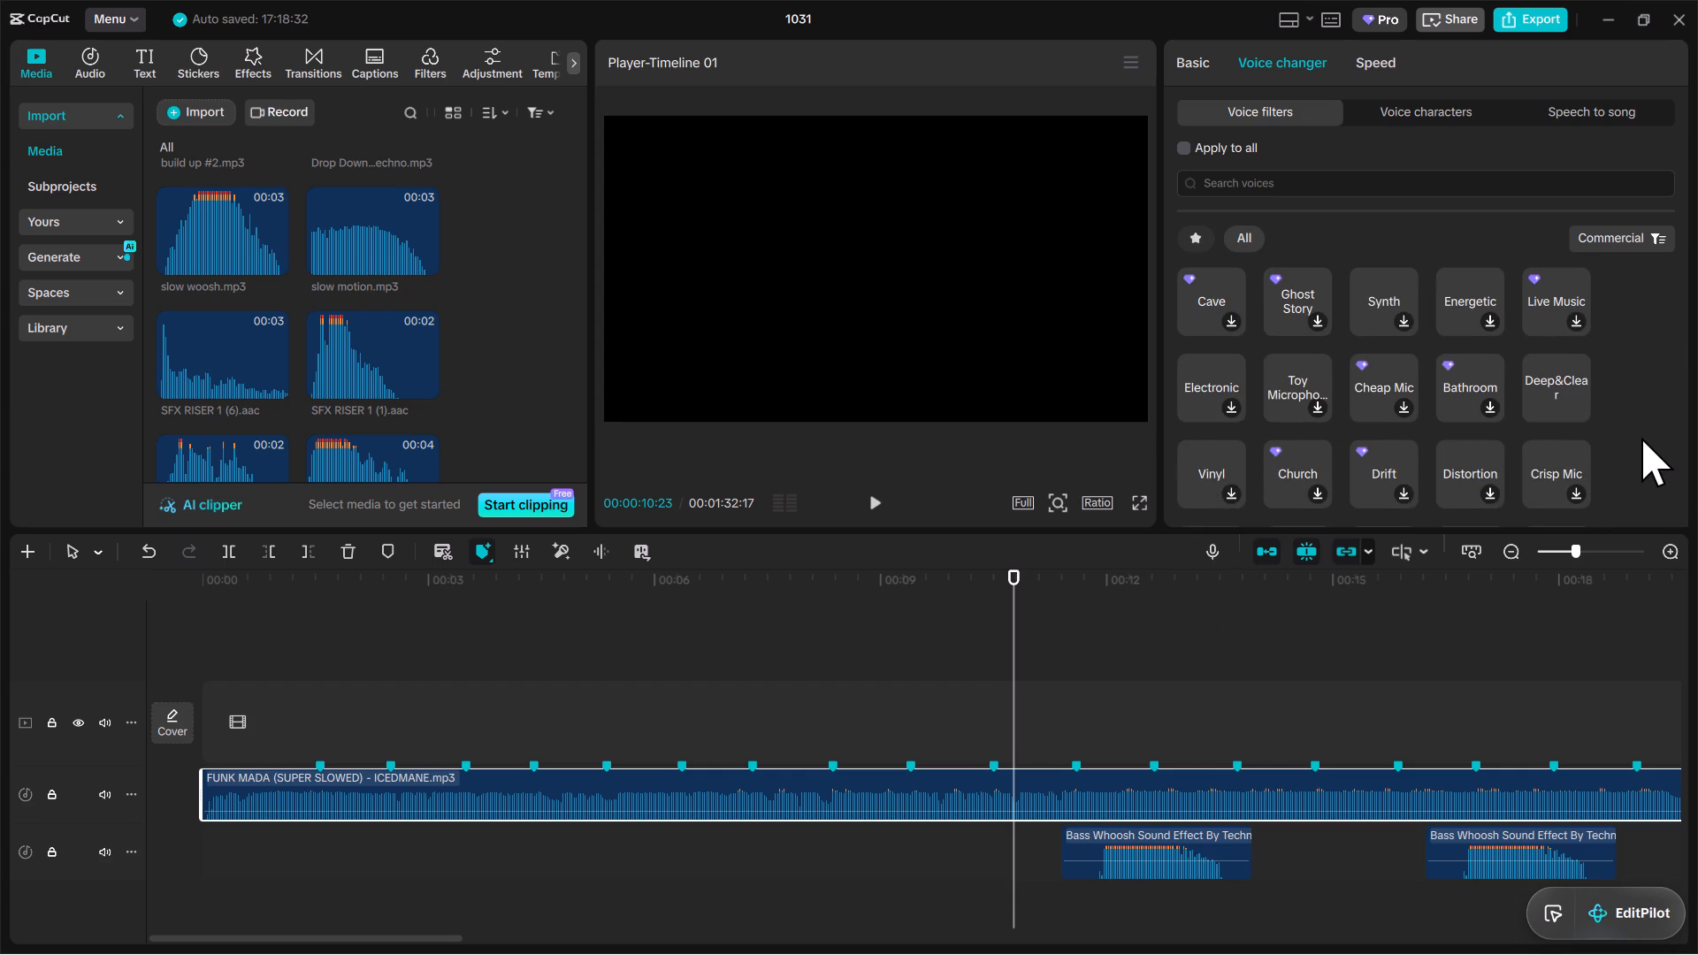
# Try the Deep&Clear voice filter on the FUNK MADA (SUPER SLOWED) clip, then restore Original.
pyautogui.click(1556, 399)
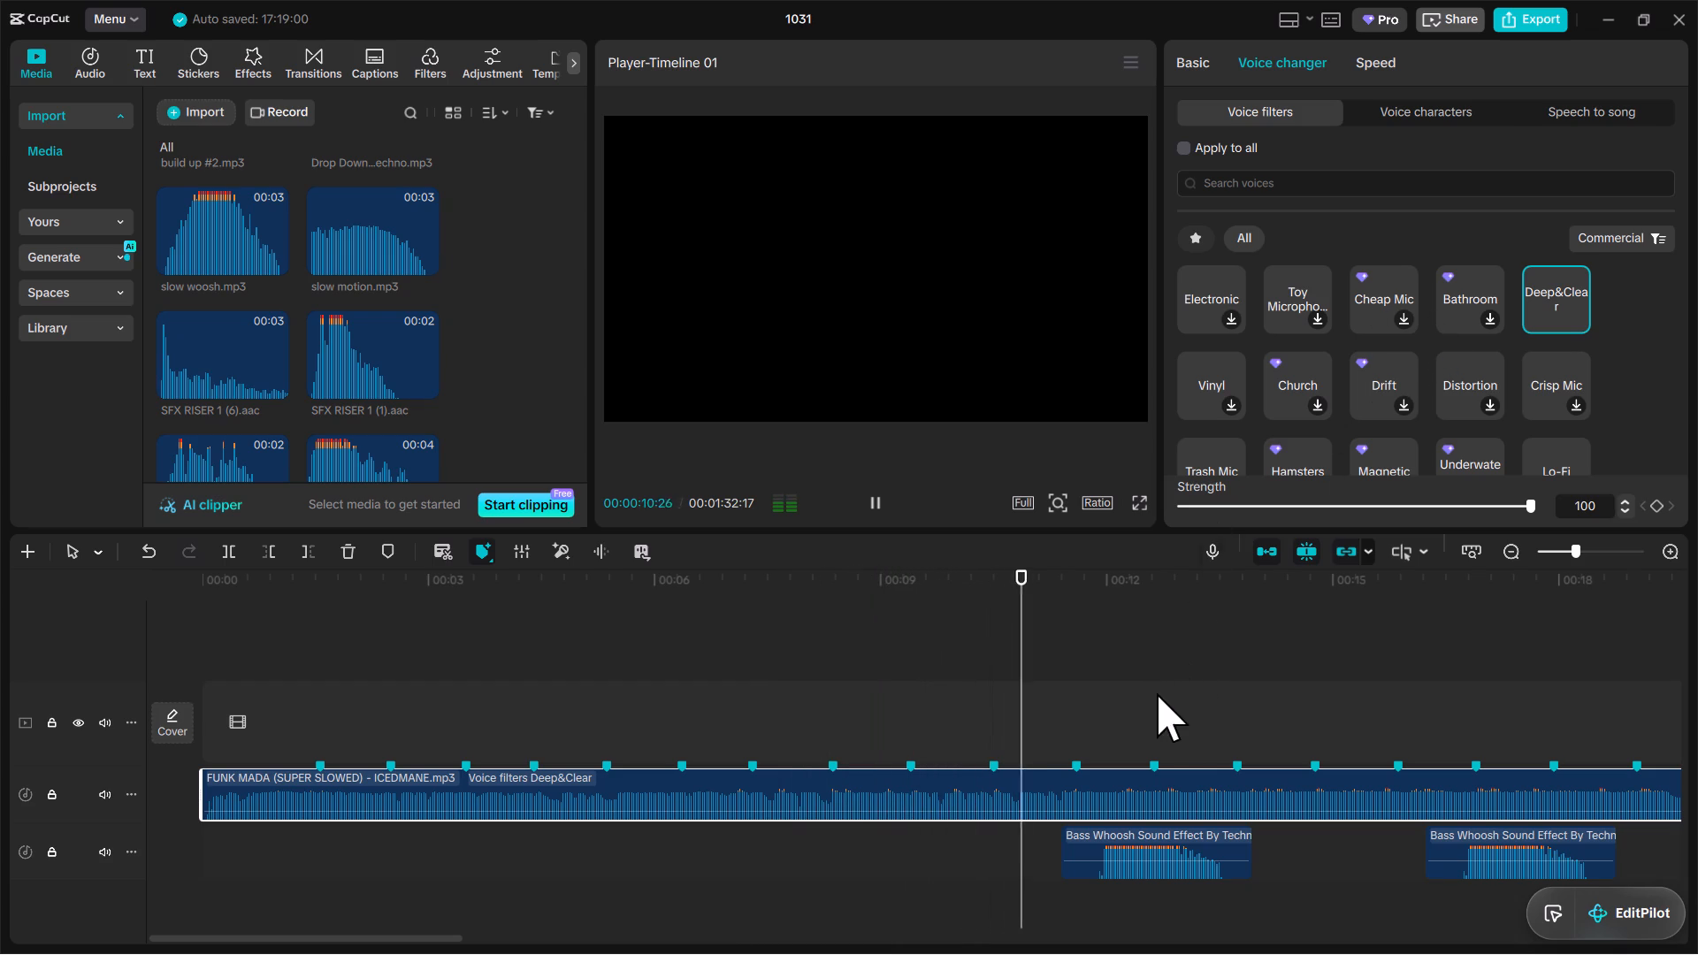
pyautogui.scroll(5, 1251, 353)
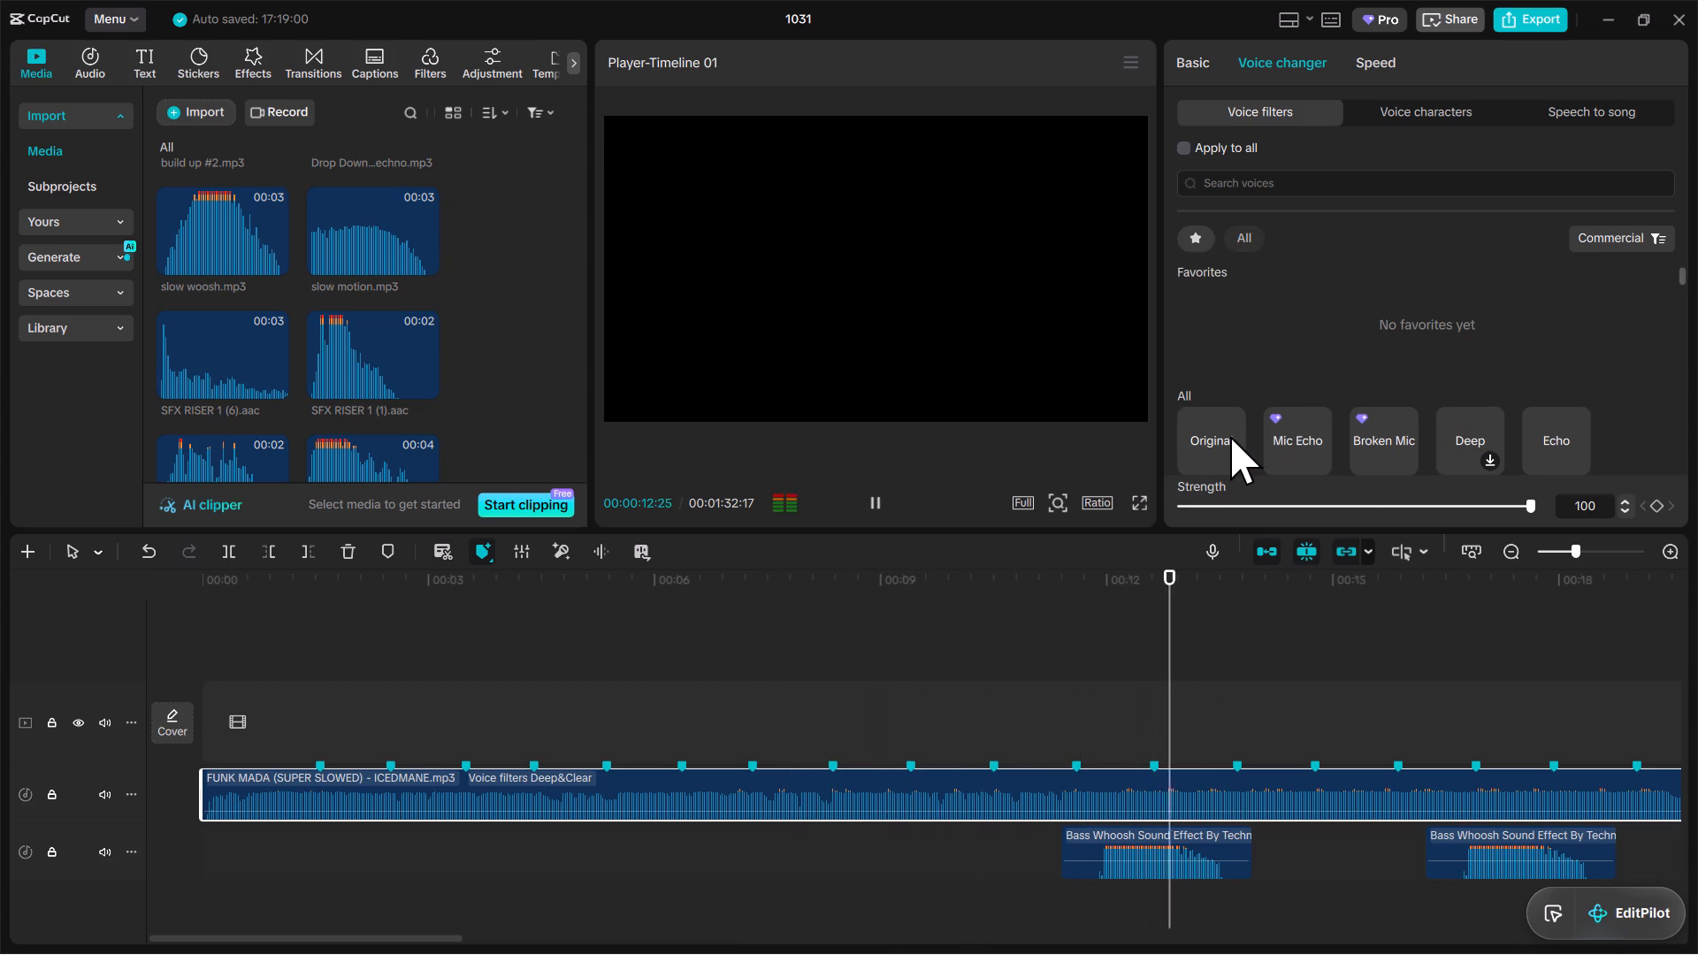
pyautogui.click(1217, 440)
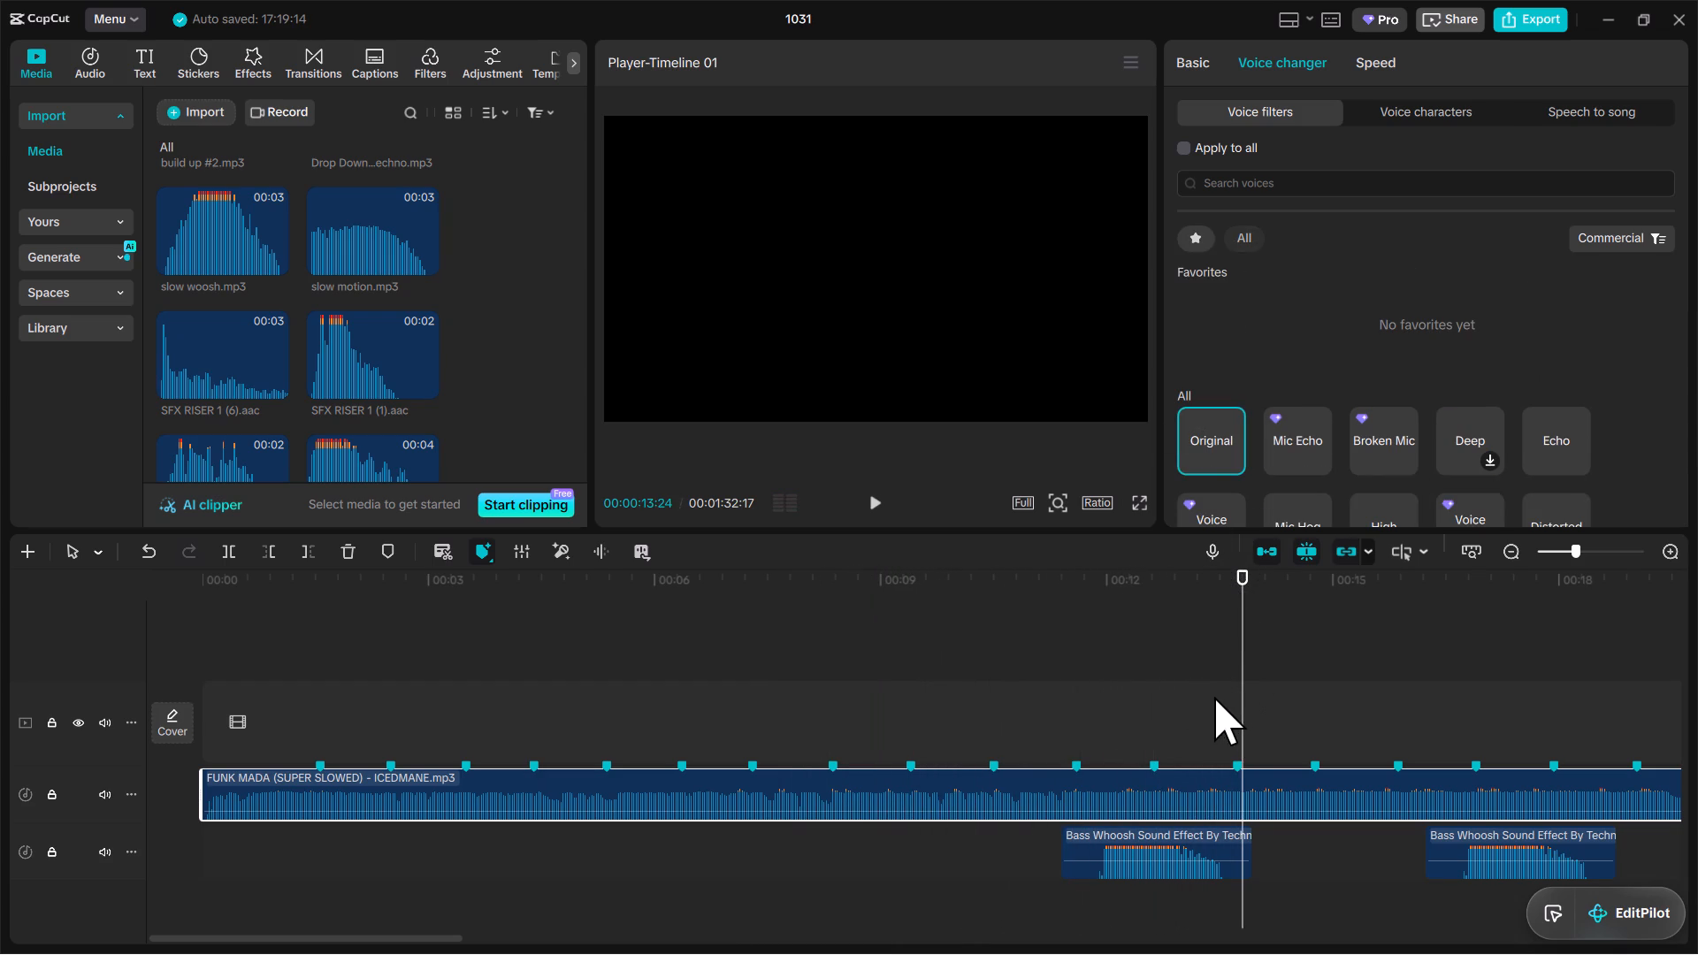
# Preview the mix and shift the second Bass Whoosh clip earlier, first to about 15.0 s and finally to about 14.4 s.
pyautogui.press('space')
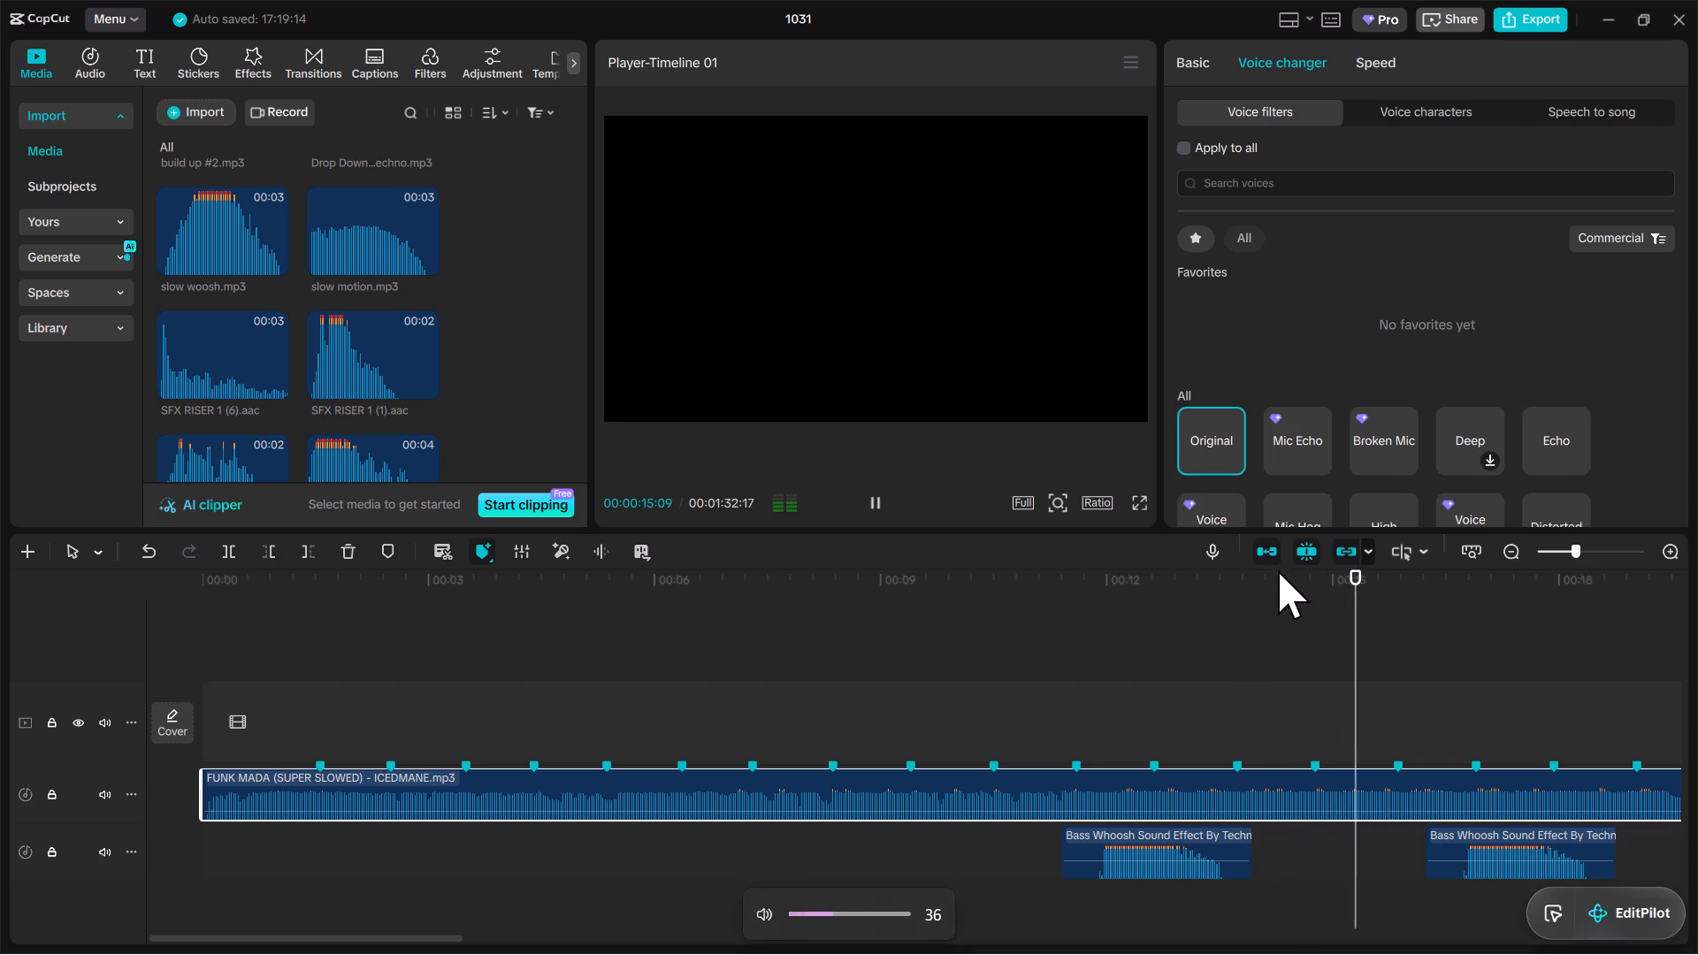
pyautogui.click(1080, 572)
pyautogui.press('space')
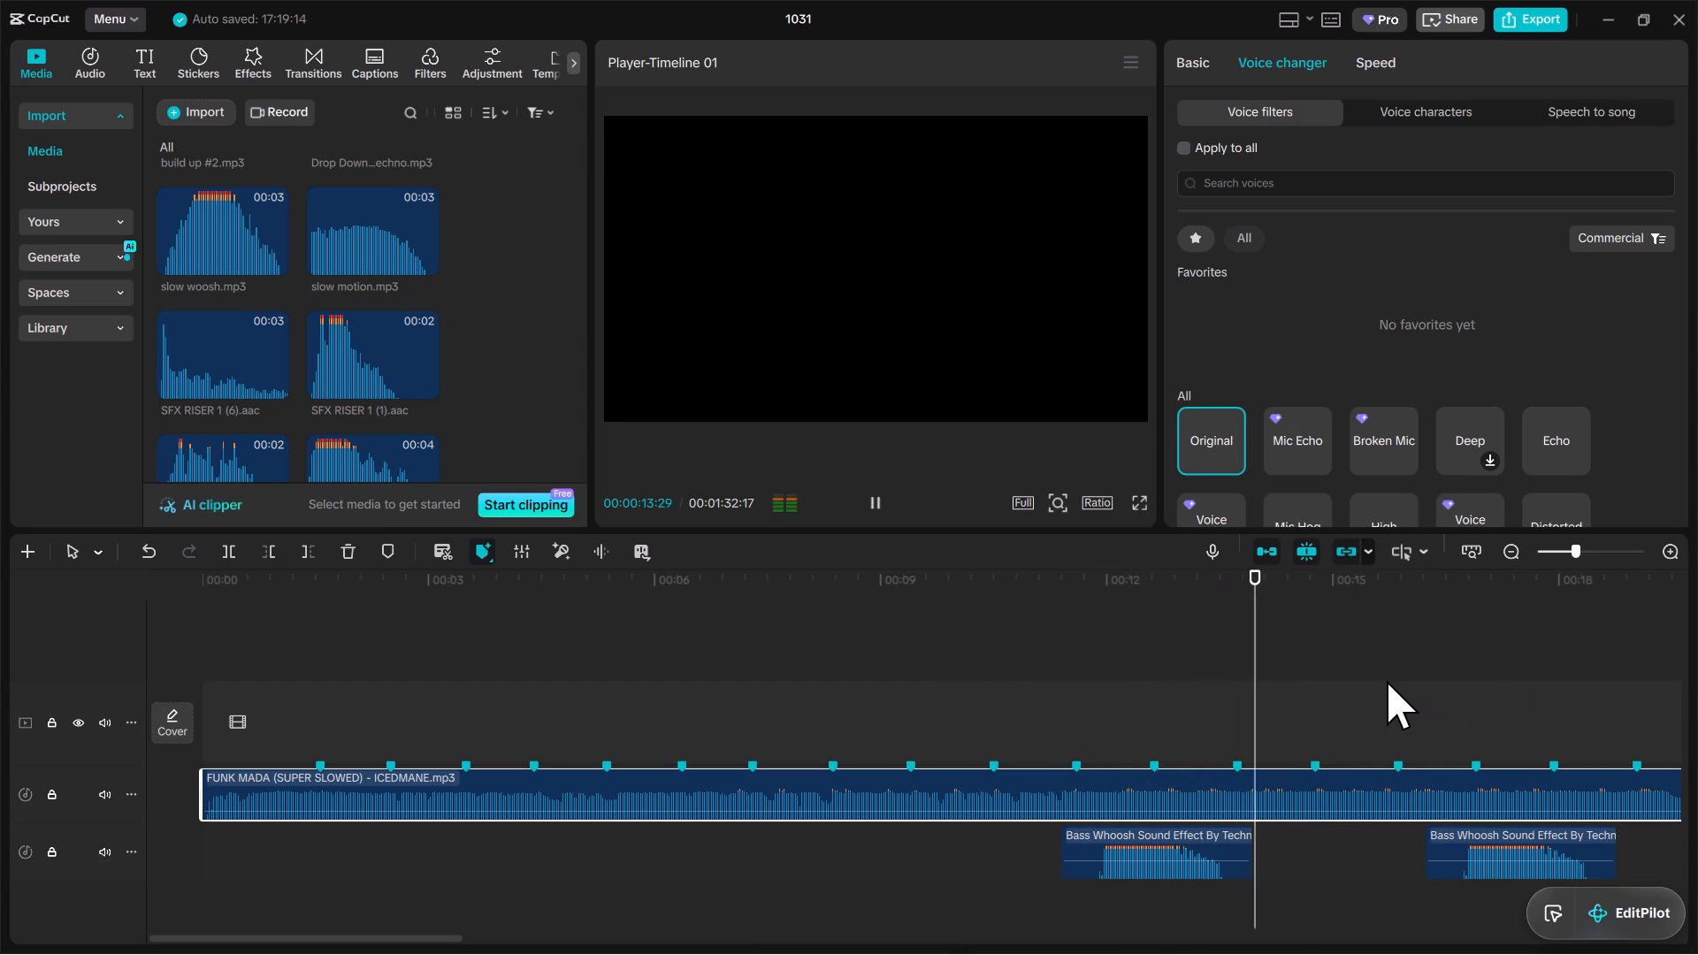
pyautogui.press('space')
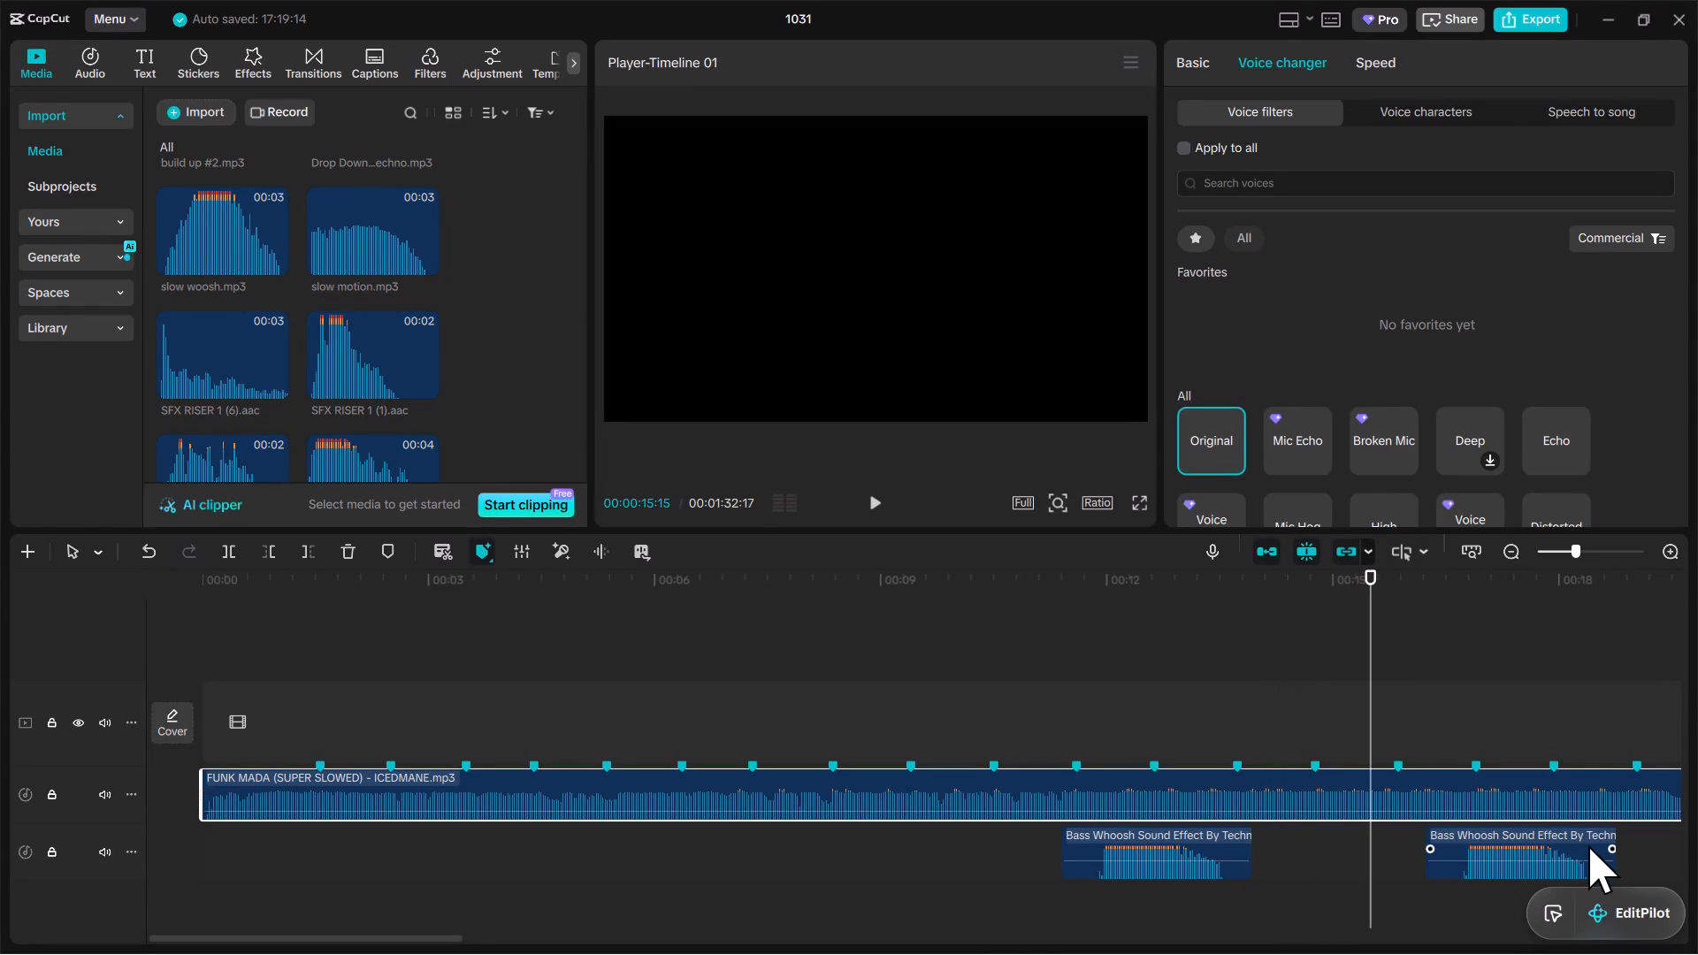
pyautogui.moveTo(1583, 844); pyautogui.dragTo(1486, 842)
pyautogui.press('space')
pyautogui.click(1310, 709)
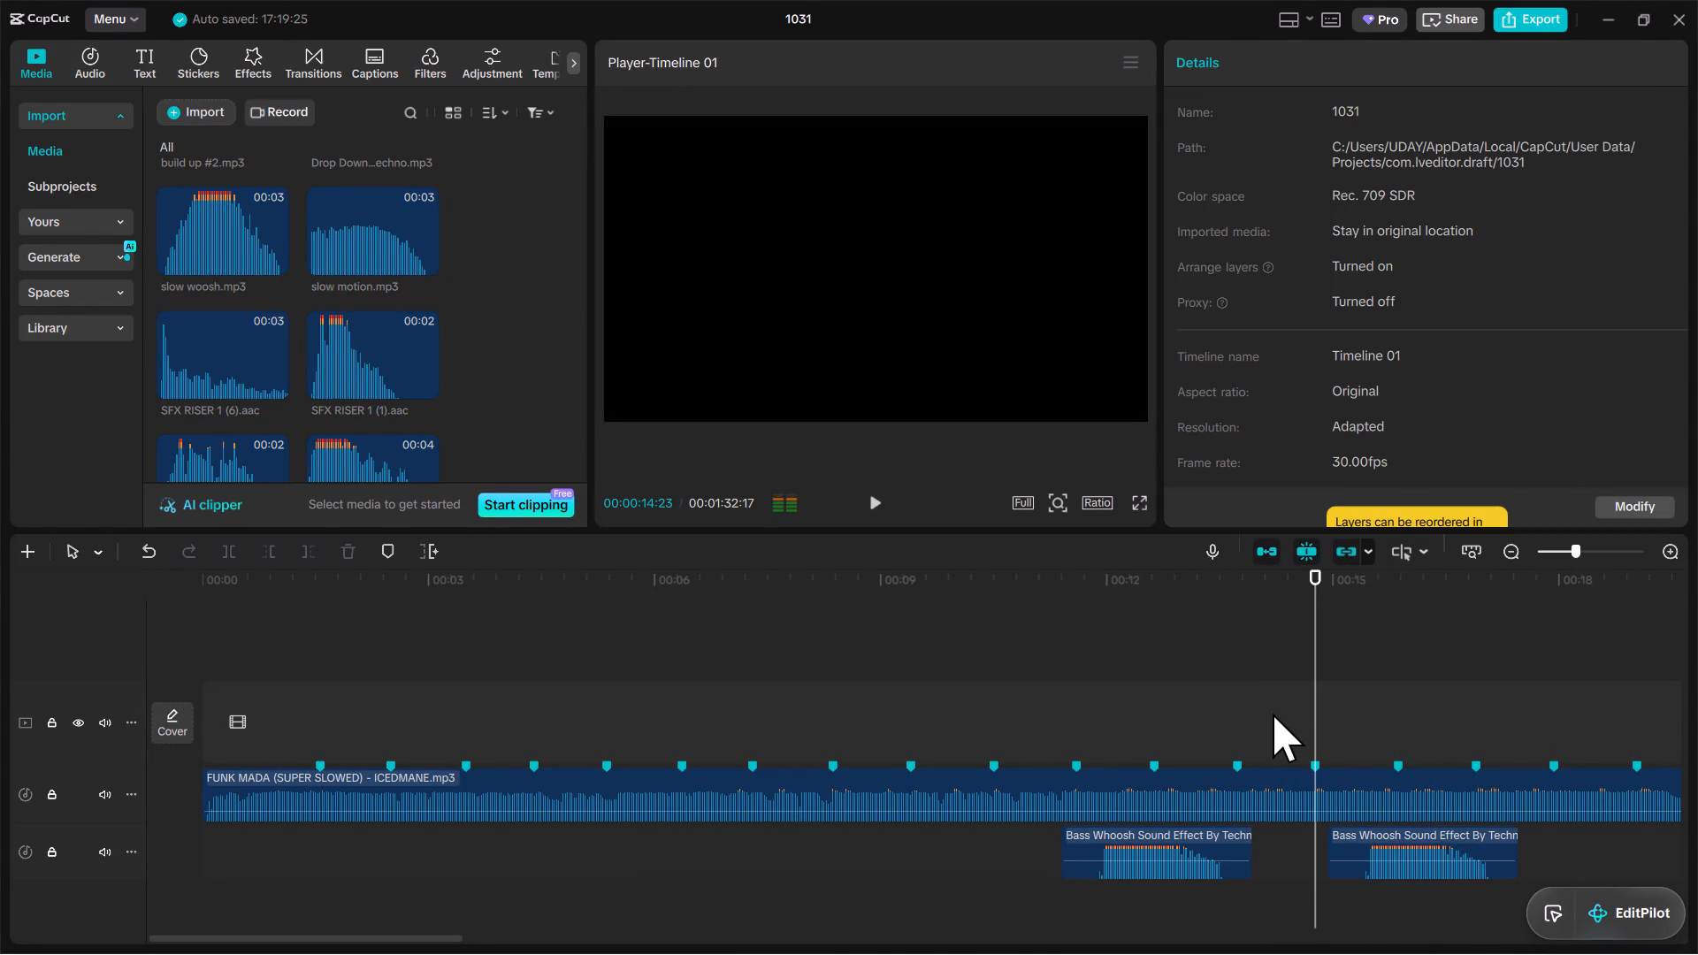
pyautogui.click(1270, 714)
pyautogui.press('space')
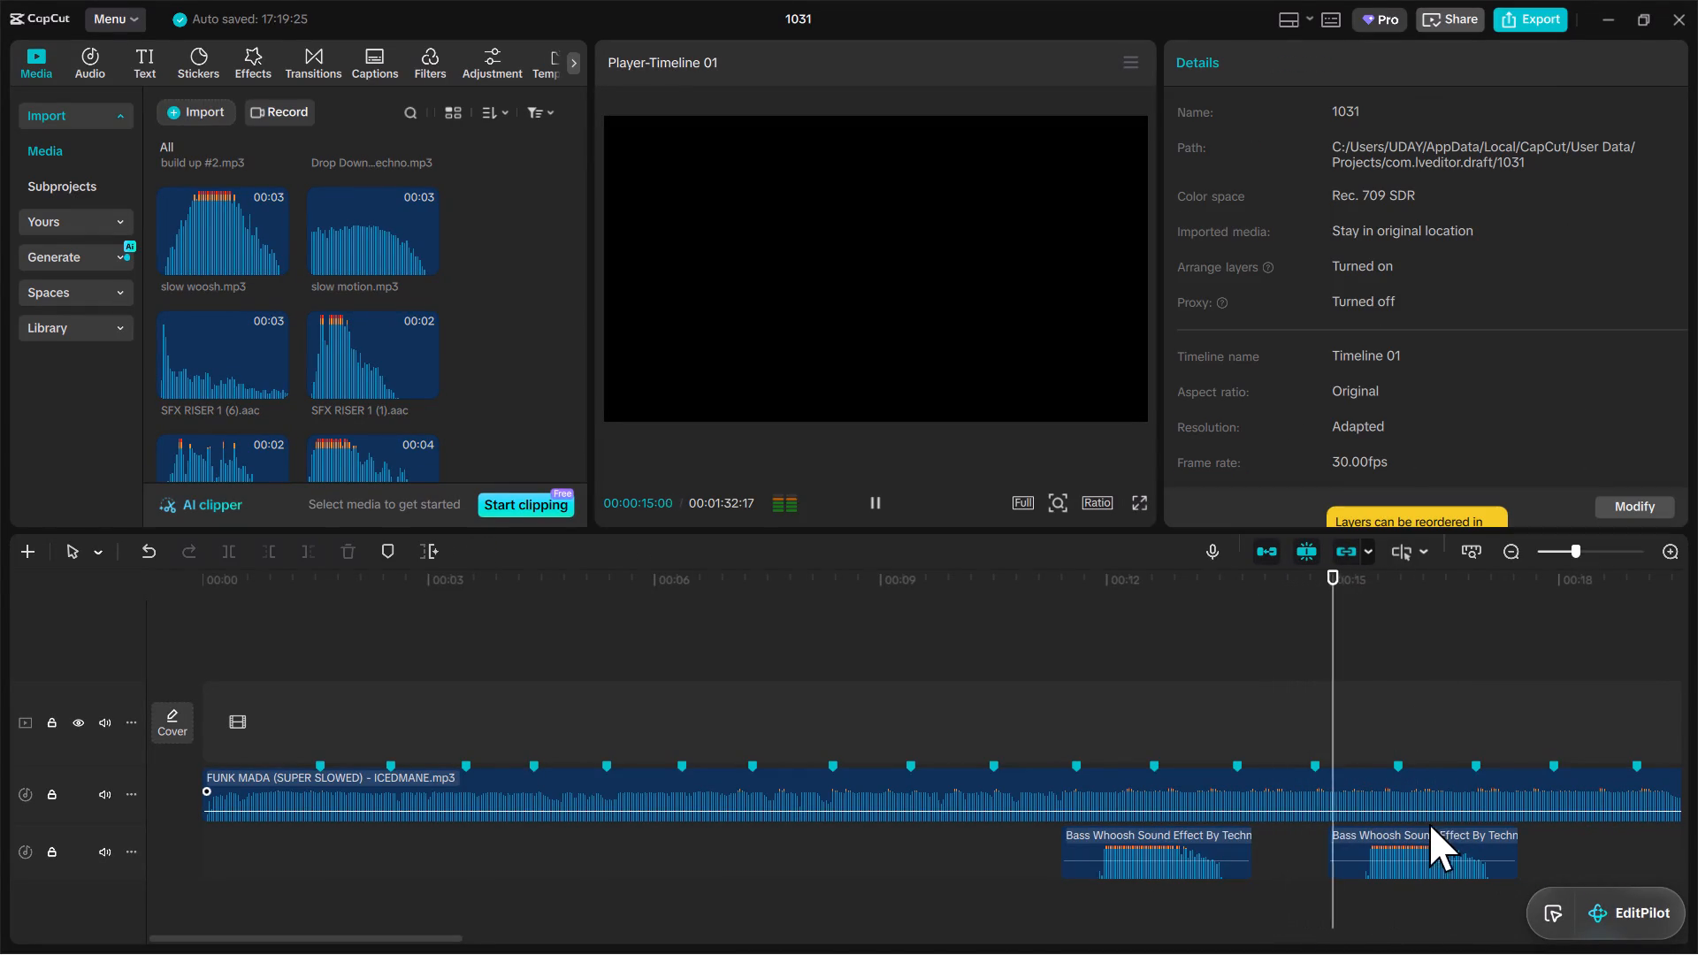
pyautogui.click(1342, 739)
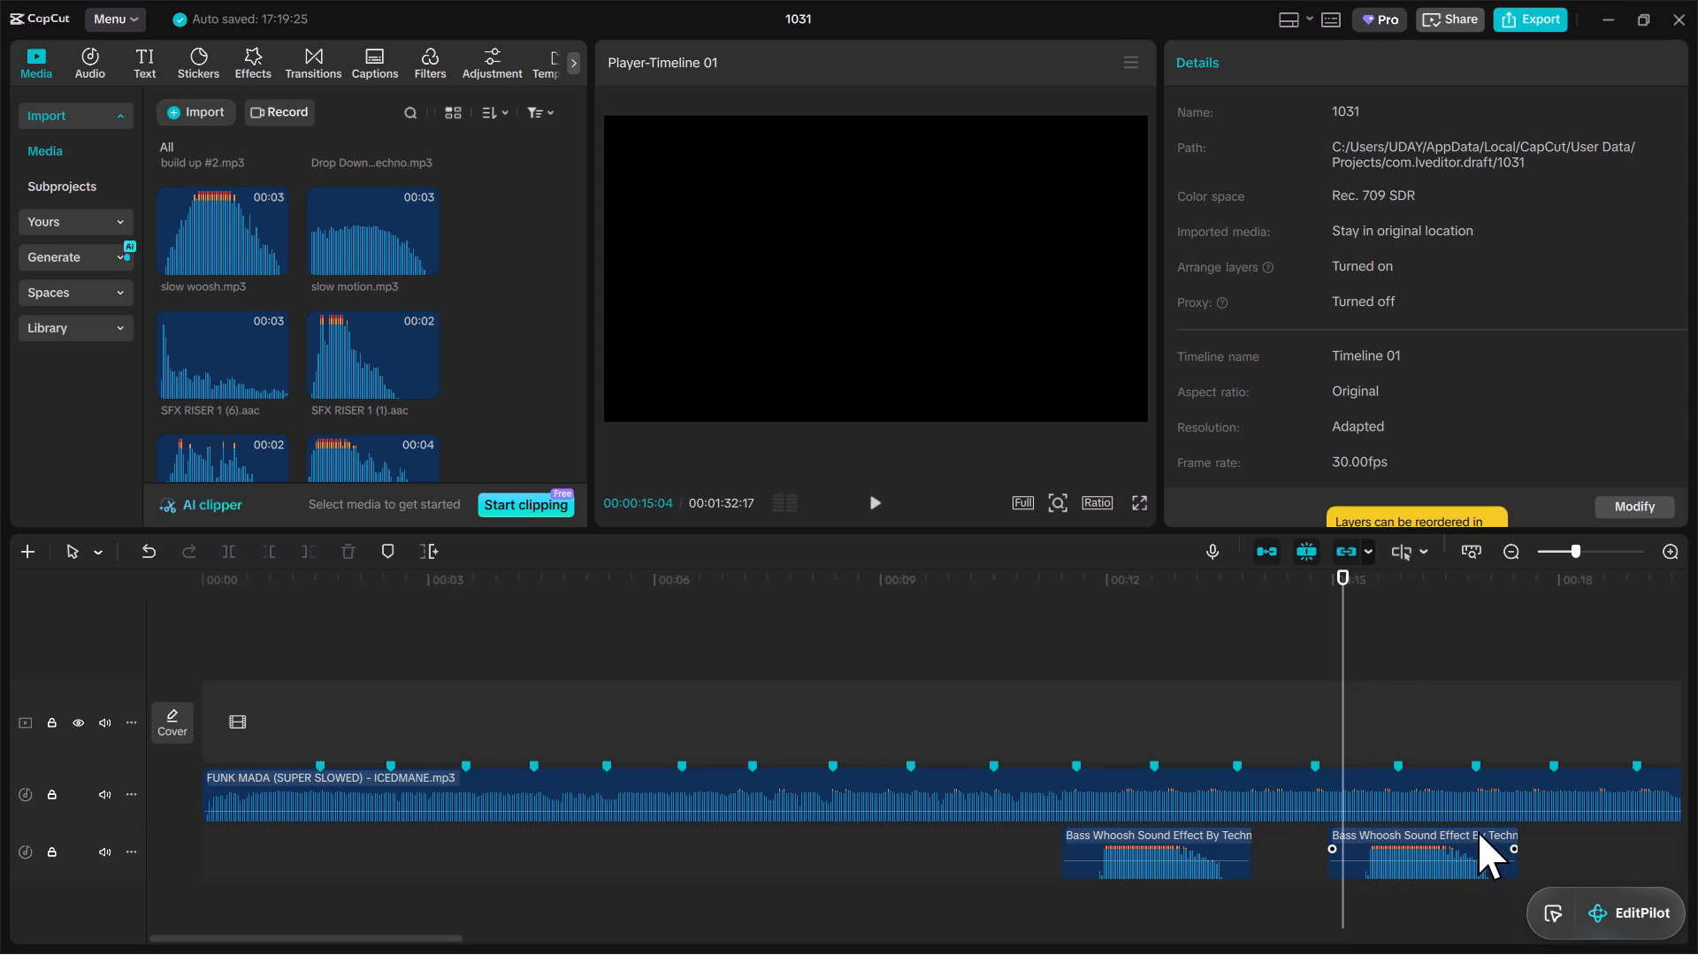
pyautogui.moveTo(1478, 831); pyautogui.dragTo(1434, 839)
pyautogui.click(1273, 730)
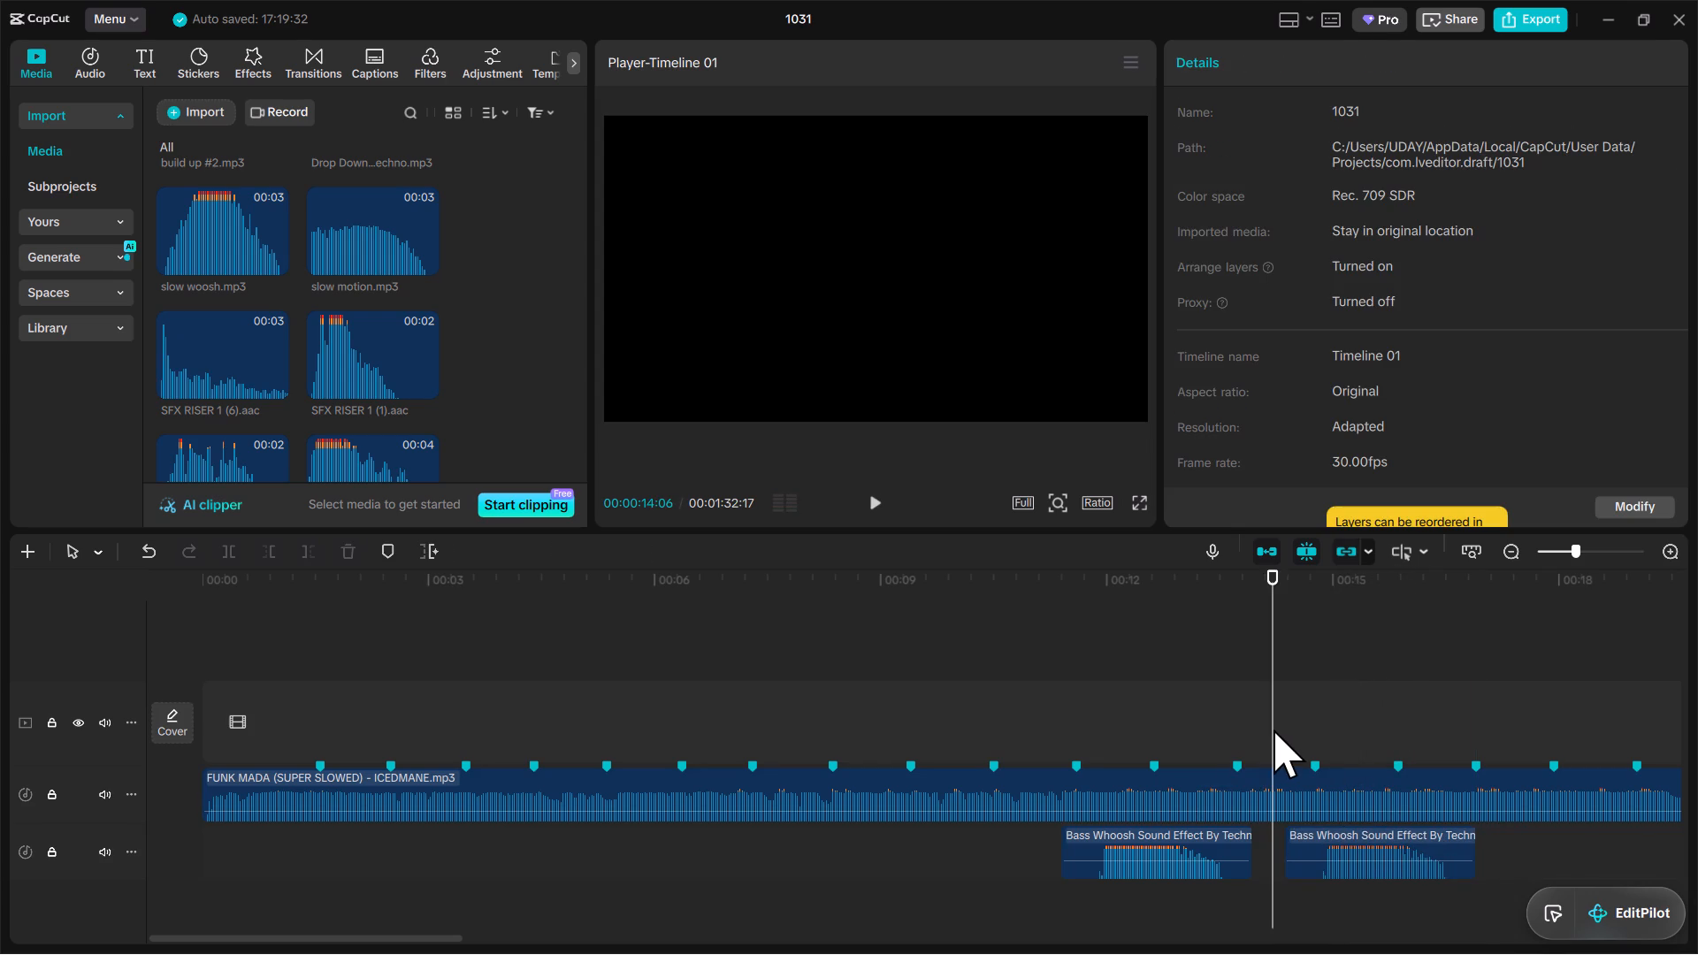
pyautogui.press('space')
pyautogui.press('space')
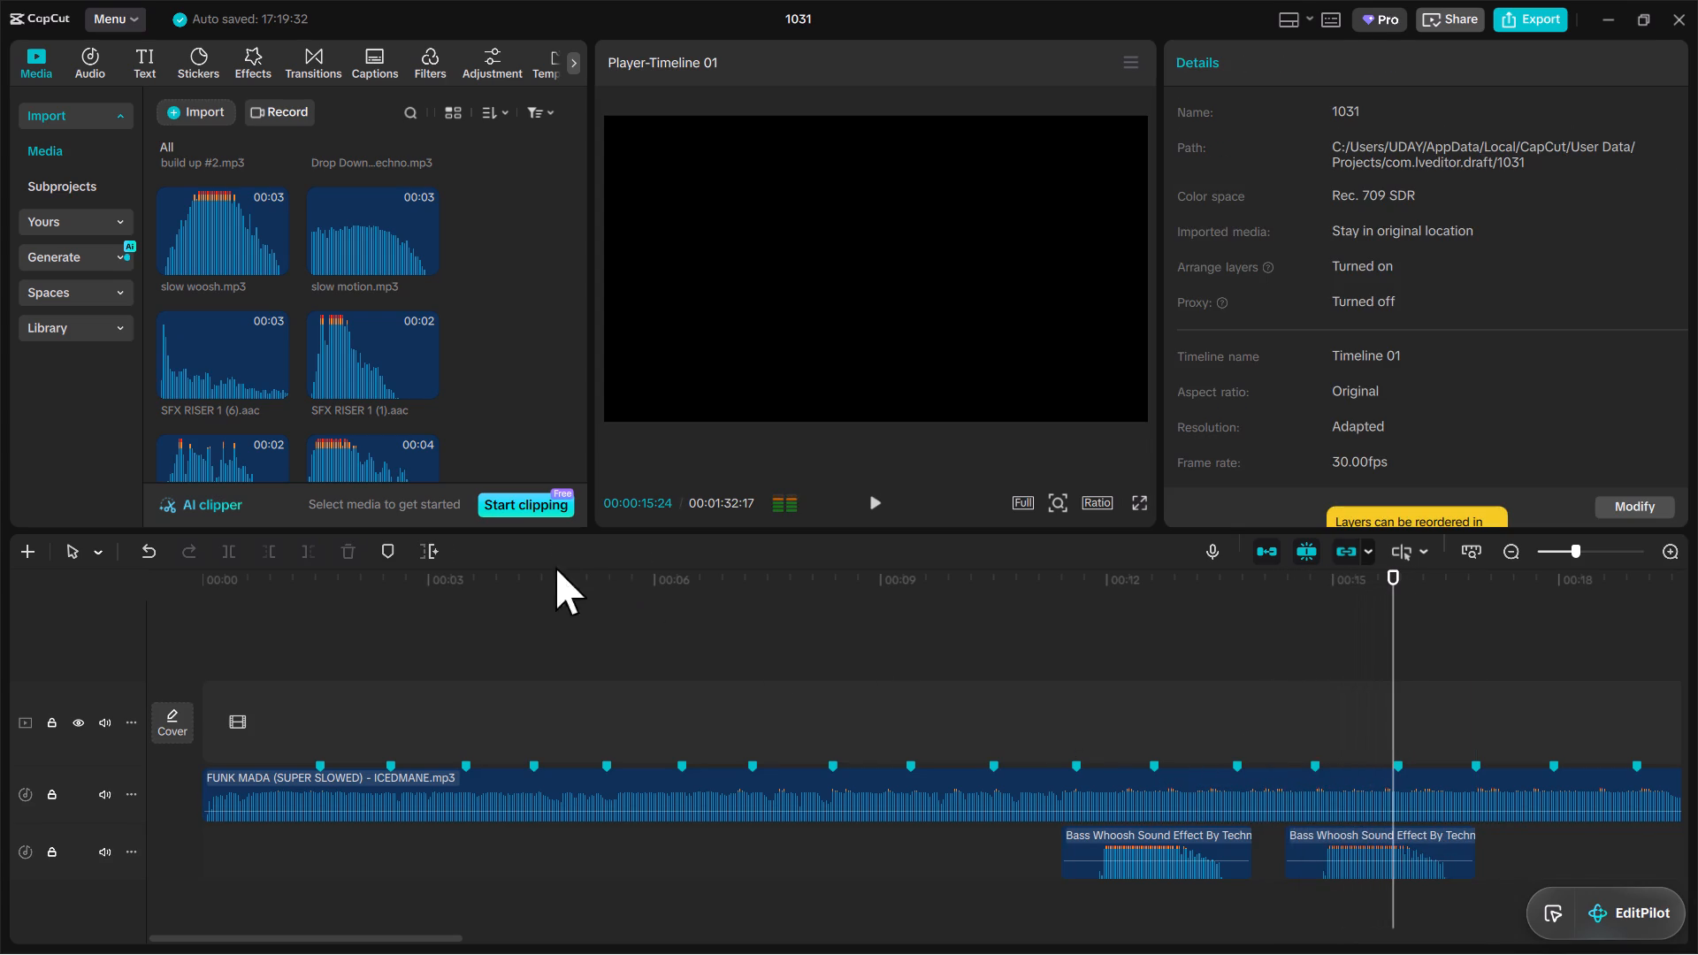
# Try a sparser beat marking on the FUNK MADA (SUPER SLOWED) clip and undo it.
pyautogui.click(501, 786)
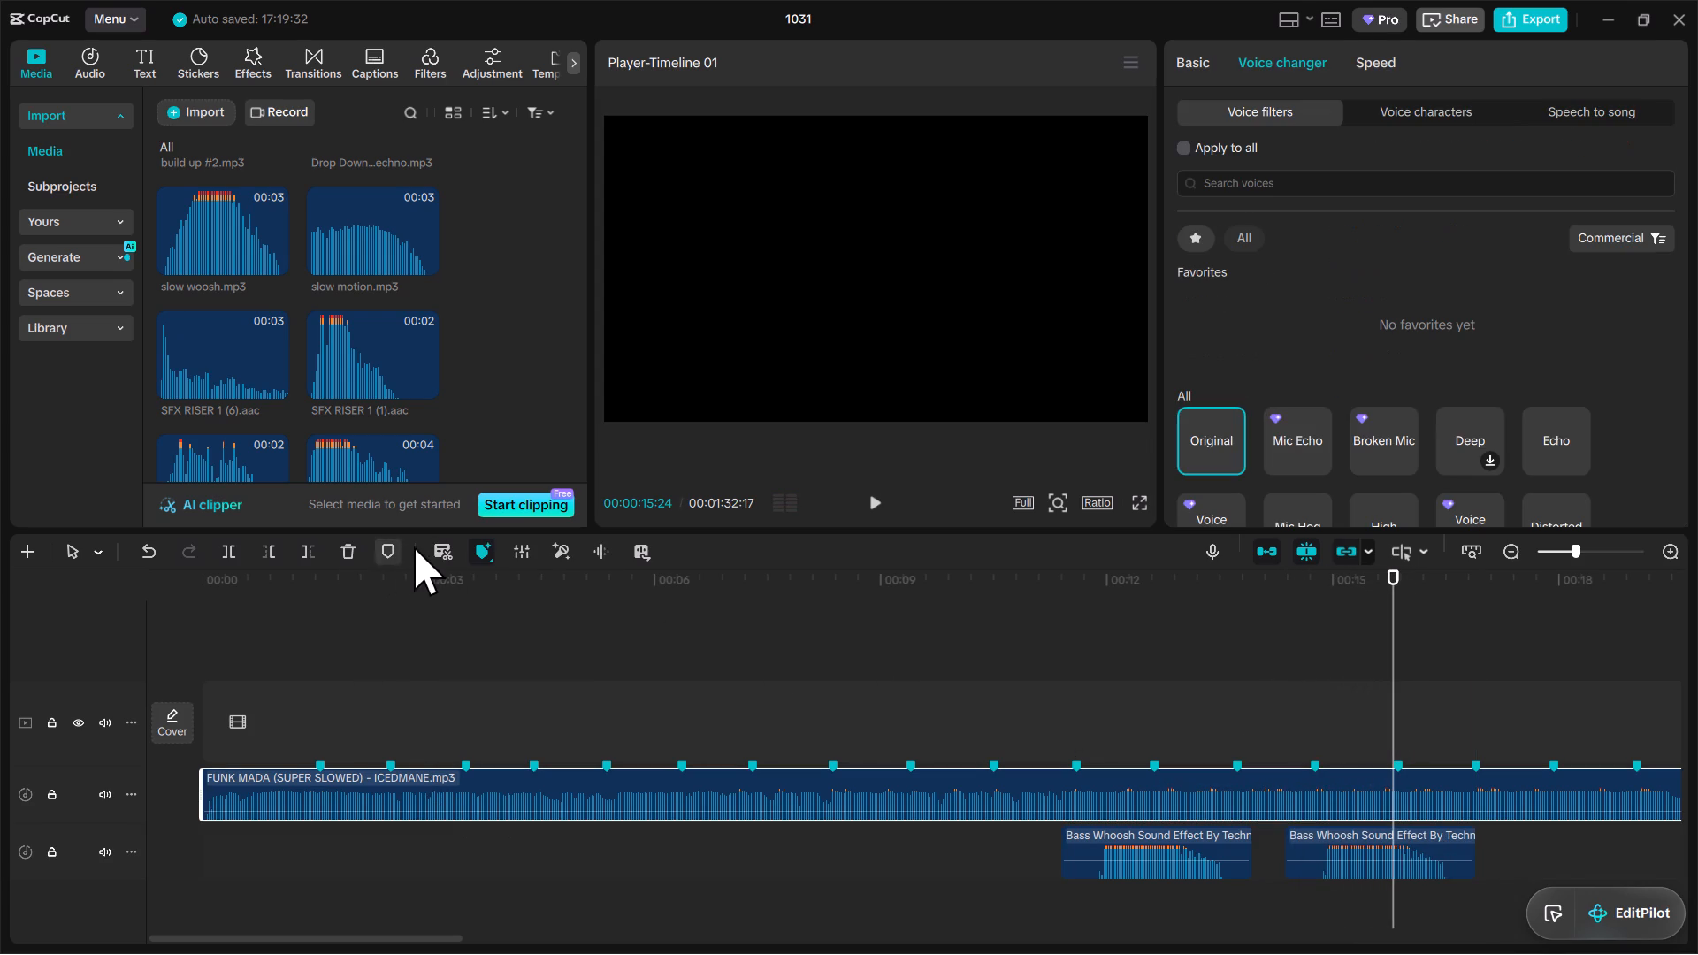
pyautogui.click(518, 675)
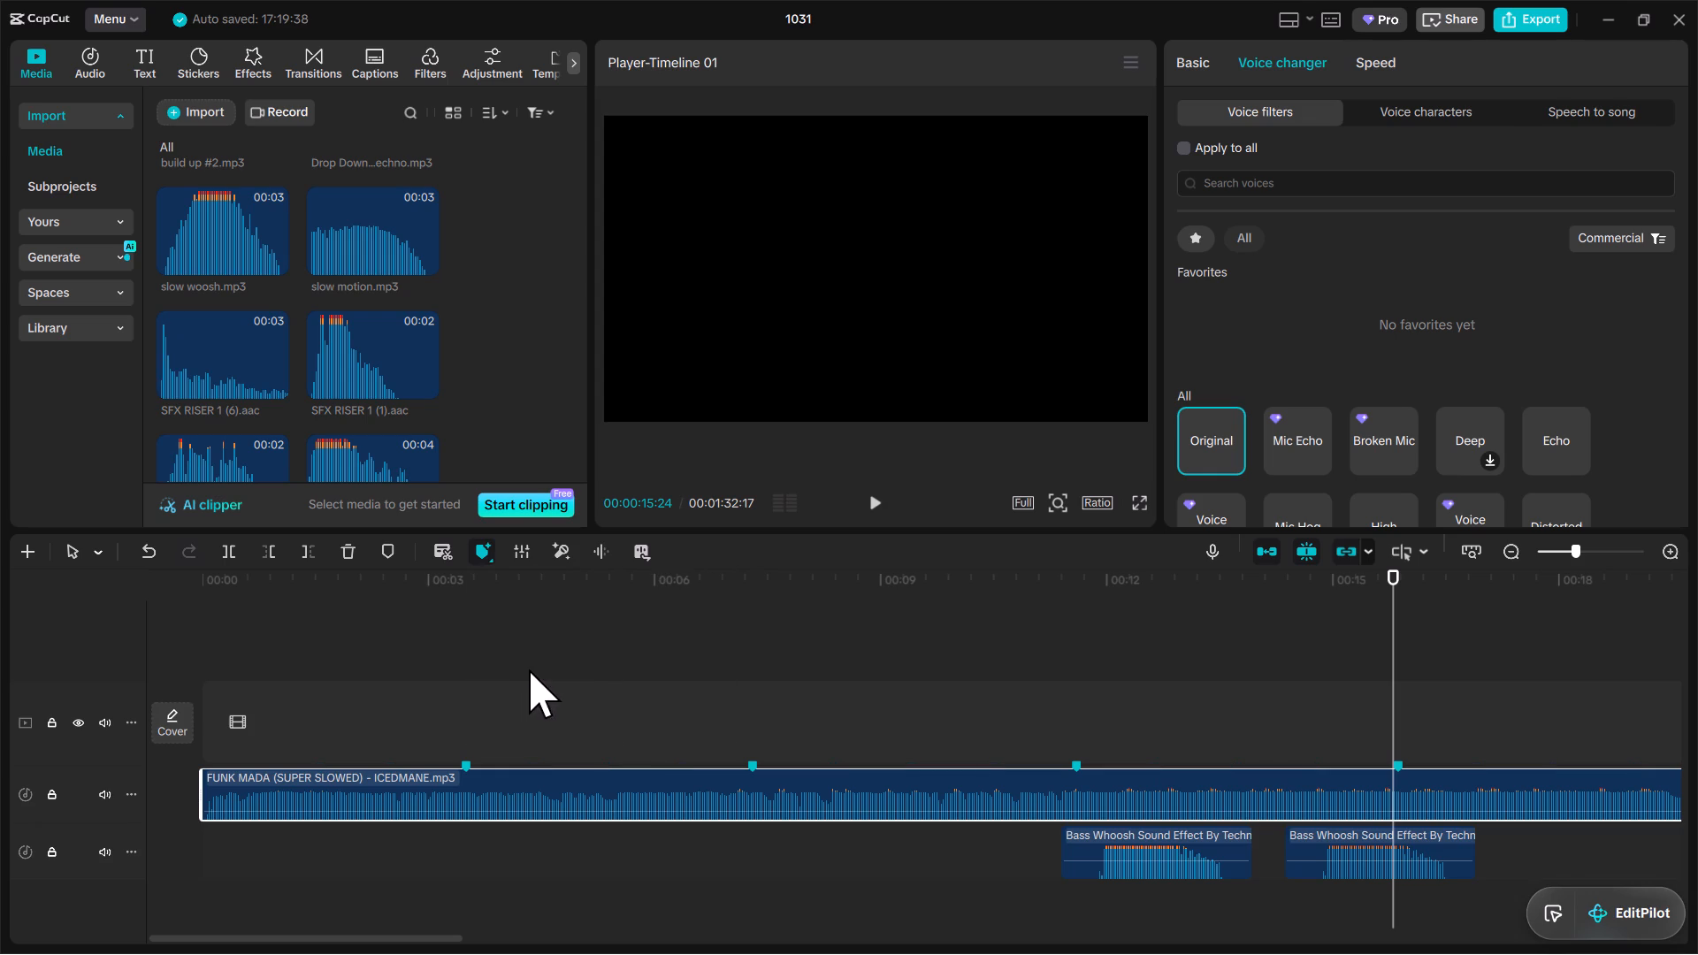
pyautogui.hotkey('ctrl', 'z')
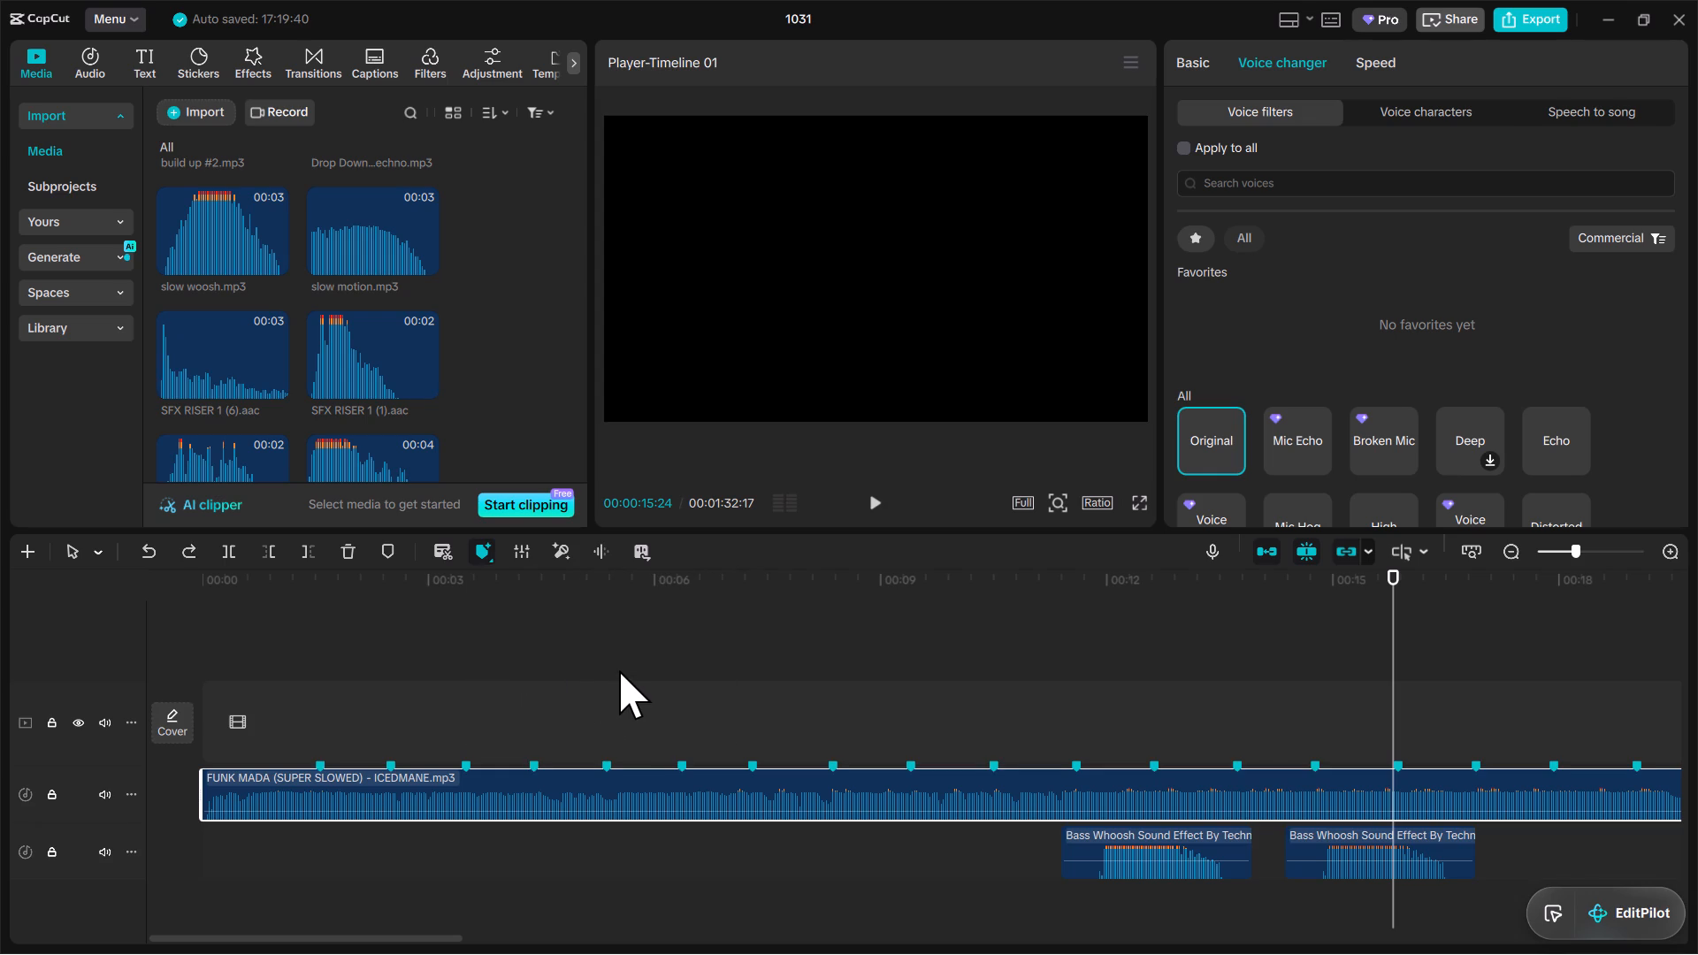
# Replay the mix through both Bass Whoosh clips and delete the second one.
pyautogui.press('space')
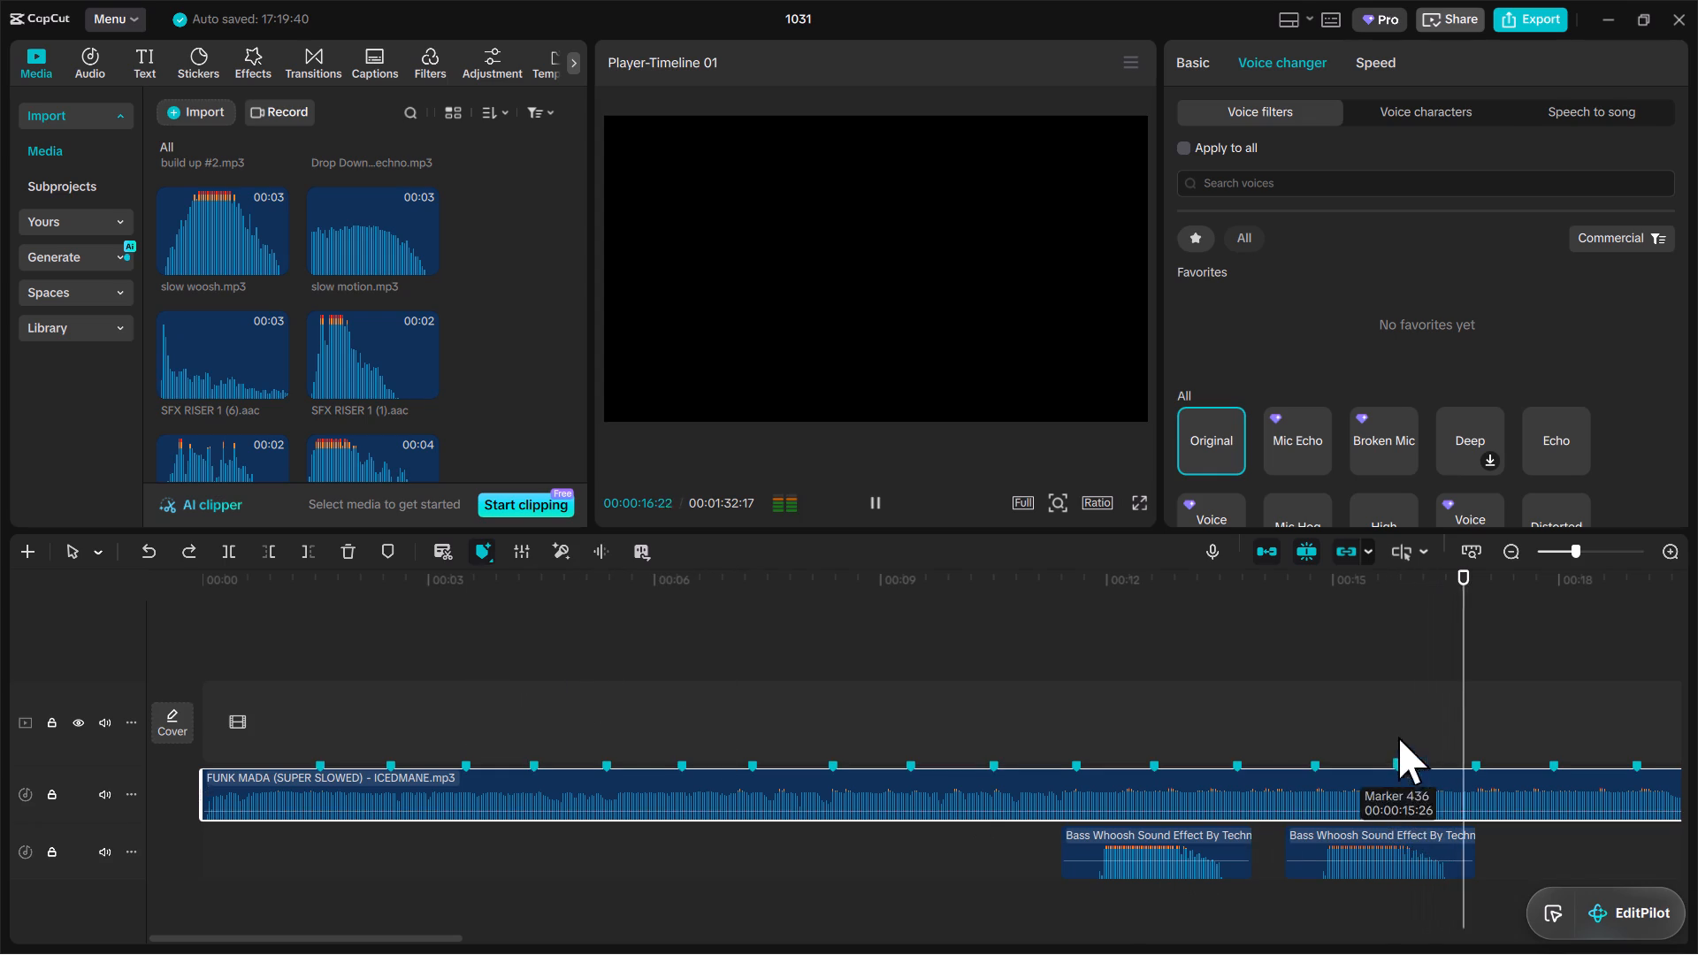
pyautogui.click(1277, 684)
pyautogui.click(1027, 653)
pyautogui.press('space')
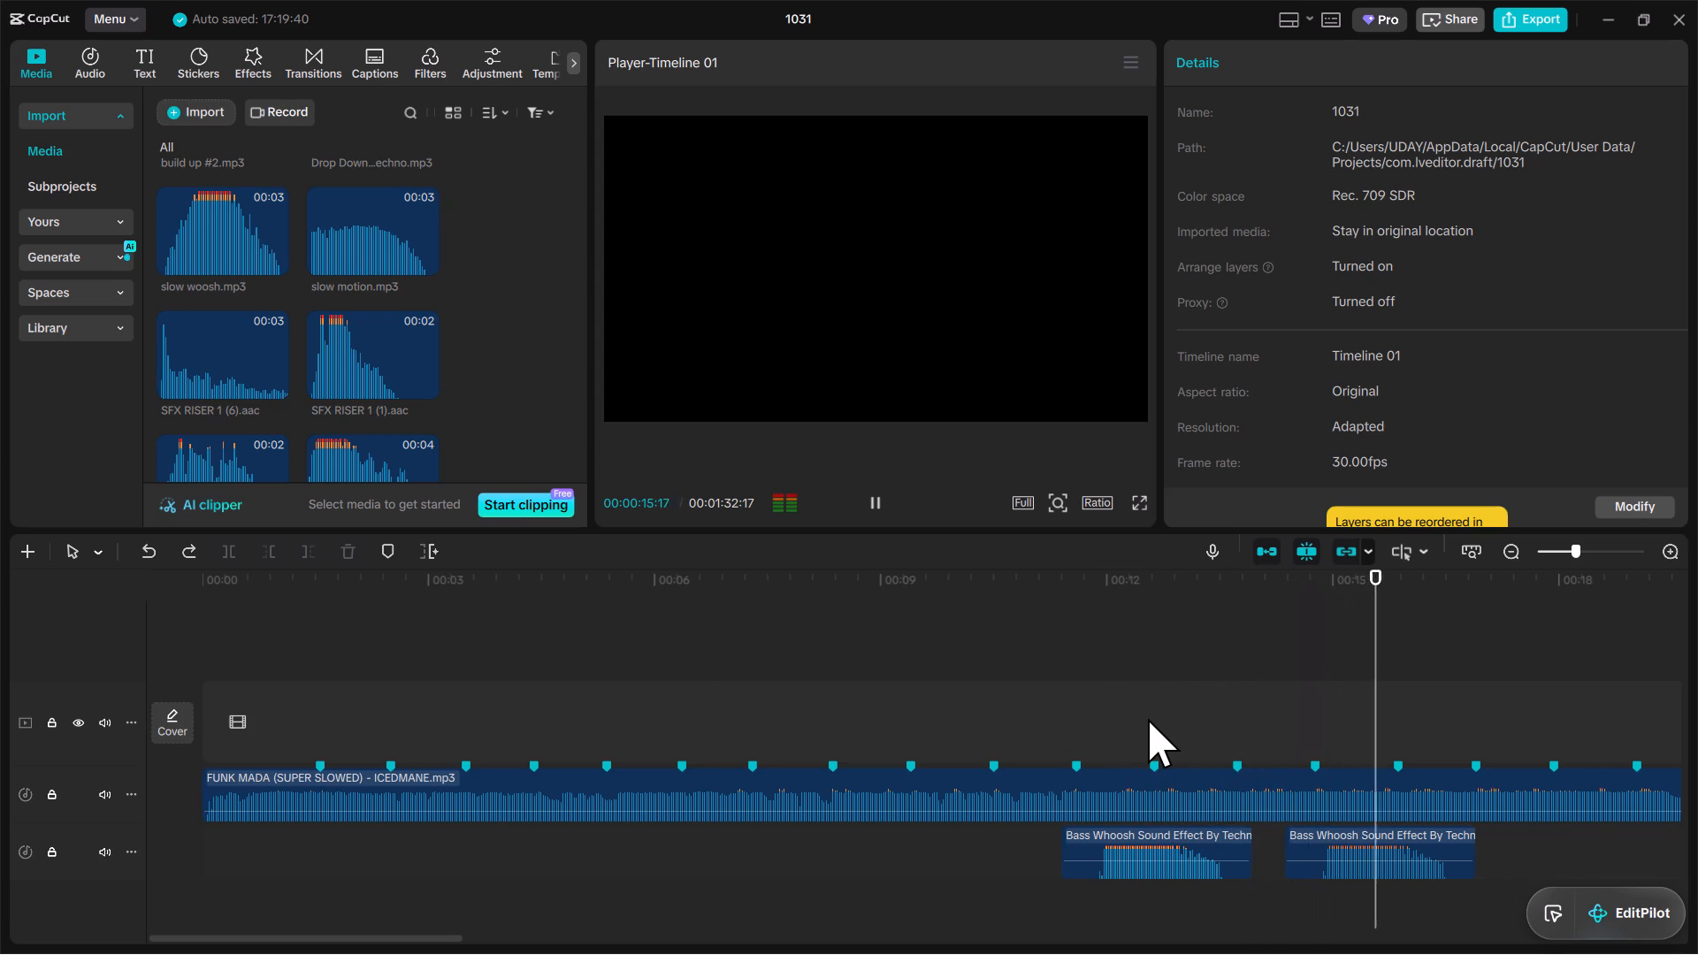
pyautogui.press('space')
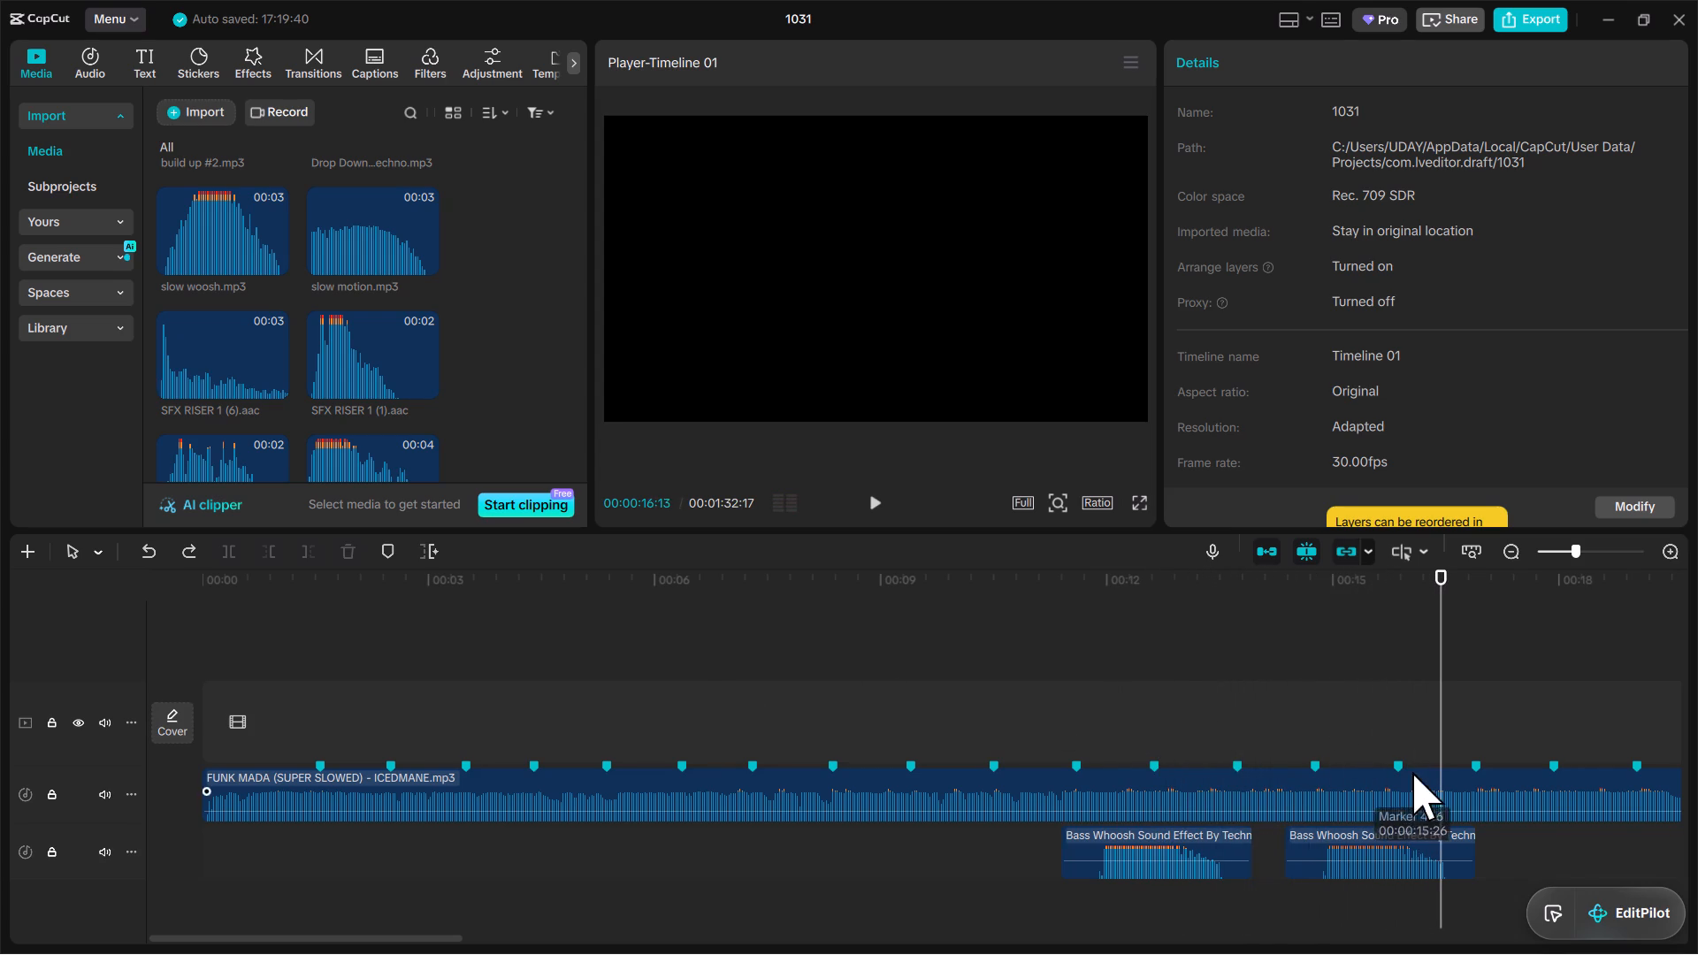
pyautogui.click(1449, 842)
pyautogui.press('BackSpace')
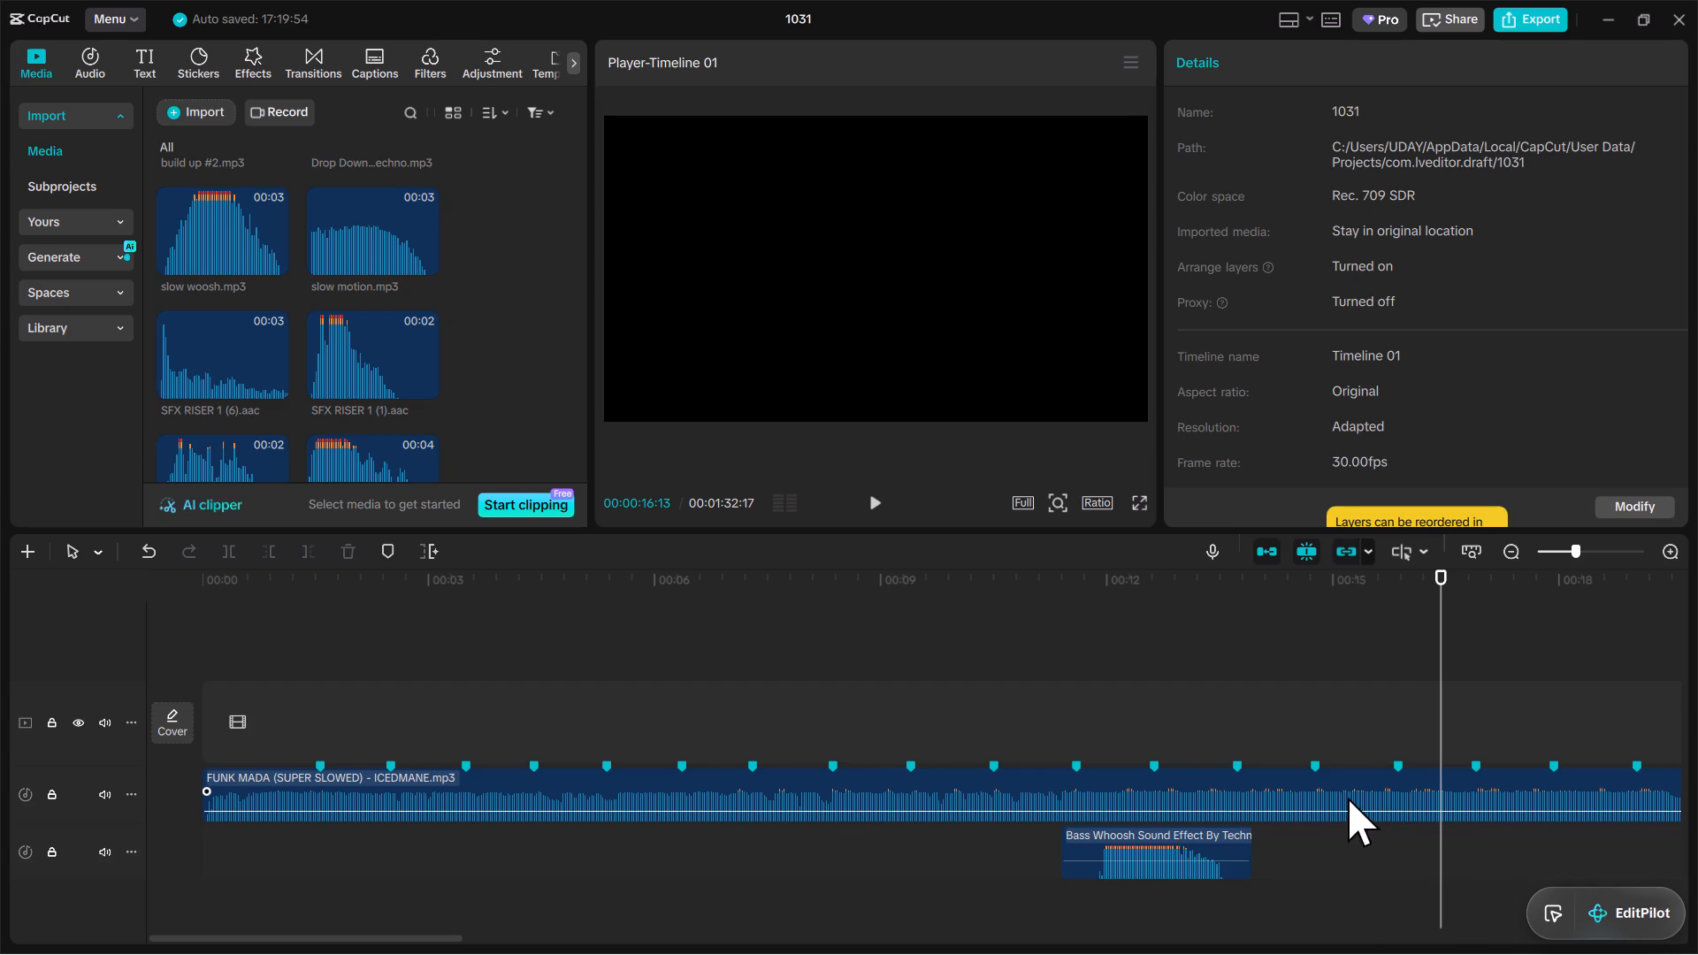
# Audition SFX RISER 1 (4).aac and place it on a new audio track below the Bass Whoosh, starting at about 7.8 s.
pyautogui.scroll(-6, 393, 401)
pyautogui.click(215, 418)
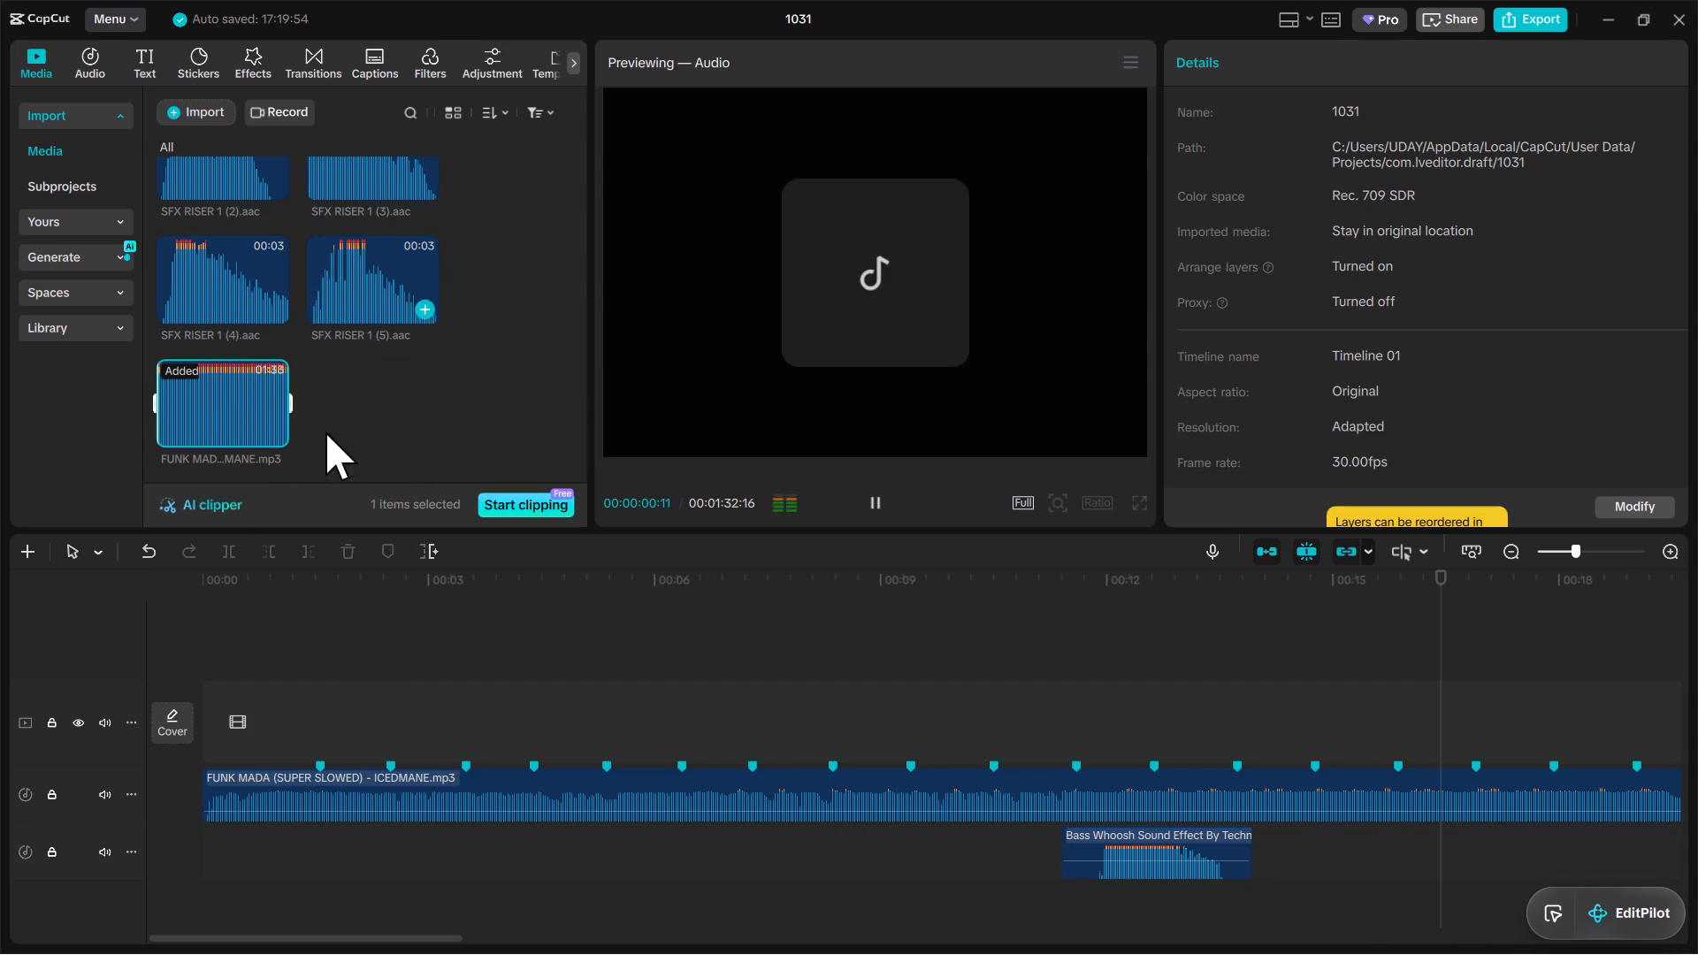
pyautogui.press('space')
pyautogui.click(175, 247)
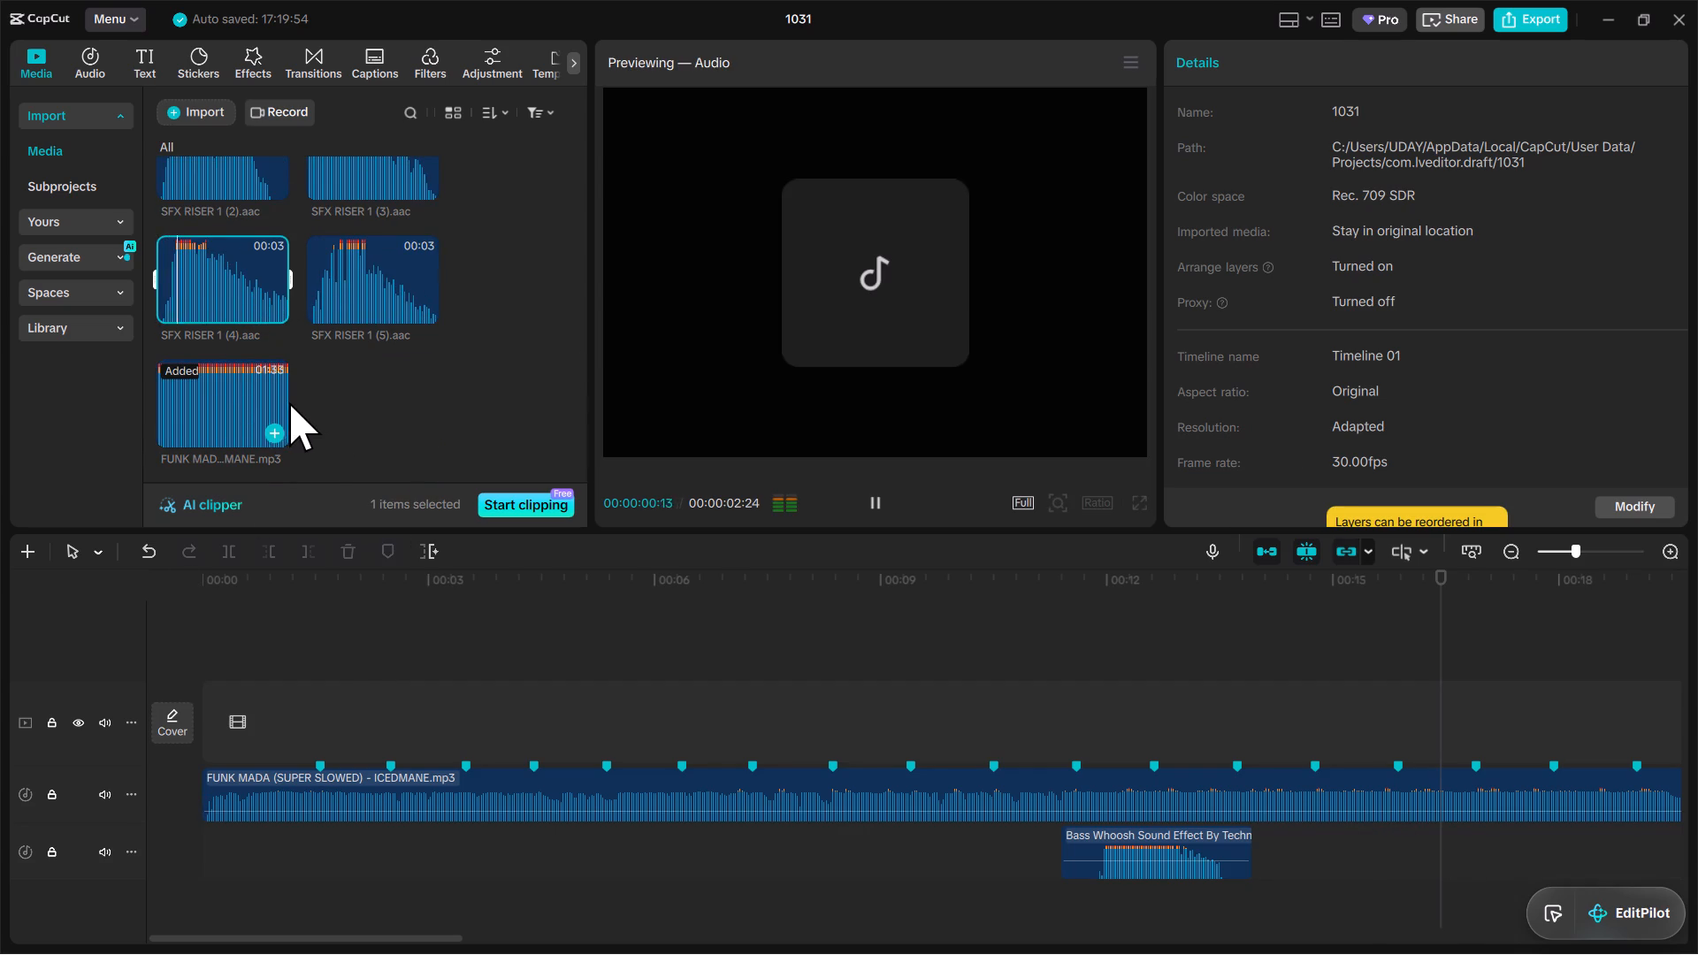
pyautogui.click(193, 266)
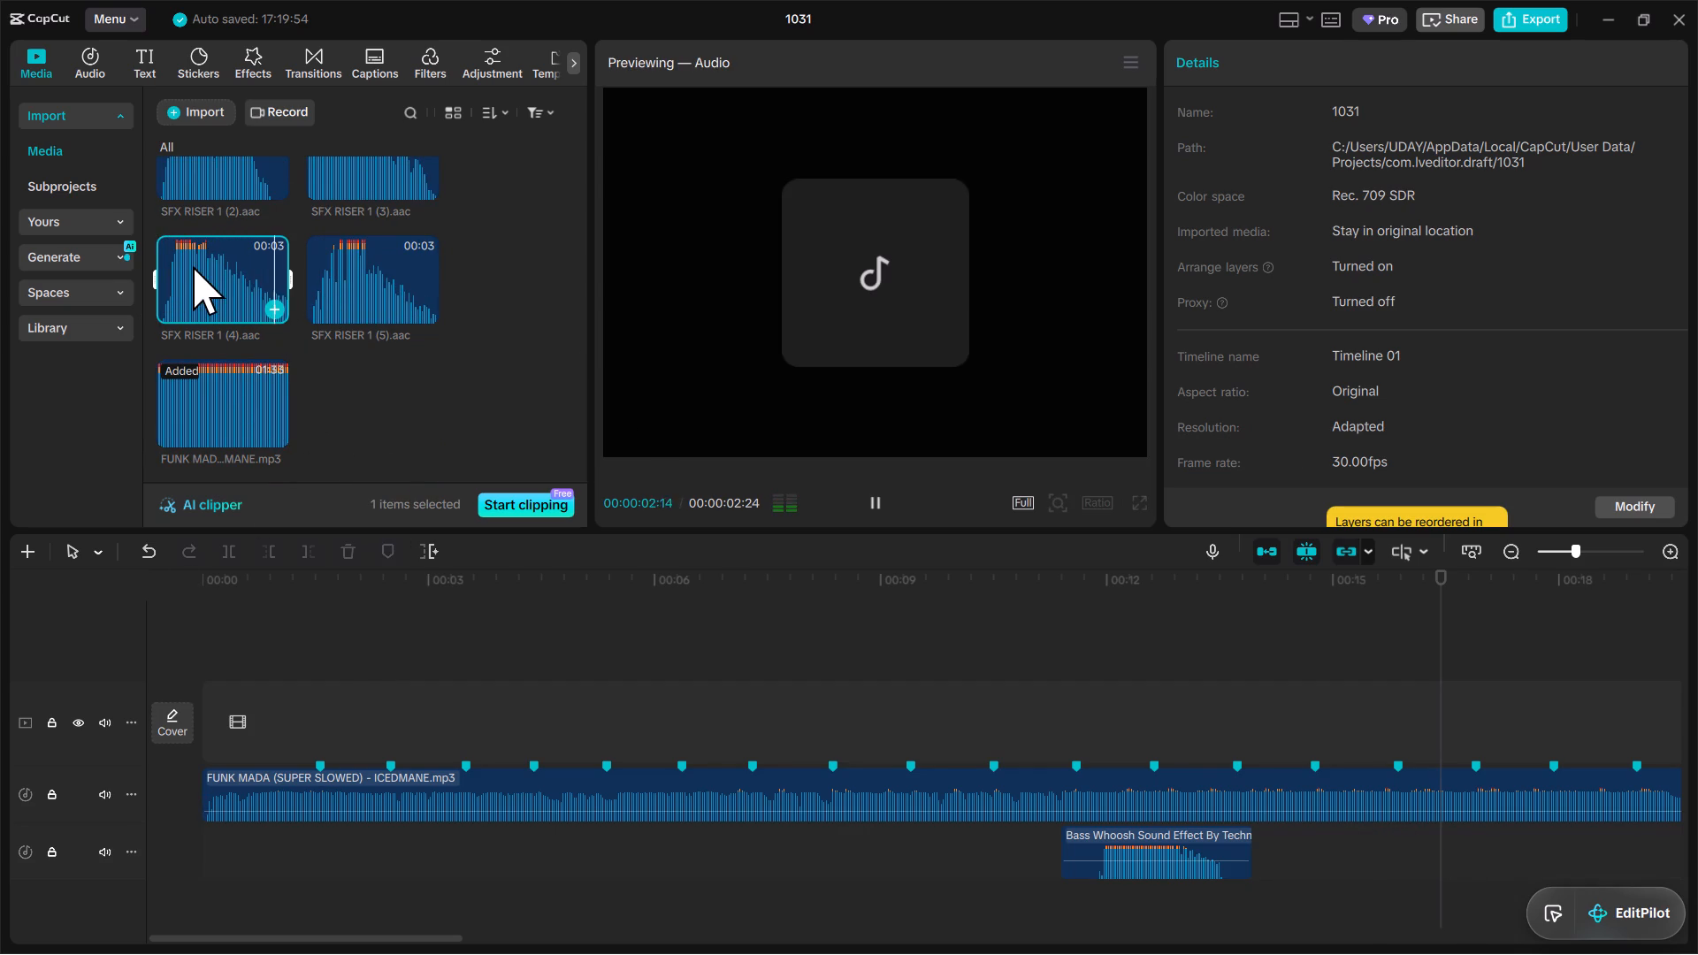
pyautogui.moveTo(213, 276); pyautogui.dragTo(653, 857)
pyautogui.moveTo(787, 840); pyautogui.dragTo(926, 889)
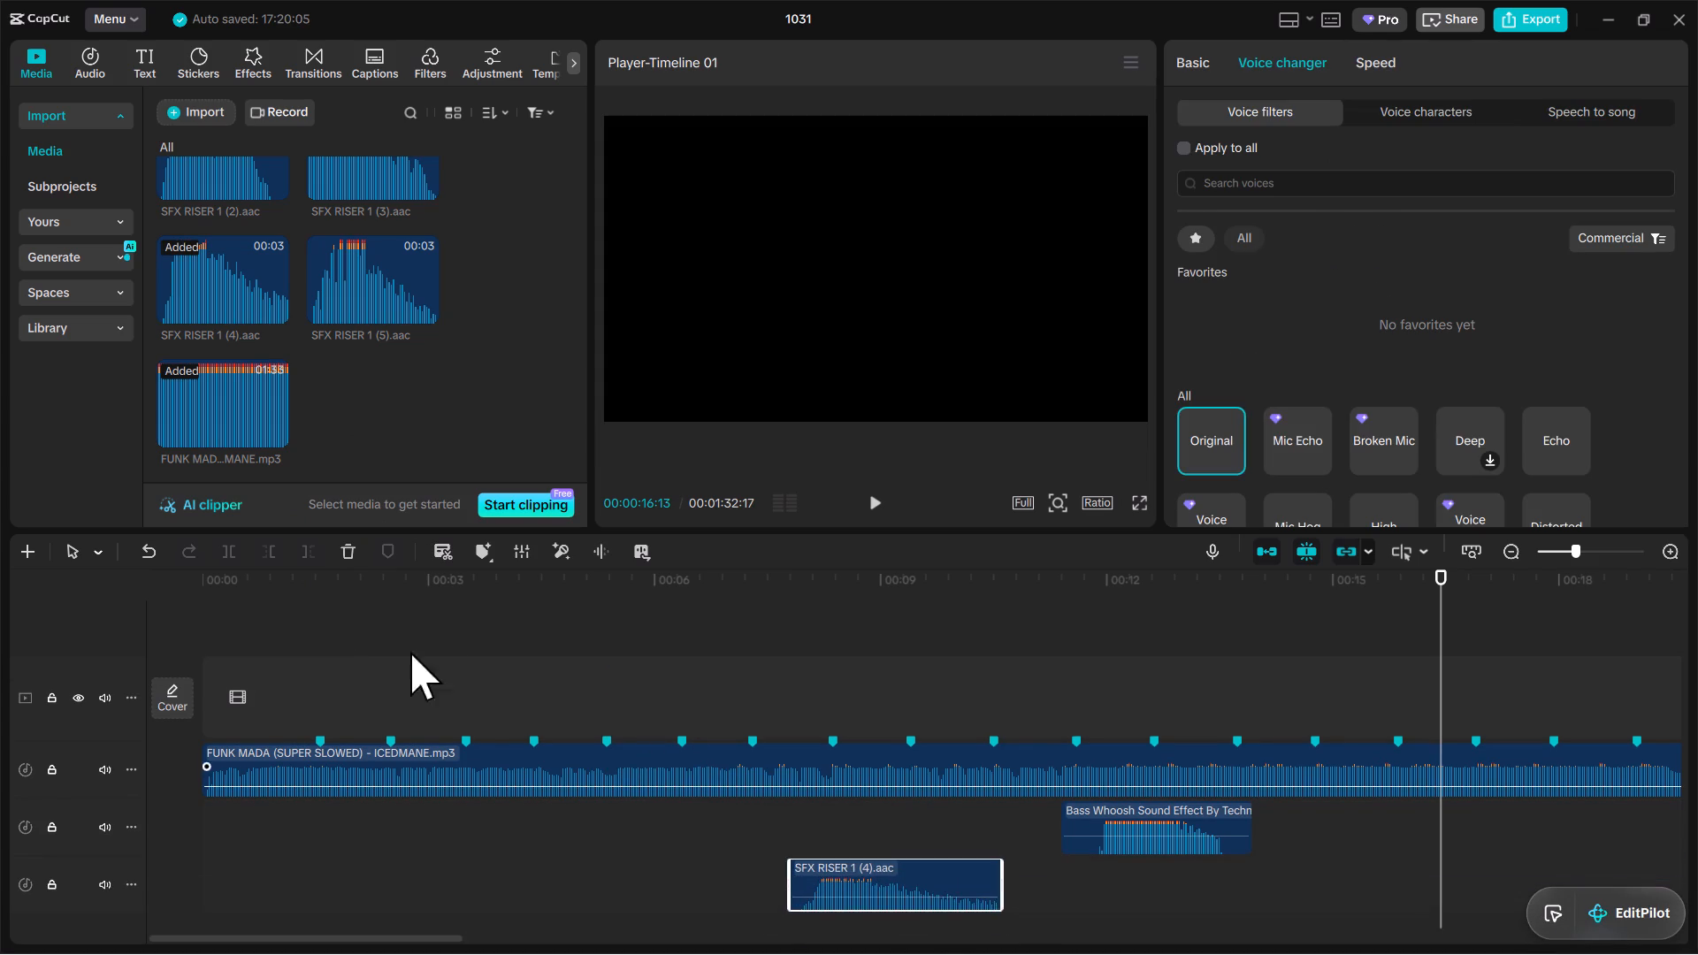
# Preview the mix, move SFX RISER 1 (4).aac onto the Bass Whoosh track starting at about 5.9 s, and replay it.
pyautogui.click(356, 651)
pyautogui.press('space')
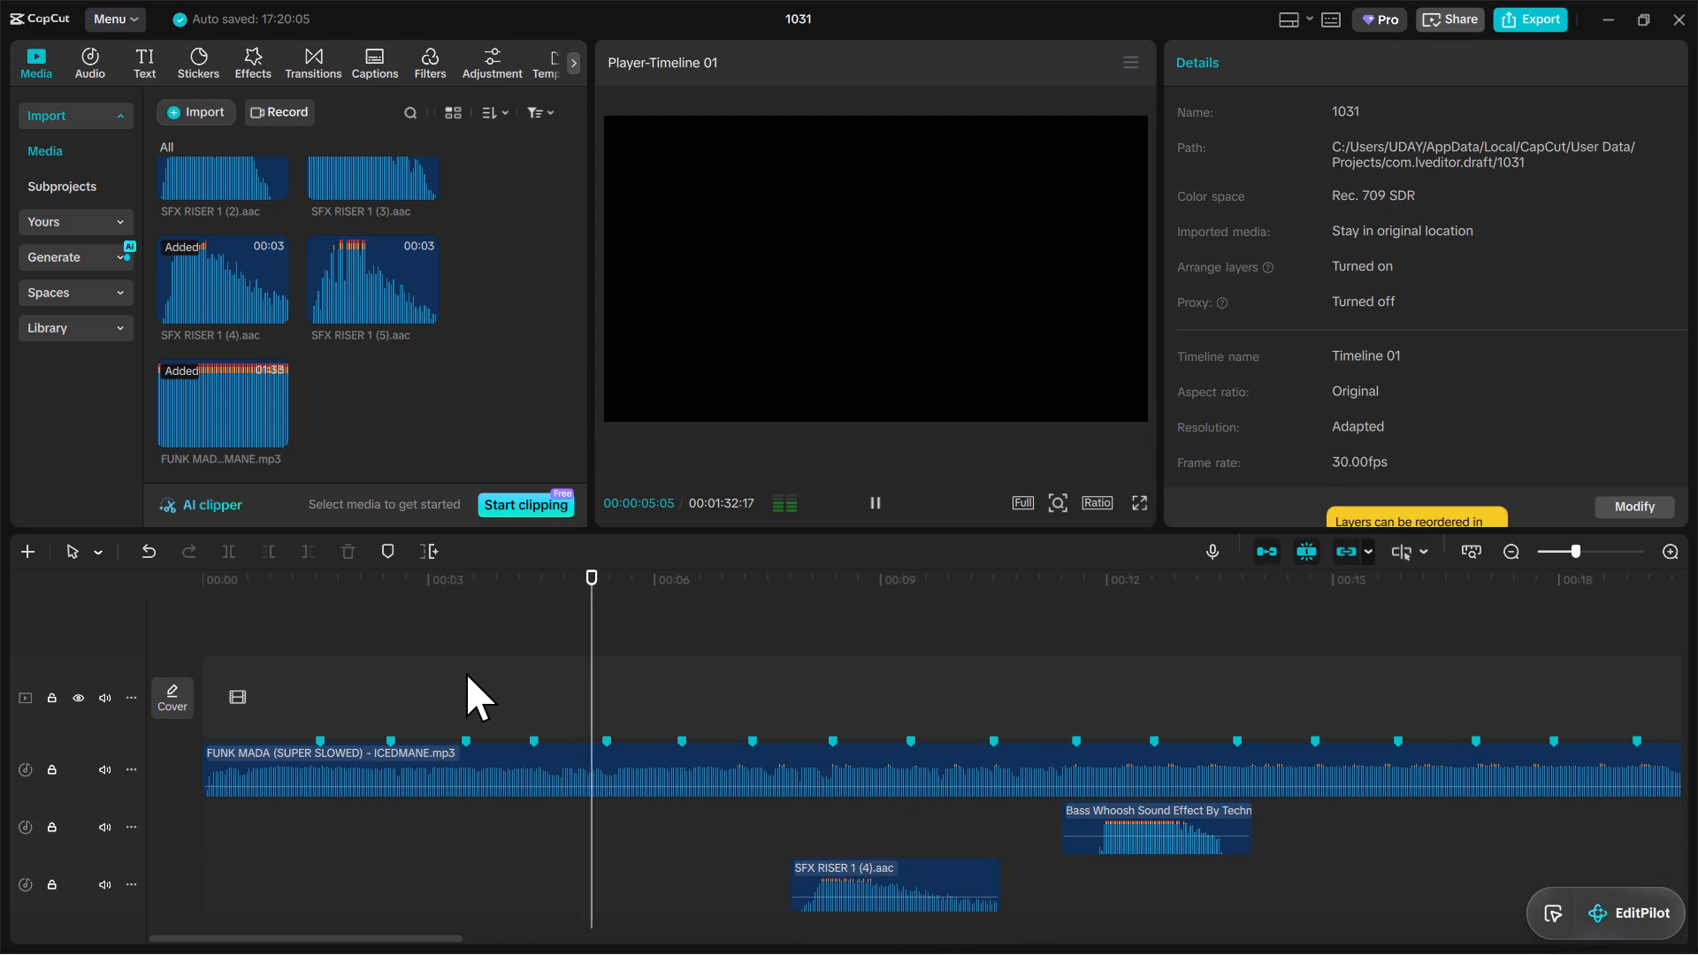
pyautogui.press('space')
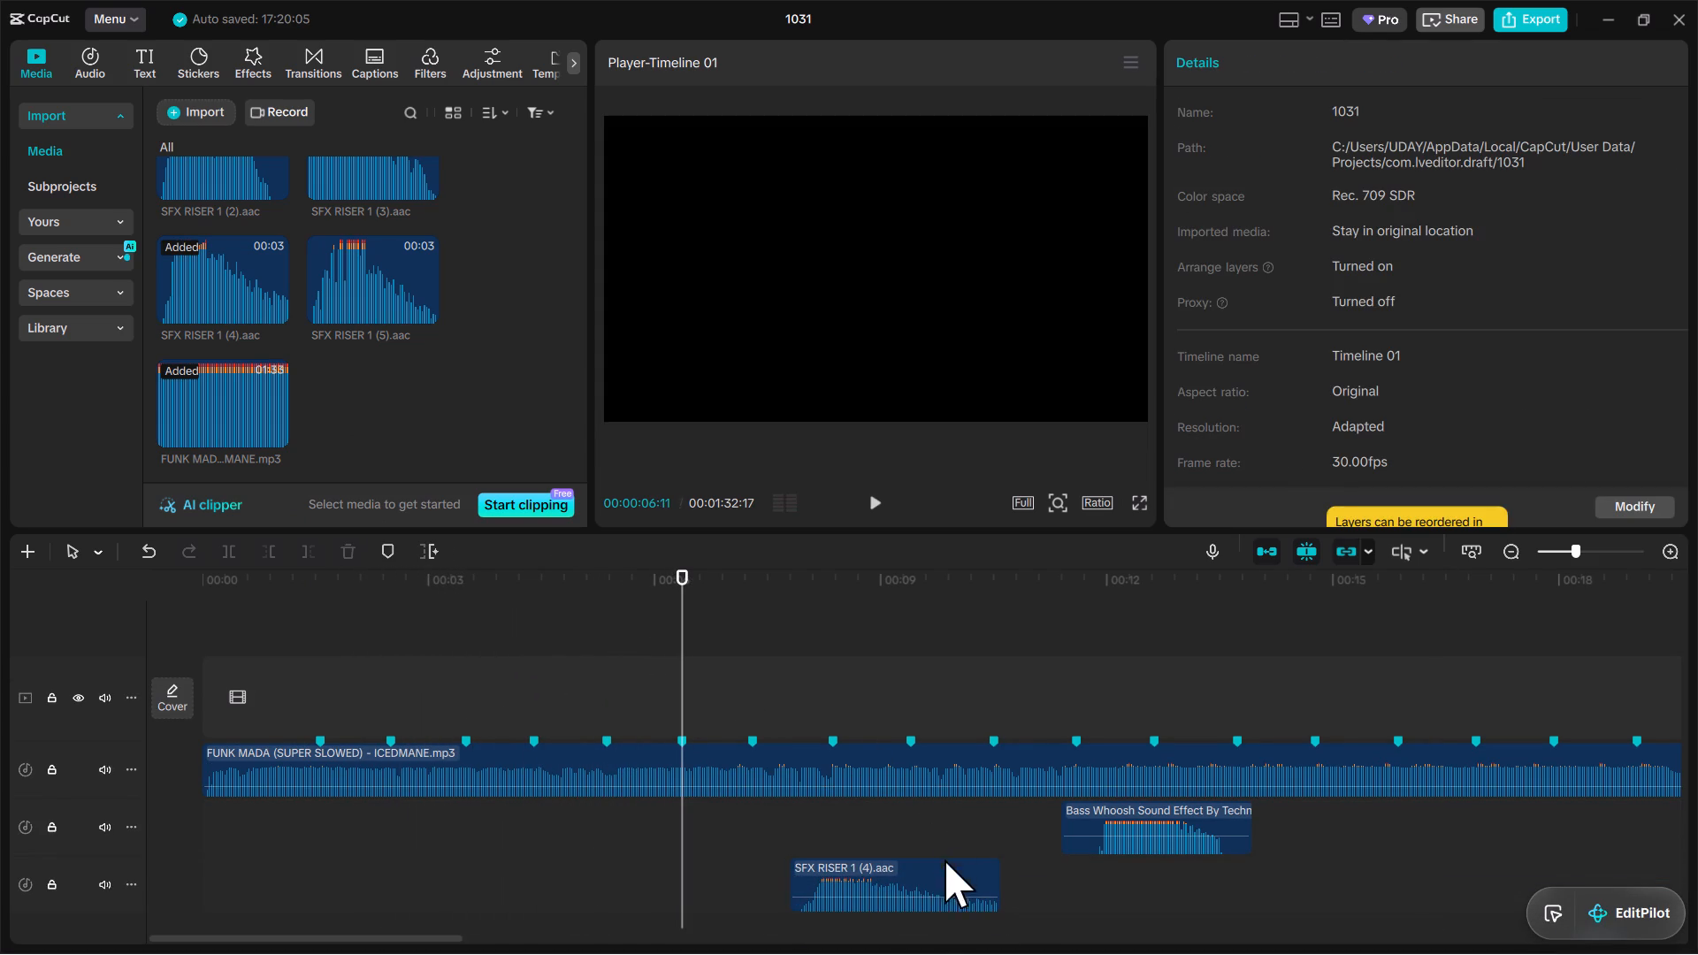
pyautogui.moveTo(943, 875); pyautogui.dragTo(801, 818)
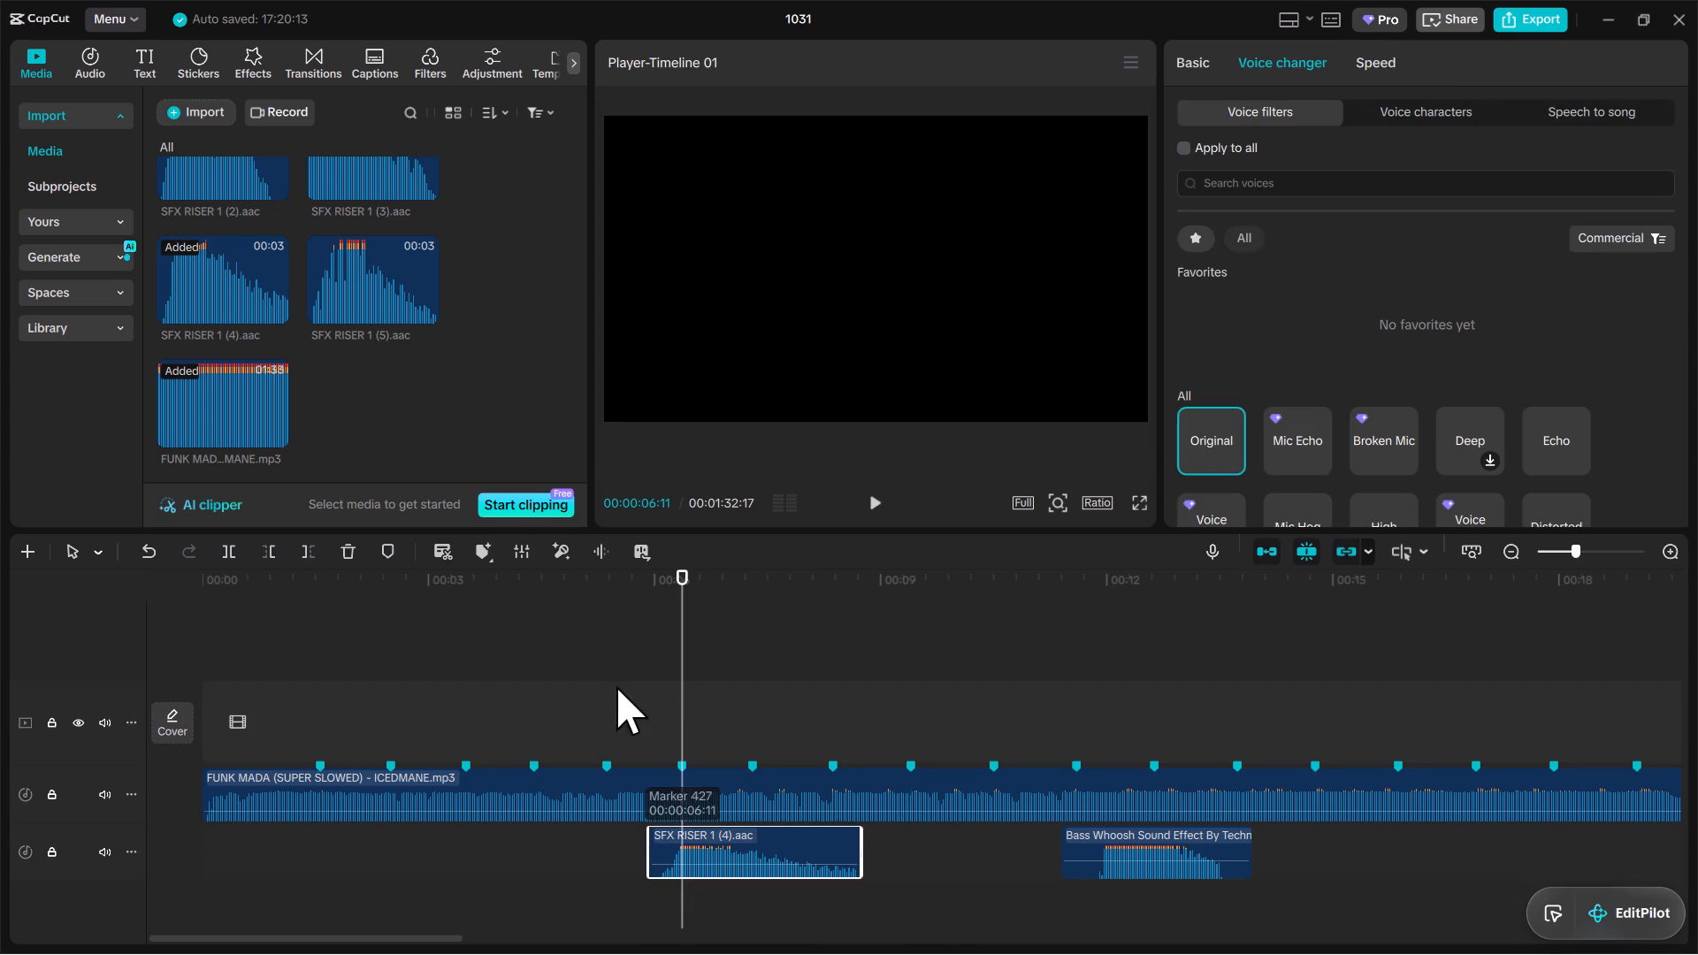
pyautogui.click(633, 668)
pyautogui.press('space')
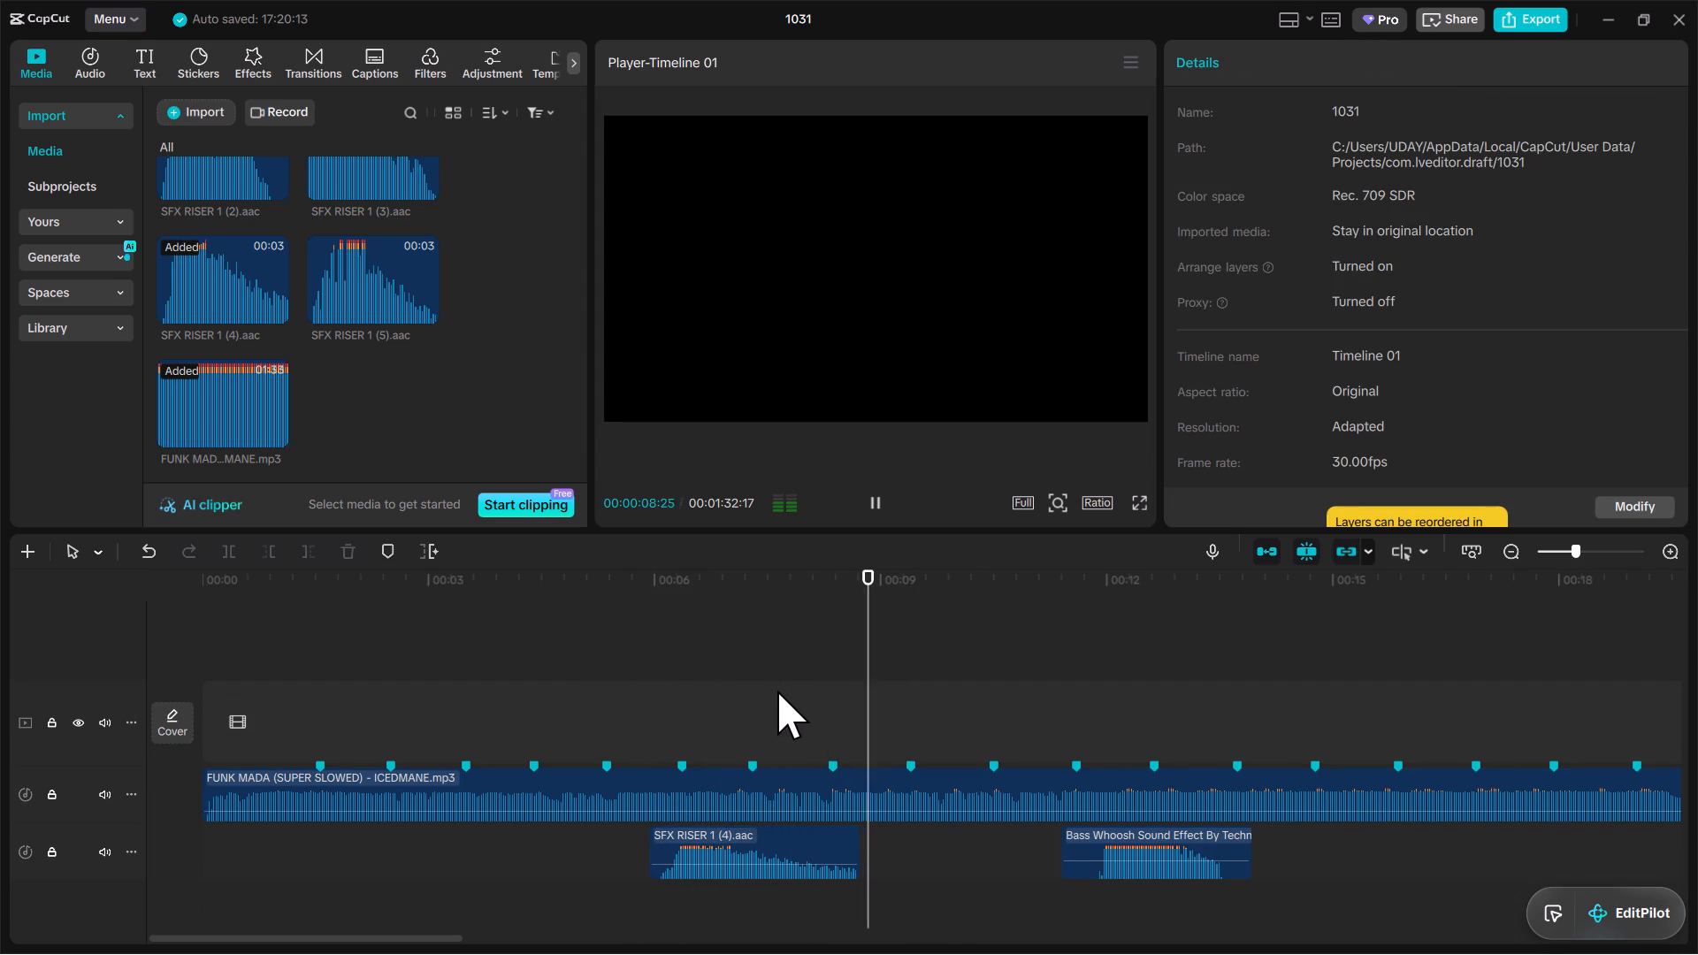
pyautogui.scroll(2, 376, 375)
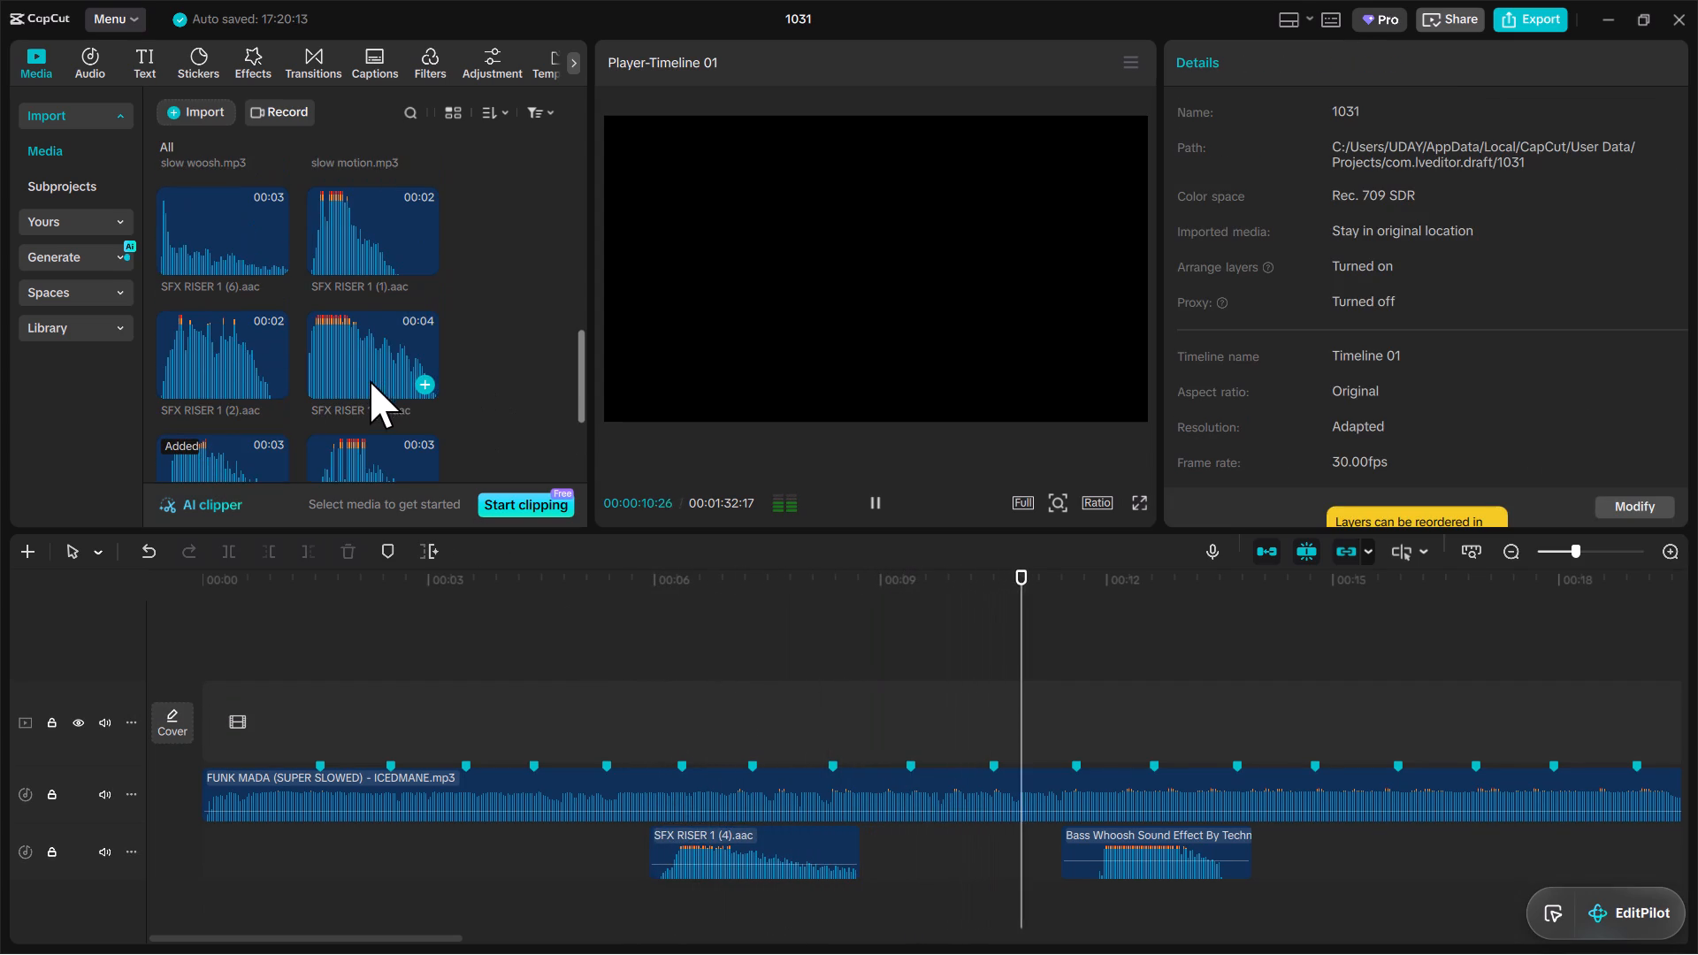
pyautogui.press('space')
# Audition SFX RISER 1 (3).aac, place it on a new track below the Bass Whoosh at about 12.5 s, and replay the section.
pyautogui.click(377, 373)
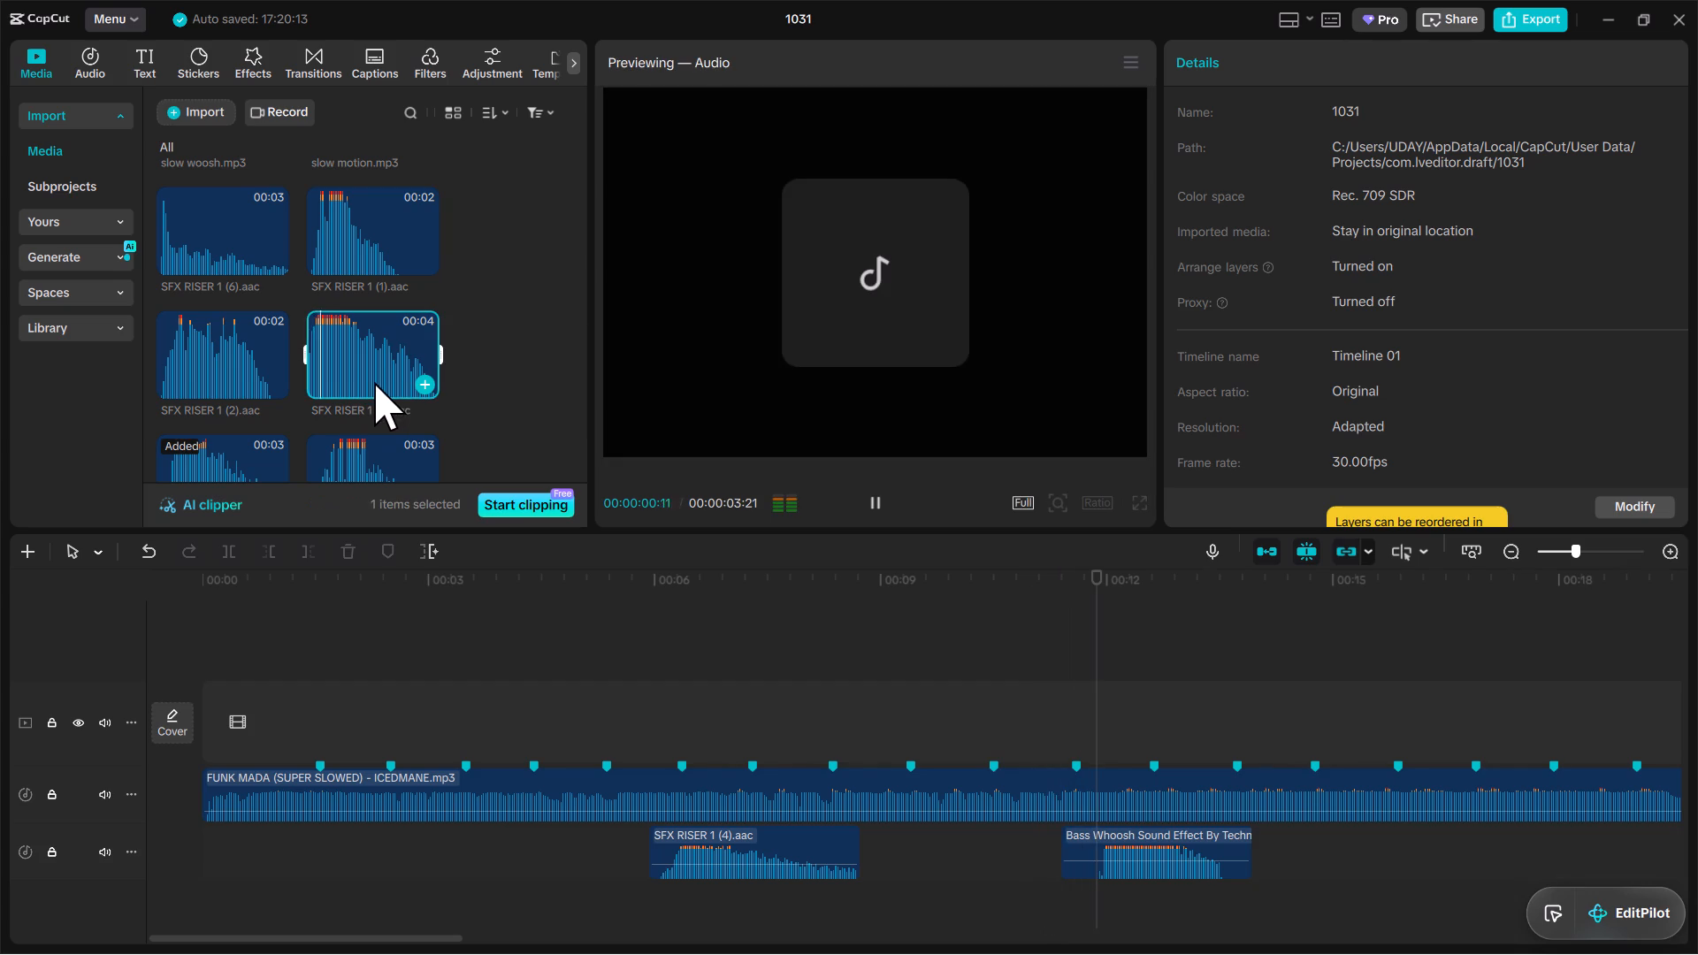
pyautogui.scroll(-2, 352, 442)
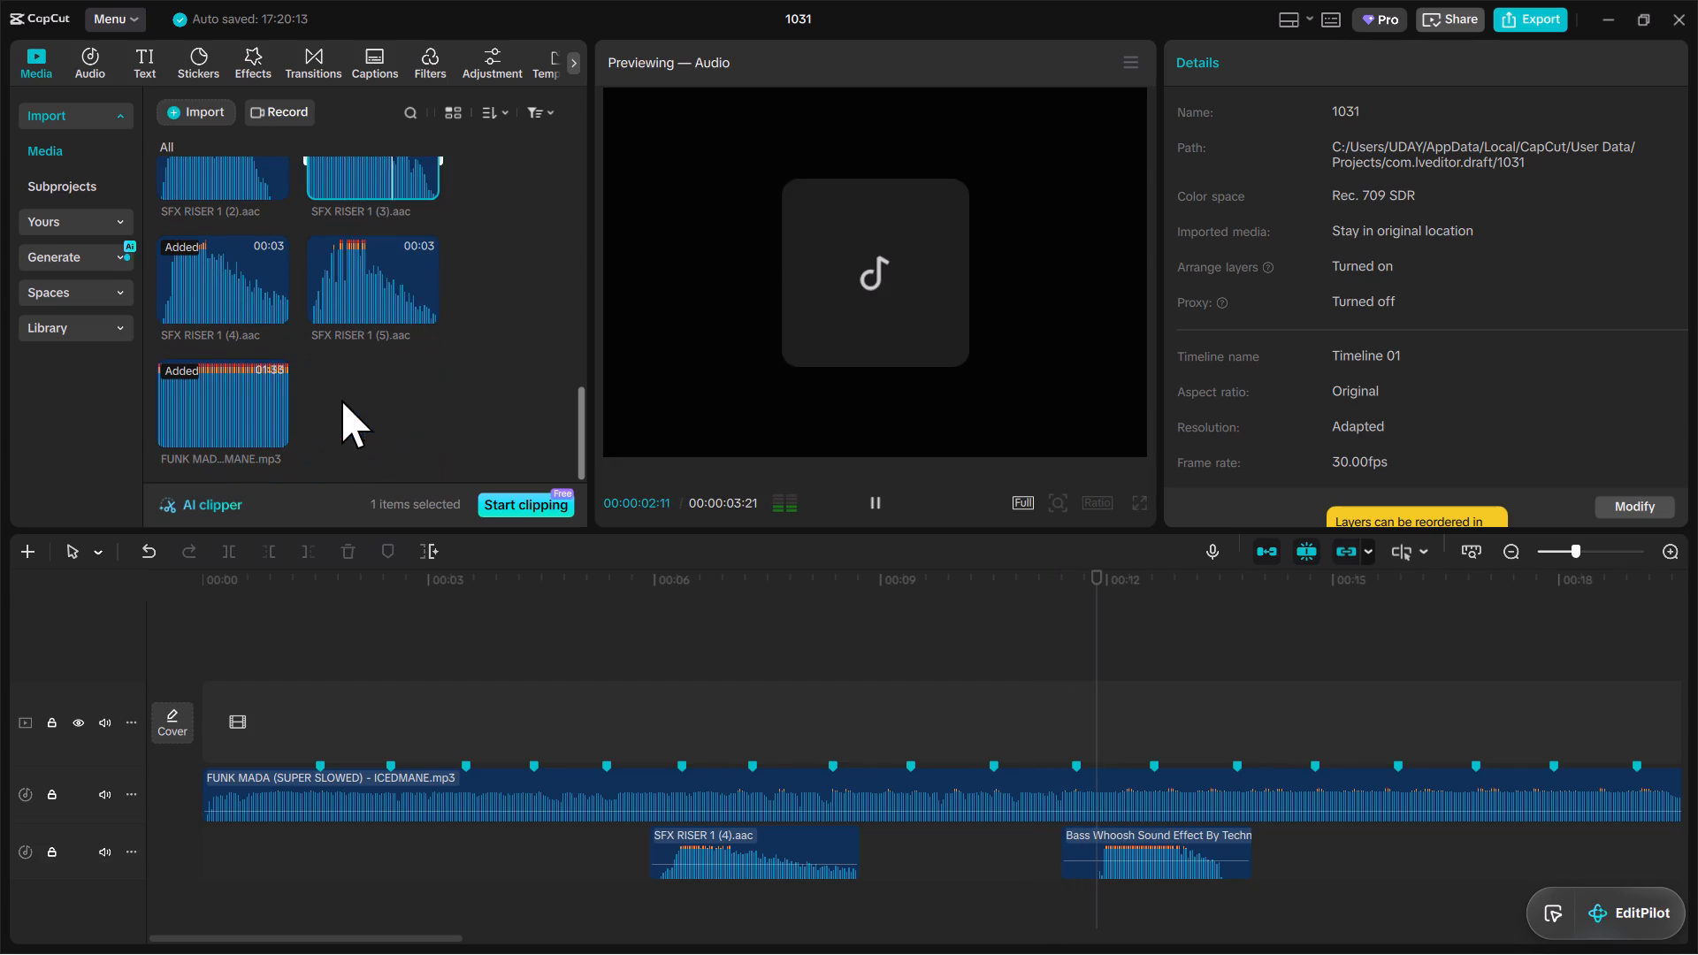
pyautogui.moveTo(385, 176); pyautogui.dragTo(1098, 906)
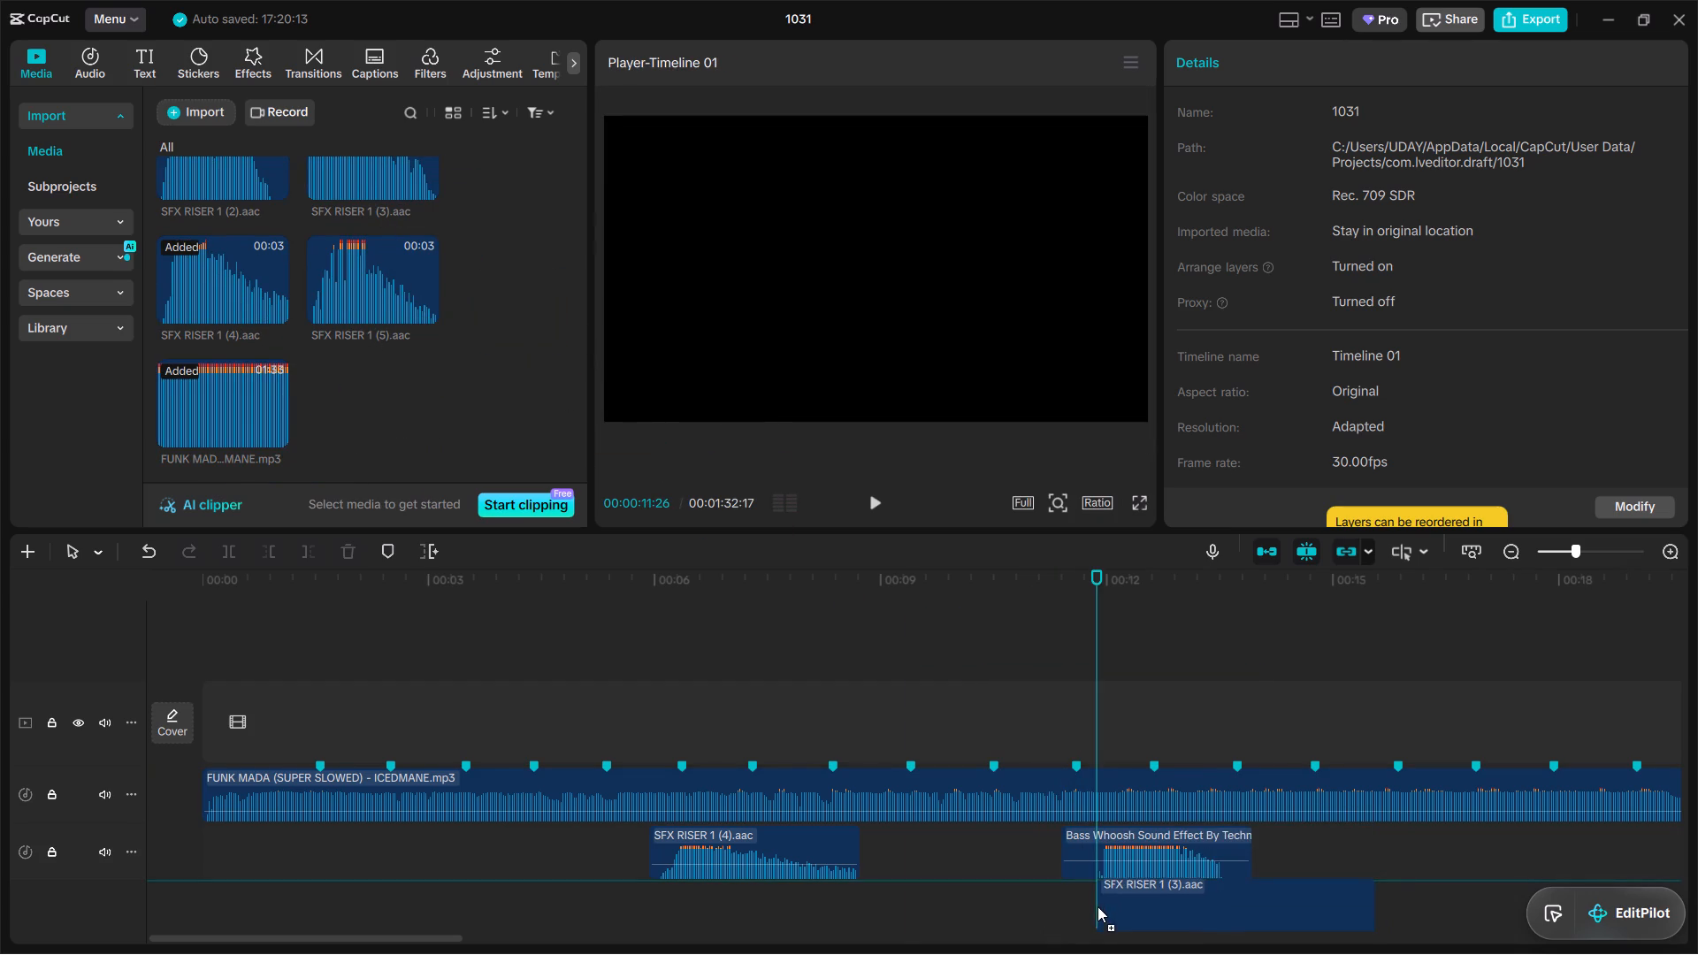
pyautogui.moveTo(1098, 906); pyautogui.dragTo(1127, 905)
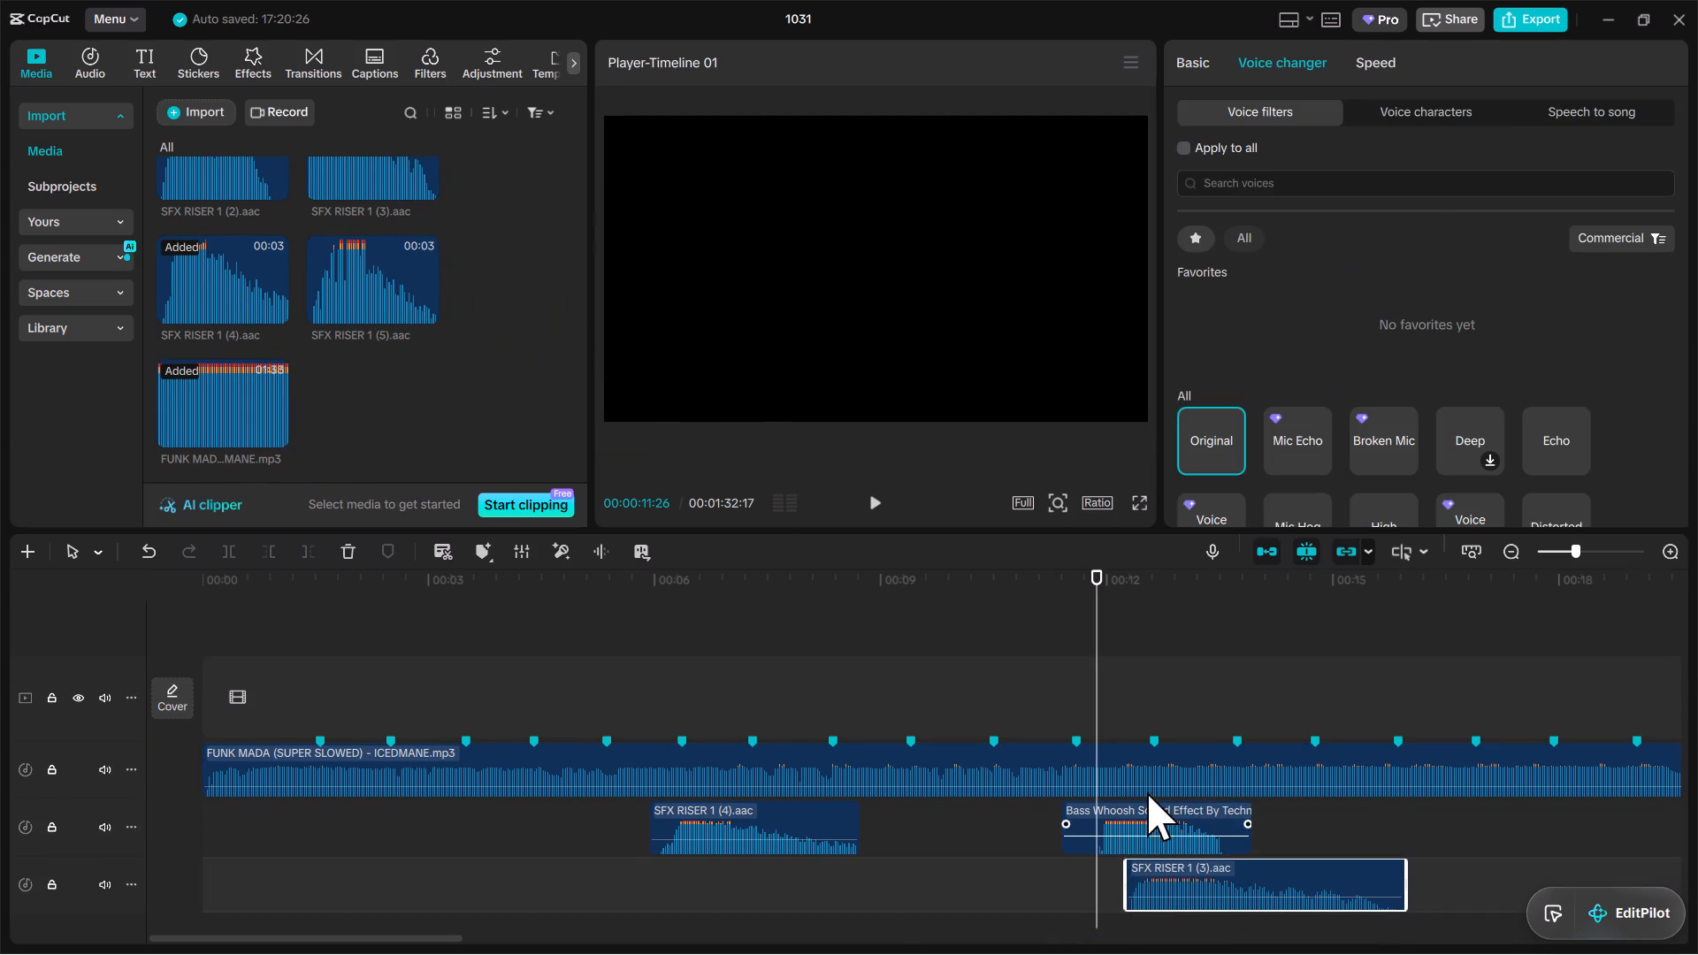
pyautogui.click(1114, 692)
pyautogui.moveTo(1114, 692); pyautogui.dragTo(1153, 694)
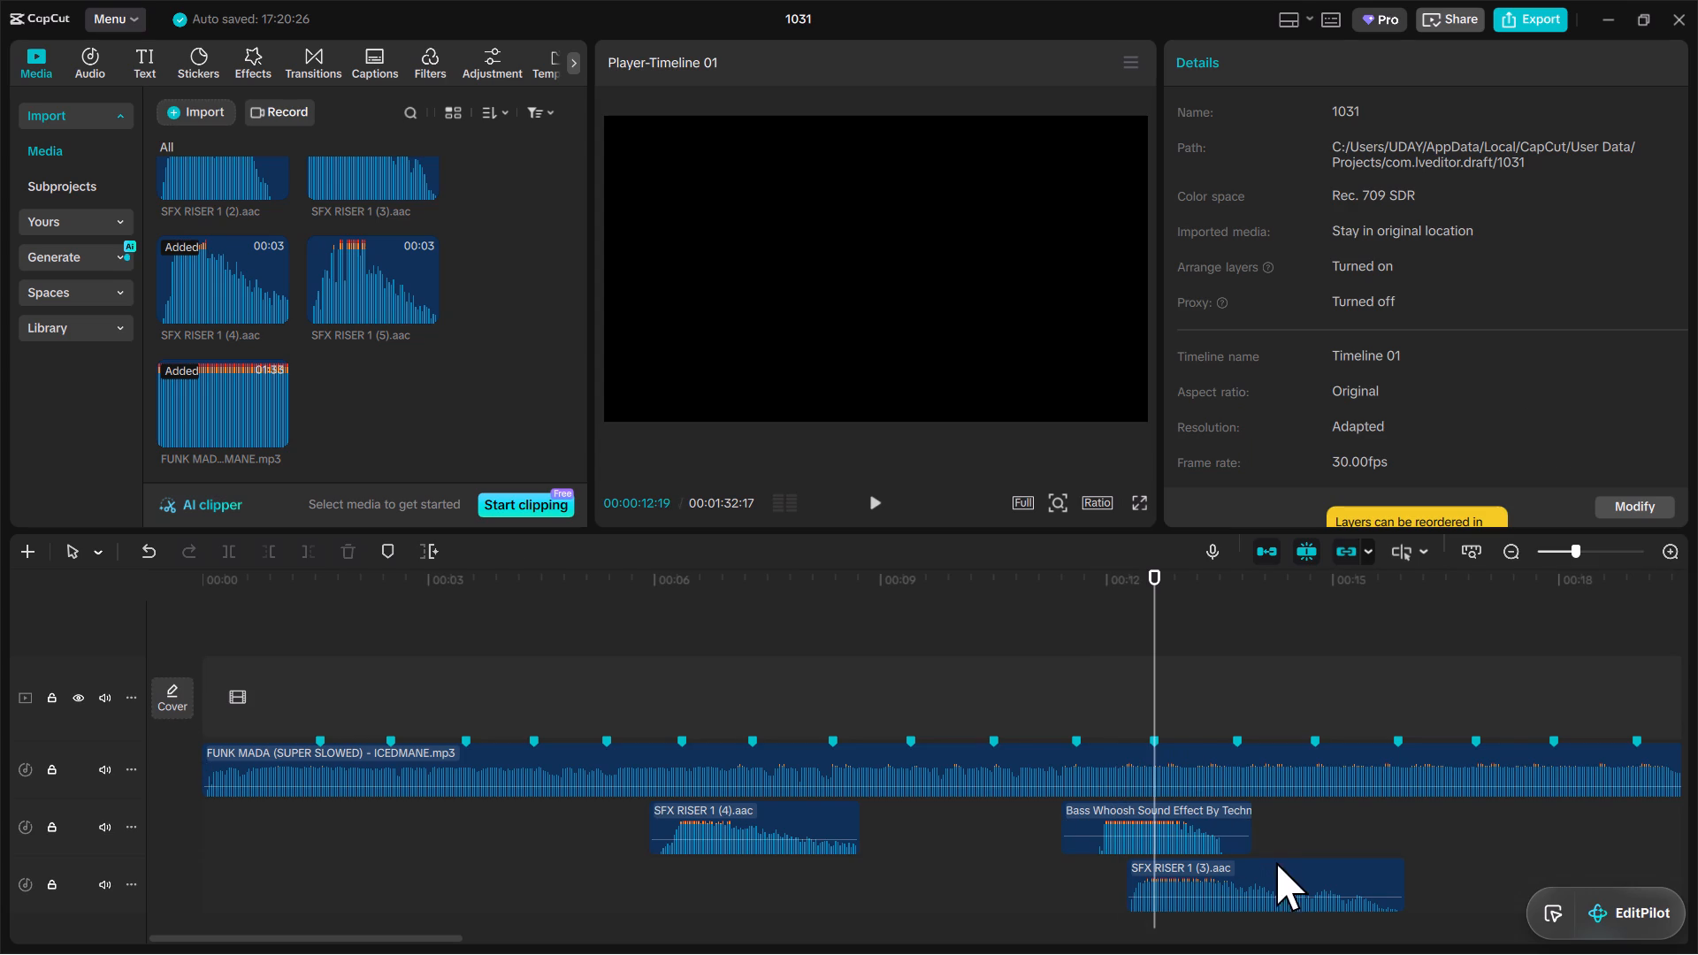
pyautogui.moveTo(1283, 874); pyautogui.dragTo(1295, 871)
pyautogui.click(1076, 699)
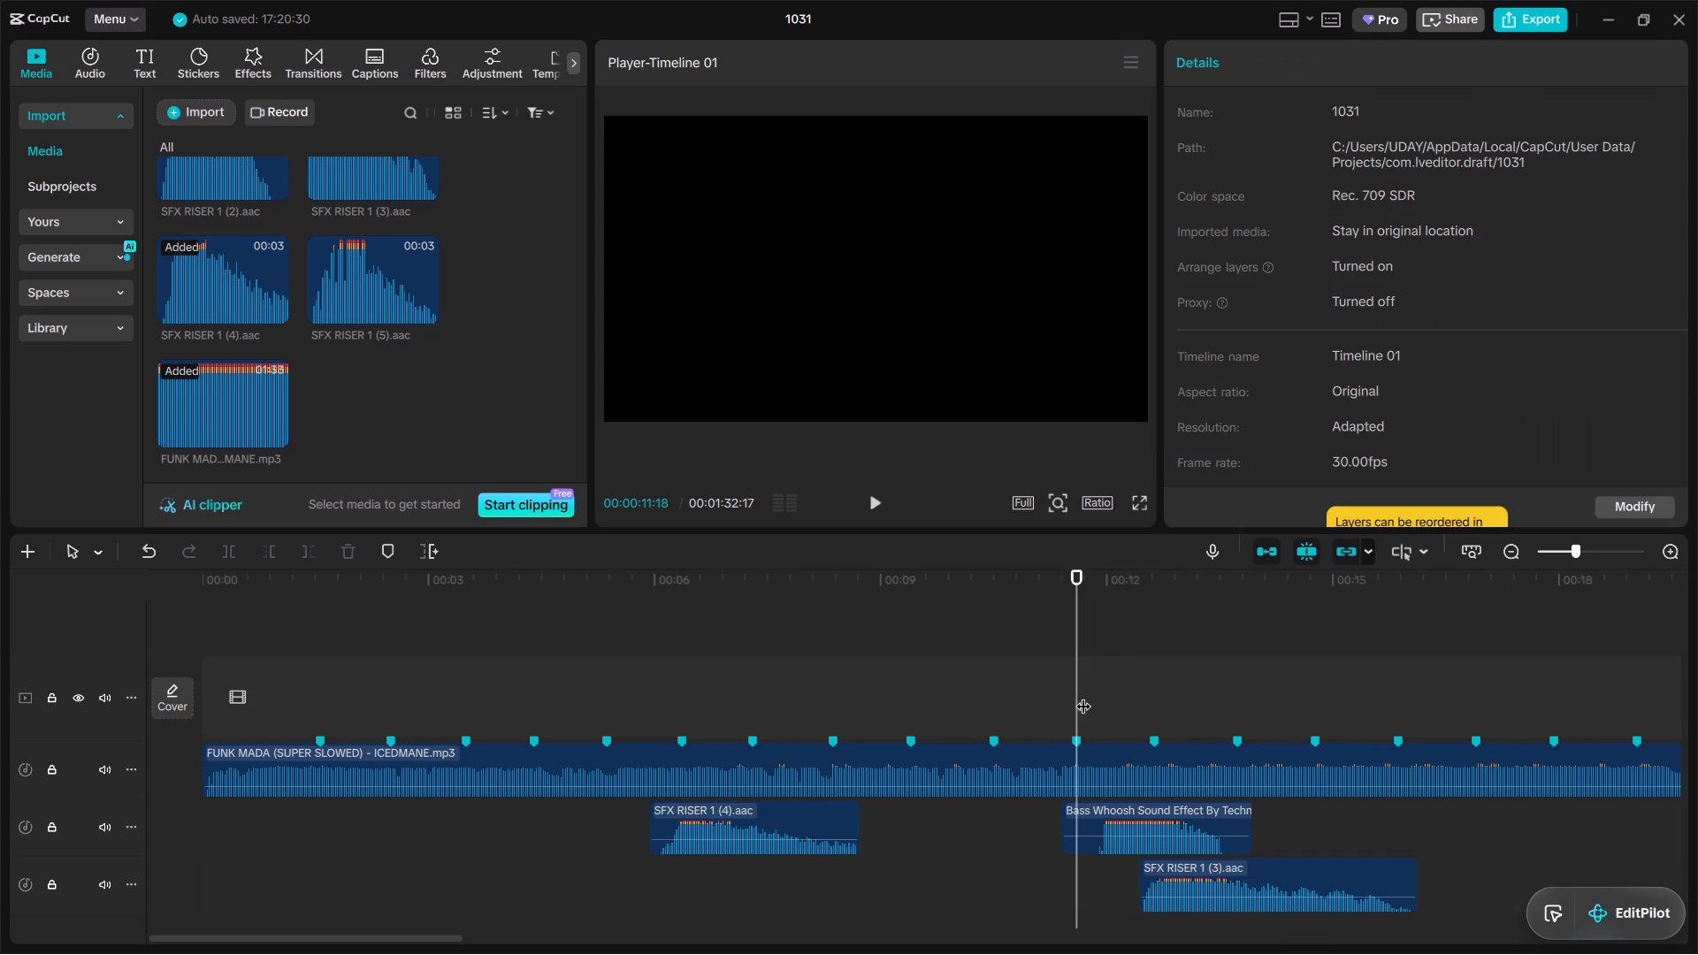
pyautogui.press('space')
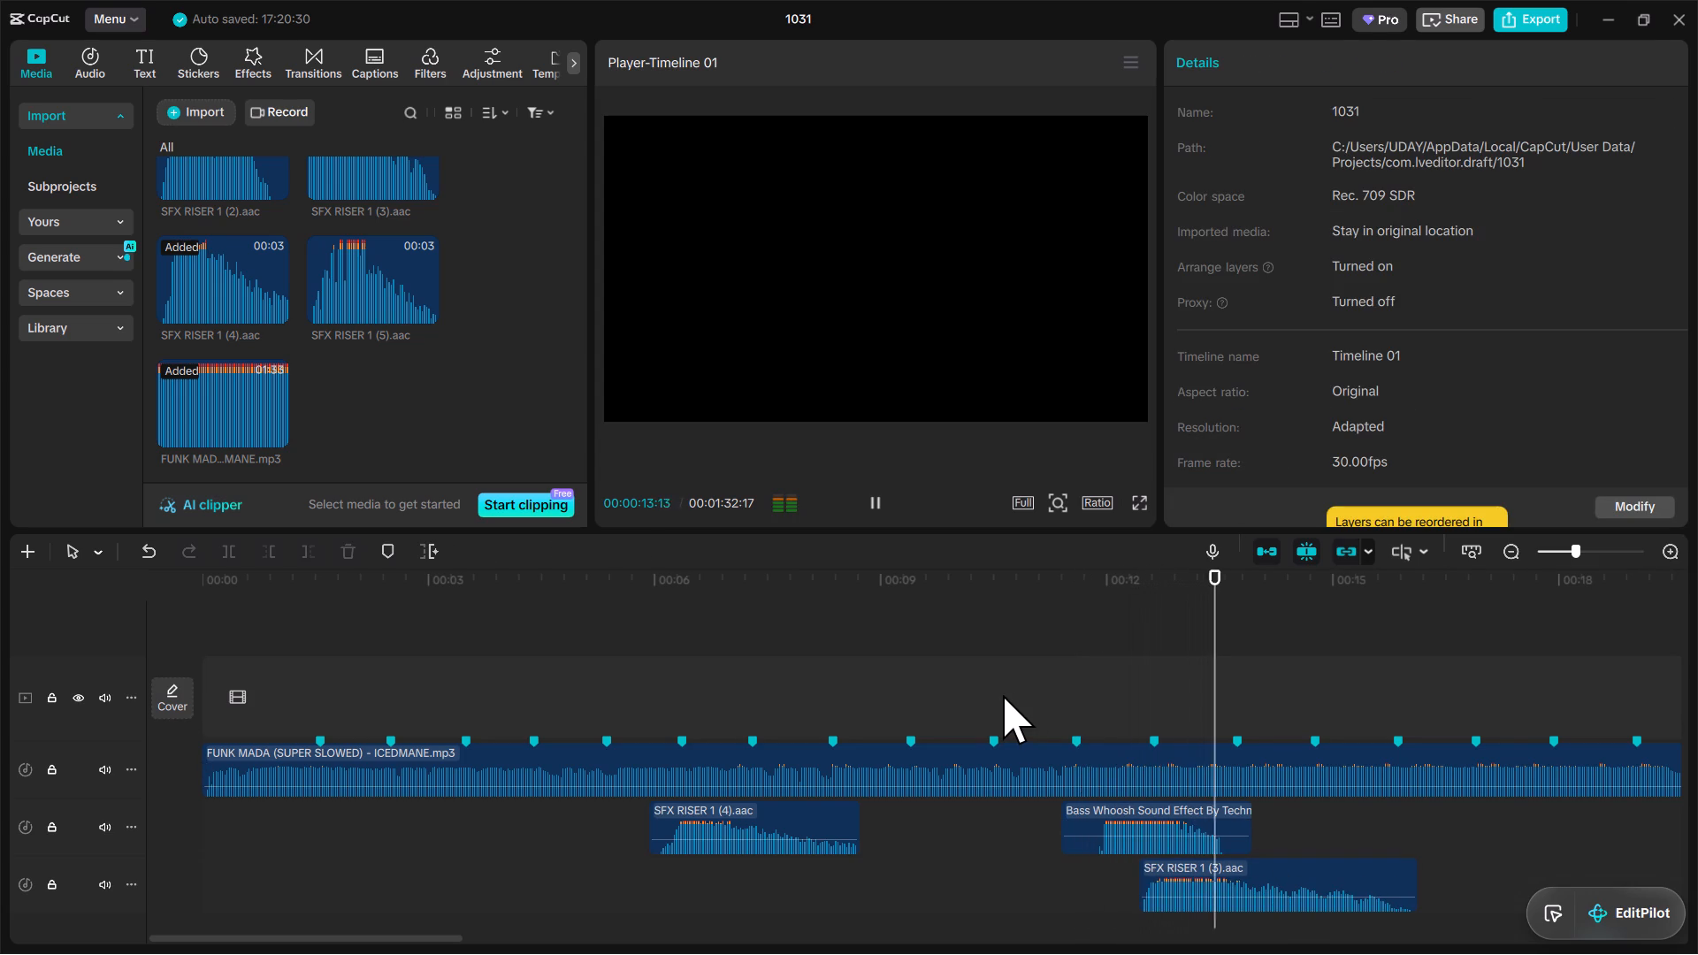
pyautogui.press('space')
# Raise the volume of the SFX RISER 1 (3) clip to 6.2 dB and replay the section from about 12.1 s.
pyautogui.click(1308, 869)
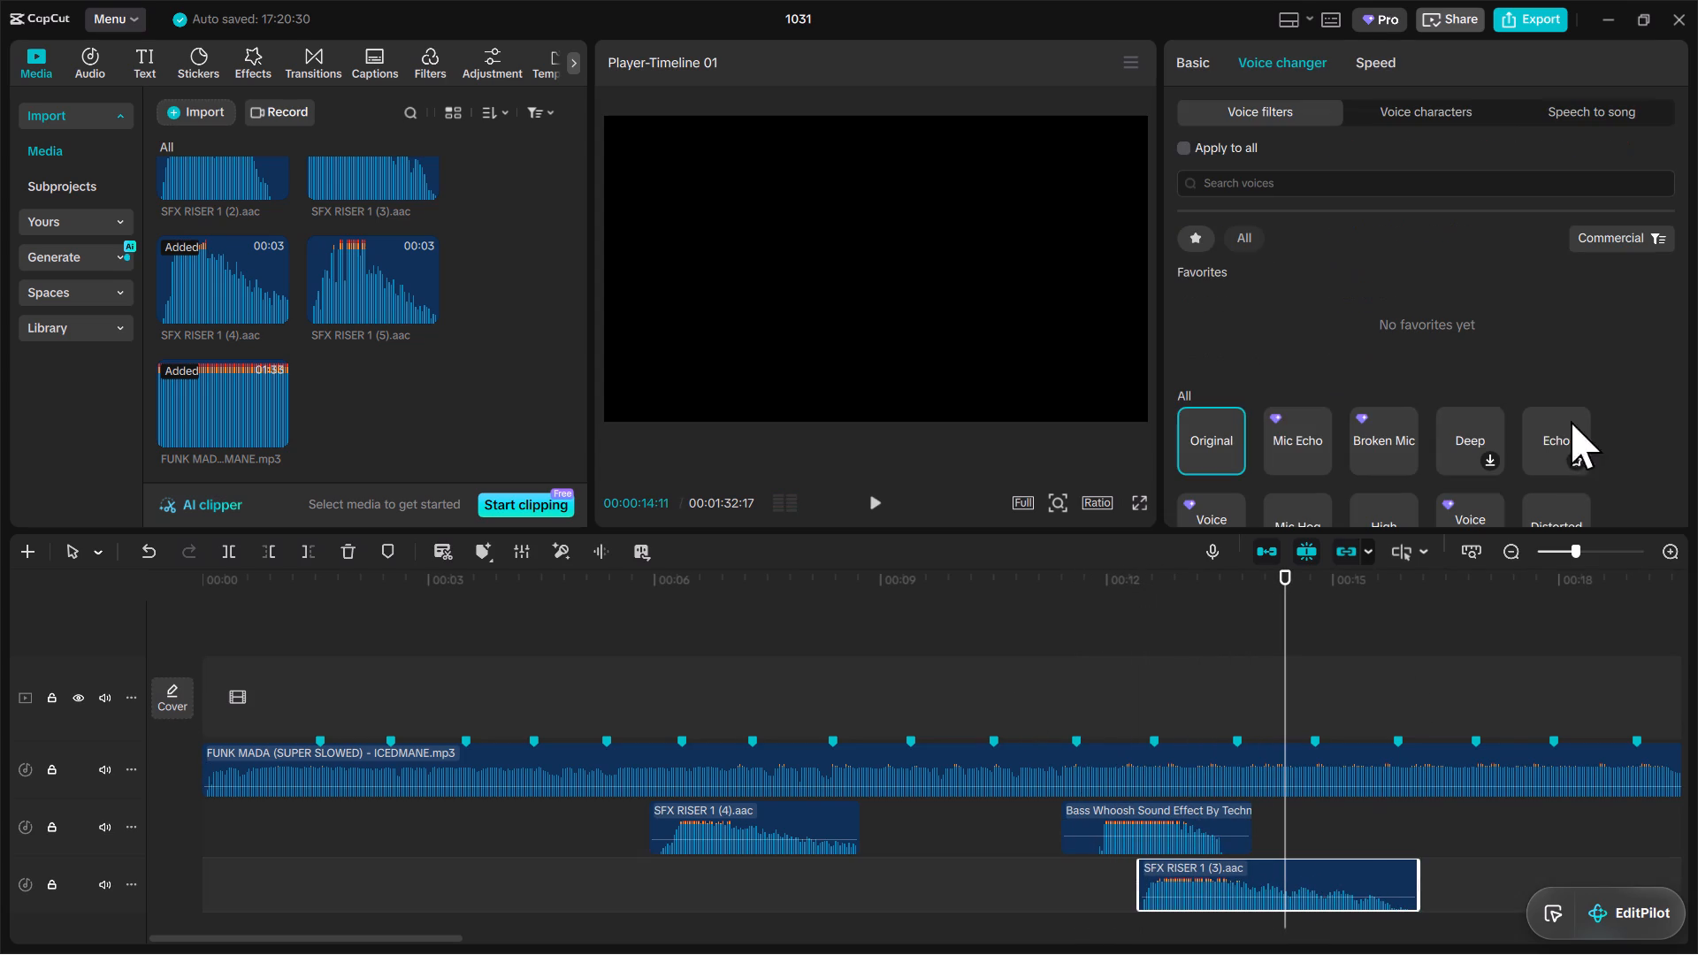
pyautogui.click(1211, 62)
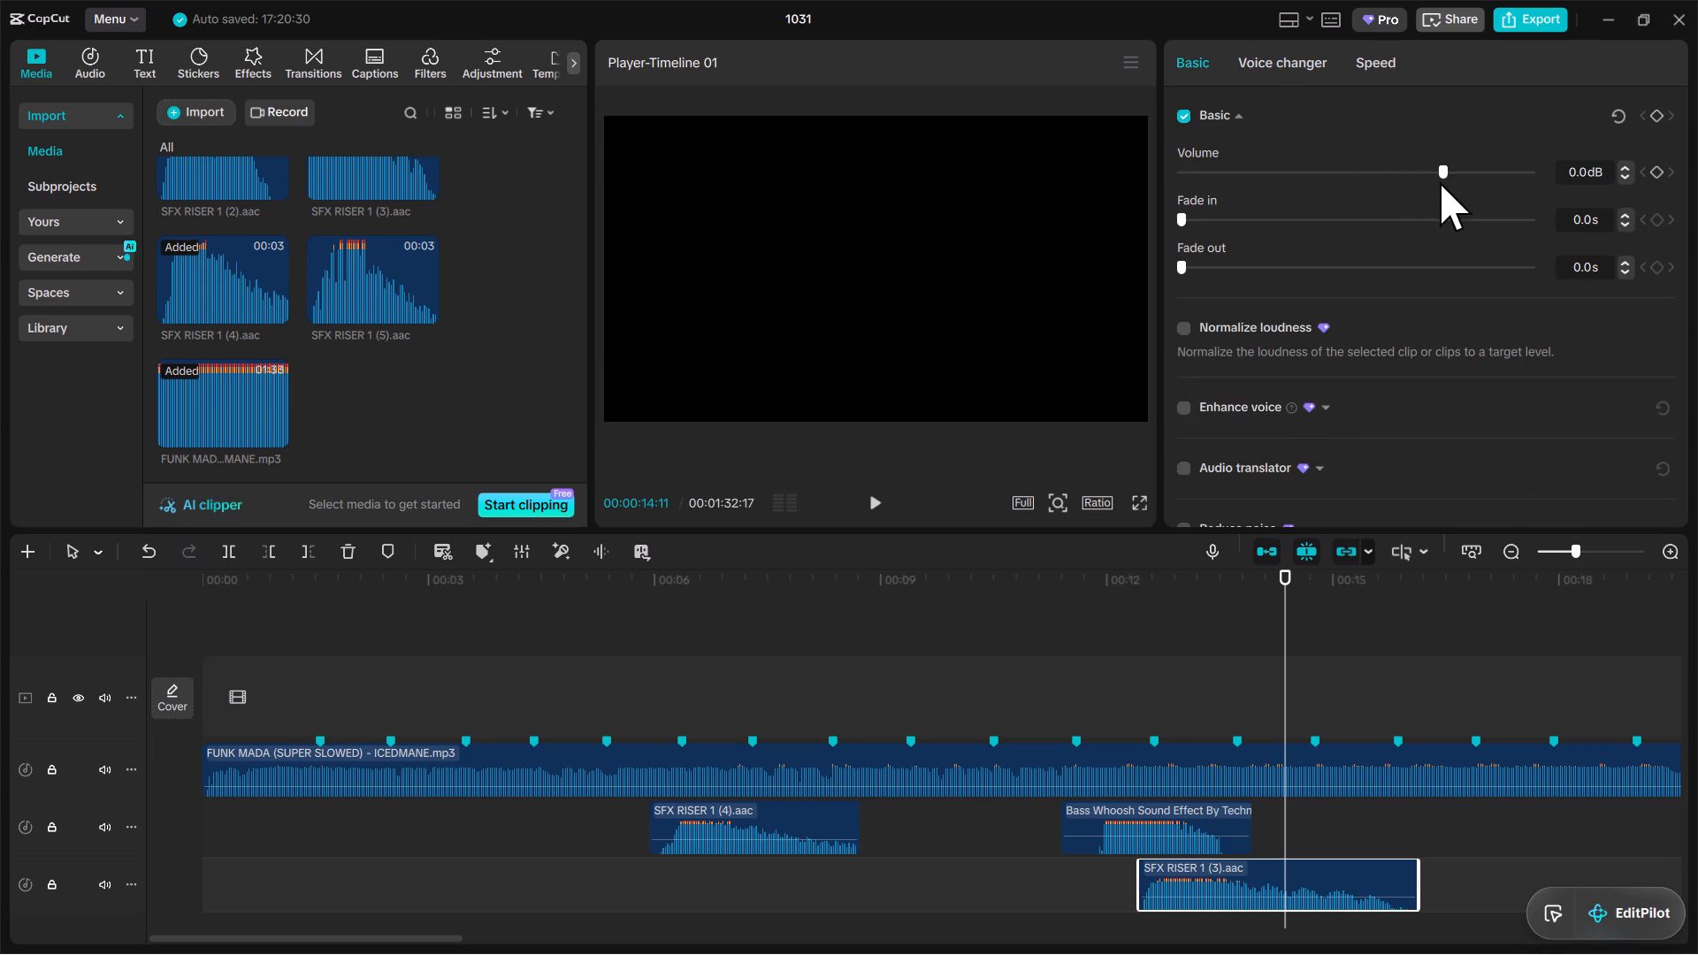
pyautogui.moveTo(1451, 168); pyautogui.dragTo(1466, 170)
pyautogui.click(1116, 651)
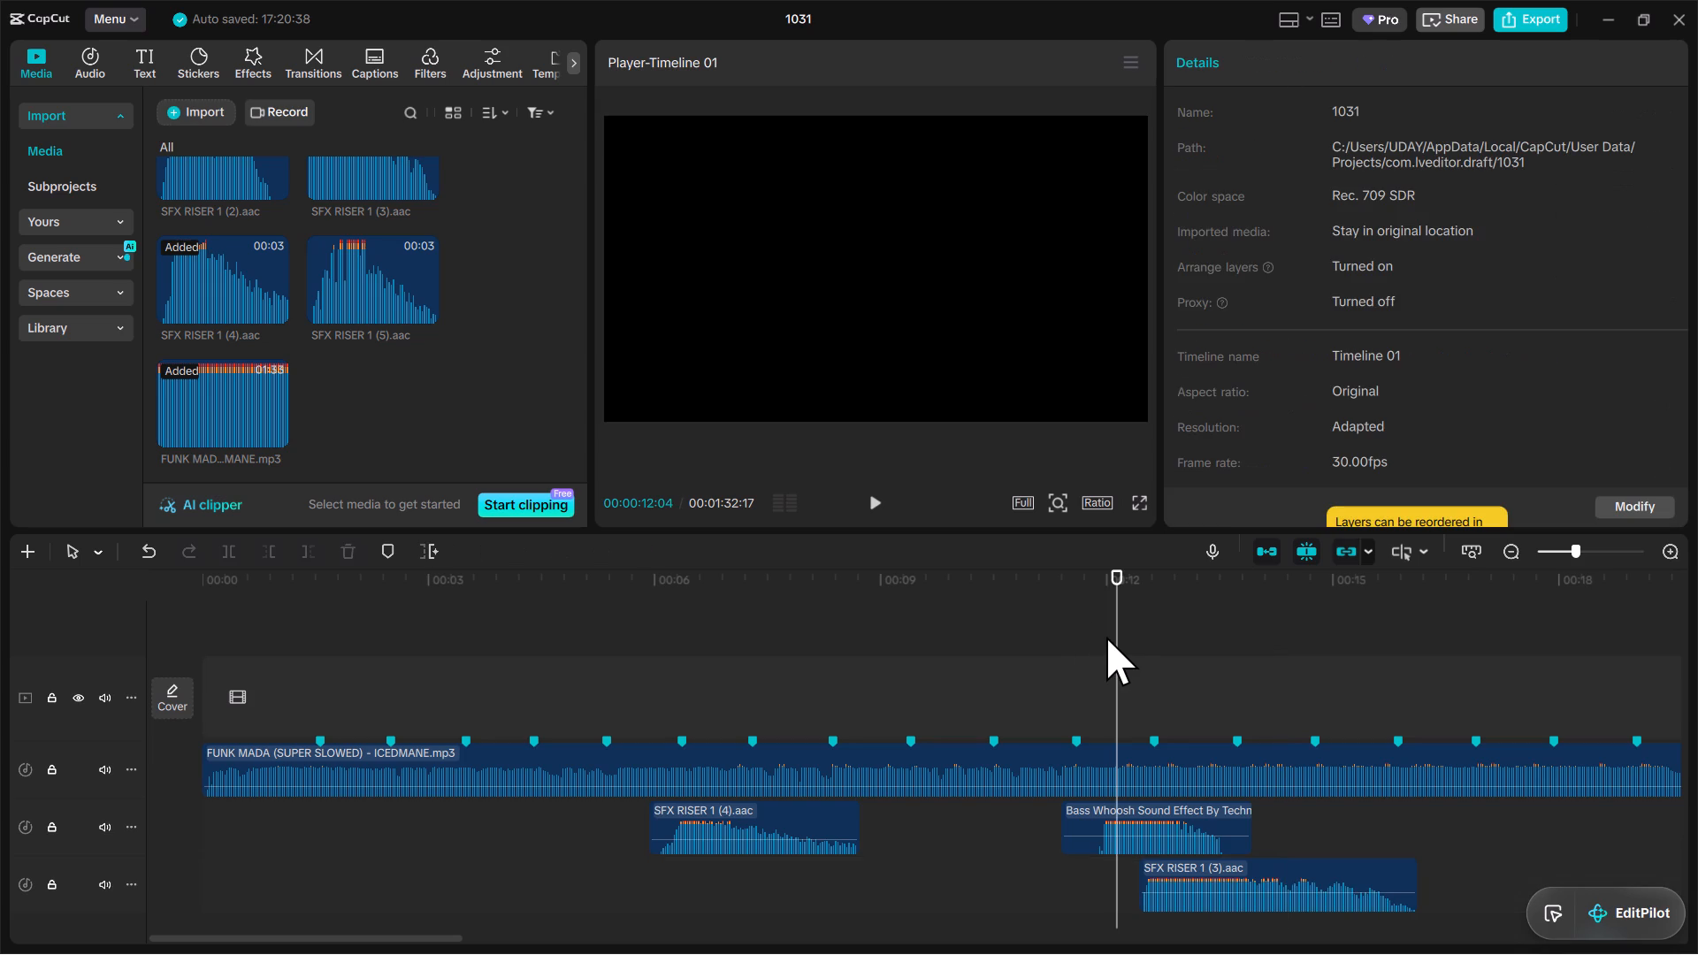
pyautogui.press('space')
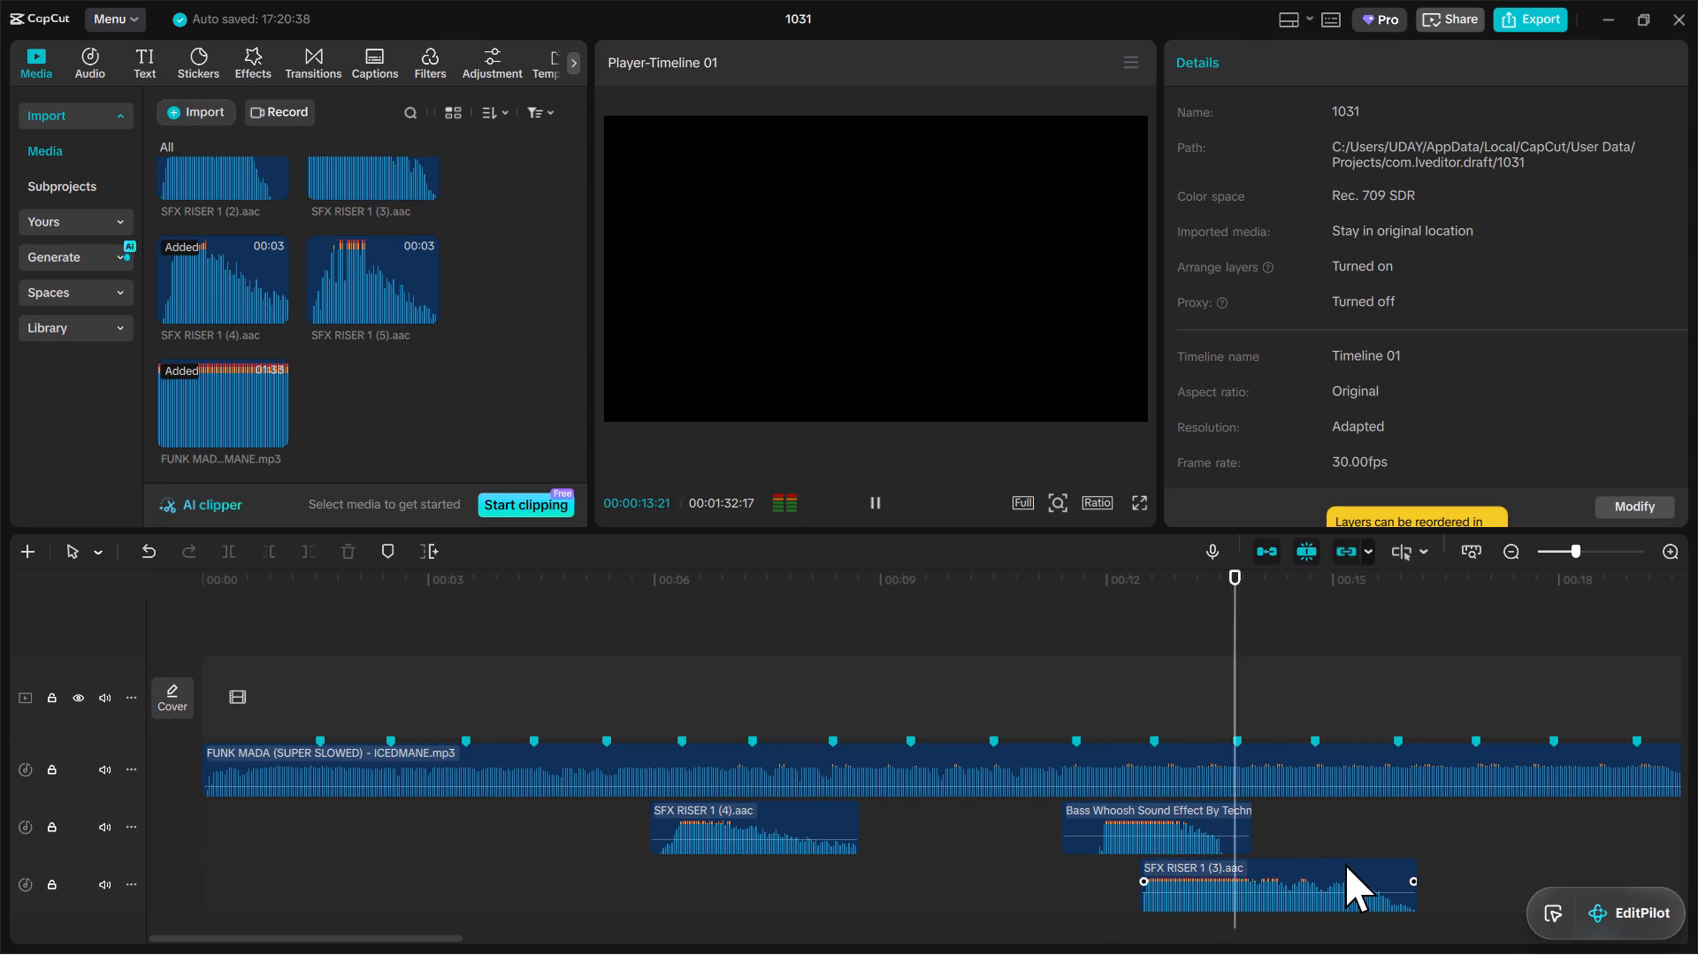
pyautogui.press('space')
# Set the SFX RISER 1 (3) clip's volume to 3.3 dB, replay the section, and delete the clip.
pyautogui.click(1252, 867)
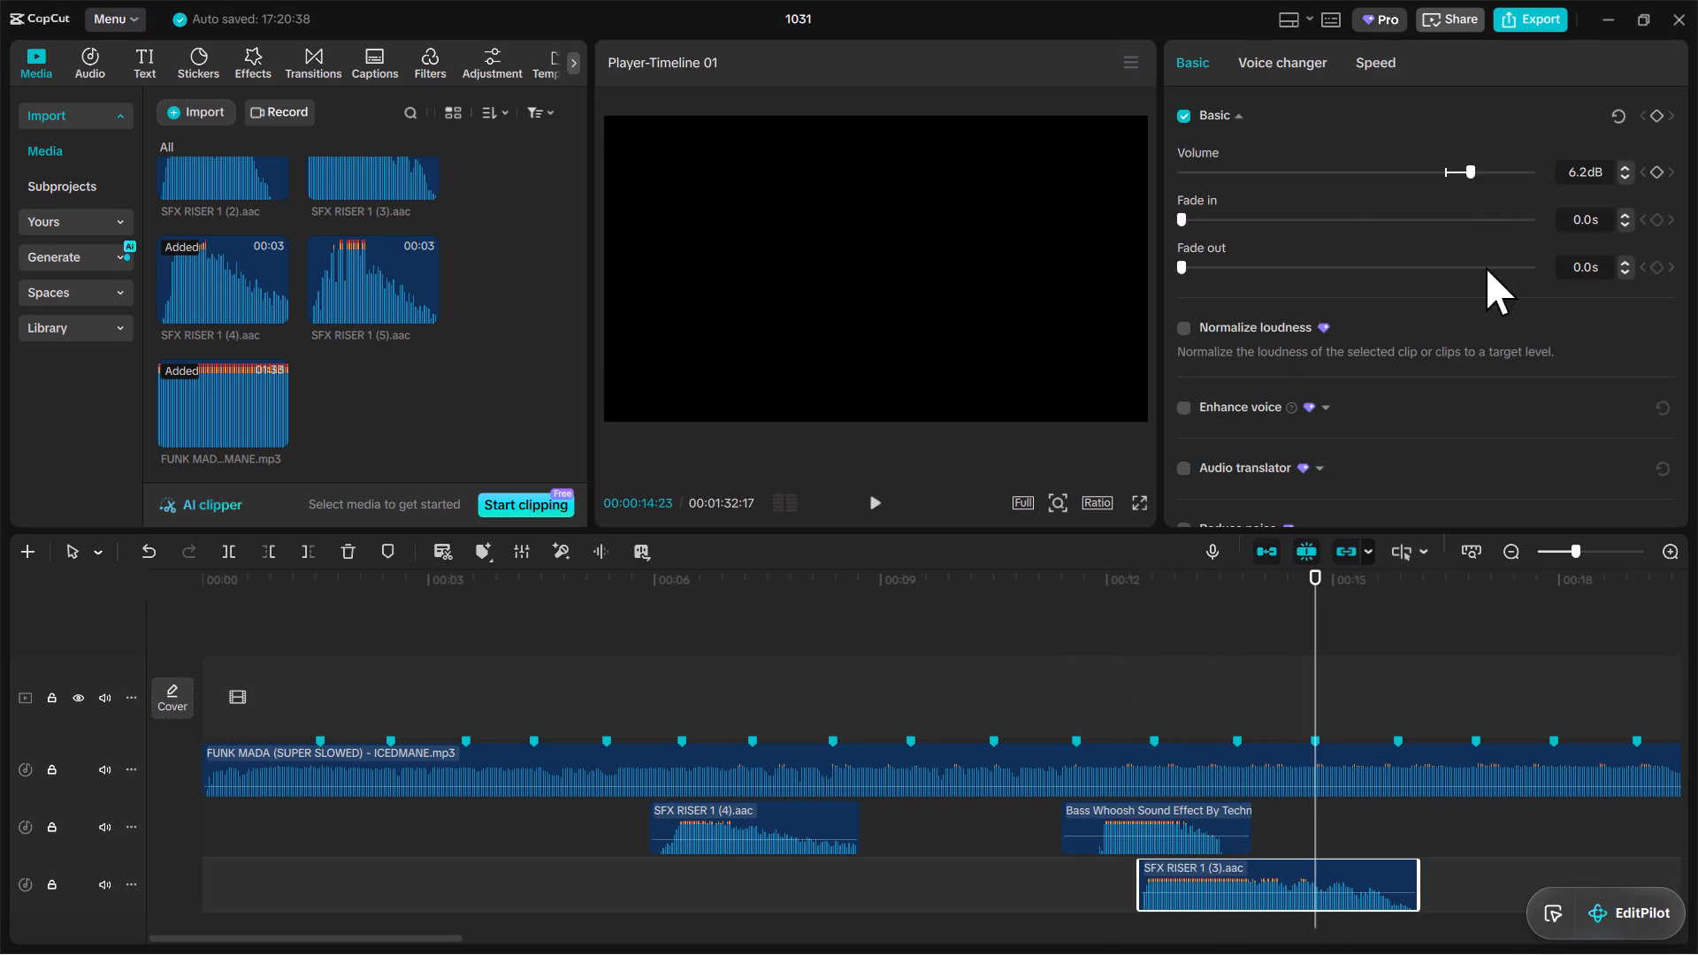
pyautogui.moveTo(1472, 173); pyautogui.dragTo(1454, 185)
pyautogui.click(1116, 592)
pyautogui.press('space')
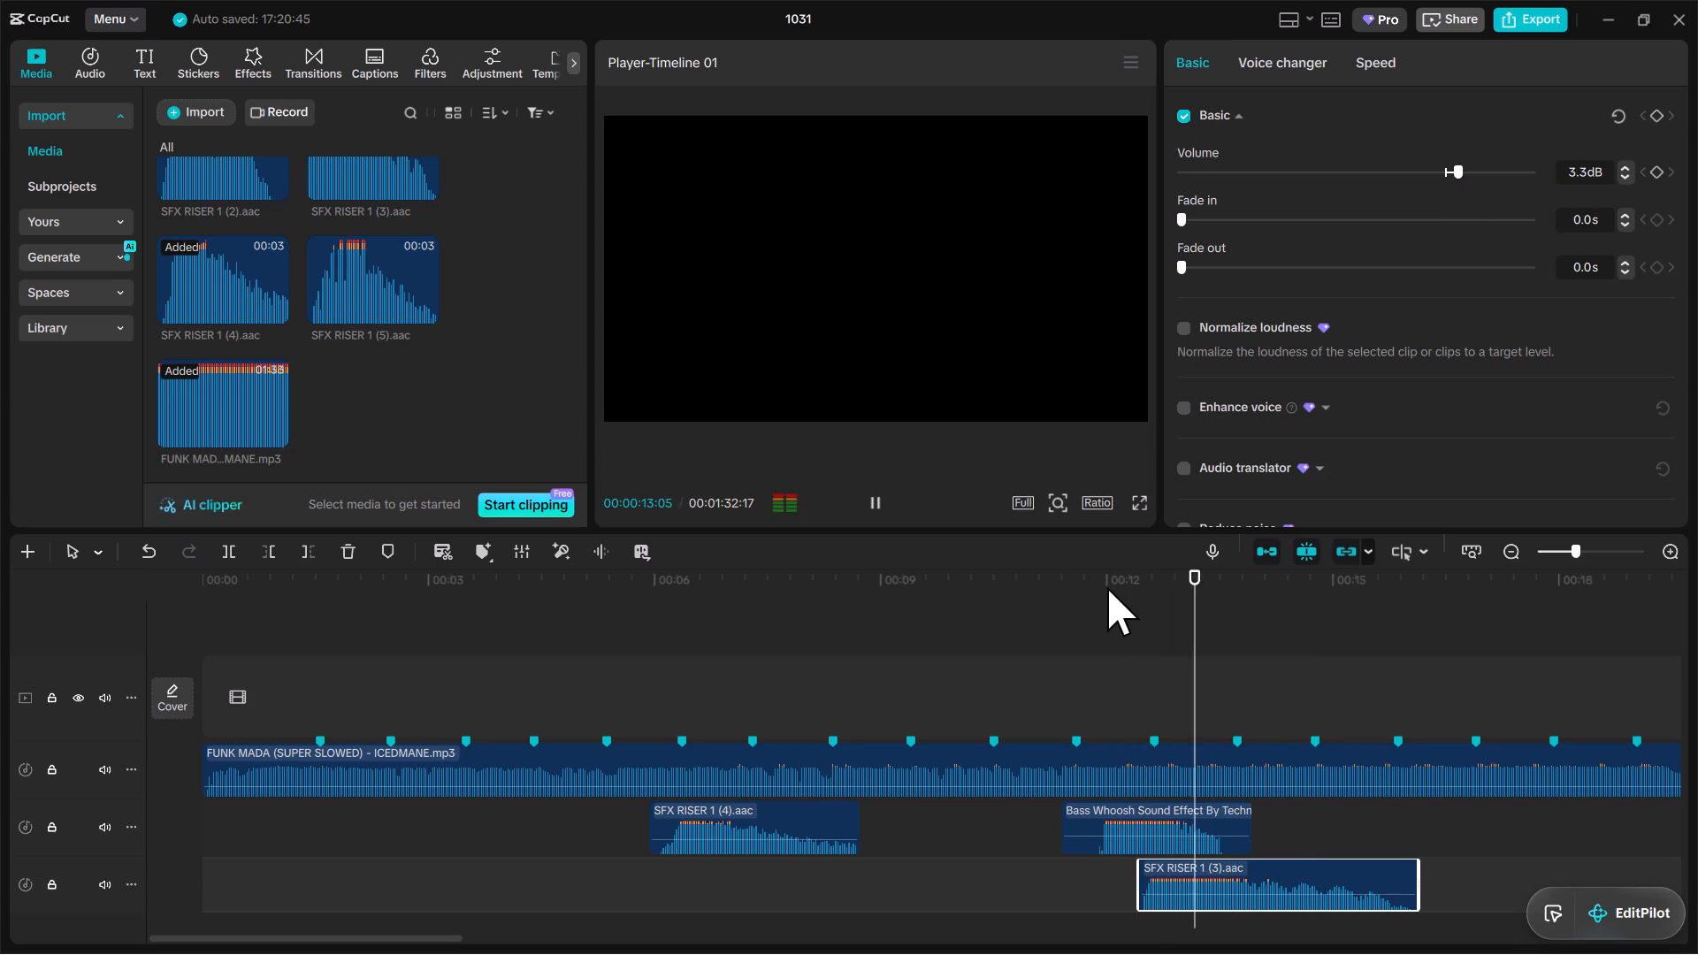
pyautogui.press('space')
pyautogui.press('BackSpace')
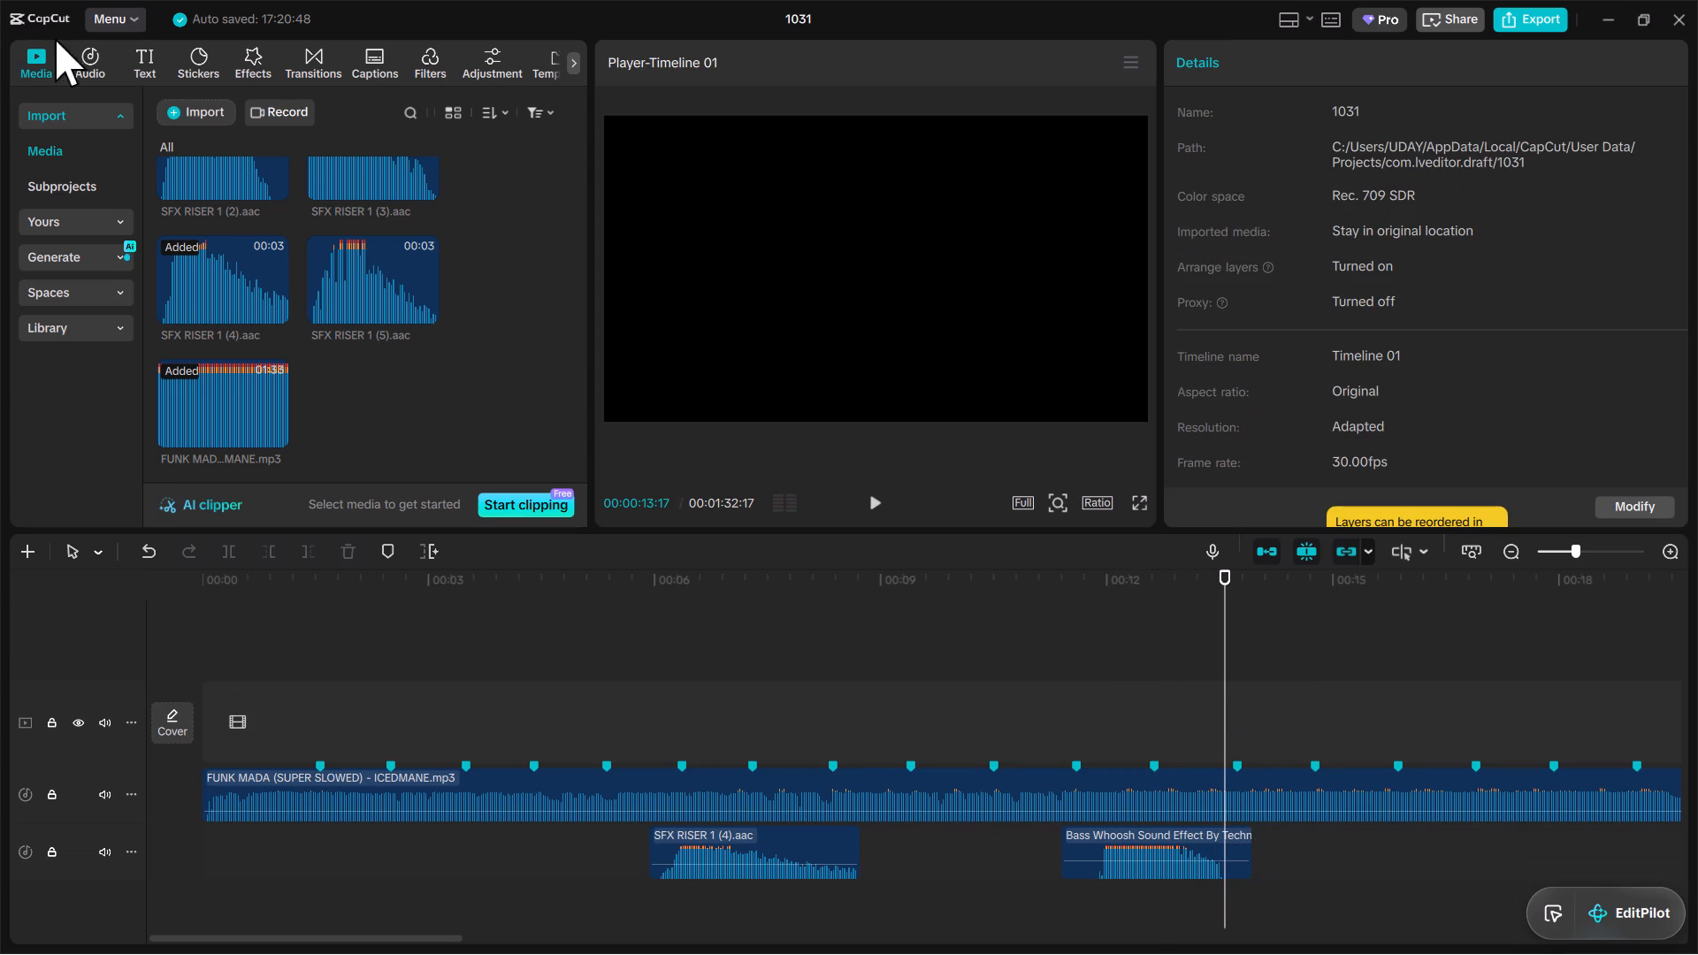
# Audition the other SFX RISER sounds, place SFX RISER 1 (6).aac at 0 s on the Bass Whoosh track, and play from the start.
pyautogui.scroll(-1, 170, 118)
pyautogui.click(385, 307)
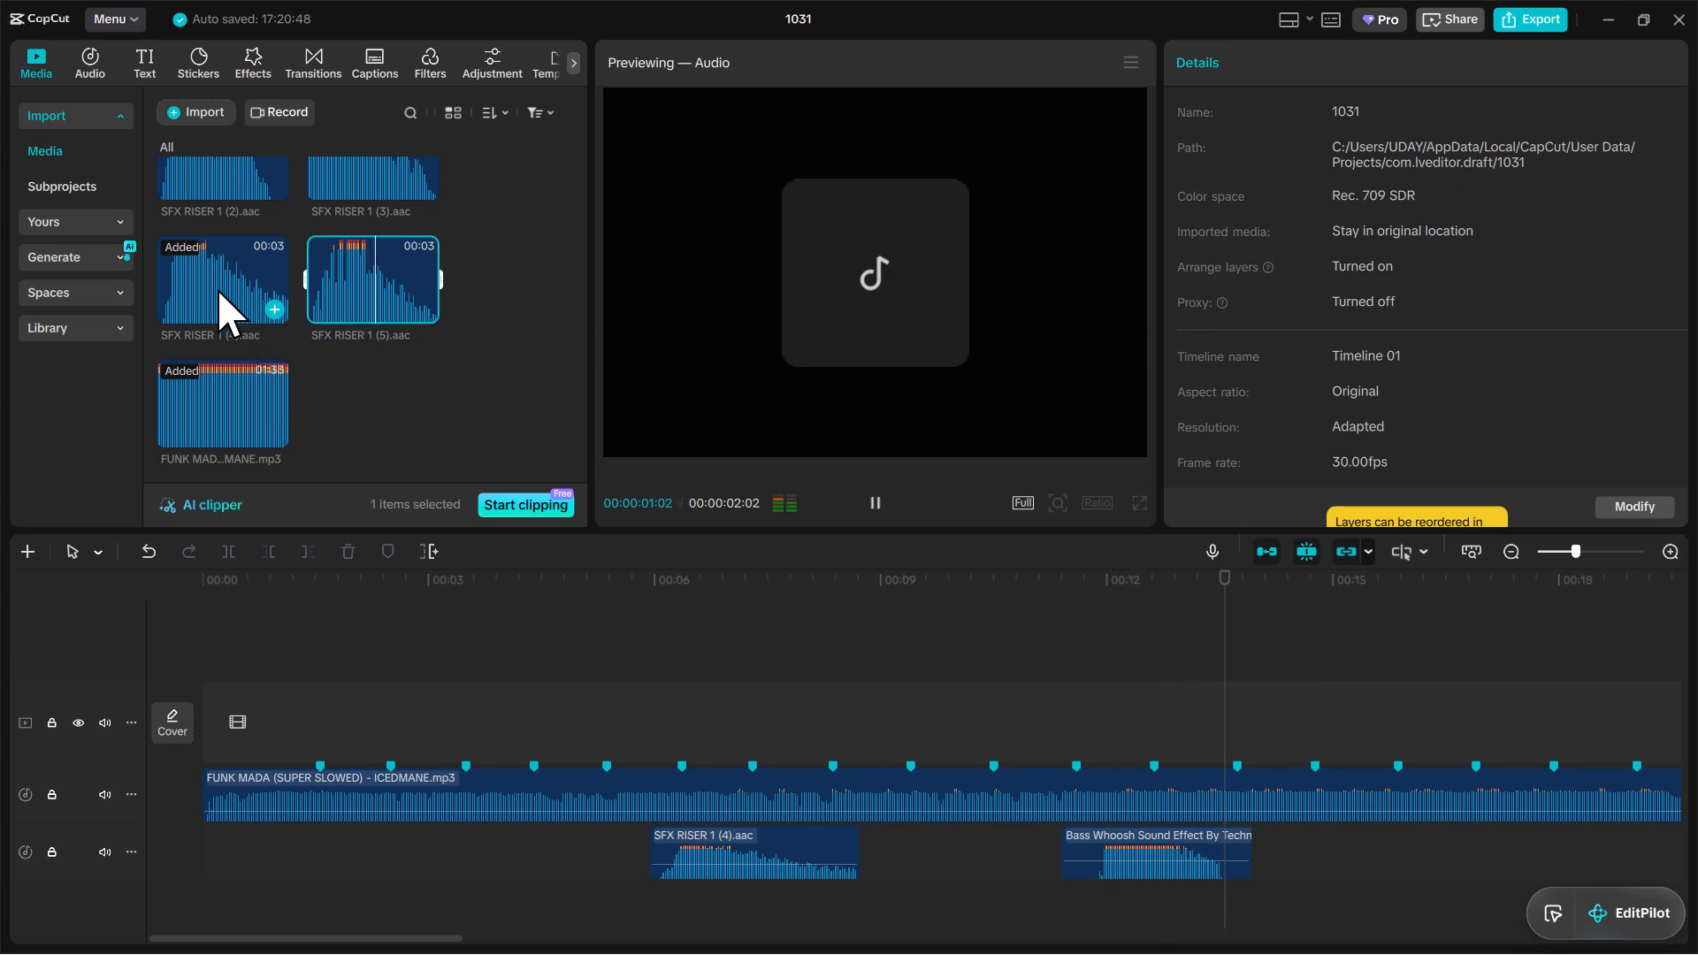
pyautogui.click(218, 289)
pyautogui.scroll(2, 310, 314)
pyautogui.click(226, 346)
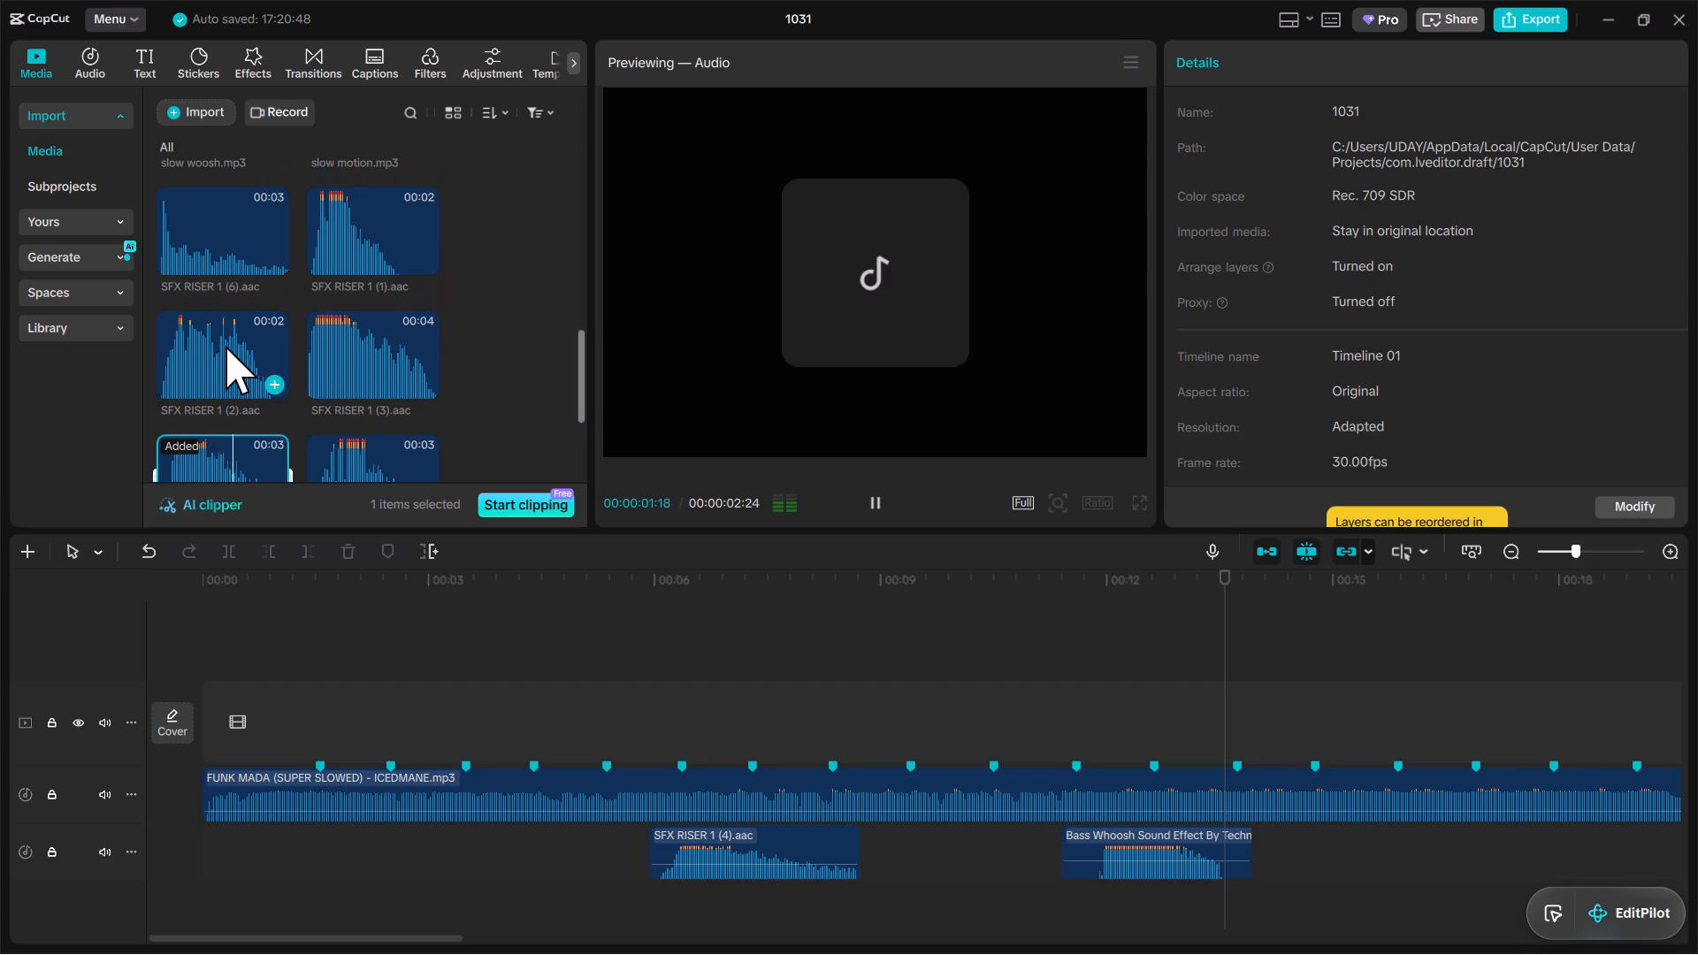
pyautogui.click(210, 215)
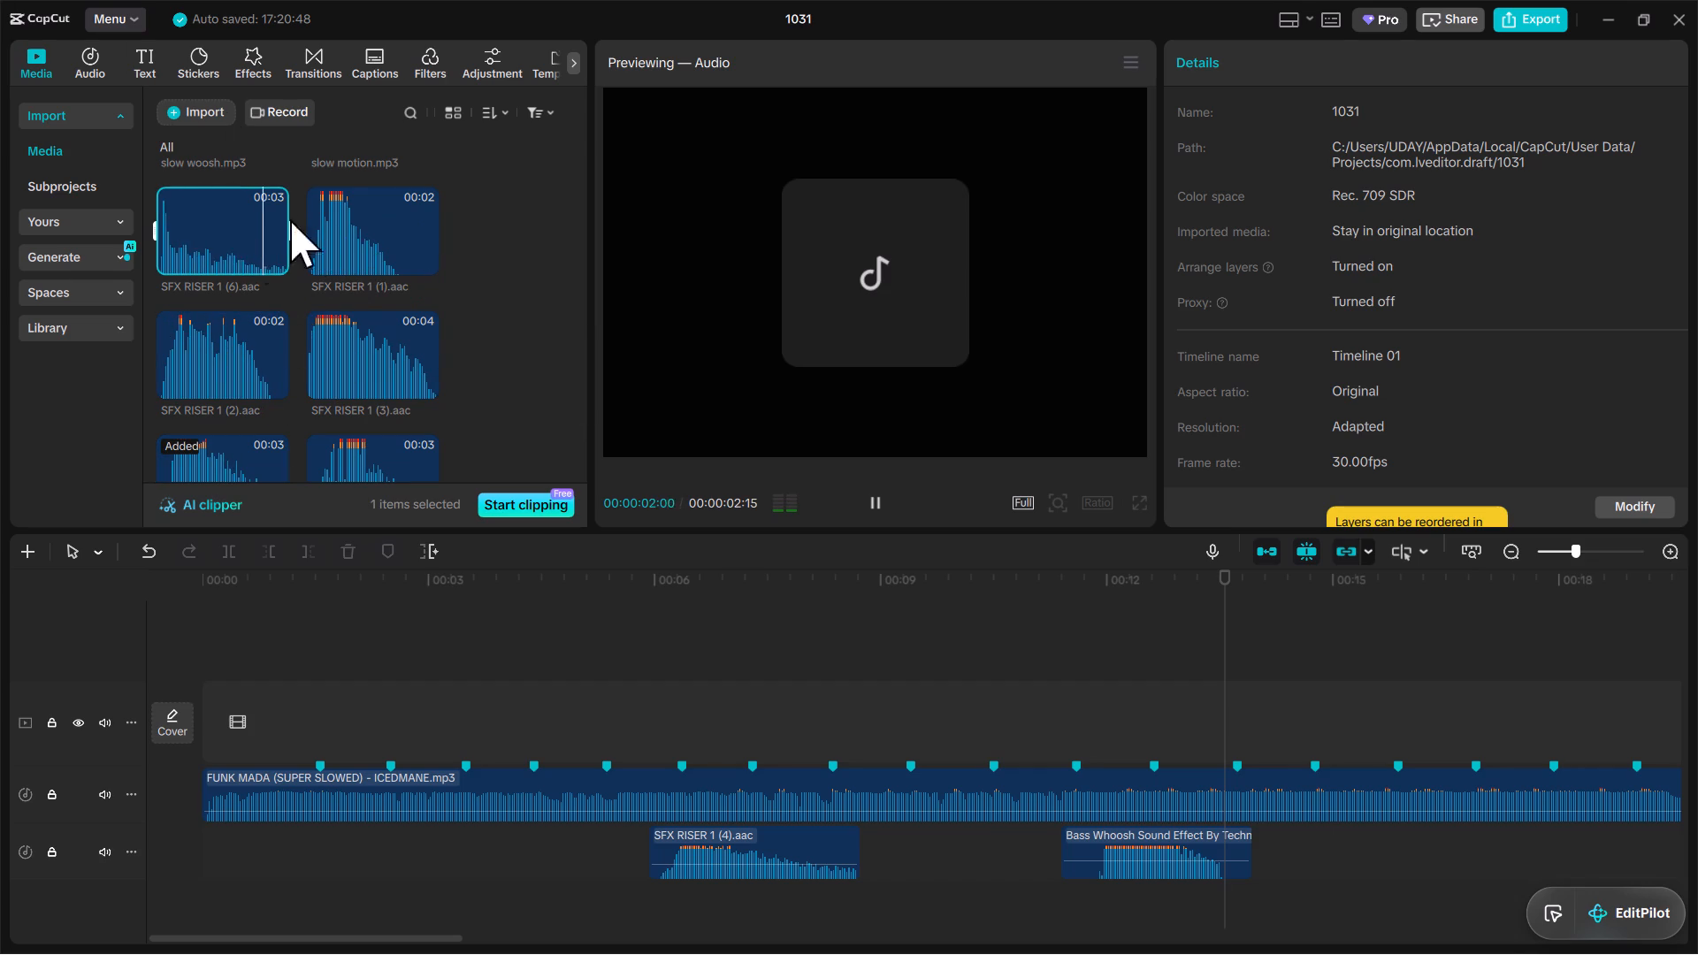
pyautogui.moveTo(205, 228); pyautogui.dragTo(205, 842)
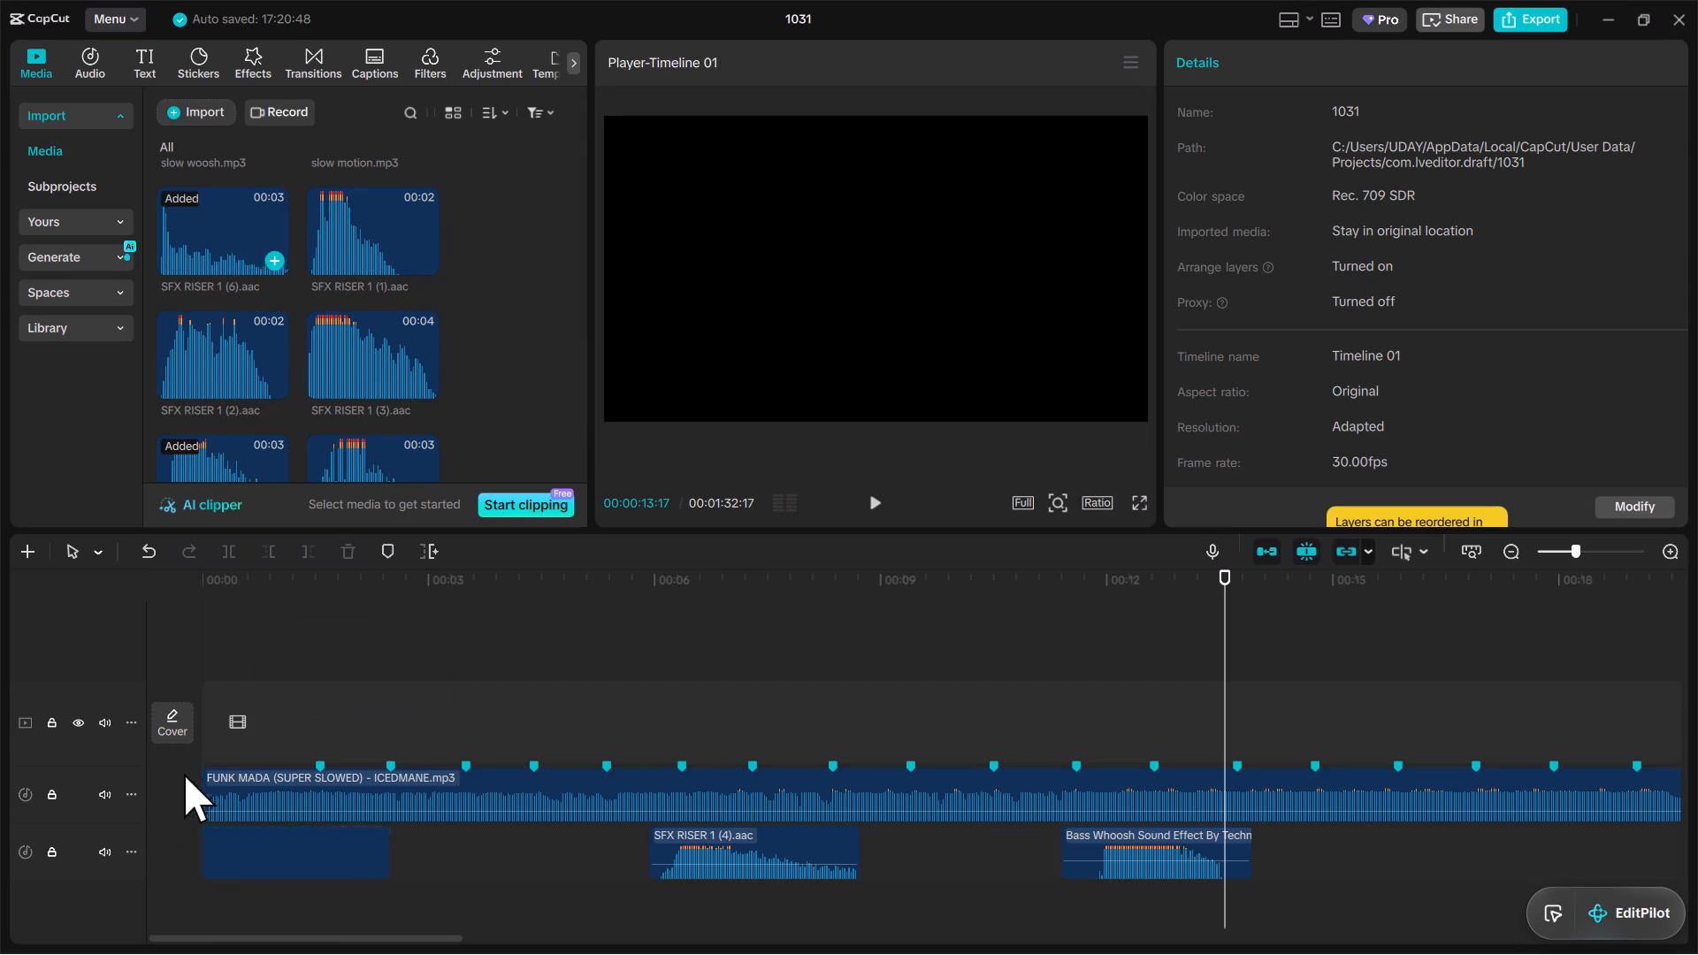
pyautogui.click(216, 662)
pyautogui.moveTo(214, 665); pyautogui.dragTo(126, 687)
pyautogui.press('space')
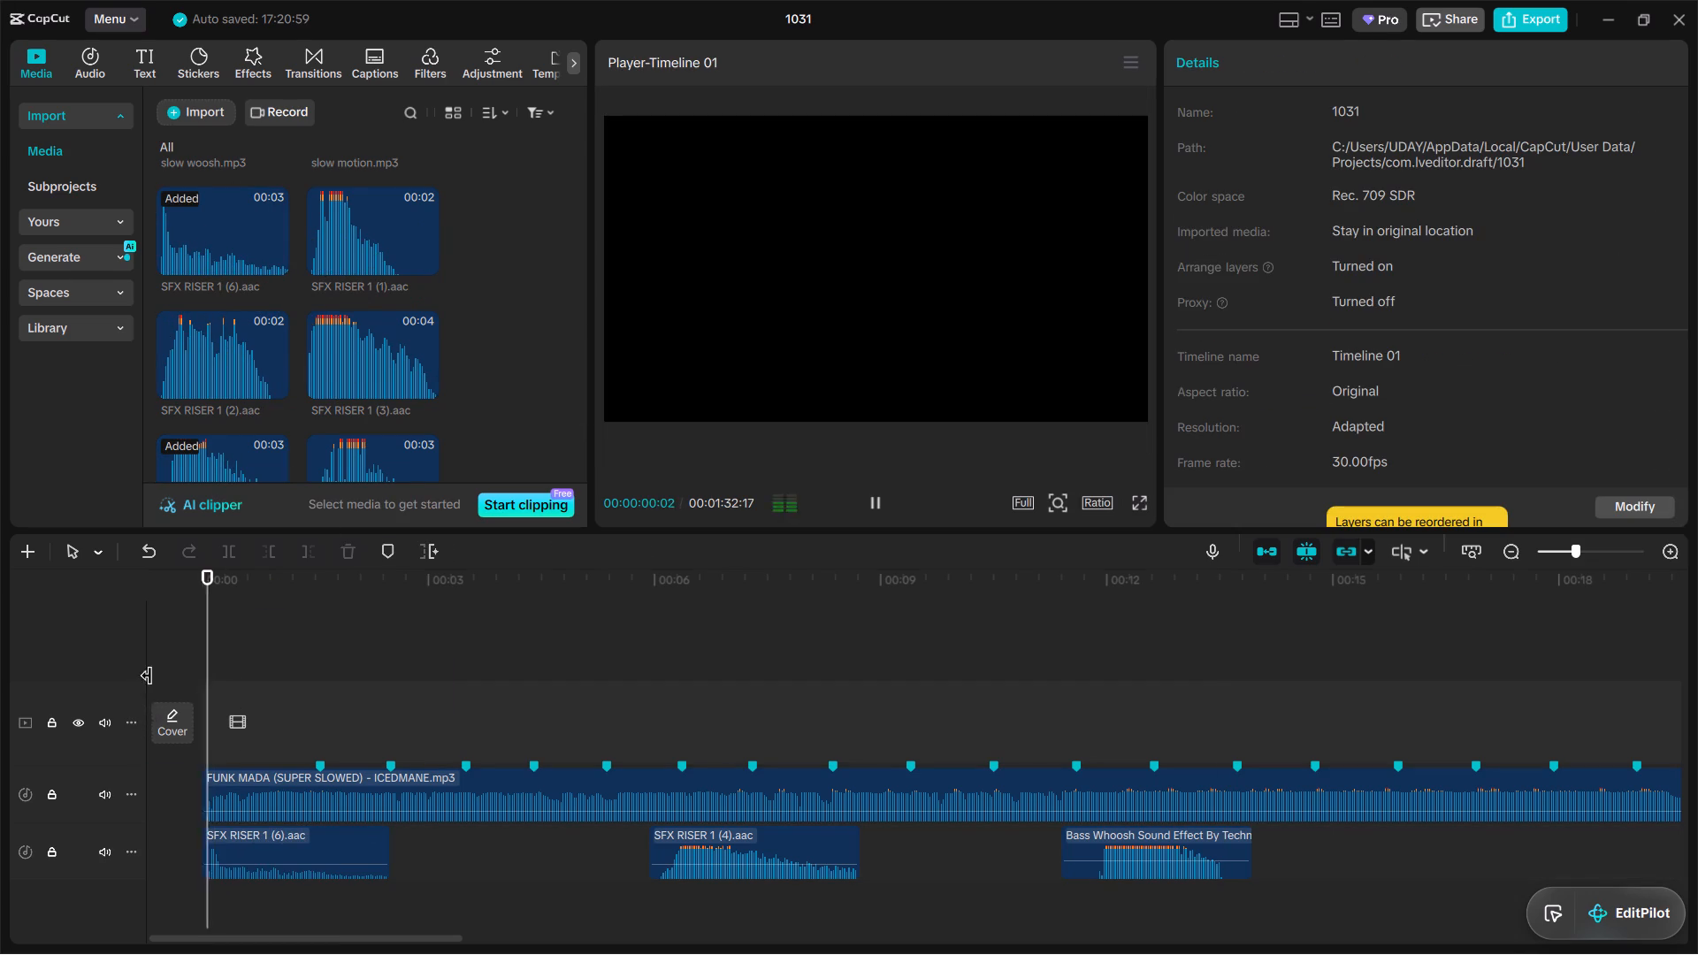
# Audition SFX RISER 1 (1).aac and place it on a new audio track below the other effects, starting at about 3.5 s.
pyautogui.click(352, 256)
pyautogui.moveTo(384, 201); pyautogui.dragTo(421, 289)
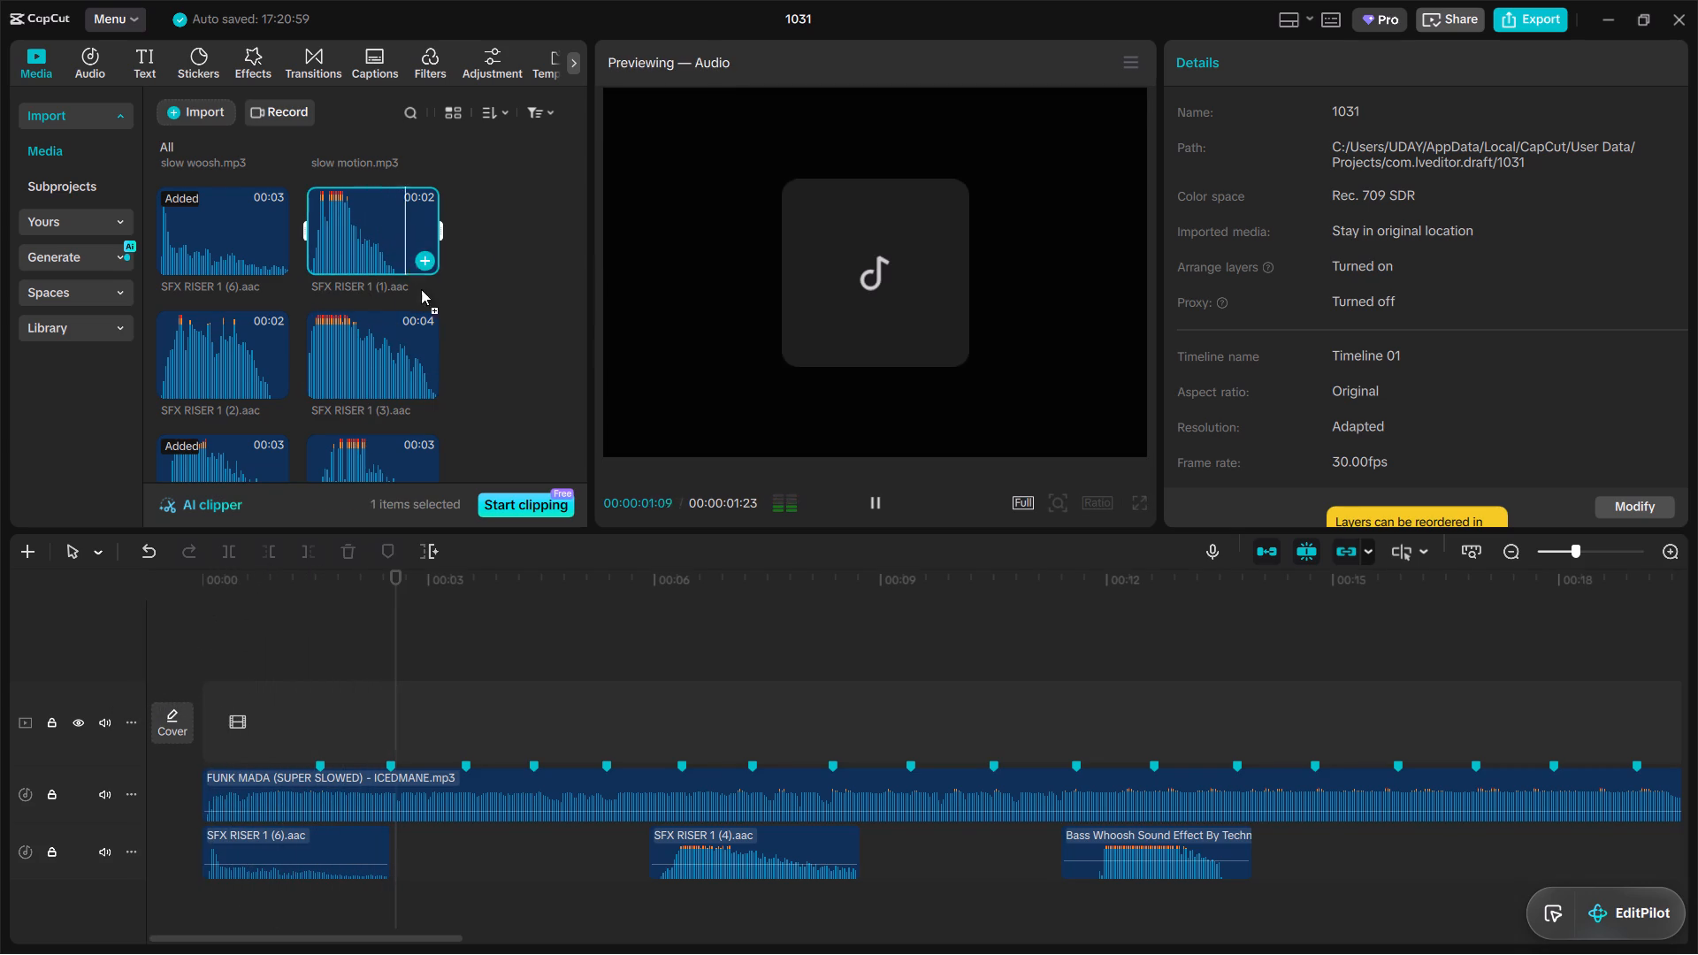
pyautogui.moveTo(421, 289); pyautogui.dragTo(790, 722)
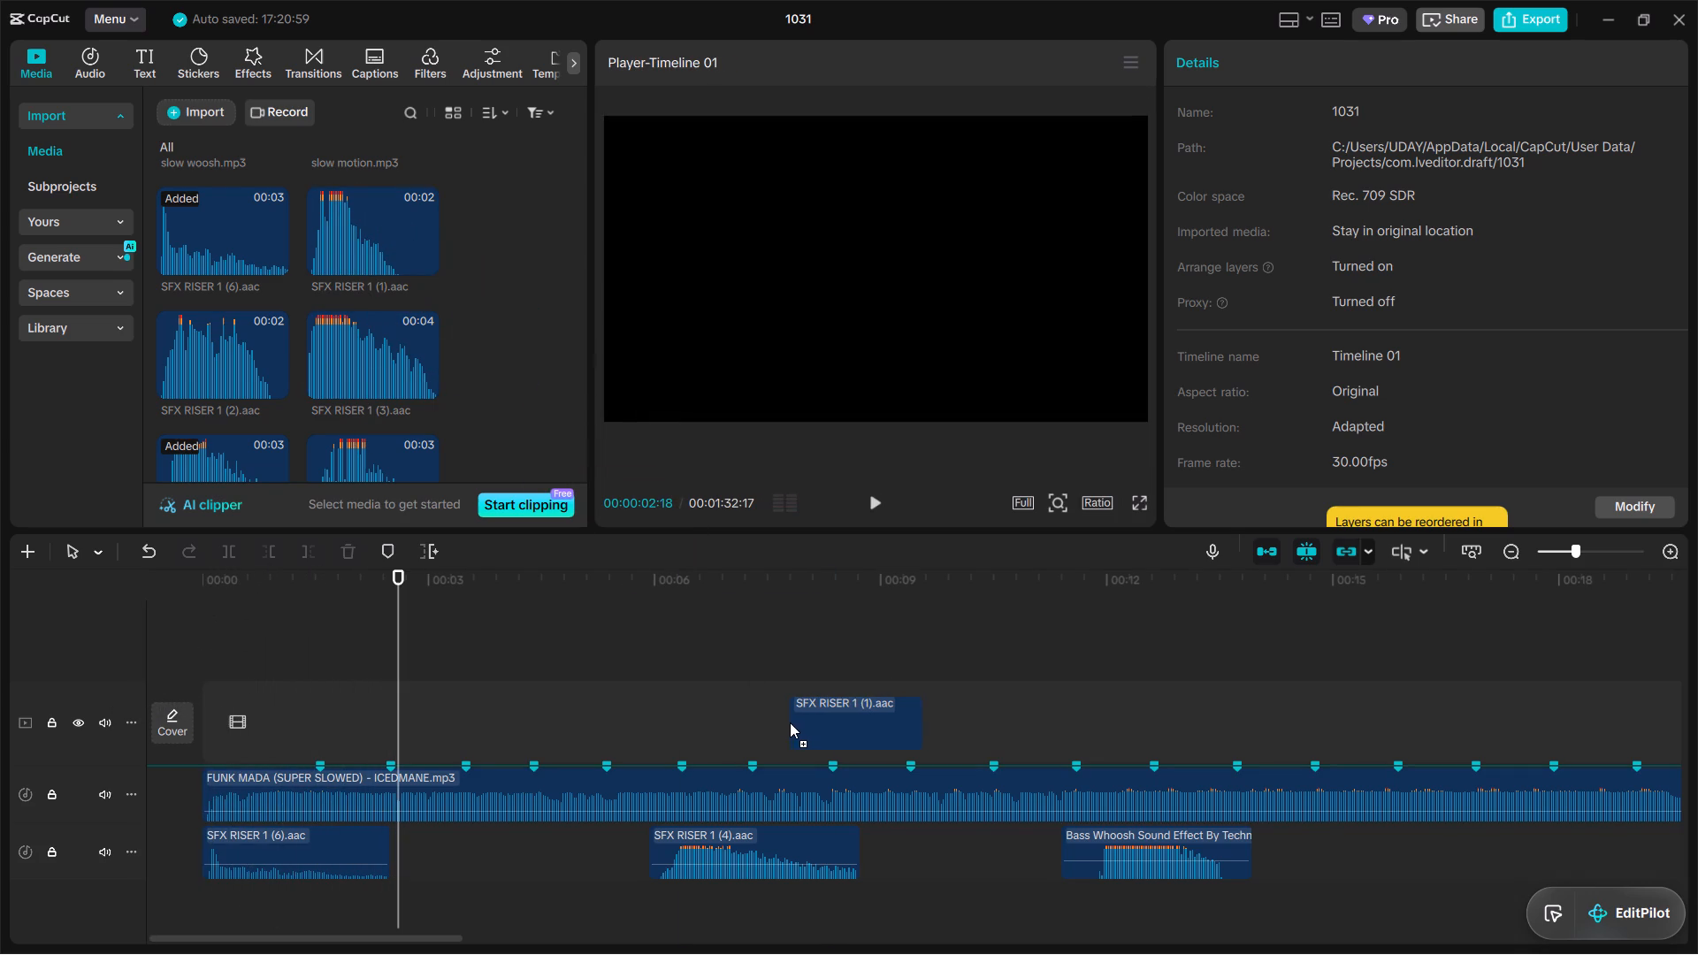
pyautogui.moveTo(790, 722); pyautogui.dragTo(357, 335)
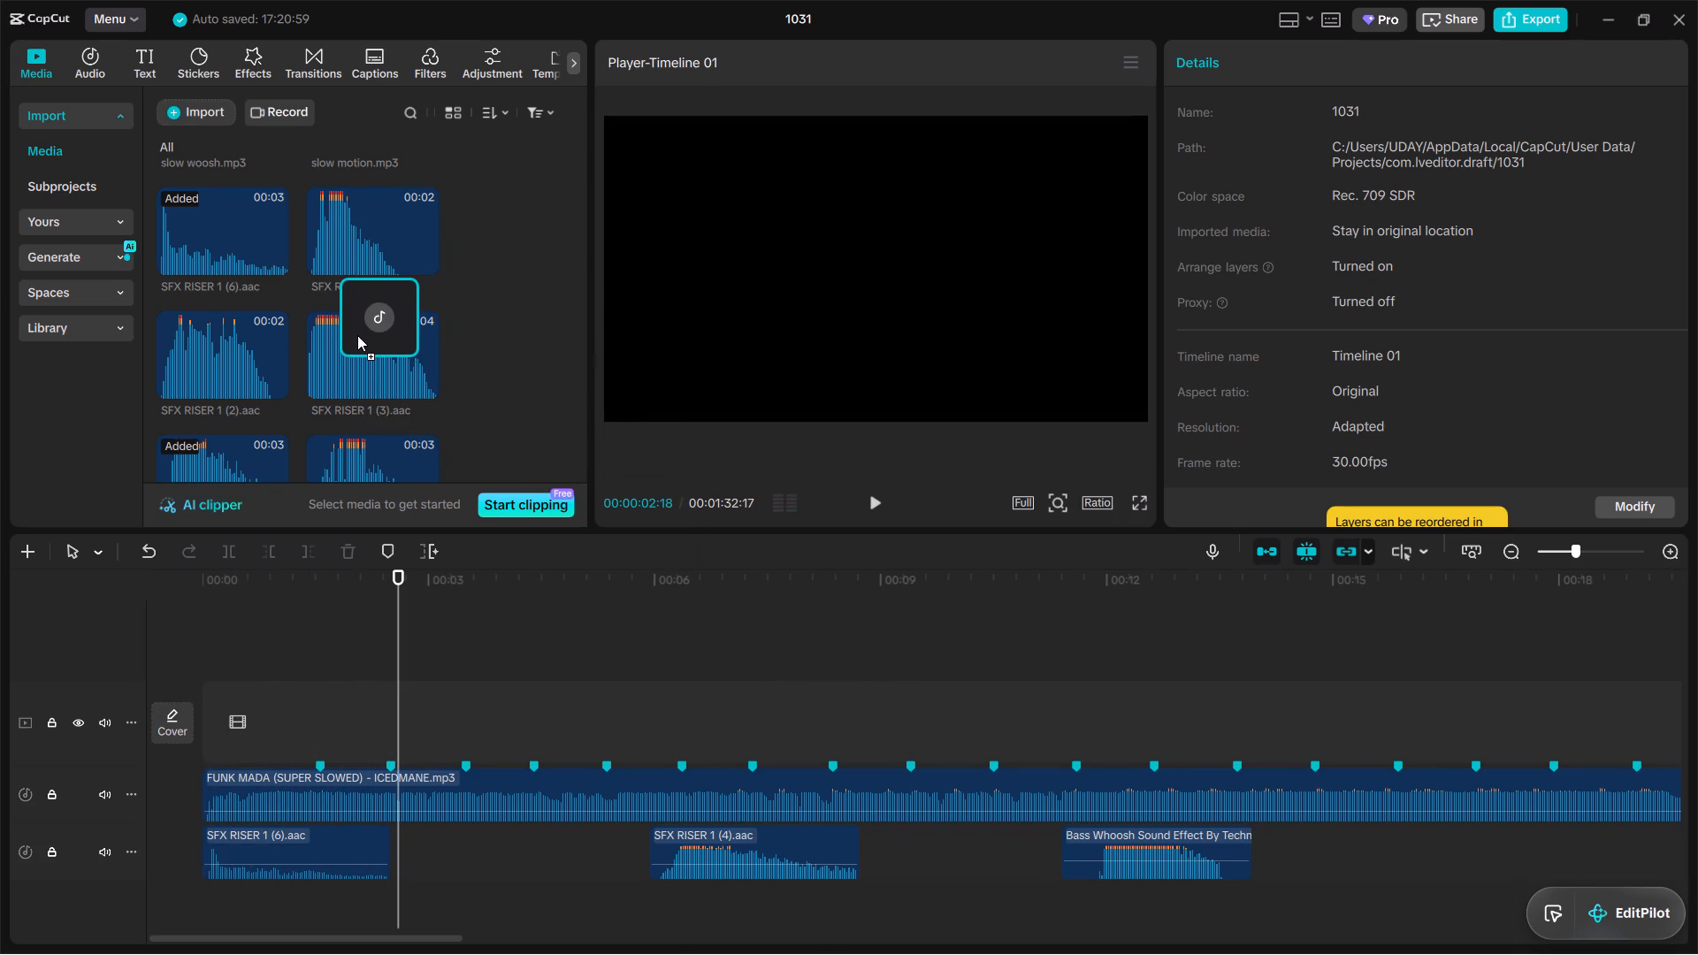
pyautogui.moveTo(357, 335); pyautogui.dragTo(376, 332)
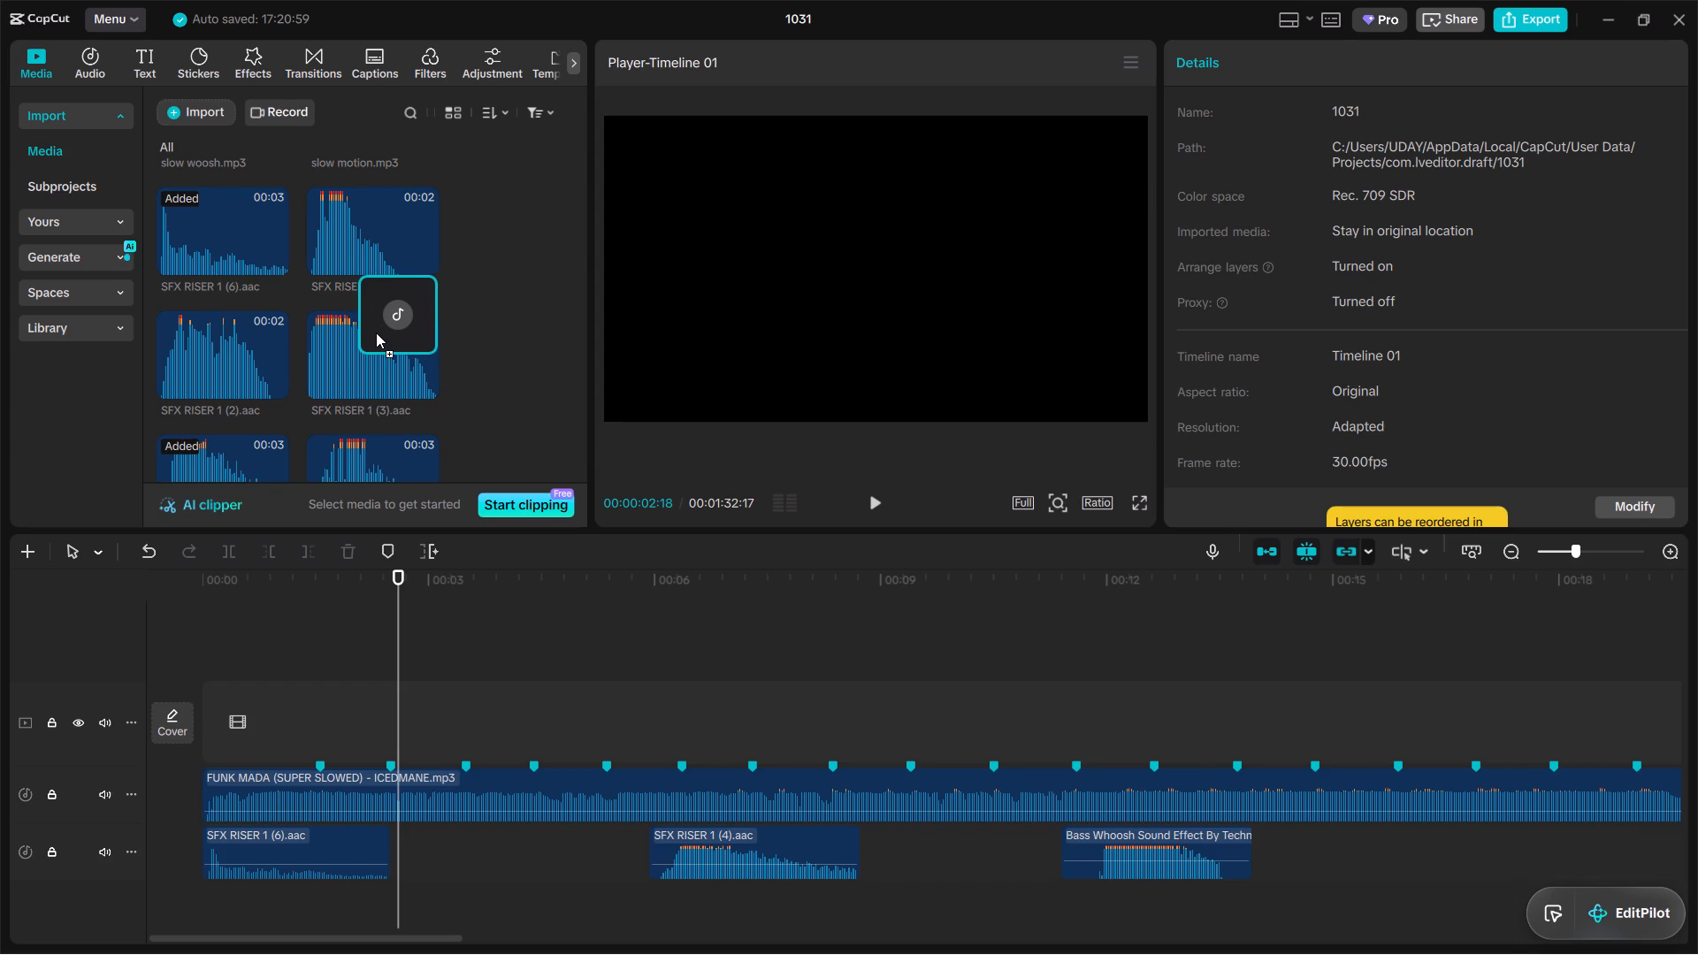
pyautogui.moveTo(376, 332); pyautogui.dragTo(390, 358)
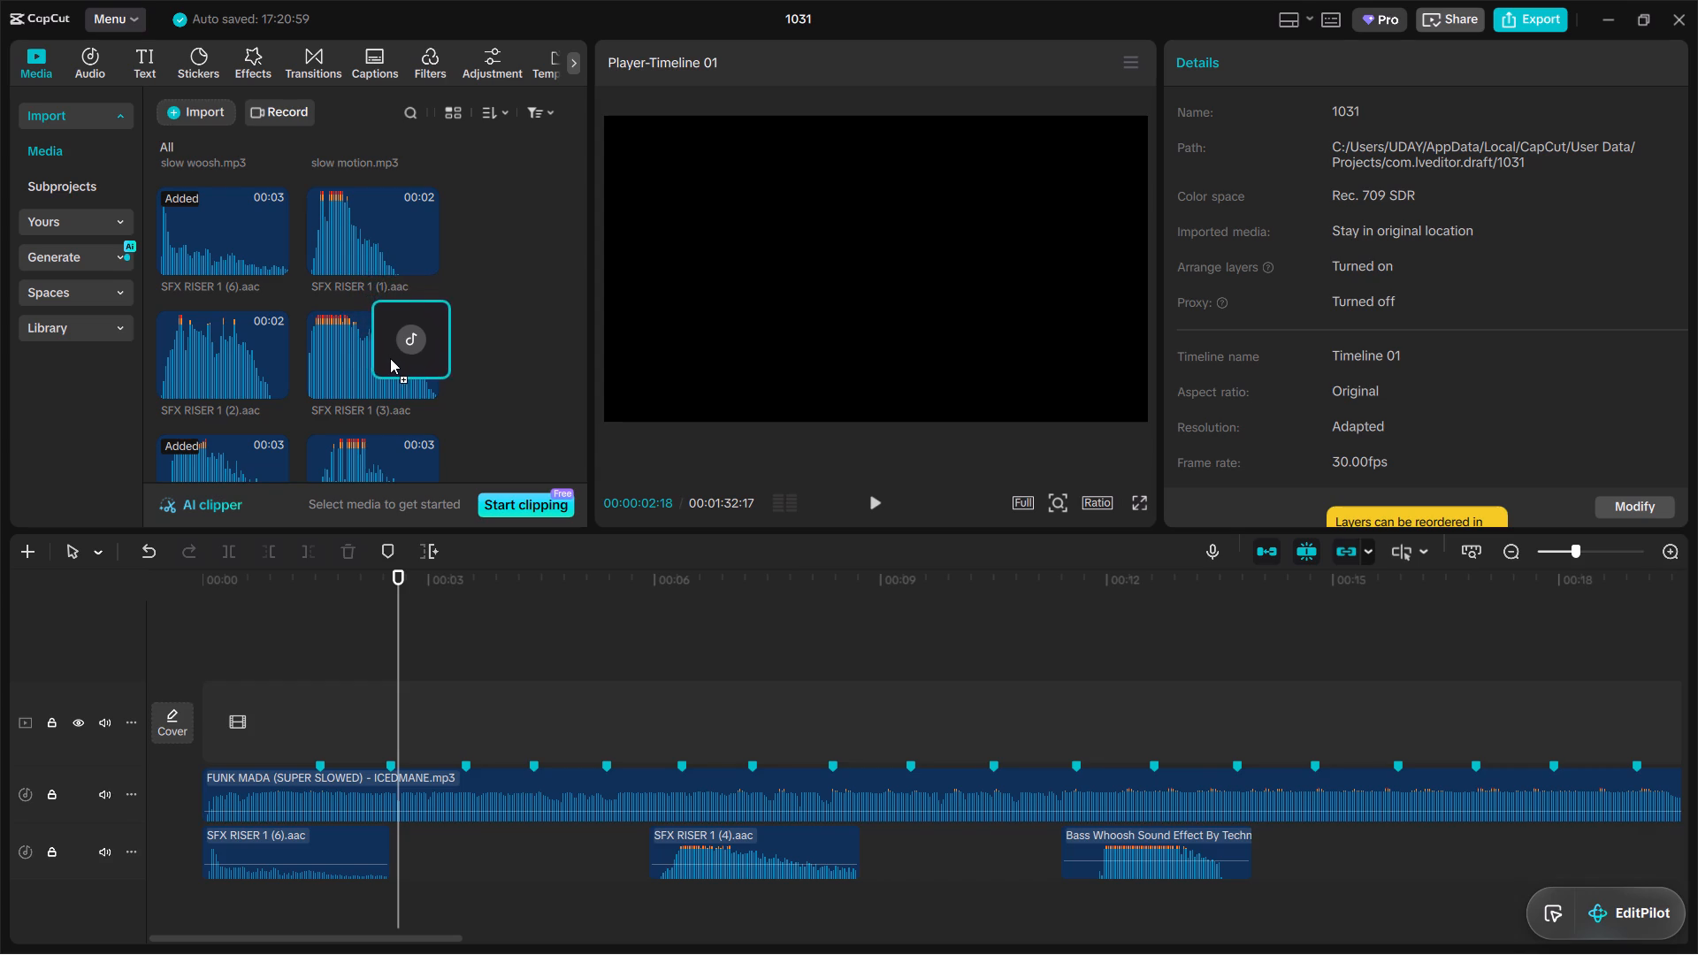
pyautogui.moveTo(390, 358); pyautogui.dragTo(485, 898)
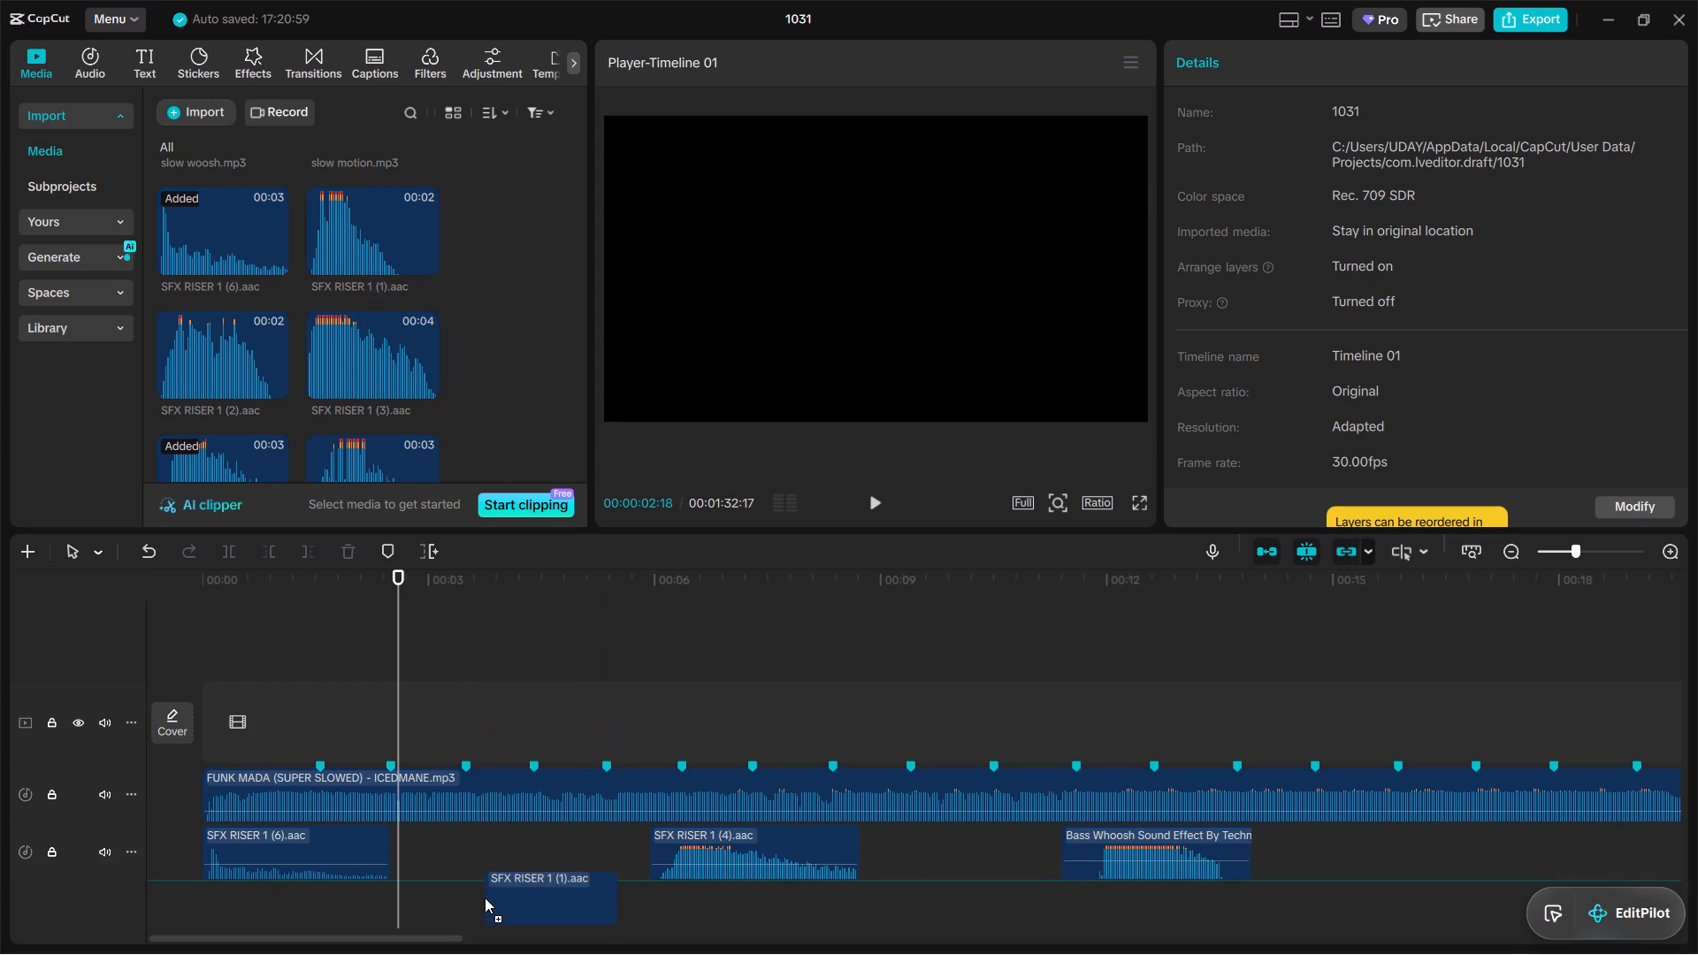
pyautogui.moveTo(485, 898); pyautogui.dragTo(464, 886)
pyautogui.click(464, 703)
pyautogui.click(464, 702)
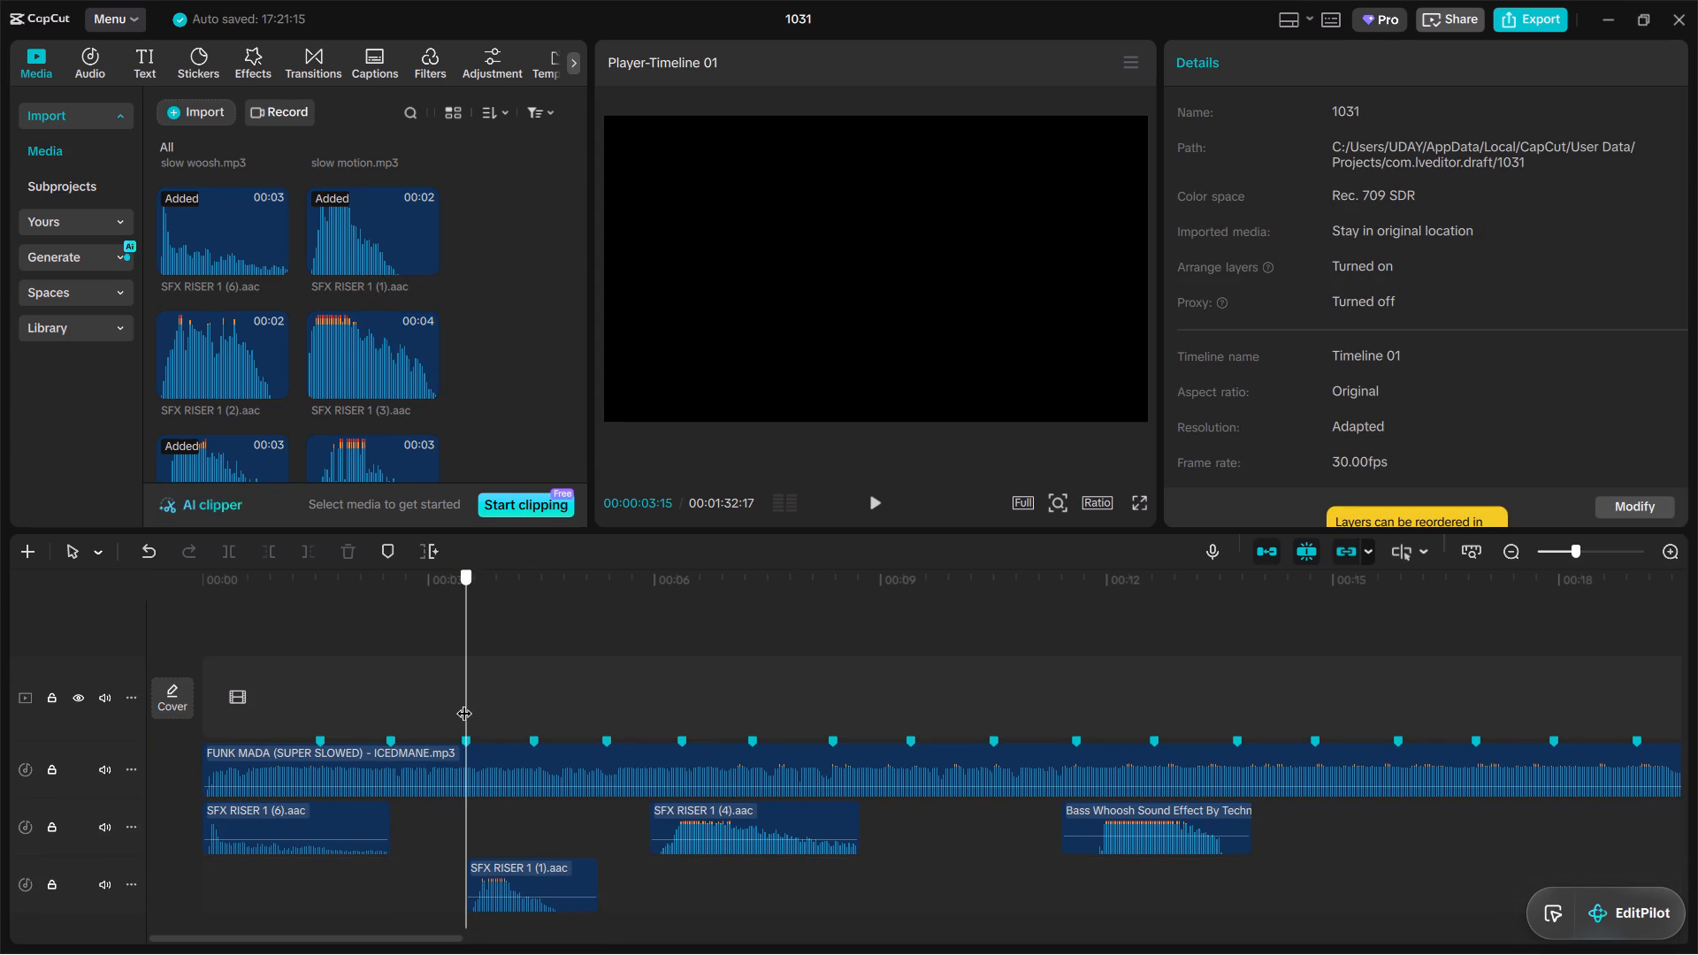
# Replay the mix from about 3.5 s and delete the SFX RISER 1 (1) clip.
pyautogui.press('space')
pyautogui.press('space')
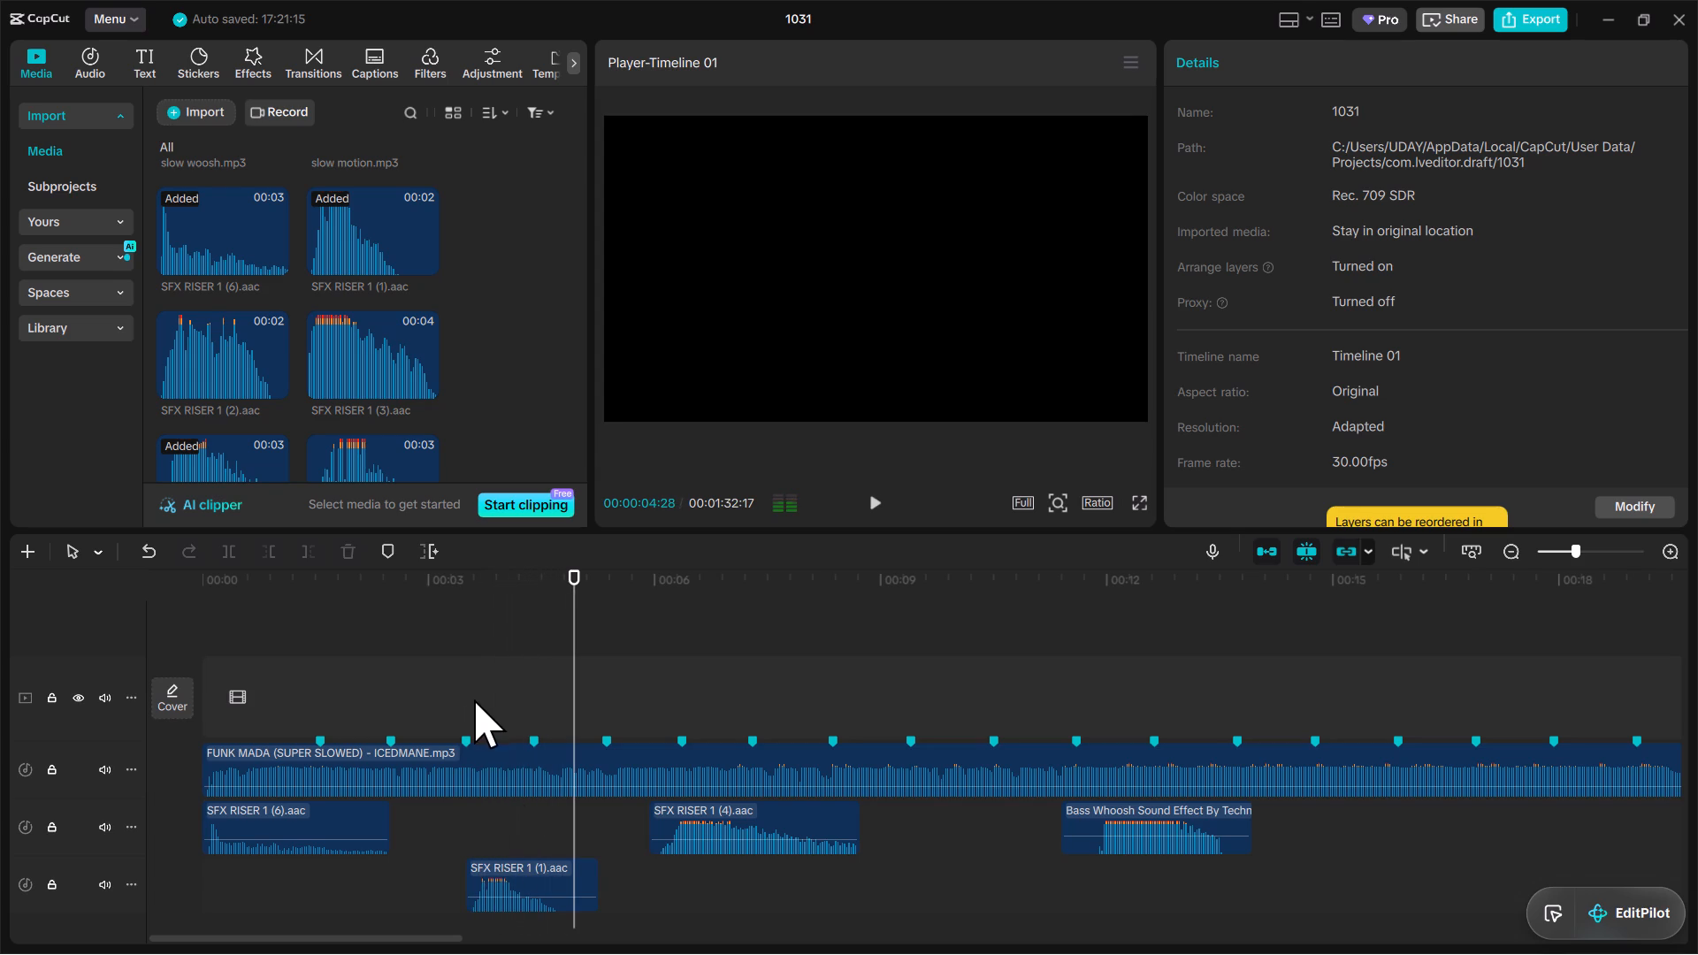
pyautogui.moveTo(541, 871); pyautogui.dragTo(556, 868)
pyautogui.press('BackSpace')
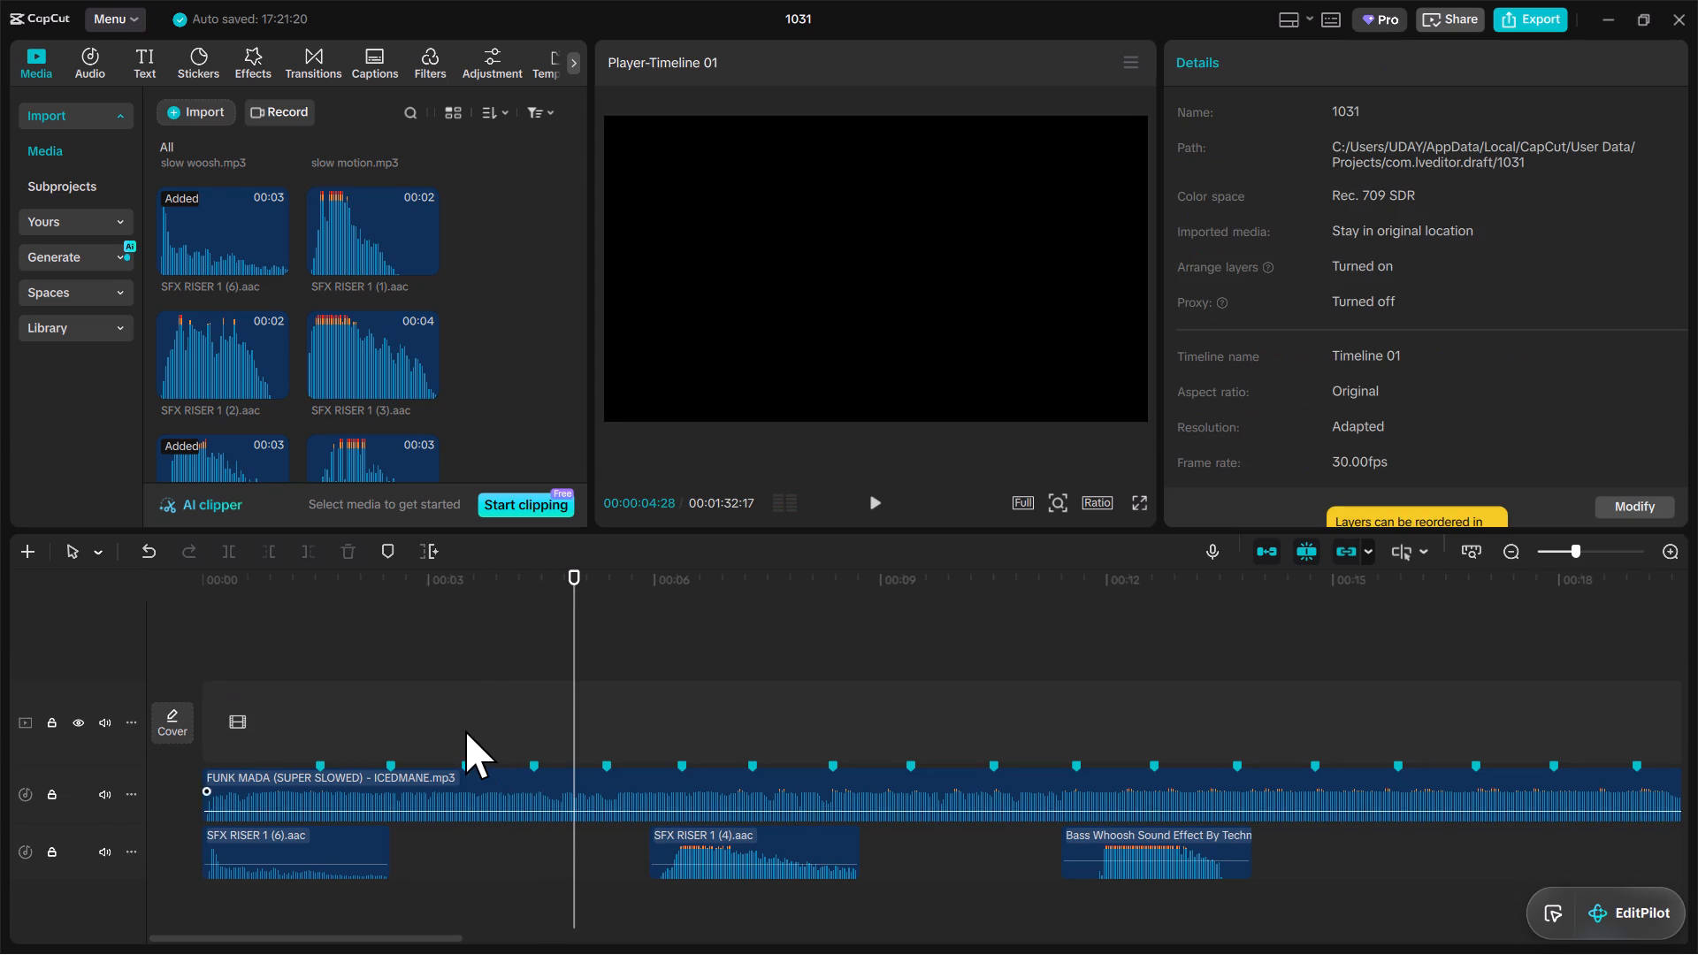
# Slightly raise the SFX RISER 1 (4) clip's volume during playback and replay the section from about 5.5 s.
pyautogui.press('space')
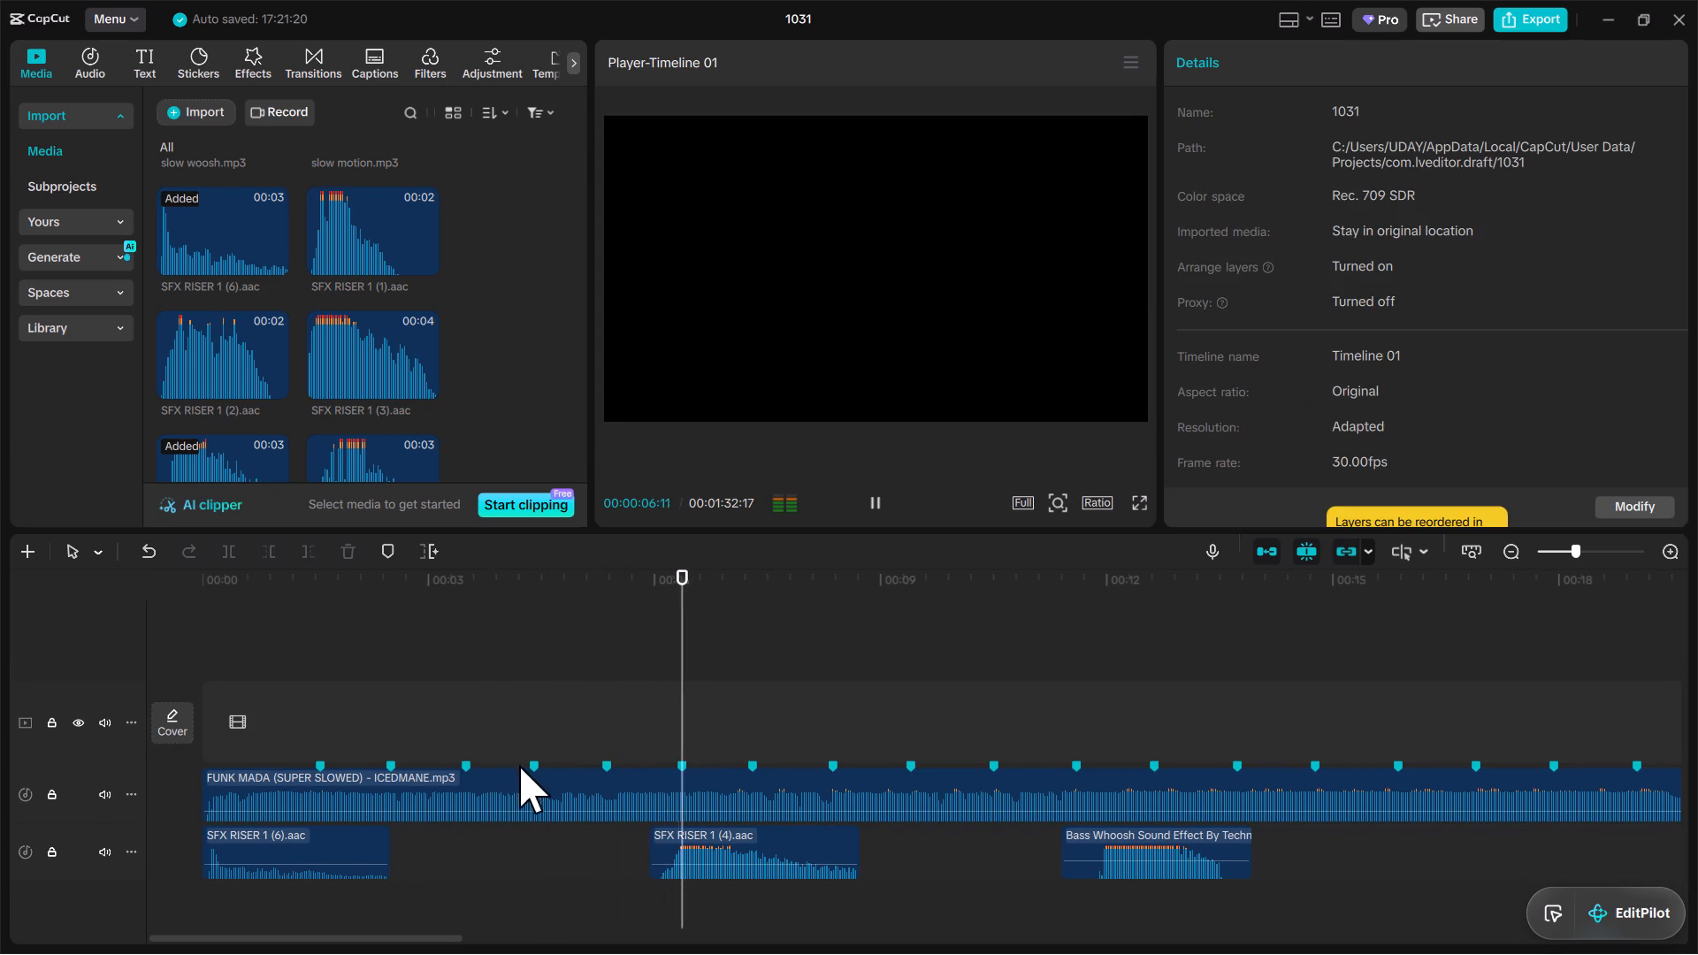
pyautogui.click(774, 837)
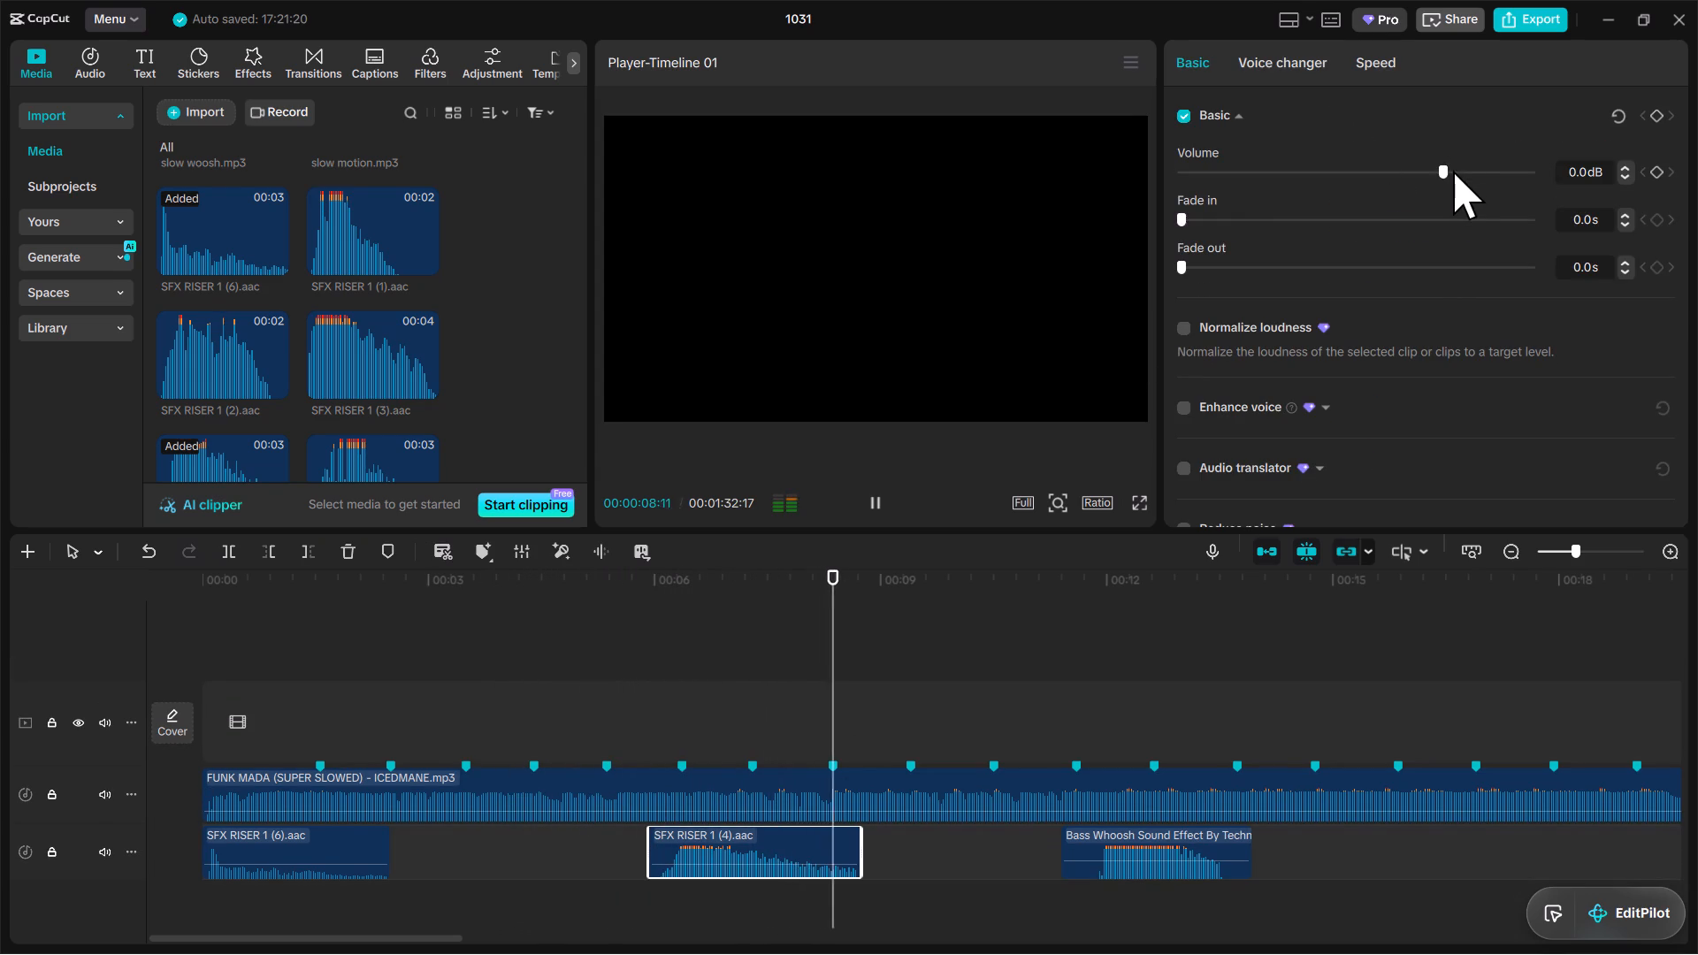
pyautogui.click(1453, 171)
pyautogui.click(621, 619)
pyautogui.press('space')
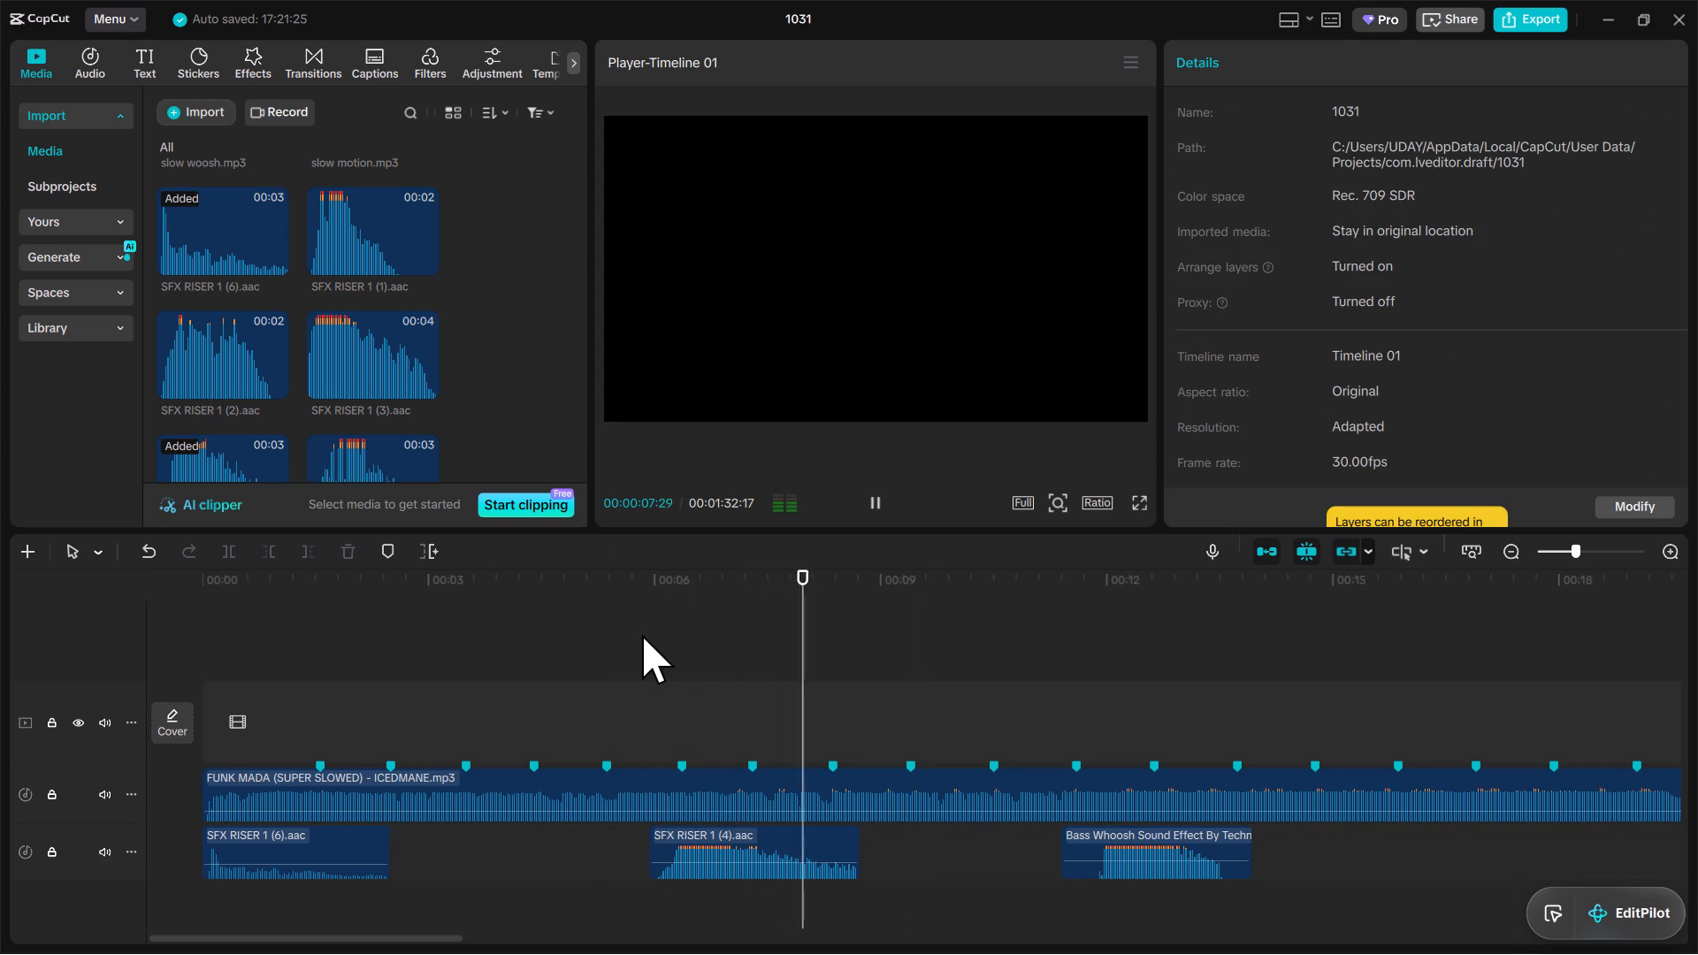
# Audition the slow motion, slow woosh, Drop Down, build up #3, bass woosh #1 and bass woosh #2 sounds in the imported media.
pyautogui.scroll(2, 373, 417)
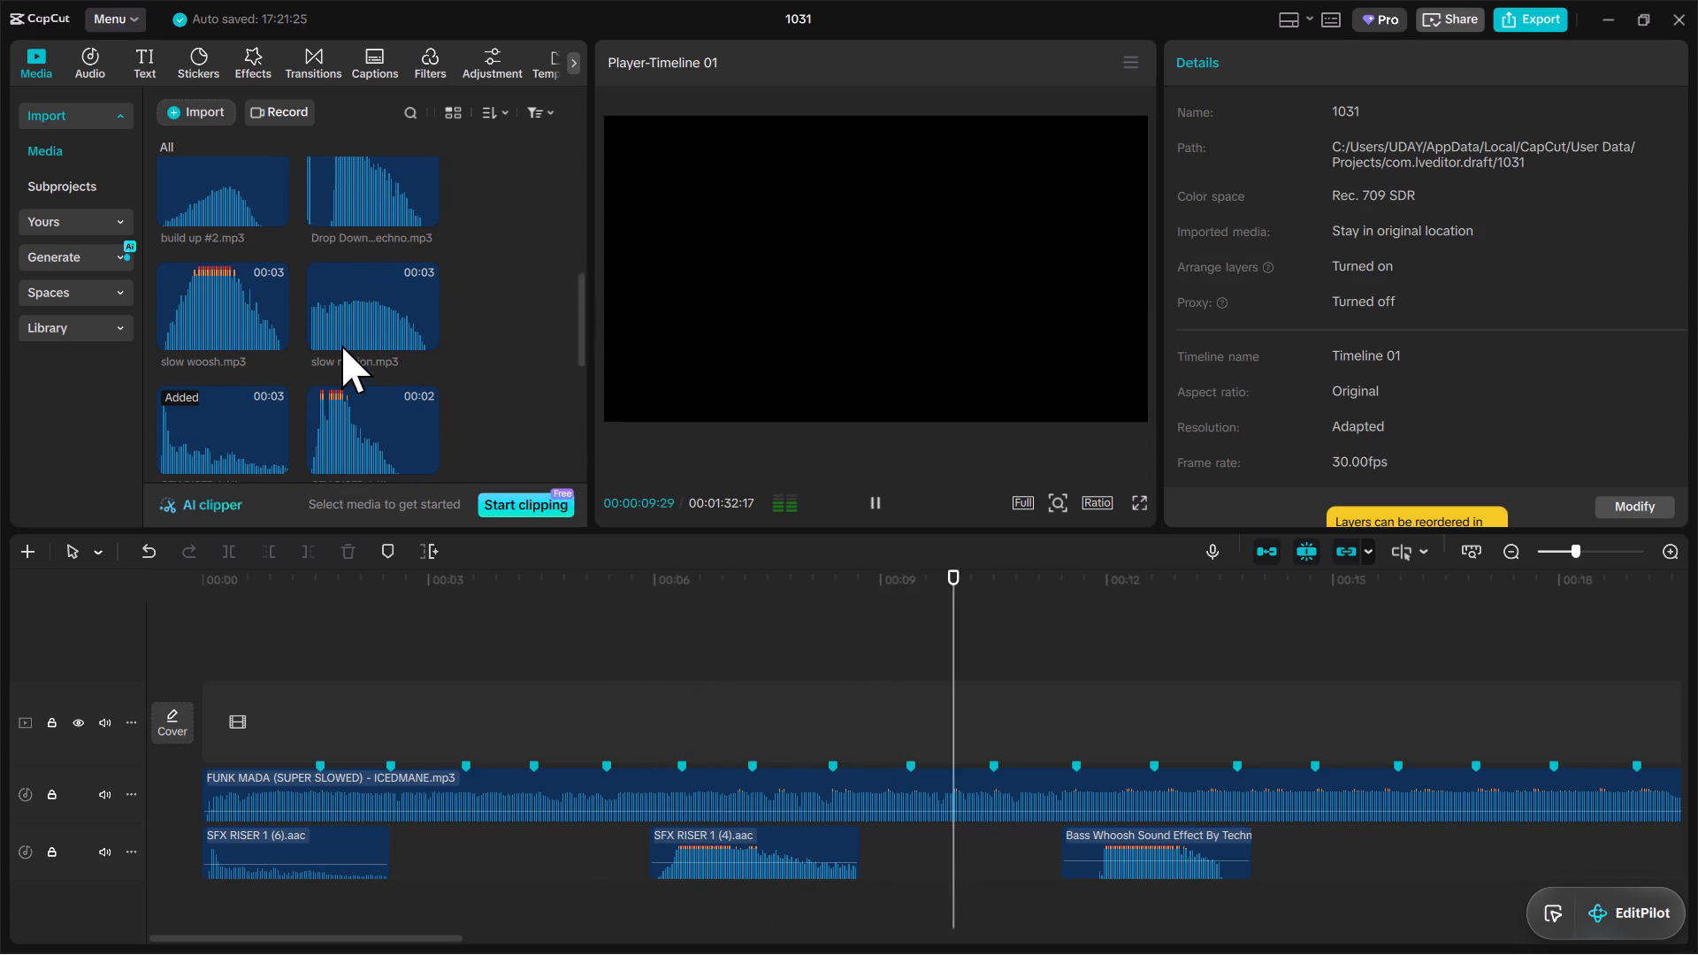
pyautogui.click(355, 332)
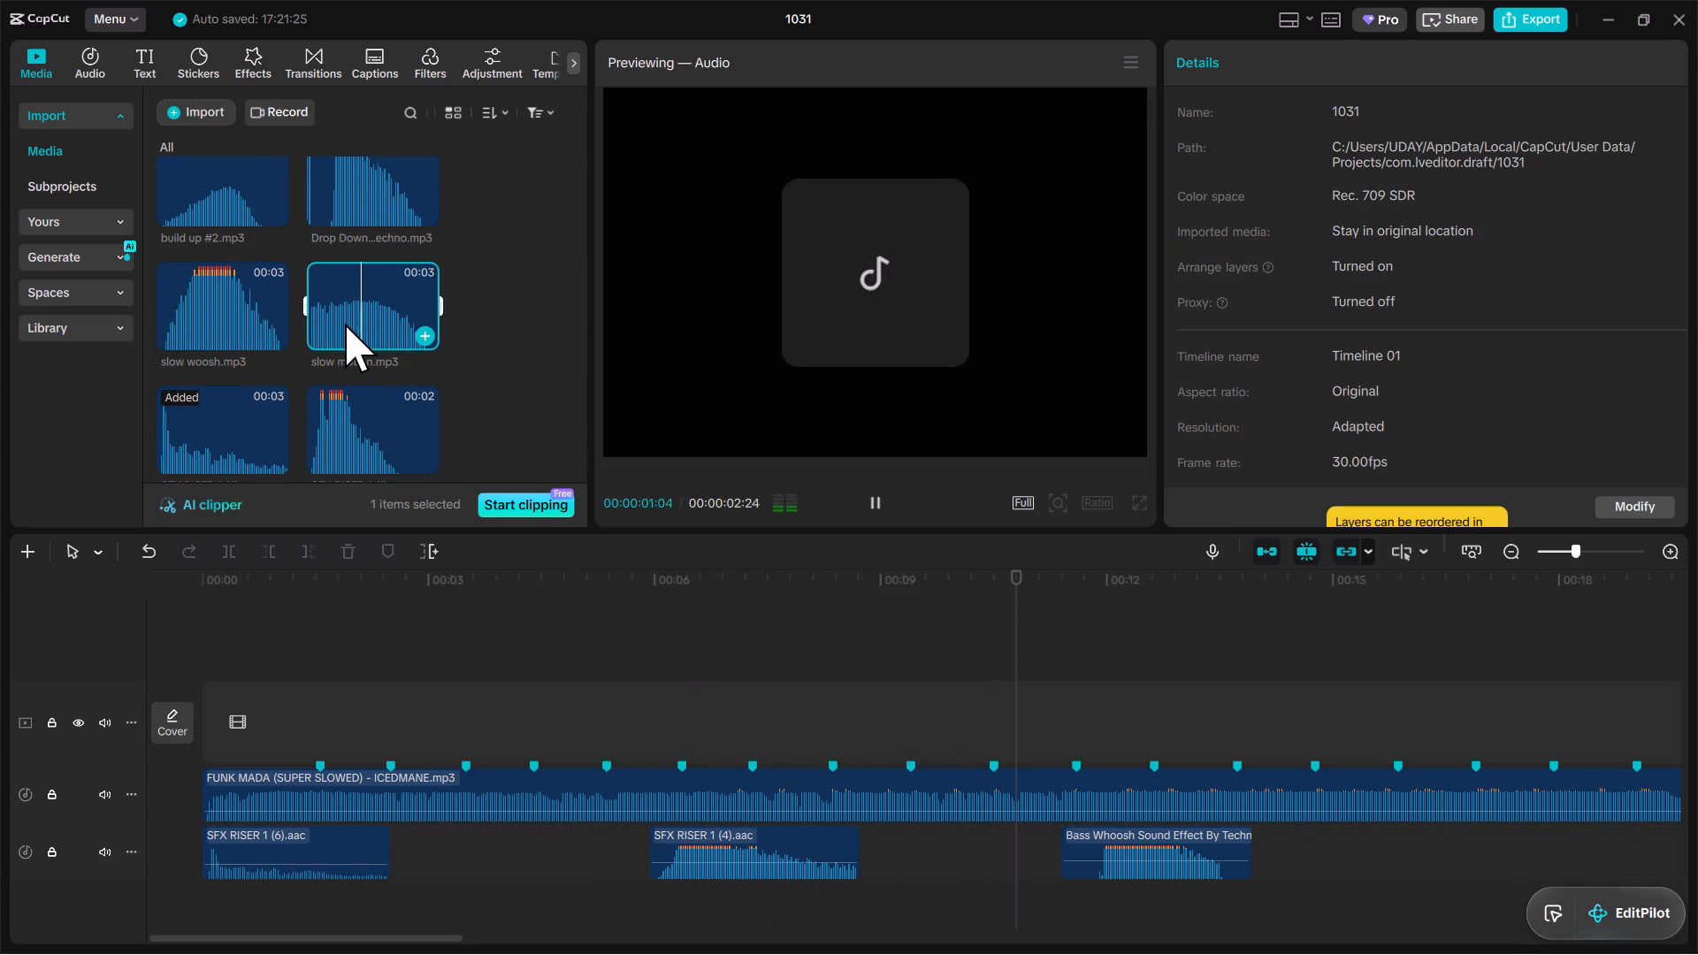
pyautogui.click(345, 324)
pyautogui.click(228, 308)
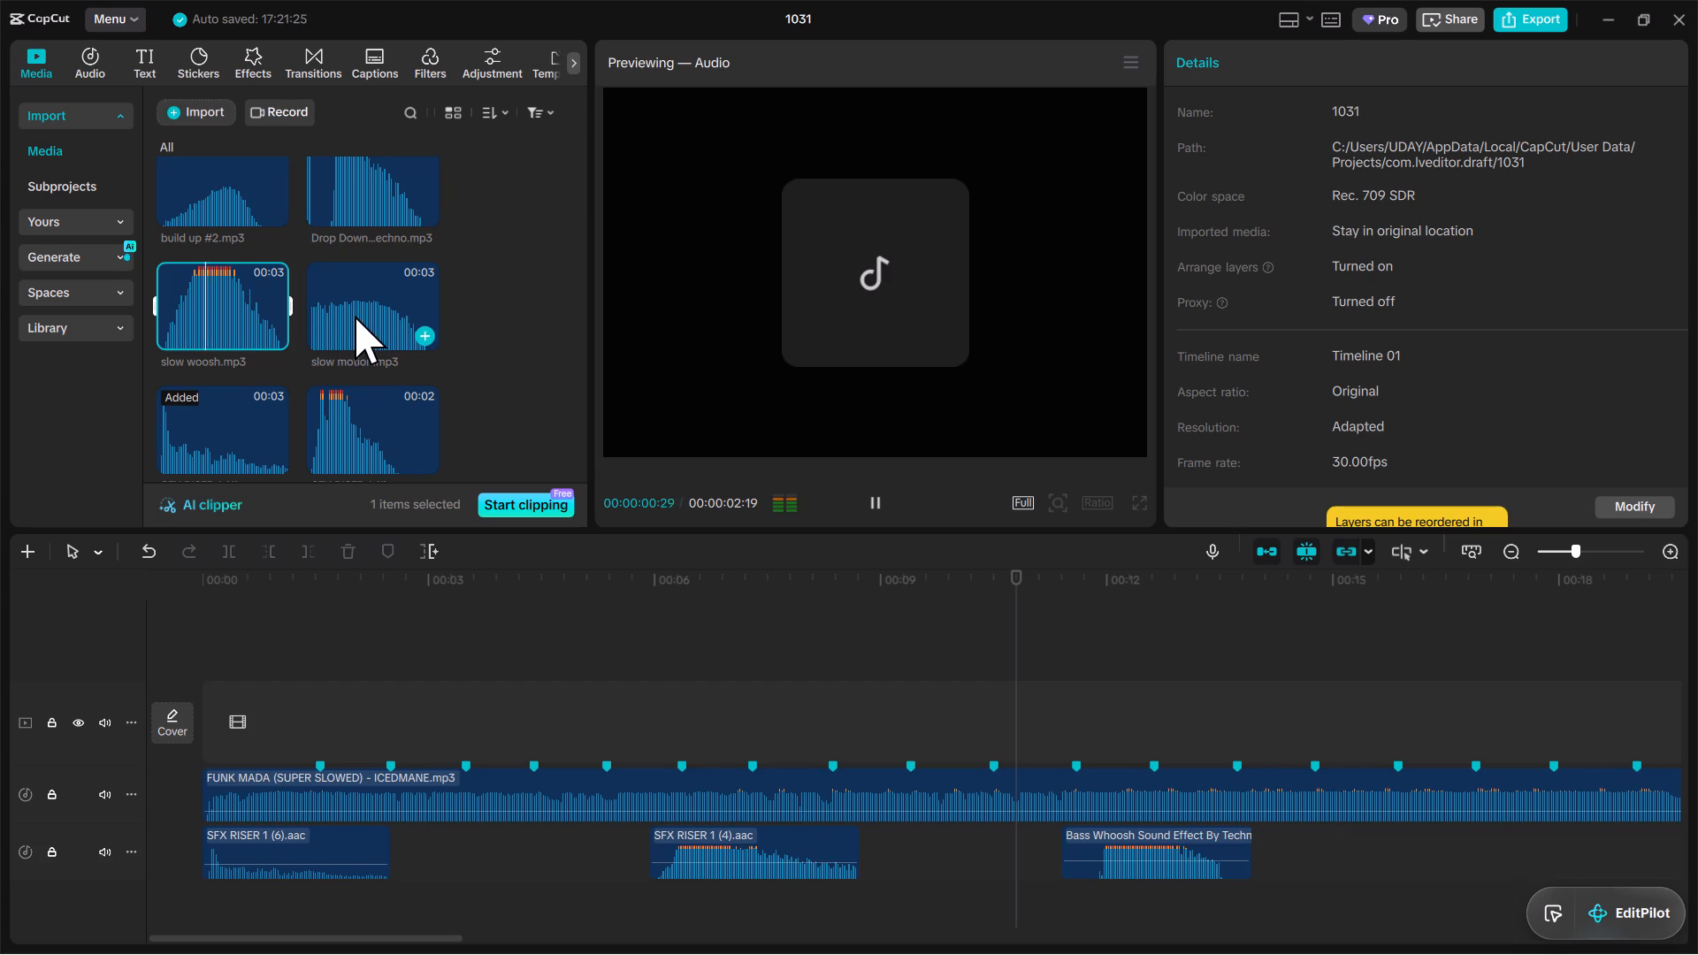
pyautogui.click(359, 316)
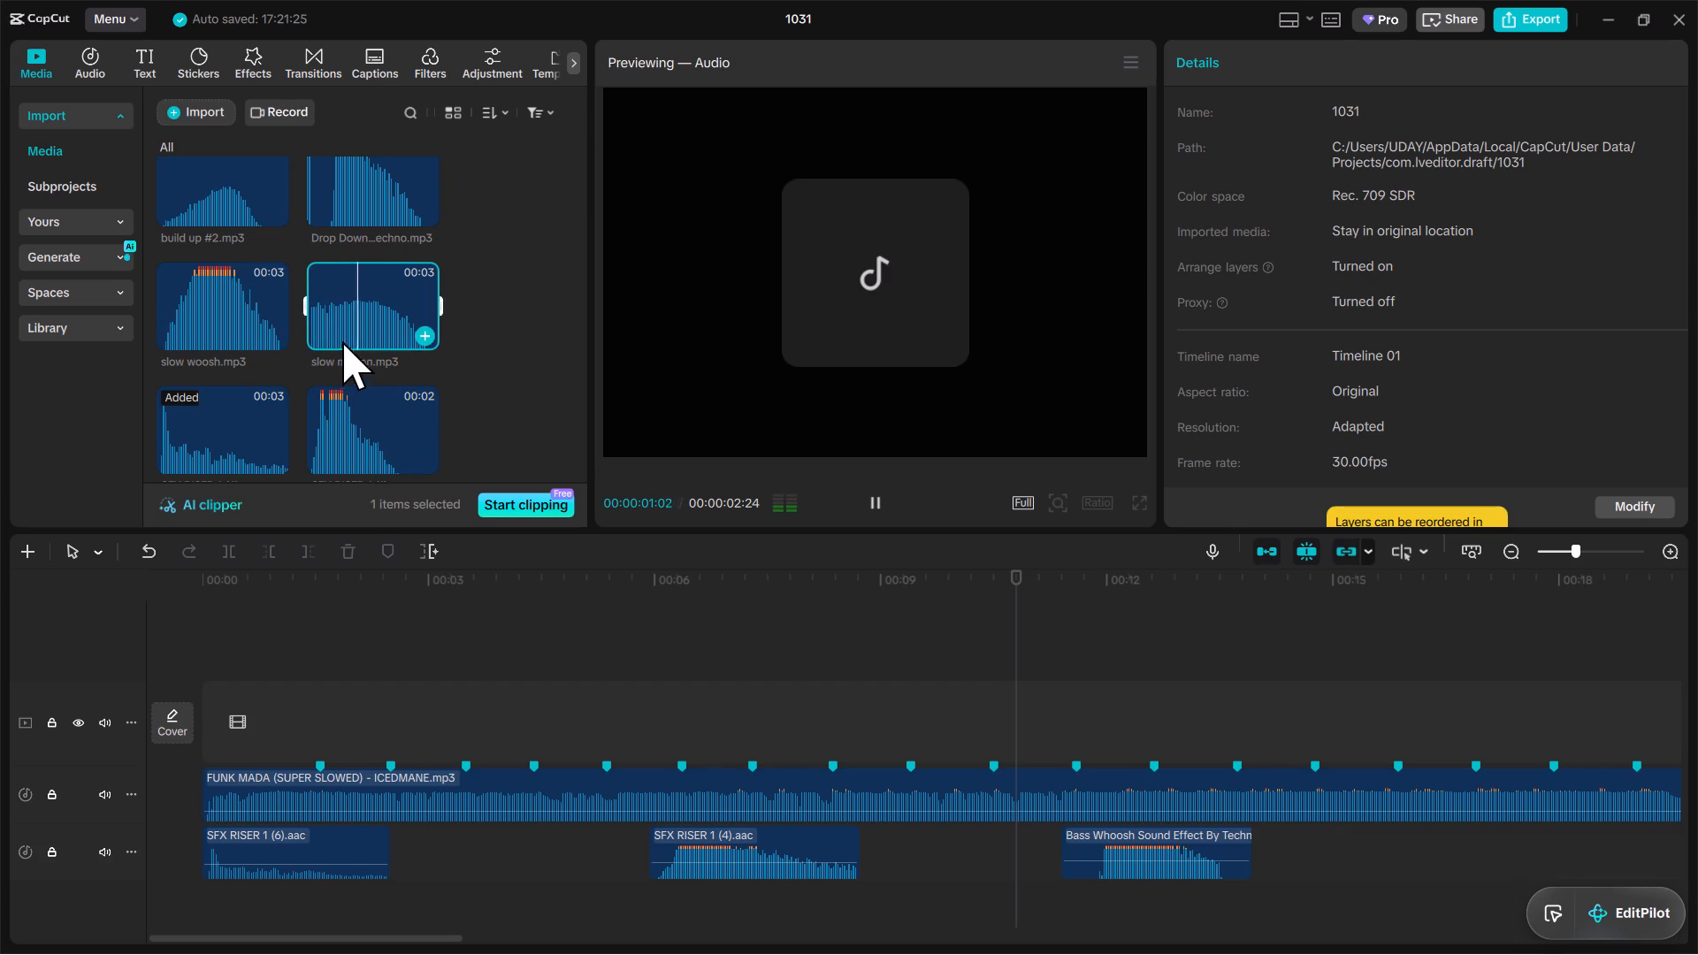
pyautogui.click(357, 319)
pyautogui.click(363, 184)
pyautogui.scroll(2, 333, 316)
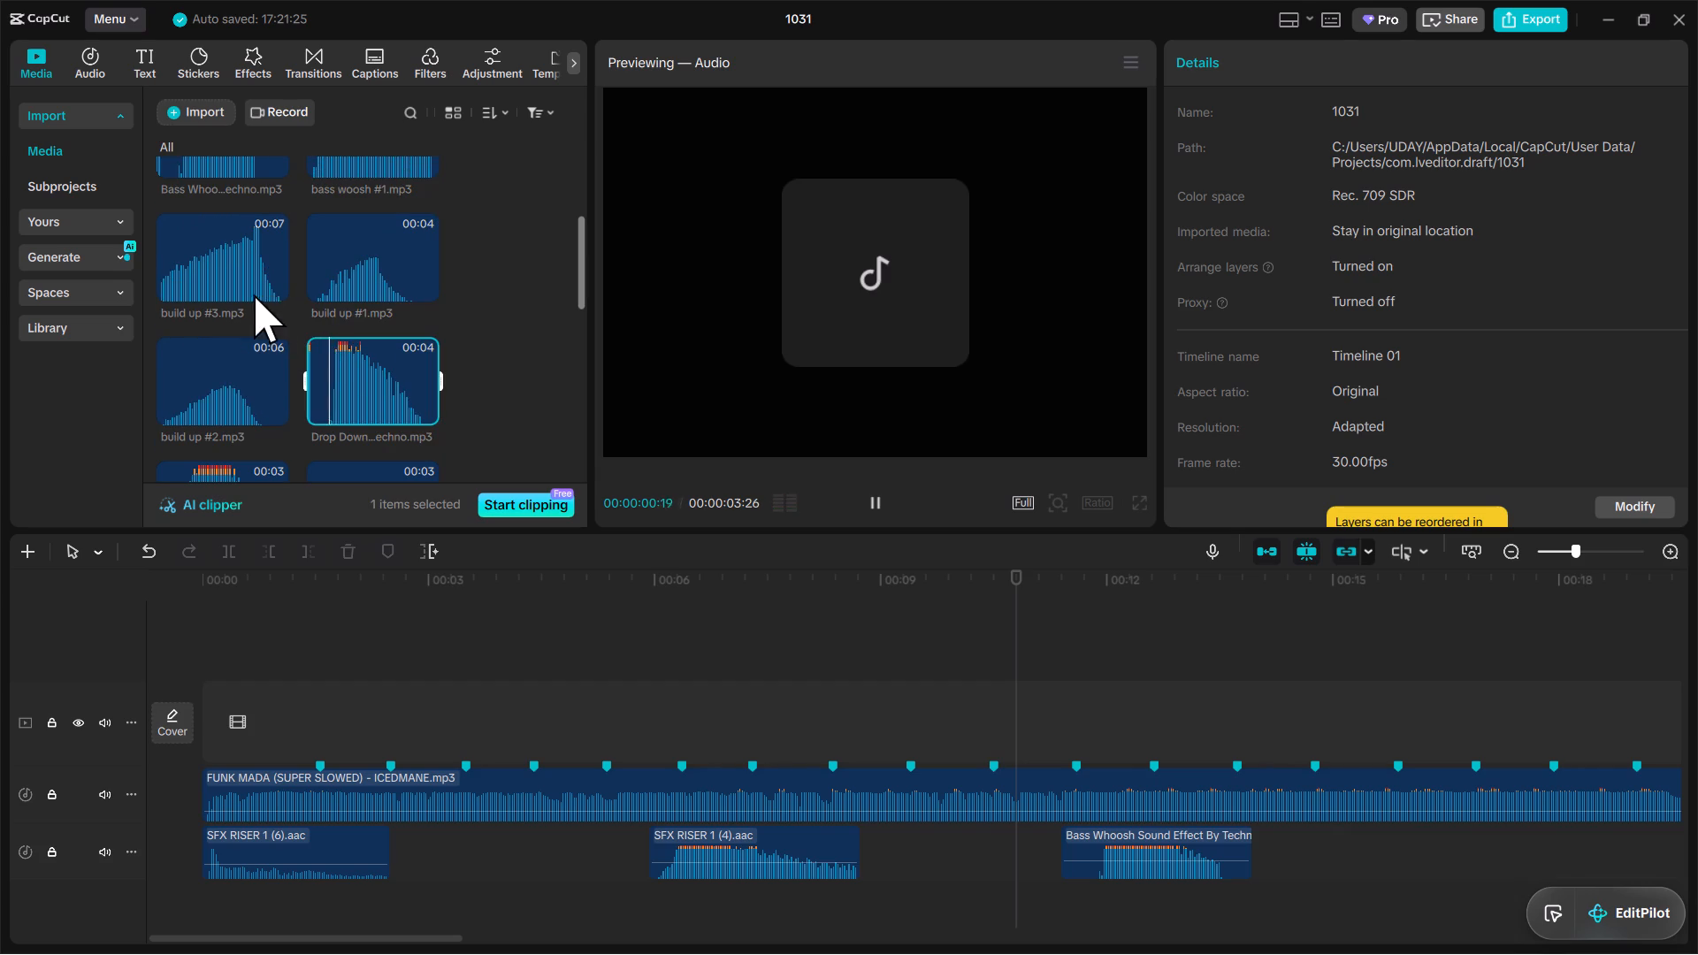
pyautogui.click(241, 264)
pyautogui.scroll(2, 277, 277)
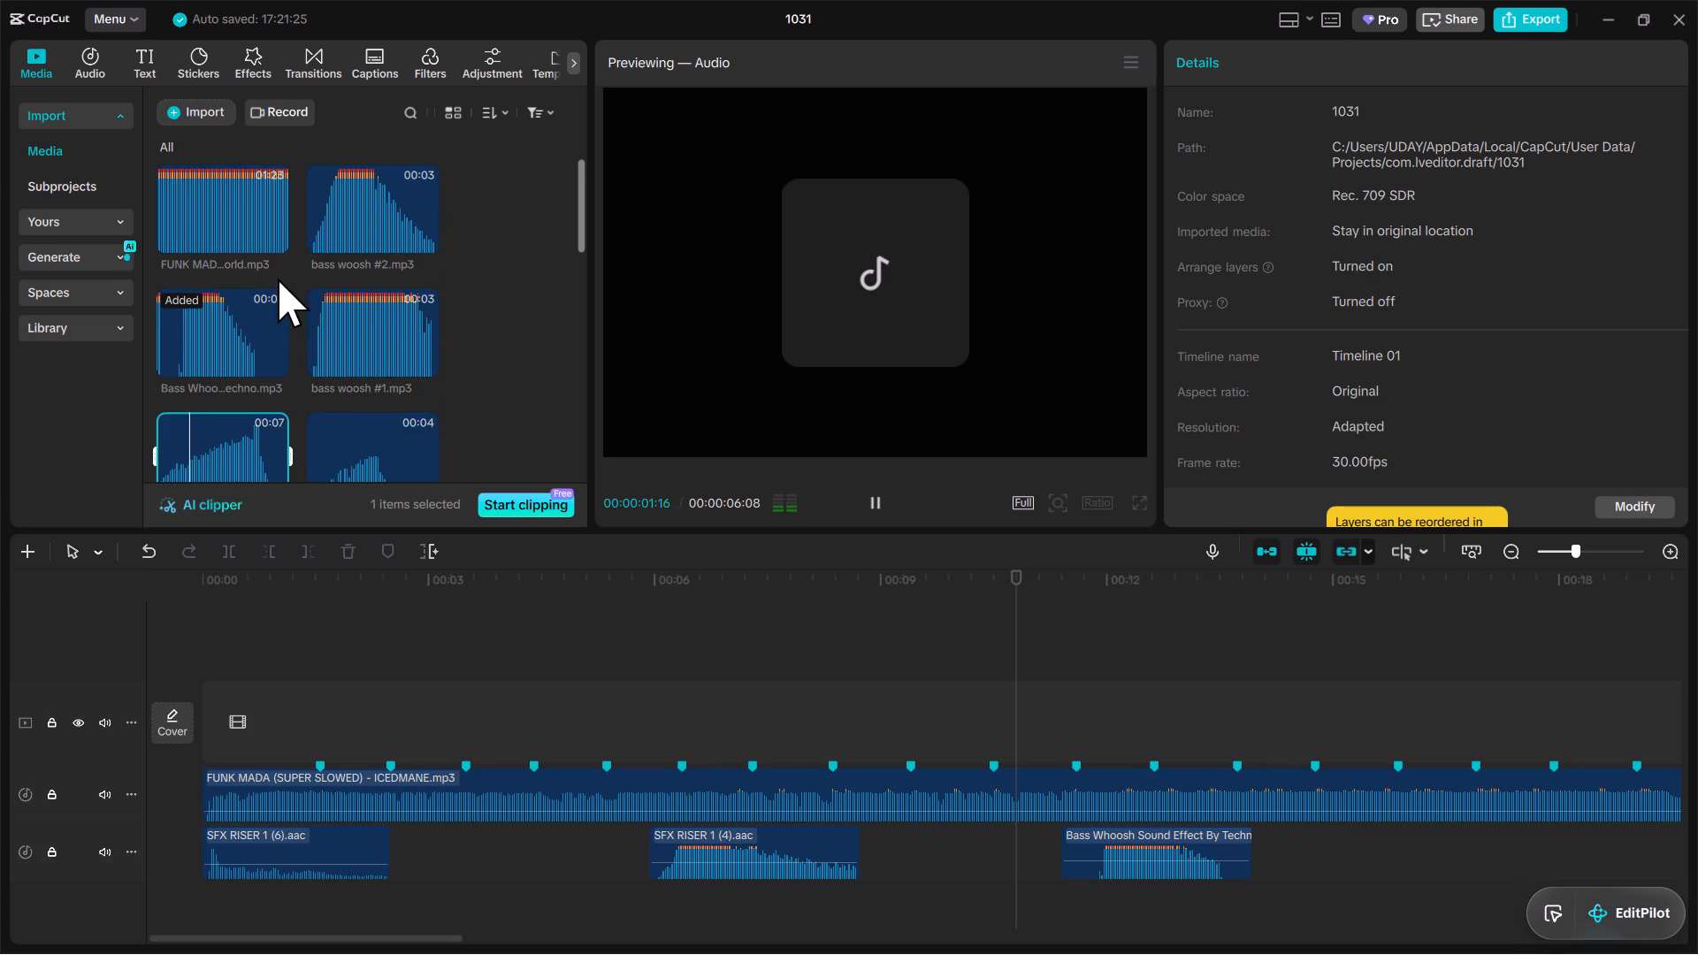
pyautogui.click(371, 352)
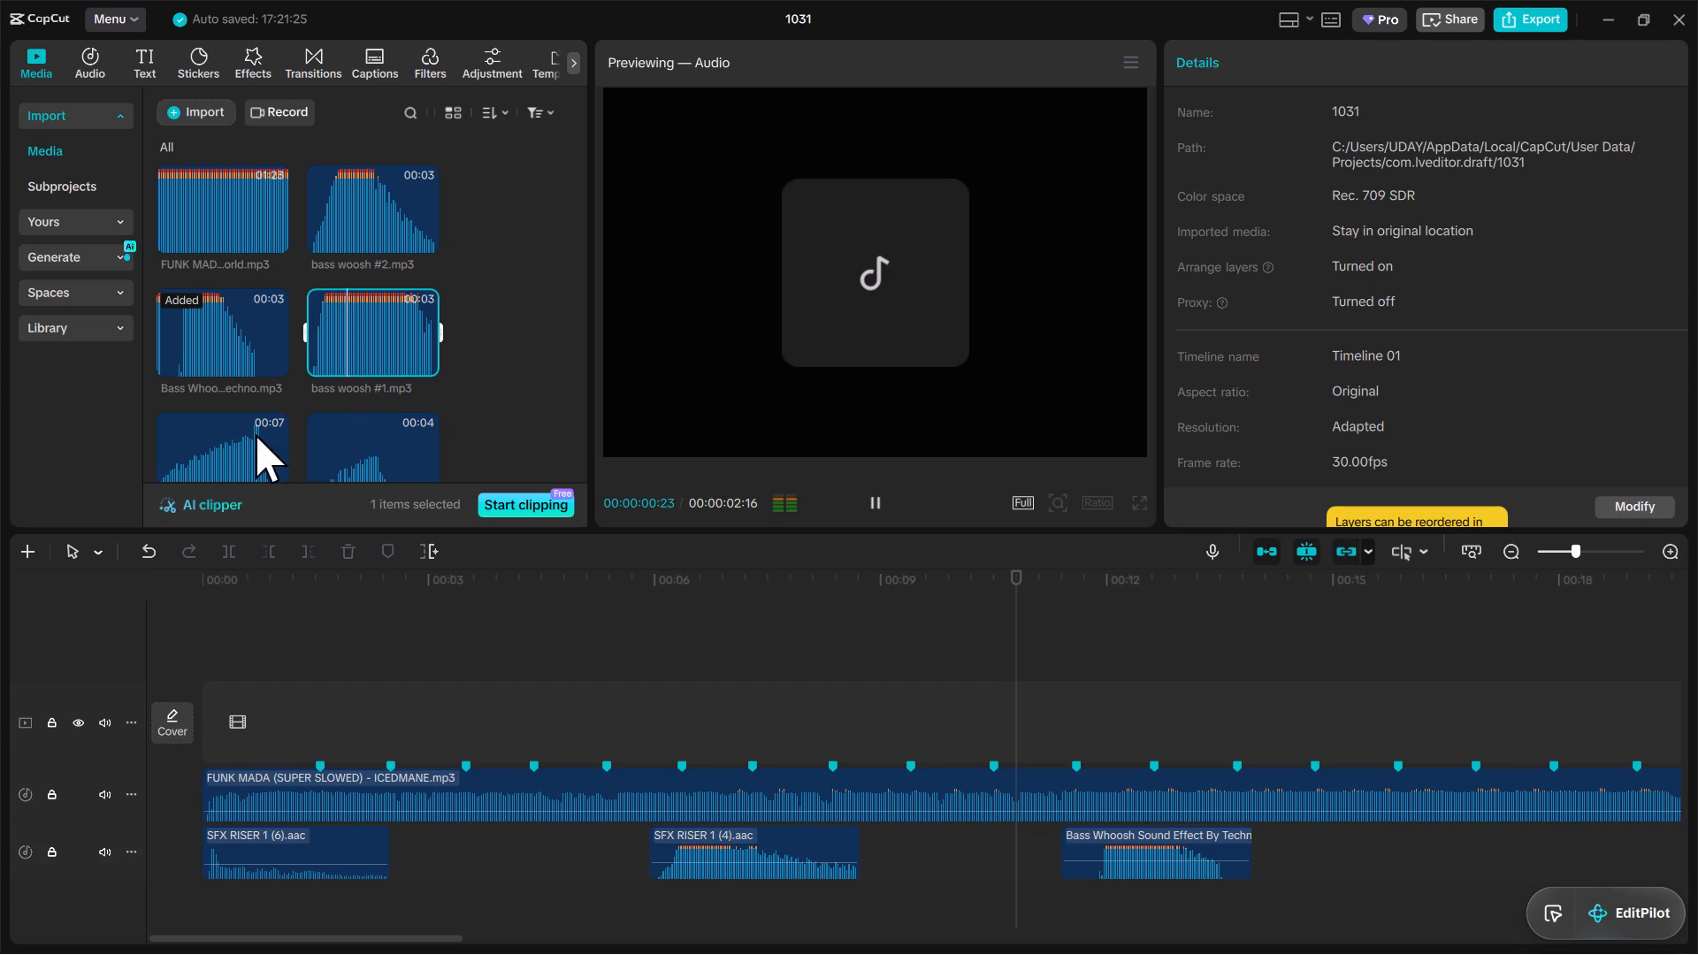
pyautogui.click(386, 178)
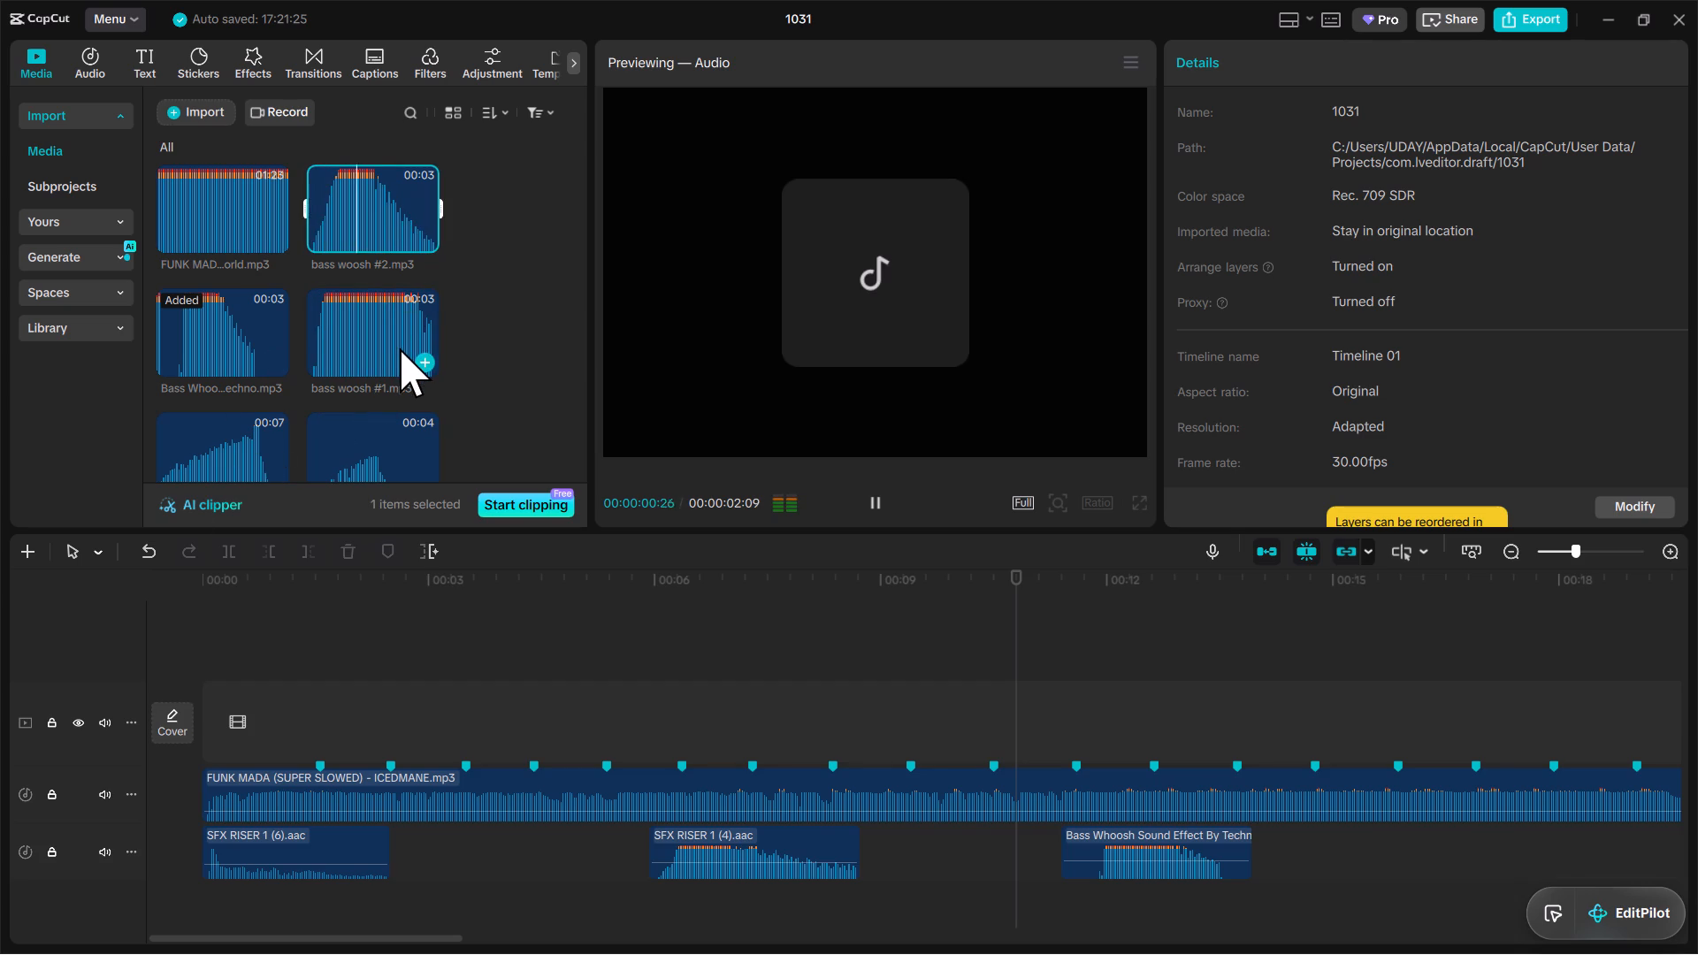
pyautogui.scroll(-3, 562, 362)
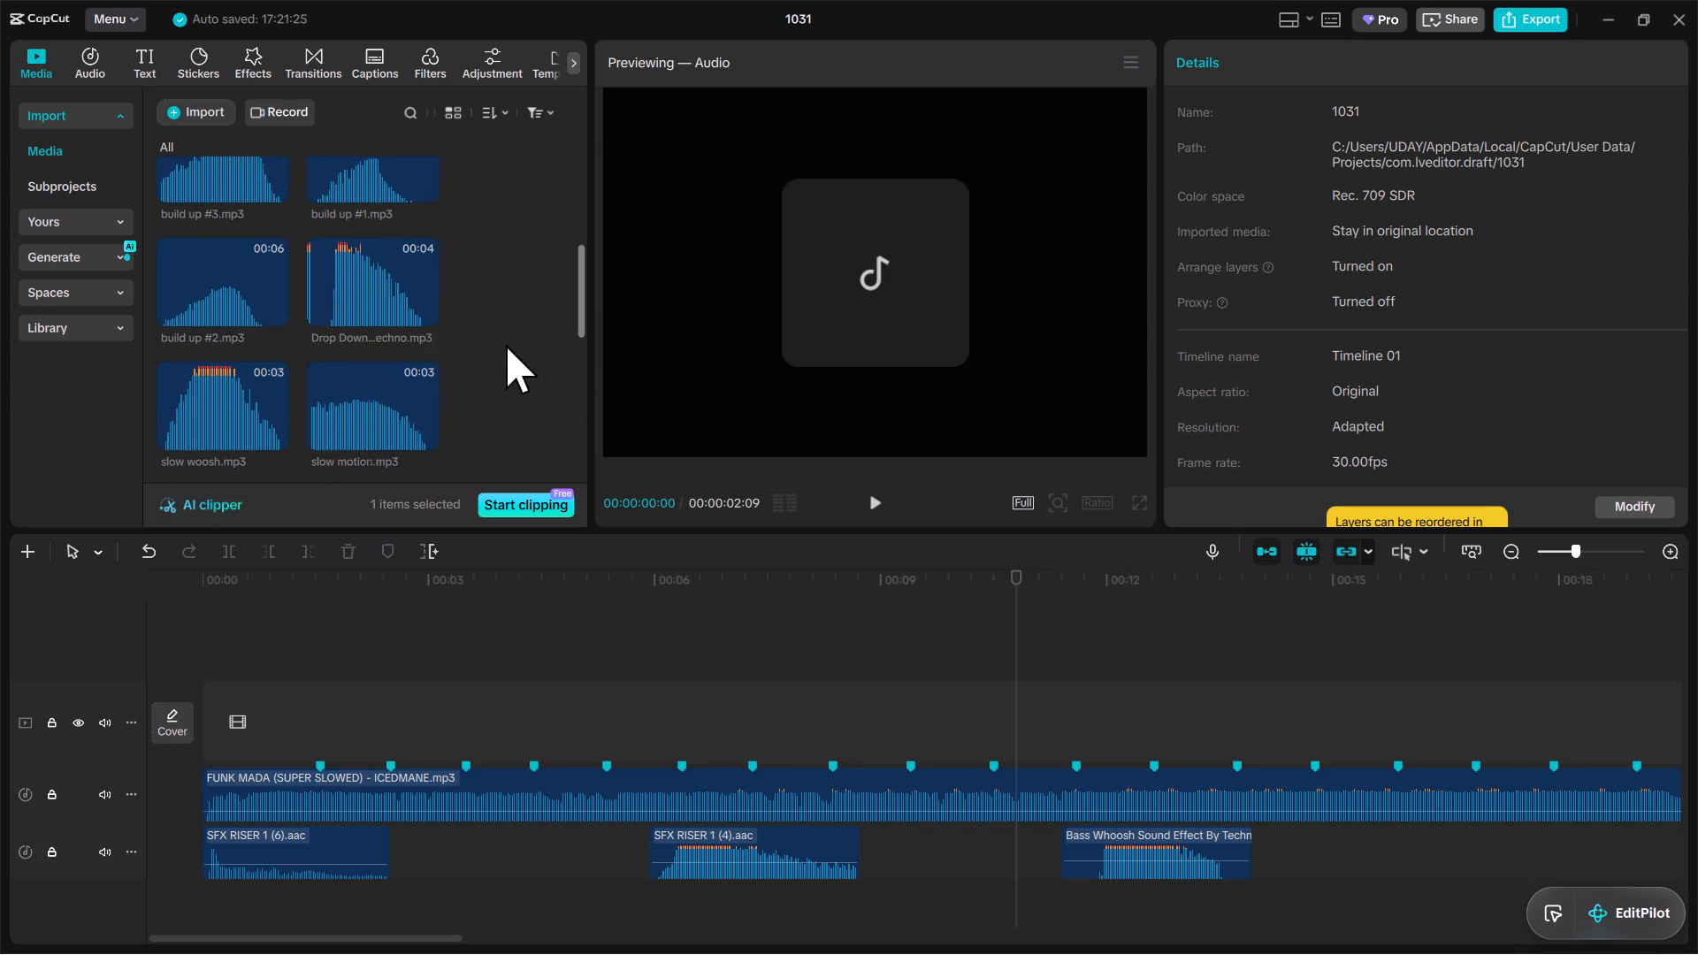
pyautogui.scroll(2, 506, 345)
pyautogui.click(362, 276)
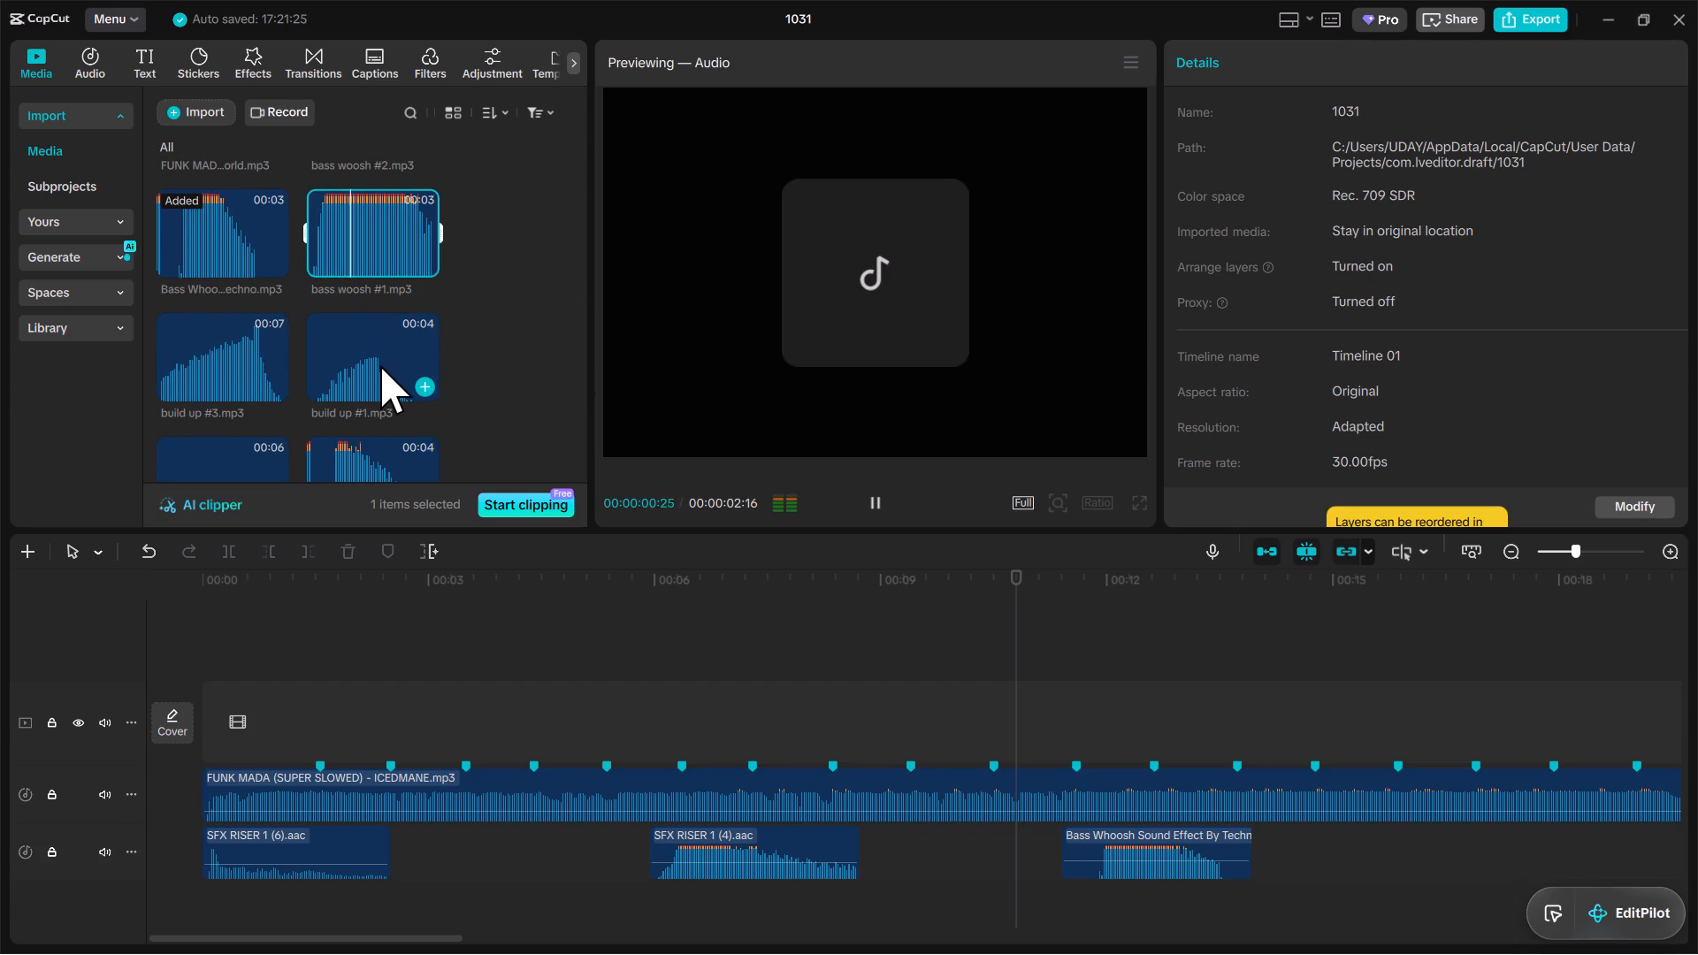
# Replace the Bass Whoosh Sound Effect clip with bass woosh #1.mp3 starting at about 12.2 s and play that section.
pyautogui.click(1195, 840)
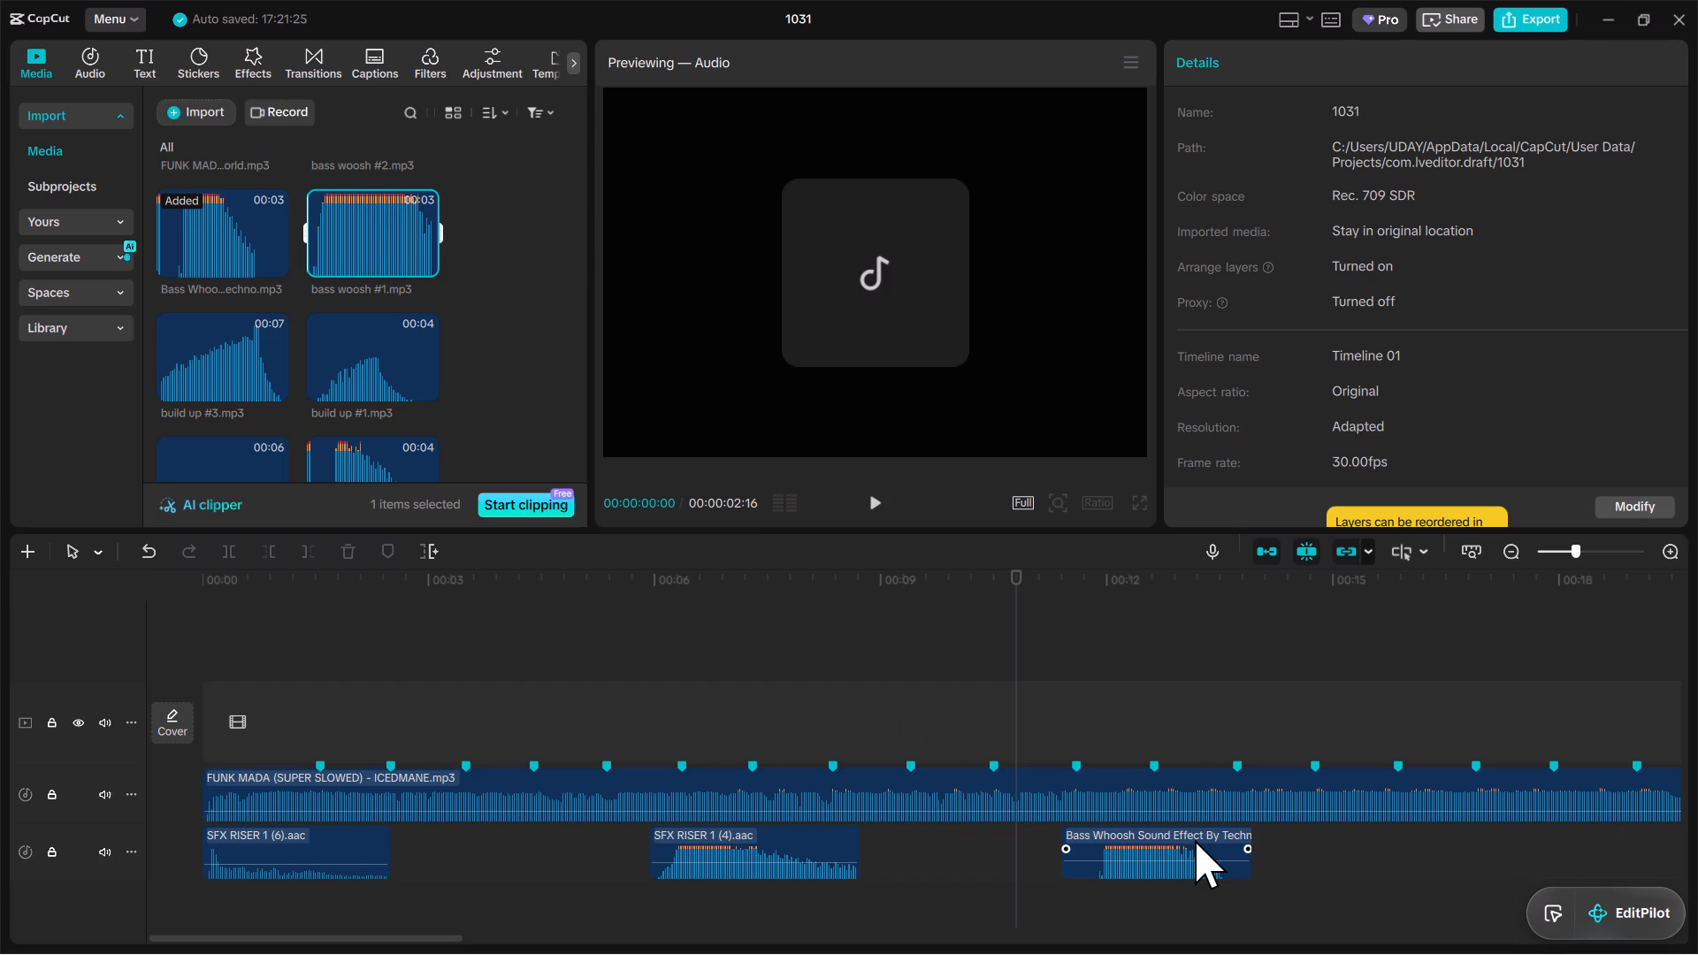
pyautogui.press('BackSpace')
pyautogui.moveTo(340, 236); pyautogui.dragTo(997, 849)
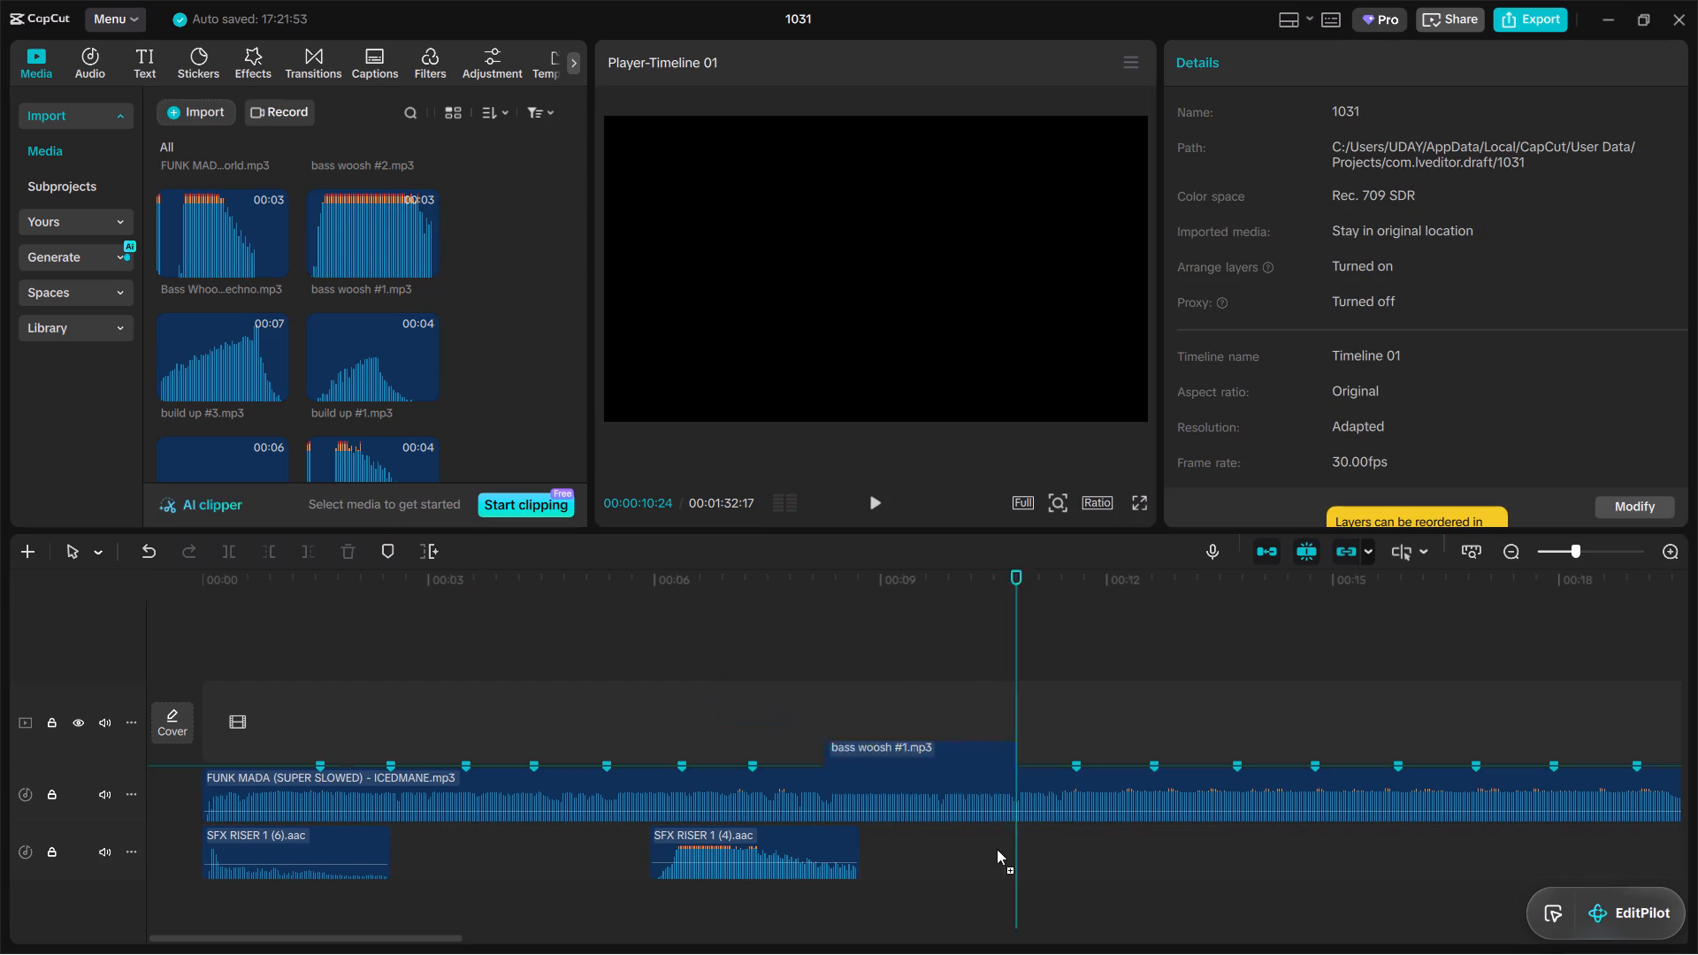
pyautogui.moveTo(997, 849); pyautogui.dragTo(1126, 854)
pyautogui.click(1143, 728)
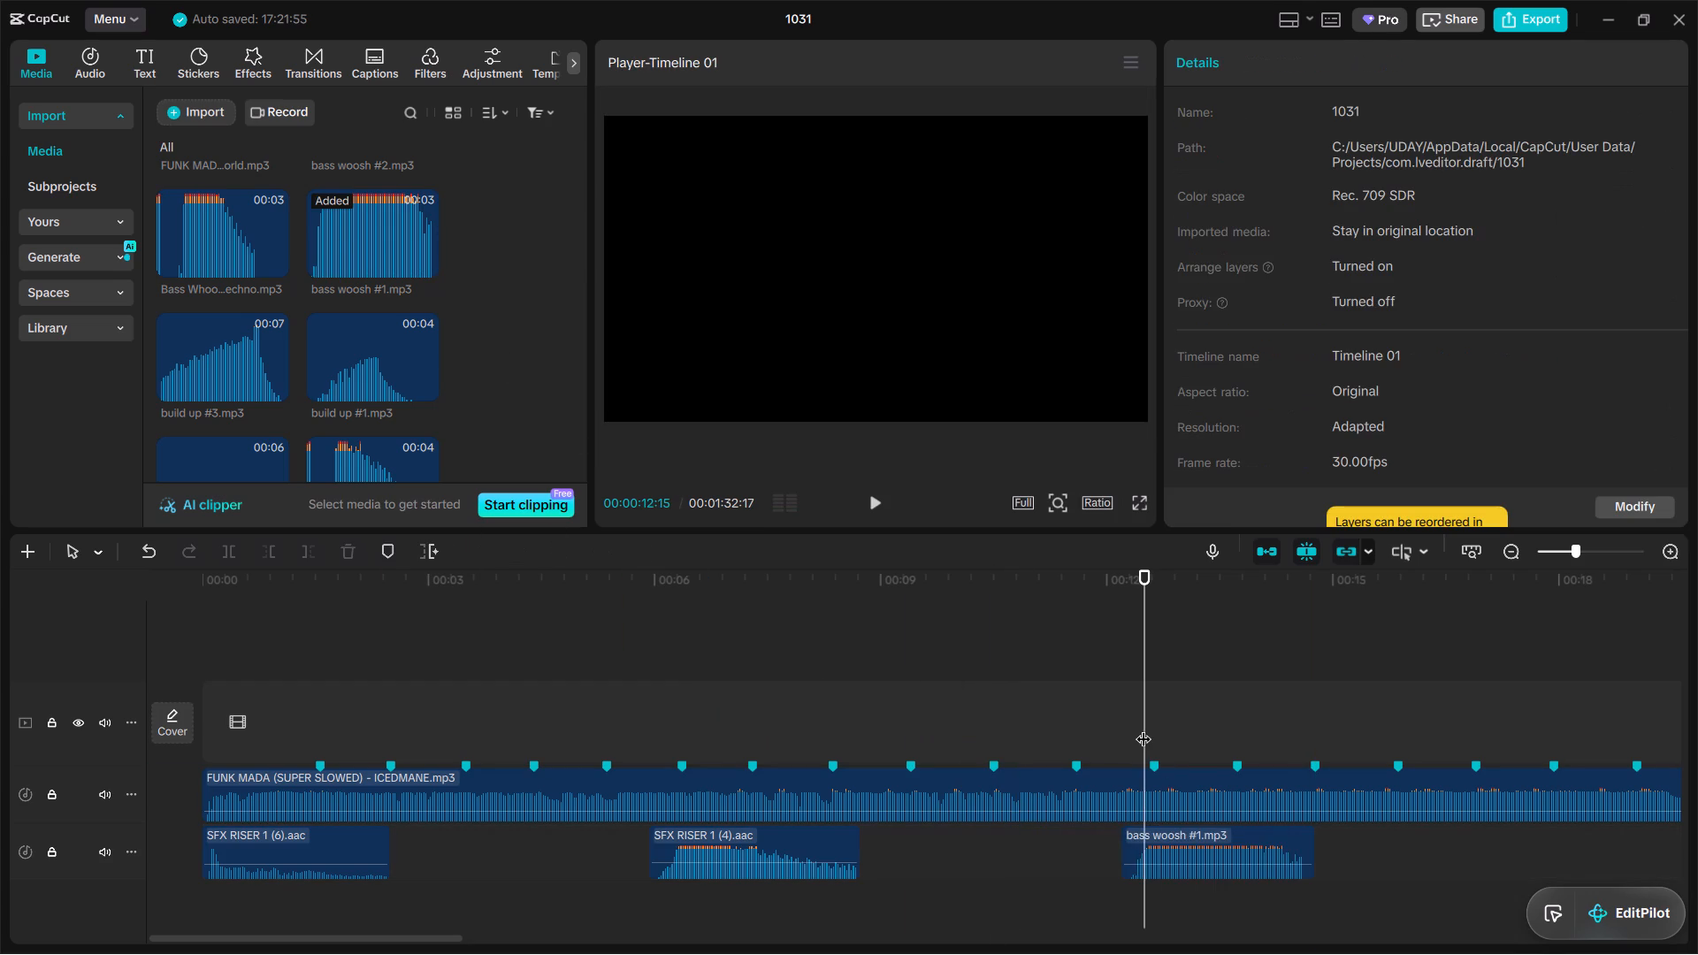
pyautogui.moveTo(1143, 728); pyautogui.dragTo(1120, 739)
pyautogui.press('space')
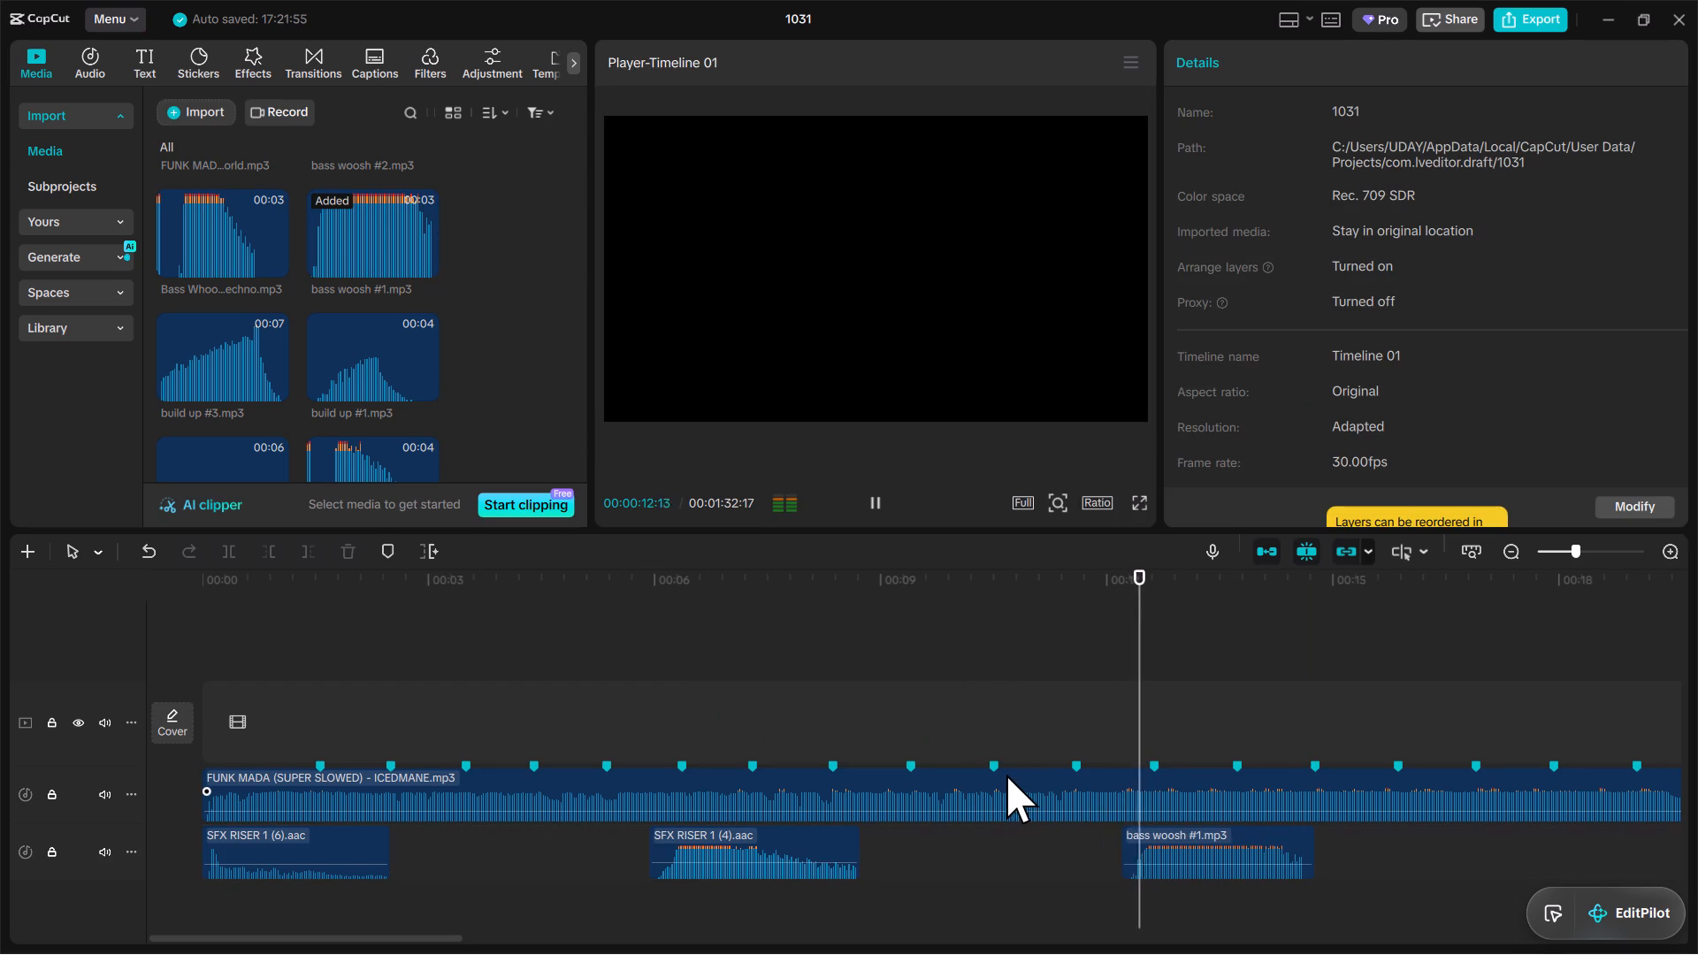
pyautogui.press('space')
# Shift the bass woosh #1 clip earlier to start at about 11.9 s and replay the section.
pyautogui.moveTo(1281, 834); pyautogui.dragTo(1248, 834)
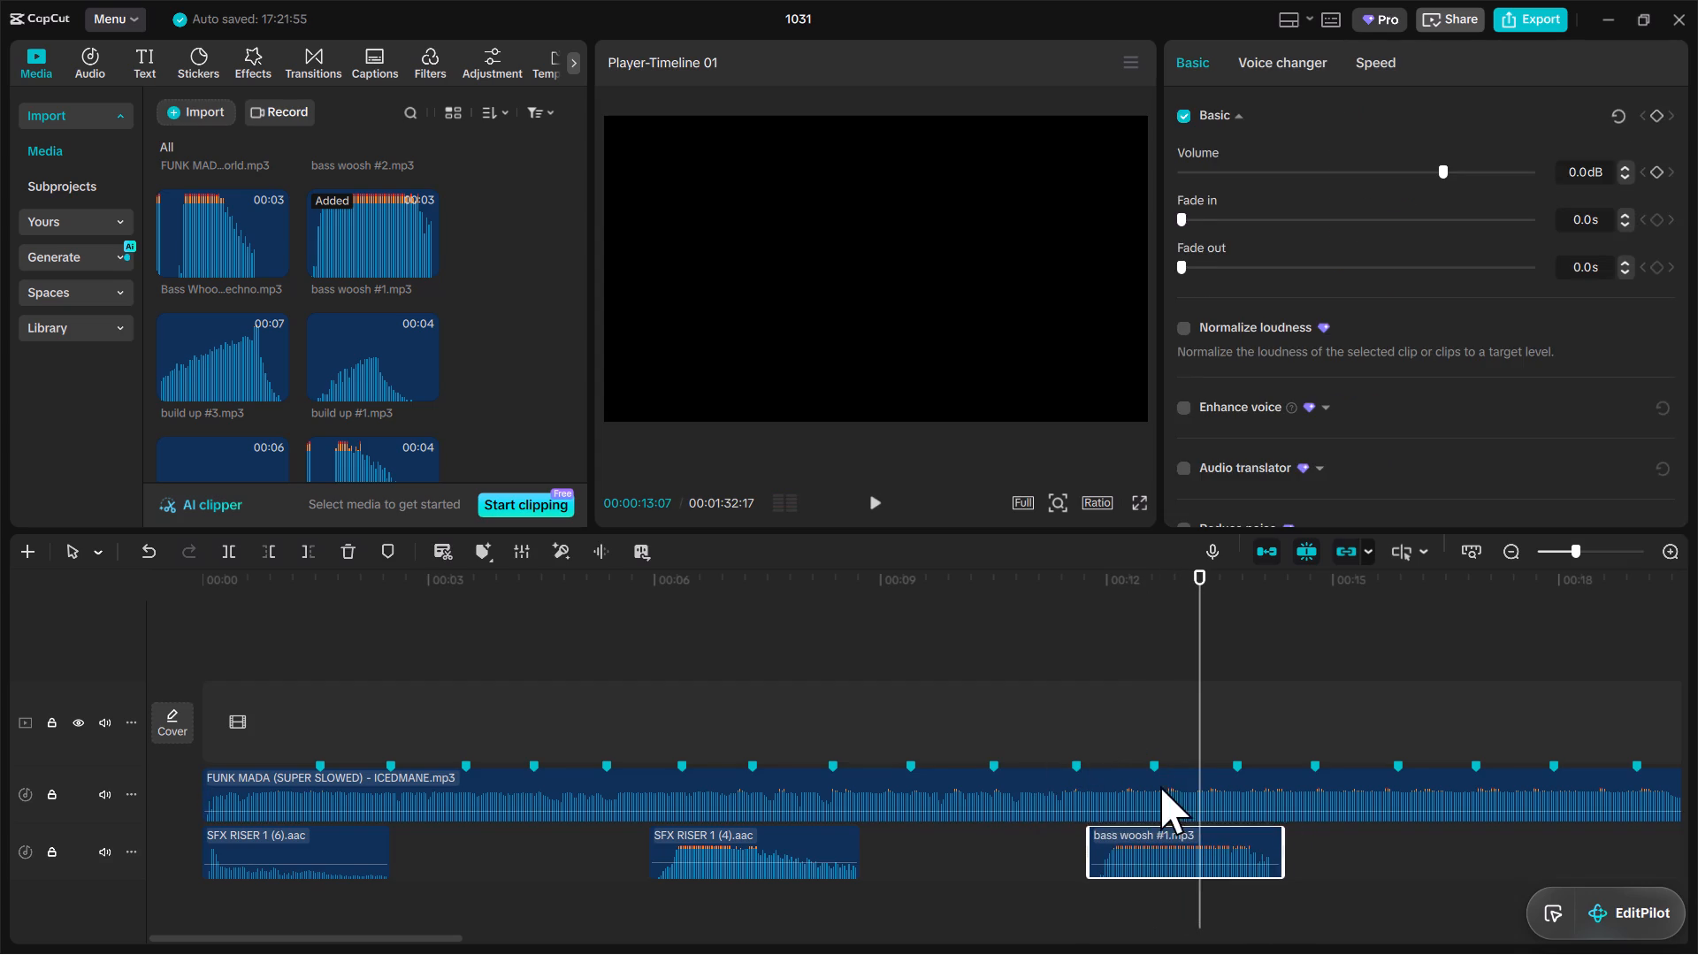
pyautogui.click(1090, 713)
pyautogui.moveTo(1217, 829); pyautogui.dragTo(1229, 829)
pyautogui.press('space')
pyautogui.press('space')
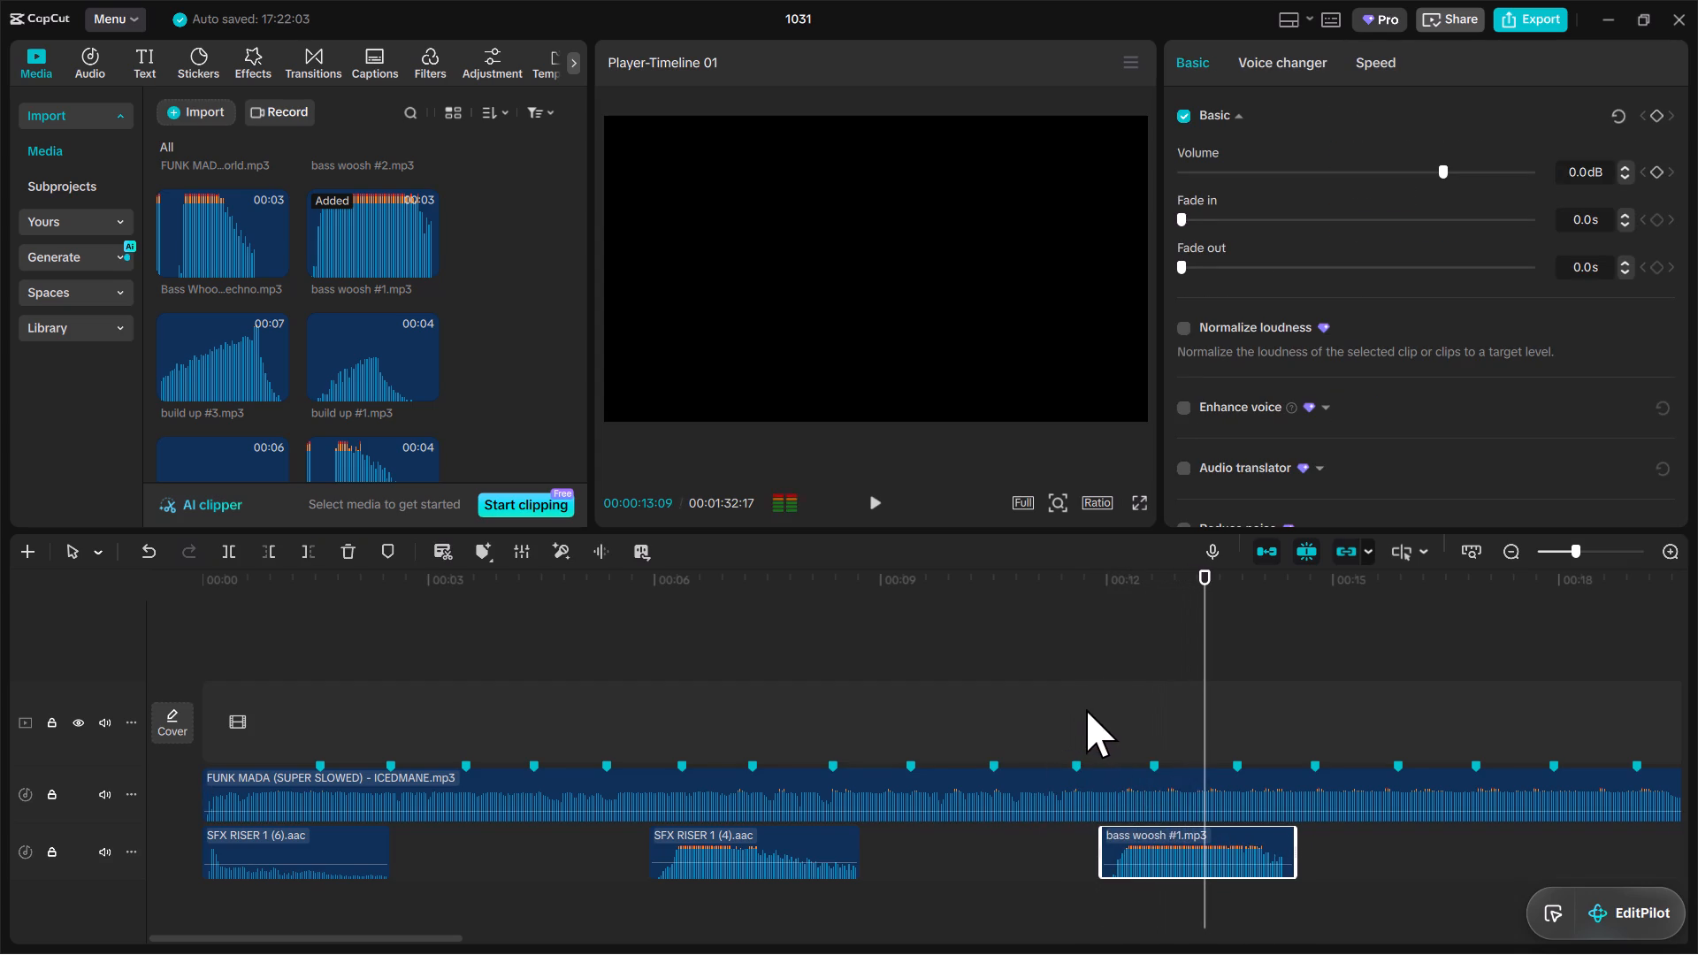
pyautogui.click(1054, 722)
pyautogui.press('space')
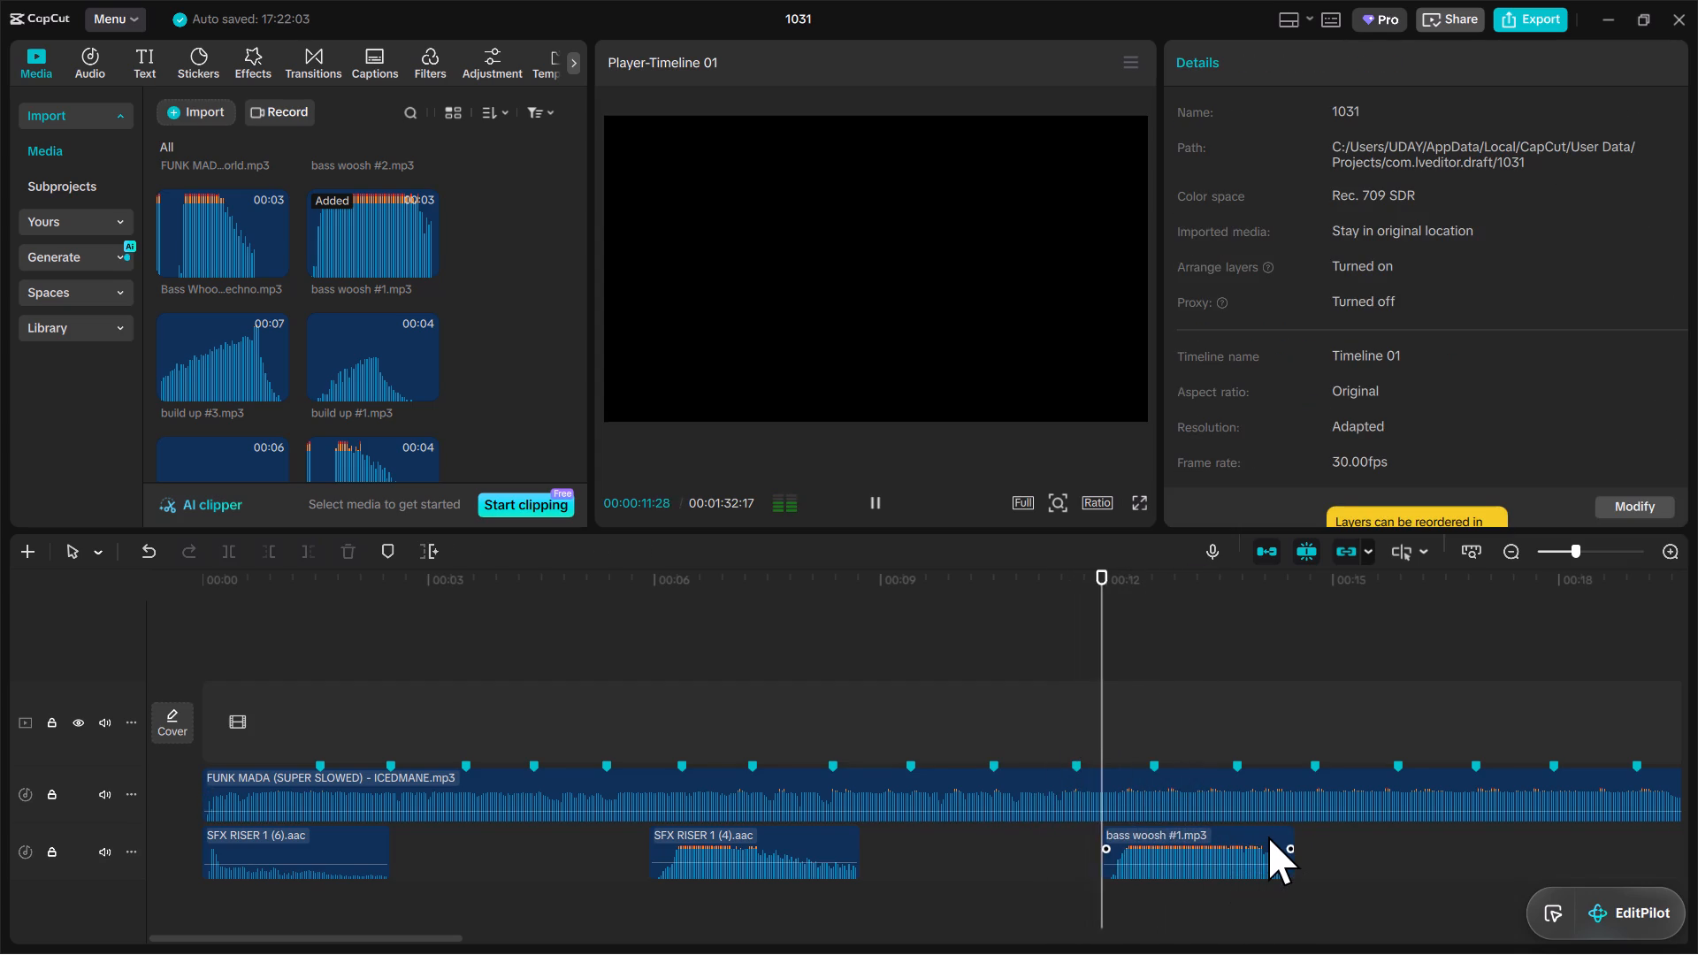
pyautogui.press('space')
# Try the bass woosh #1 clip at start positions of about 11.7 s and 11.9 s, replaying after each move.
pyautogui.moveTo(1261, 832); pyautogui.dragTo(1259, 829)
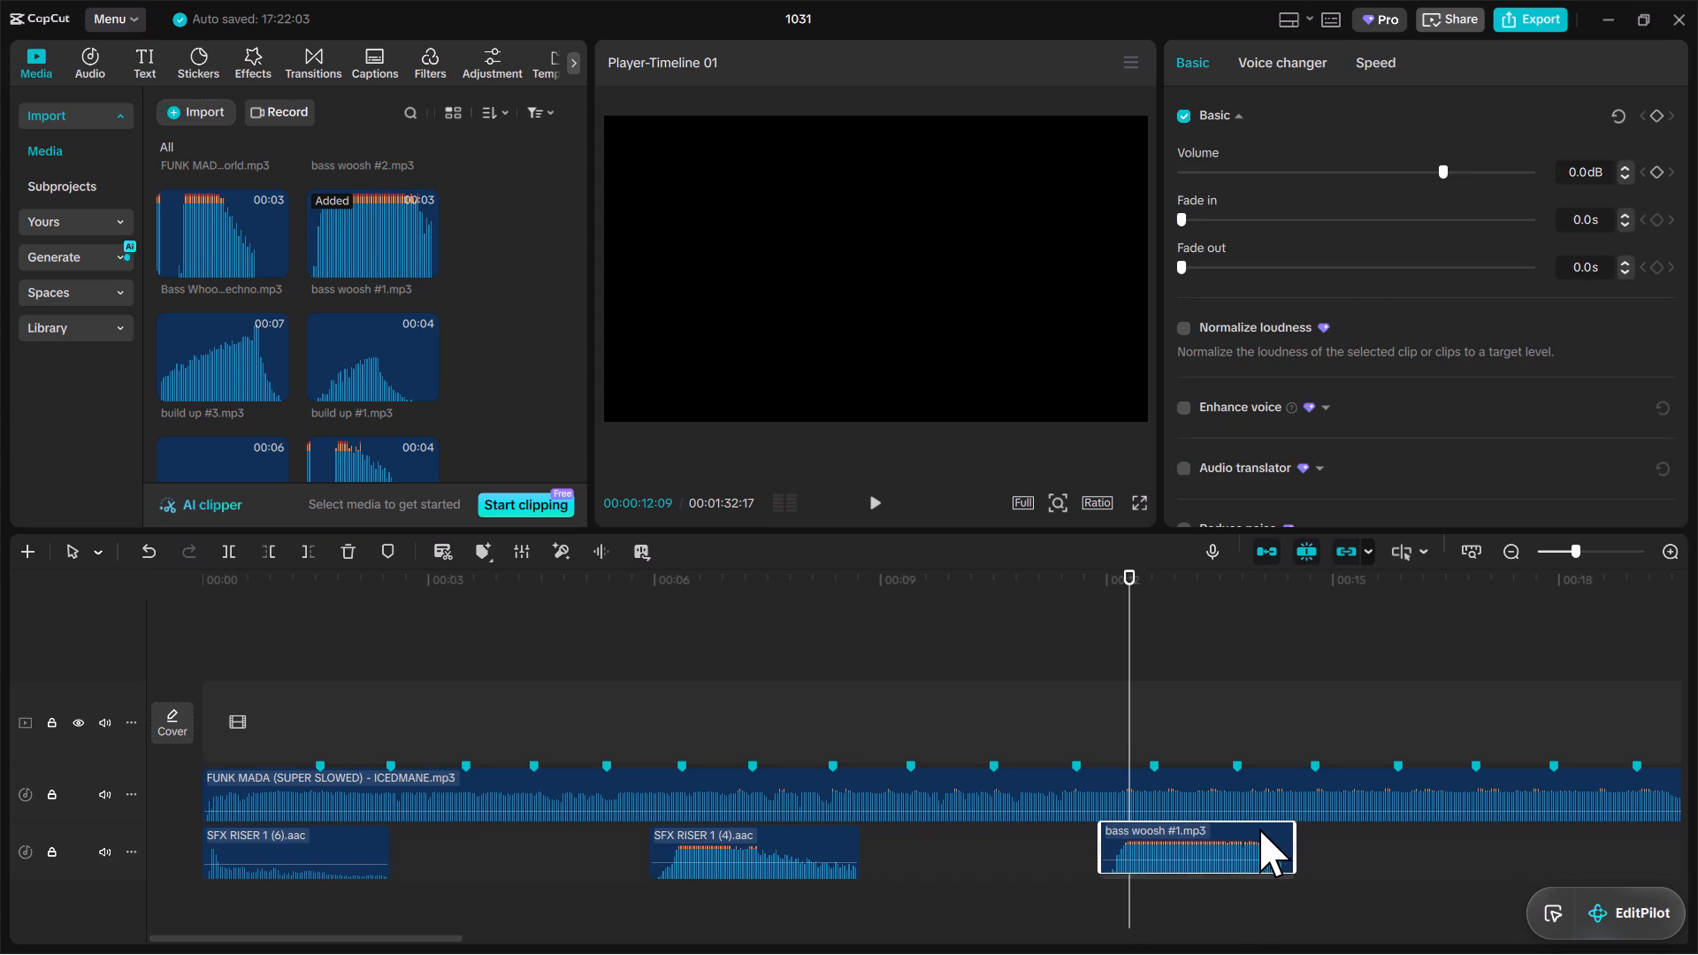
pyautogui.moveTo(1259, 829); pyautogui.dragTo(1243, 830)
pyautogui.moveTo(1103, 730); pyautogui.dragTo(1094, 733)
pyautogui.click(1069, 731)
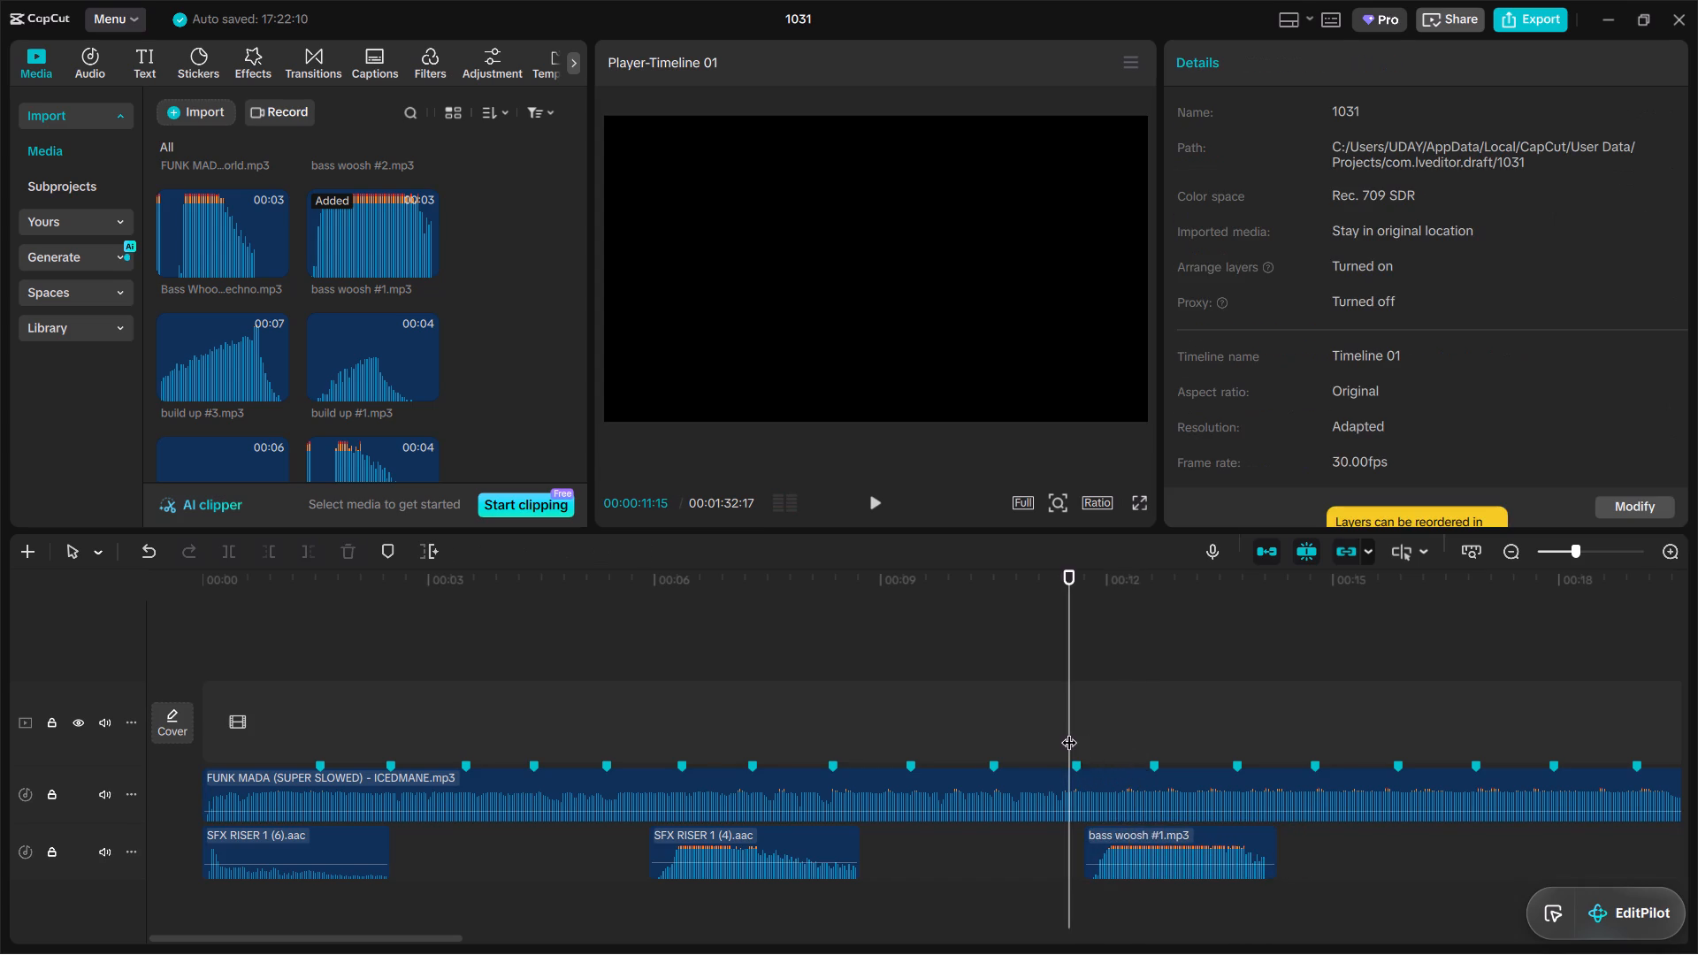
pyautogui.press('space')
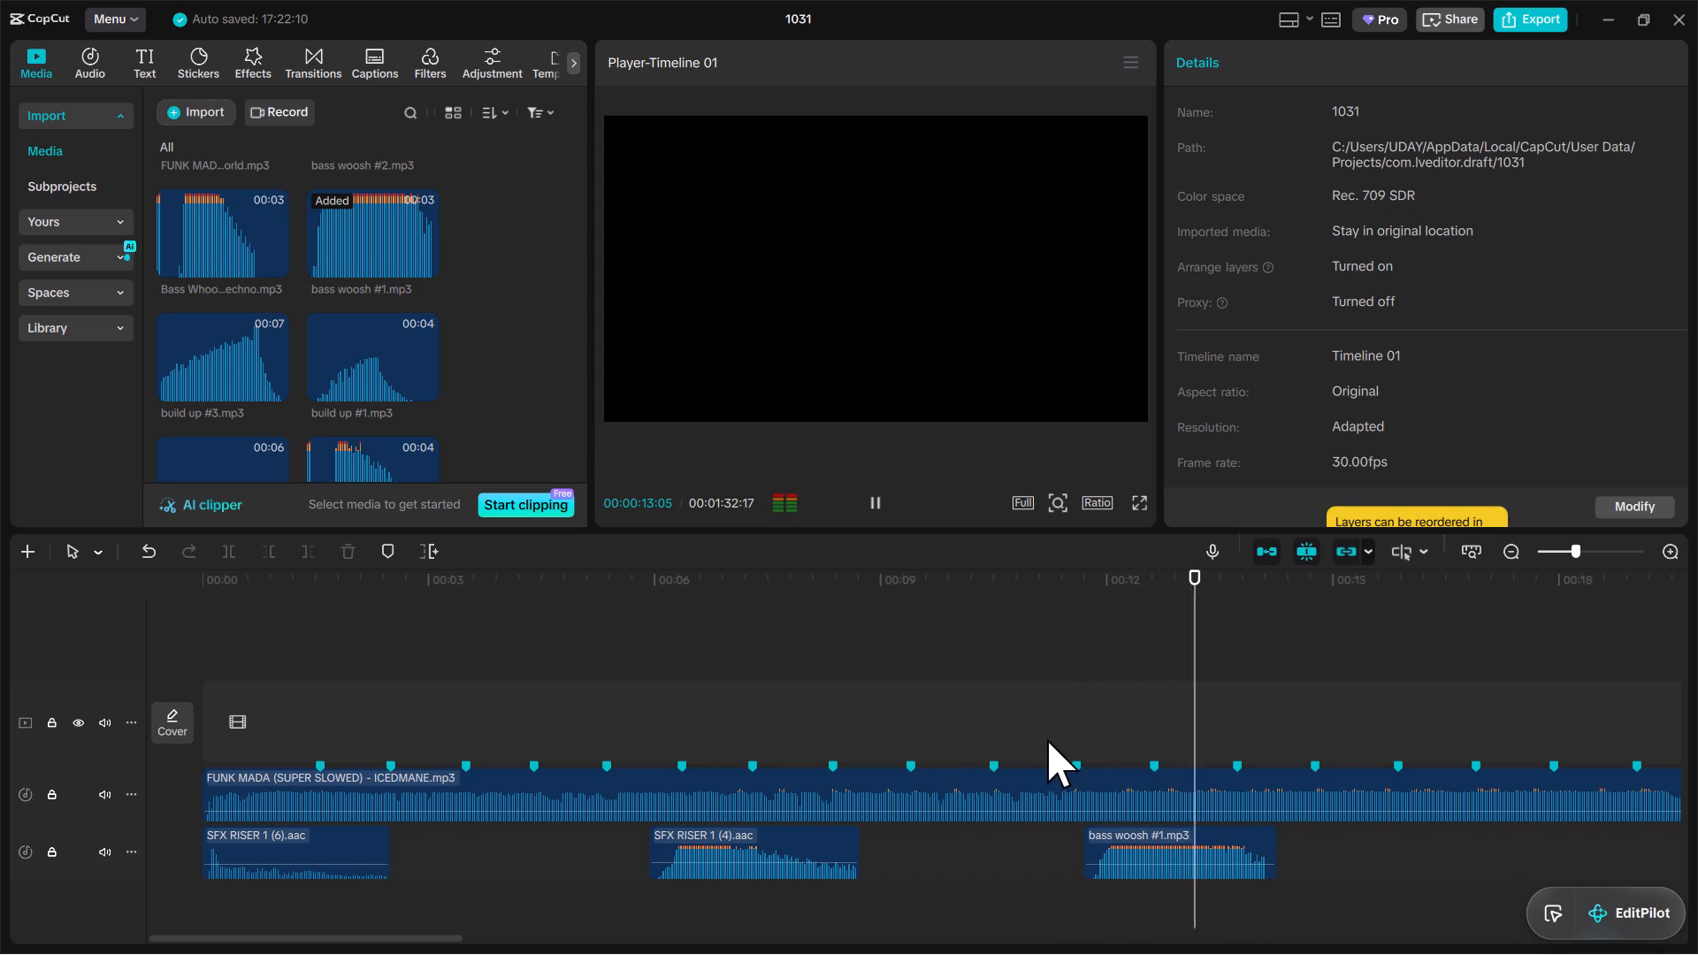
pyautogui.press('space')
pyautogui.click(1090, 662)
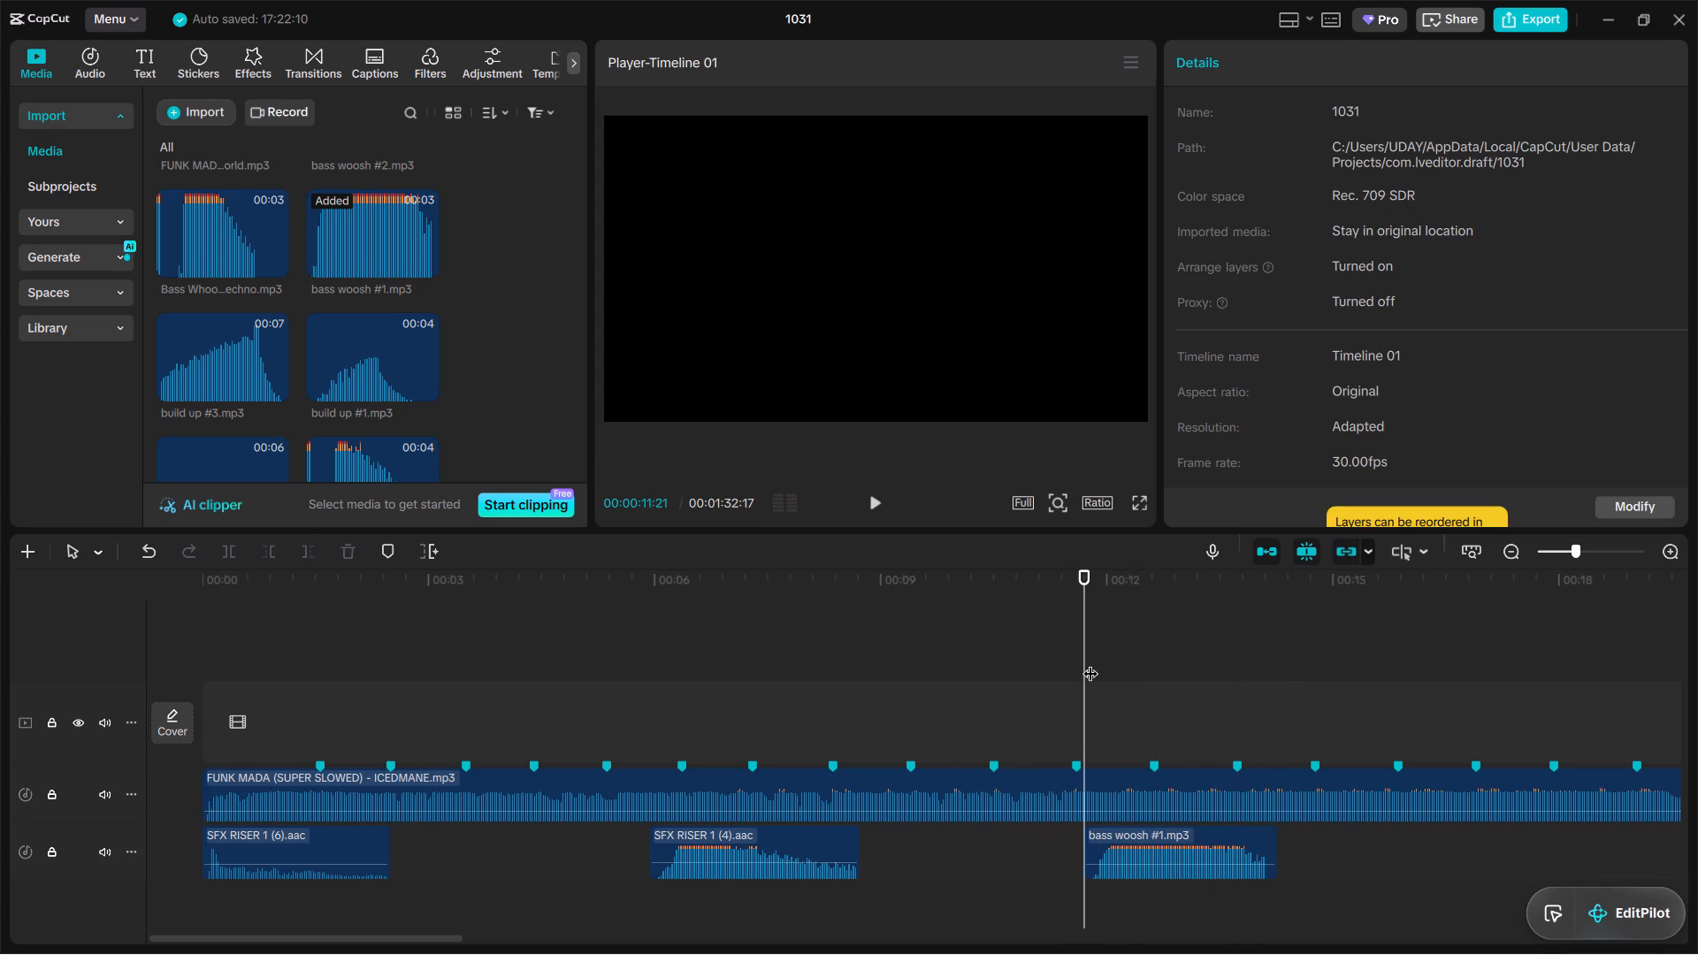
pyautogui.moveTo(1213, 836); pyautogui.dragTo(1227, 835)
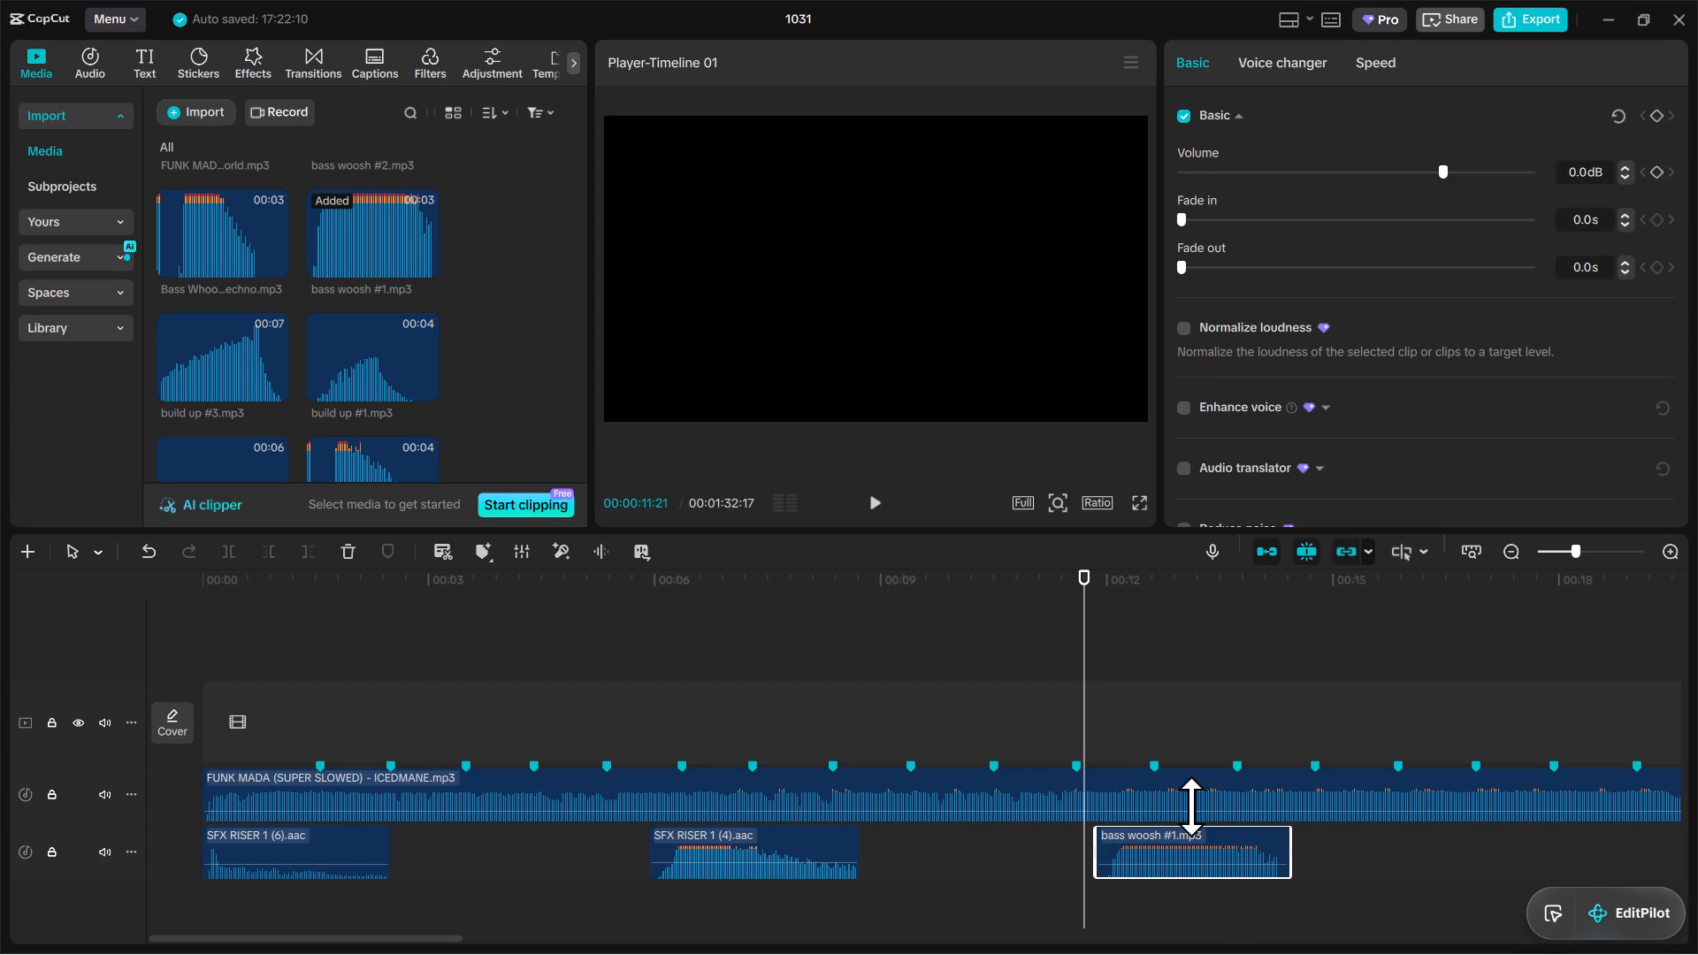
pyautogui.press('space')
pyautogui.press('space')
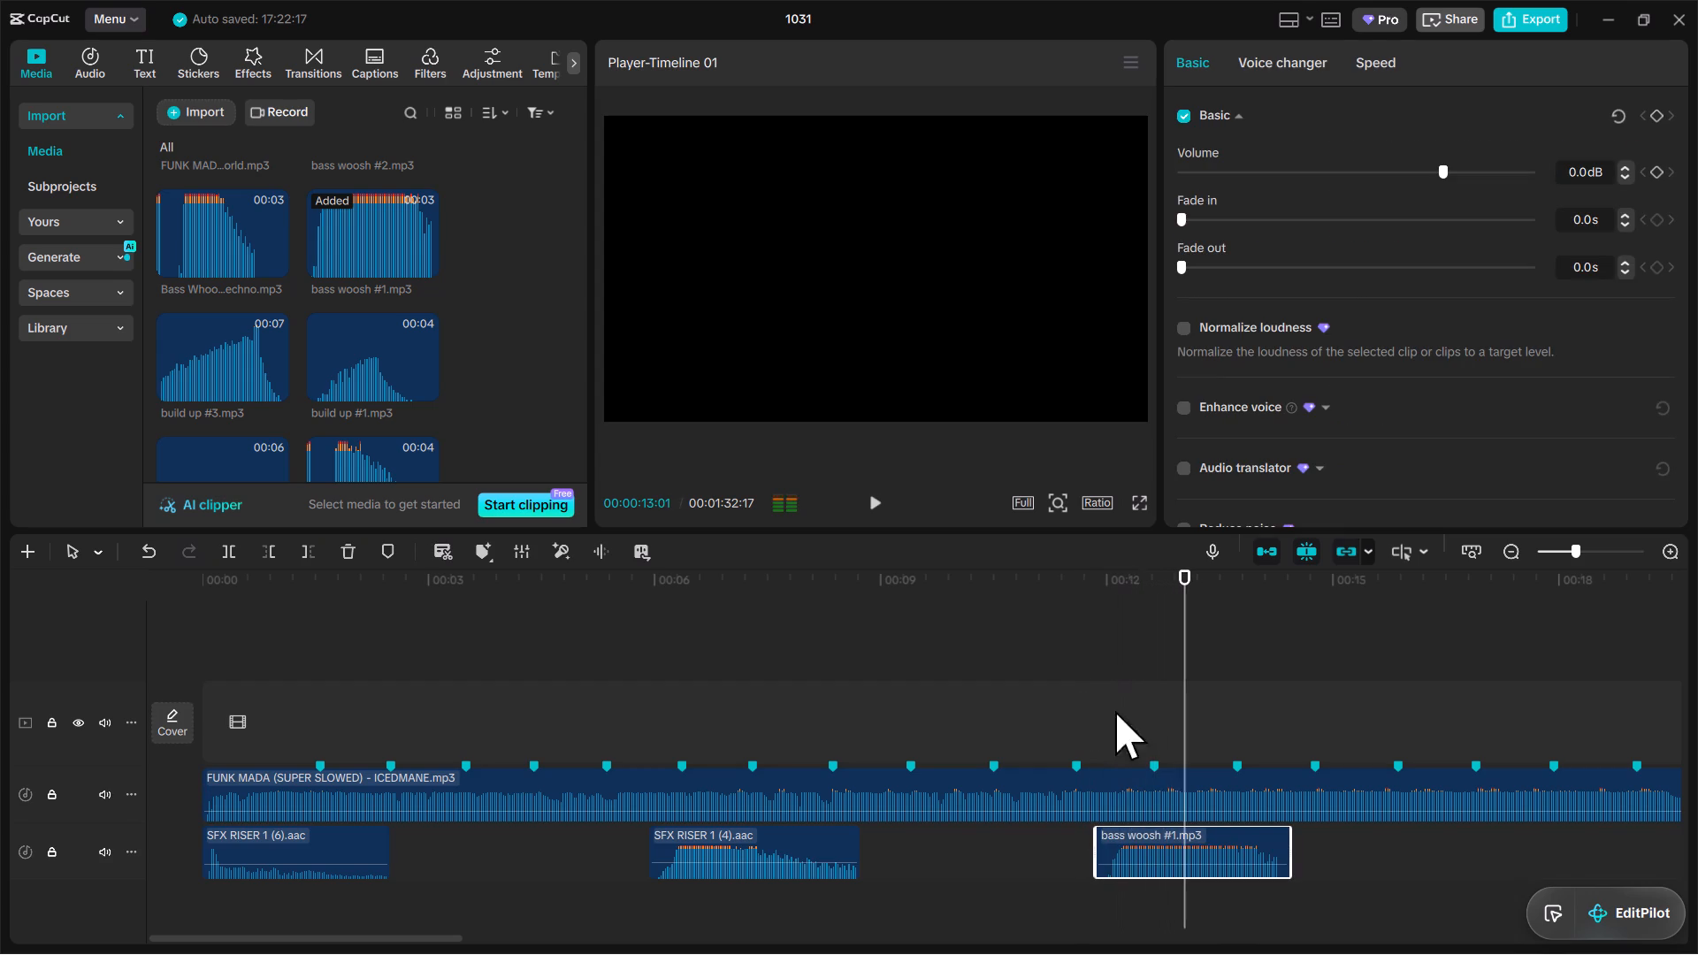
# Align the bass woosh #1 clip to start at about 11.6 s and replay the mix, including from about 6.6 s.
pyautogui.moveTo(1232, 829); pyautogui.dragTo(1191, 829)
pyautogui.click(1075, 709)
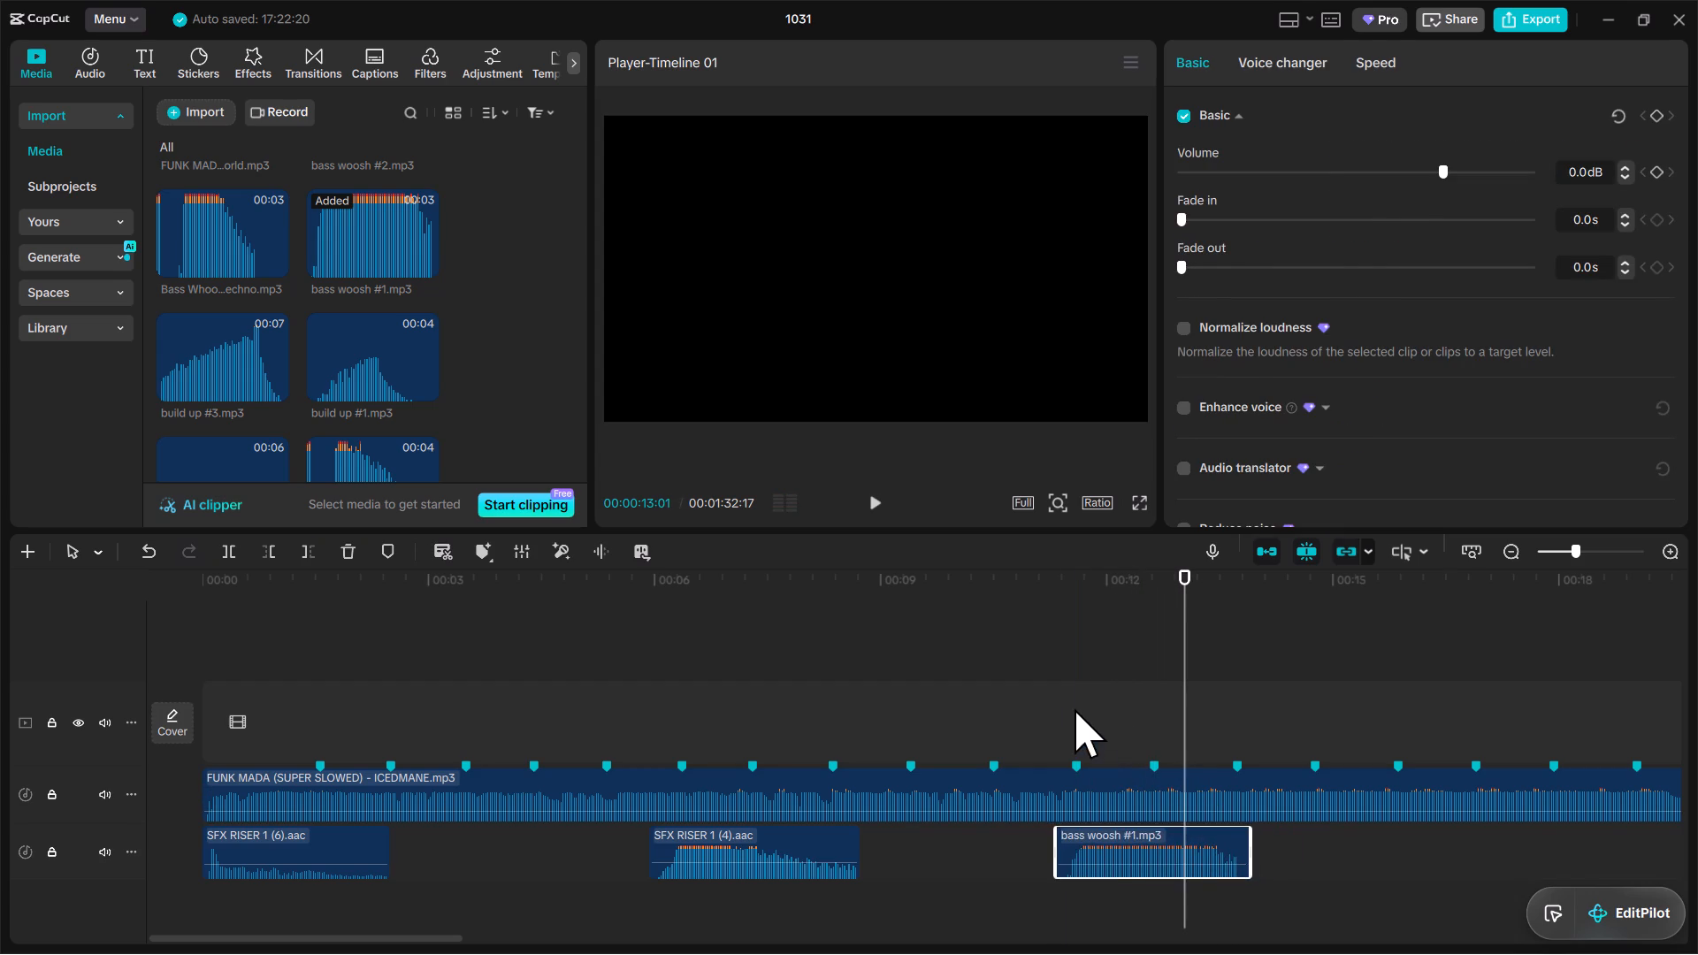
pyautogui.press('space')
pyautogui.press('space')
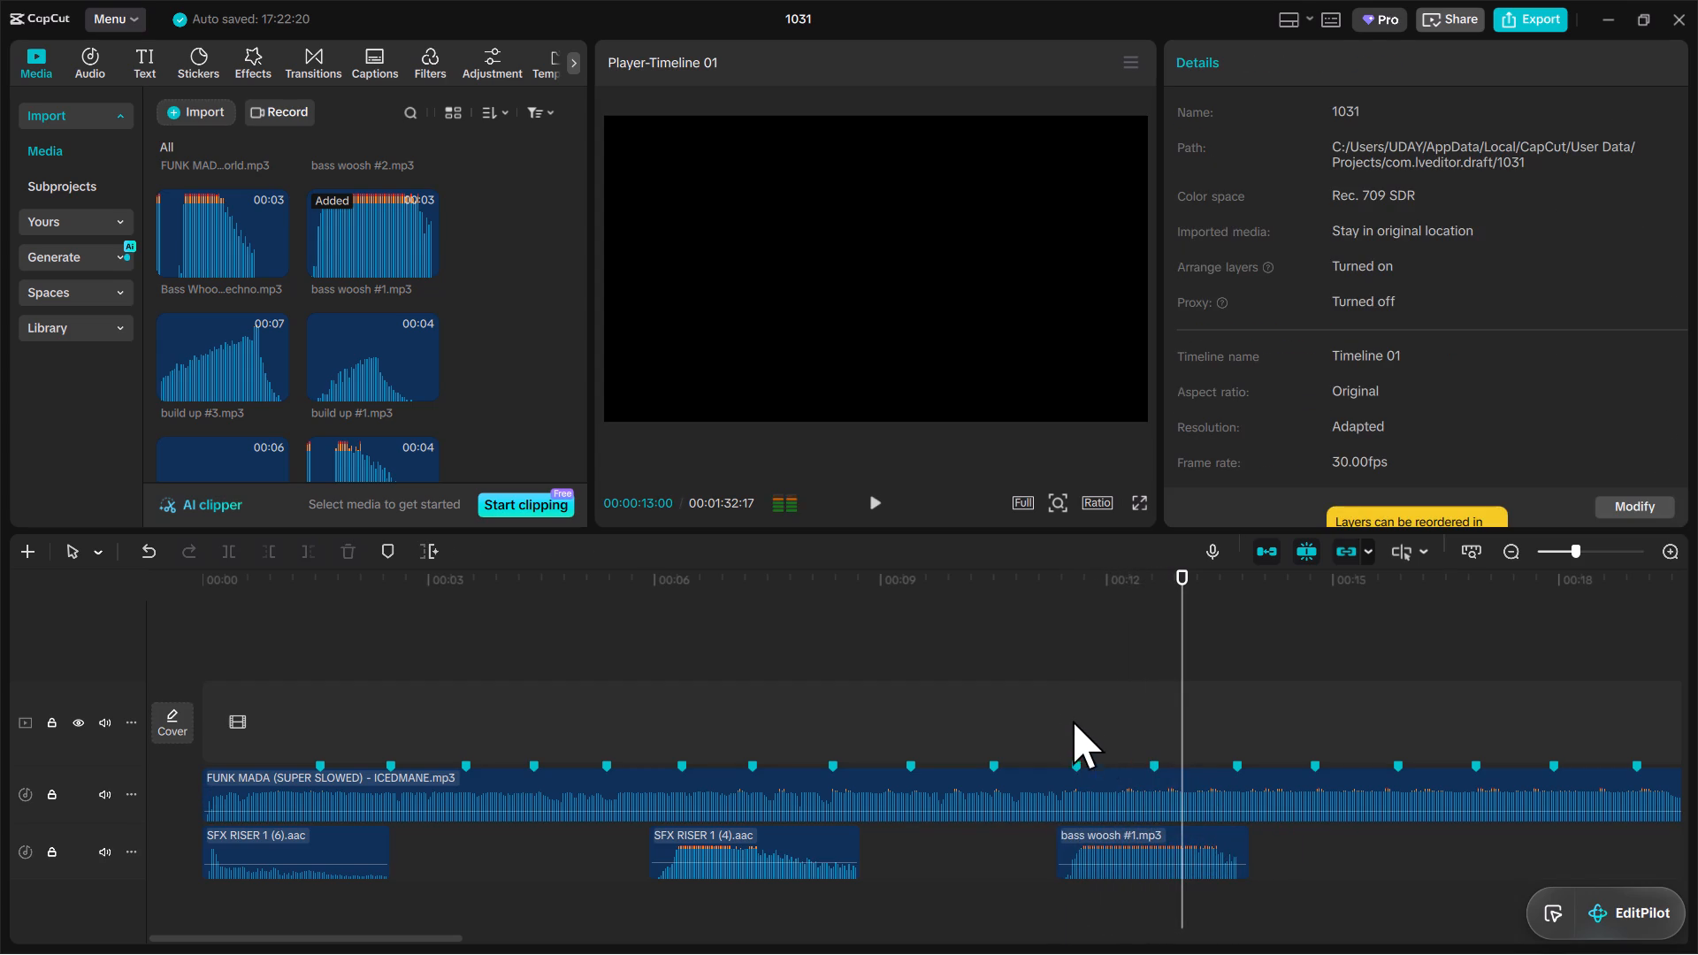
pyautogui.moveTo(1181, 831); pyautogui.dragTo(1204, 833)
pyautogui.click(1093, 710)
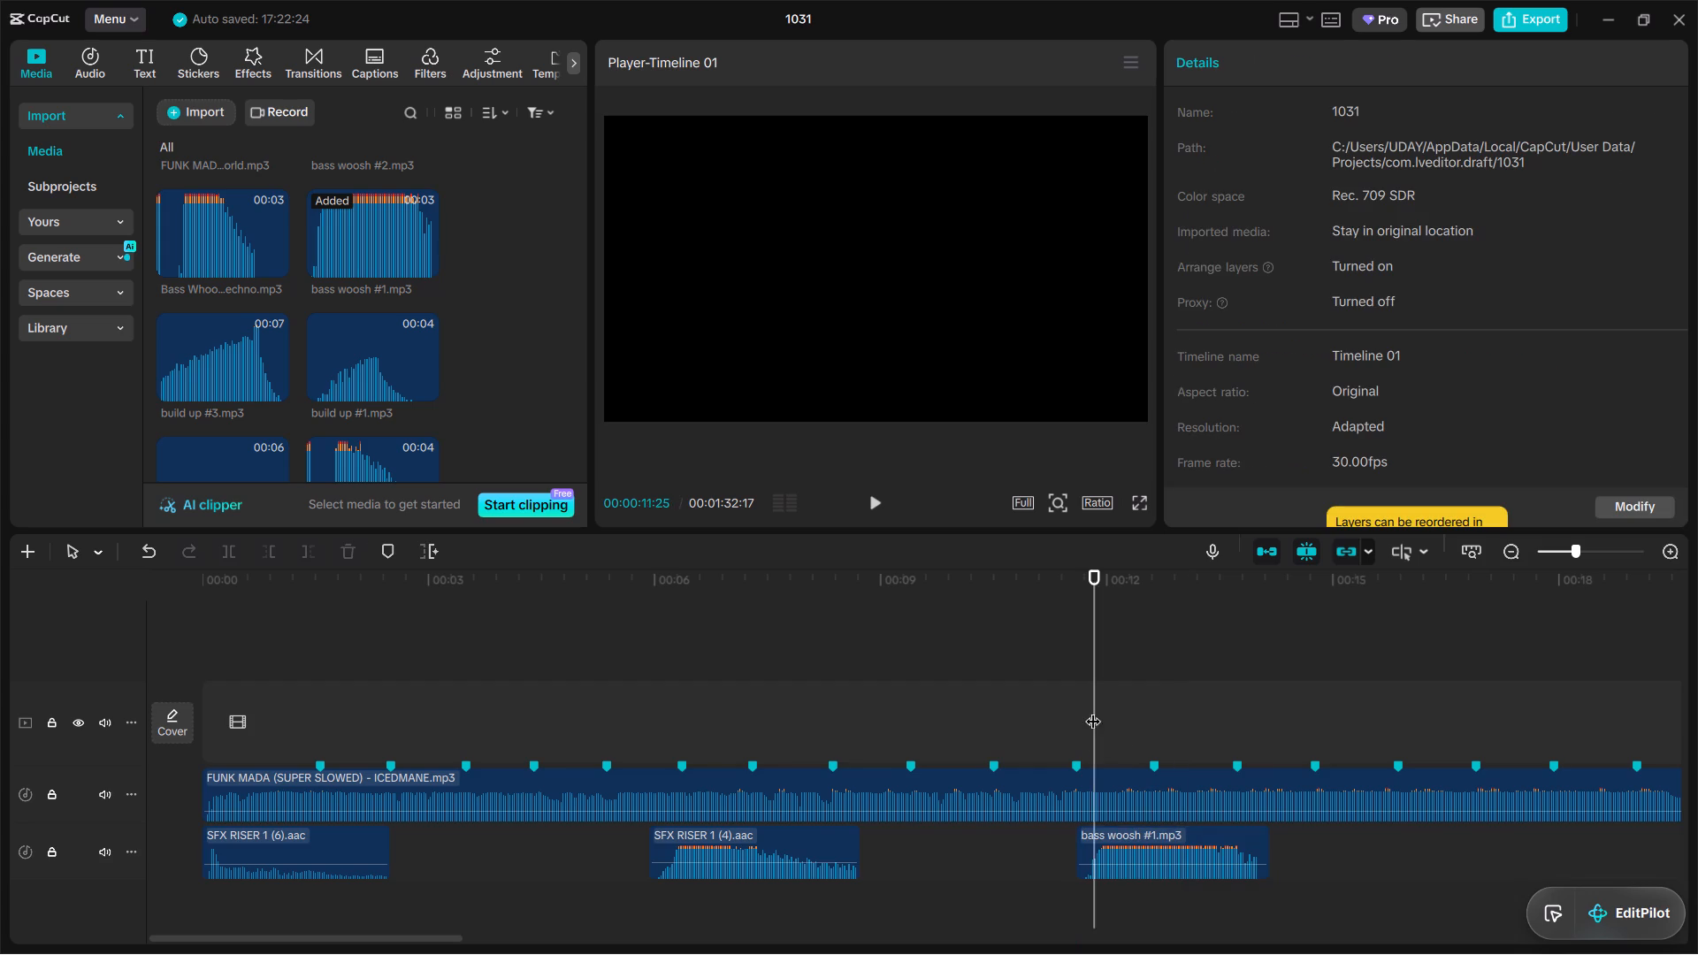
pyautogui.press('space')
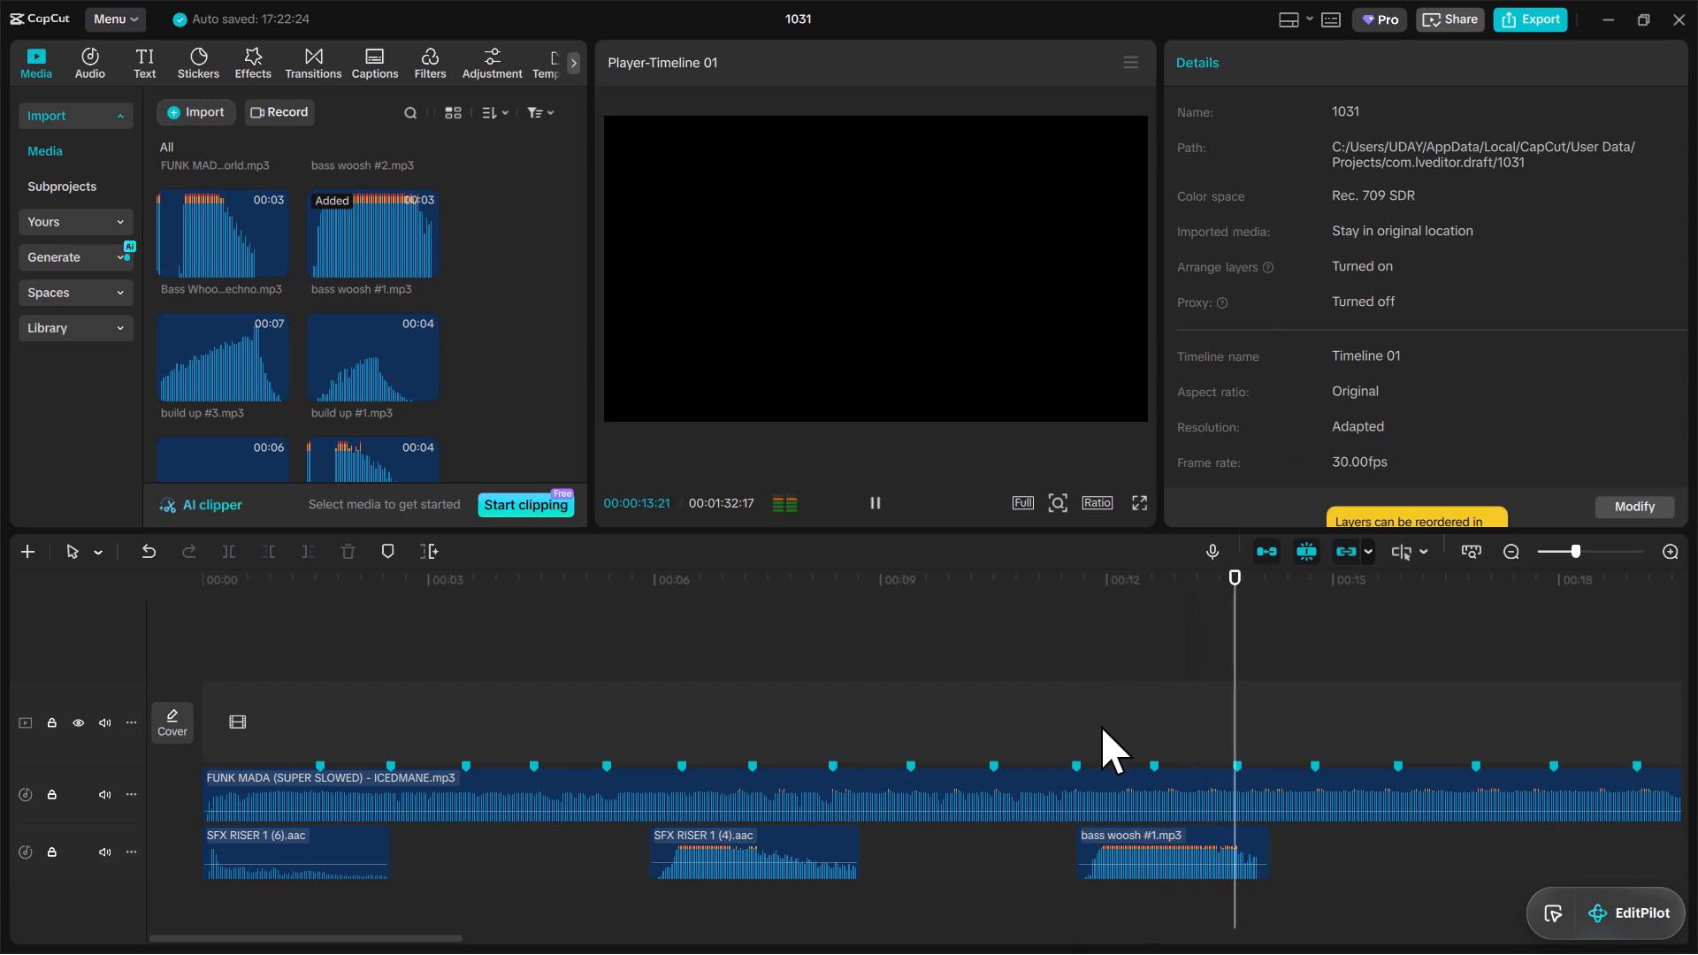
pyautogui.click(1029, 663)
pyautogui.click(838, 609)
pyautogui.click(700, 638)
pyautogui.press('space')
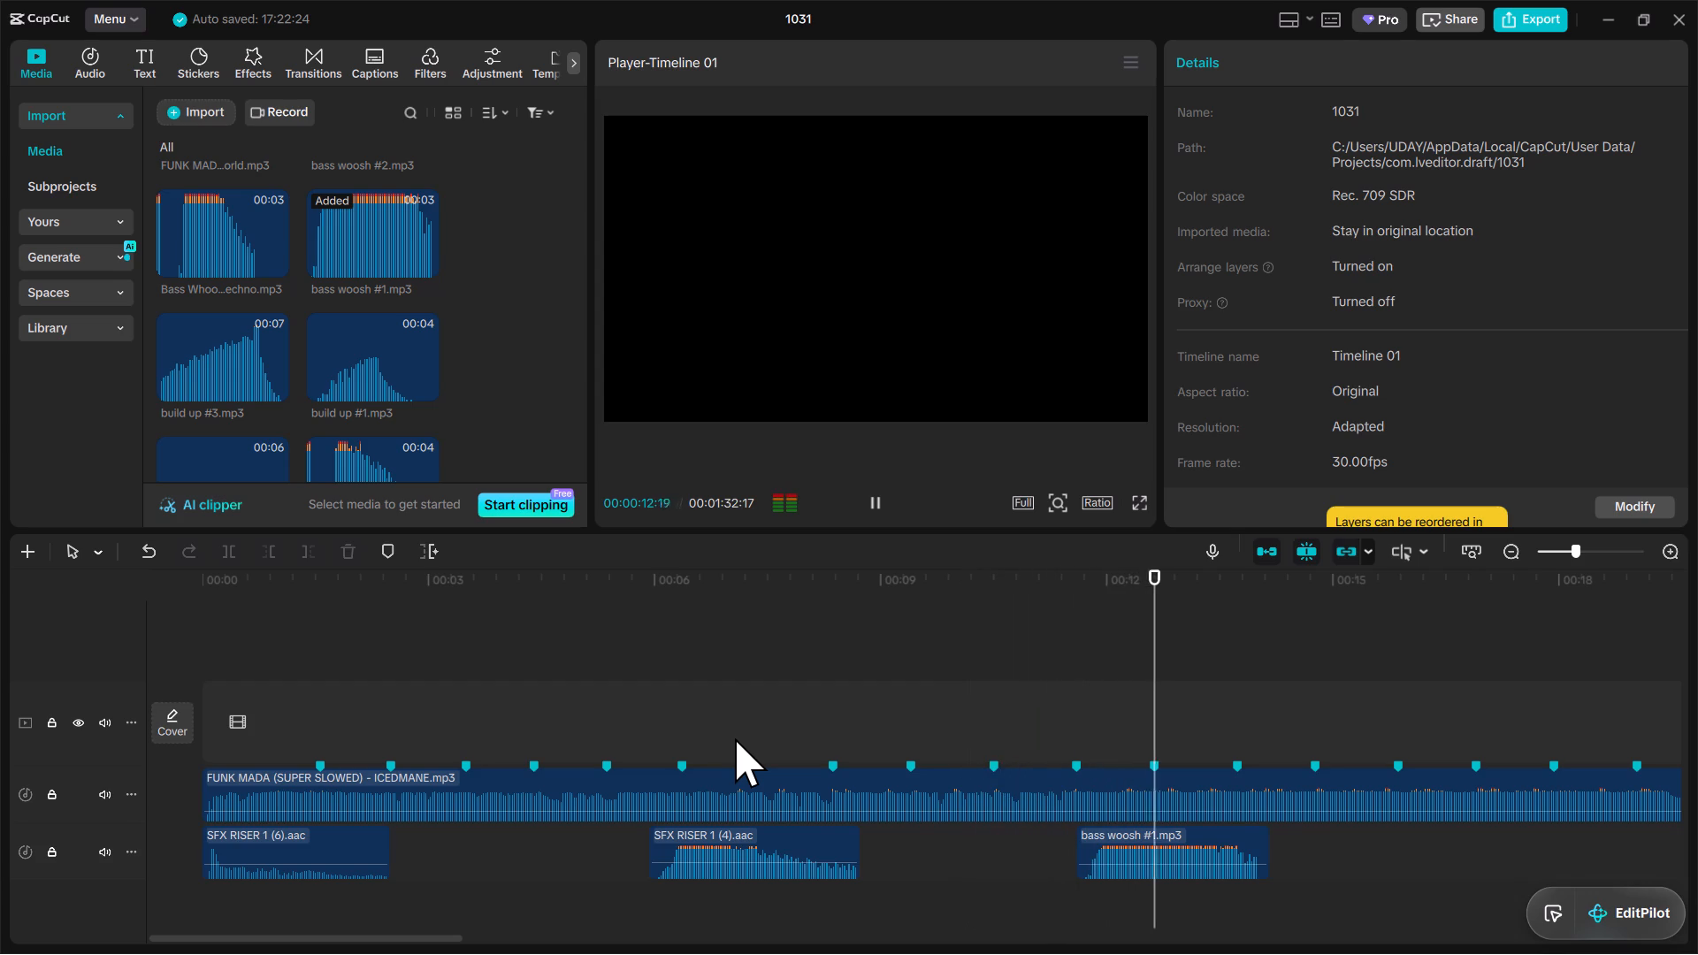
pyautogui.press('space')
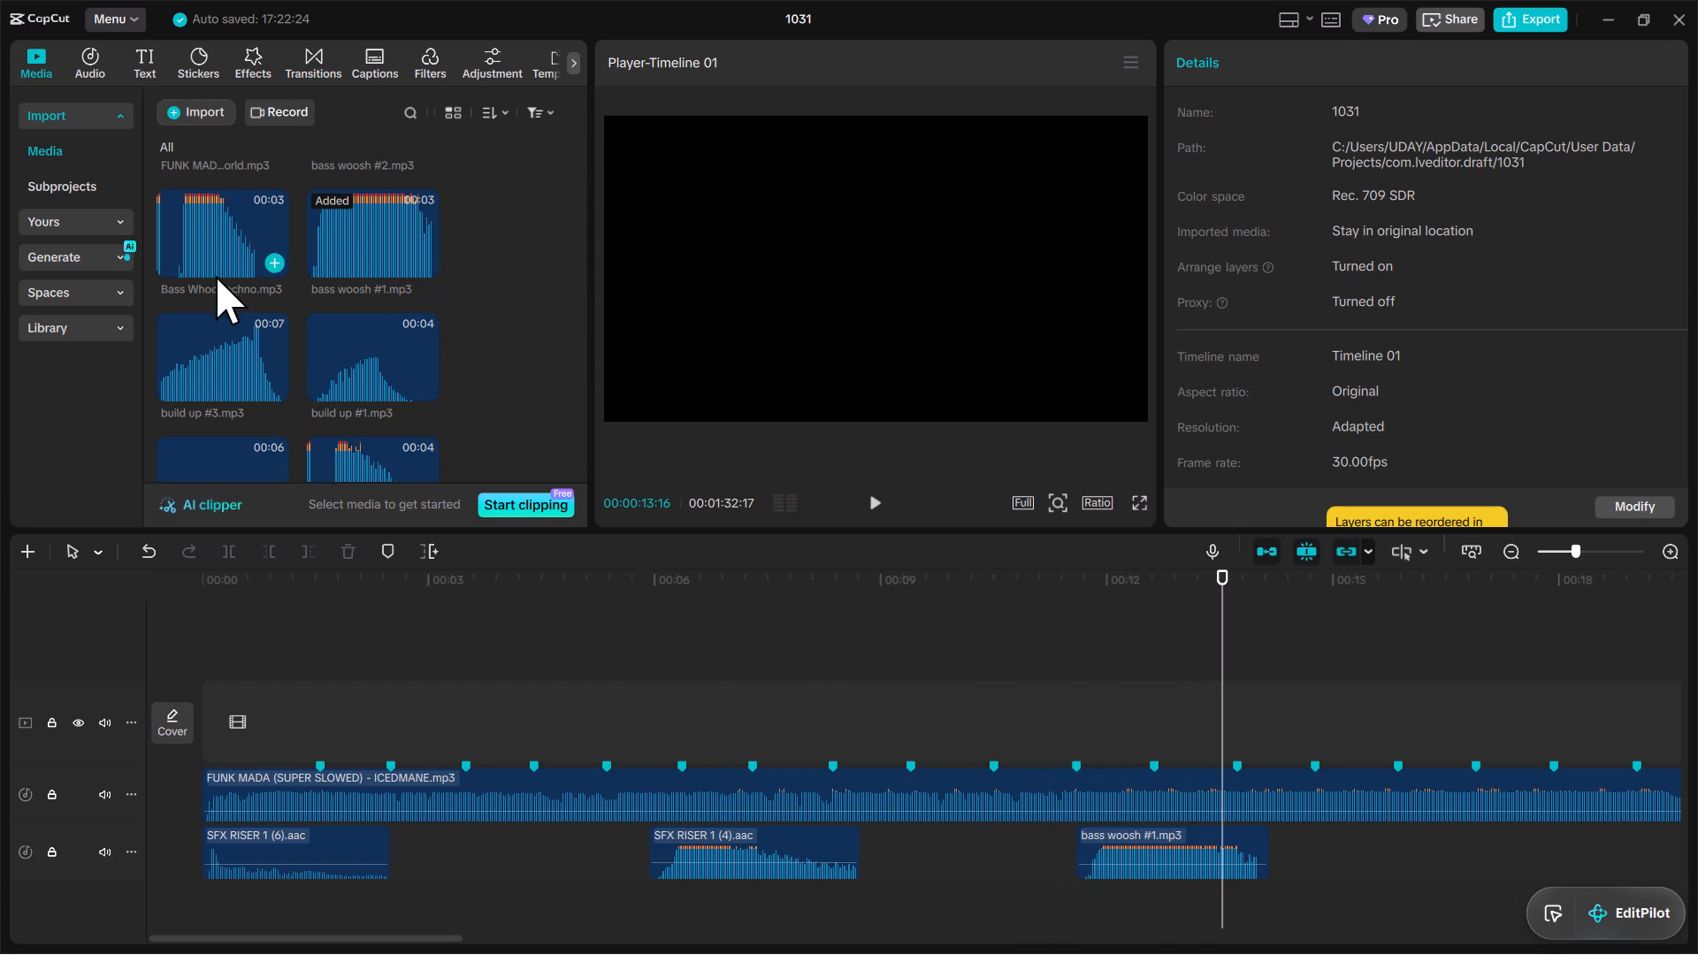
# Audition Bass Whoosh Sound Effect By Techno and place it on a new audio track below bass woosh #1, starting at about 11.6 s.
pyautogui.scroll(-2, 217, 297)
pyautogui.scroll(3, 217, 297)
pyautogui.click(217, 312)
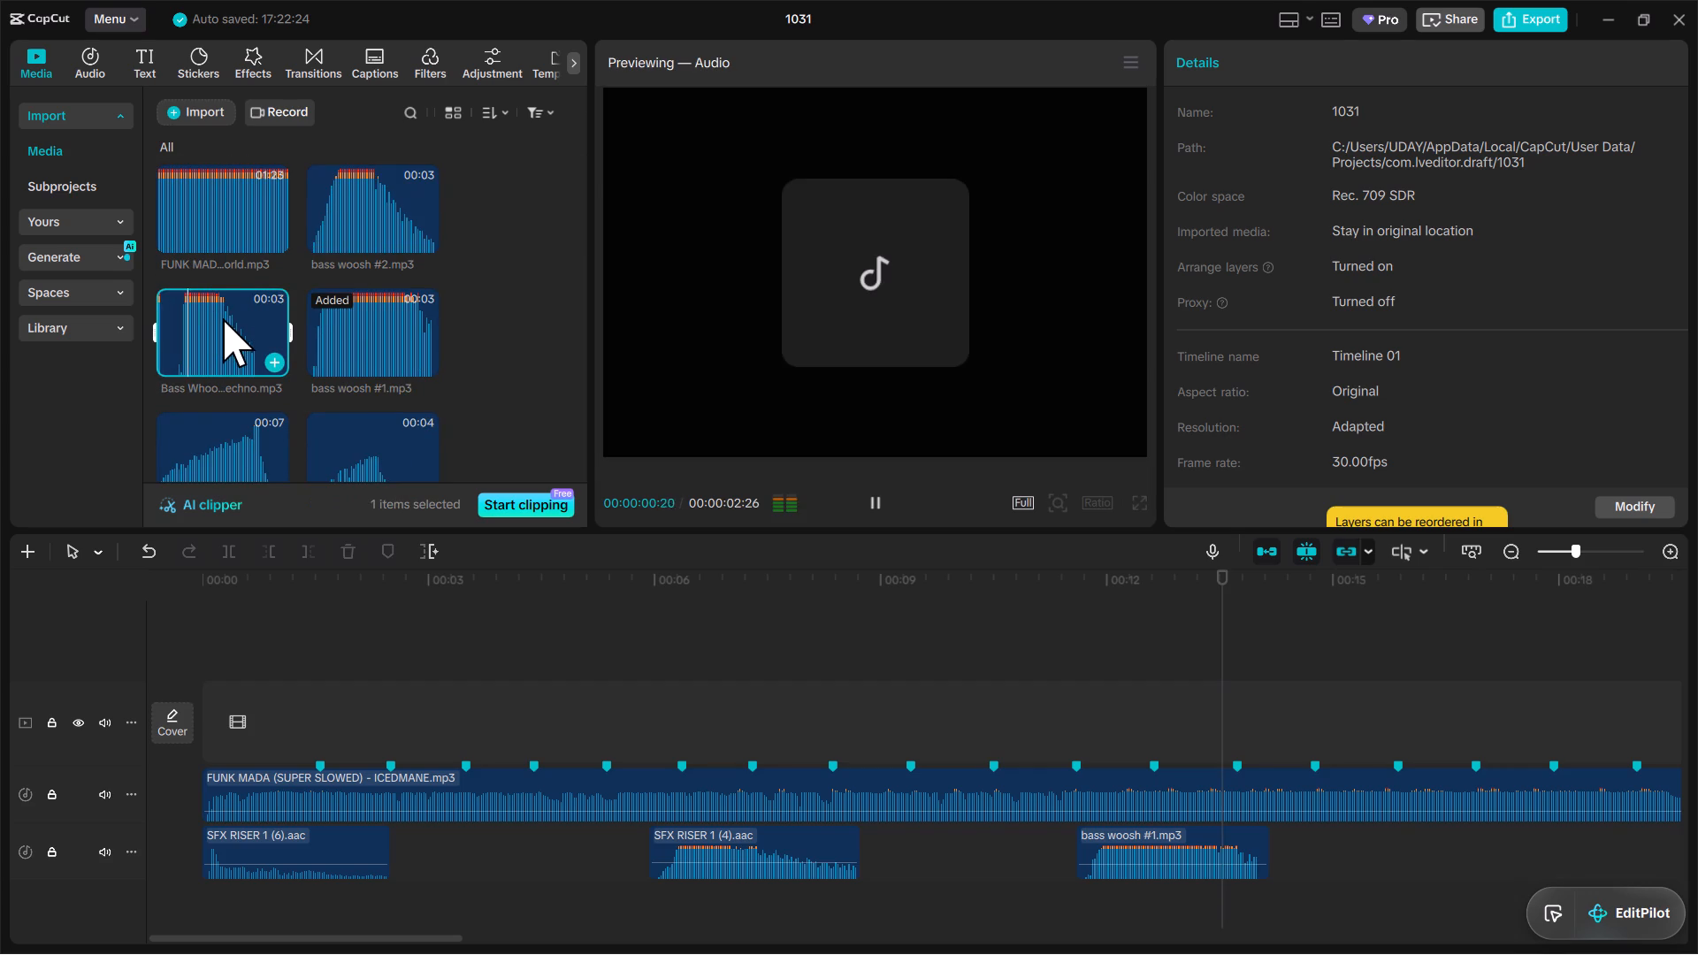
pyautogui.moveTo(225, 318); pyautogui.dragTo(1097, 906)
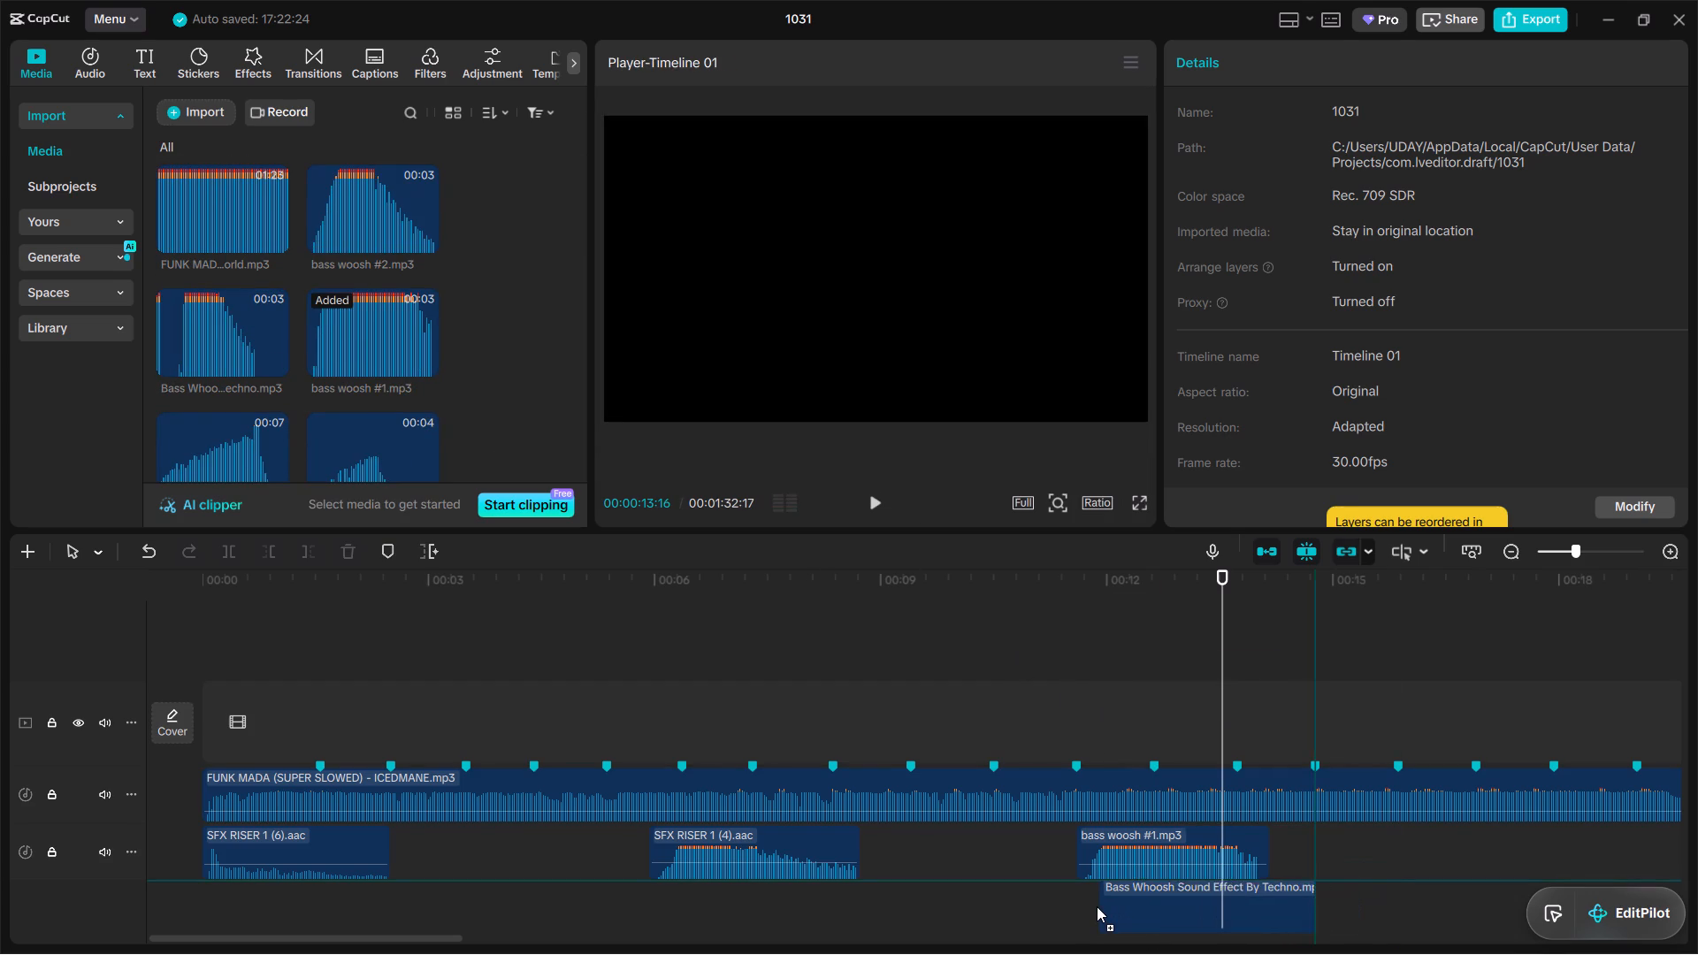
pyautogui.moveTo(1097, 906); pyautogui.dragTo(1075, 906)
pyautogui.click(1121, 705)
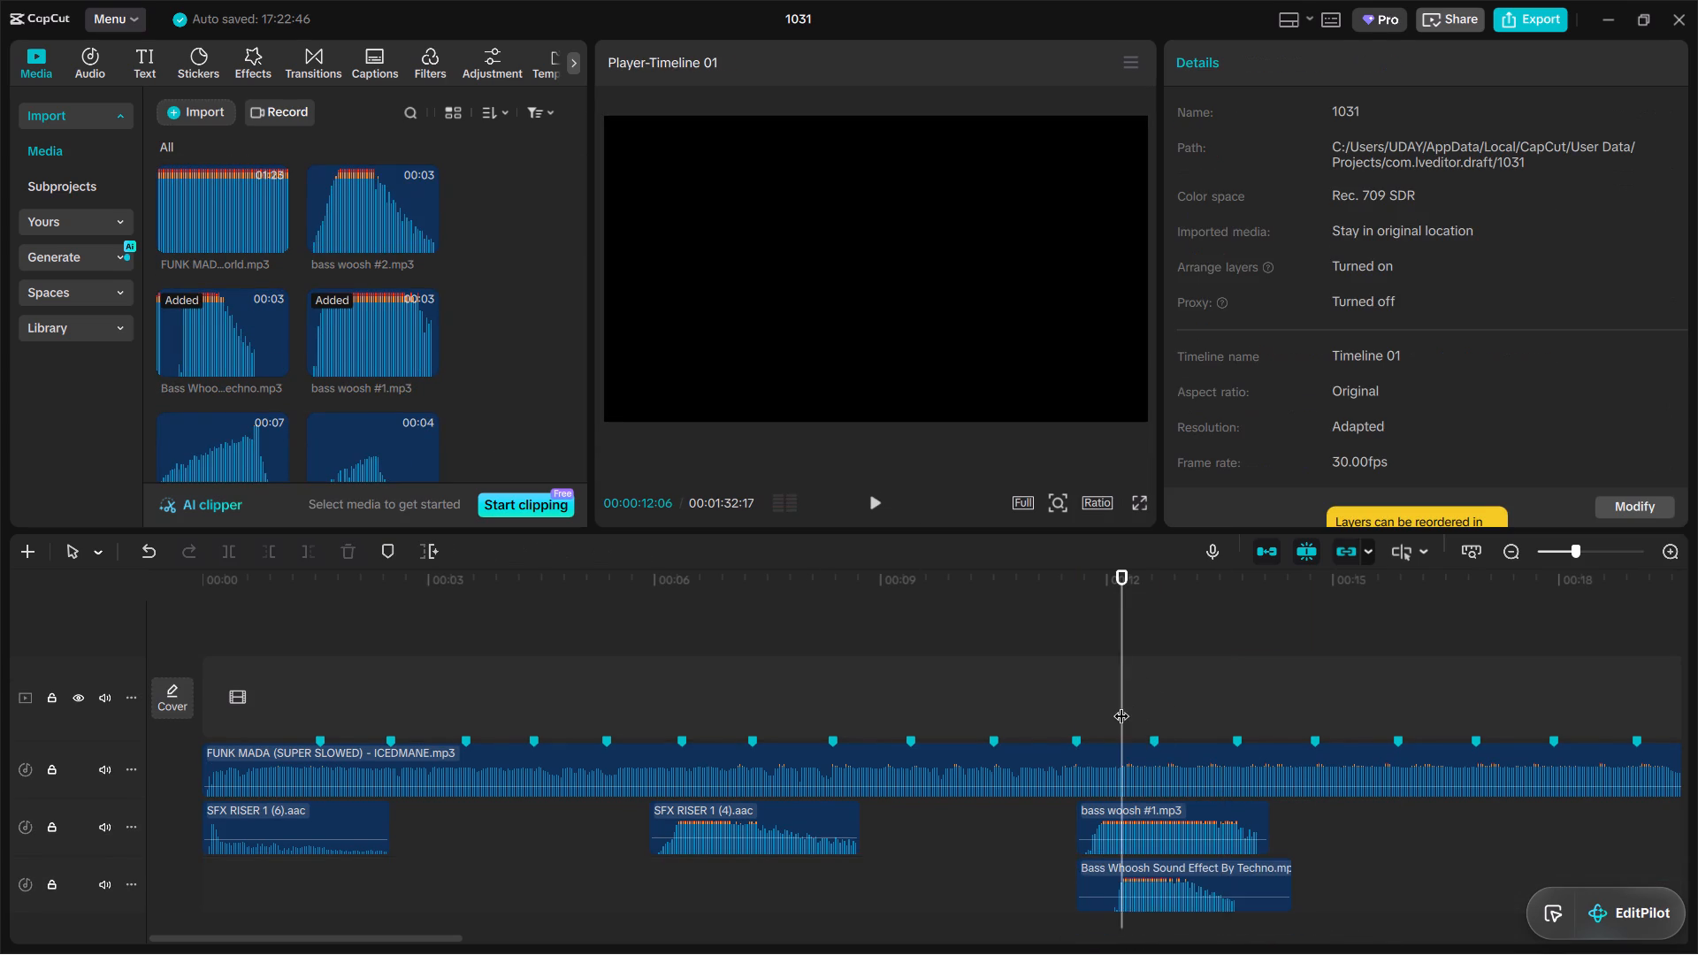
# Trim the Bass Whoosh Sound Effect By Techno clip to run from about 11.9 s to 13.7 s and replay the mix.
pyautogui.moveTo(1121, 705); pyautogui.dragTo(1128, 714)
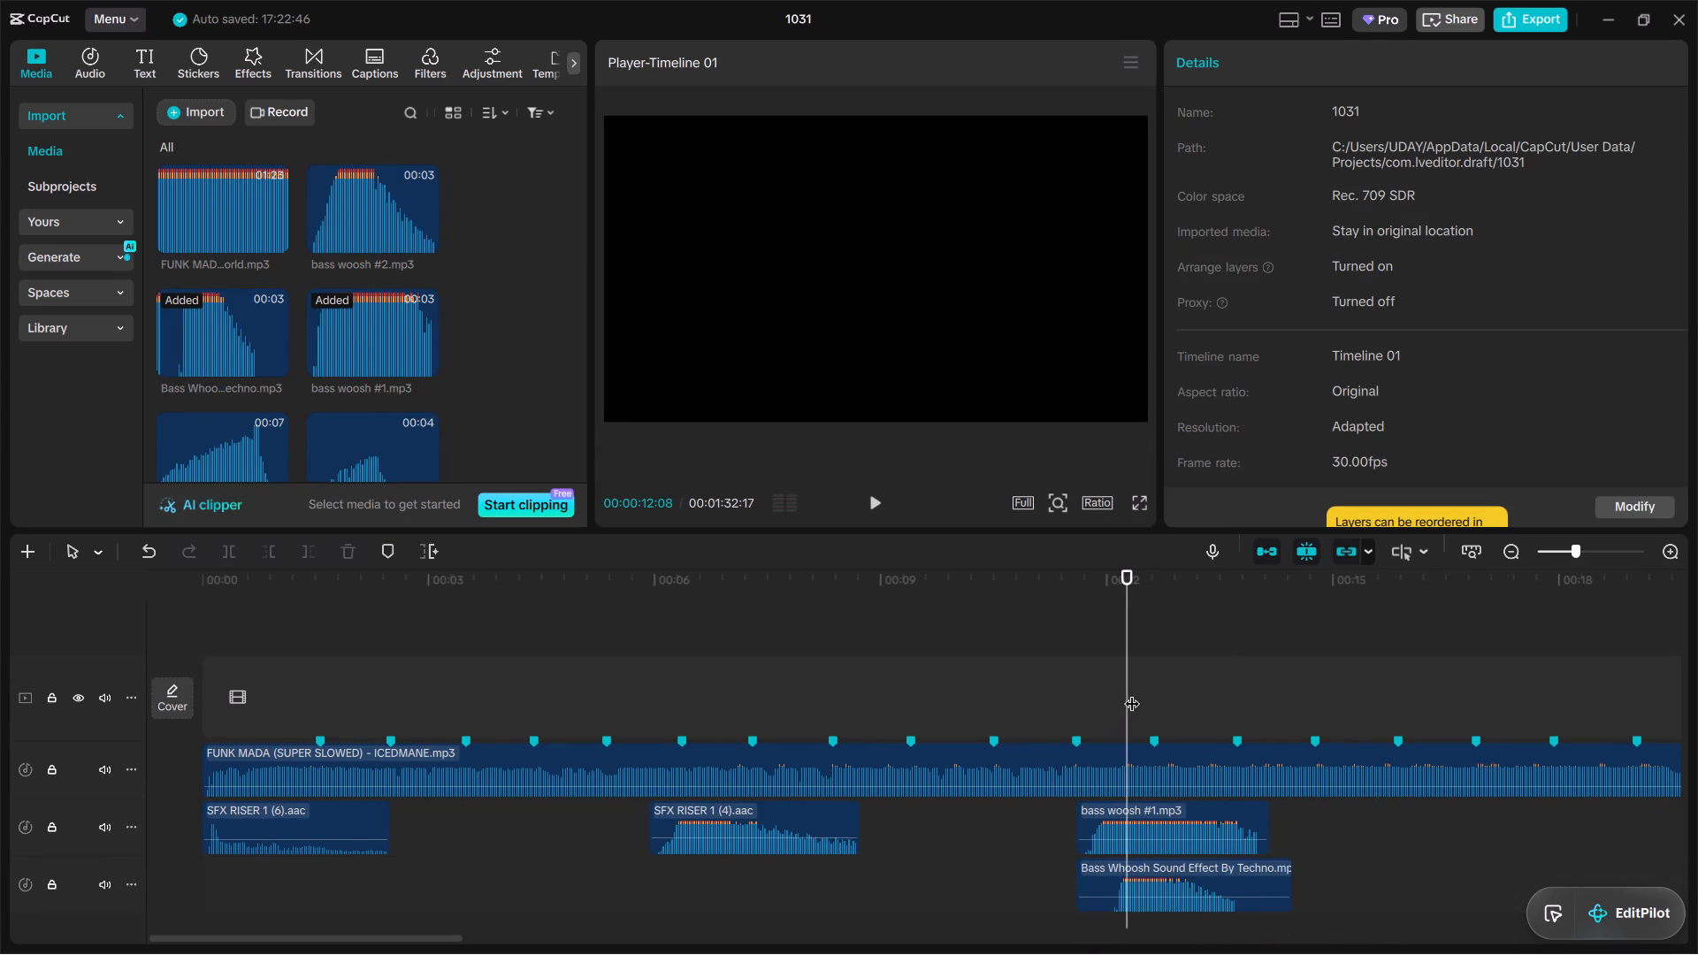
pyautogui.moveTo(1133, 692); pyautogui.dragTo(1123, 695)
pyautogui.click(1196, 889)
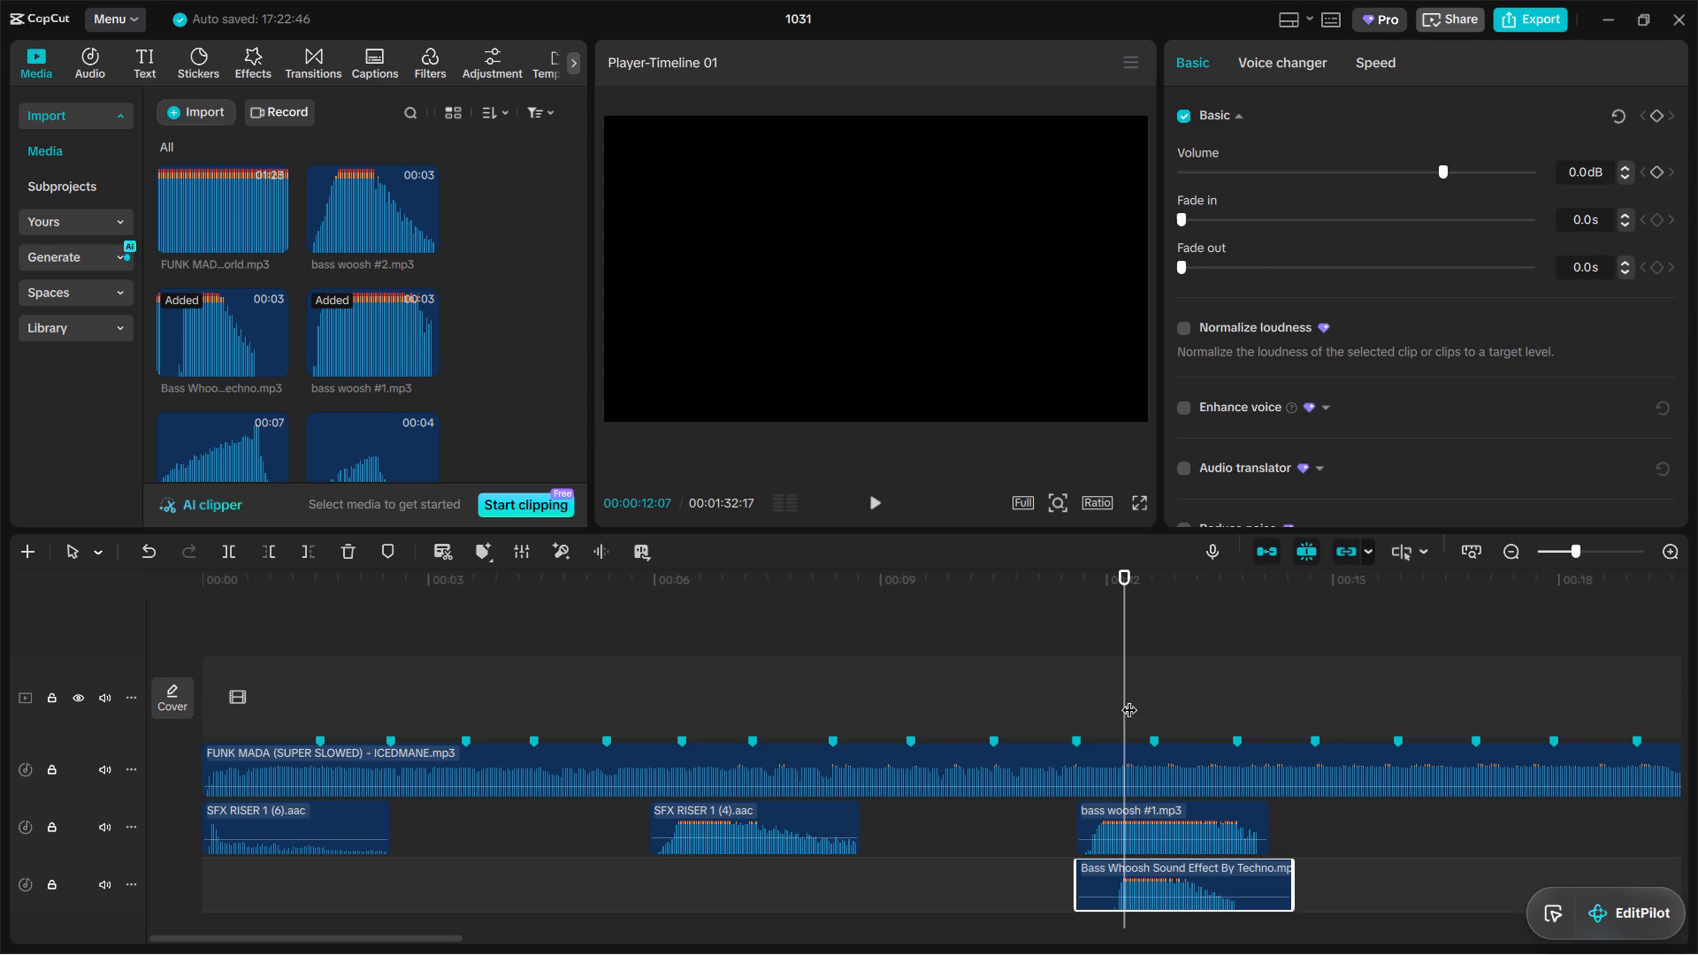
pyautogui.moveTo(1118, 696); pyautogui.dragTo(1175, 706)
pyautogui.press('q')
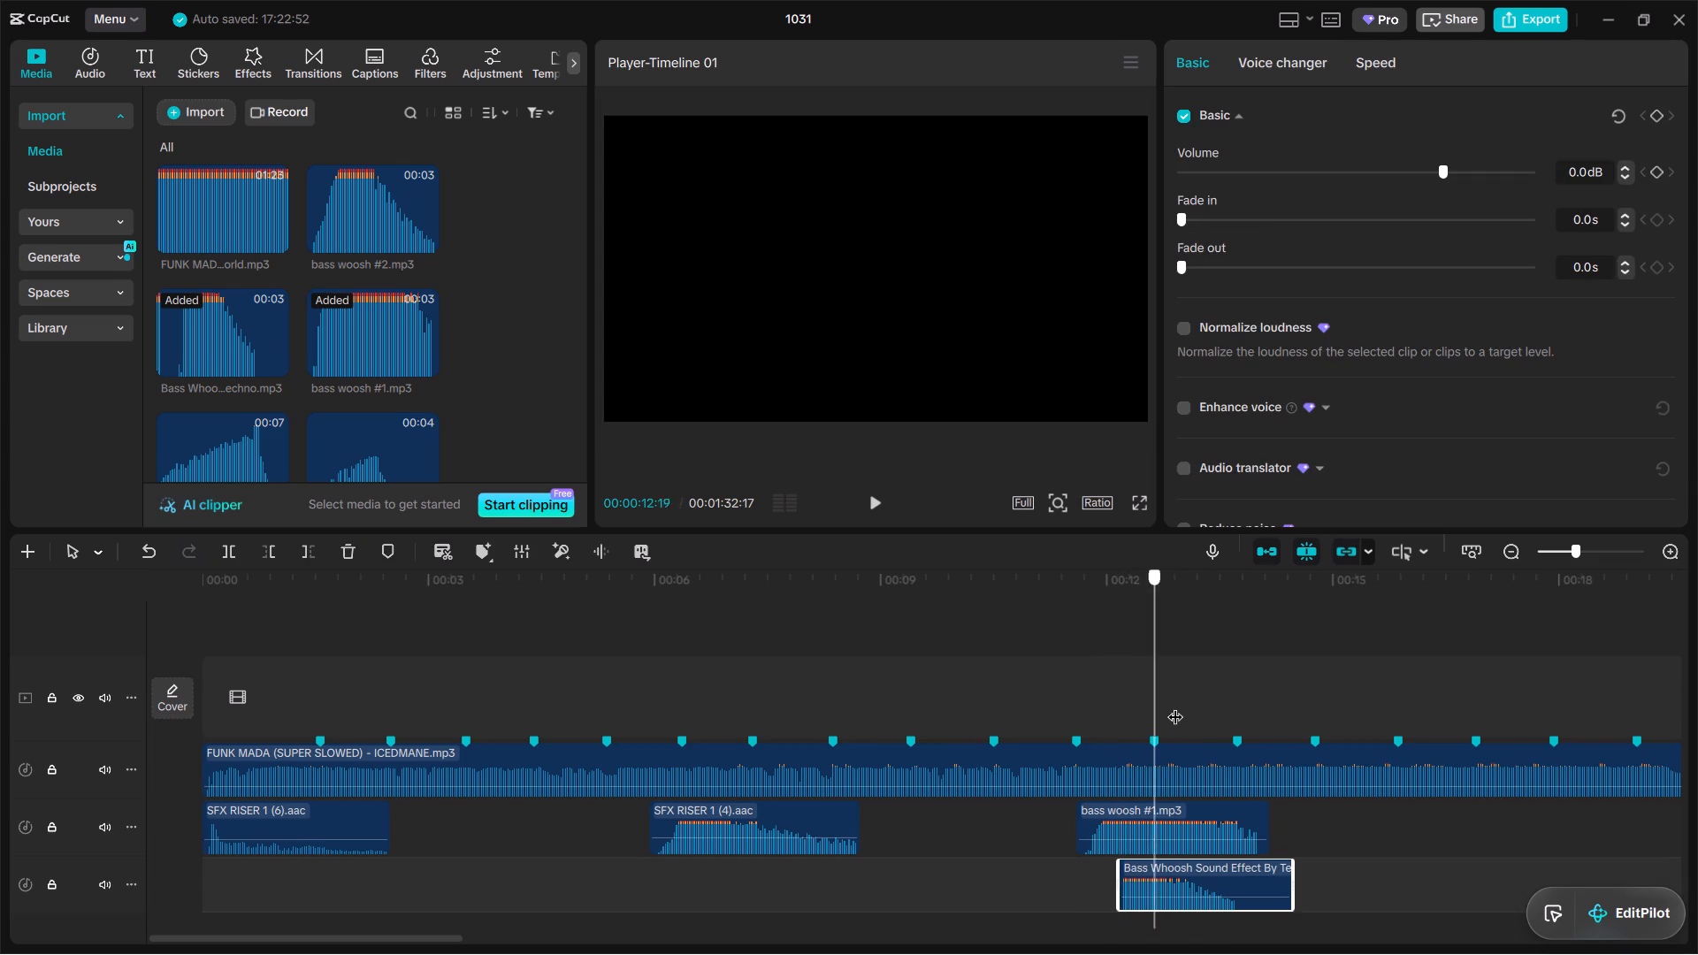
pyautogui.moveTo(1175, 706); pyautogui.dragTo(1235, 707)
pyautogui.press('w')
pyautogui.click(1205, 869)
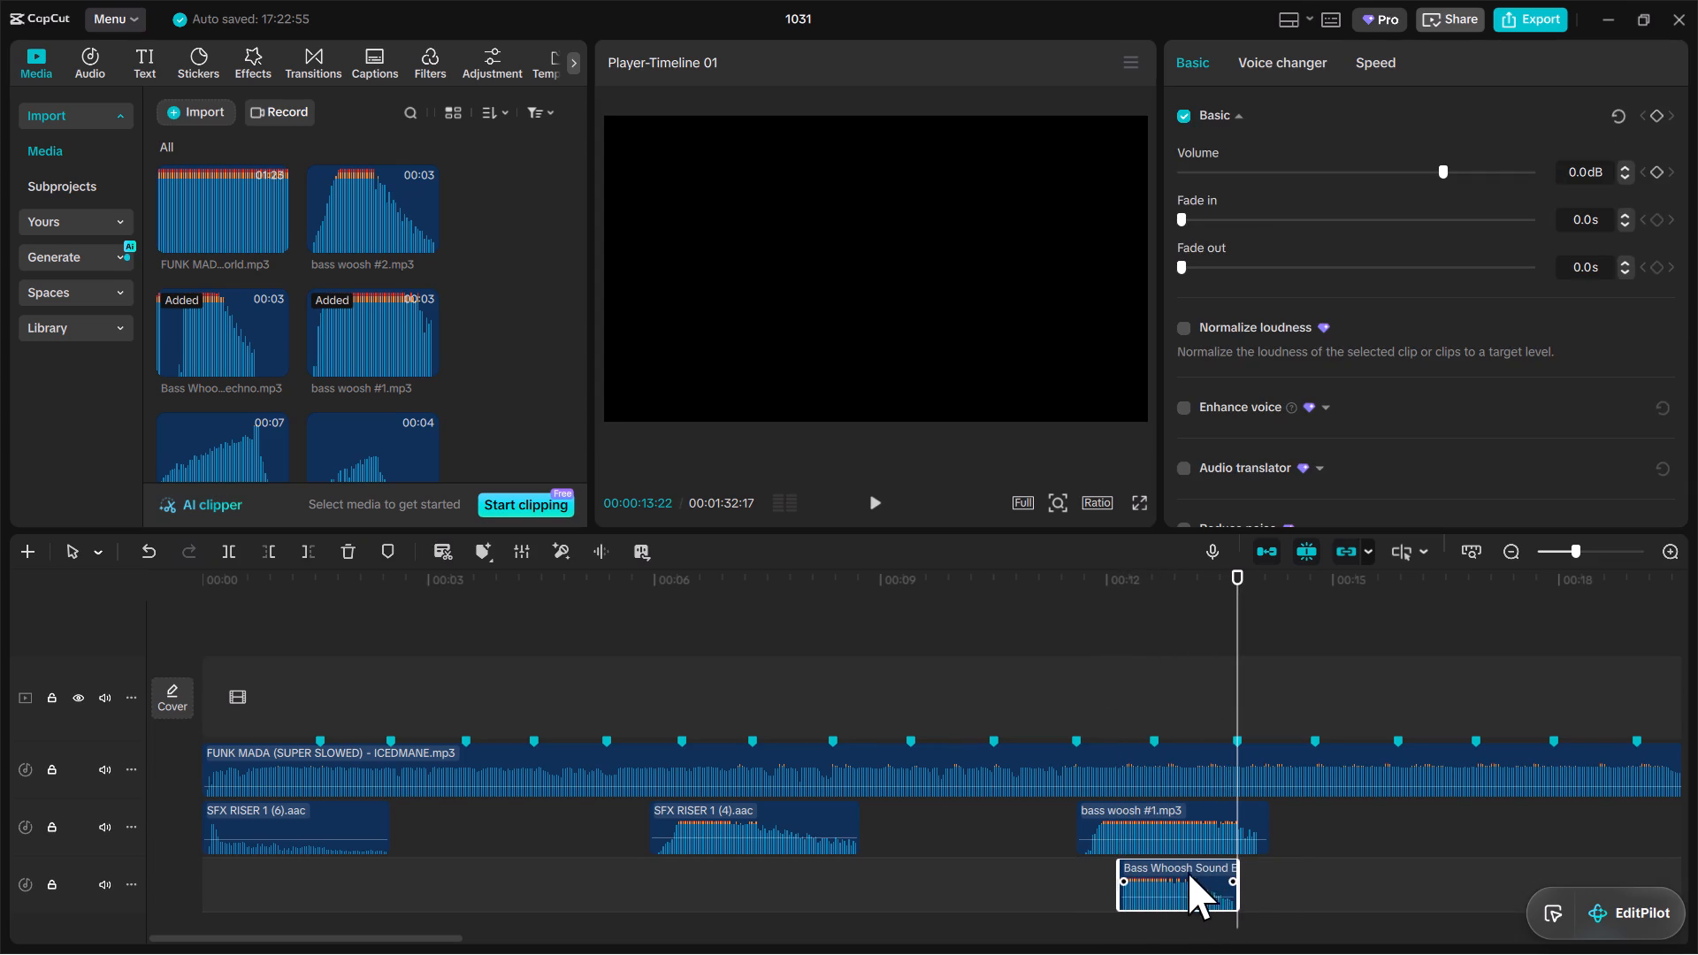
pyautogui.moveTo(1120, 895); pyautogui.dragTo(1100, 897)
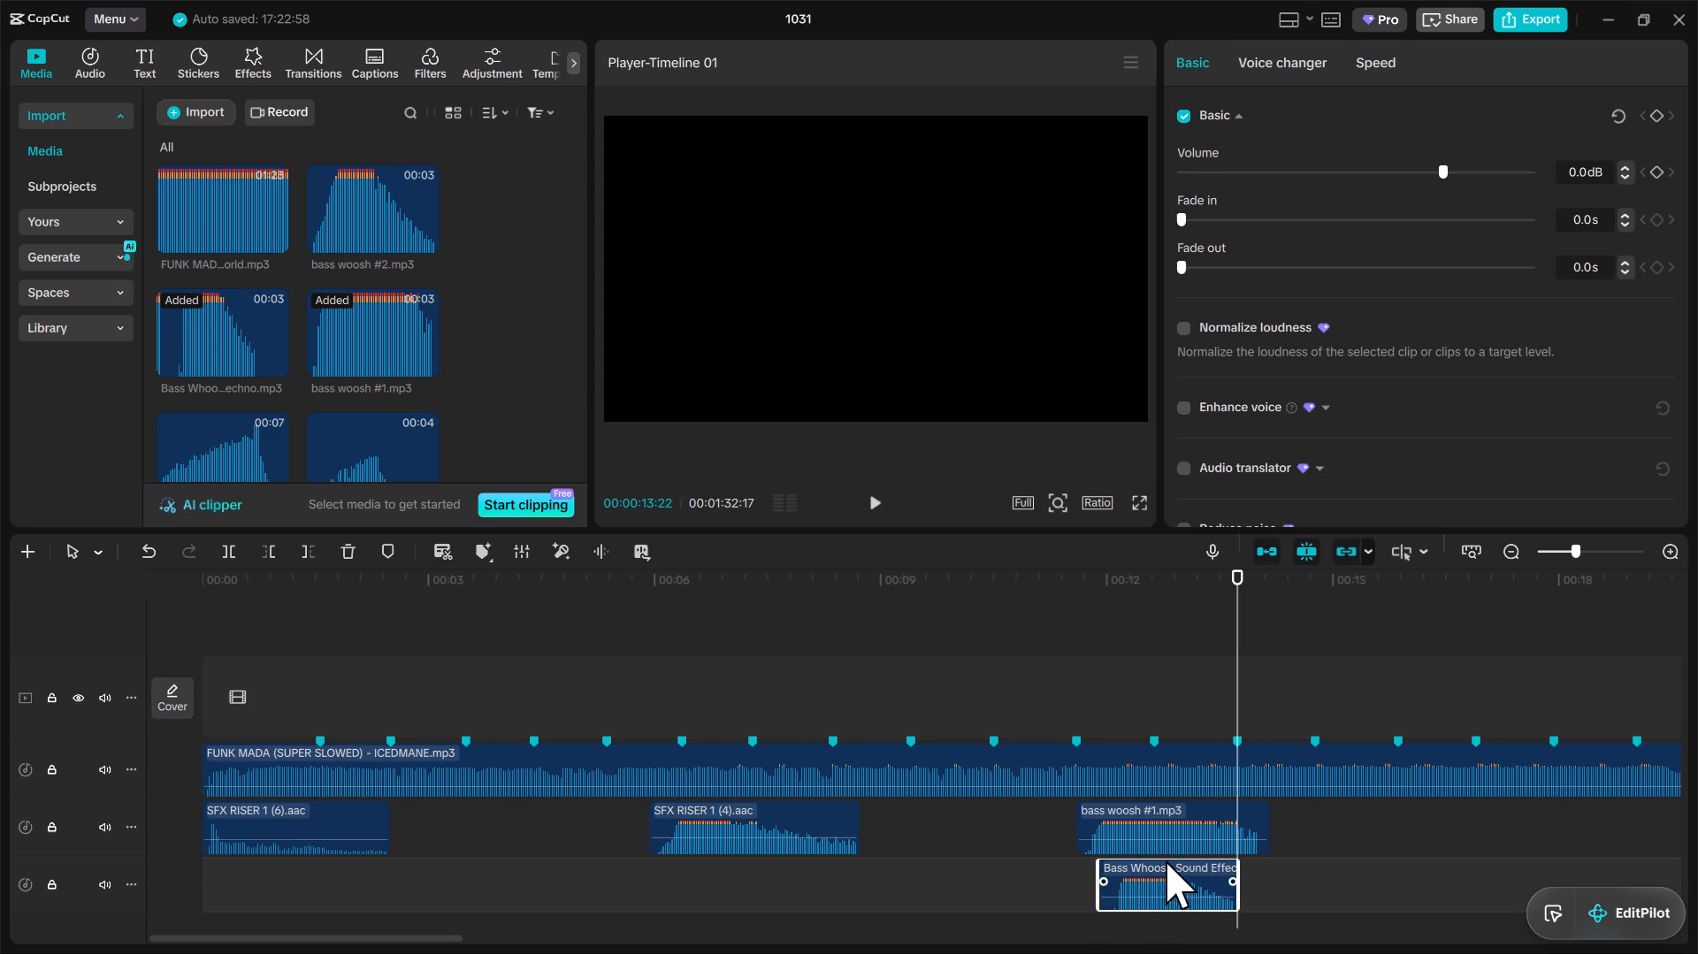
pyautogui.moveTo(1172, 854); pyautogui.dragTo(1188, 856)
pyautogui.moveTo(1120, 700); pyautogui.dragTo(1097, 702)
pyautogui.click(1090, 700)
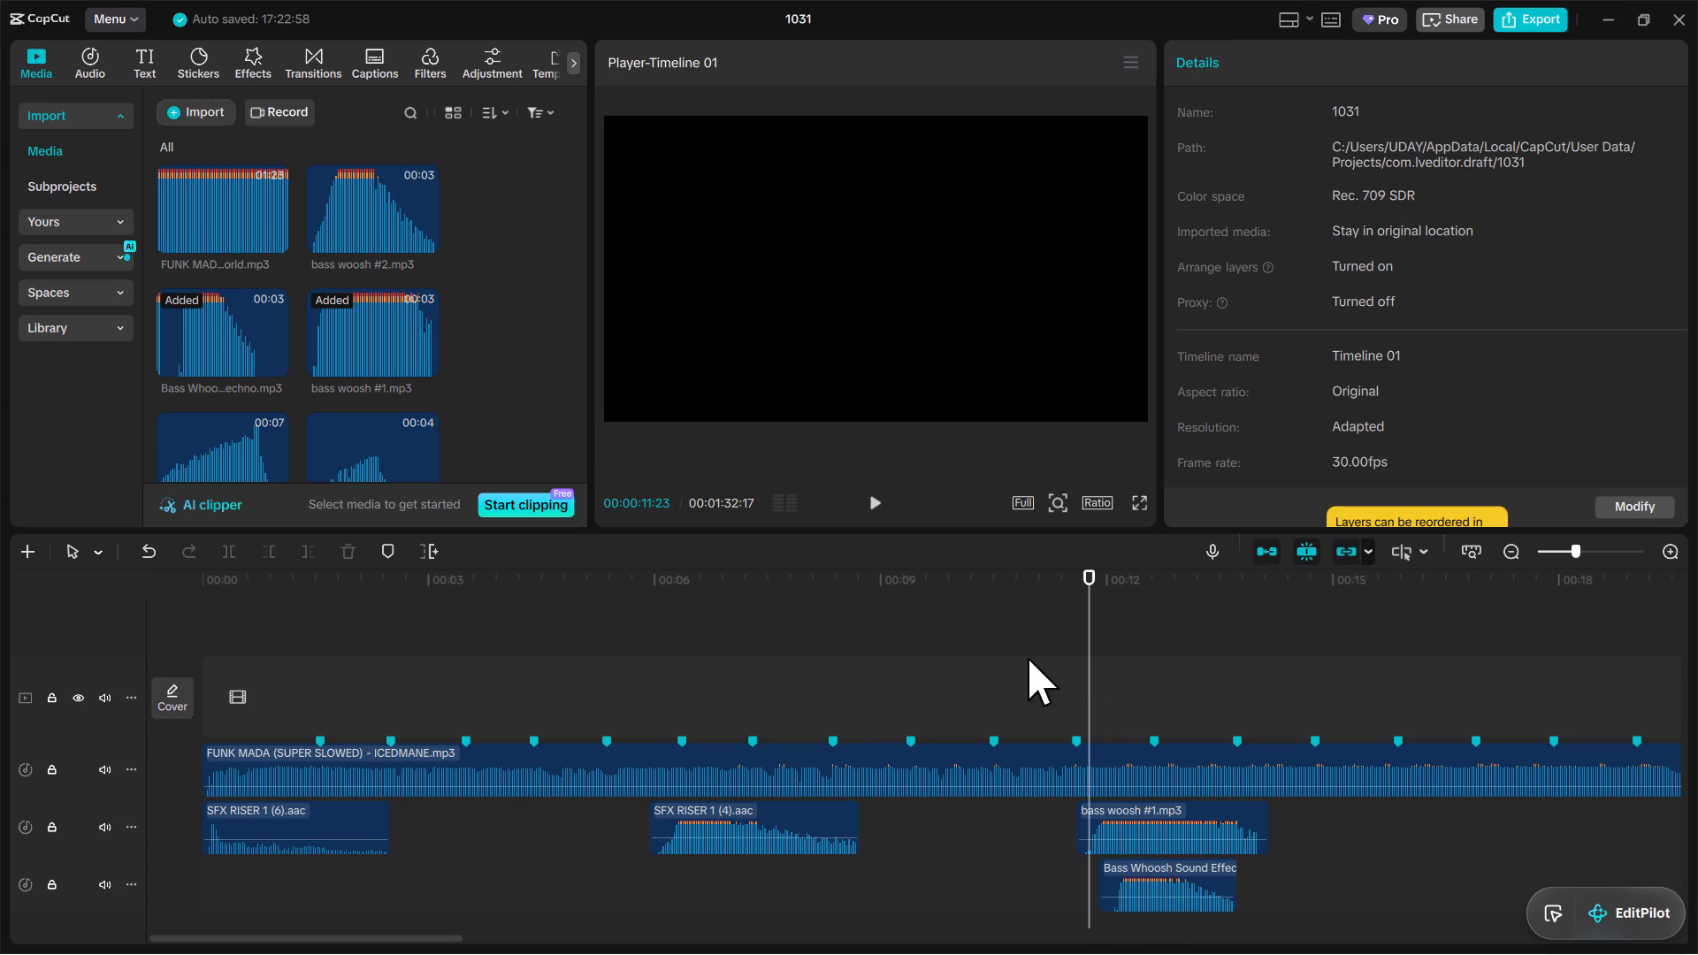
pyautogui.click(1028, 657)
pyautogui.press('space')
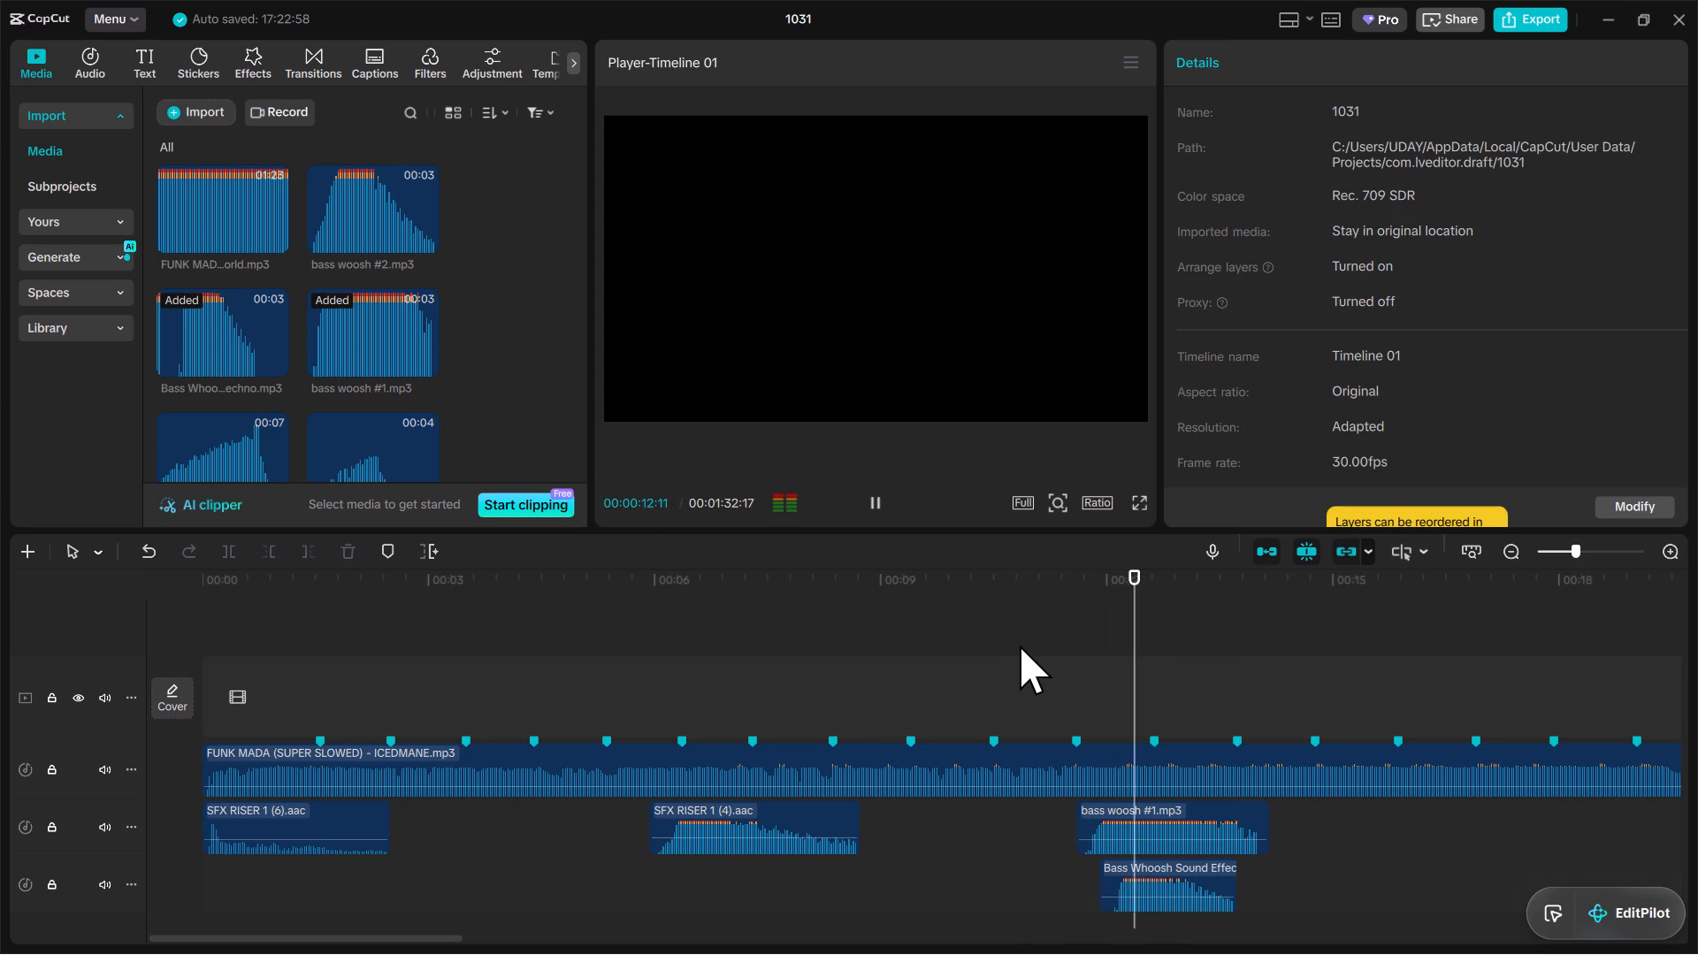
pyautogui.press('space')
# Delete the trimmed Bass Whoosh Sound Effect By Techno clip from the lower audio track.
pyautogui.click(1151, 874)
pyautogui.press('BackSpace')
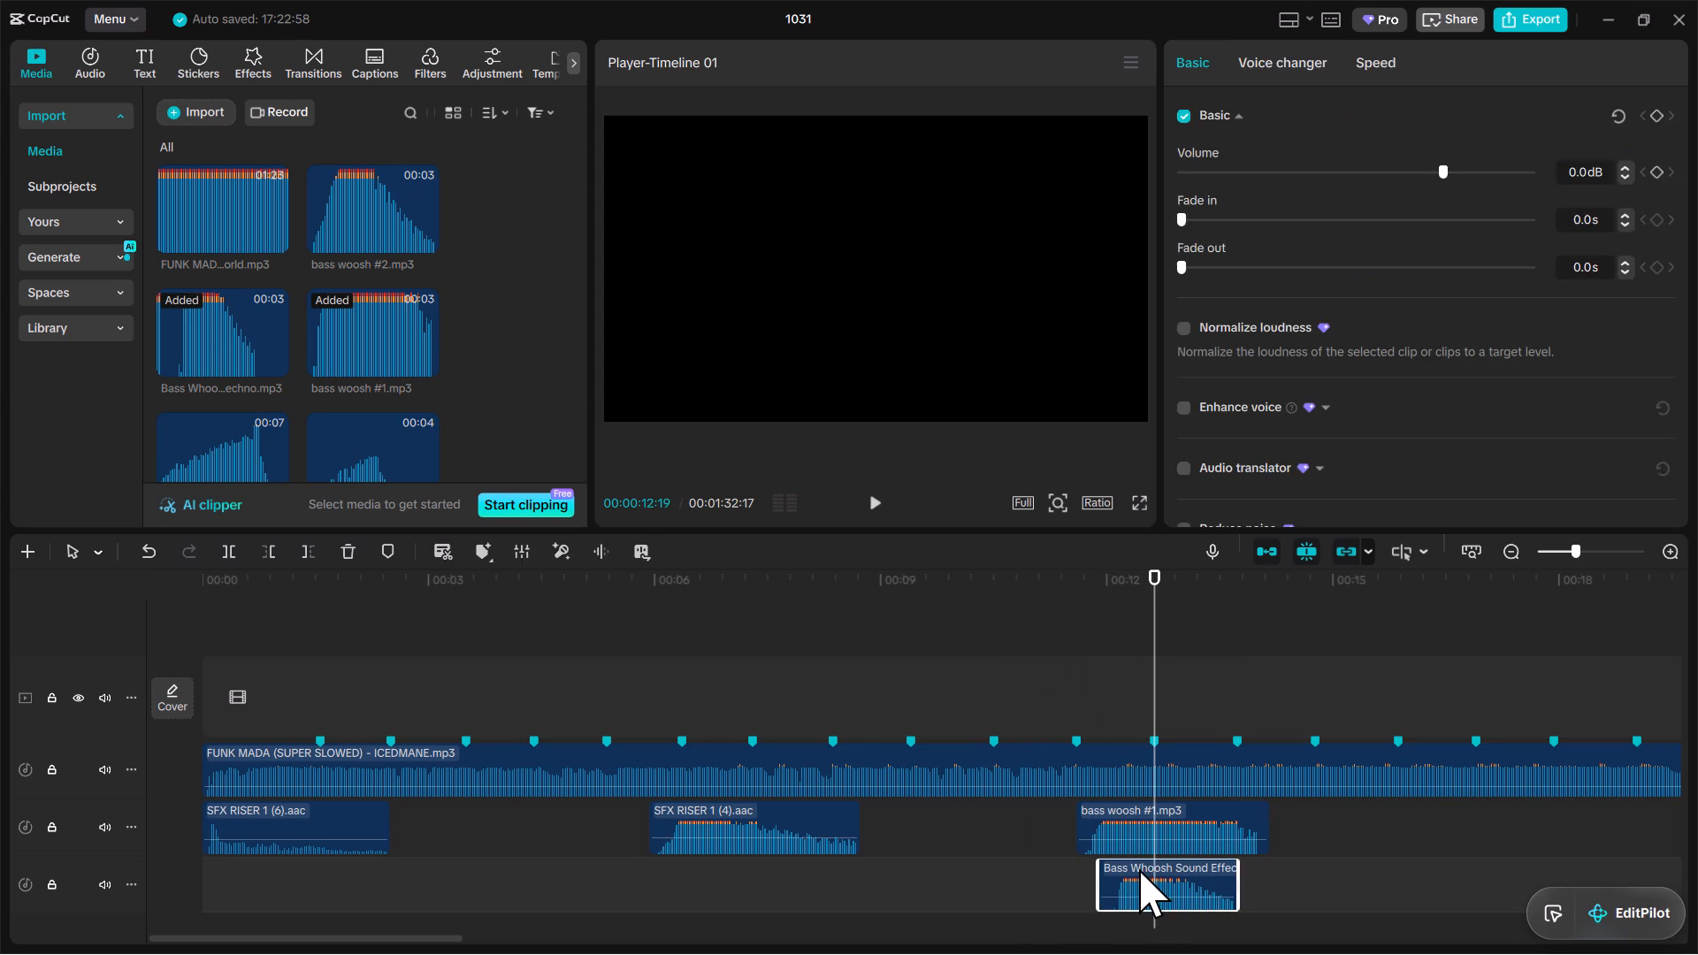
# Copy the bass woosh #1 clip and undo back to the version with only Bass Whoosh Sound Effect By Techno at about 11.4 s.
pyautogui.scroll(-4, 1052, 764)
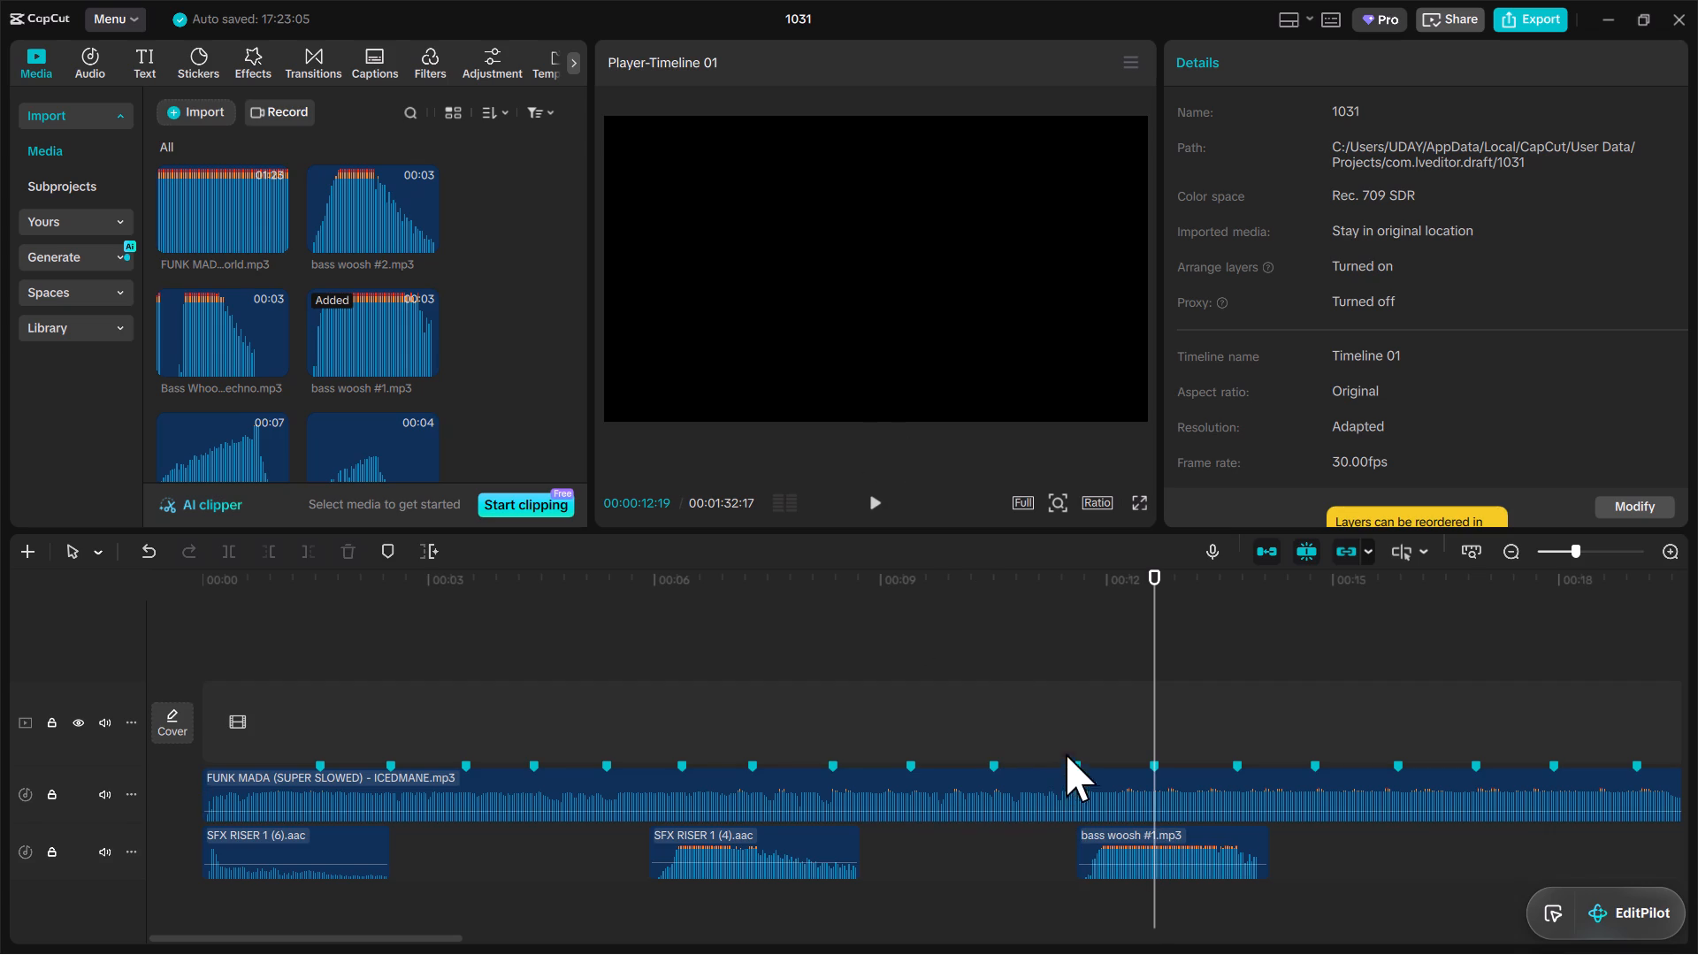
pyautogui.click(1188, 843)
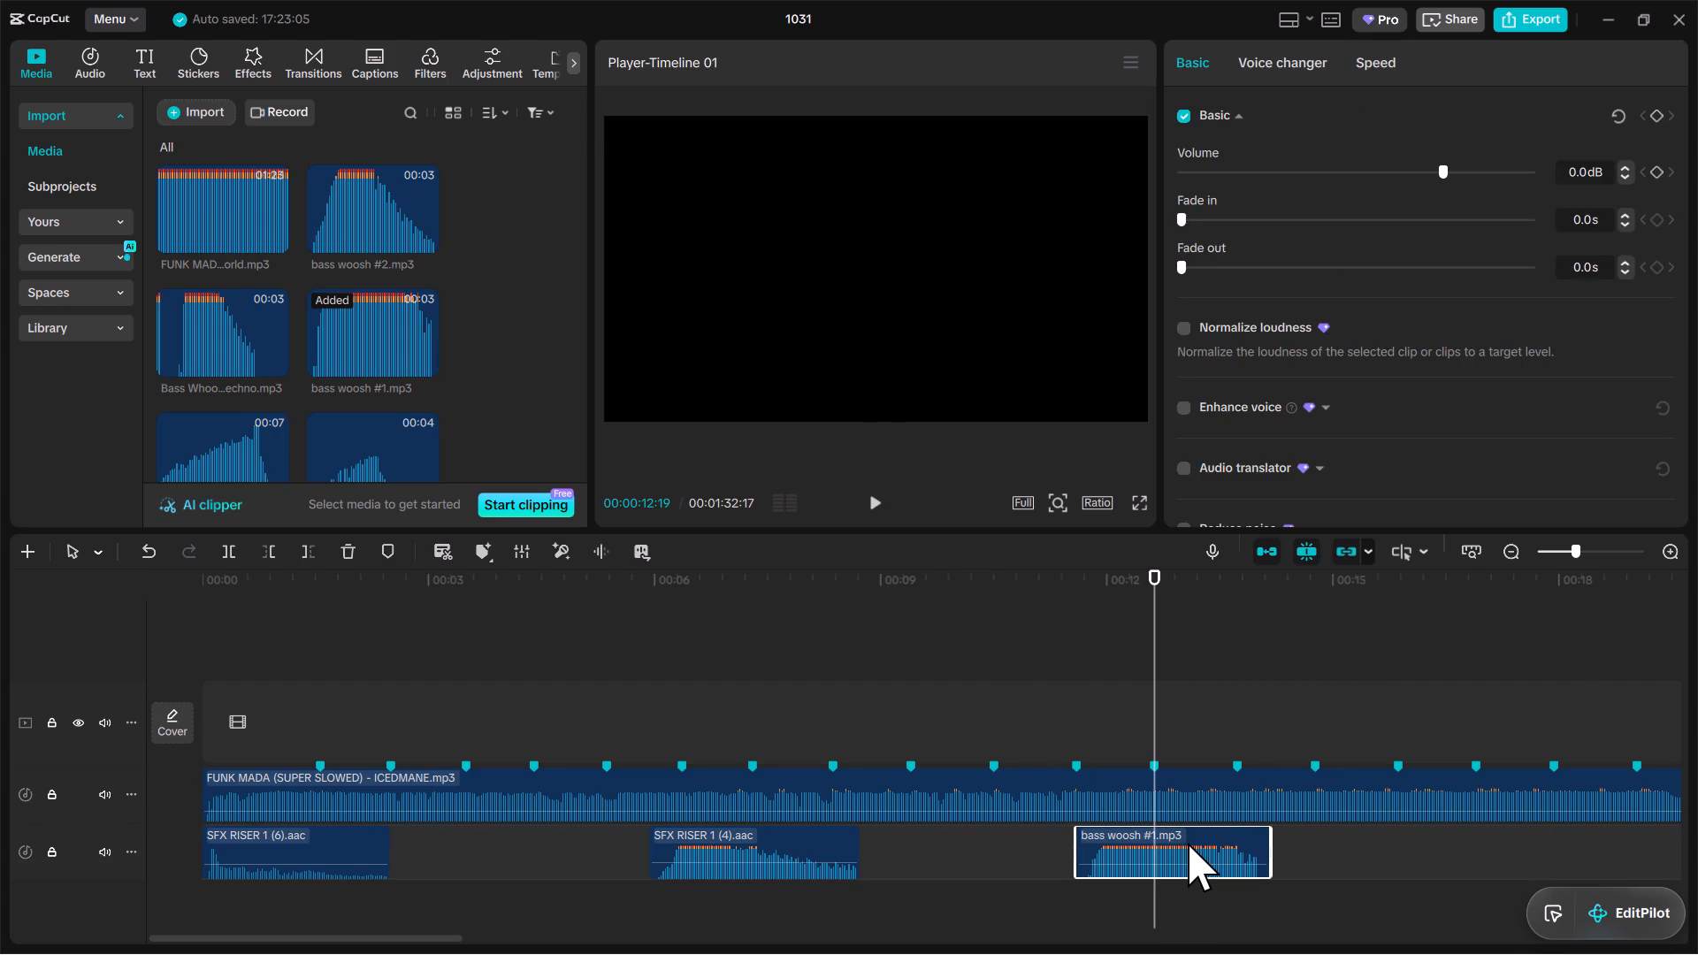
pyautogui.hotkey('ctrl', 'c')
pyautogui.hotkey('ctrl', 'z')
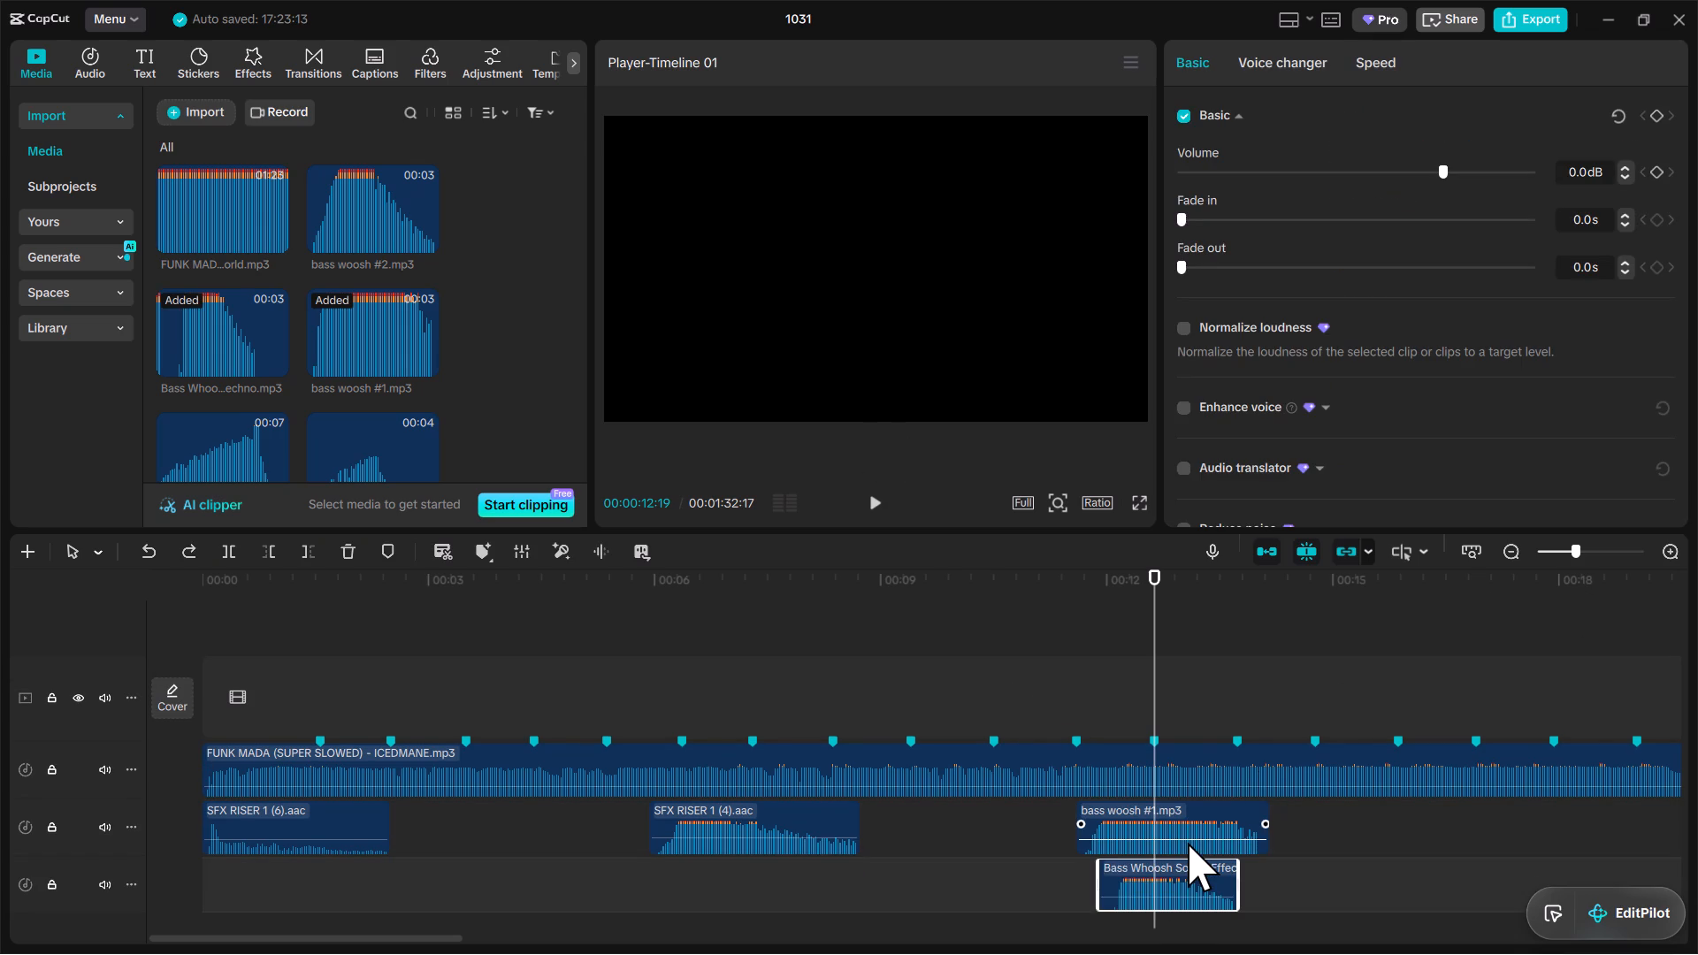
pyautogui.hotkey('ctrl', 'z')
pyautogui.hotkey('ctrl', 'z')
pyautogui.hotkey('ctrl', 'z')
pyautogui.hotkey('ctrl', 'z')
pyautogui.hotkey('ctrl', 'z')
pyautogui.hotkey('ctrl', 'z')
pyautogui.hotkey('ctrl', 'z')
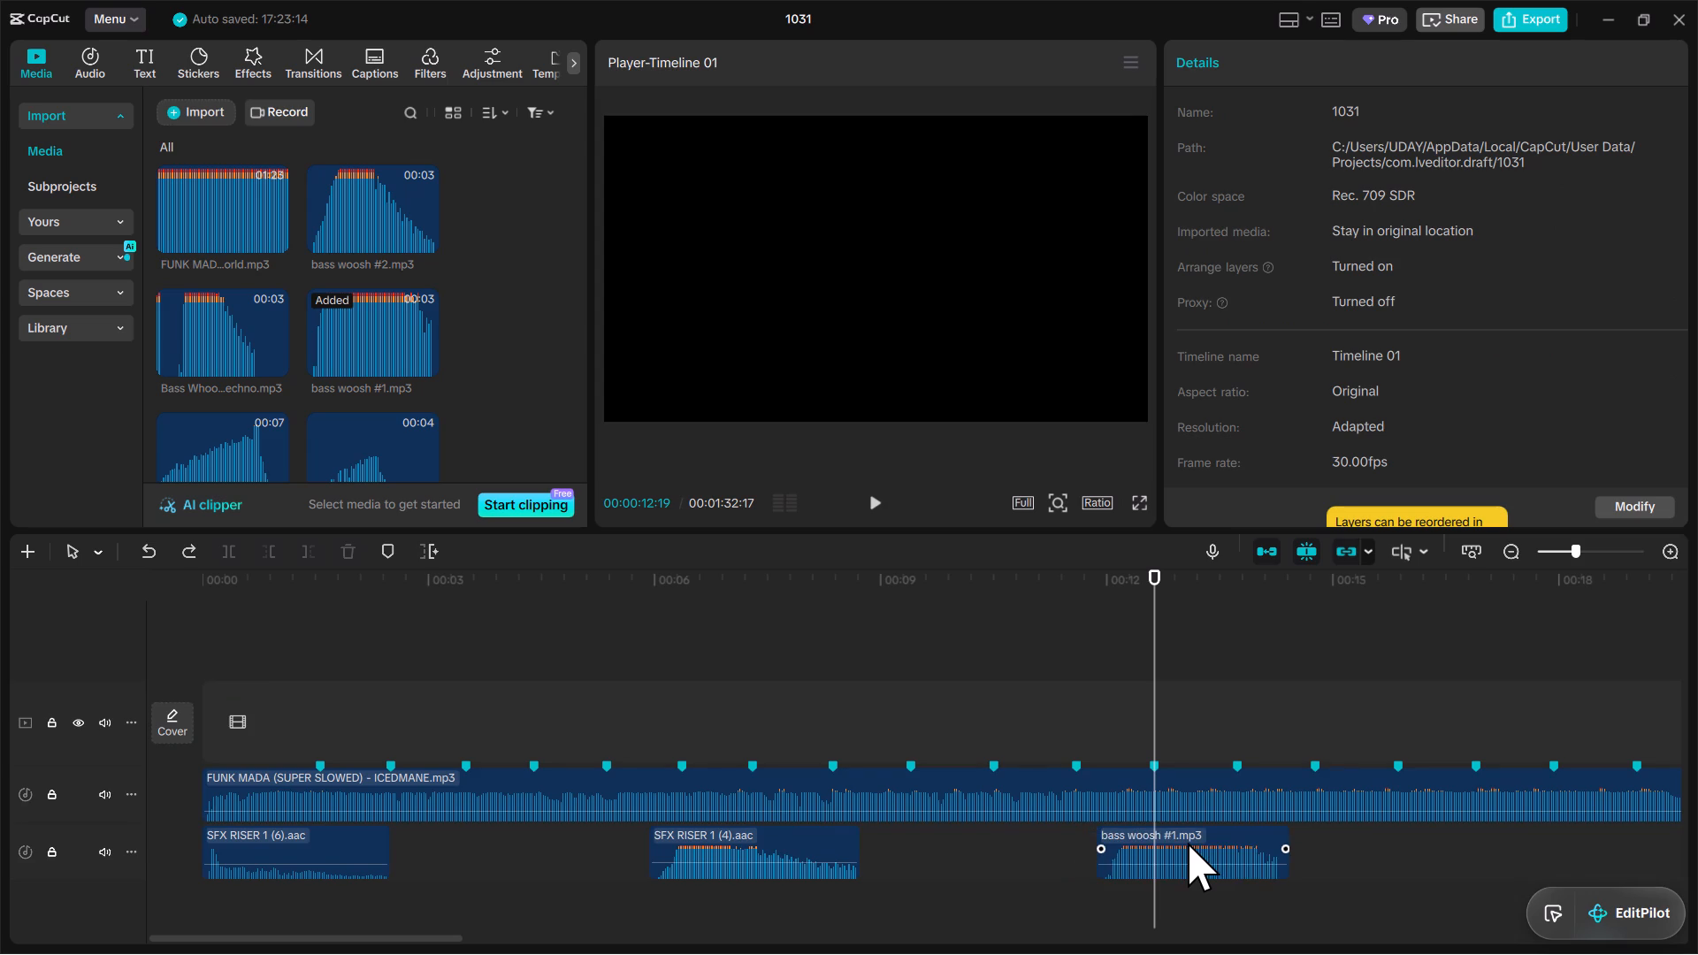
pyautogui.hotkey('ctrl', 'z')
pyautogui.hotkey('ctrl', 'z')
pyautogui.hotkey('ctrl', 'z')
pyautogui.hotkey('ctrl', 'z')
pyautogui.hotkey('ctrl', 'z')
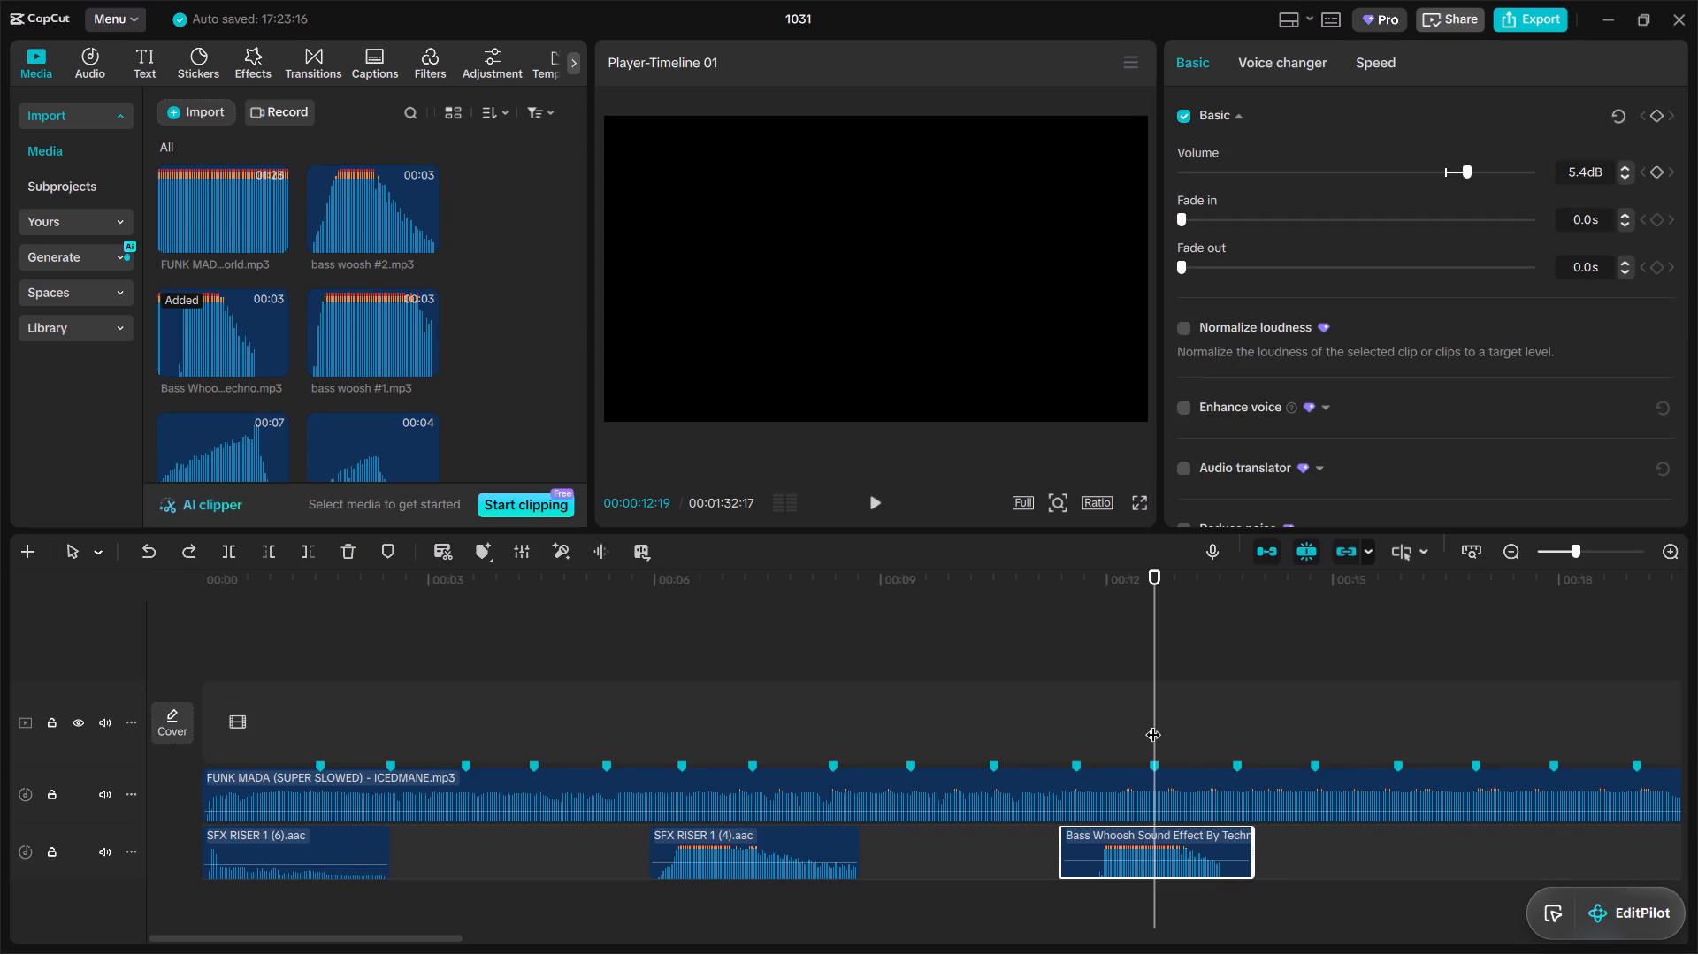
# Paste bass woosh #1 at the 11.6 s beat on a new track below the Bass Whoosh By Techno clip and replay the layered section.
pyautogui.moveTo(1153, 723); pyautogui.dragTo(1082, 741)
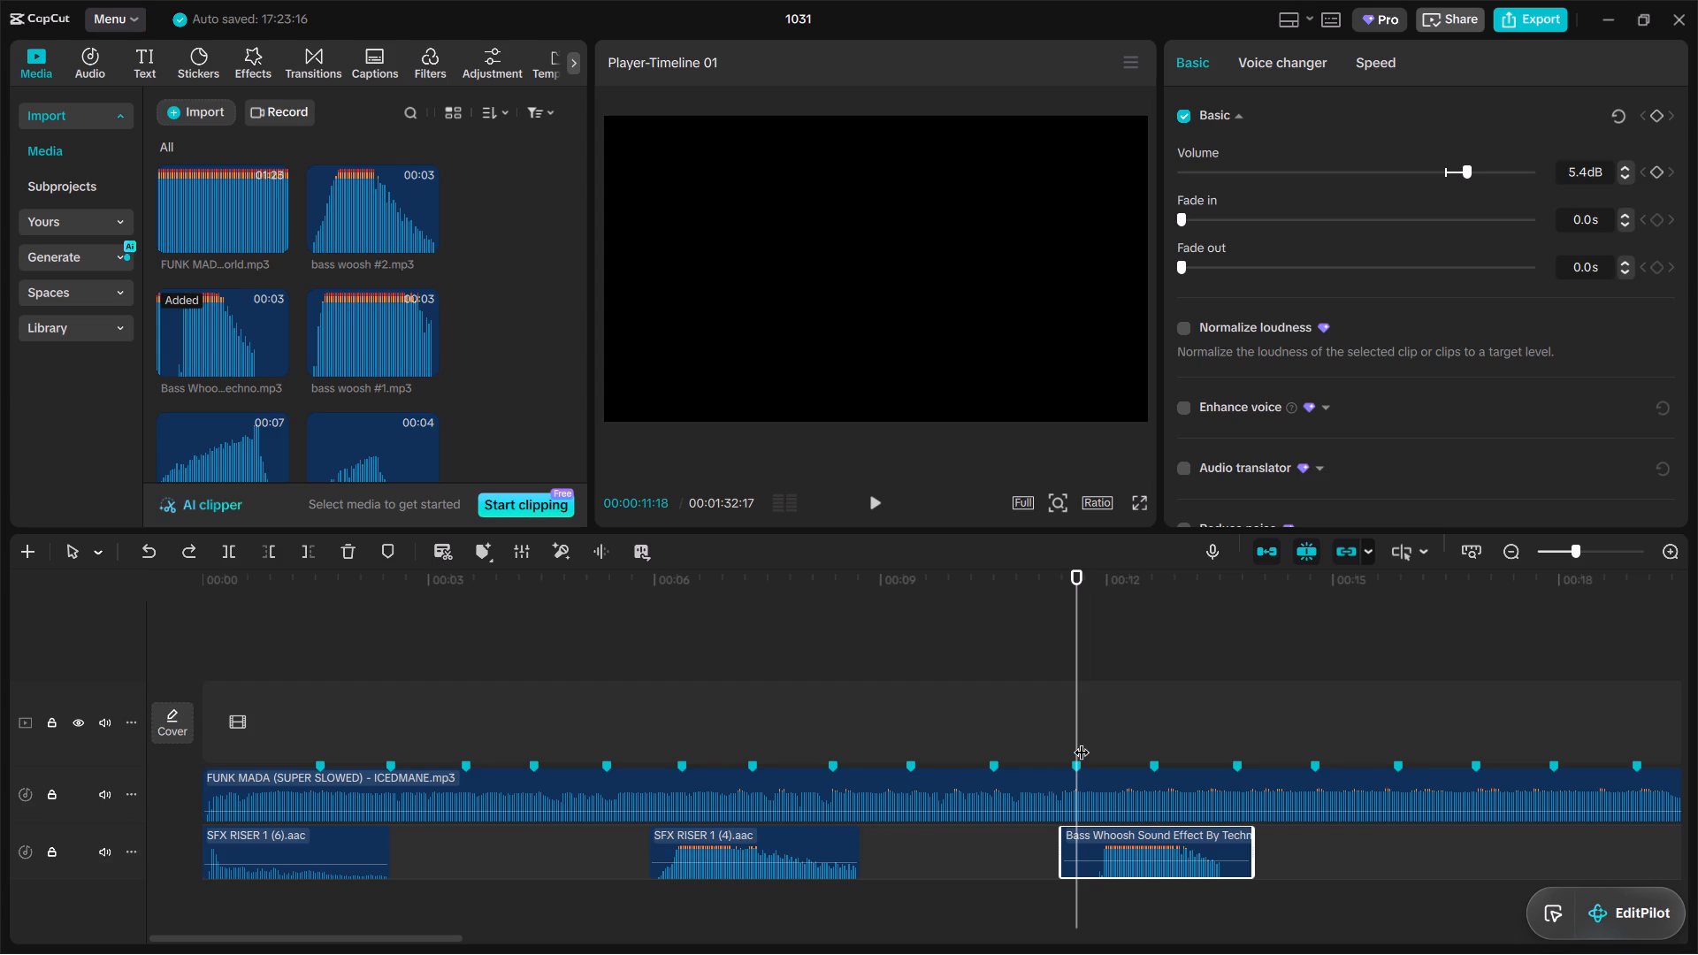
pyautogui.hotkey('ctrl', 'v')
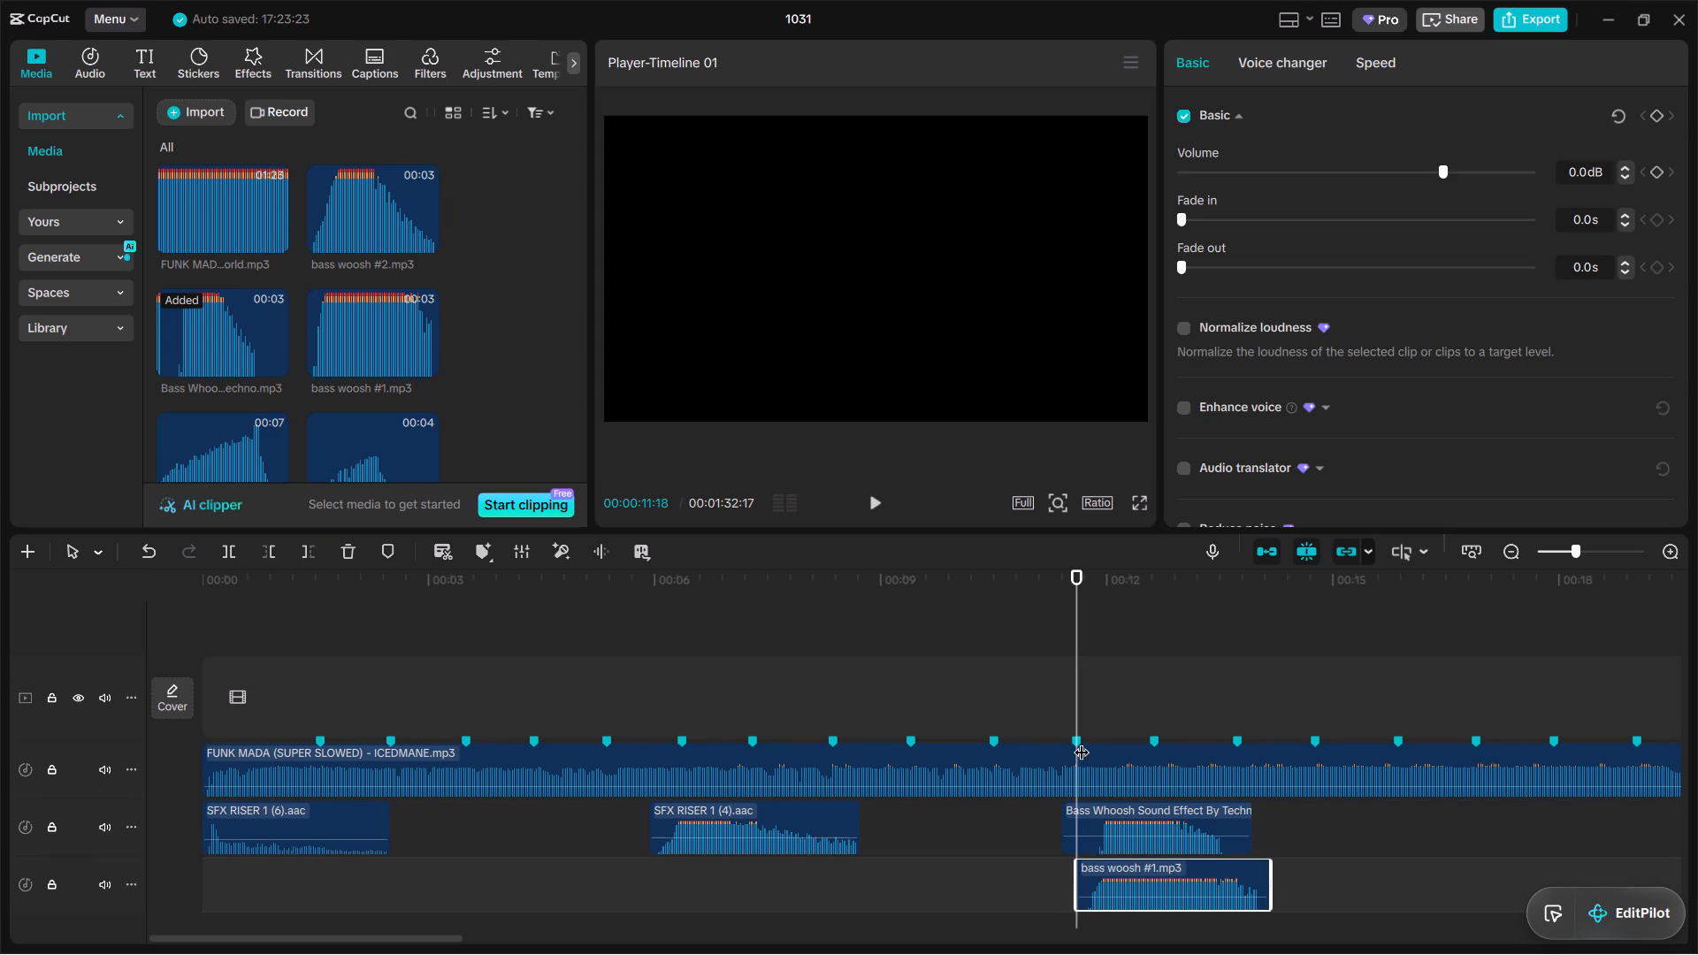
pyautogui.press('space')
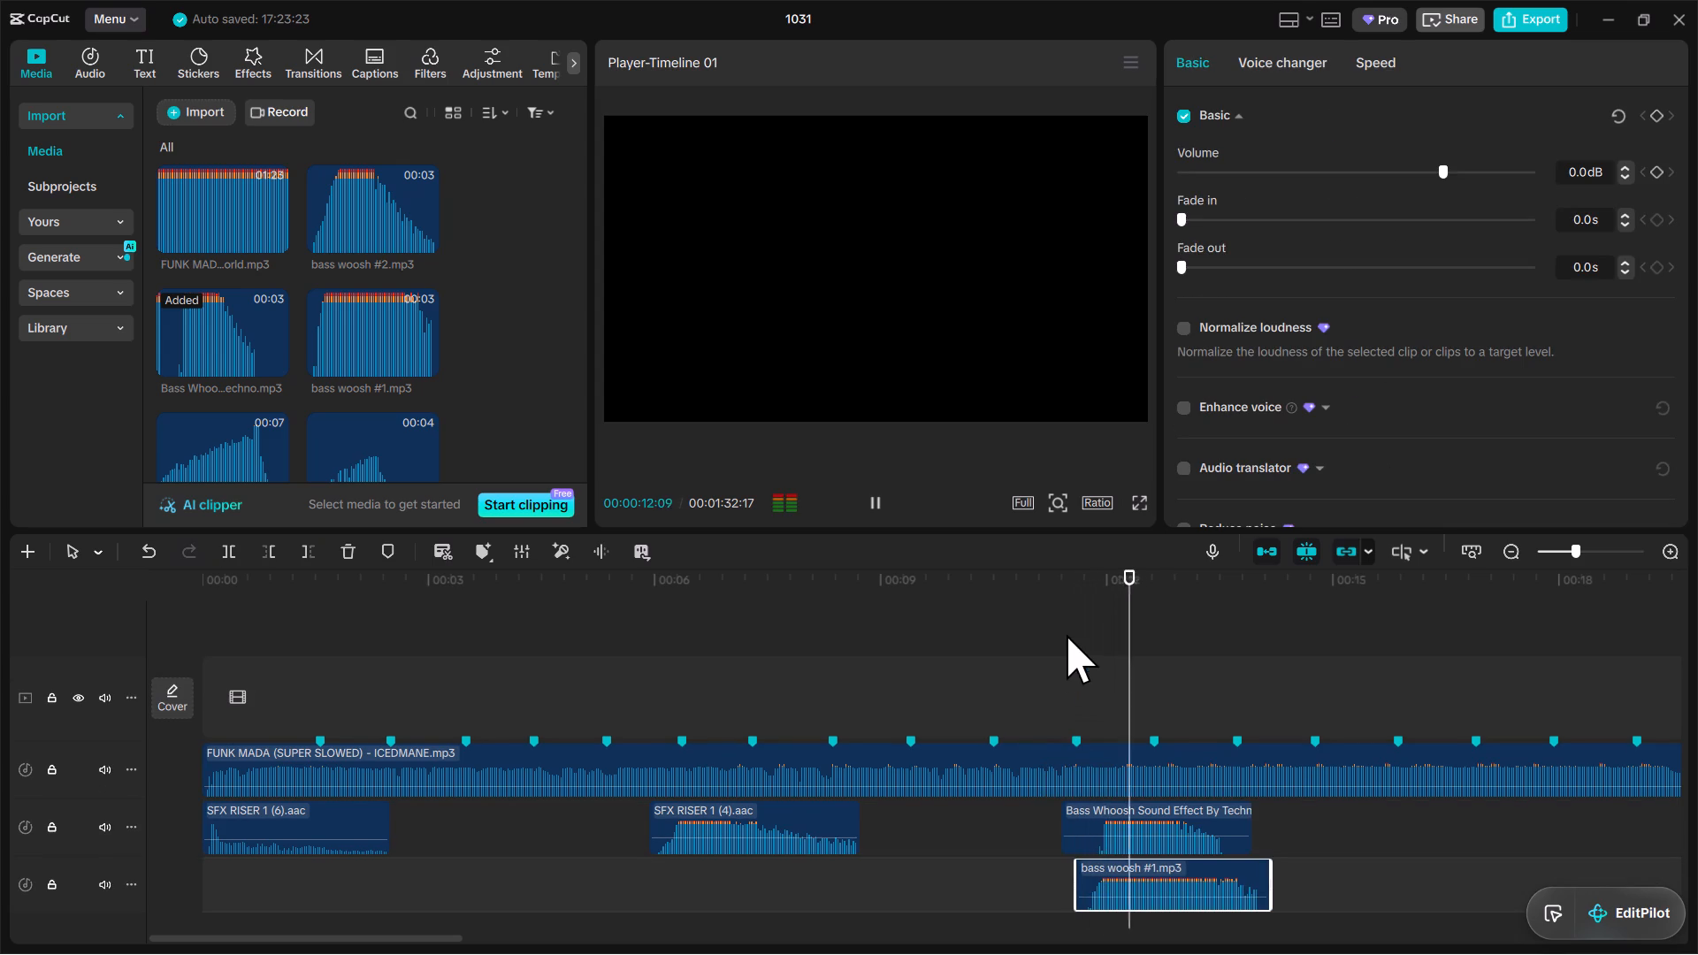
pyautogui.press('space')
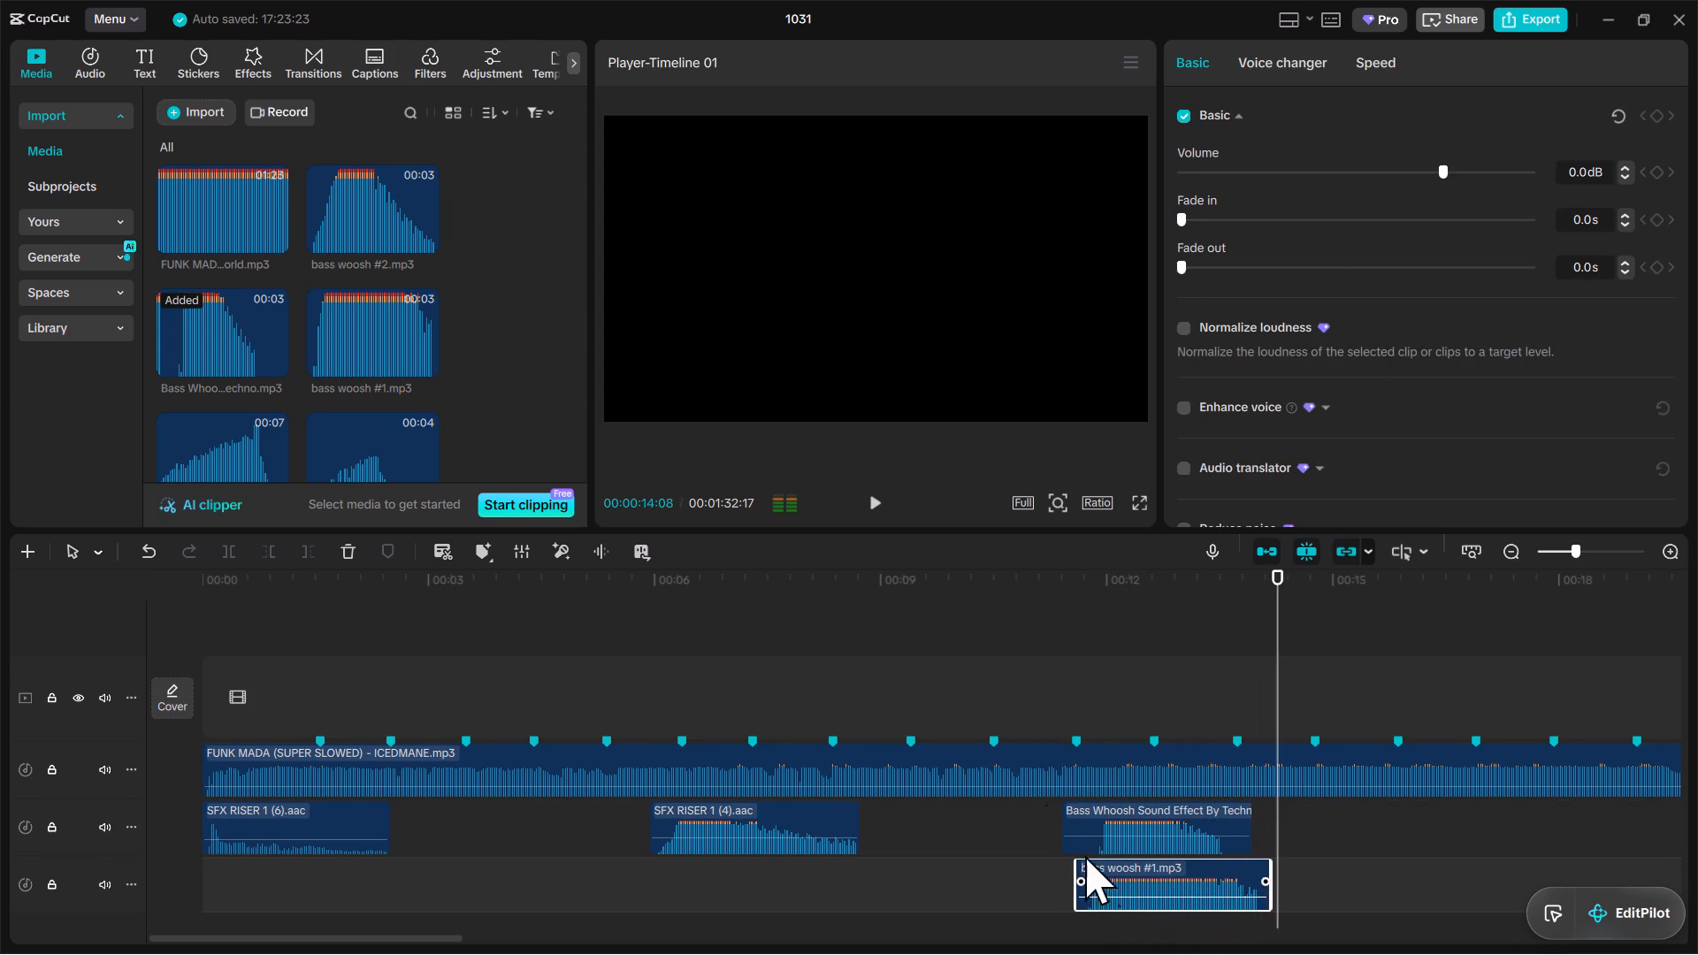
pyautogui.click(1064, 639)
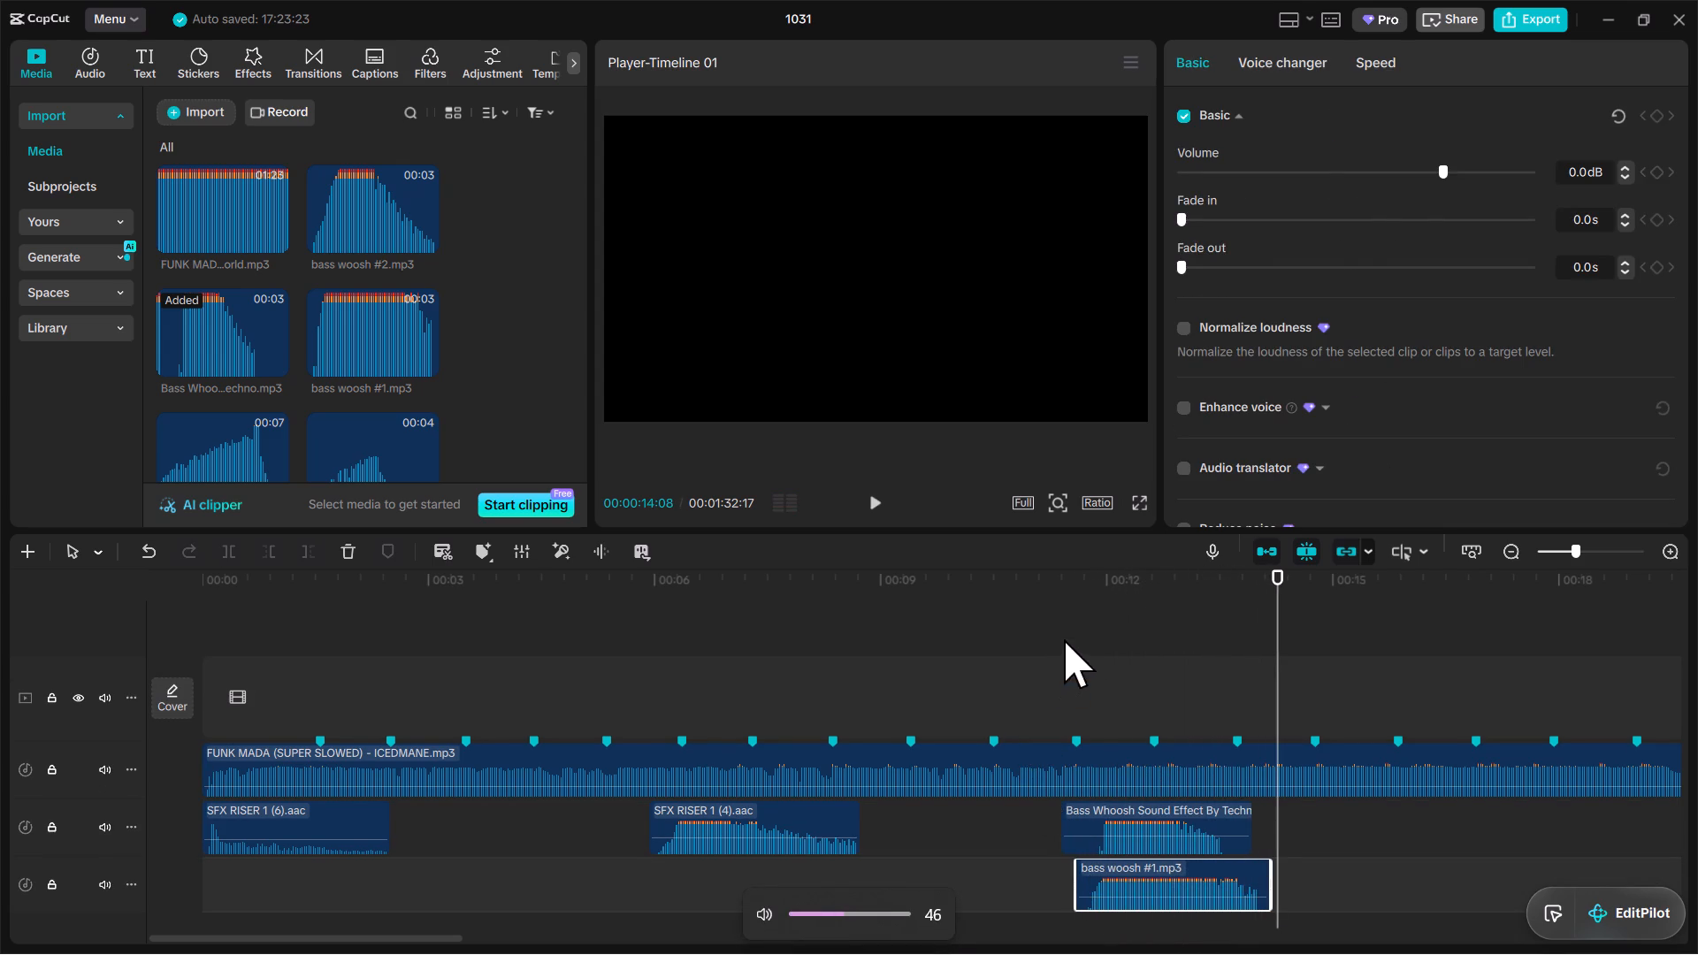
pyautogui.press('space')
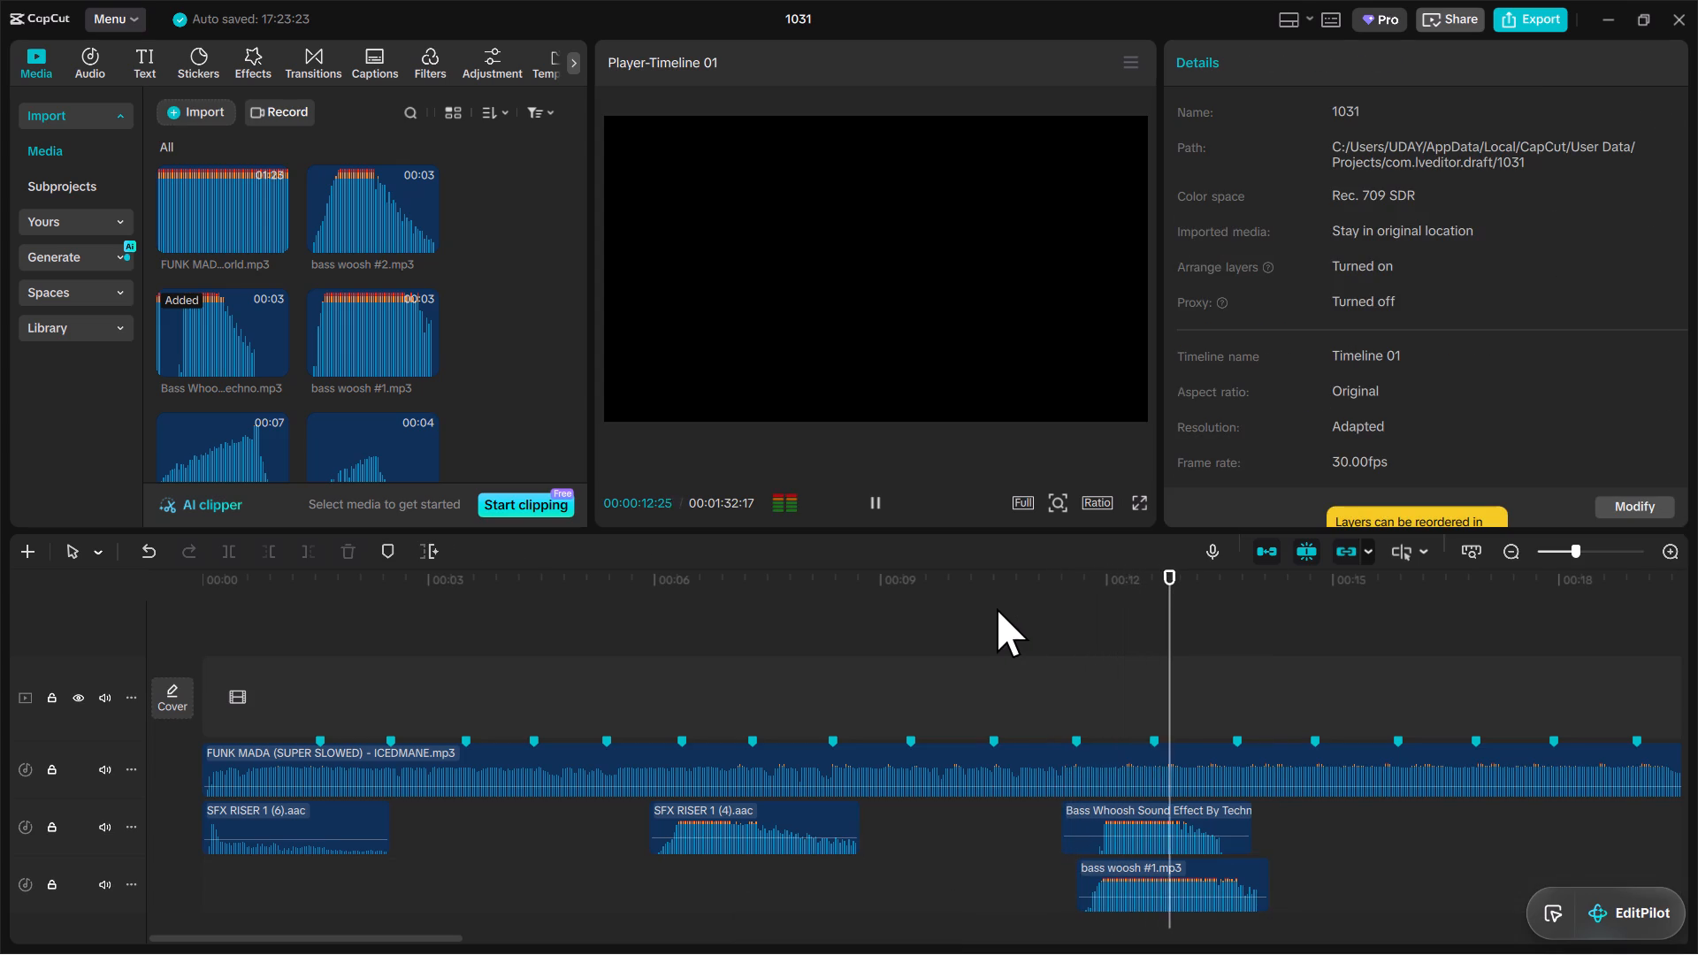
pyautogui.press('space')
# Delete the Bass Whoosh Sound Effect By Techno clip above bass woosh #1.
pyautogui.click(1204, 858)
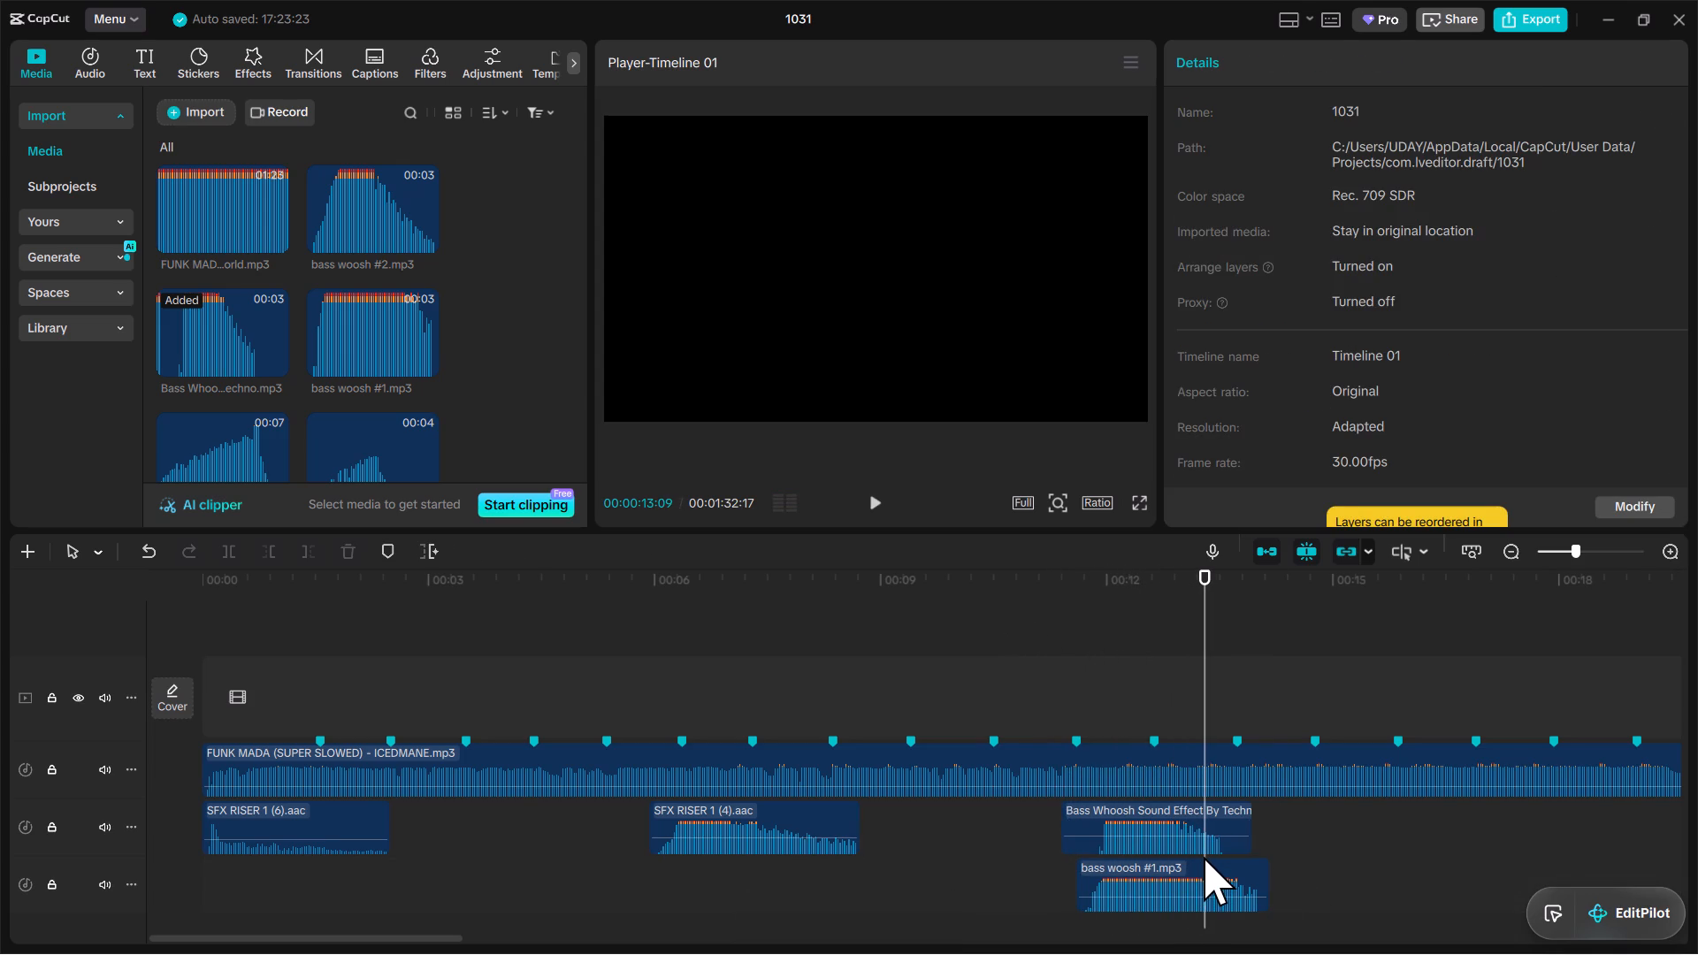
pyautogui.click(1182, 806)
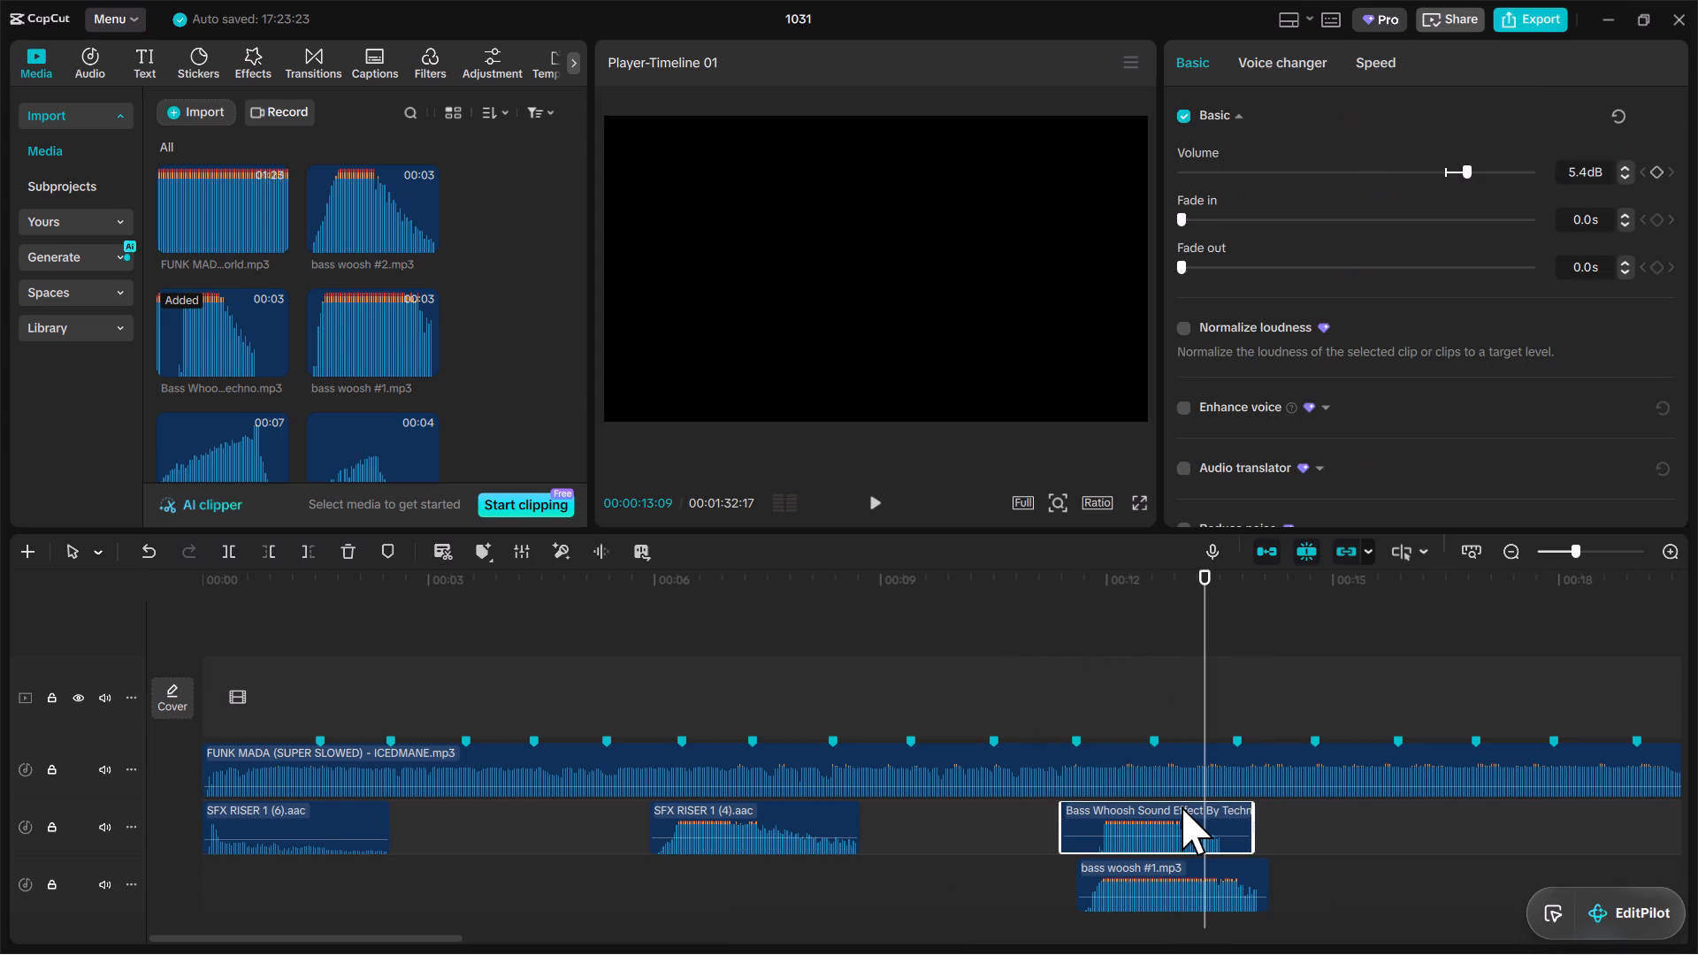
pyautogui.press('BackSpace')
# Move the bass woosh #1 clip up onto the SFX RISER track, starting at about 11.6 s, and replay it.
pyautogui.click(1152, 829)
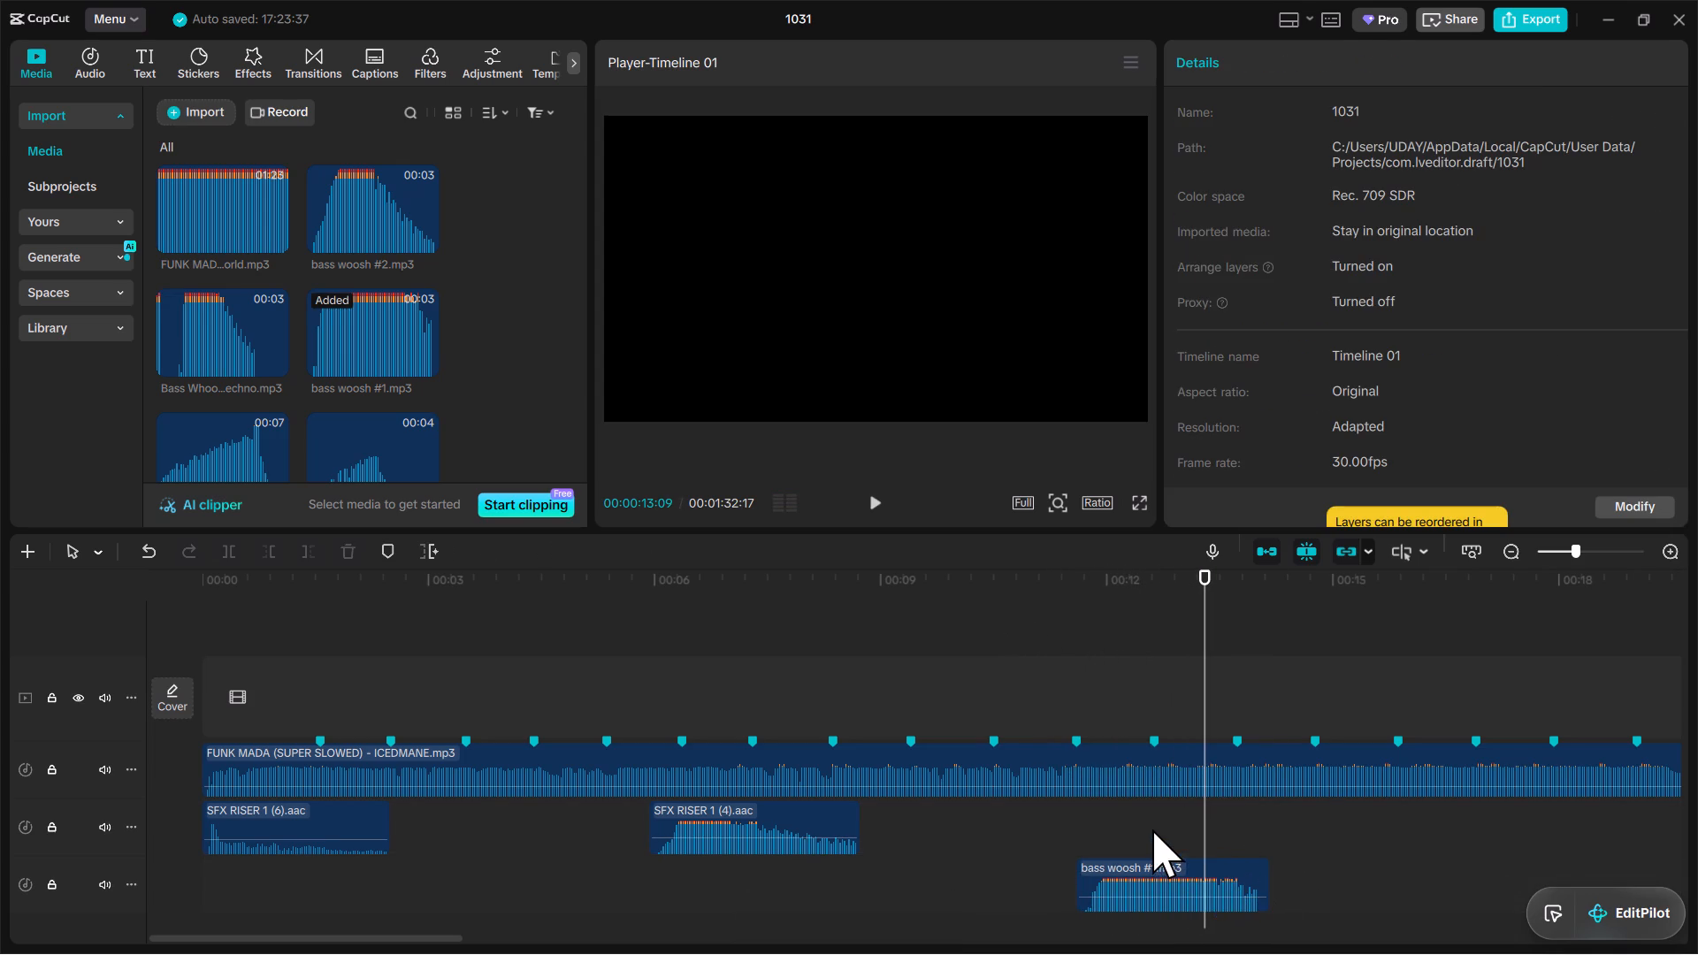
pyautogui.rightClick(1141, 833)
pyautogui.click(1090, 845)
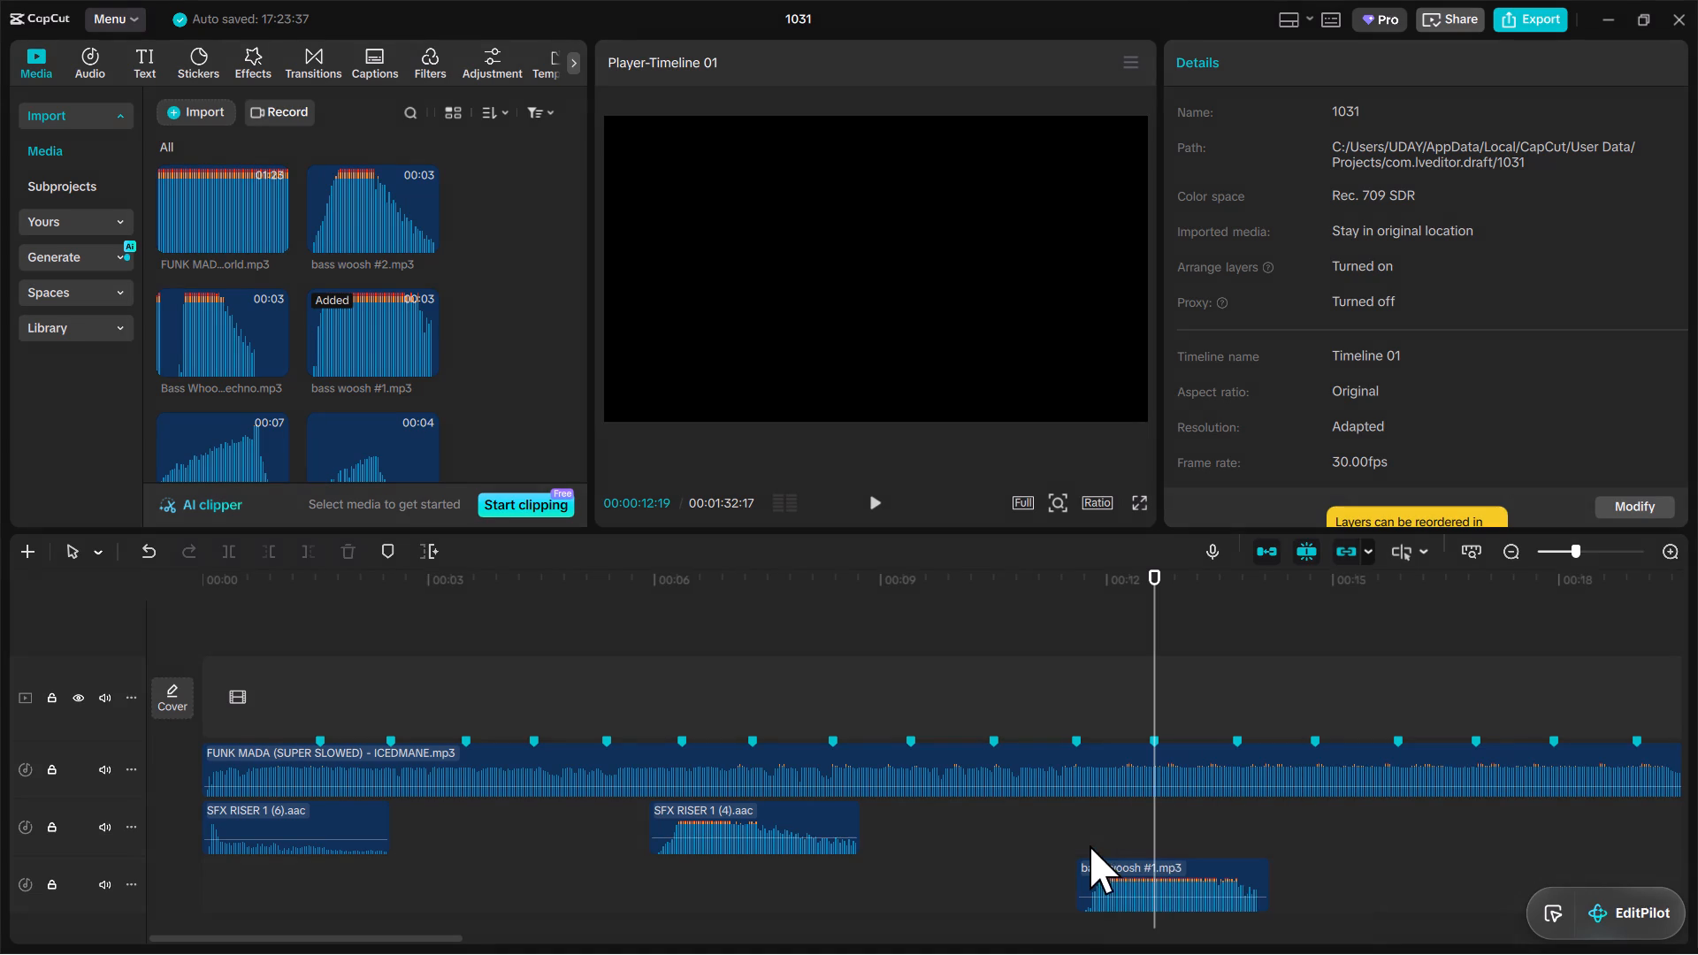
pyautogui.moveTo(1116, 879); pyautogui.dragTo(1113, 852)
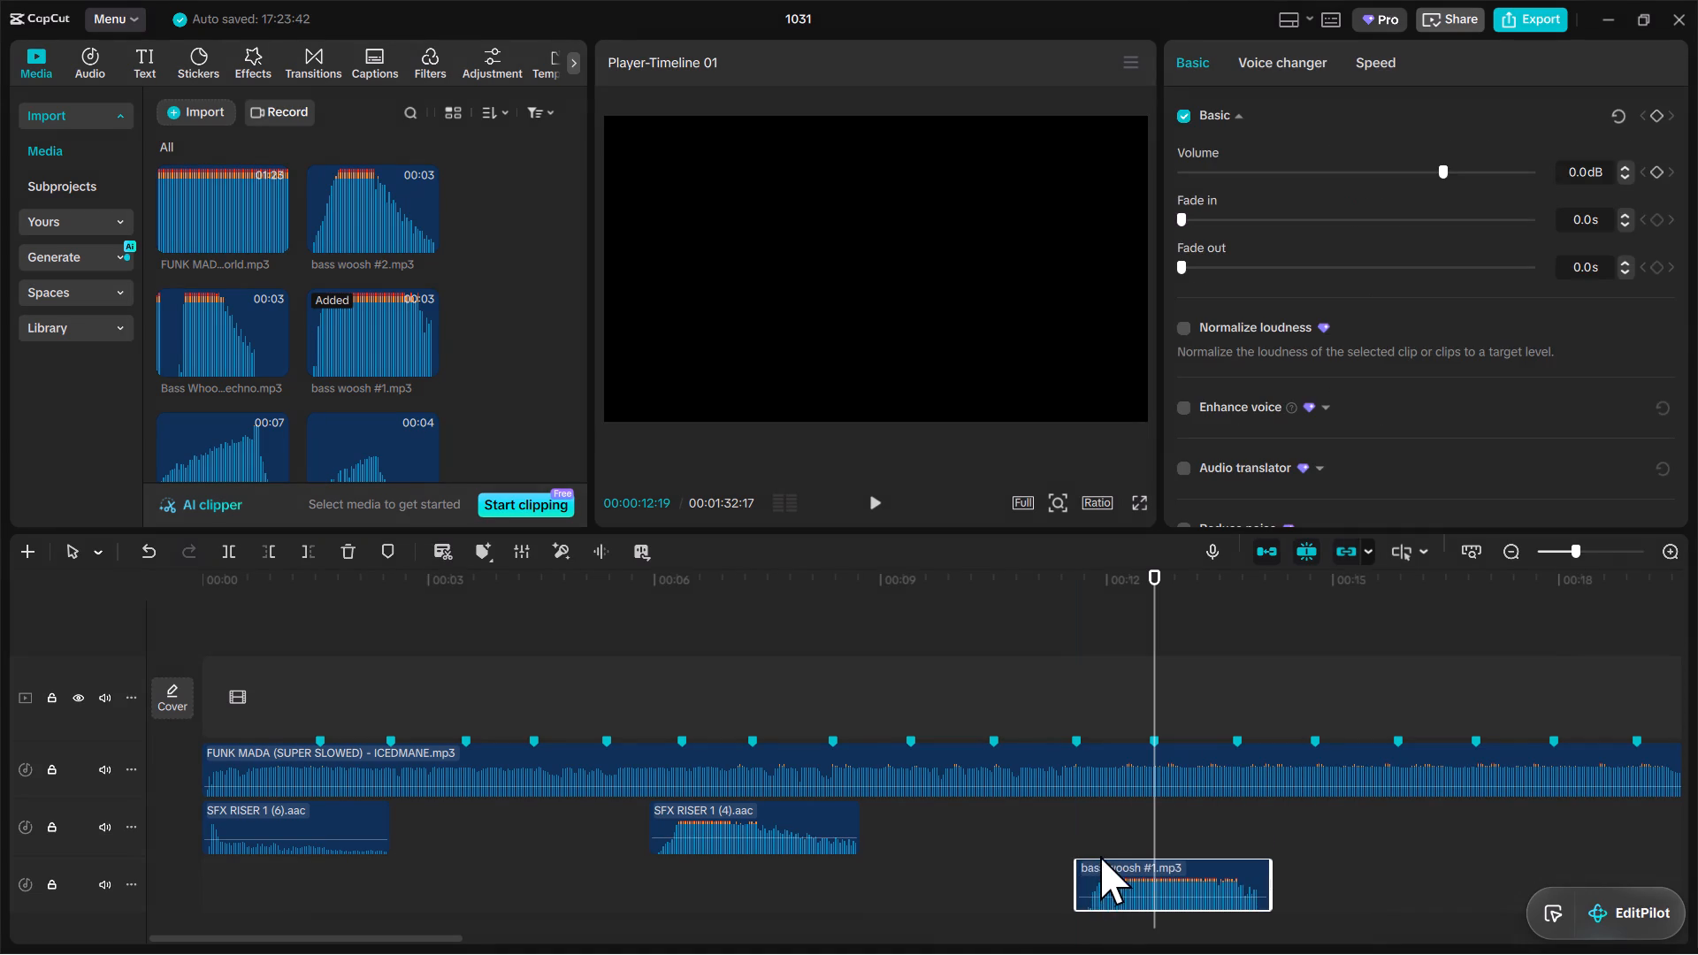
pyautogui.moveTo(1107, 863); pyautogui.dragTo(1110, 821)
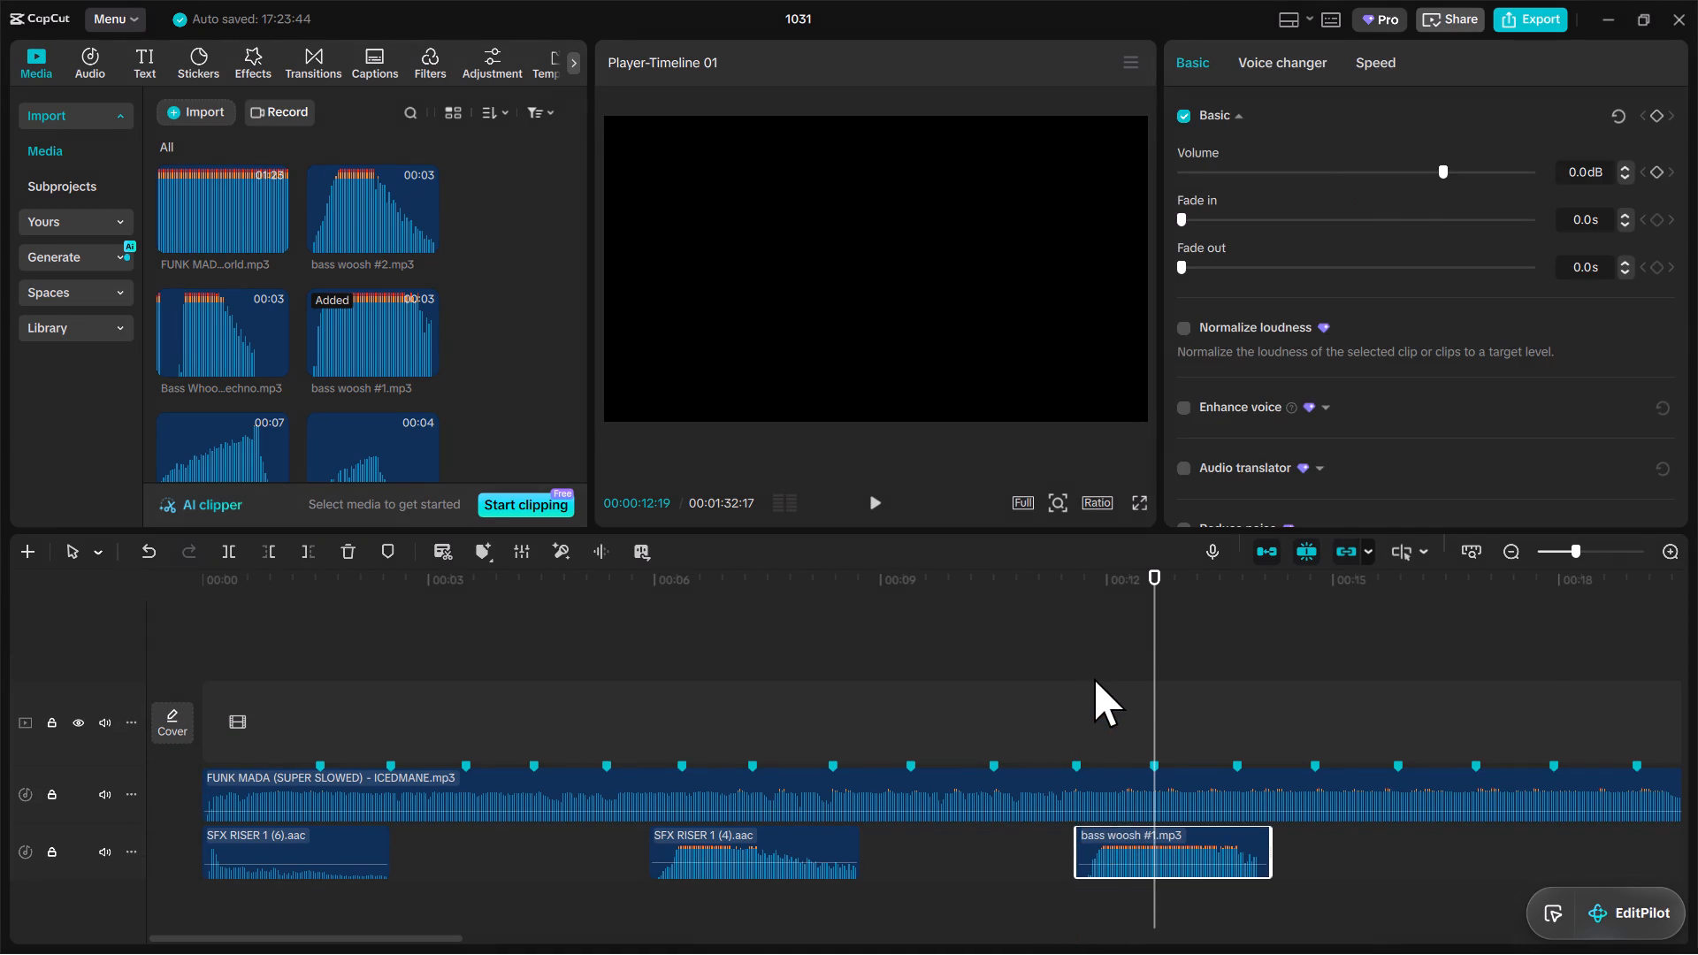
pyautogui.click(1080, 676)
pyautogui.press('space')
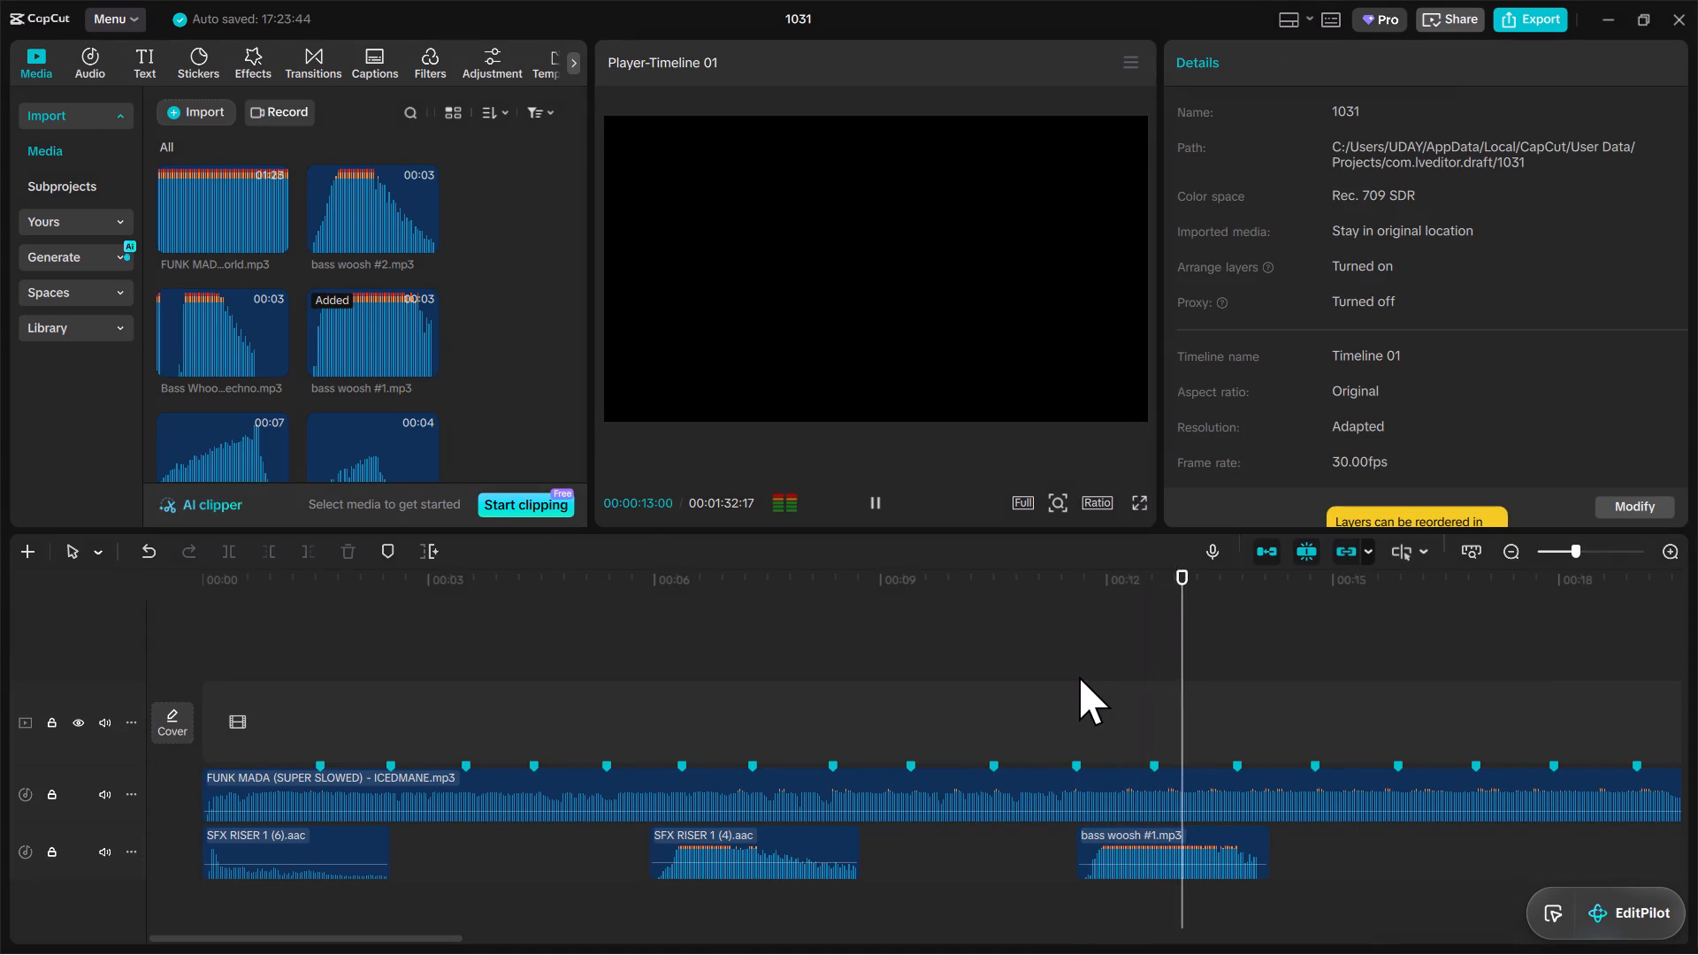
pyautogui.press('space')
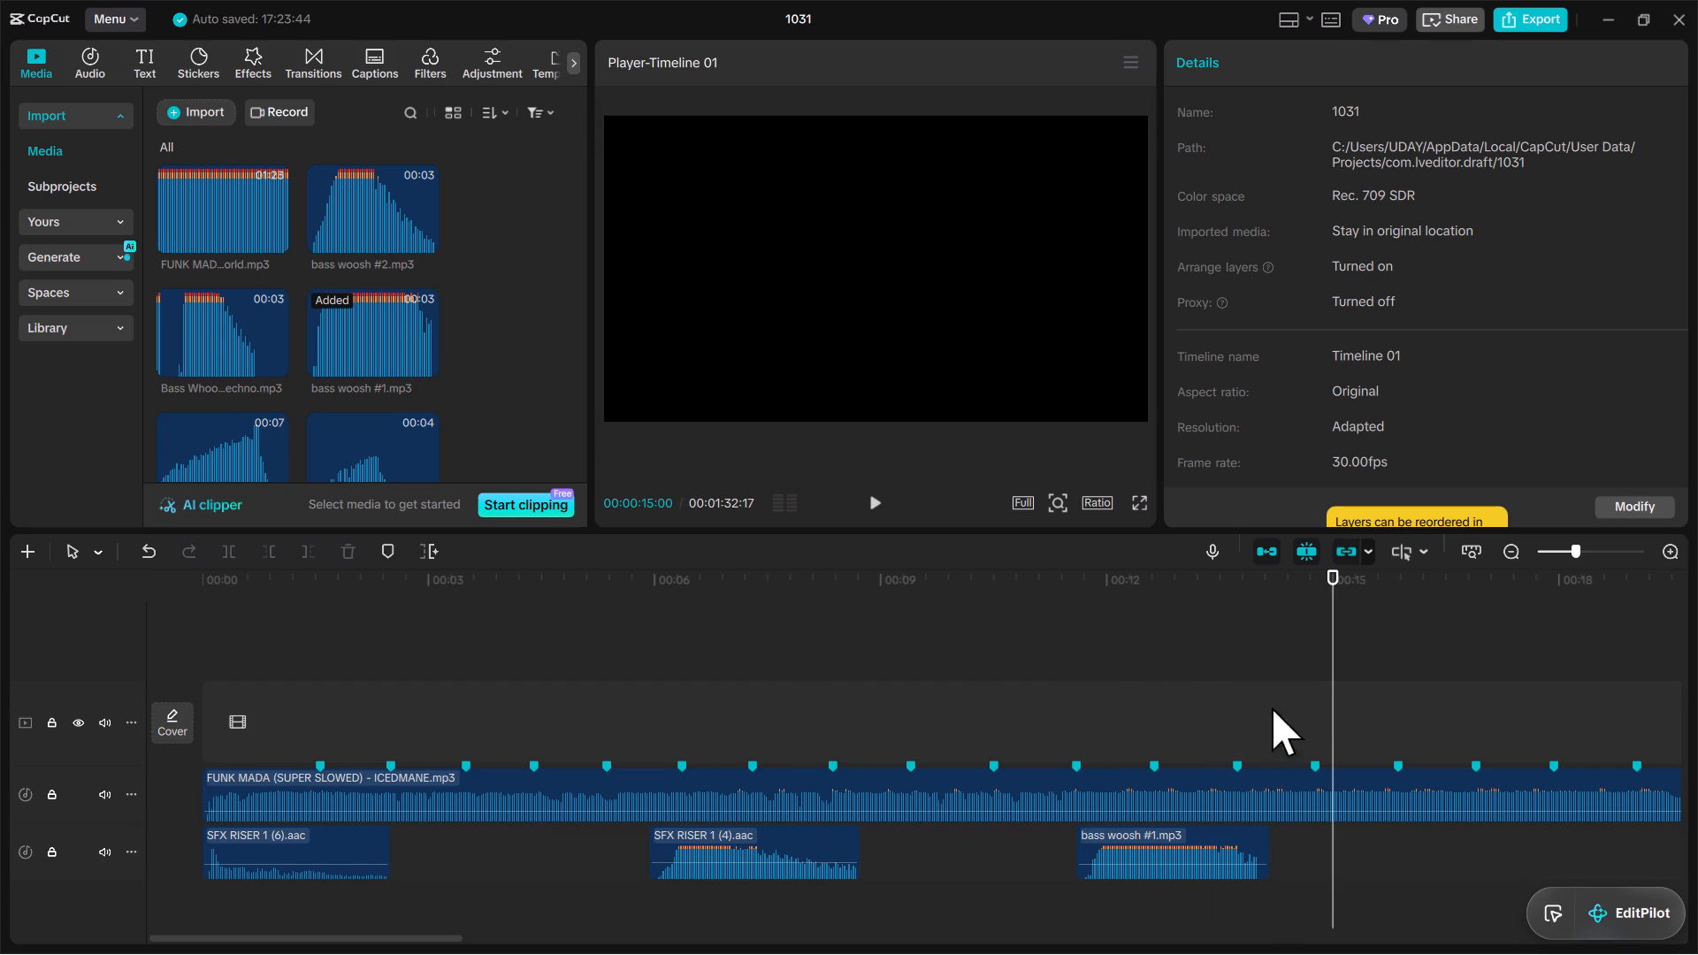
# Place Bass Whoosh Sound Effect By Techno after bass woosh #1 on the same track, shift its start to about 14.9 s and replay.
pyautogui.moveTo(1316, 714); pyautogui.dragTo(1332, 714)
pyautogui.moveTo(1332, 714); pyautogui.dragTo(1361, 712)
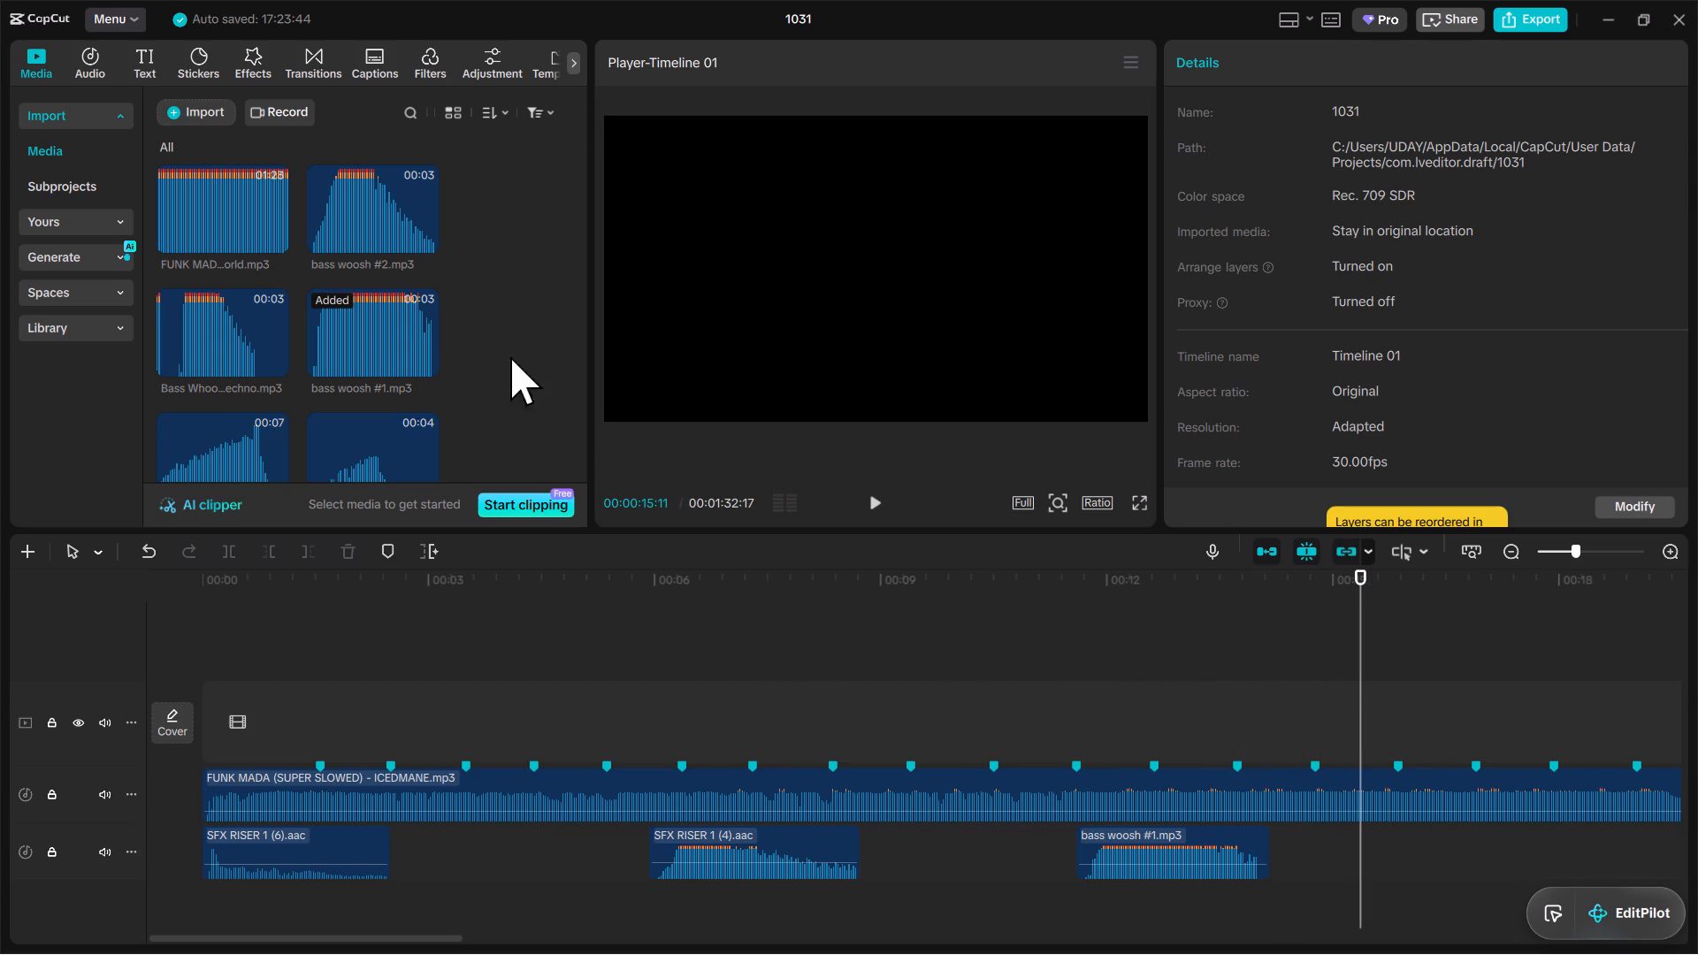
pyautogui.moveTo(240, 322); pyautogui.dragTo(1304, 844)
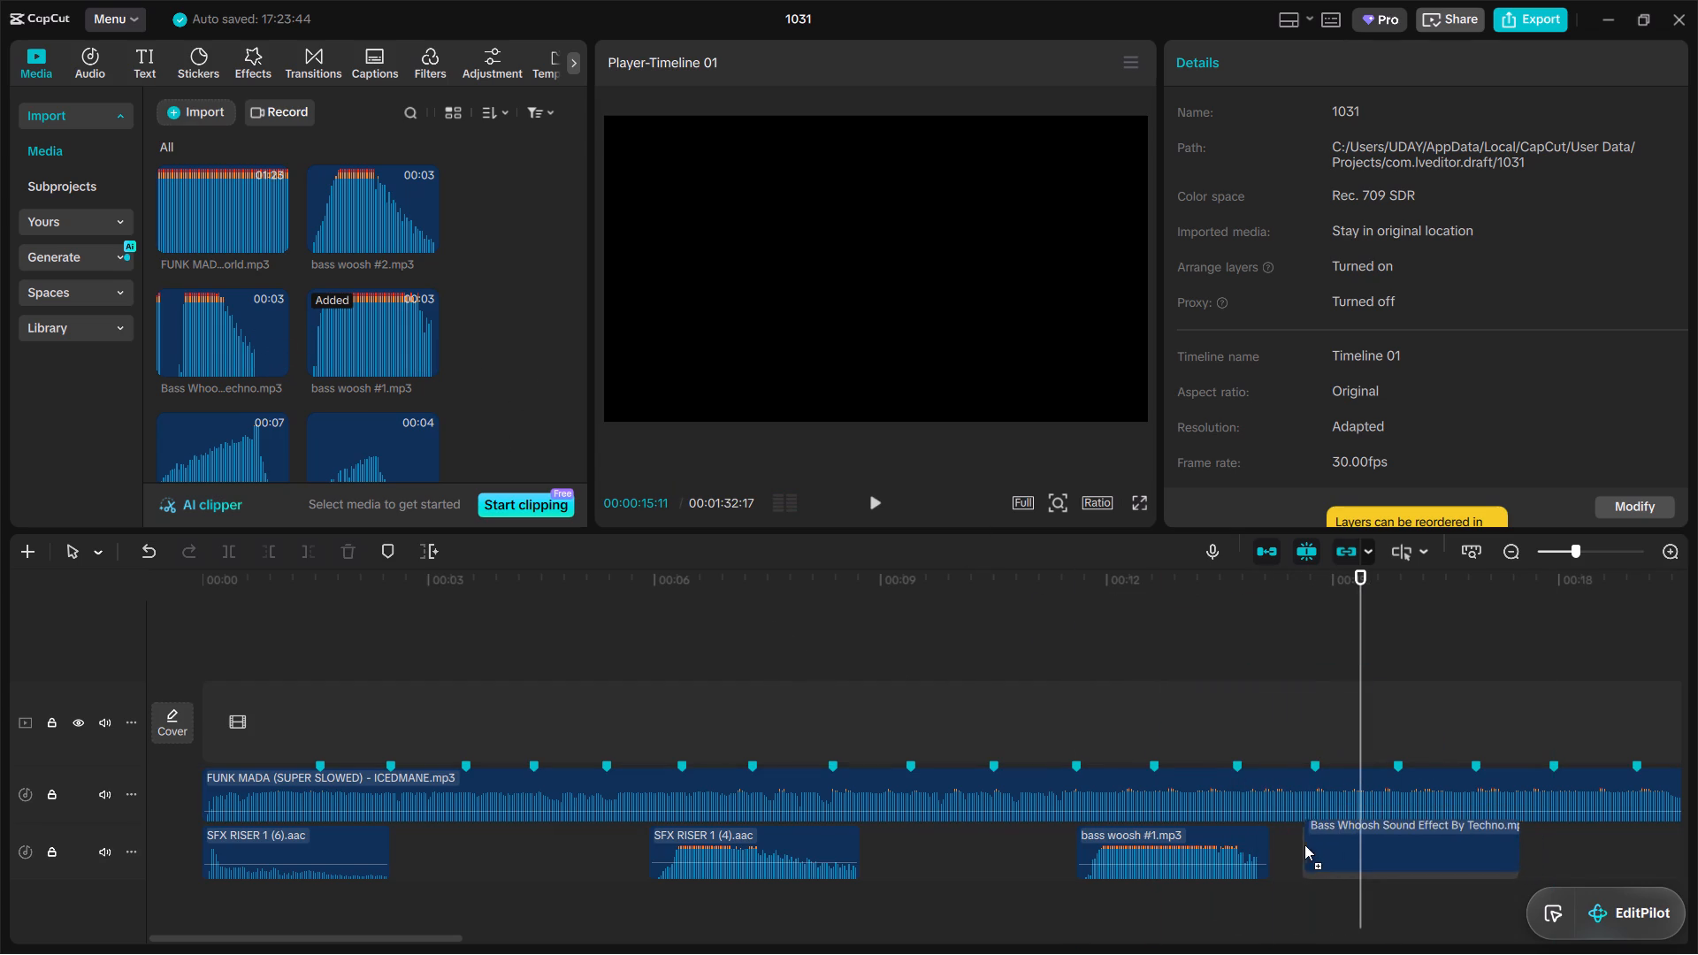
pyautogui.moveTo(1304, 844); pyautogui.dragTo(1302, 843)
pyautogui.click(1314, 660)
pyautogui.moveTo(1435, 834); pyautogui.dragTo(1452, 836)
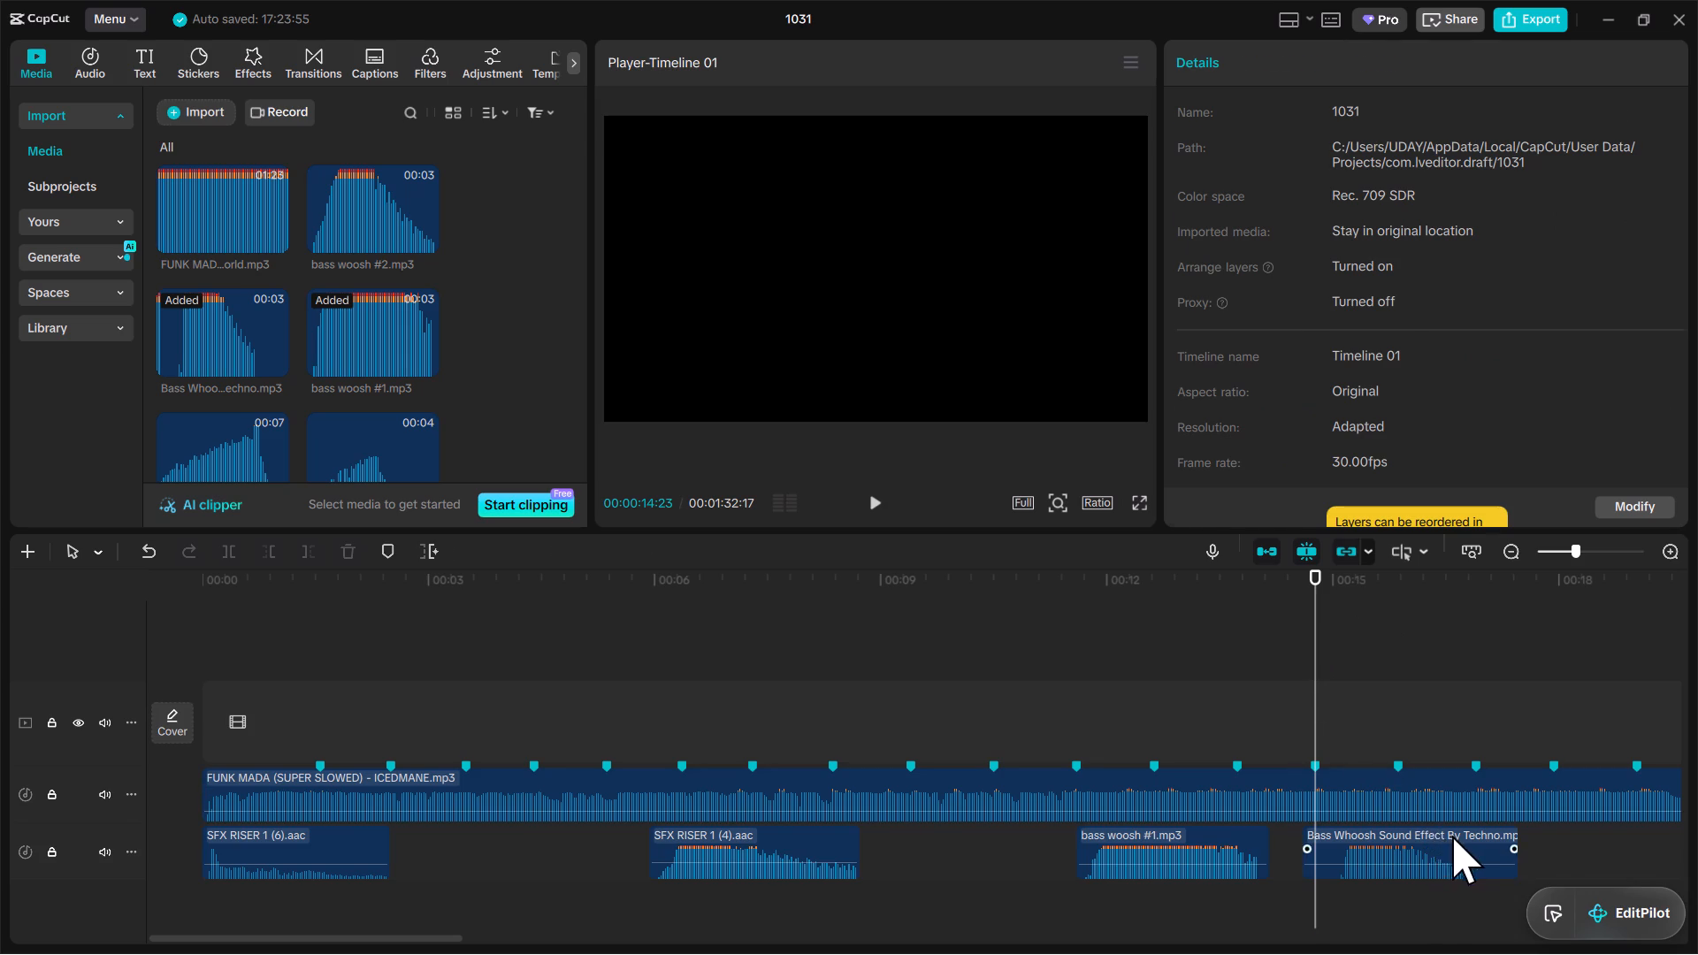
pyautogui.moveTo(1452, 836); pyautogui.dragTo(1455, 836)
pyautogui.press('space')
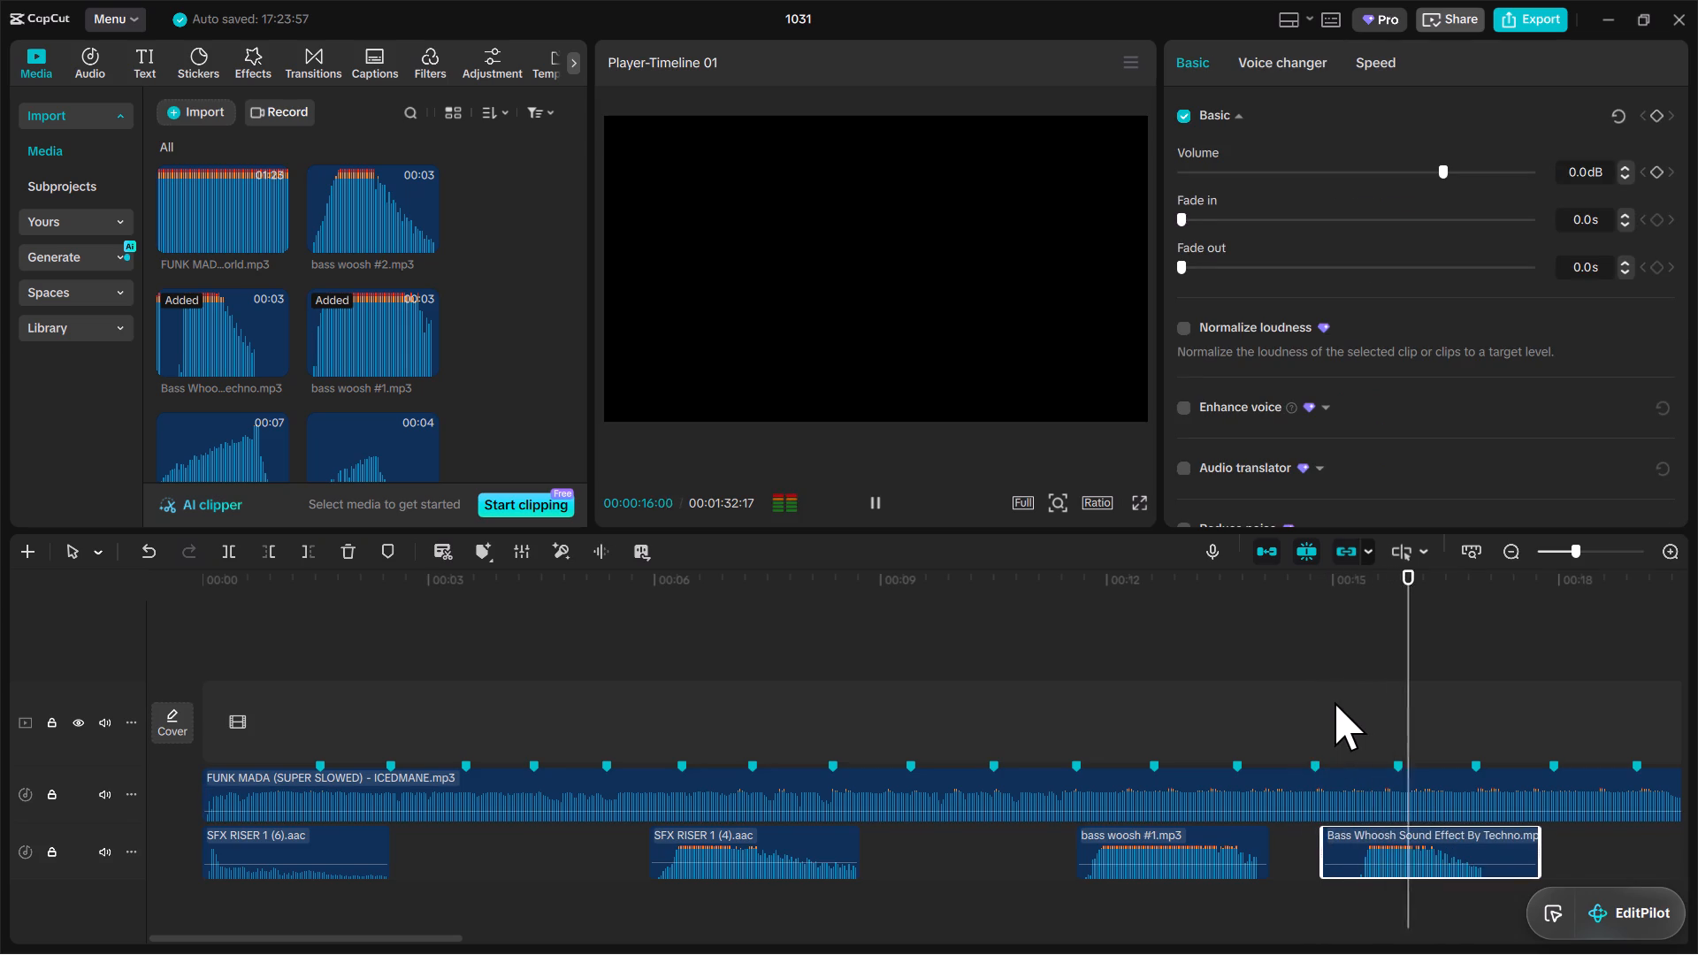
pyautogui.press('space')
# Shift the Bass Whoosh Sound Effect By Techno clip earlier to start at about 14.3 s and replay from the 14.8 s beat.
pyautogui.moveTo(1493, 863); pyautogui.dragTo(1466, 860)
pyautogui.hotkey('ctrl', 'z')
pyautogui.moveTo(1483, 844); pyautogui.dragTo(1442, 845)
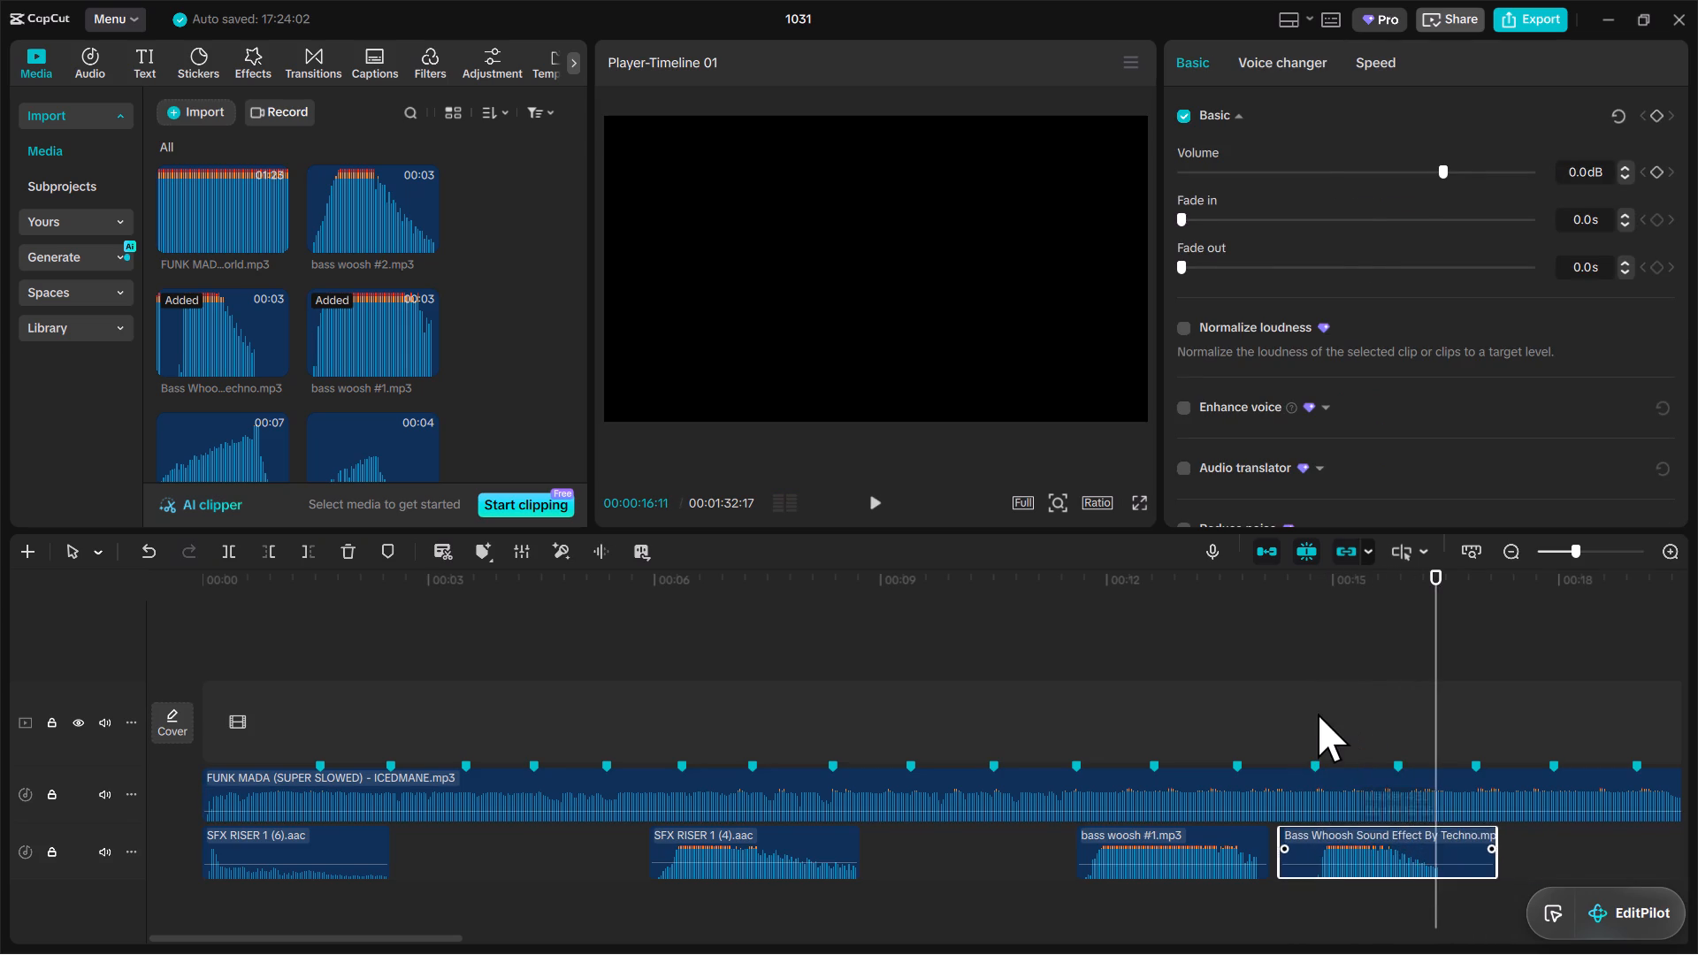
pyautogui.click(1313, 712)
pyautogui.press('space')
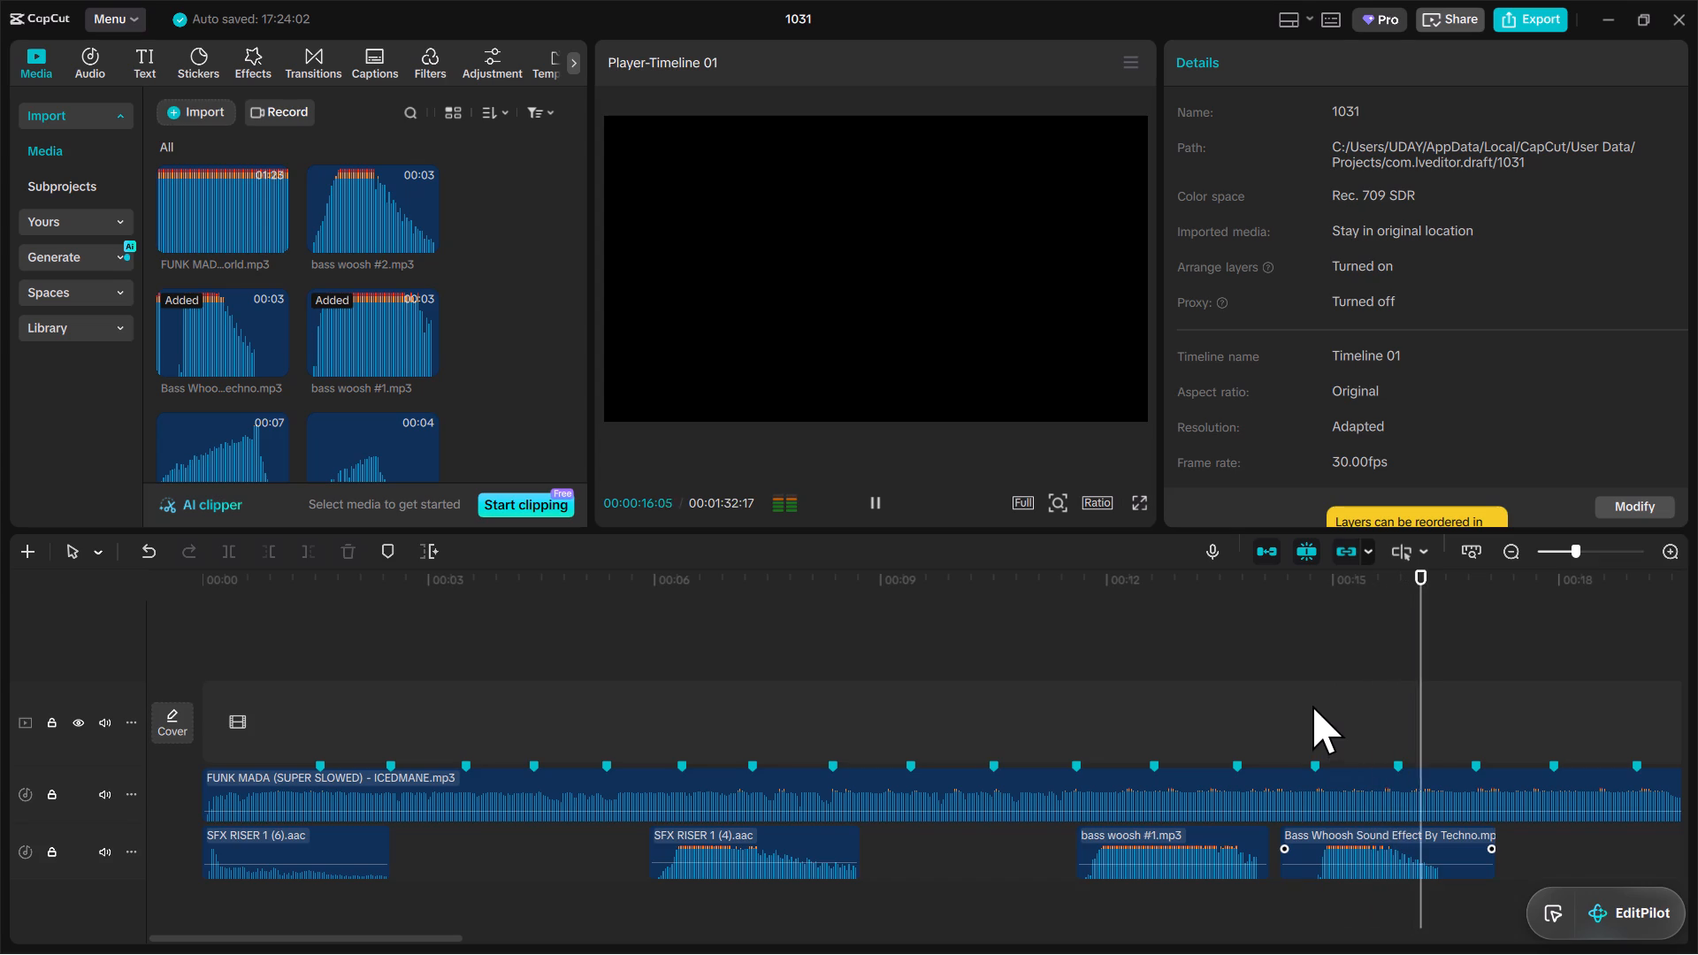
pyautogui.press('space')
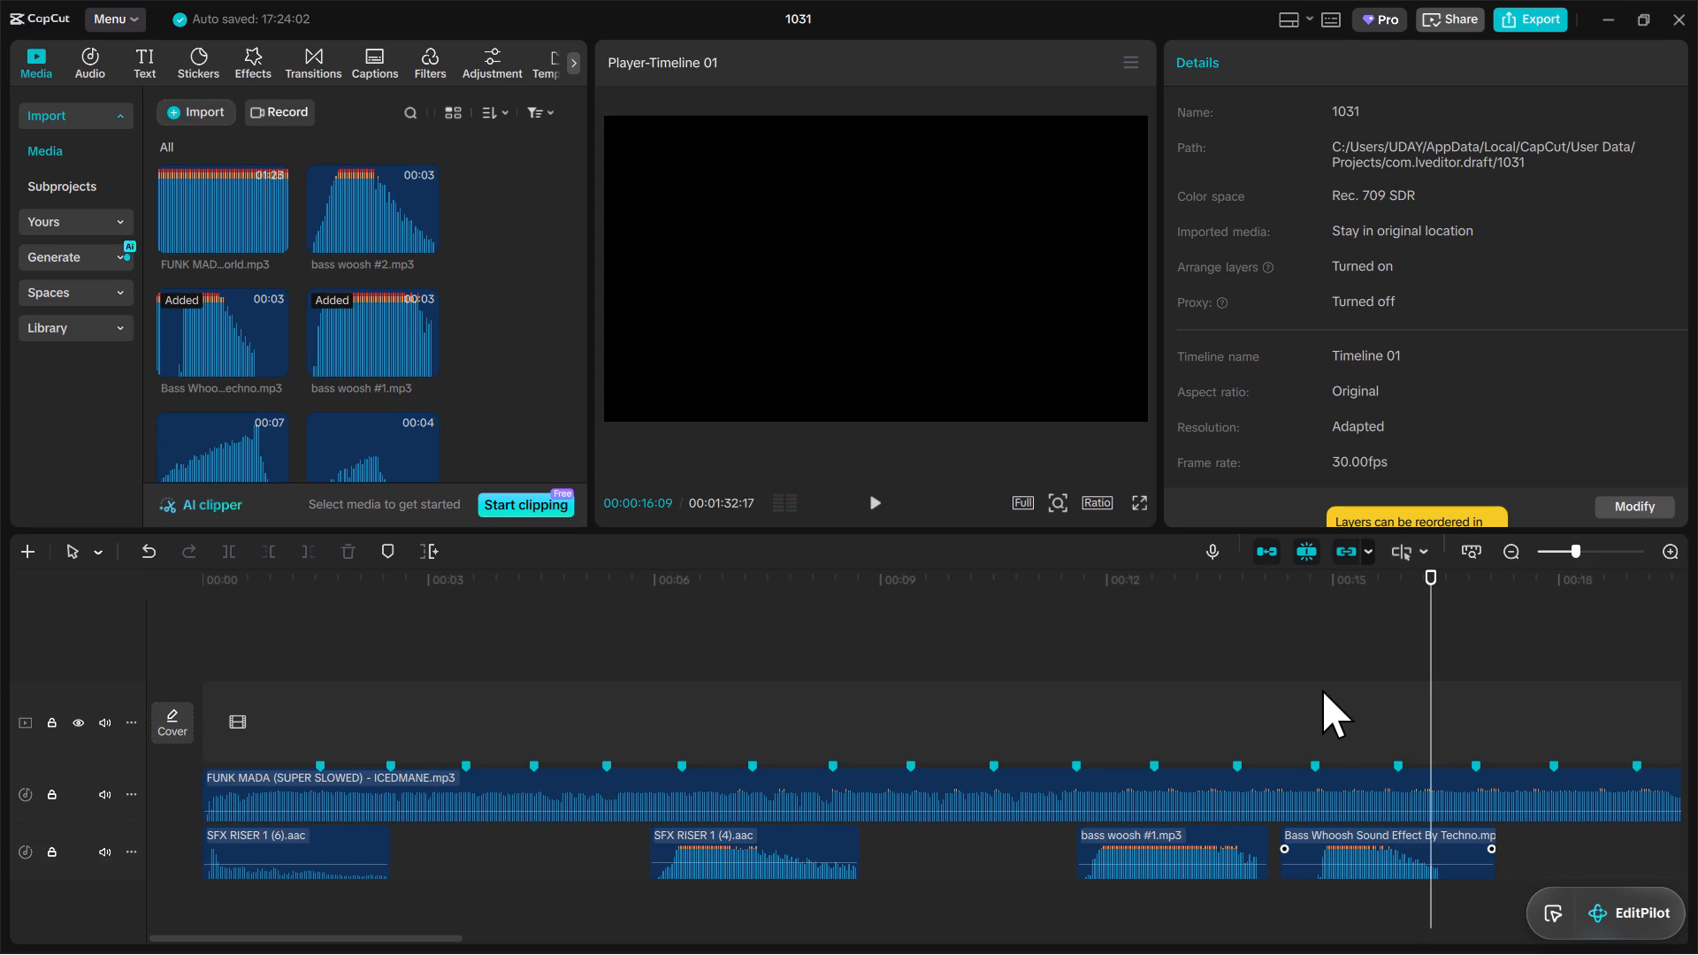
# Audition the slow woosh, SFX RISER 1 (4) and SFX RISER 1 (5) sounds in the imported media.
pyautogui.scroll(-5, 340, 358)
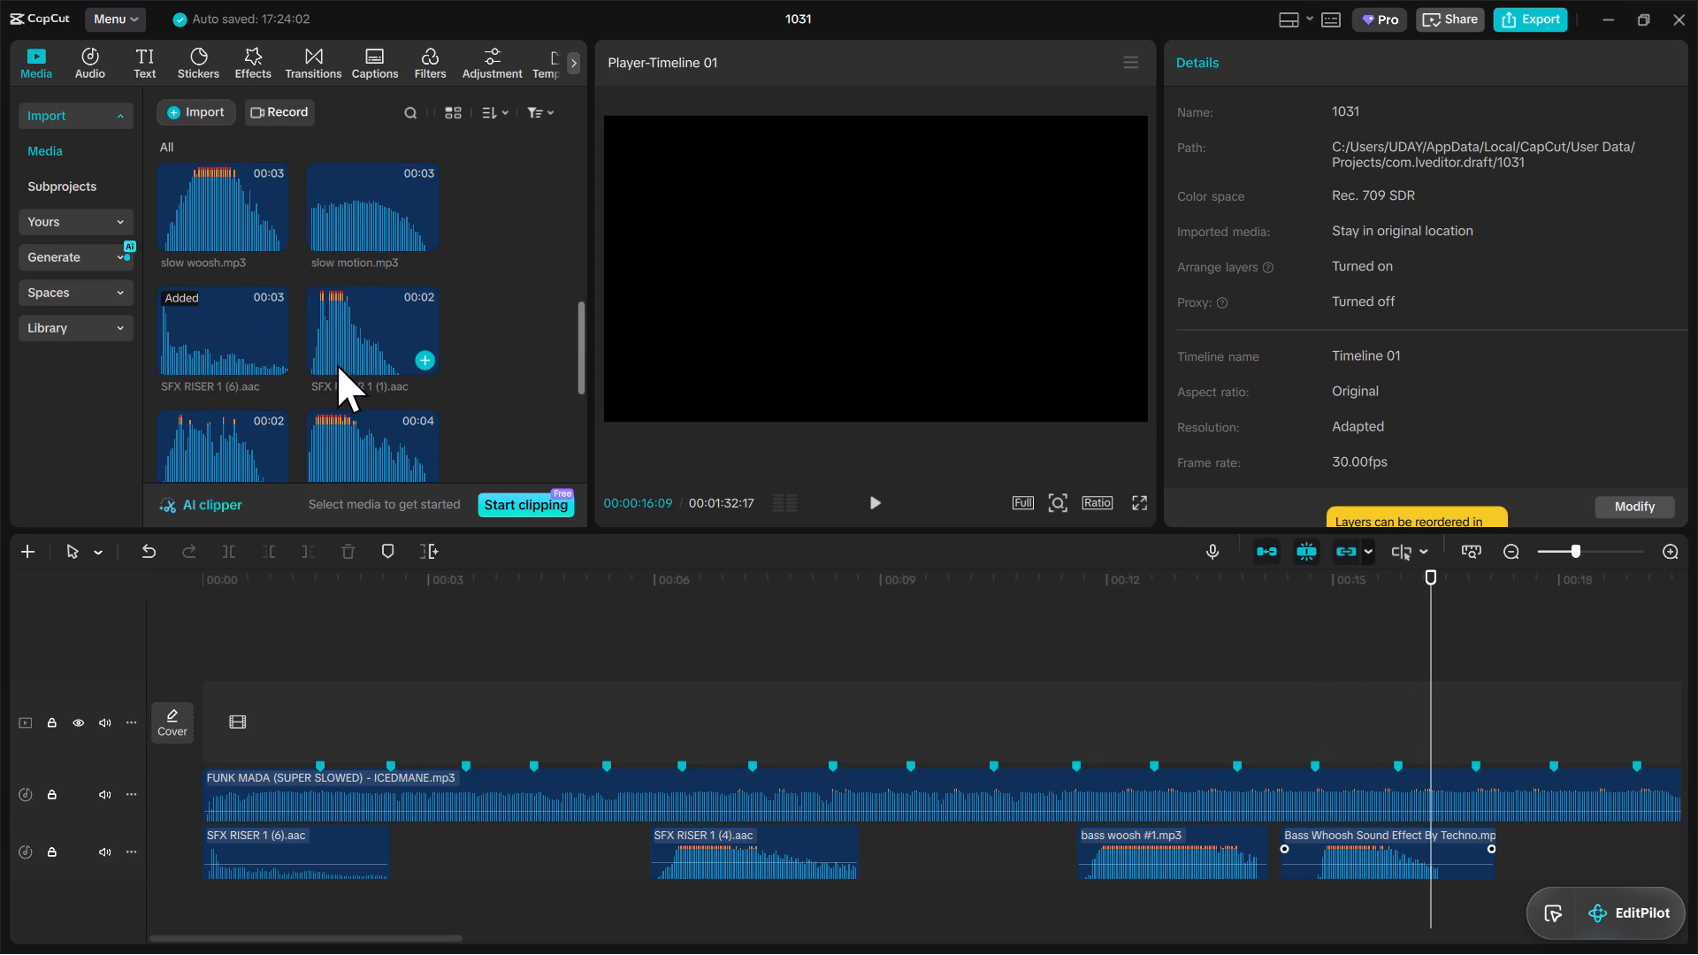
pyautogui.click(331, 325)
pyautogui.click(359, 258)
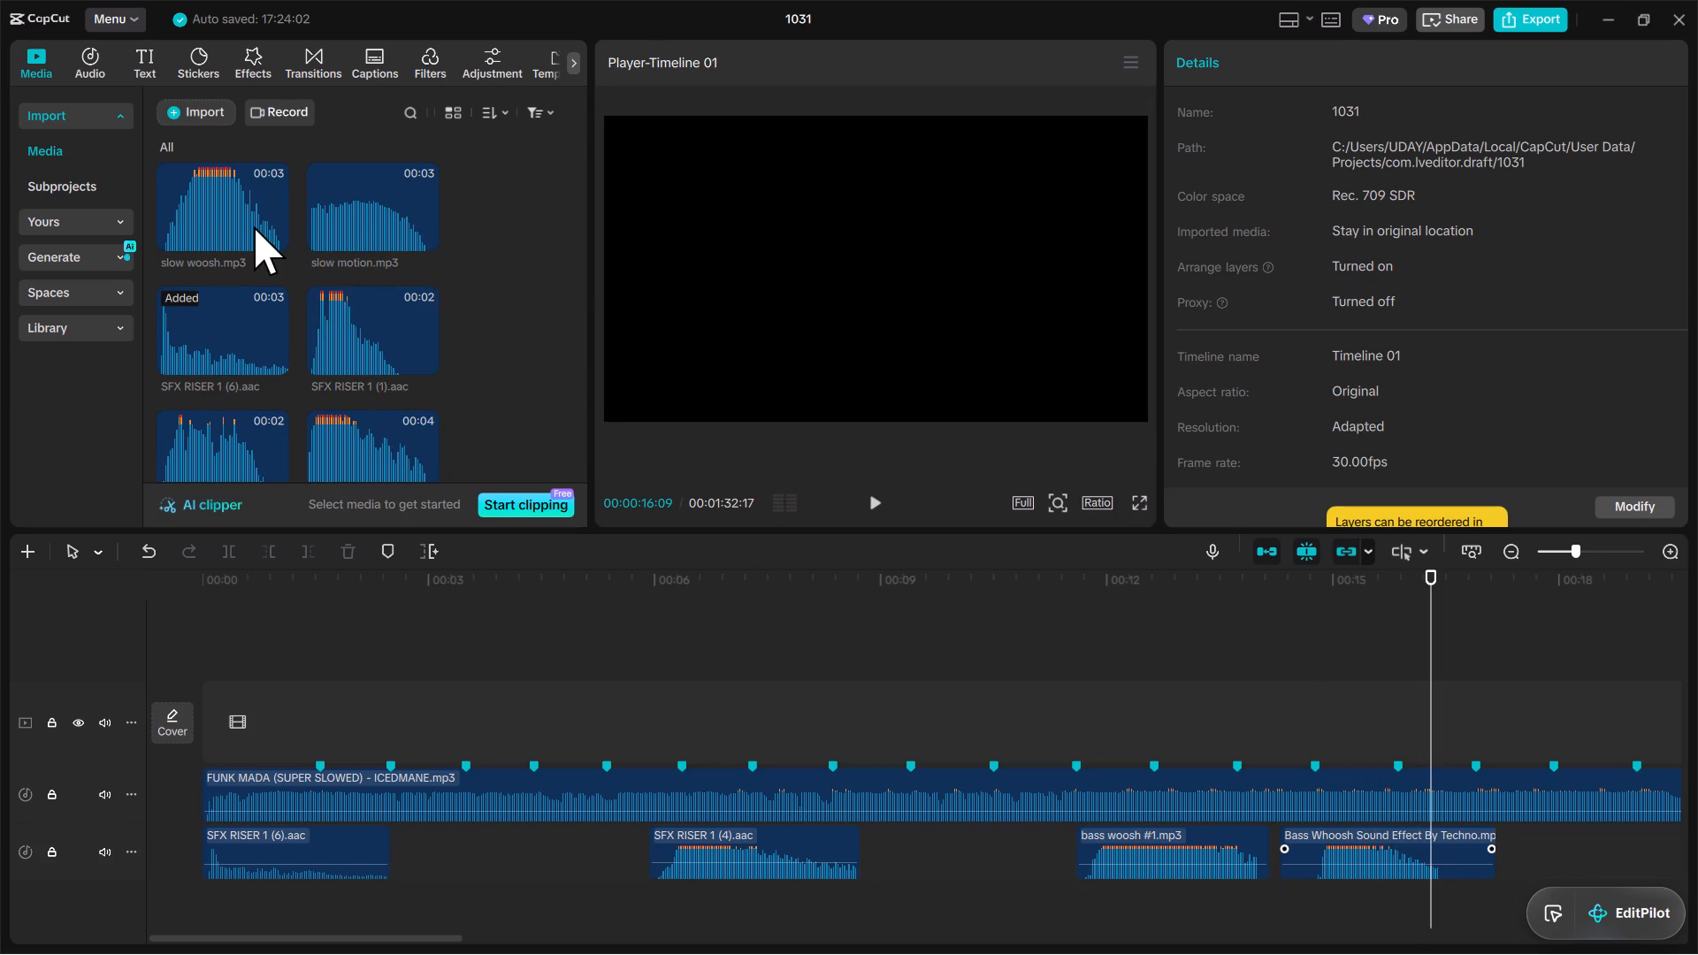
pyautogui.click(254, 226)
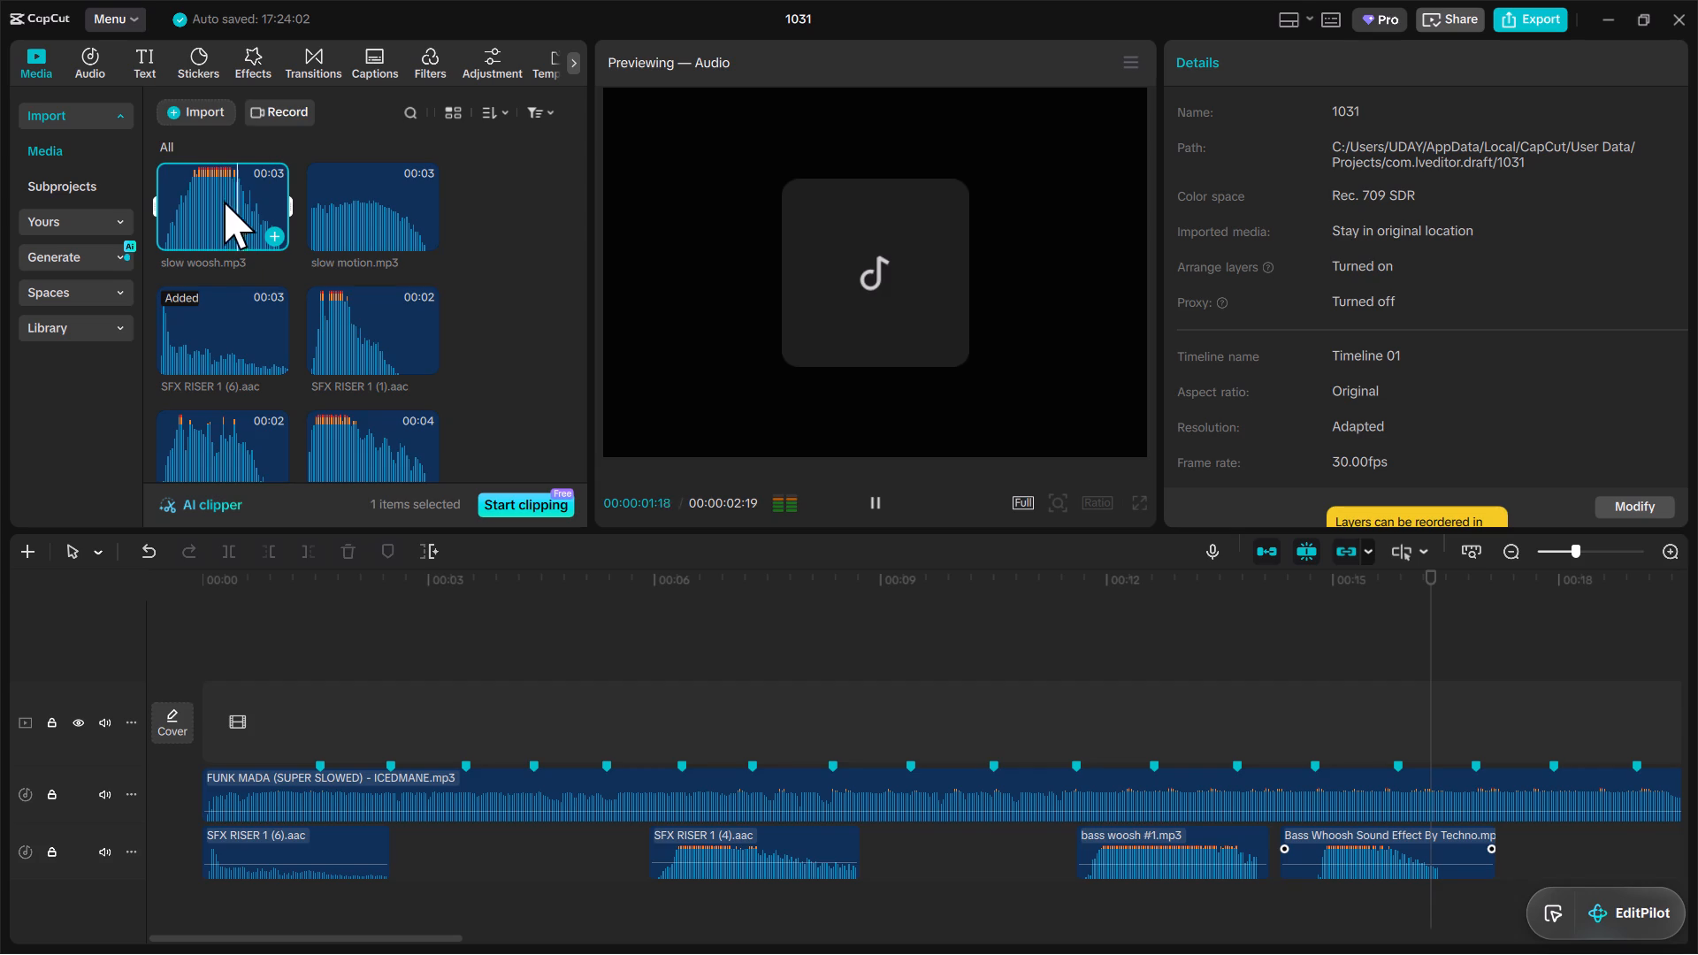
pyautogui.scroll(-5, 305, 293)
pyautogui.click(227, 316)
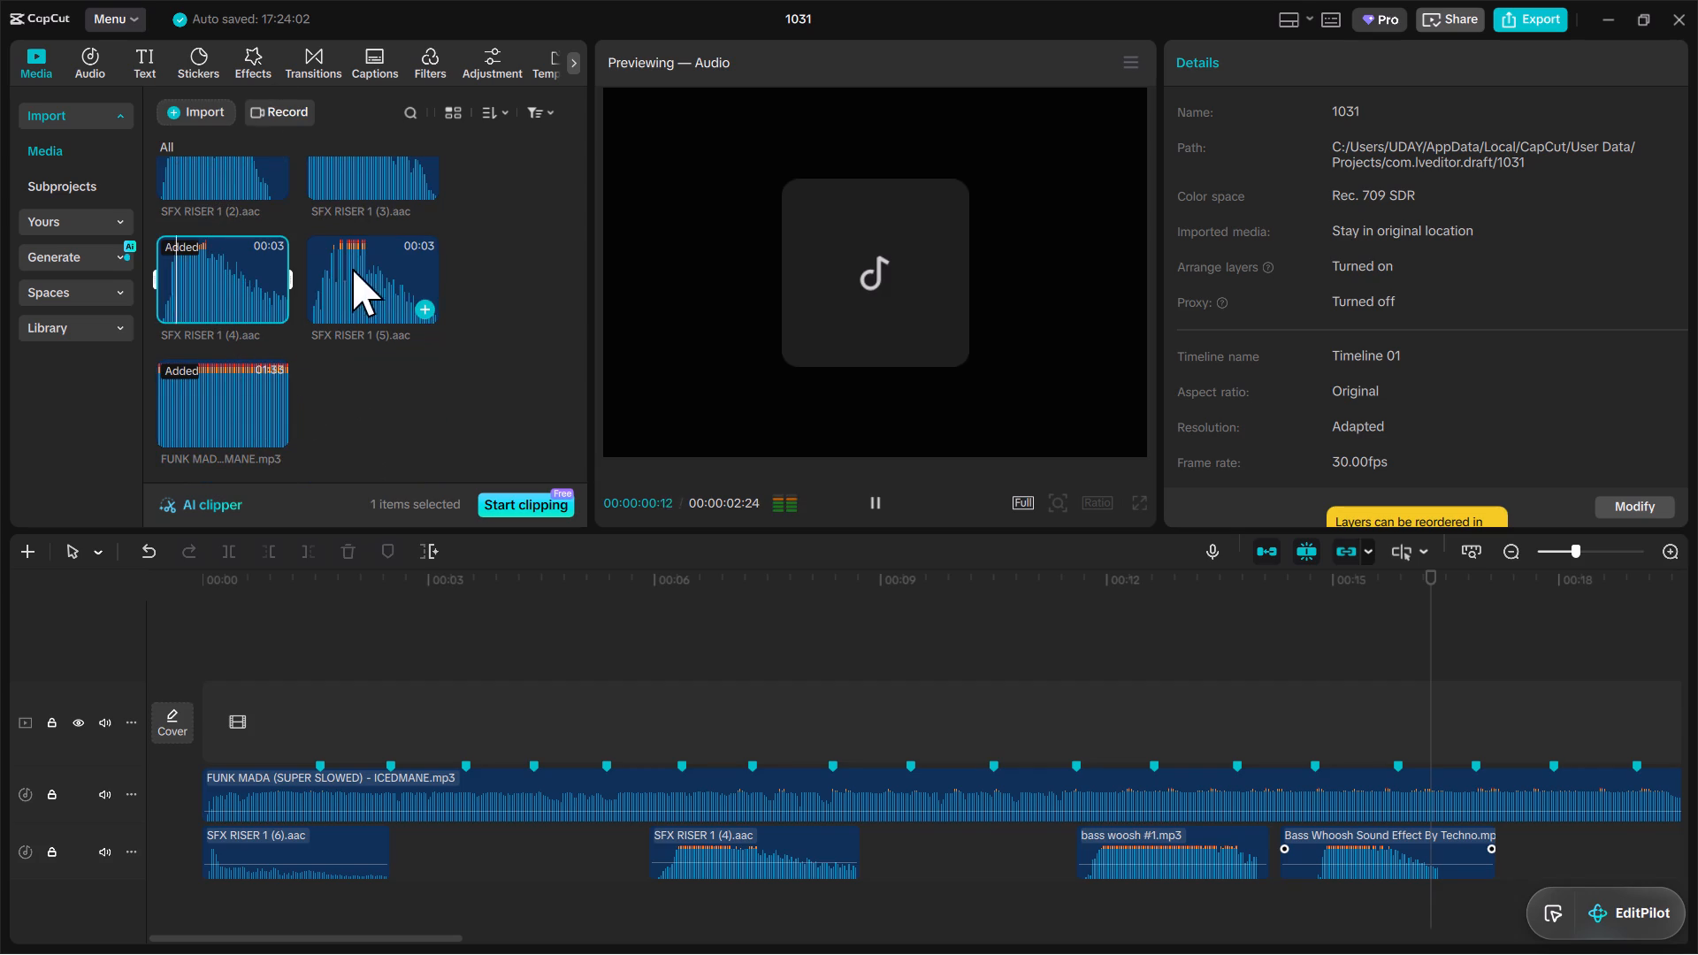
pyautogui.click(345, 268)
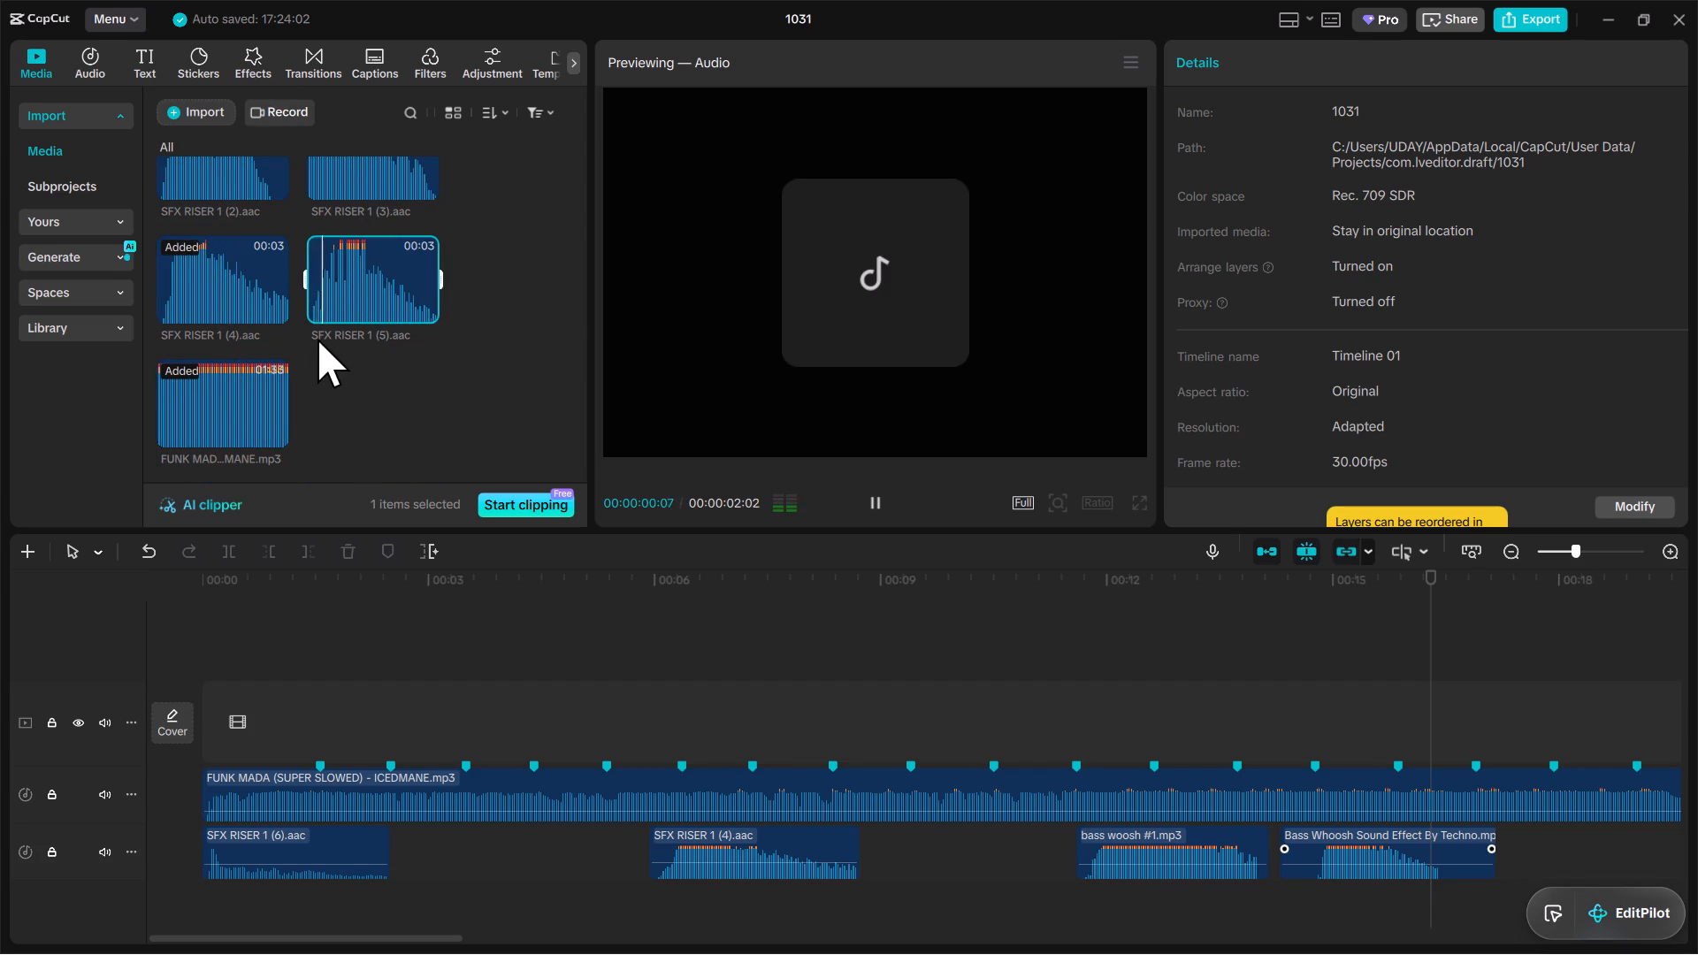
pyautogui.scroll(1, 348, 321)
pyautogui.scroll(-2, 348, 321)
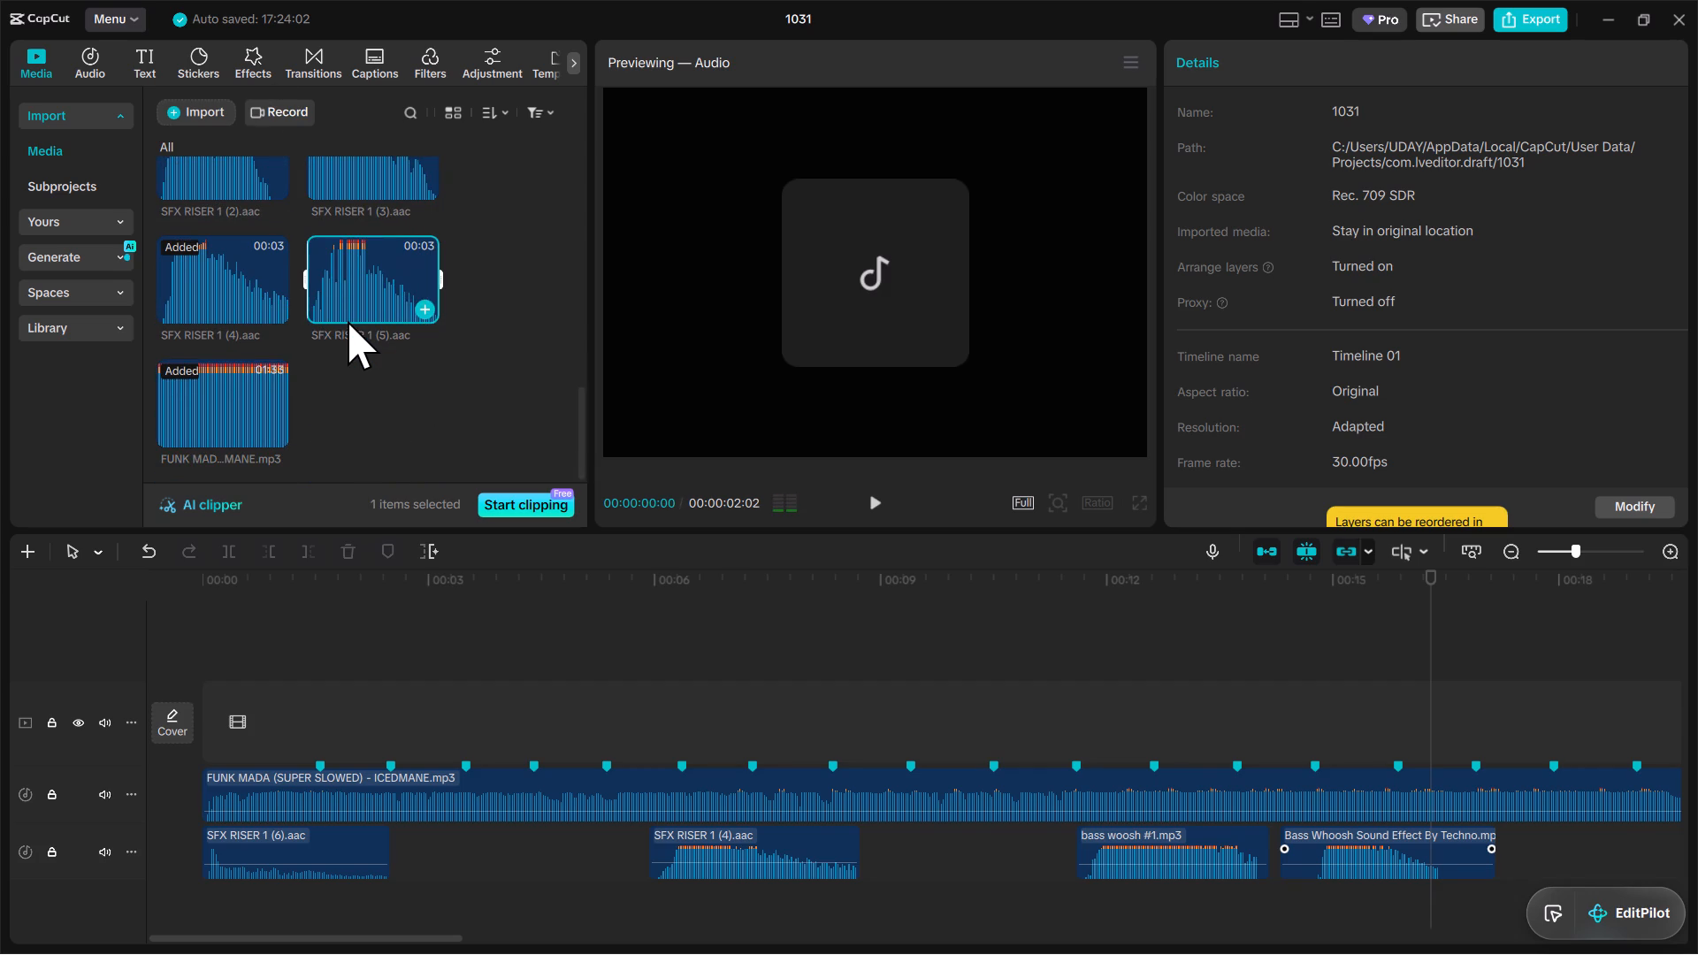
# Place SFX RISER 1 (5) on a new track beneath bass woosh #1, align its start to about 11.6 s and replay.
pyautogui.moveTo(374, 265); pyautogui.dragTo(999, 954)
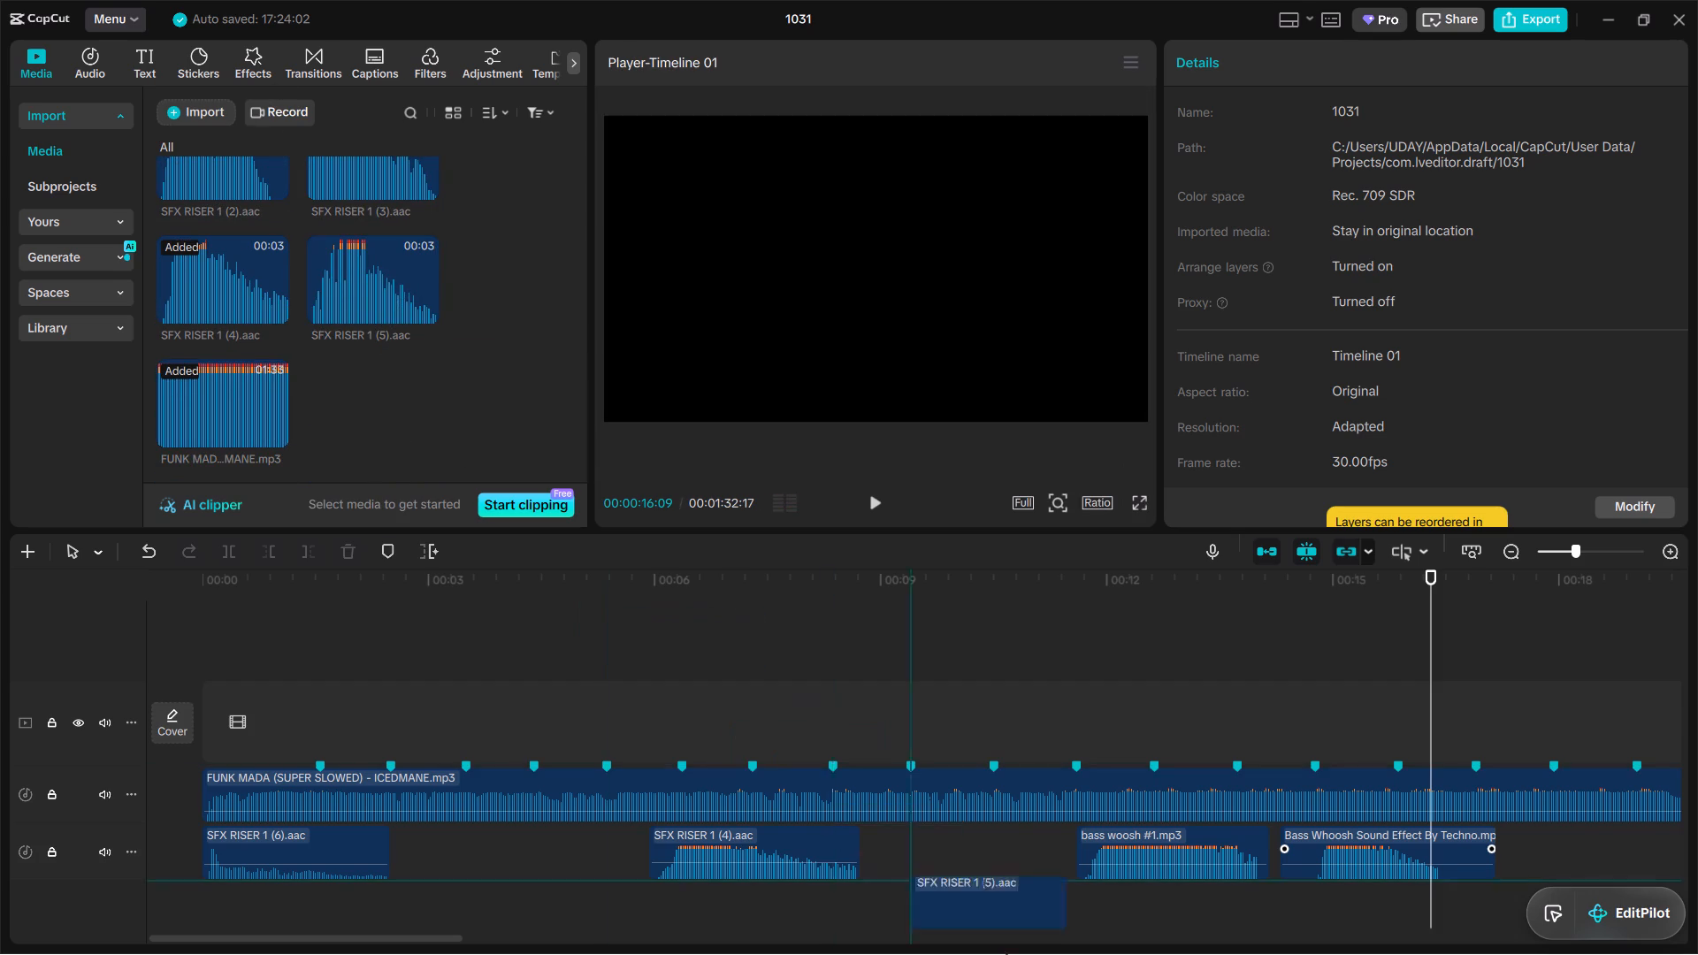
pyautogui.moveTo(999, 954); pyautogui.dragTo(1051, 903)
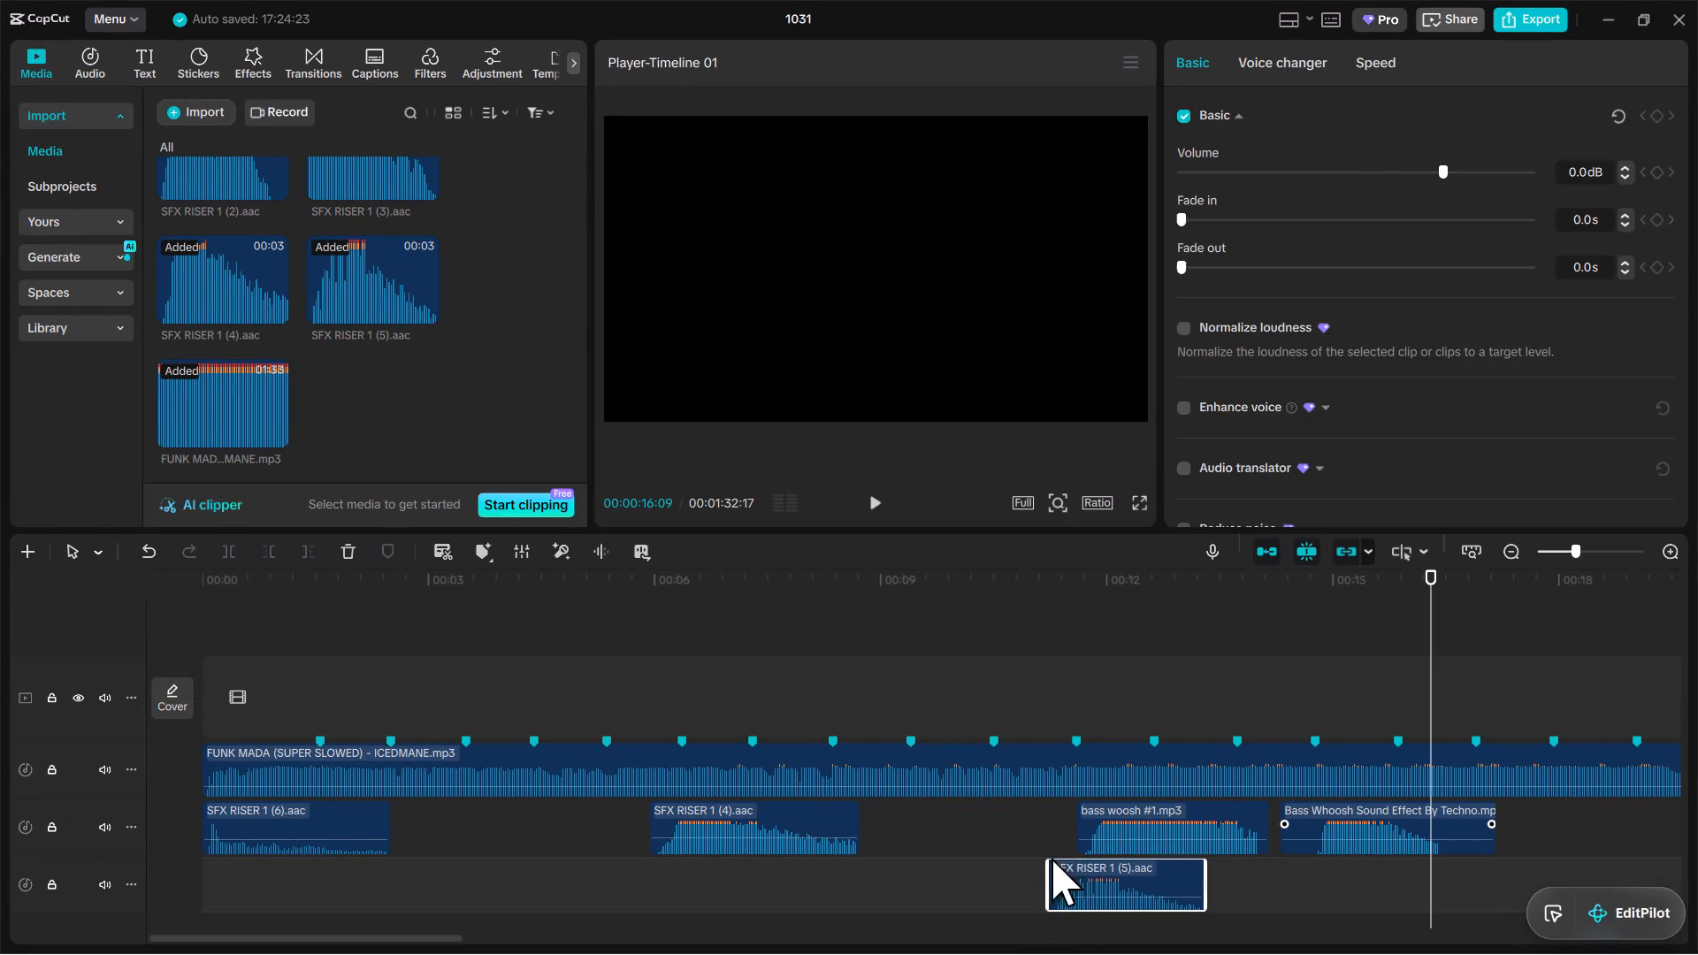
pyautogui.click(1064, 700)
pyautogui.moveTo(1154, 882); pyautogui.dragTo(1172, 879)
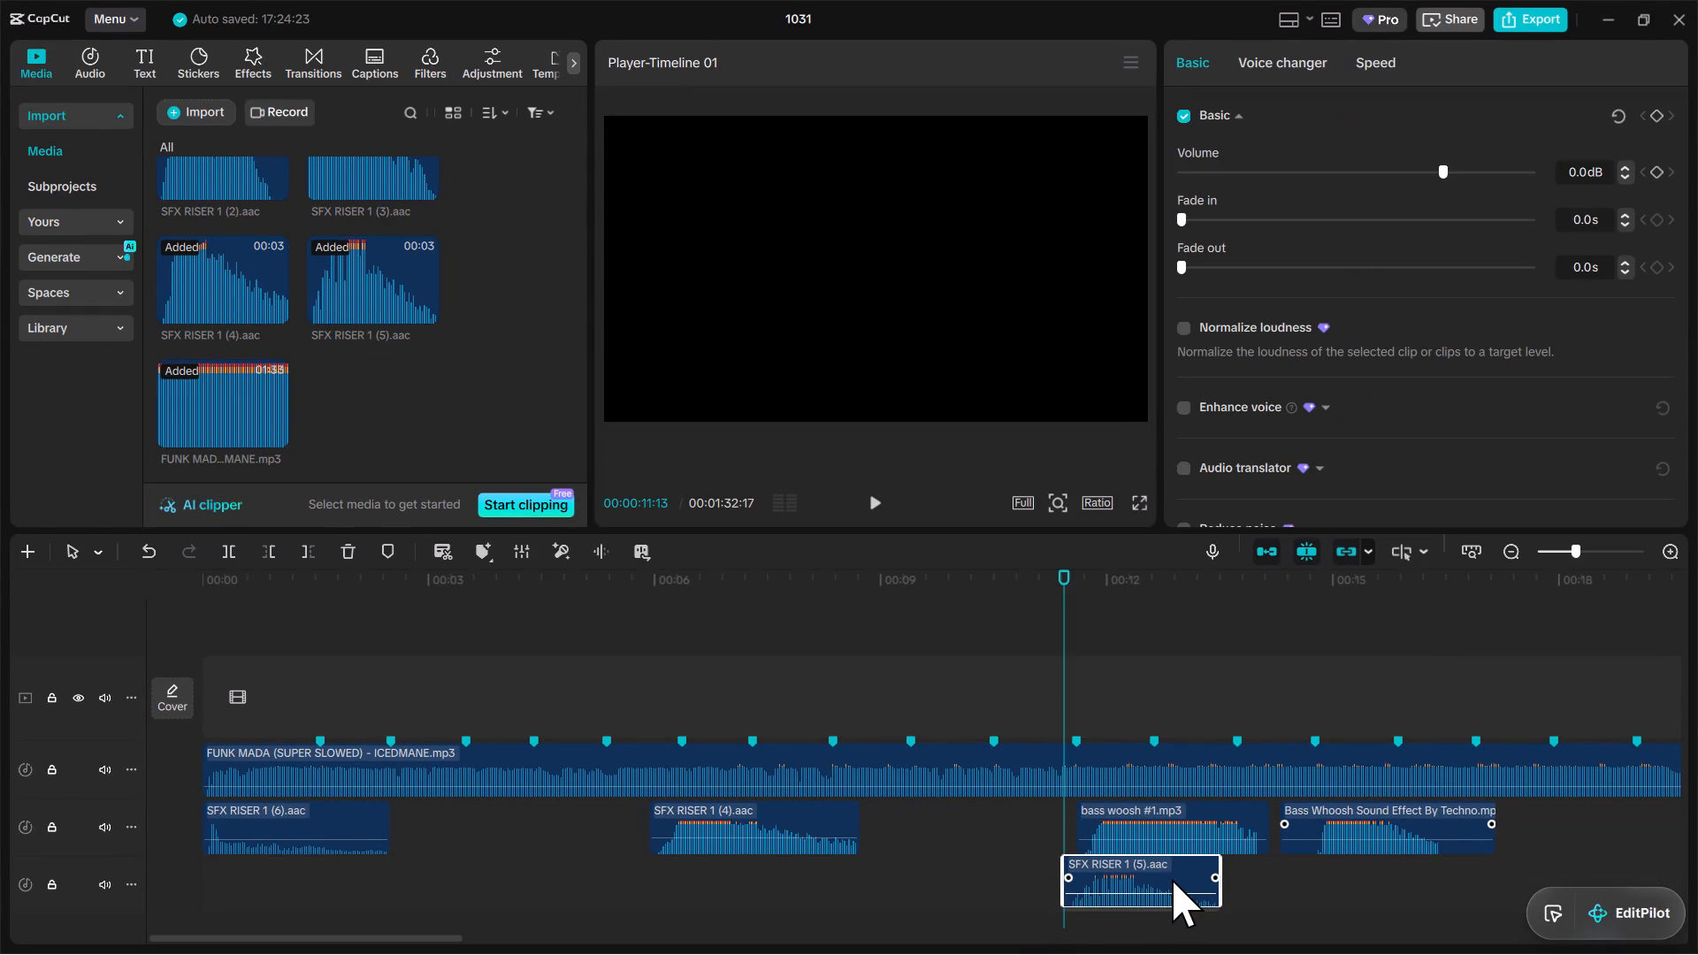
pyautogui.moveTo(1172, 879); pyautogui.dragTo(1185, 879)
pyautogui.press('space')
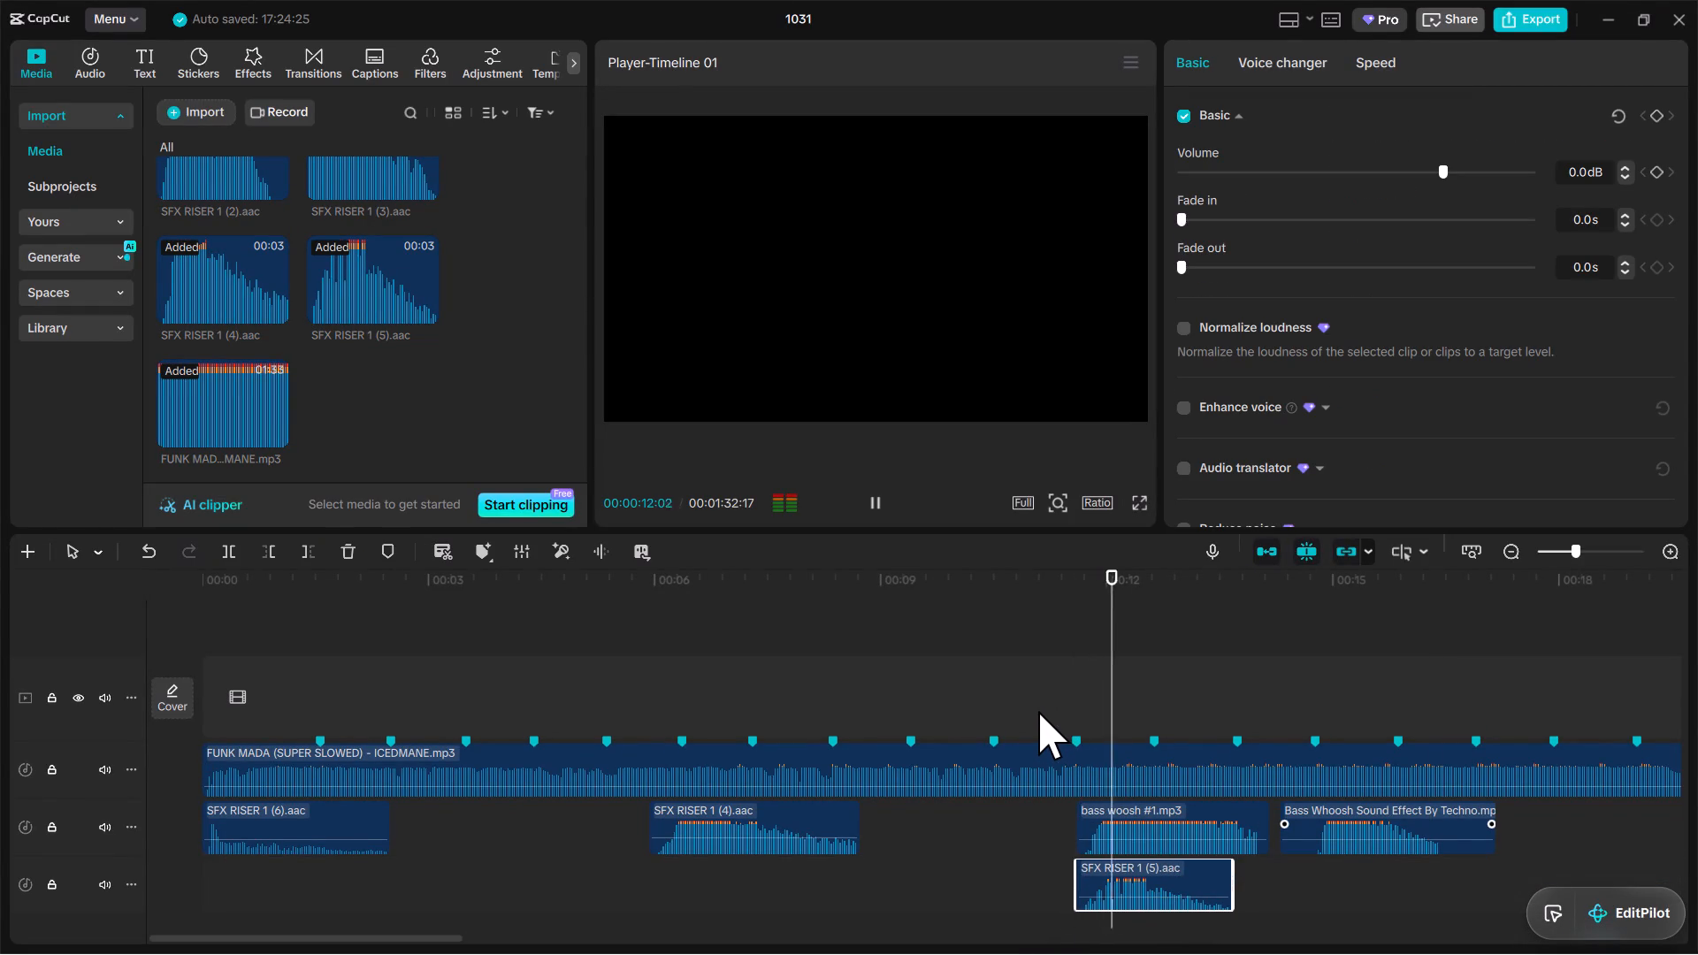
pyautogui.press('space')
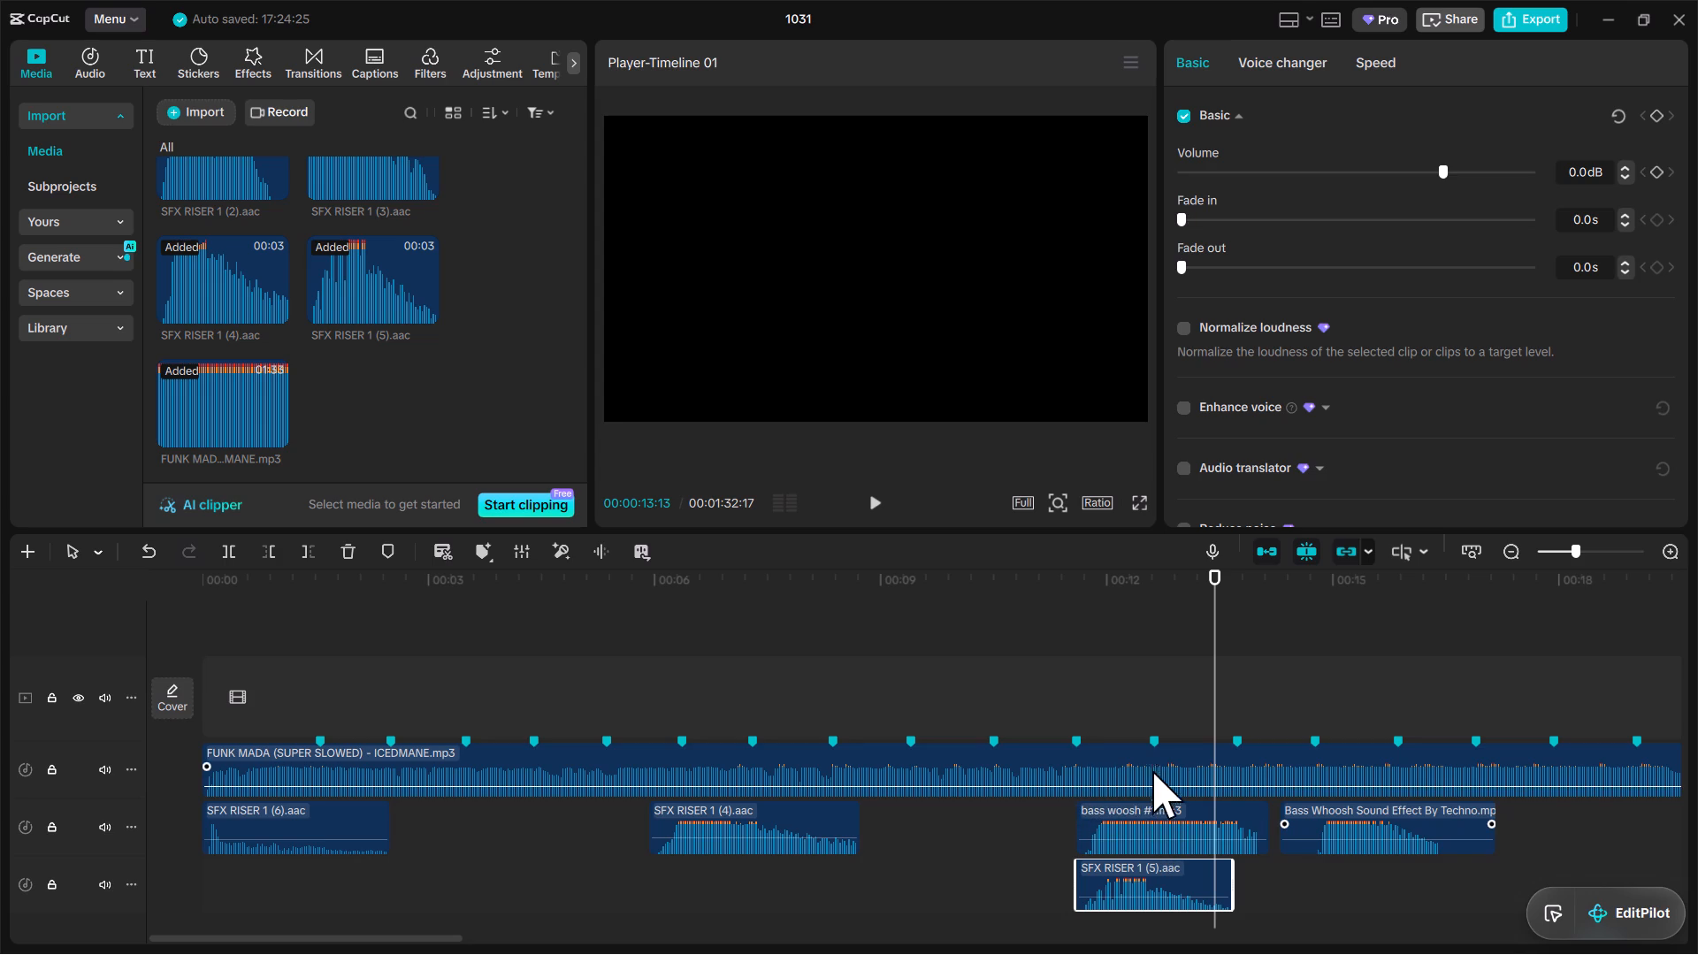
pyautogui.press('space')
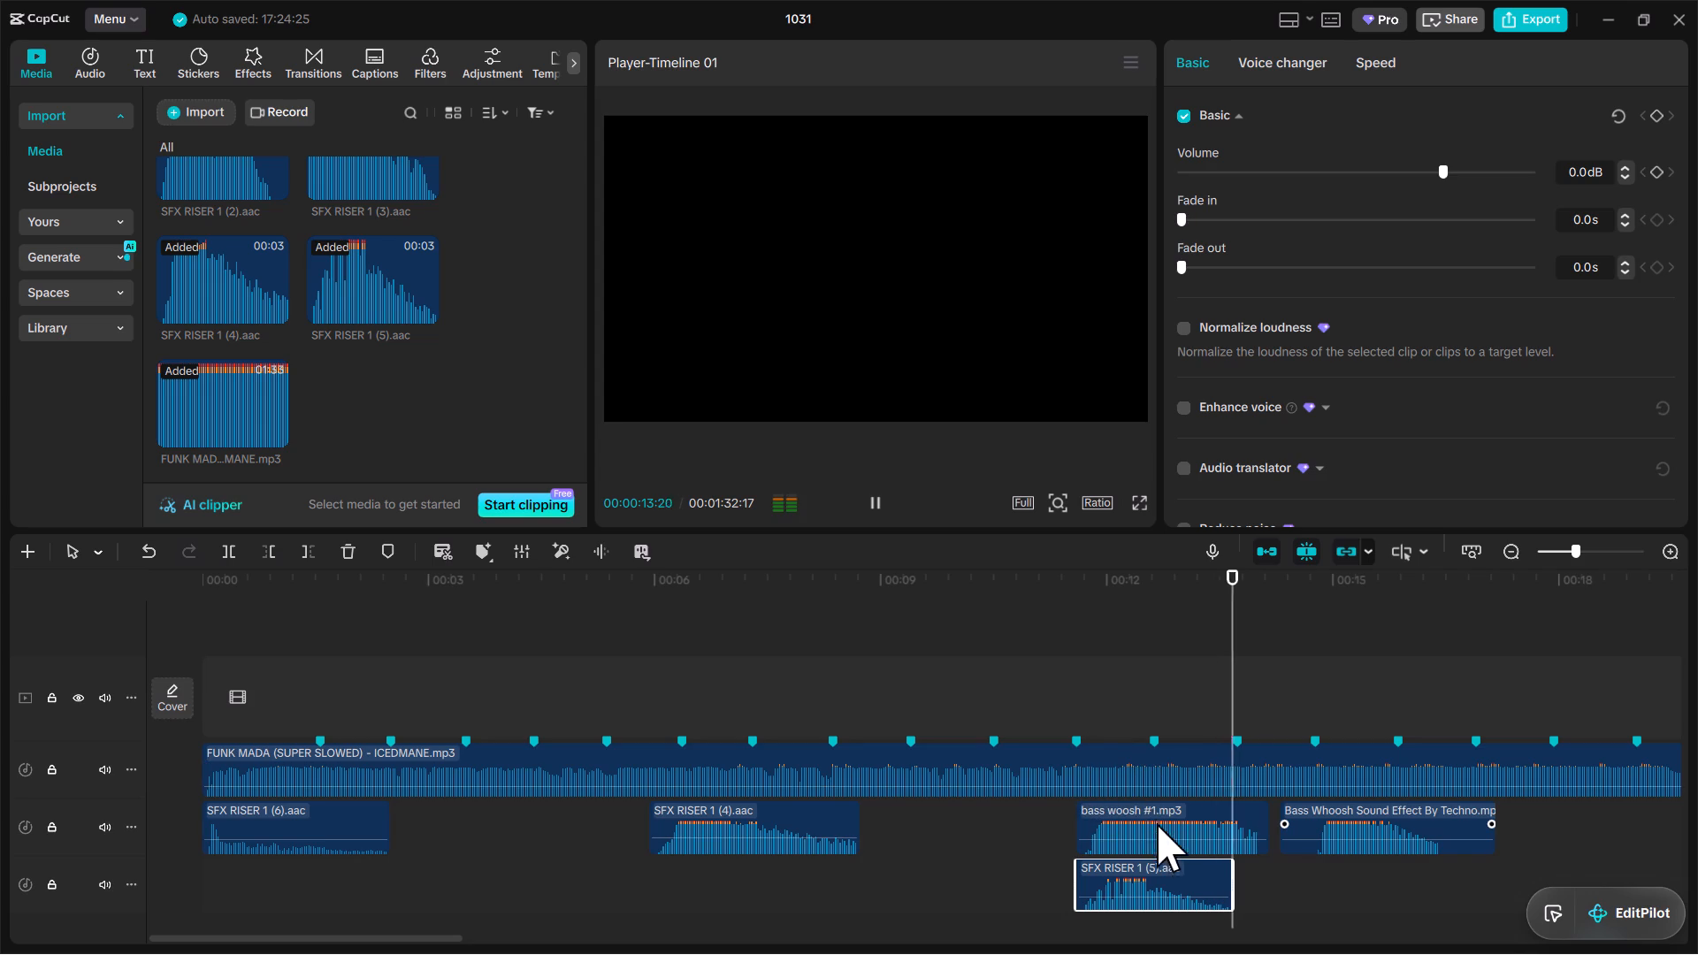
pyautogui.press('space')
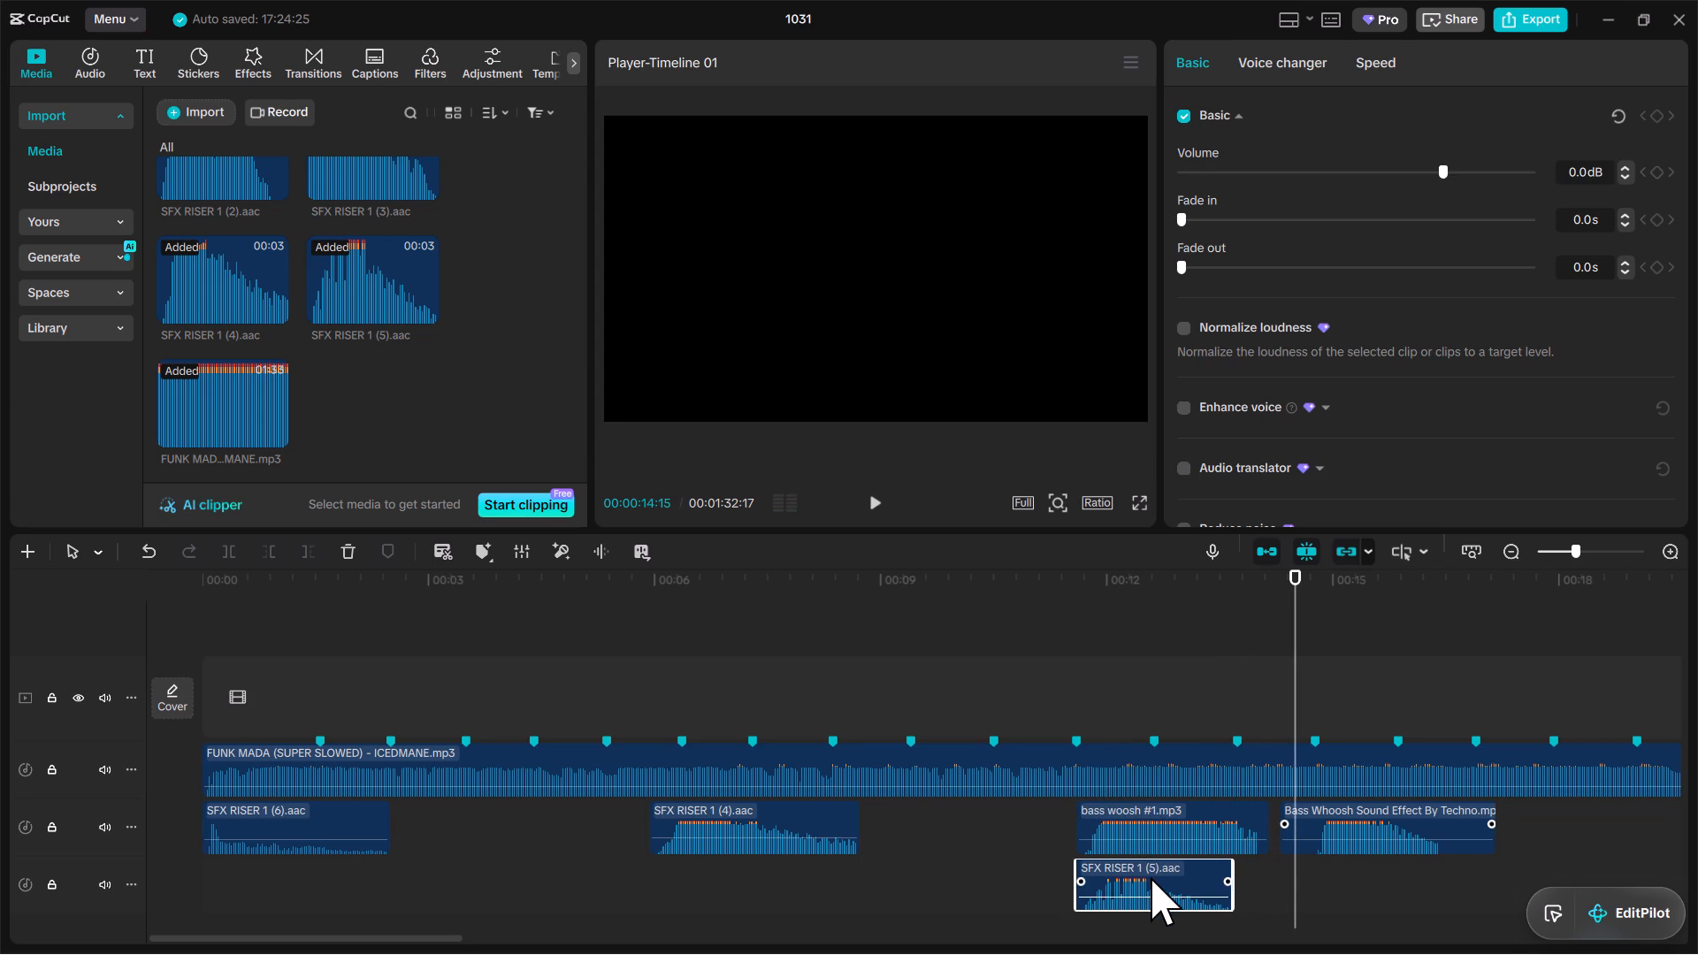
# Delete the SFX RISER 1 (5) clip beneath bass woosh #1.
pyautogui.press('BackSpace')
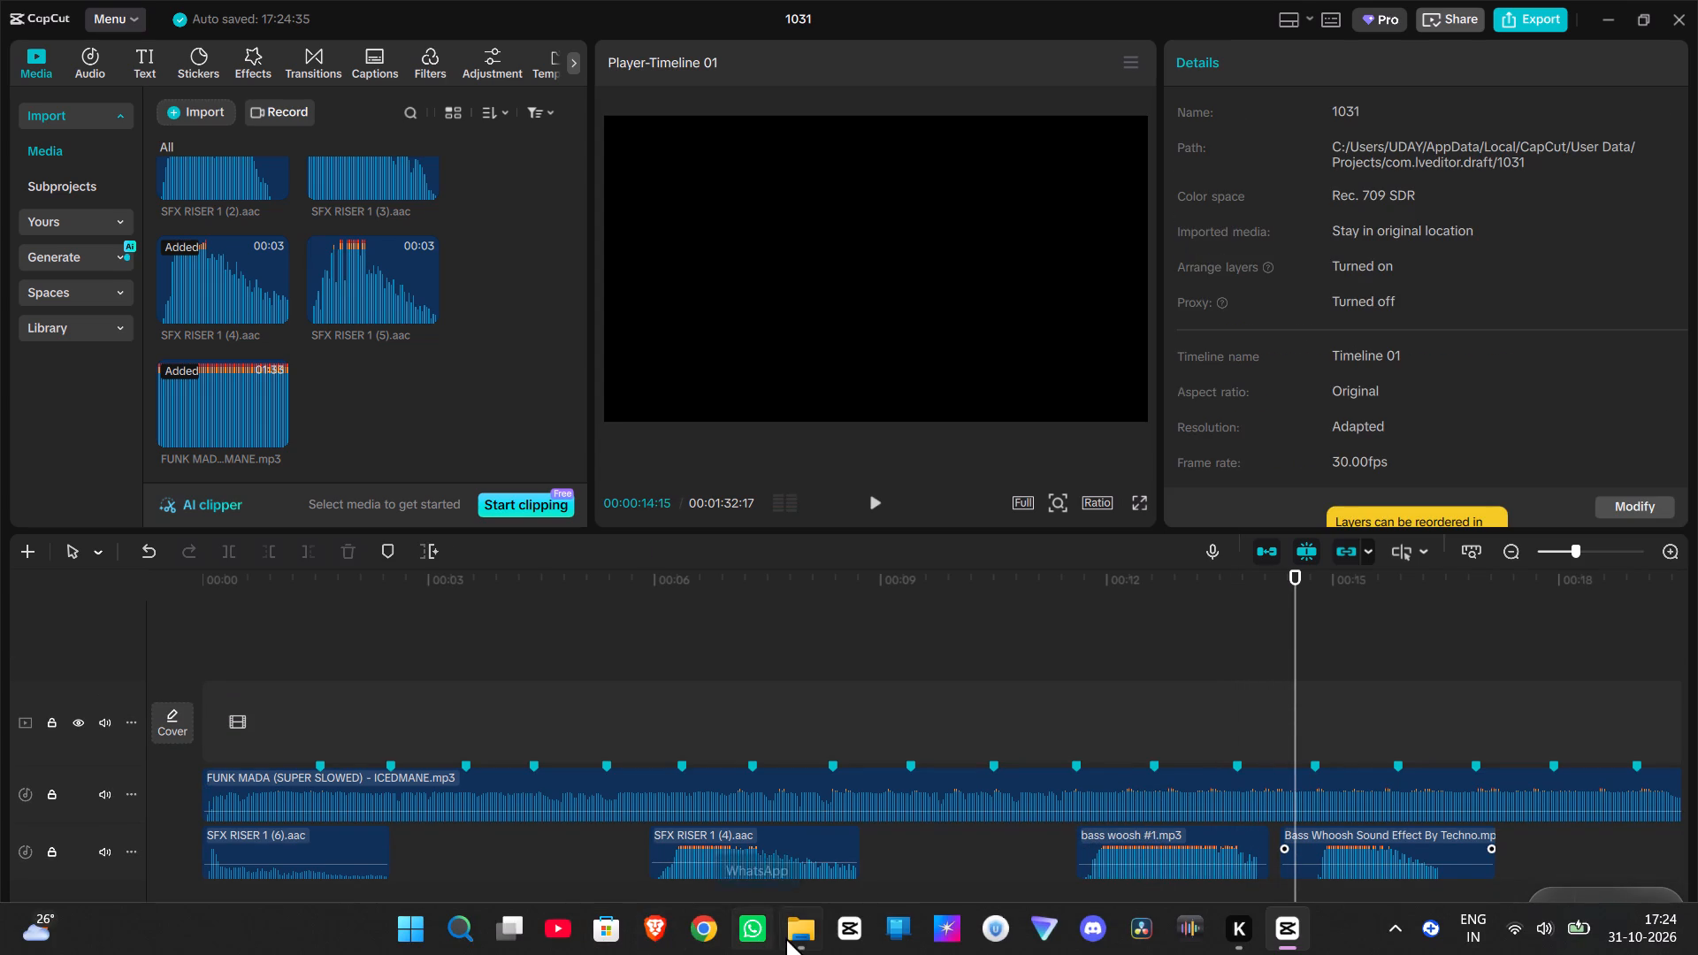
# Switch to File Explorer and delete the nine The Weeknd Blinding Lights and Starboy WAV files from Downloads.
pyautogui.click(805, 852)
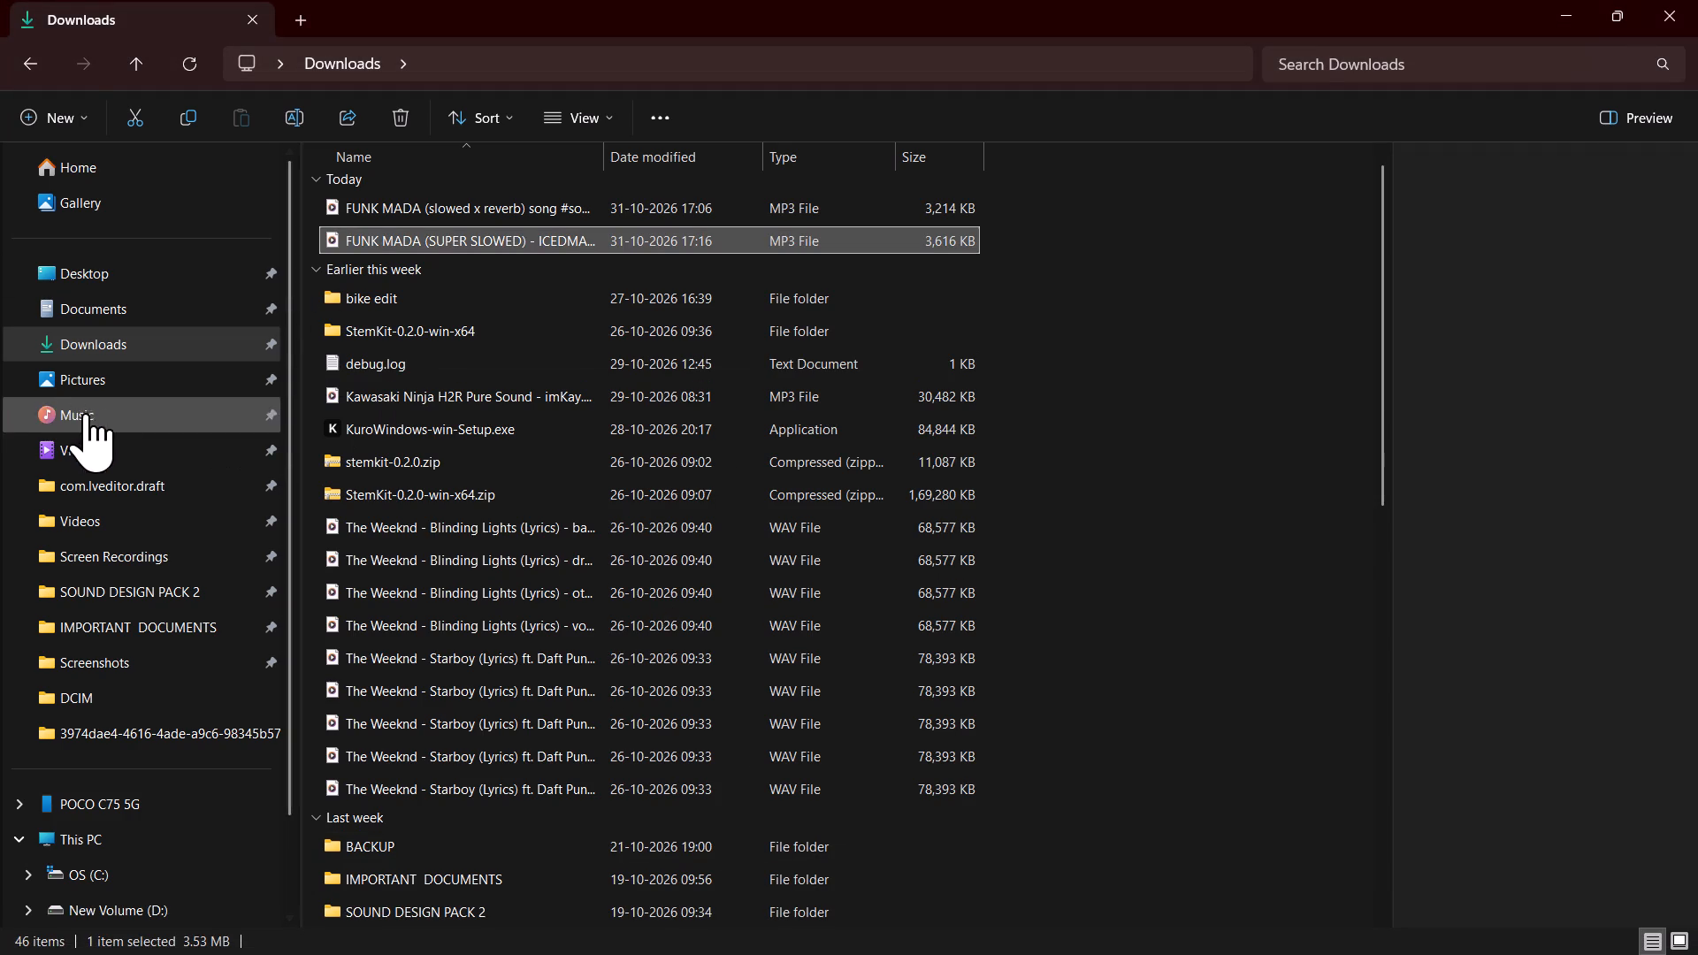
pyautogui.moveTo(1002, 531); pyautogui.dragTo(1004, 564)
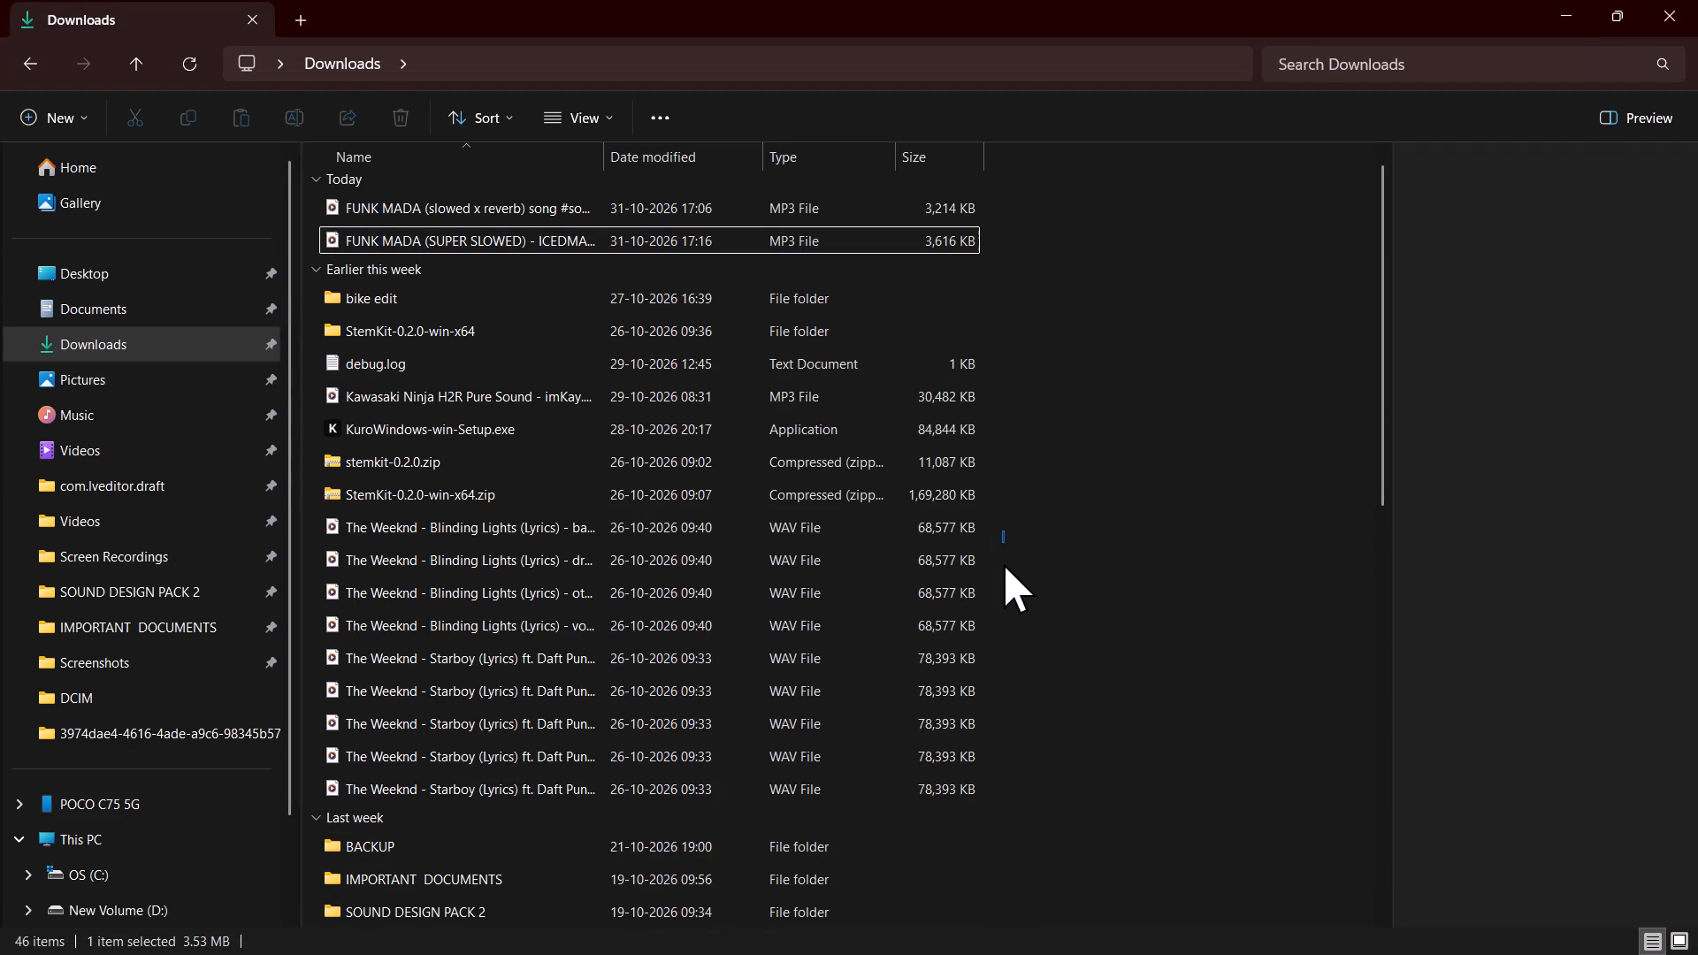
pyautogui.moveTo(1004, 564); pyautogui.dragTo(901, 786)
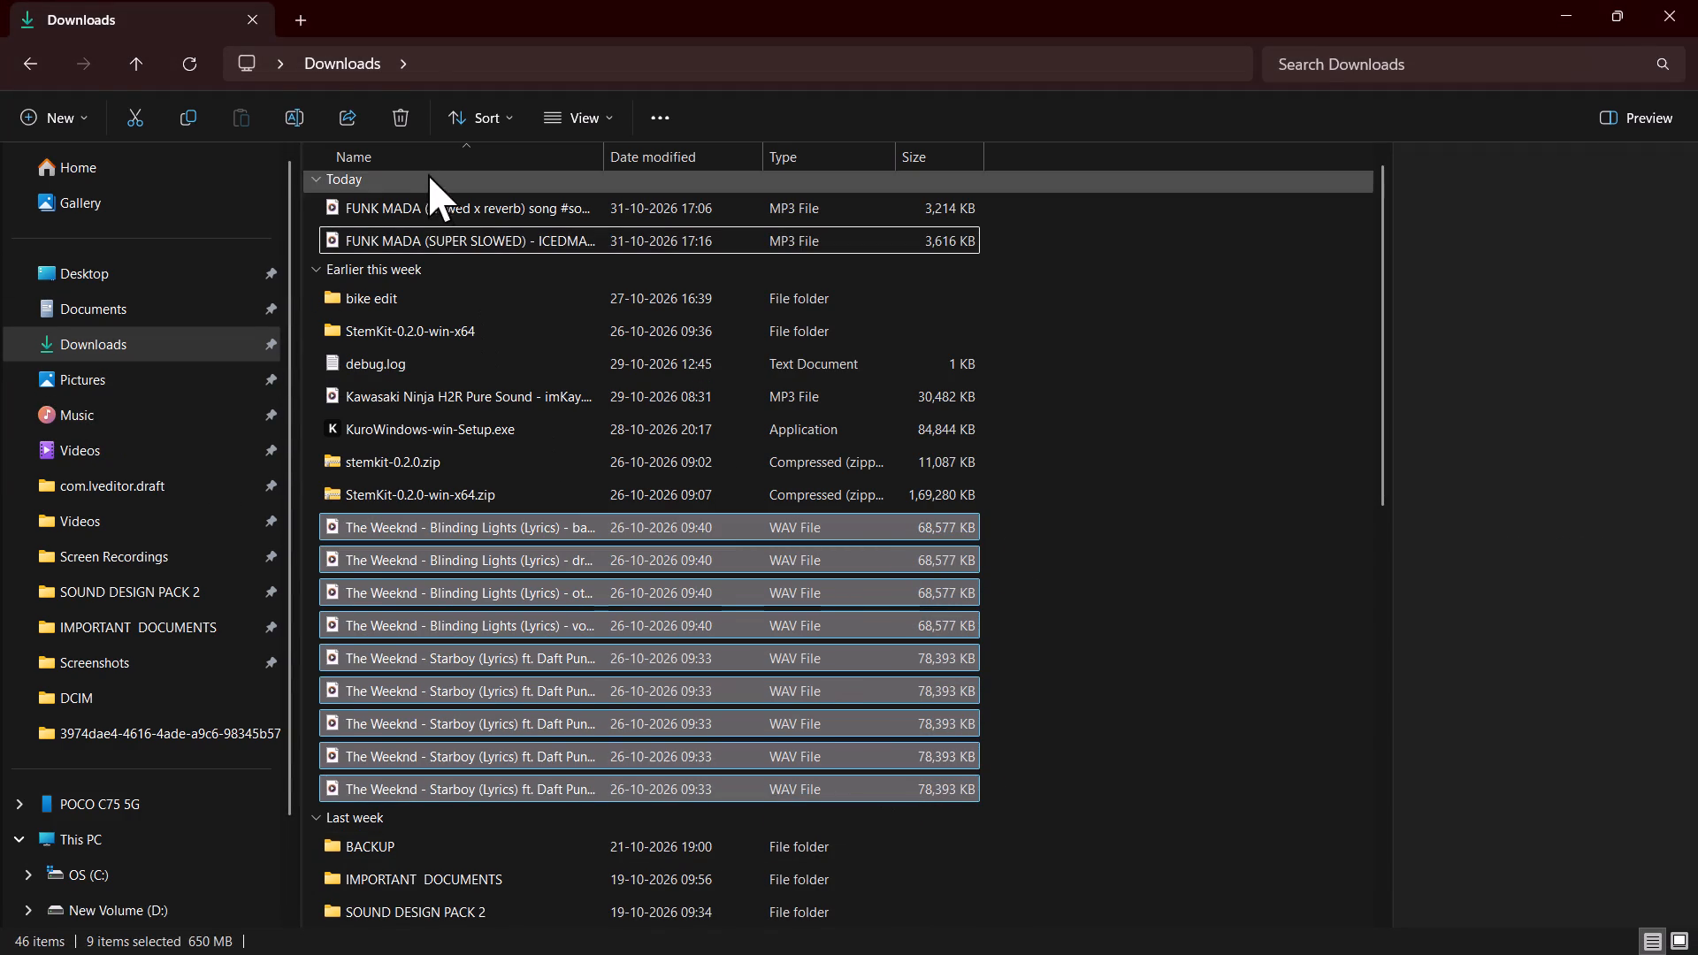
pyautogui.click(407, 106)
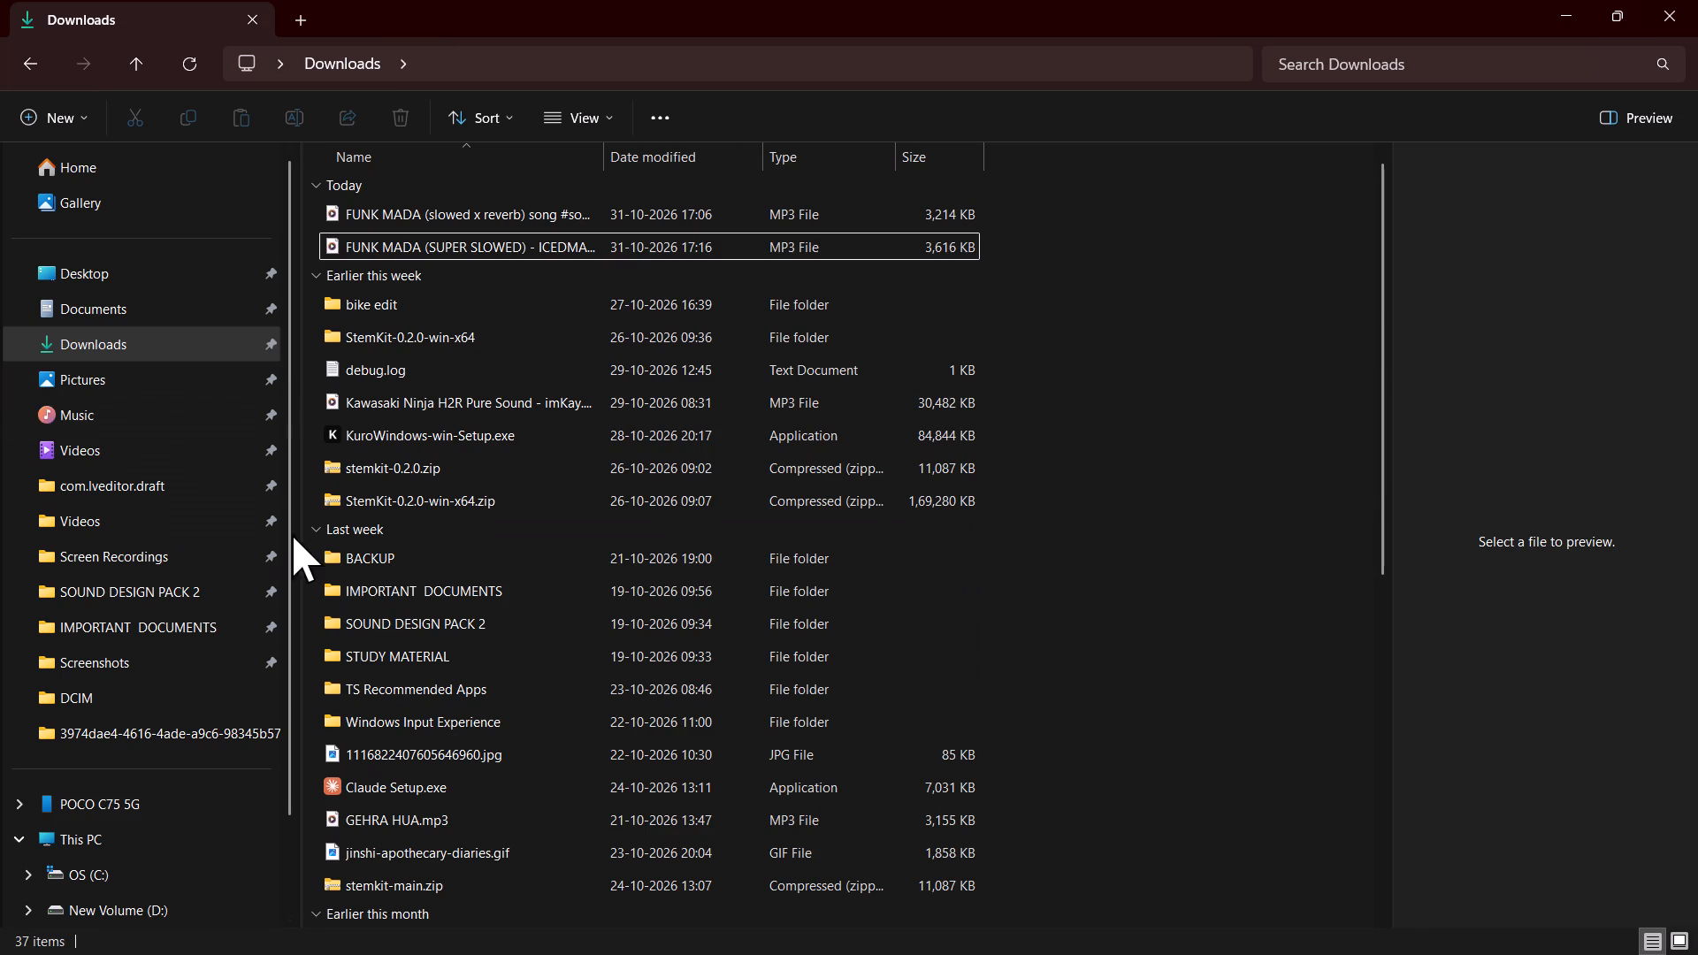
# Open the SOUND DESIGN PACK 2 folder and pick up Buildup Sound Effect By Techno Mania to bring into CapCut.
pyautogui.click(180, 591)
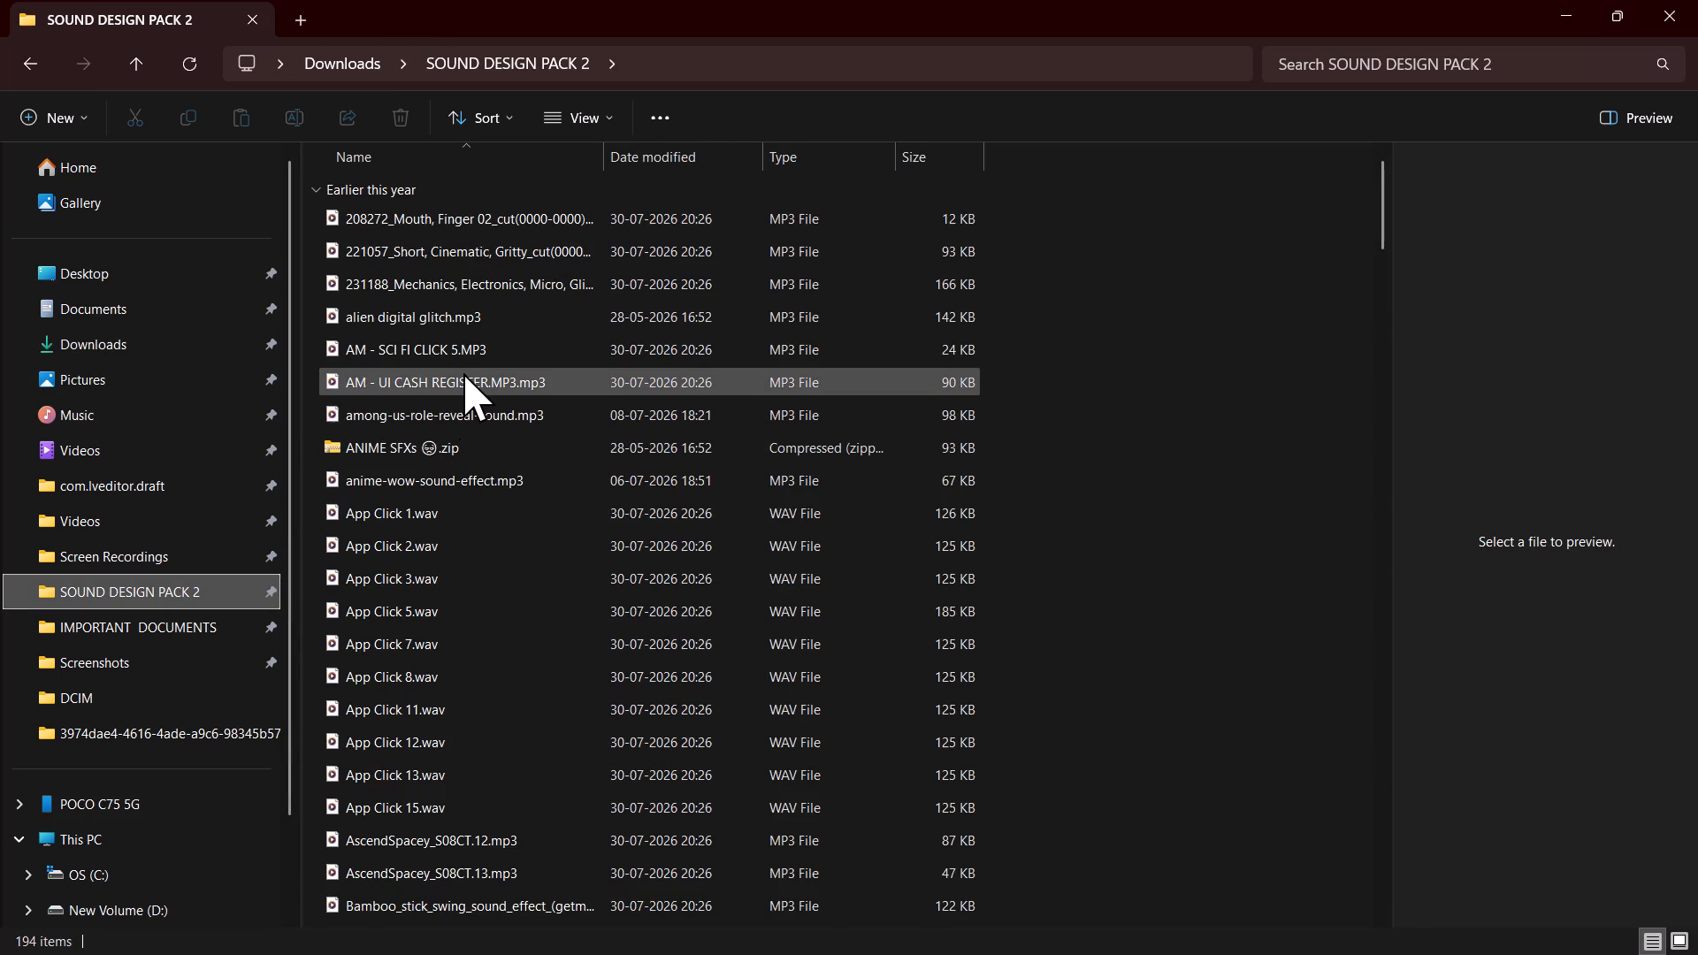
pyautogui.scroll(-1, 467, 398)
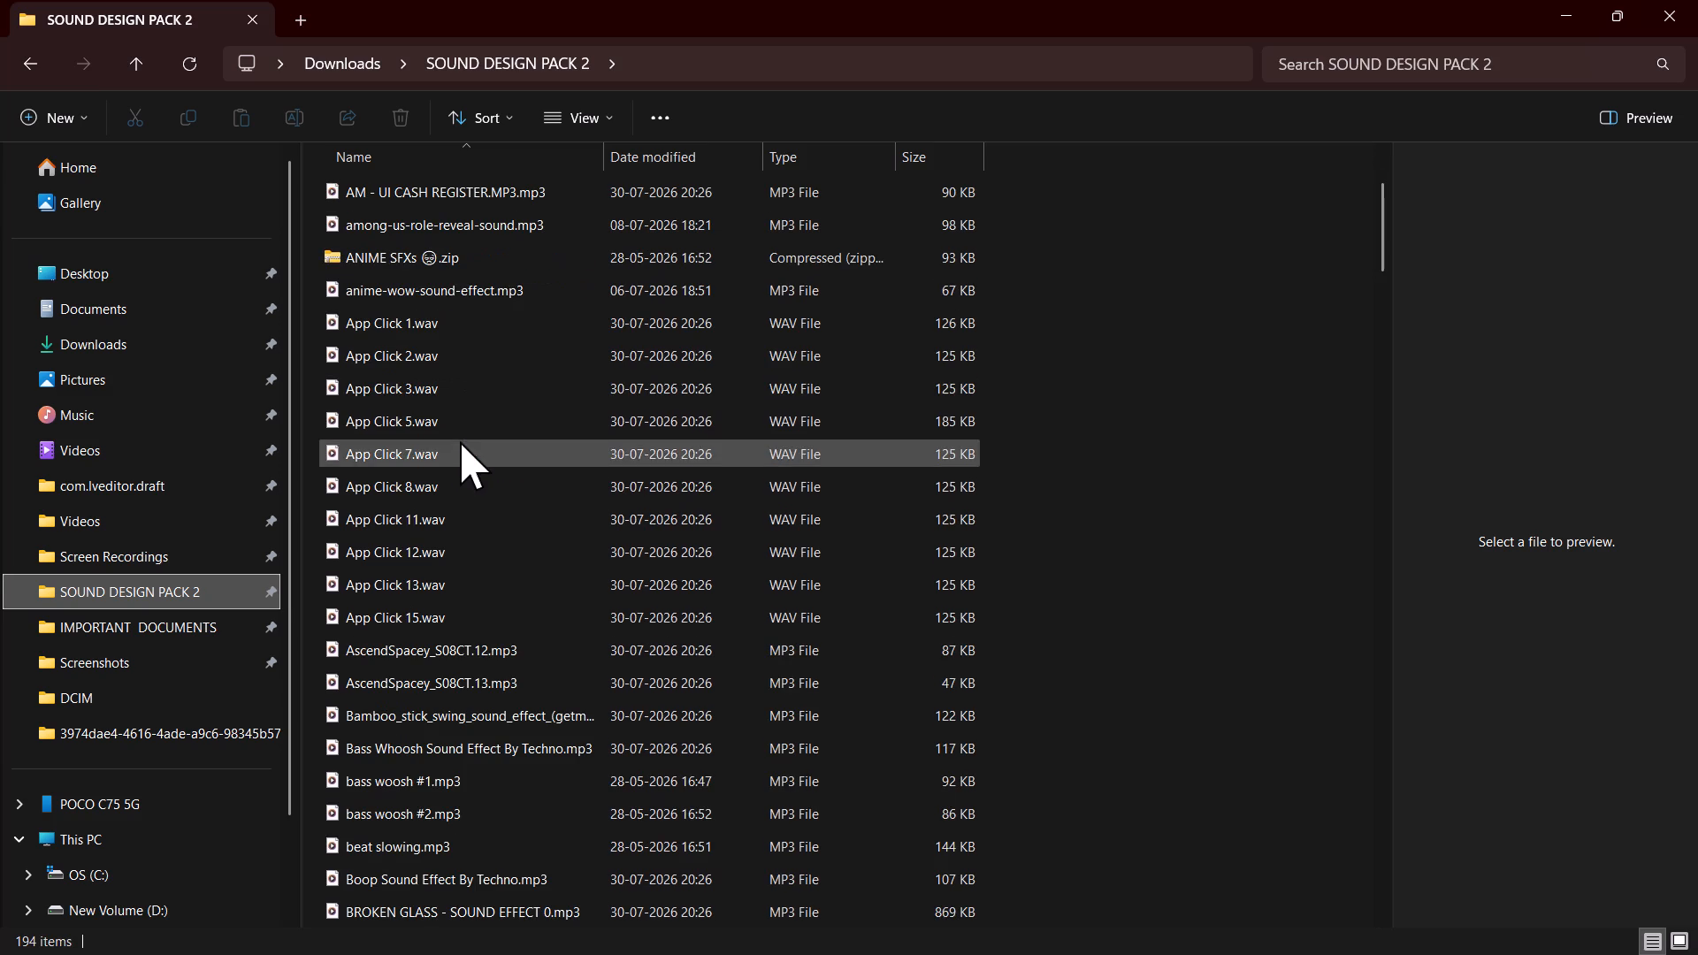
pyautogui.scroll(-1, 433, 634)
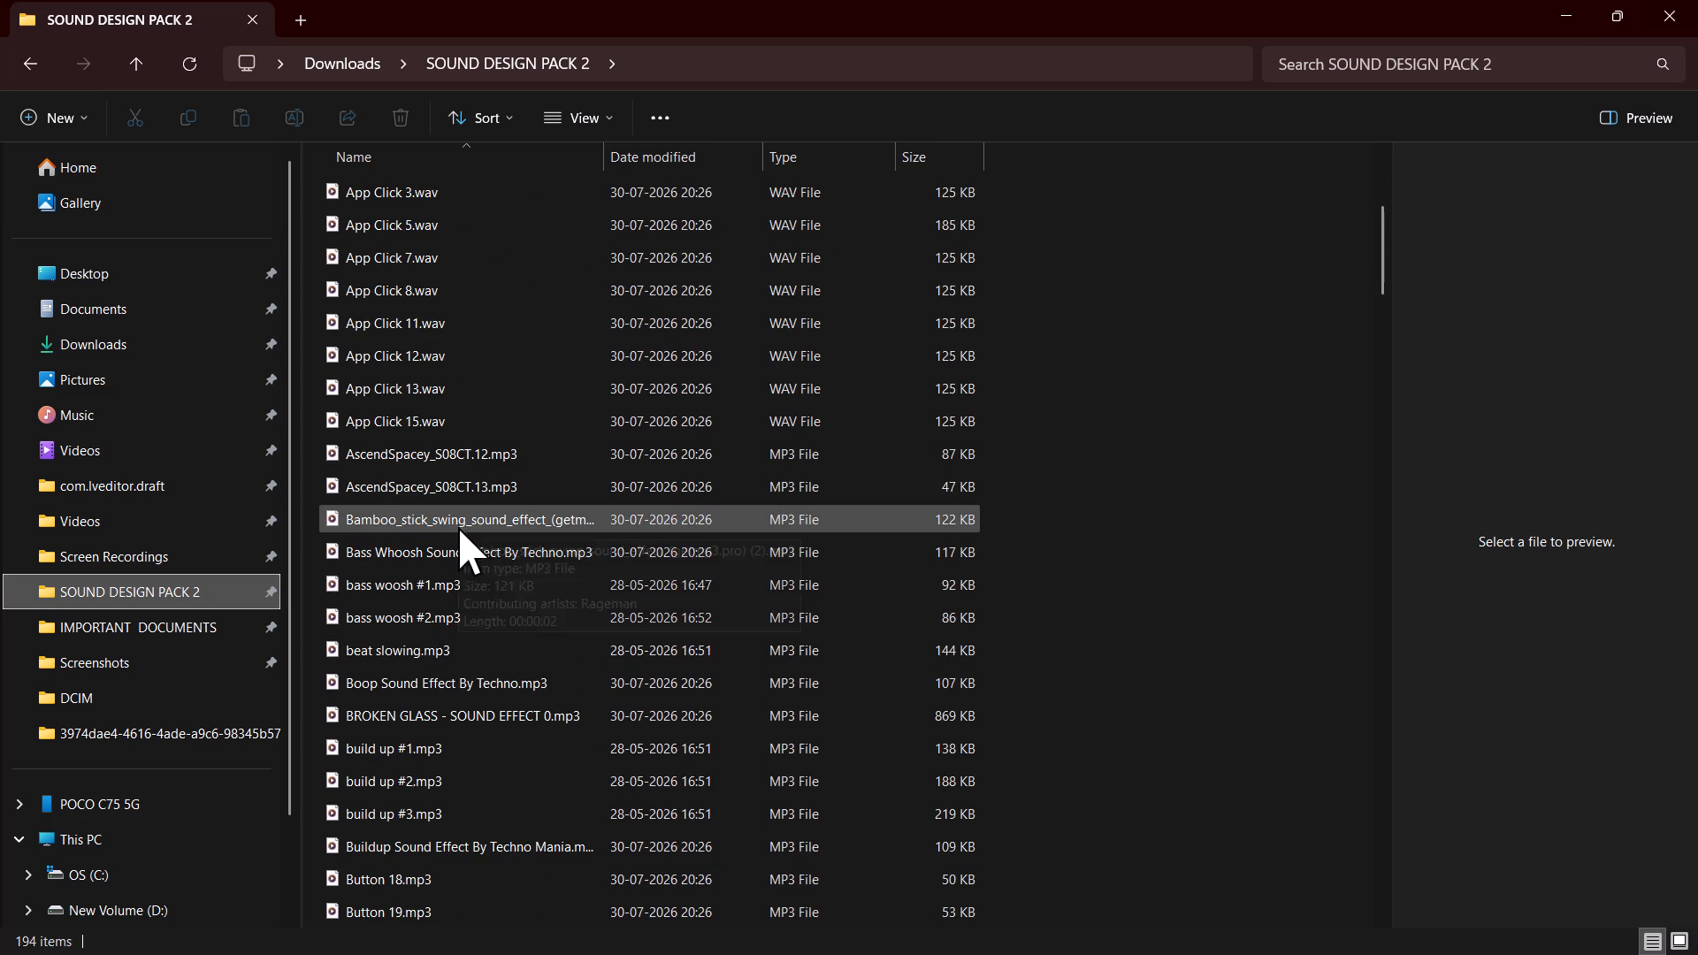
pyautogui.scroll(-2, 458, 727)
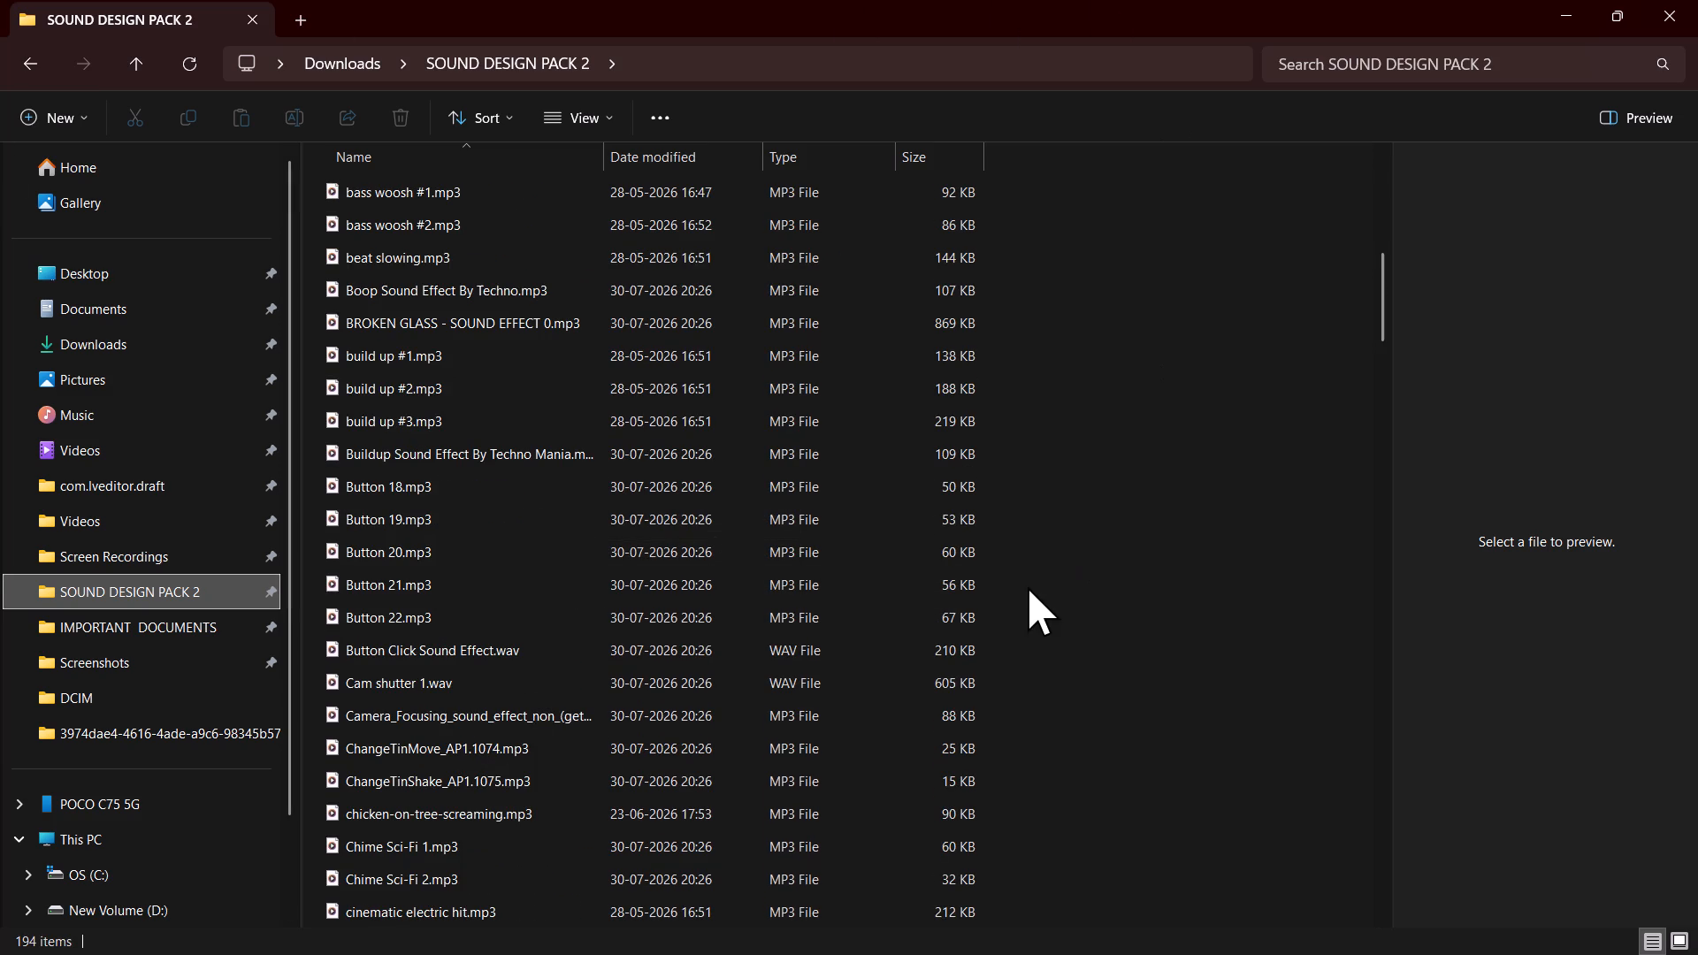
pyautogui.click(633, 461)
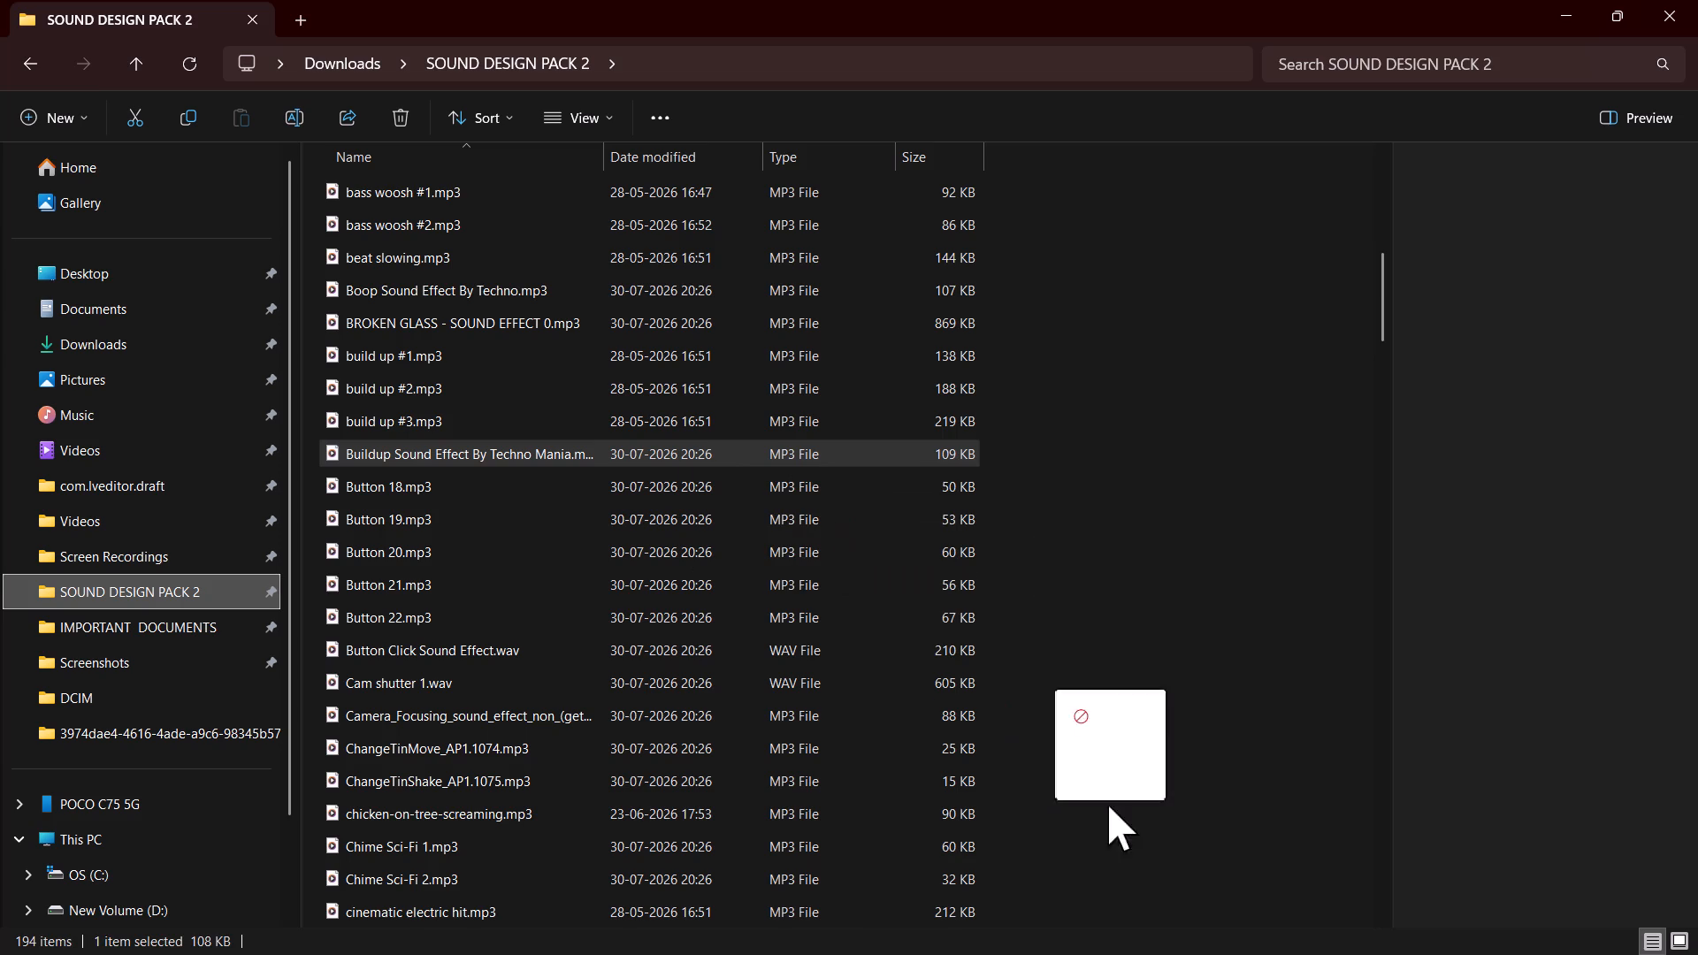
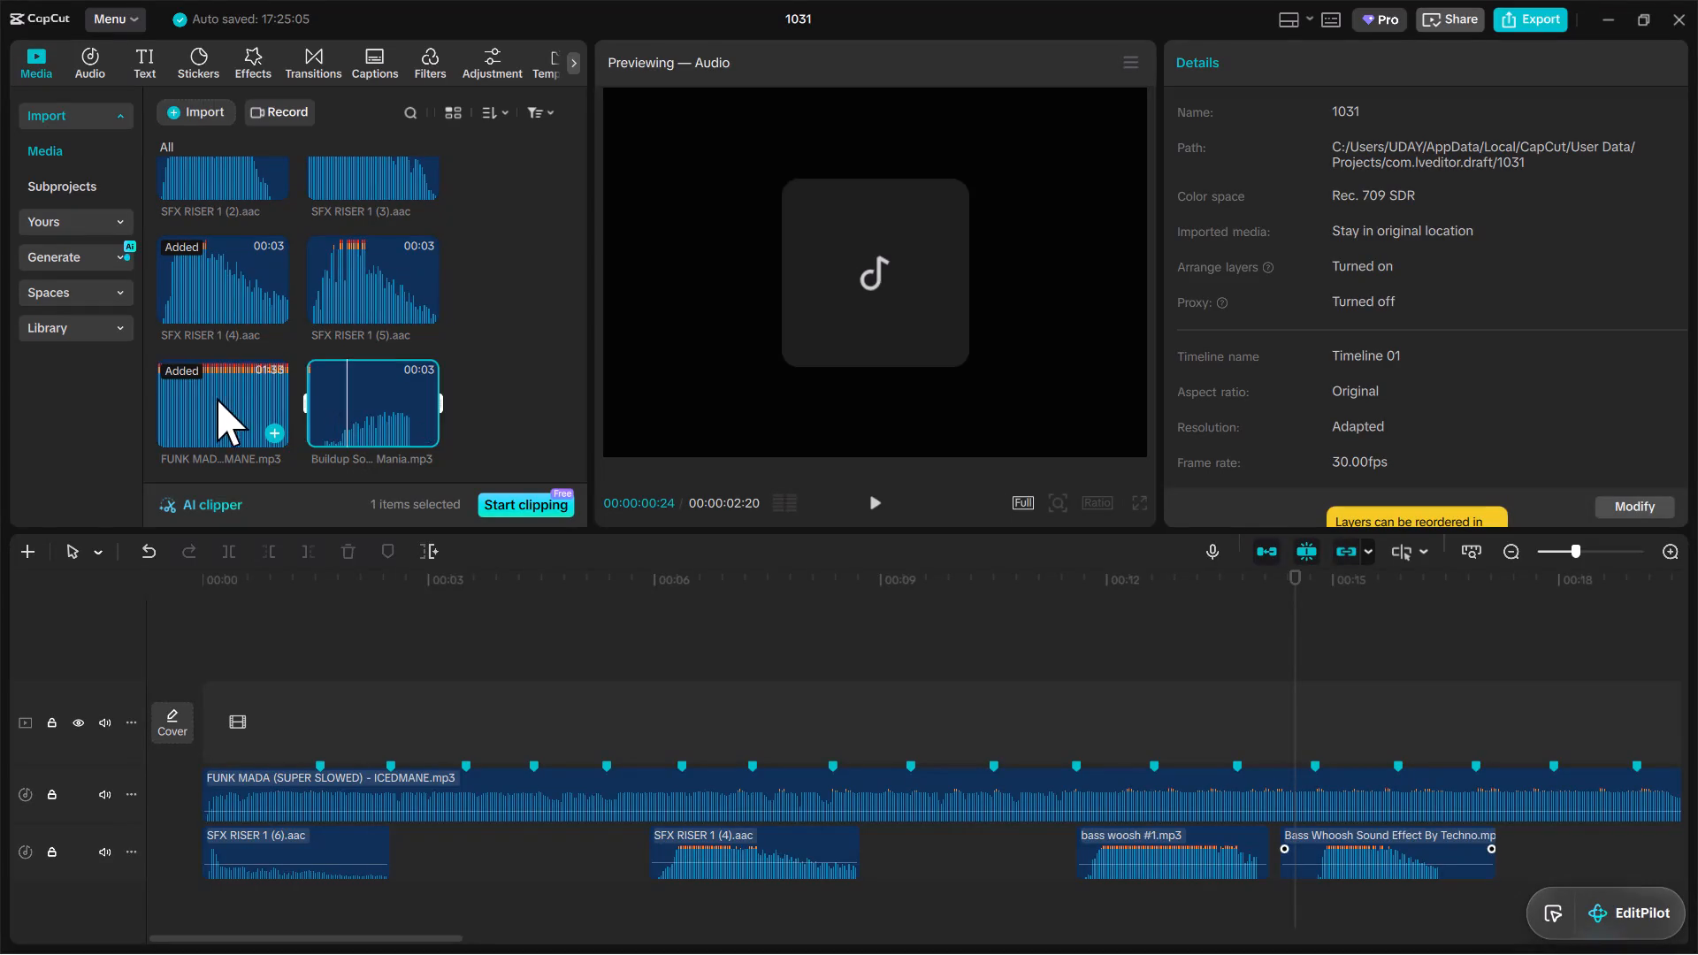
# Audition Buildup Sound Effect By Techno Mania in the imported media and delete it from the project.
pyautogui.click(370, 393)
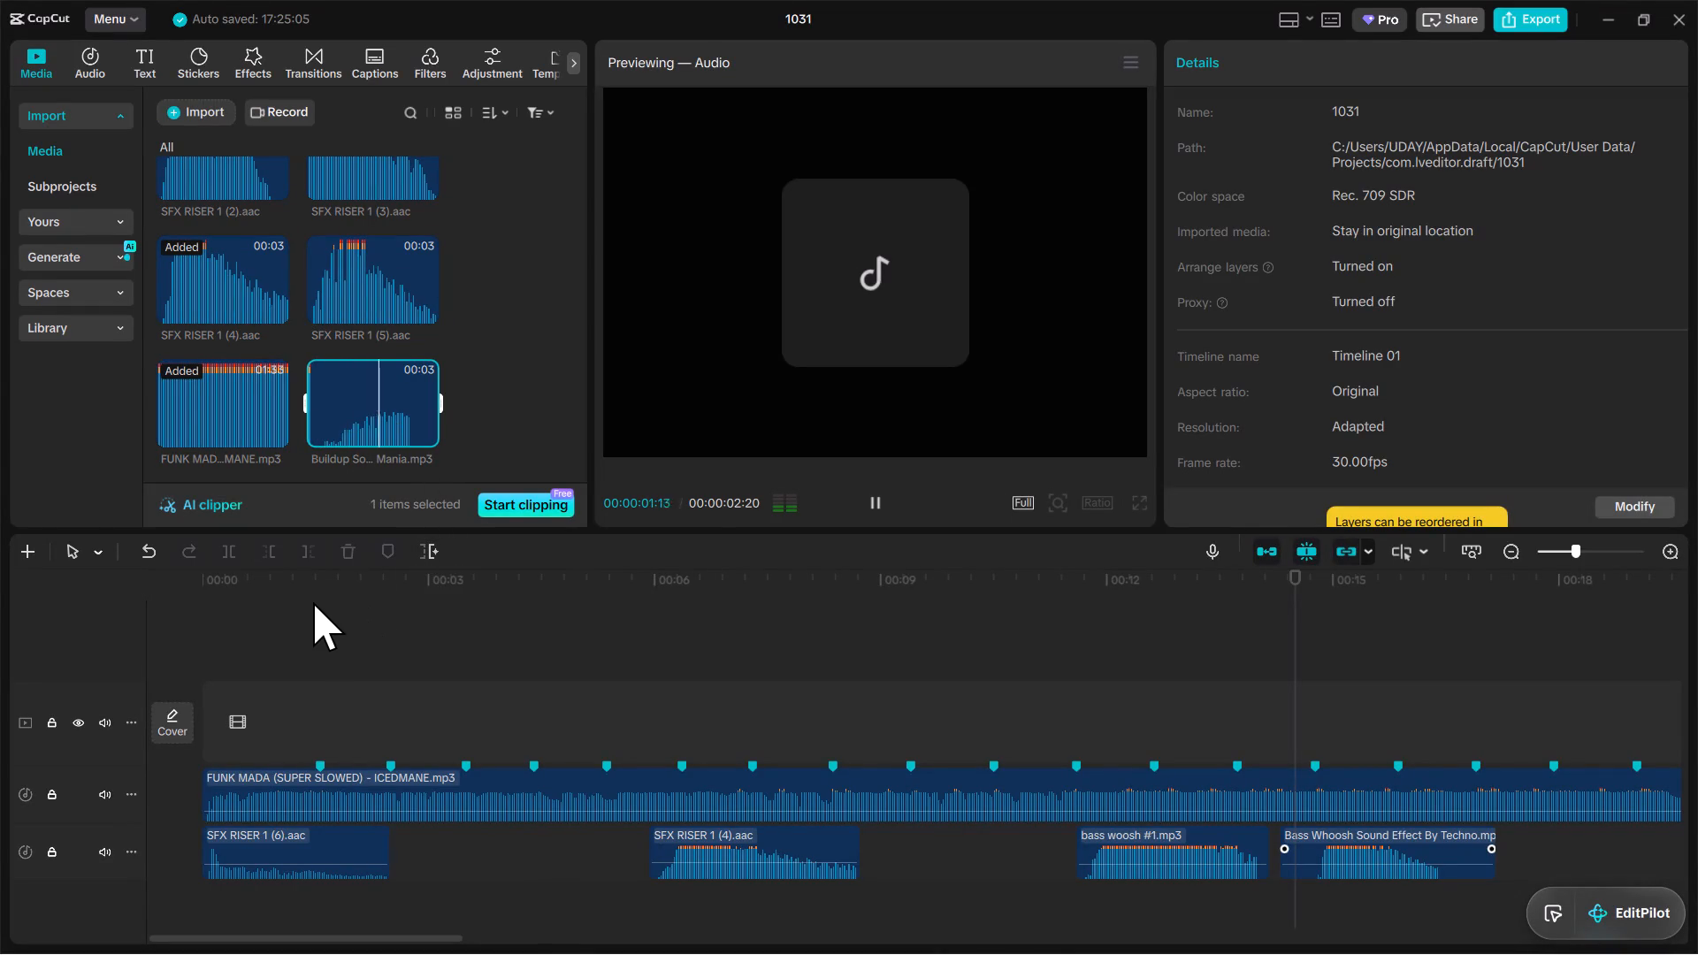
pyautogui.press('BackSpace')
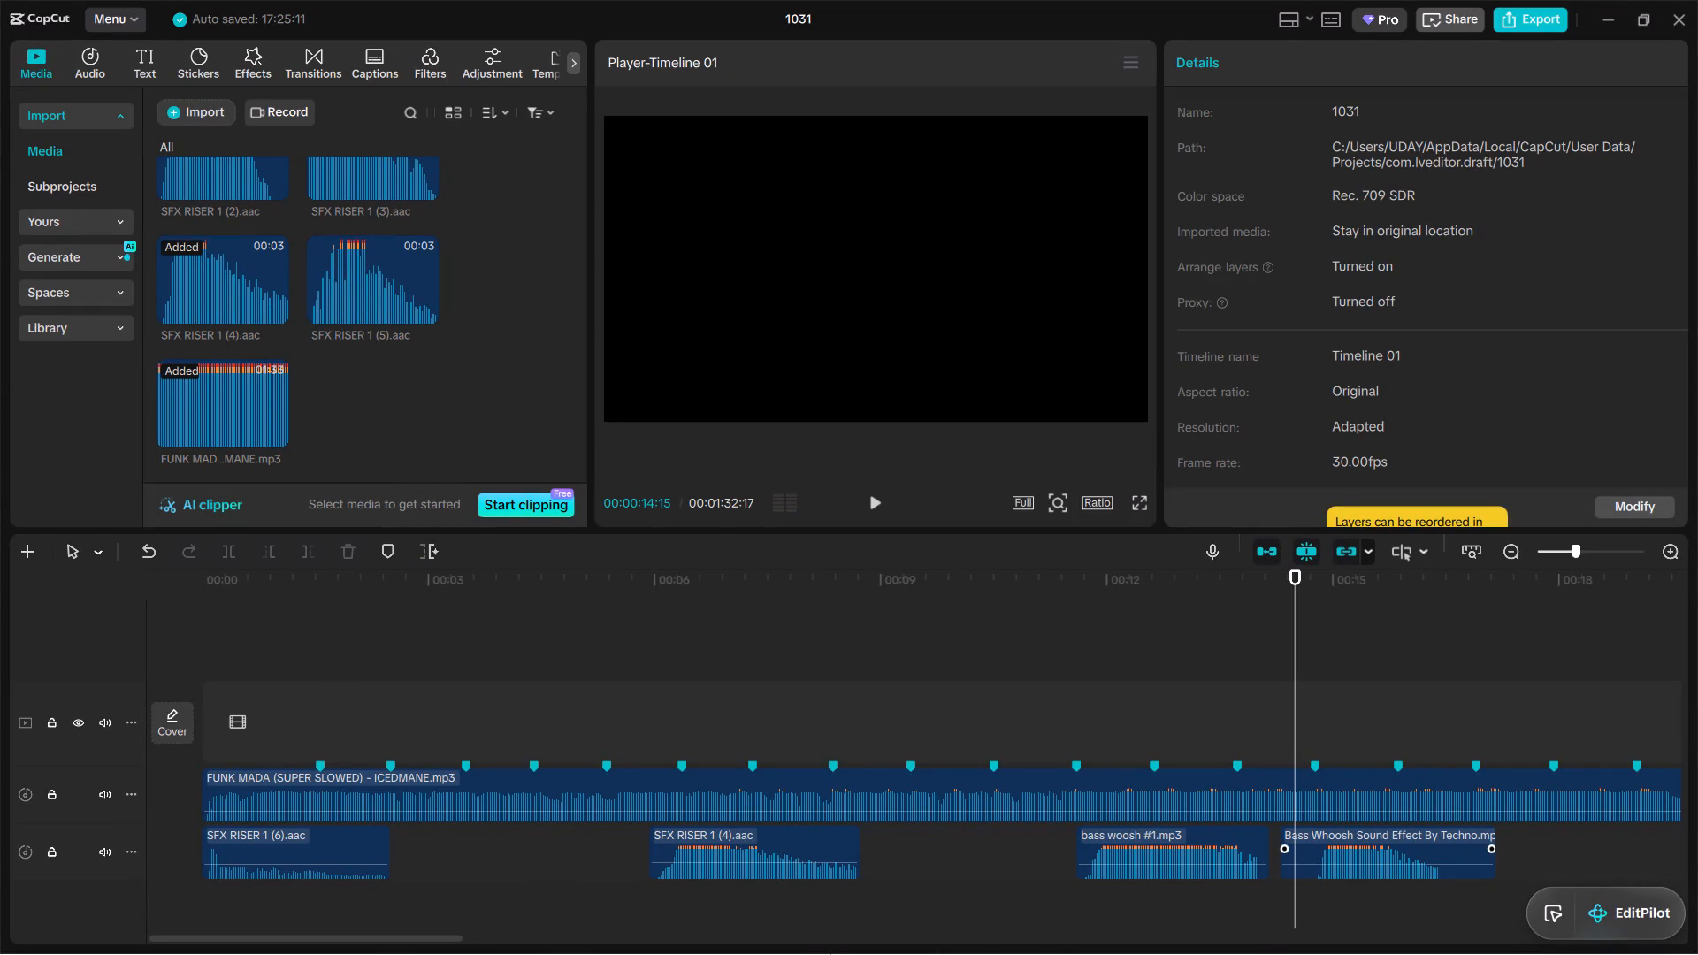
# Switch to File Explorer, open Deep Woosh (1).wav from SOUND DESIGN PACK 2 to audition it, and bring the file into CapCut.
pyautogui.click(777, 868)
pyautogui.scroll(-2, 551, 736)
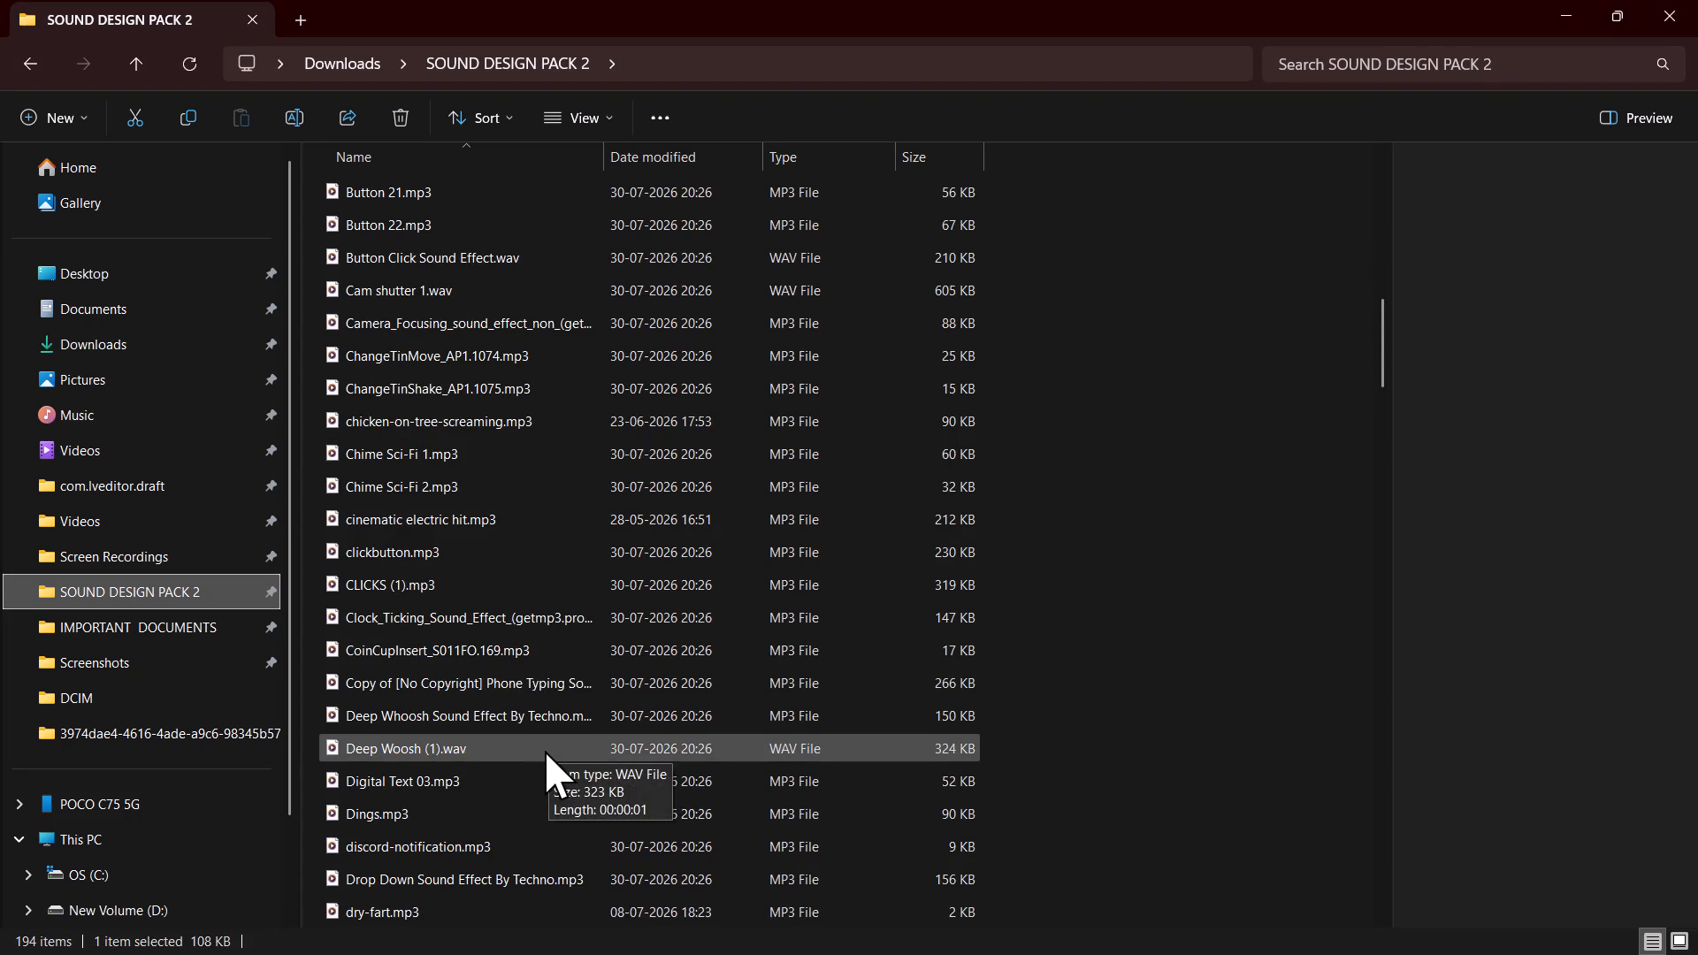
pyautogui.click(475, 756)
pyautogui.doubleClick(475, 756)
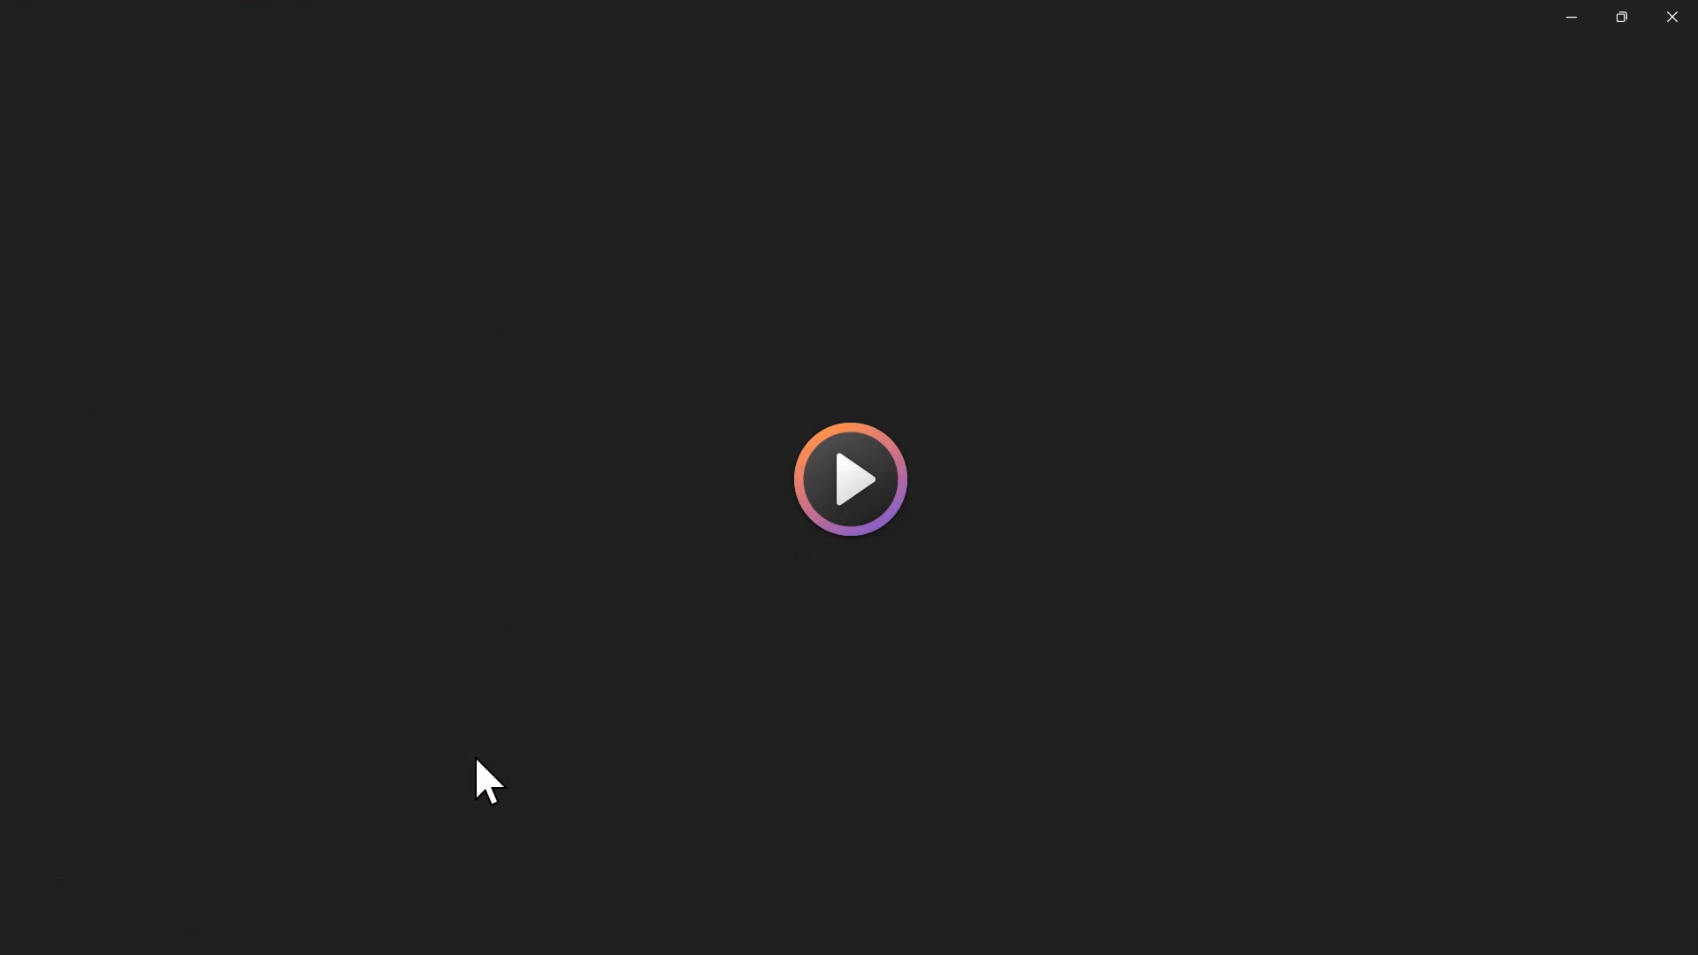
pyautogui.click(1680, 19)
pyautogui.click(689, 756)
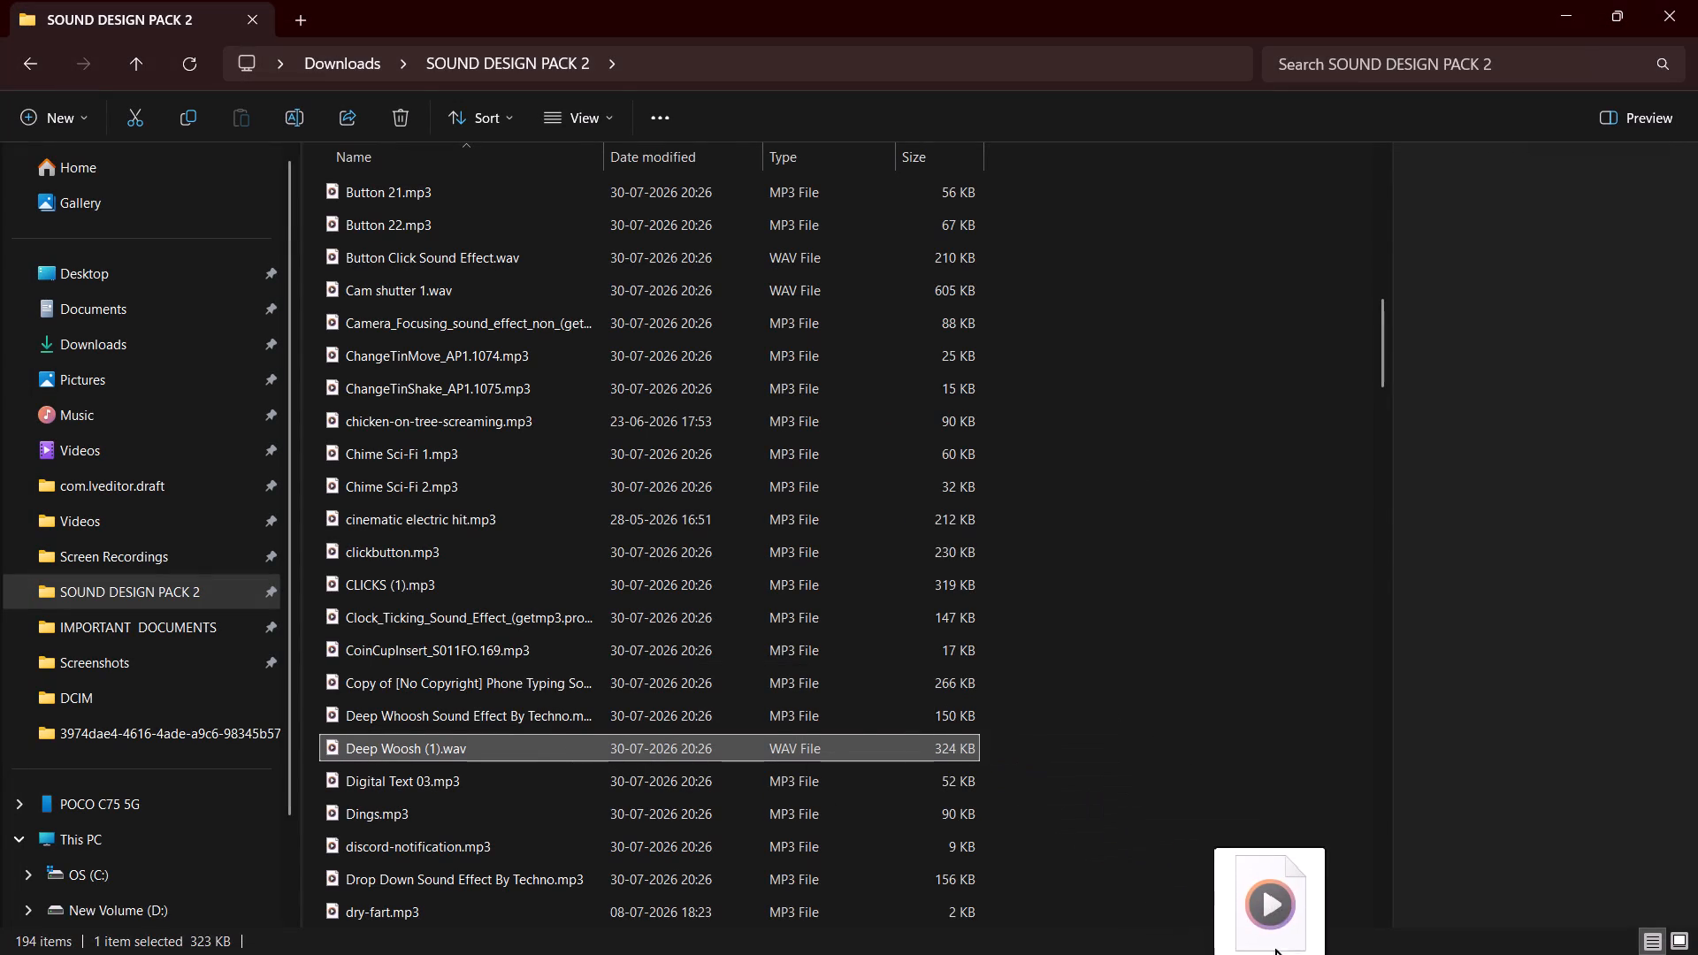
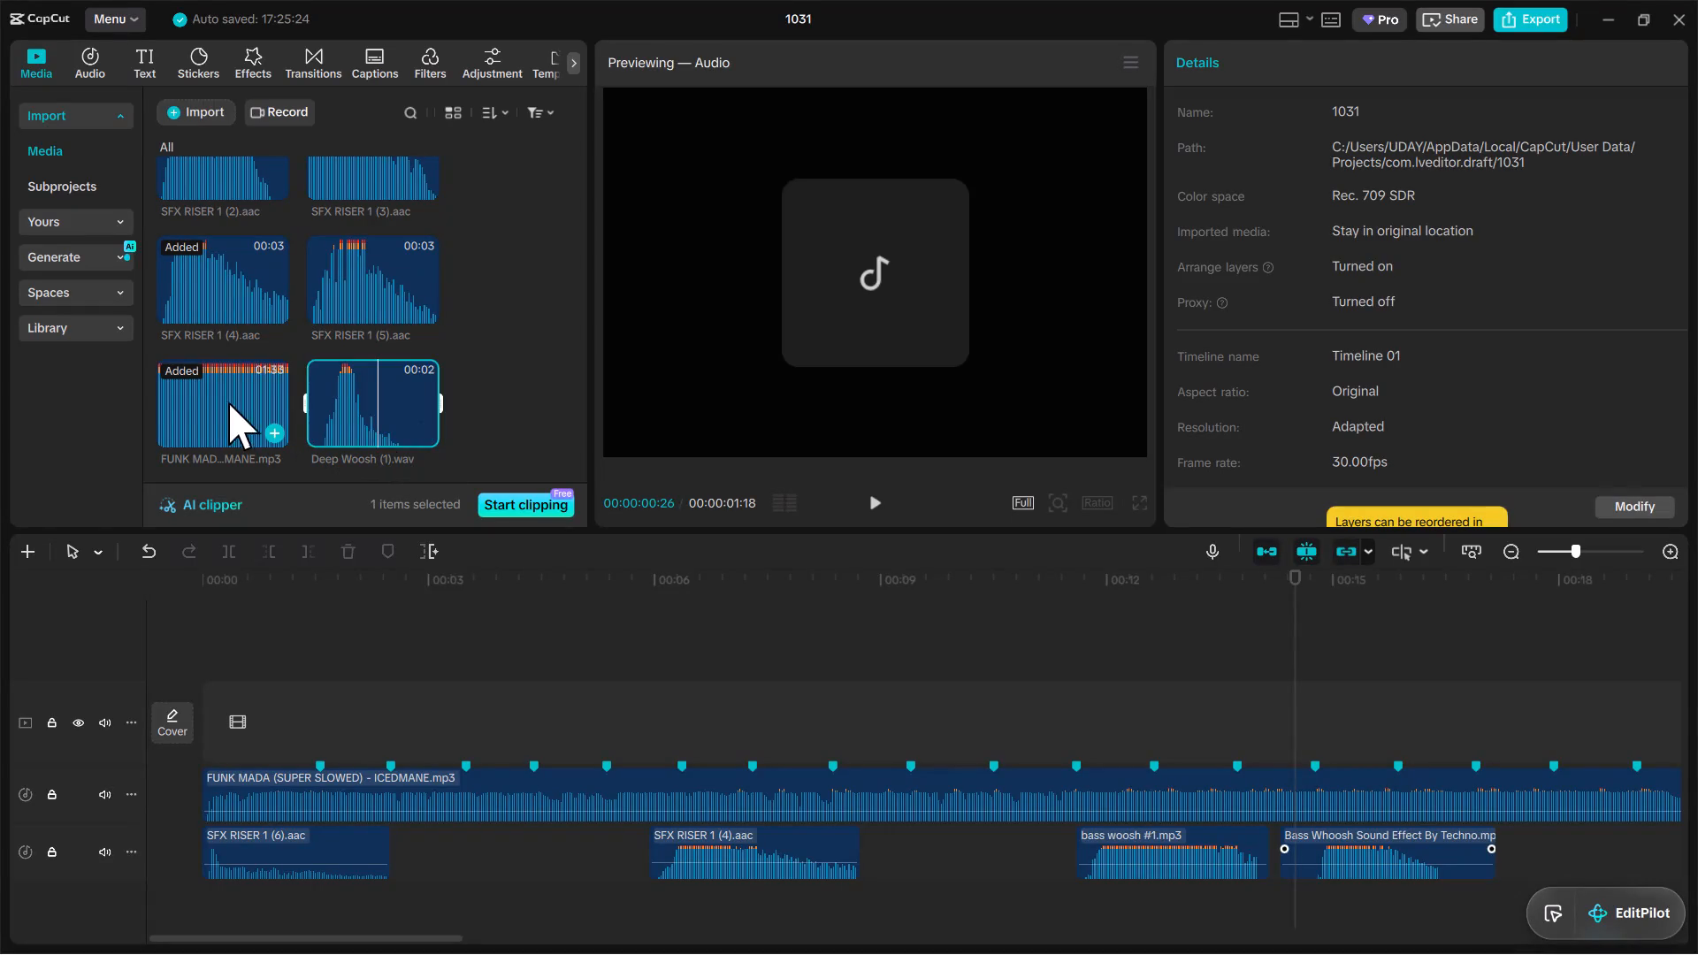
# Audition the imported Deep Woosh (1).wav sound effect in the media library.
pyautogui.click(359, 403)
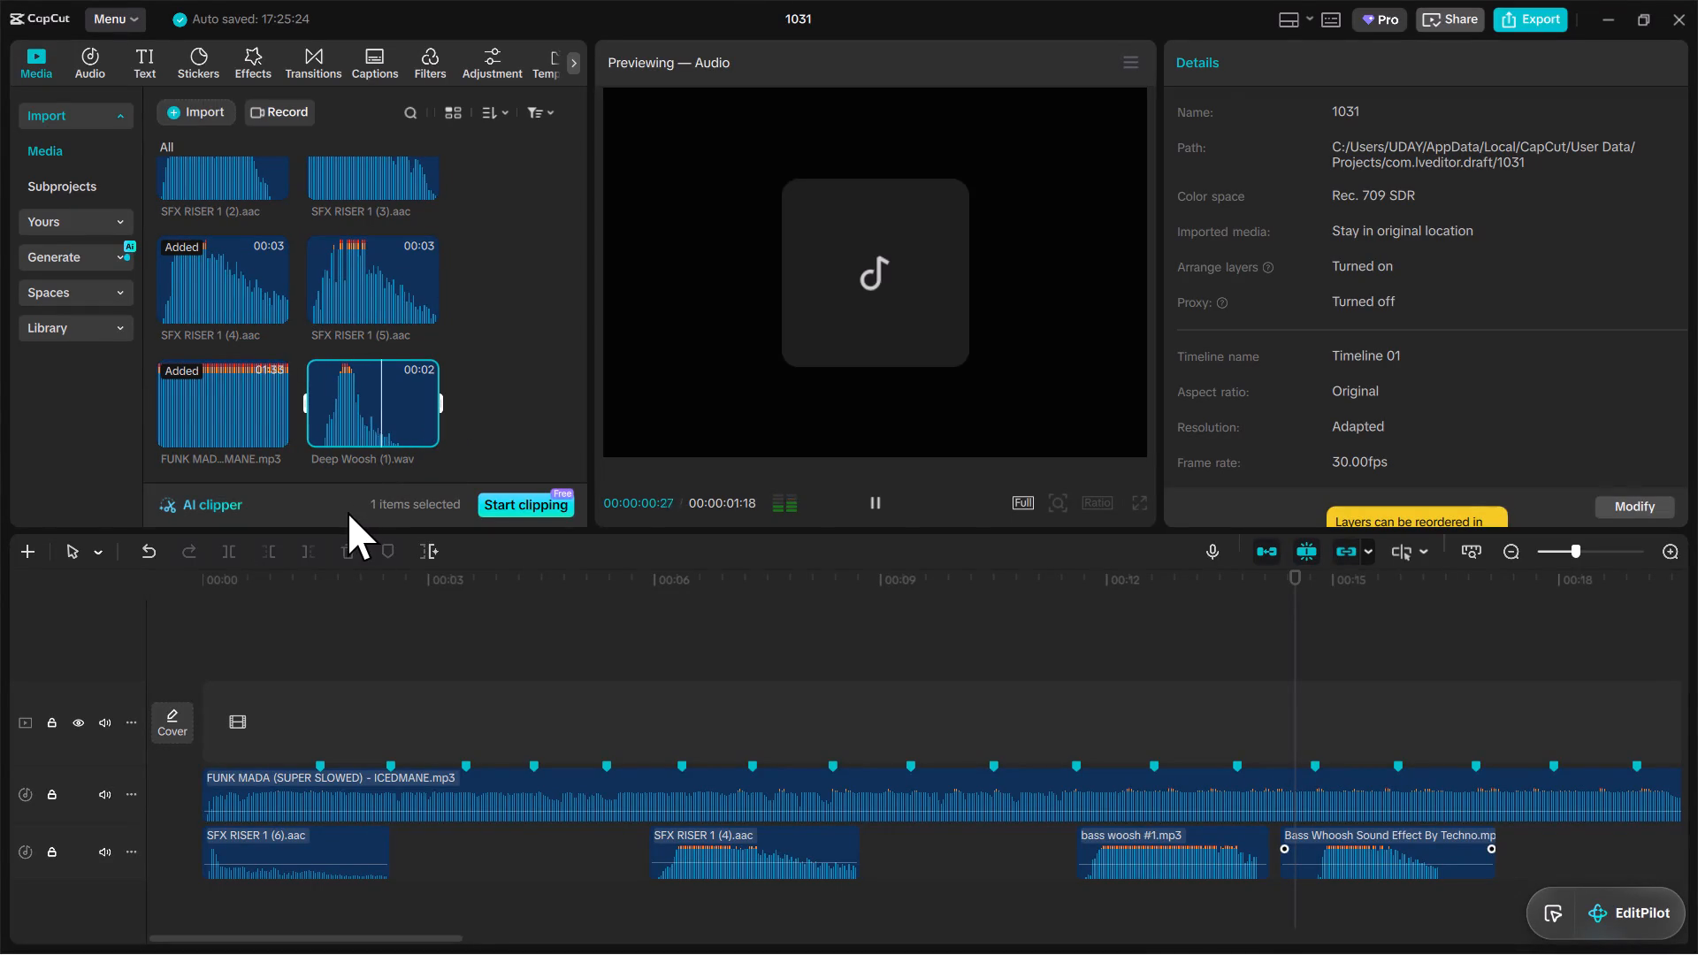
pyautogui.click(353, 439)
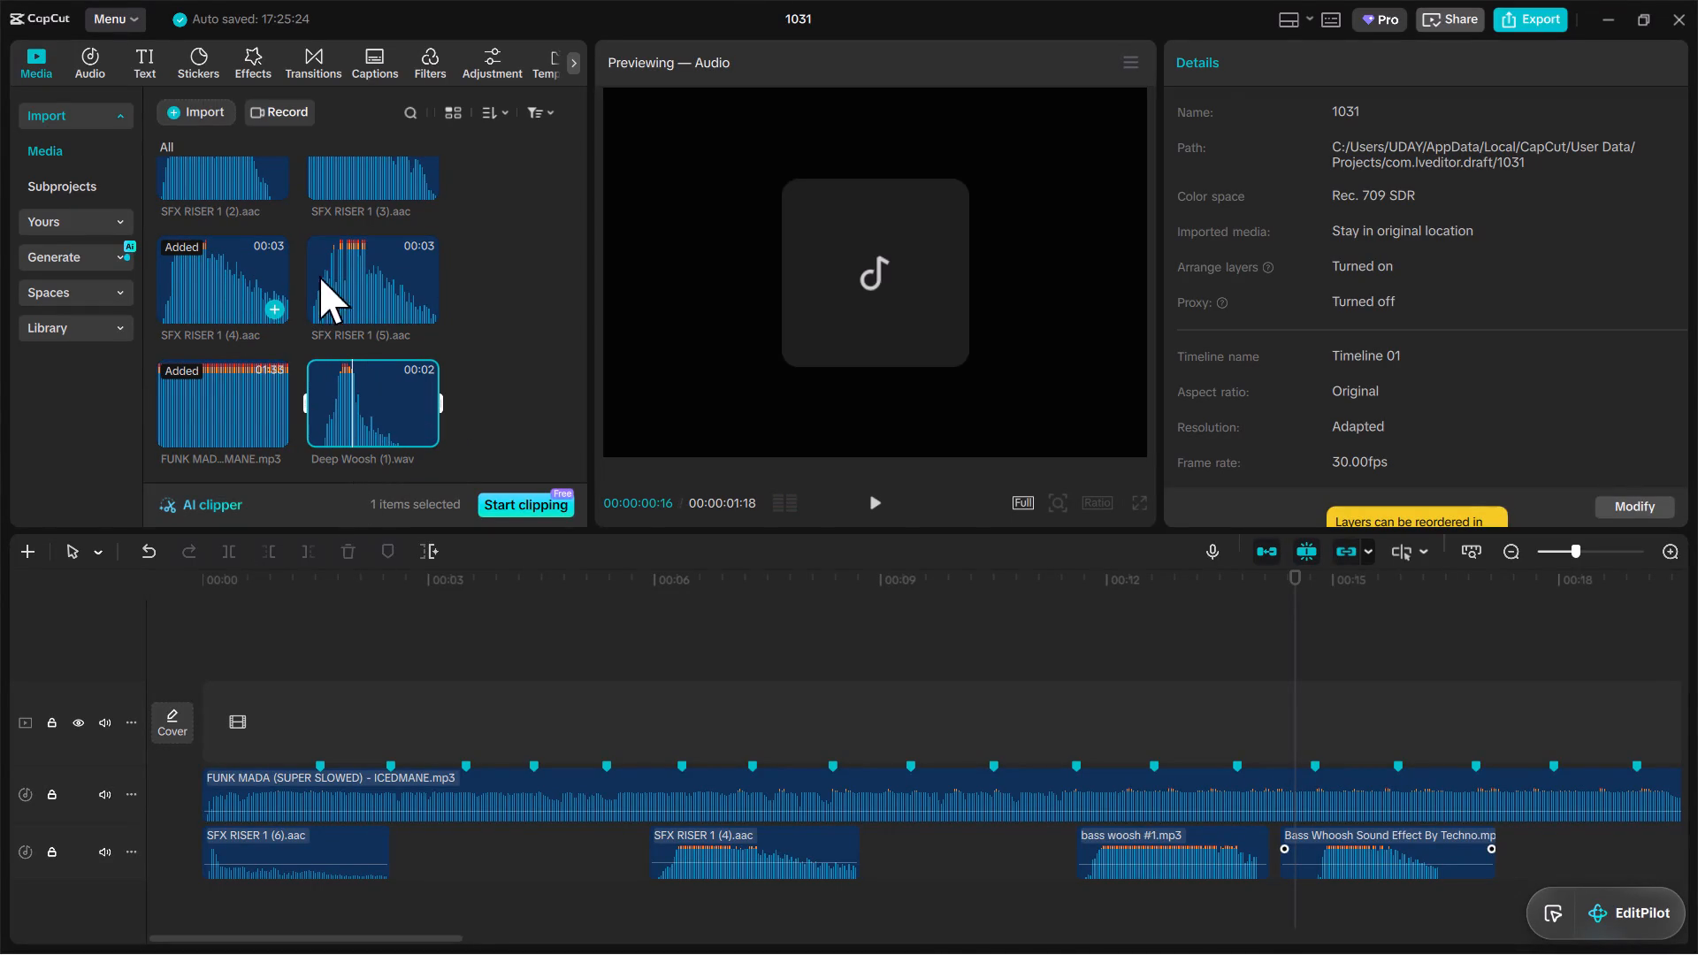
pyautogui.click(366, 279)
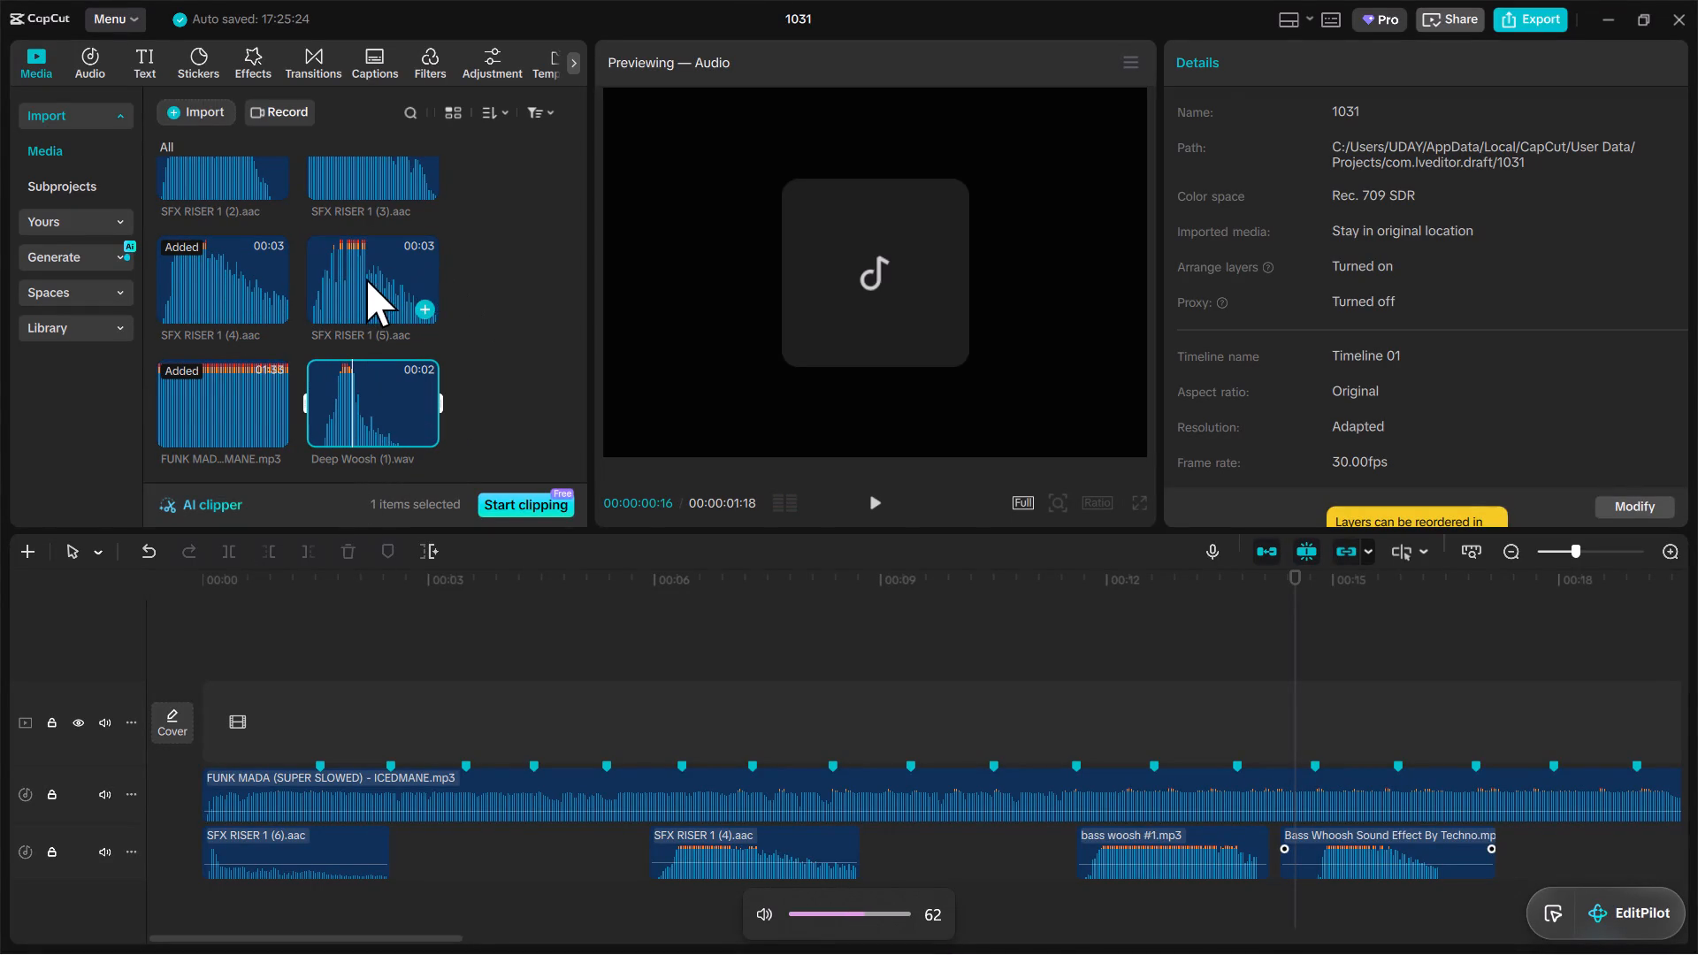
pyautogui.click(368, 386)
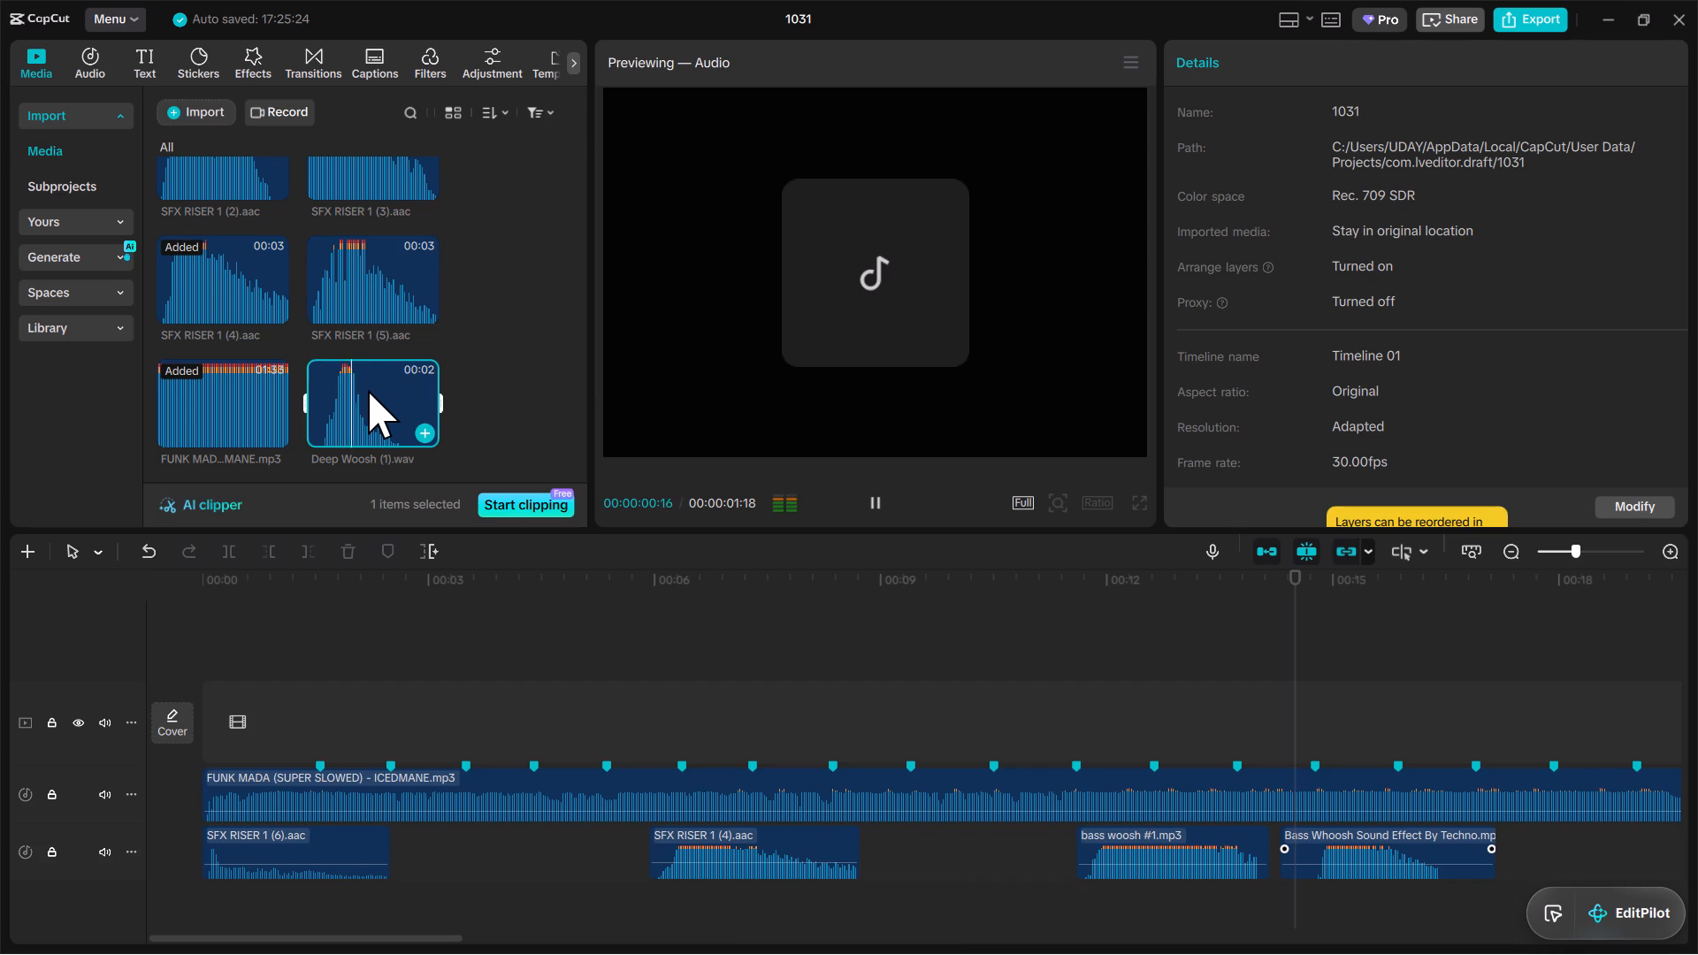
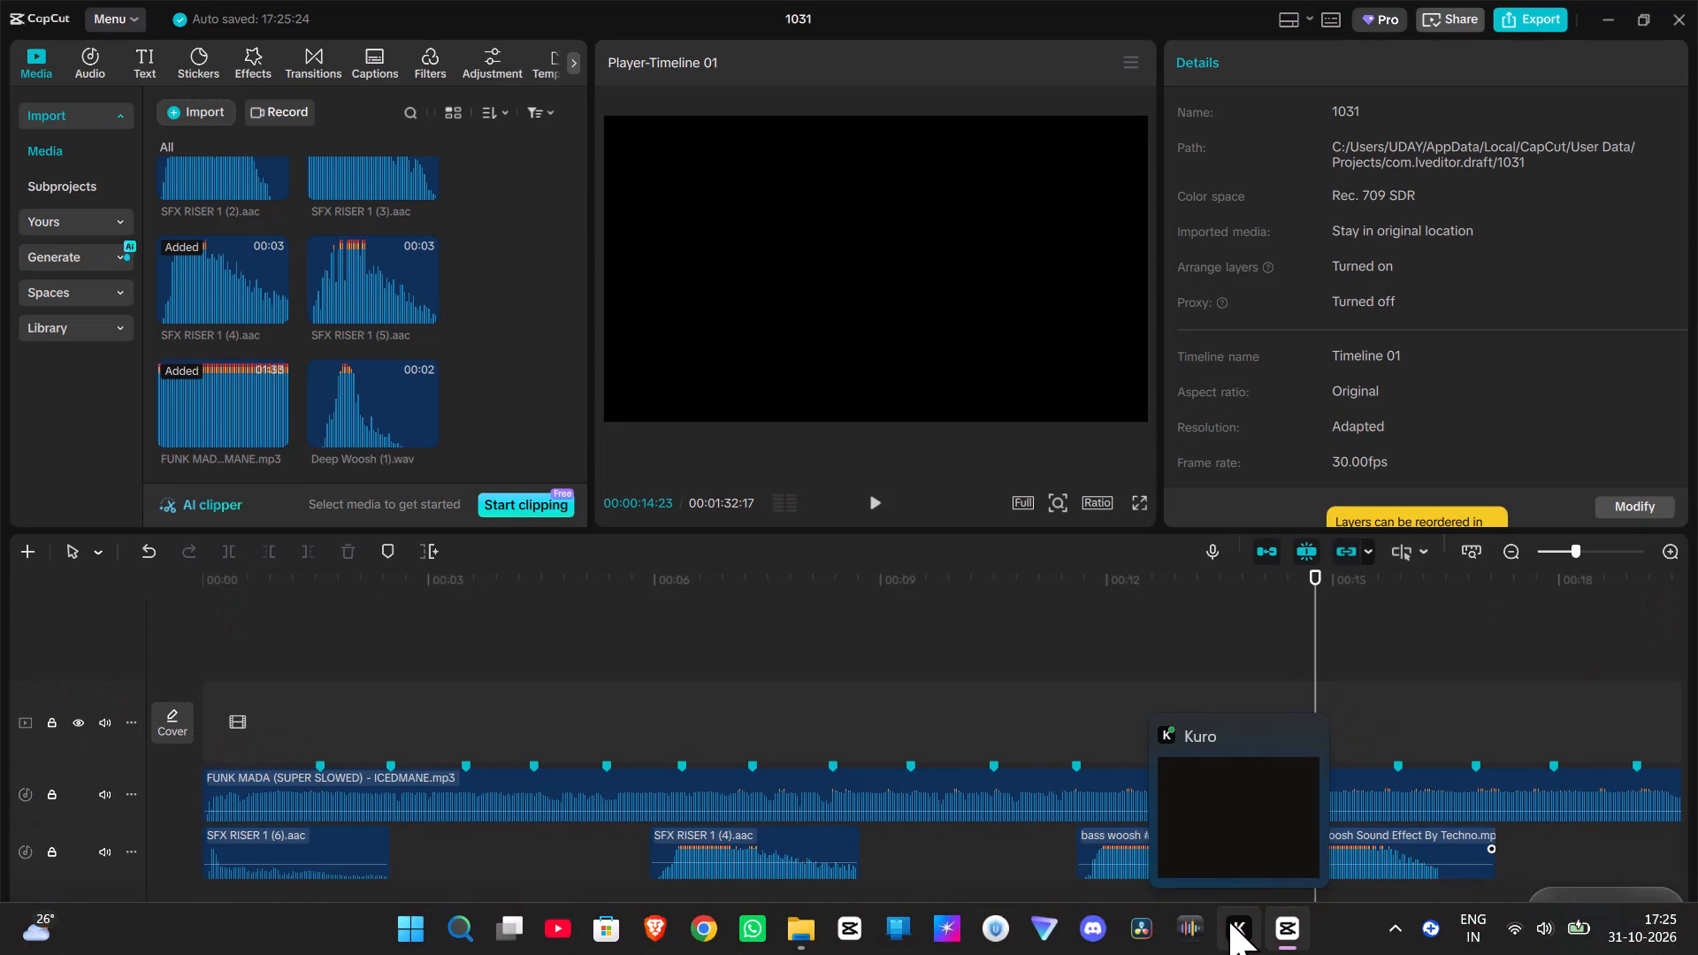
# Play the timeline from about 00:09 to 00:21 to review the two bass woosh clips against the music.
pyautogui.click(953, 700)
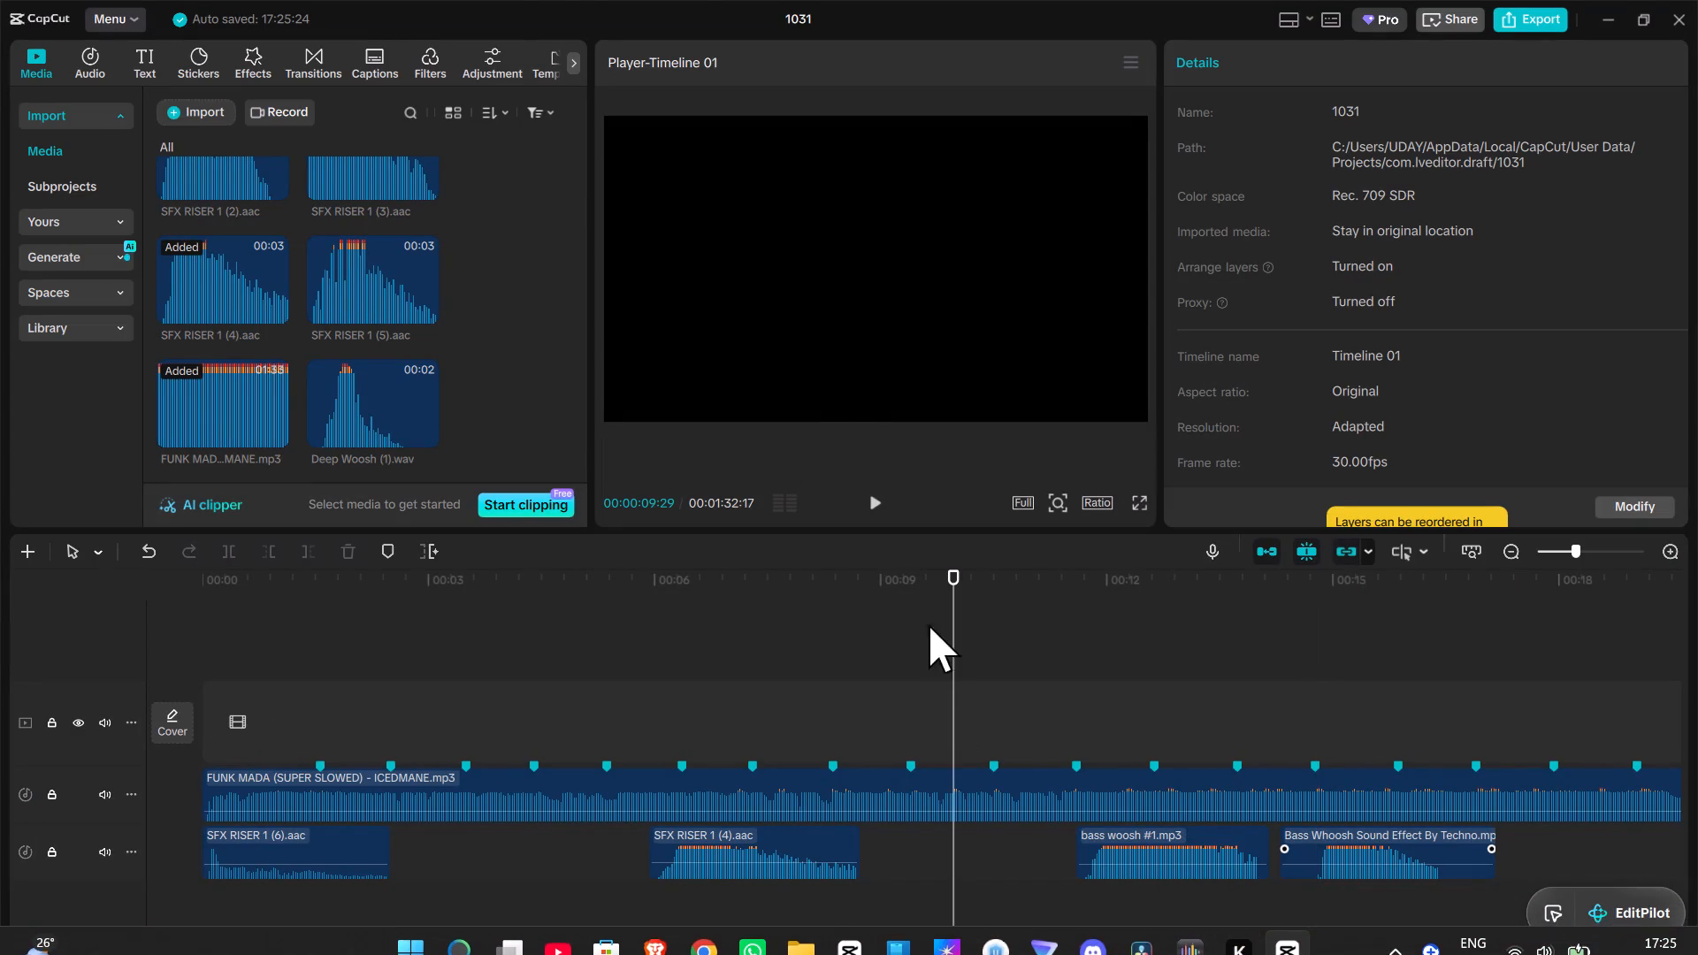
pyautogui.moveTo(950, 630); pyautogui.dragTo(943, 638)
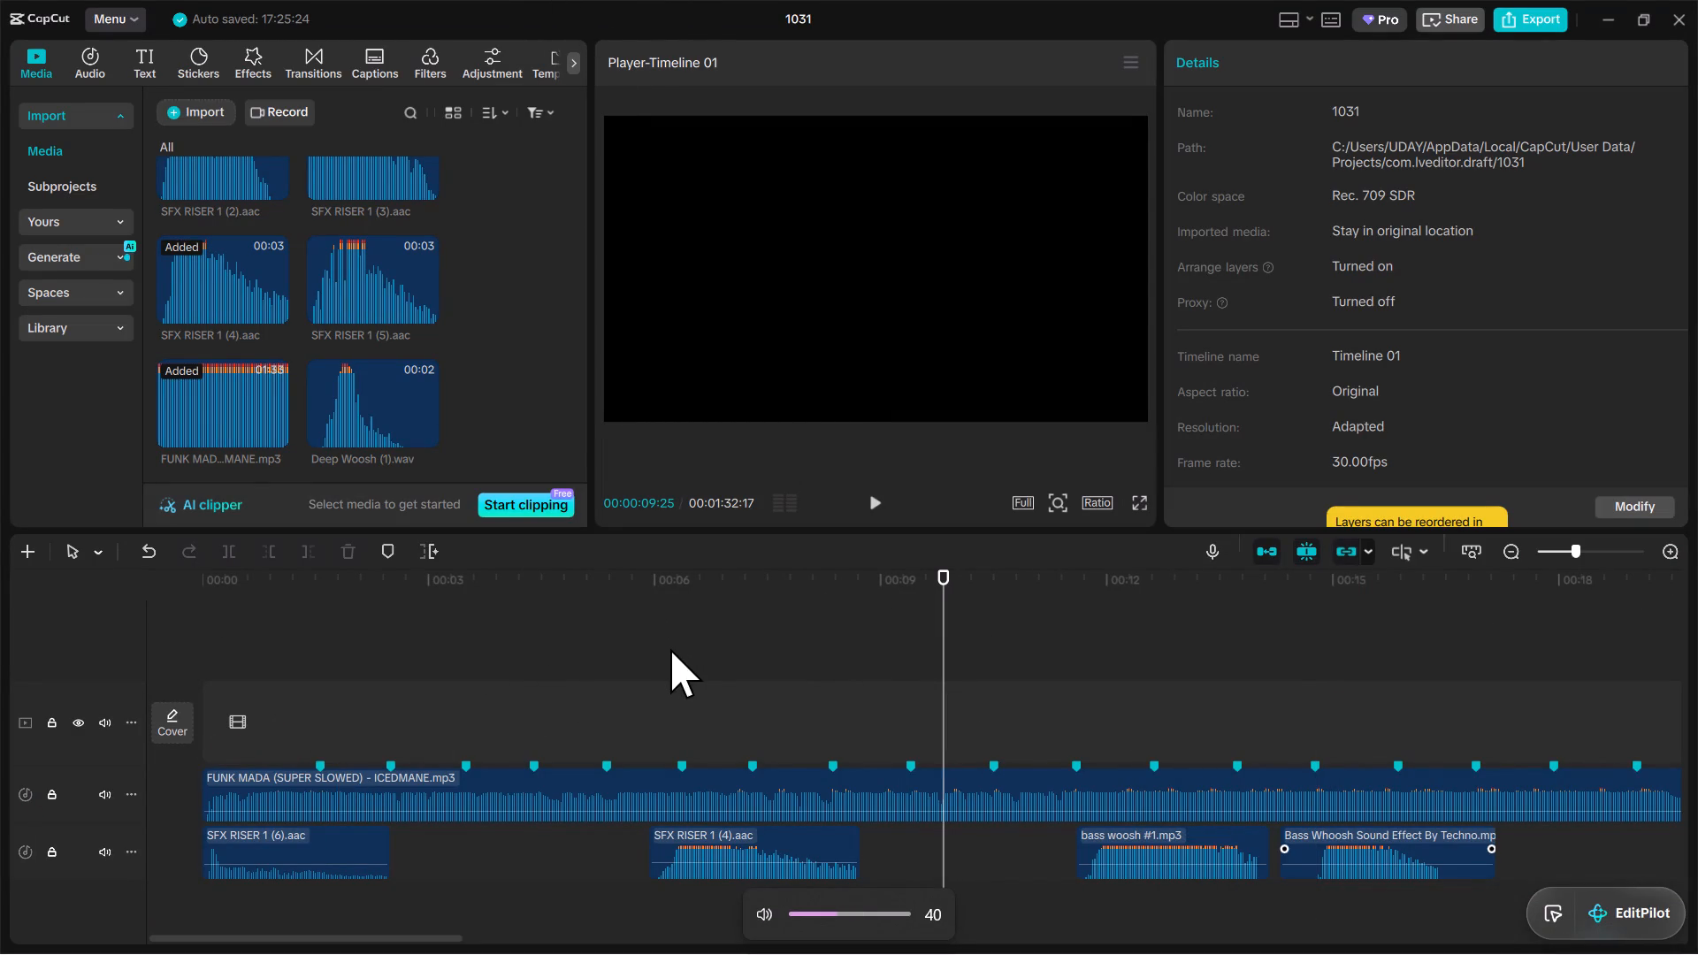
pyautogui.press('space')
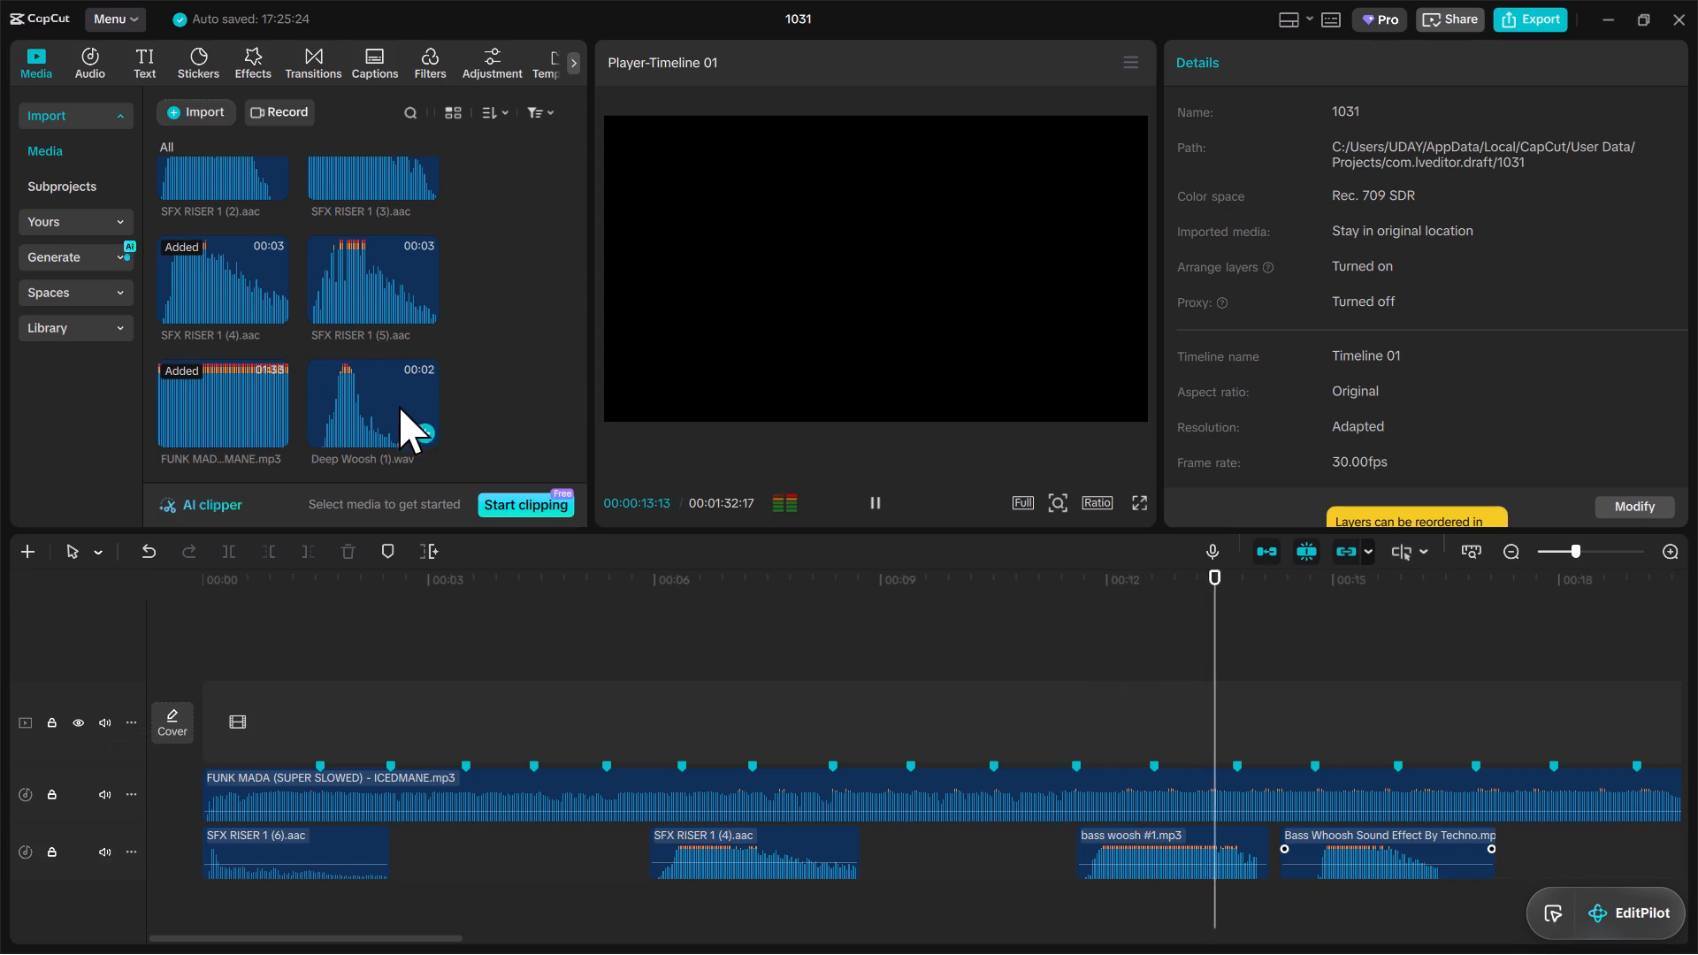
pyautogui.scroll(-2, 402, 432)
pyautogui.scroll(2, 320, 424)
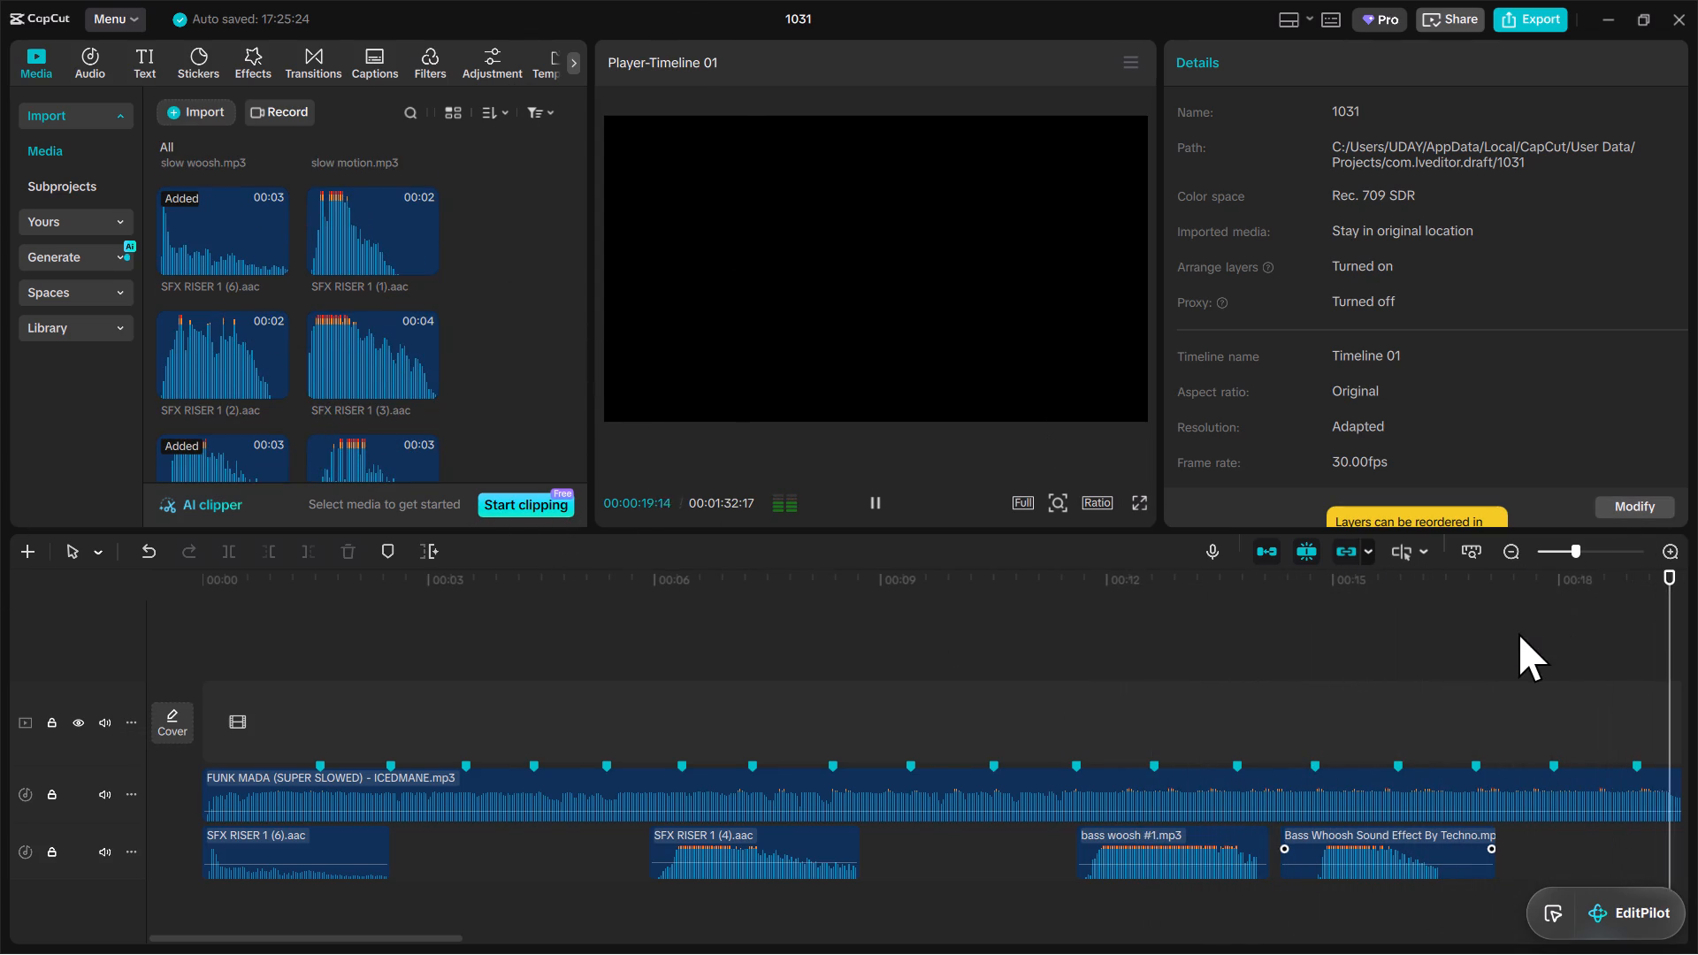
pyautogui.press('space')
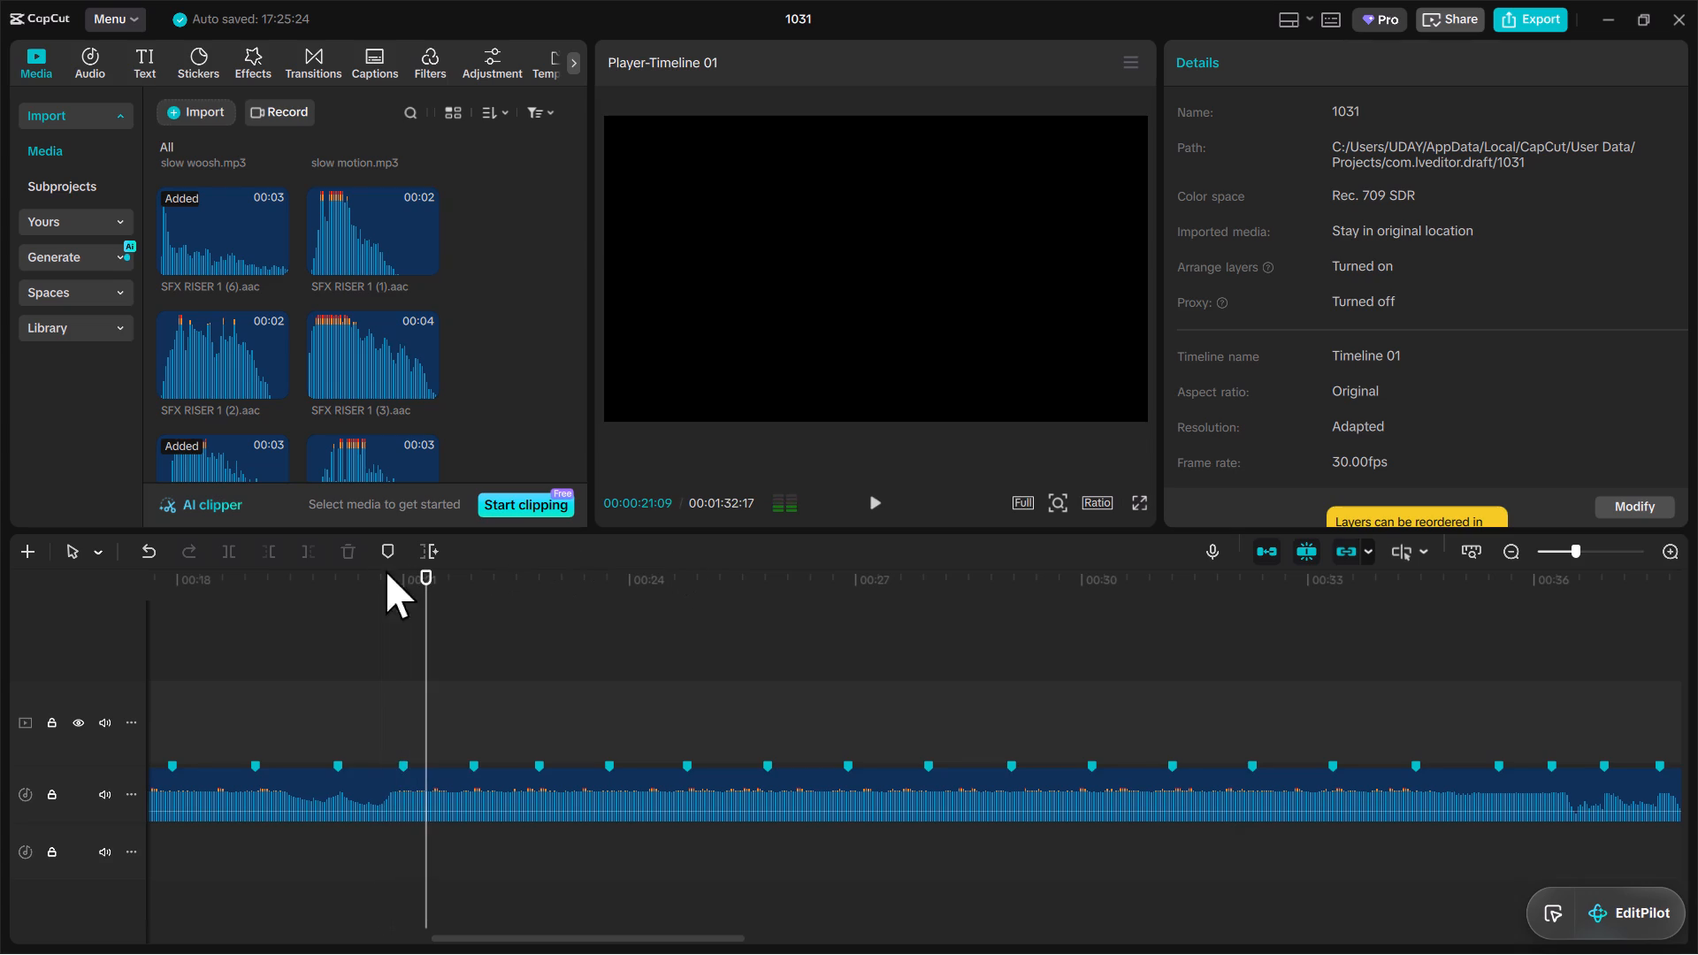
# Delete Deep Woosh (1).wav from the media library.
pyautogui.scroll(-3, 396, 424)
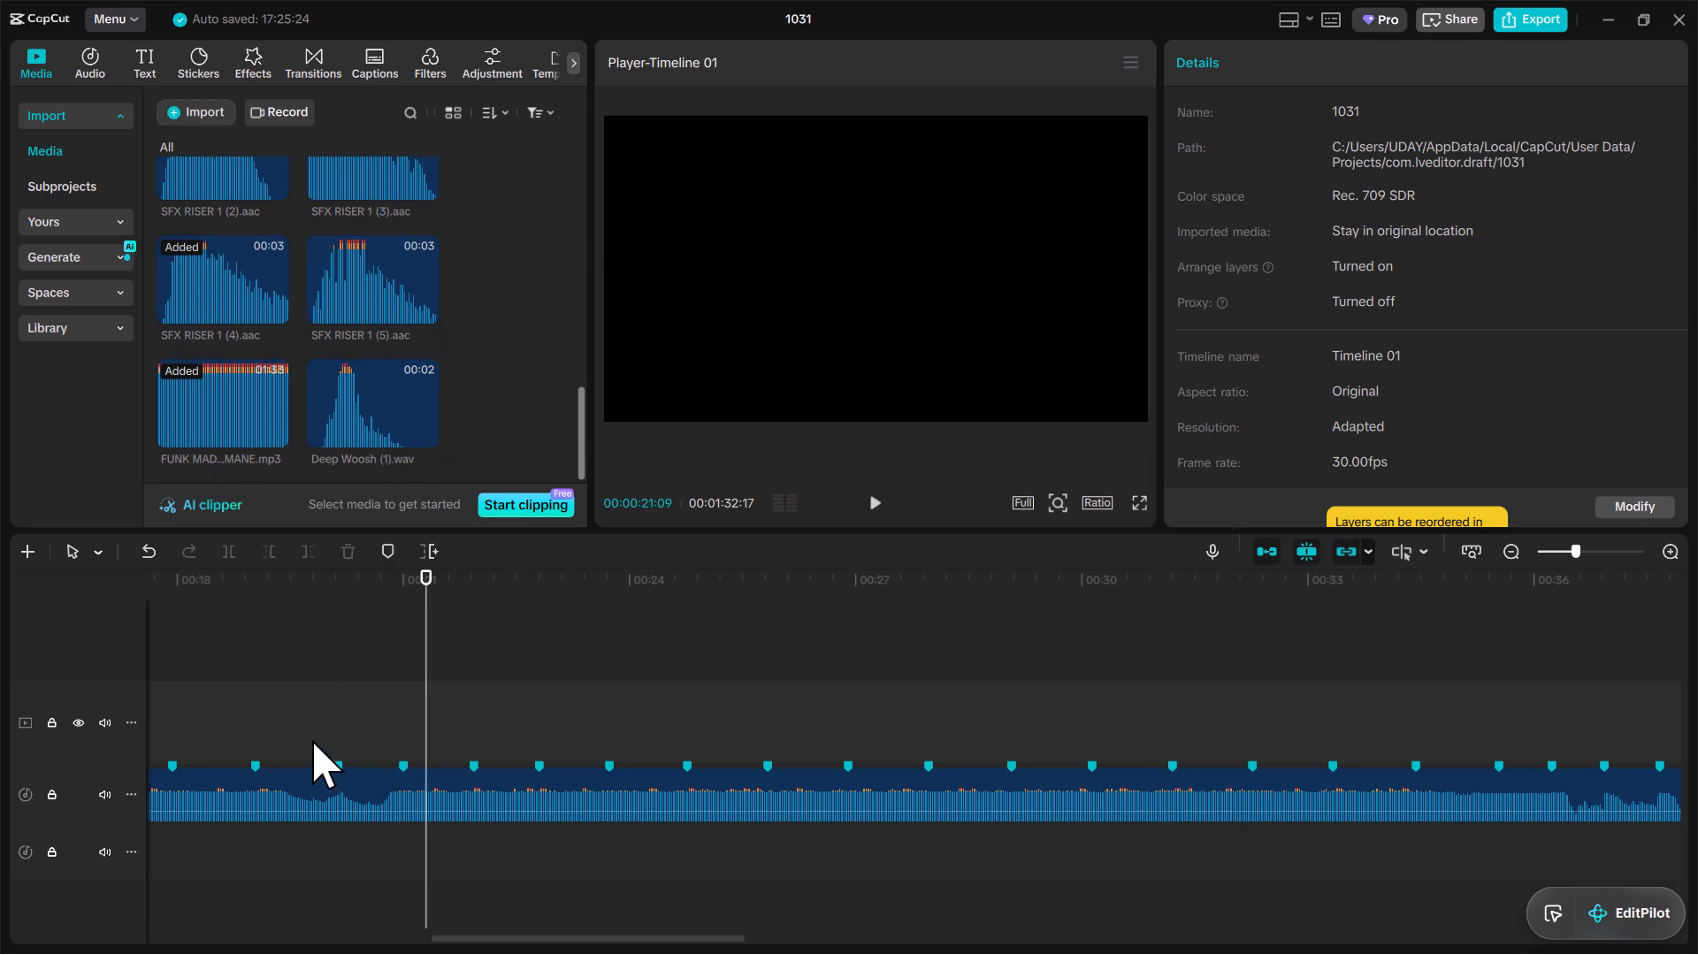
pyautogui.click(285, 630)
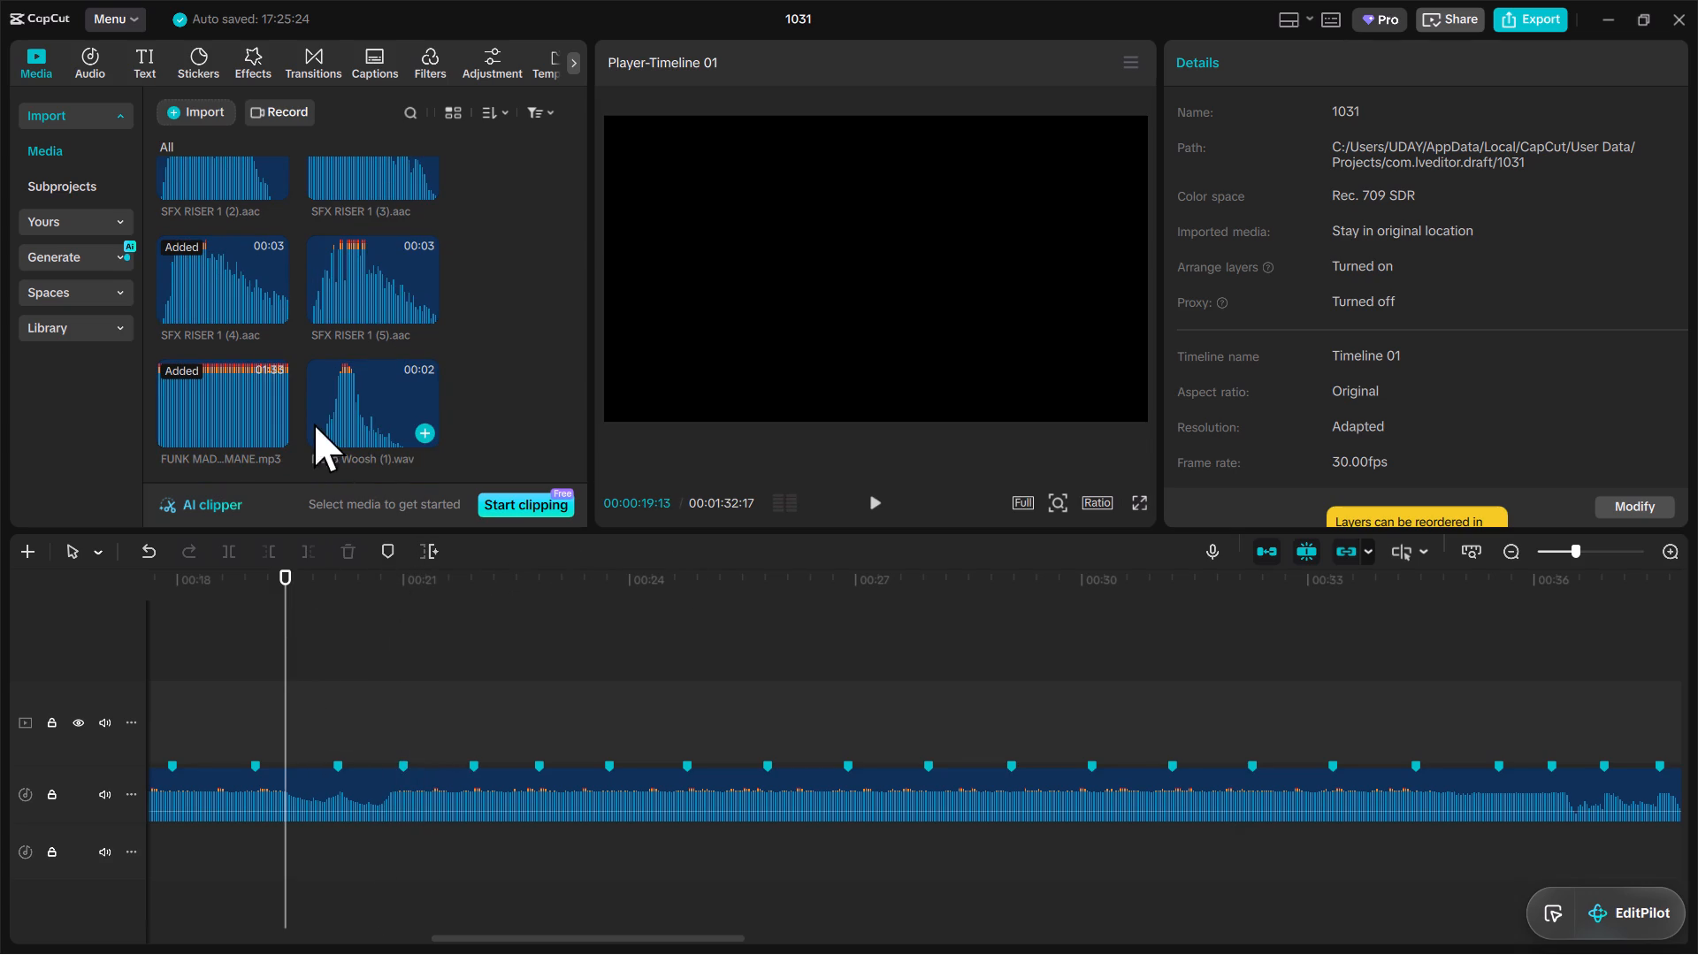
pyautogui.click(359, 388)
pyautogui.press('BackSpace')
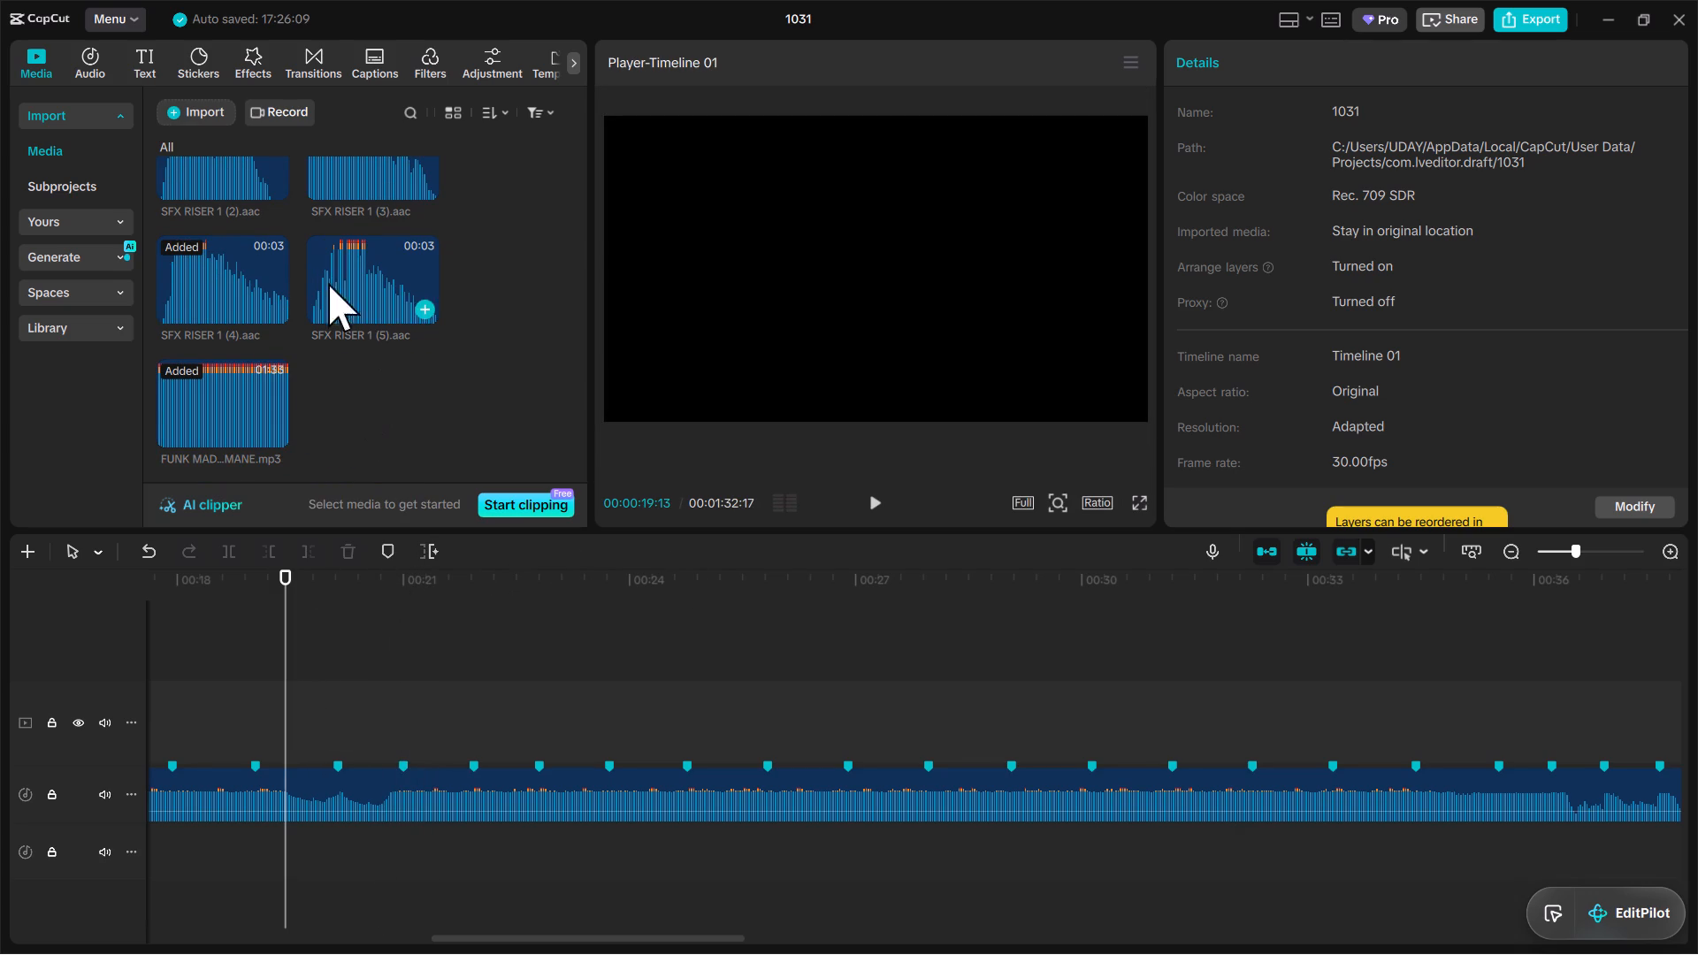
# Audition the imported SFX RISER 1 variants, slow motion.mp3 and slow woosh.mp3 in the media library.
pyautogui.click(203, 274)
pyautogui.scroll(1, 277, 286)
pyautogui.click(219, 272)
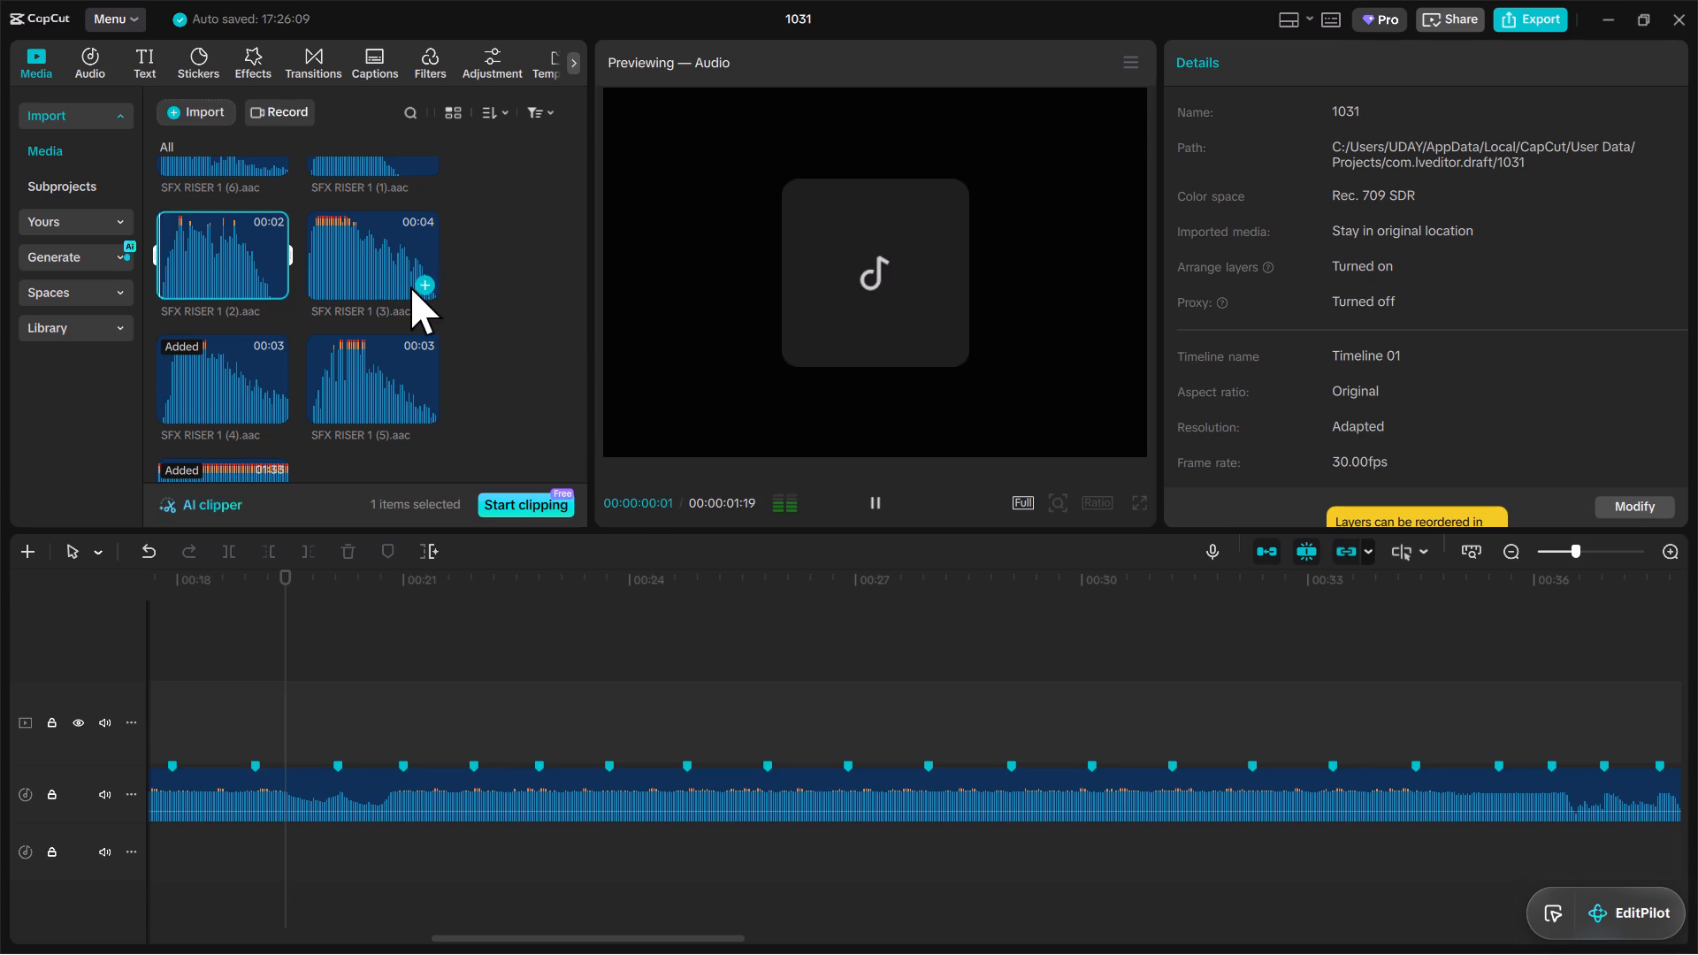
pyautogui.click(366, 256)
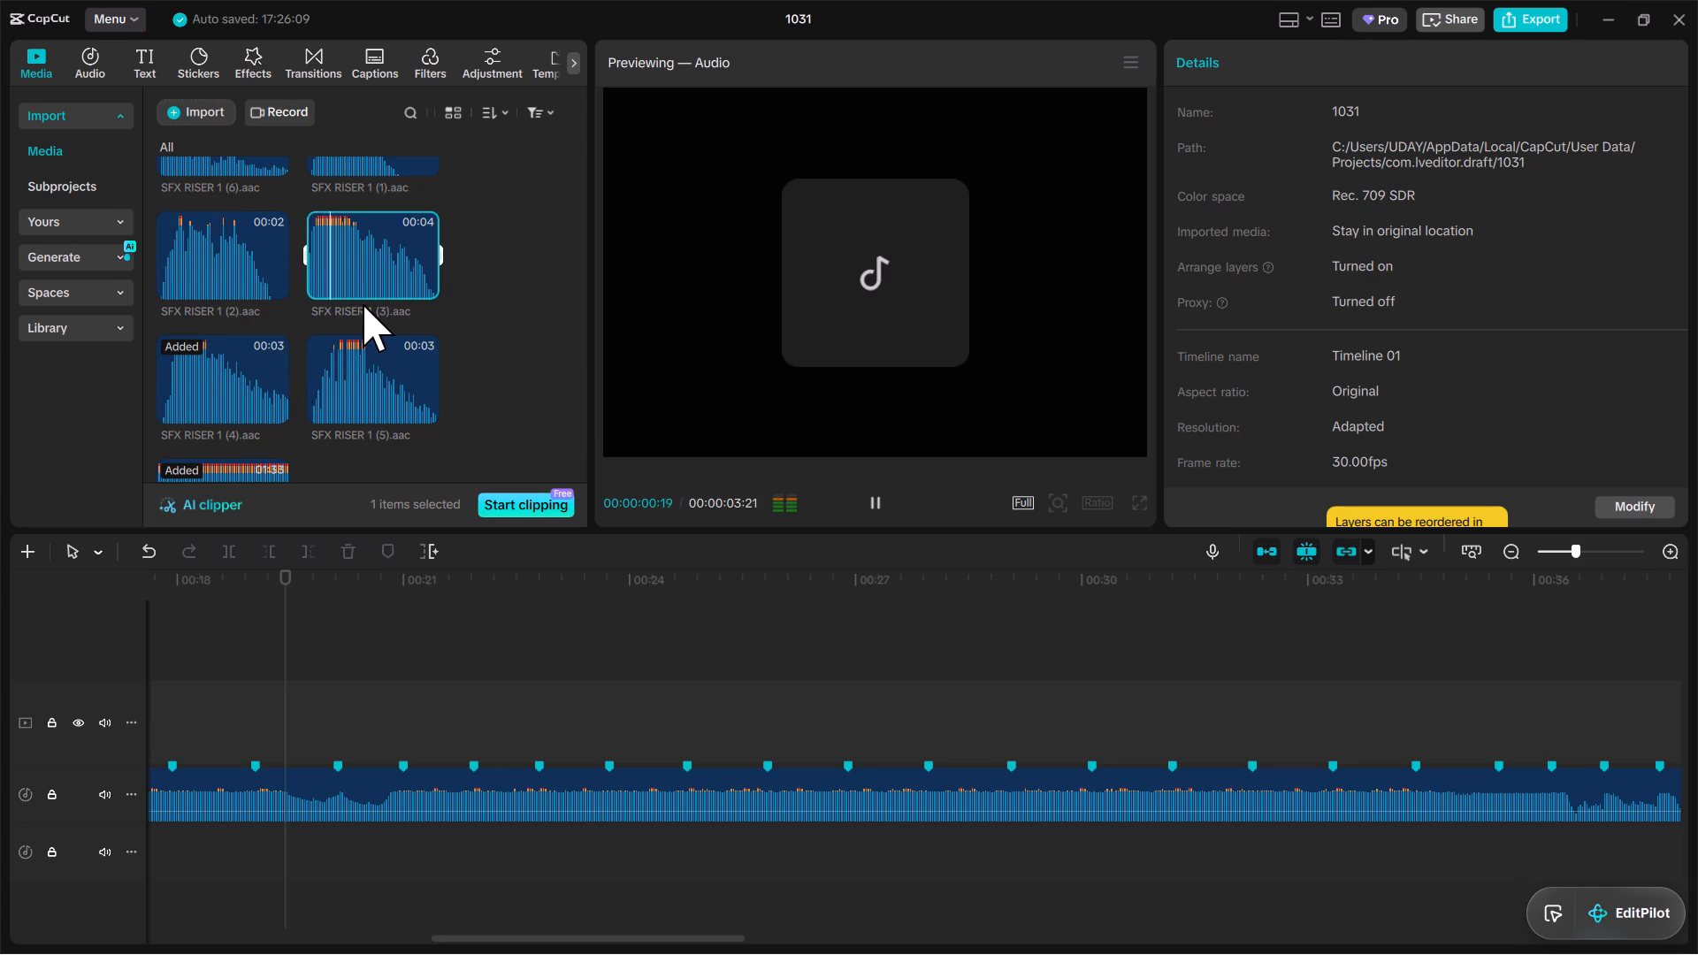
pyautogui.scroll(1, 363, 303)
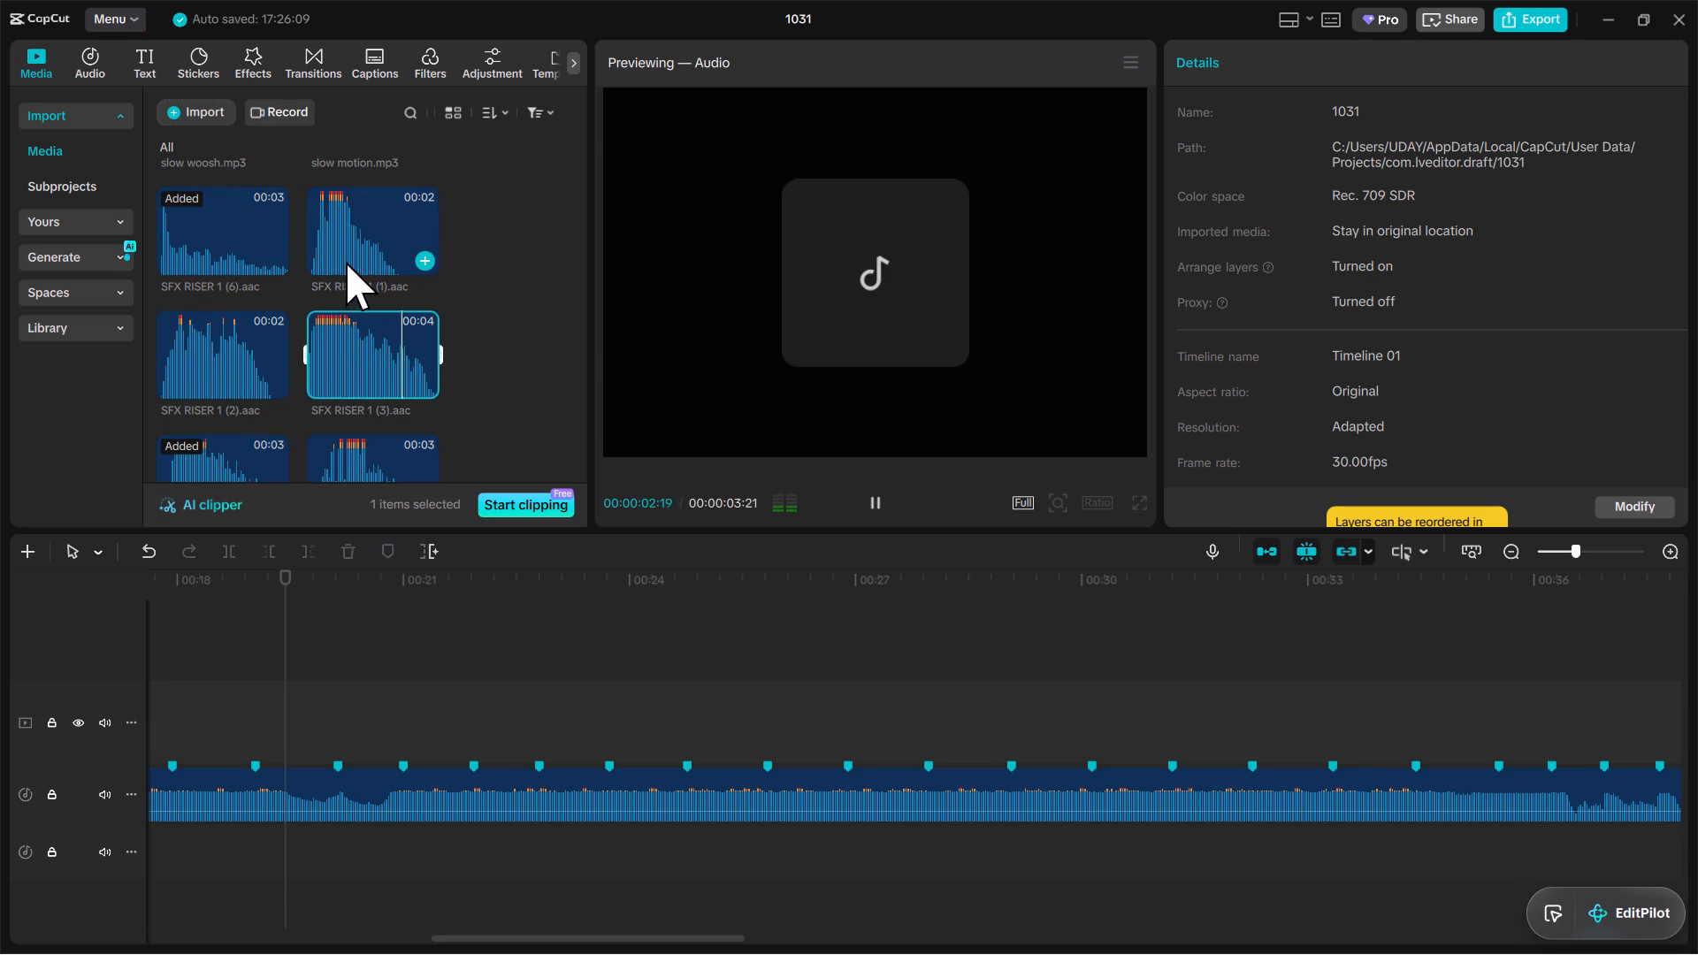
pyautogui.click(346, 262)
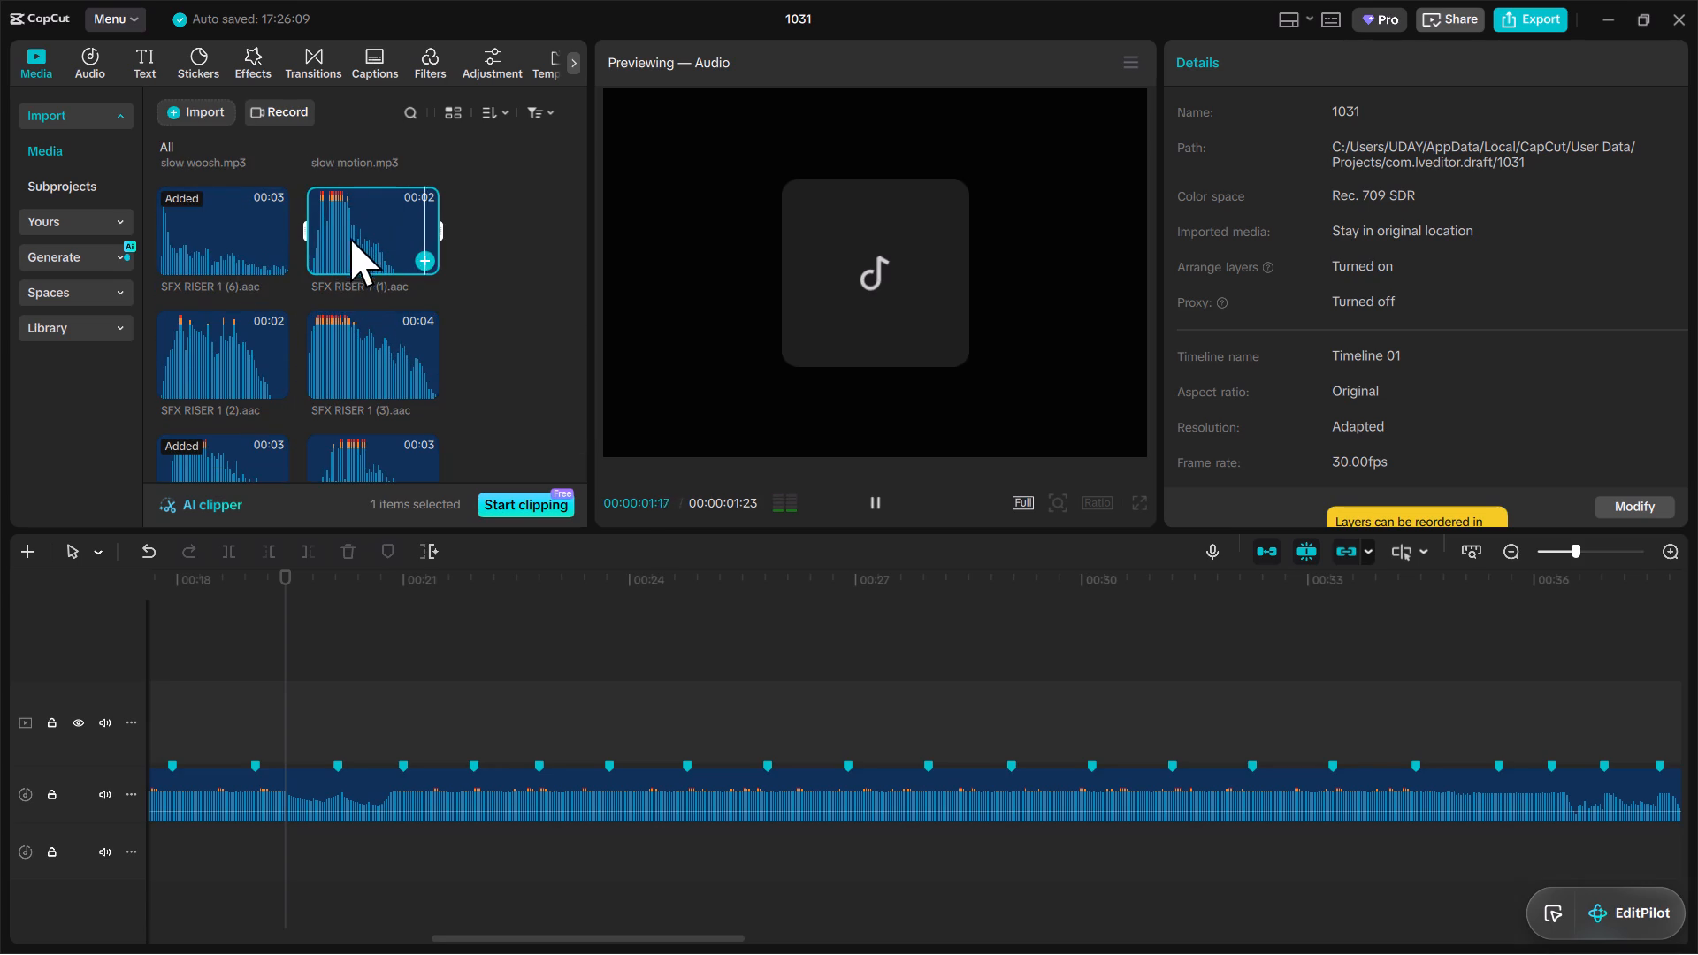
pyautogui.click(211, 243)
pyautogui.scroll(2, 268, 301)
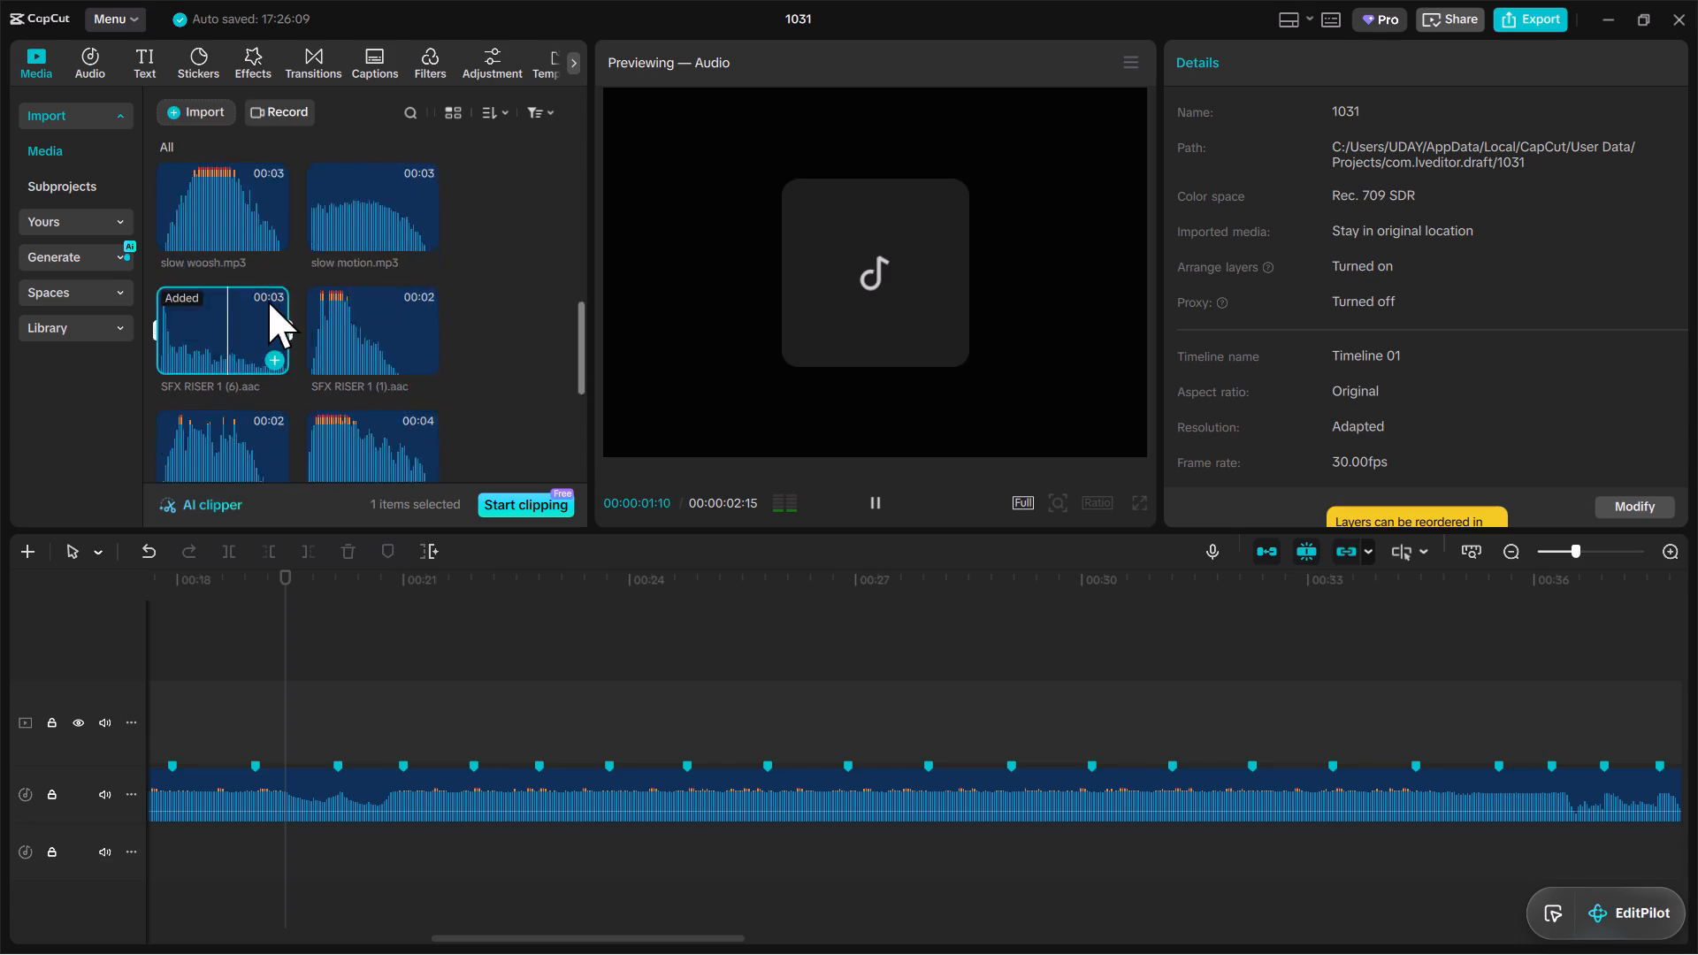
pyautogui.click(348, 332)
pyautogui.click(232, 335)
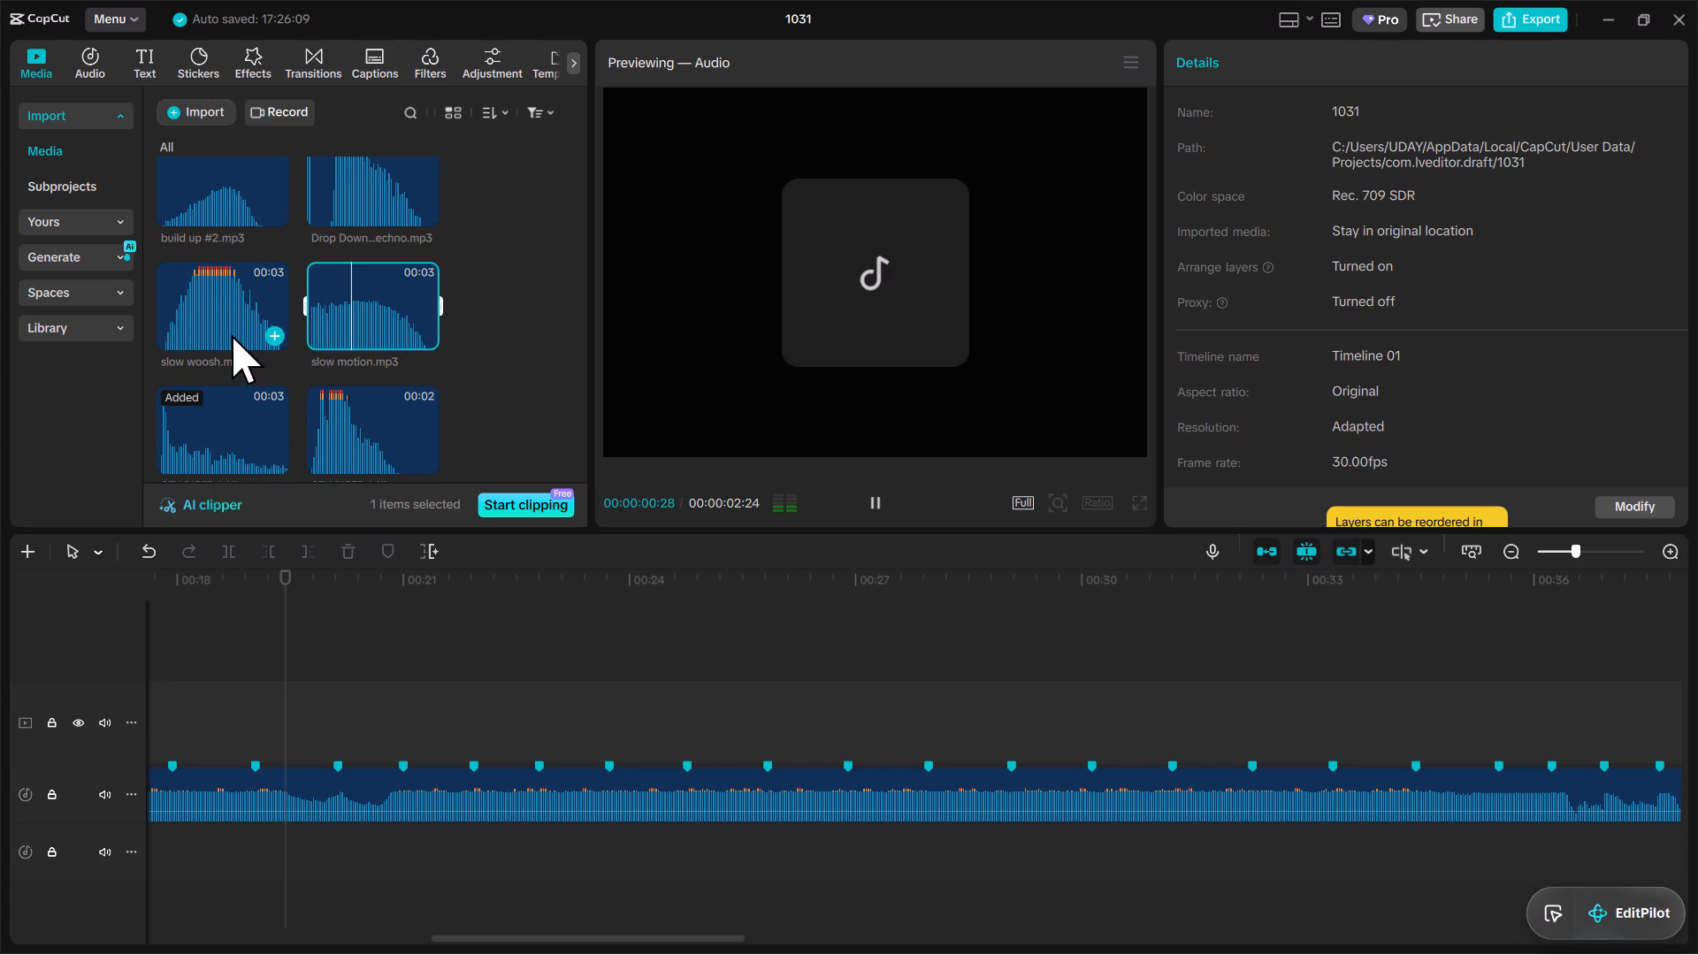
pyautogui.scroll(1, 322, 291)
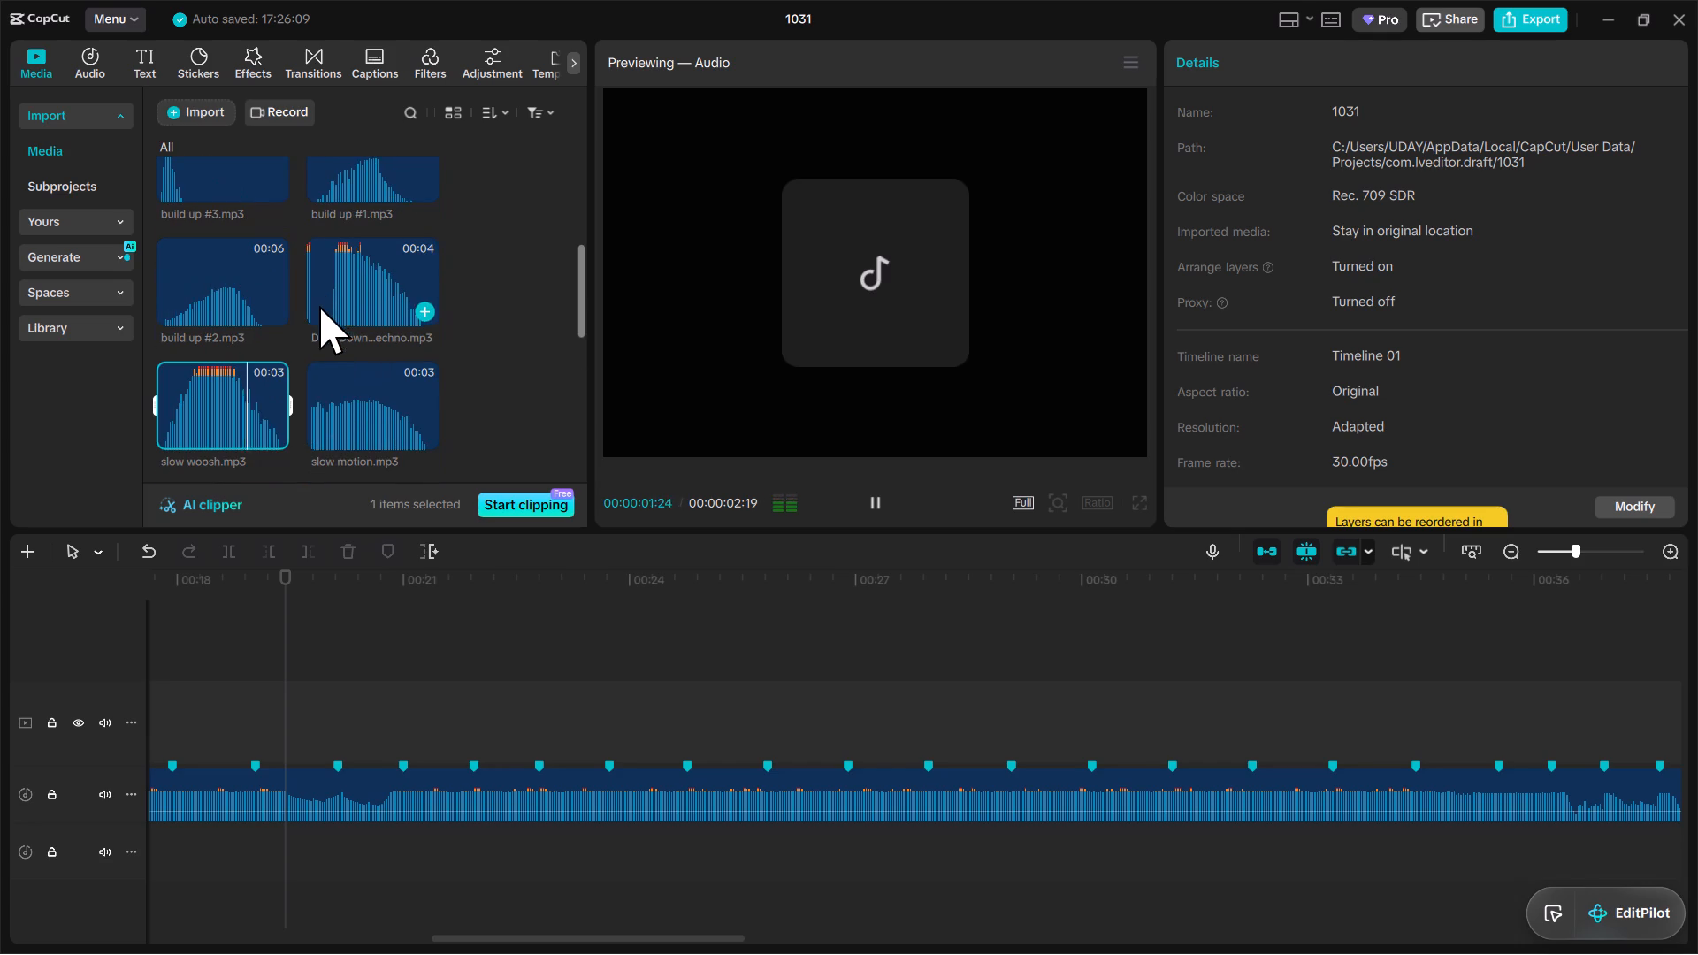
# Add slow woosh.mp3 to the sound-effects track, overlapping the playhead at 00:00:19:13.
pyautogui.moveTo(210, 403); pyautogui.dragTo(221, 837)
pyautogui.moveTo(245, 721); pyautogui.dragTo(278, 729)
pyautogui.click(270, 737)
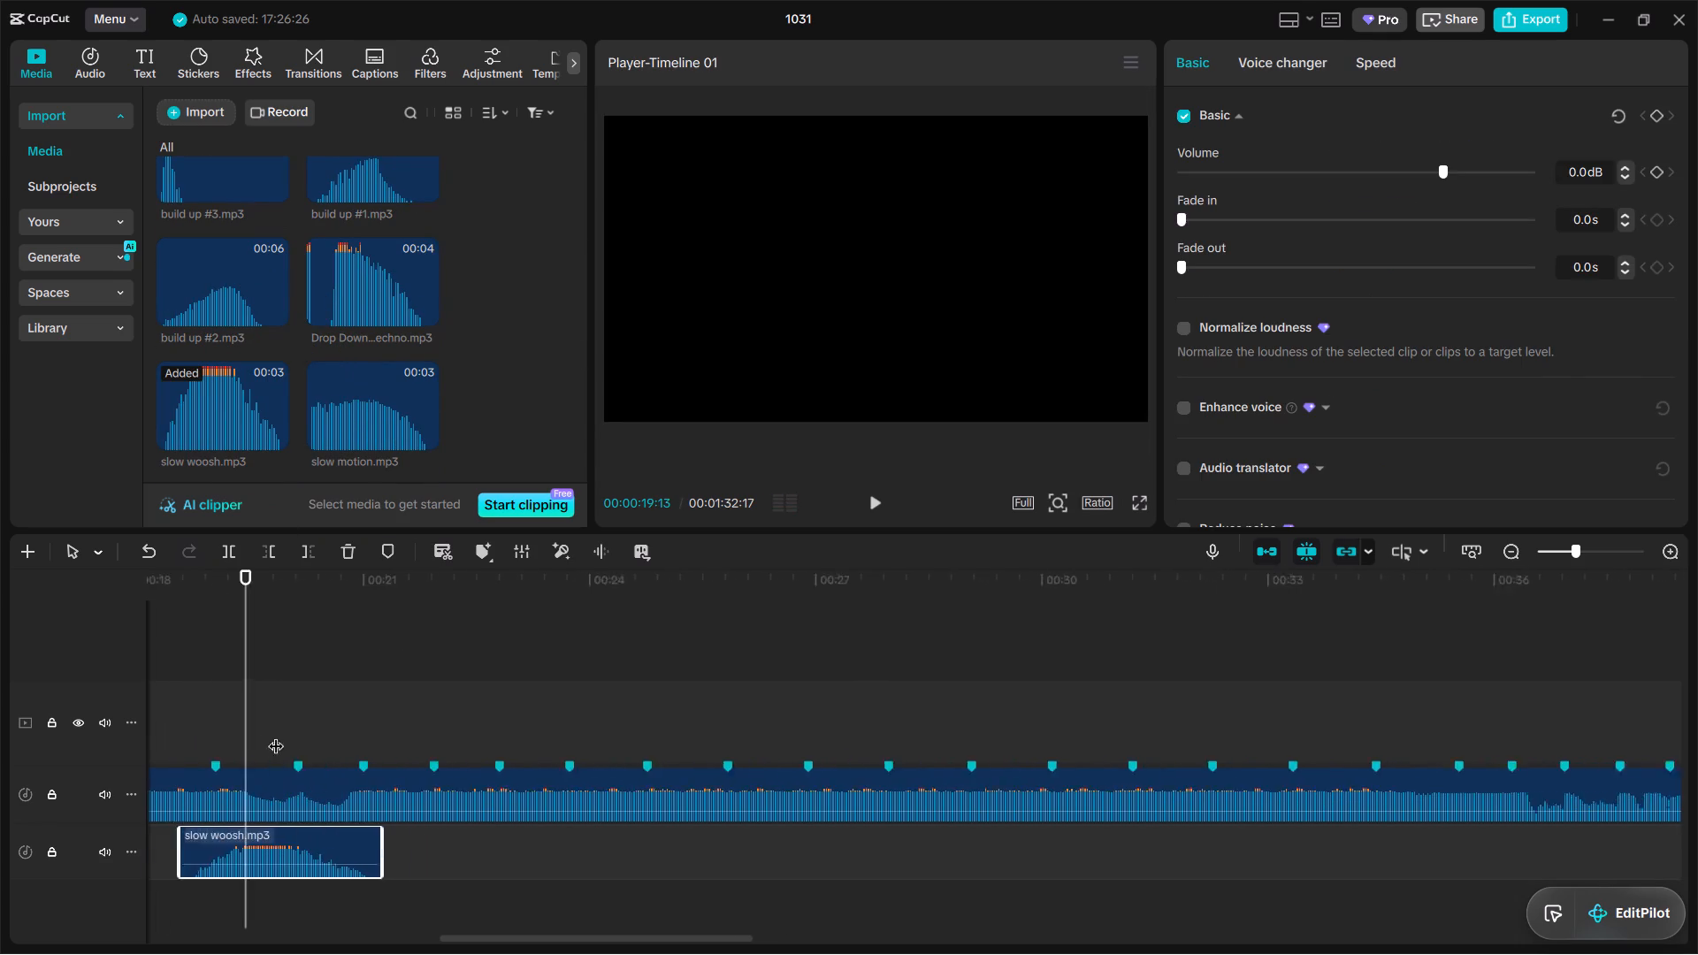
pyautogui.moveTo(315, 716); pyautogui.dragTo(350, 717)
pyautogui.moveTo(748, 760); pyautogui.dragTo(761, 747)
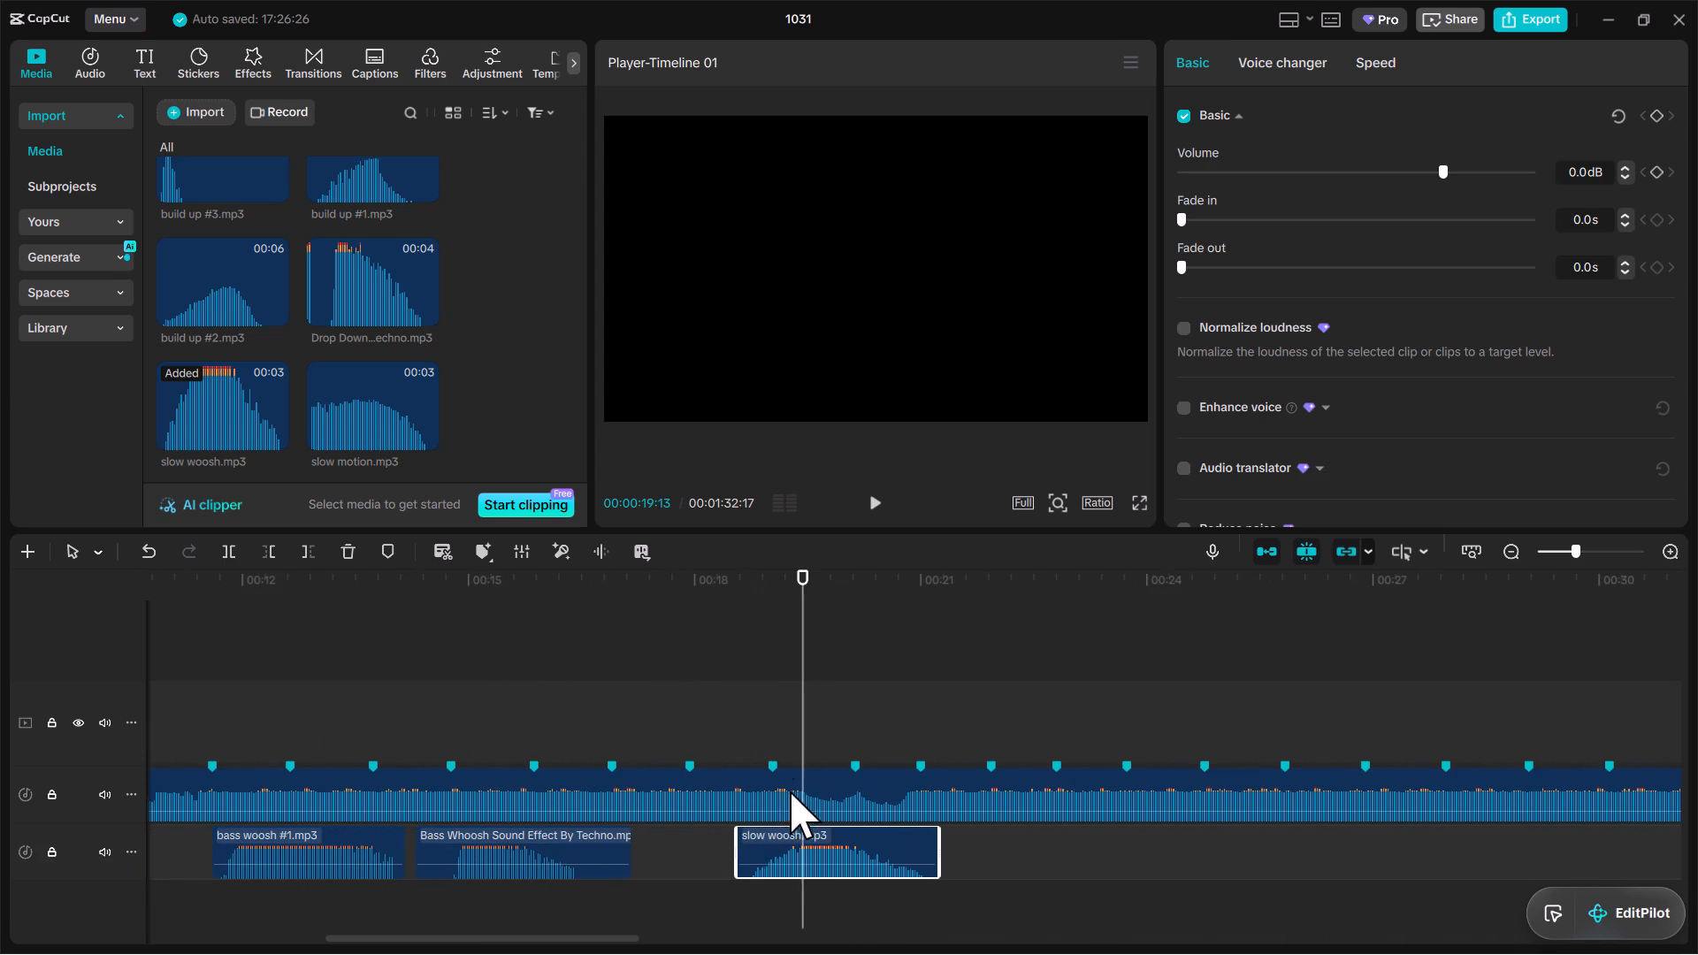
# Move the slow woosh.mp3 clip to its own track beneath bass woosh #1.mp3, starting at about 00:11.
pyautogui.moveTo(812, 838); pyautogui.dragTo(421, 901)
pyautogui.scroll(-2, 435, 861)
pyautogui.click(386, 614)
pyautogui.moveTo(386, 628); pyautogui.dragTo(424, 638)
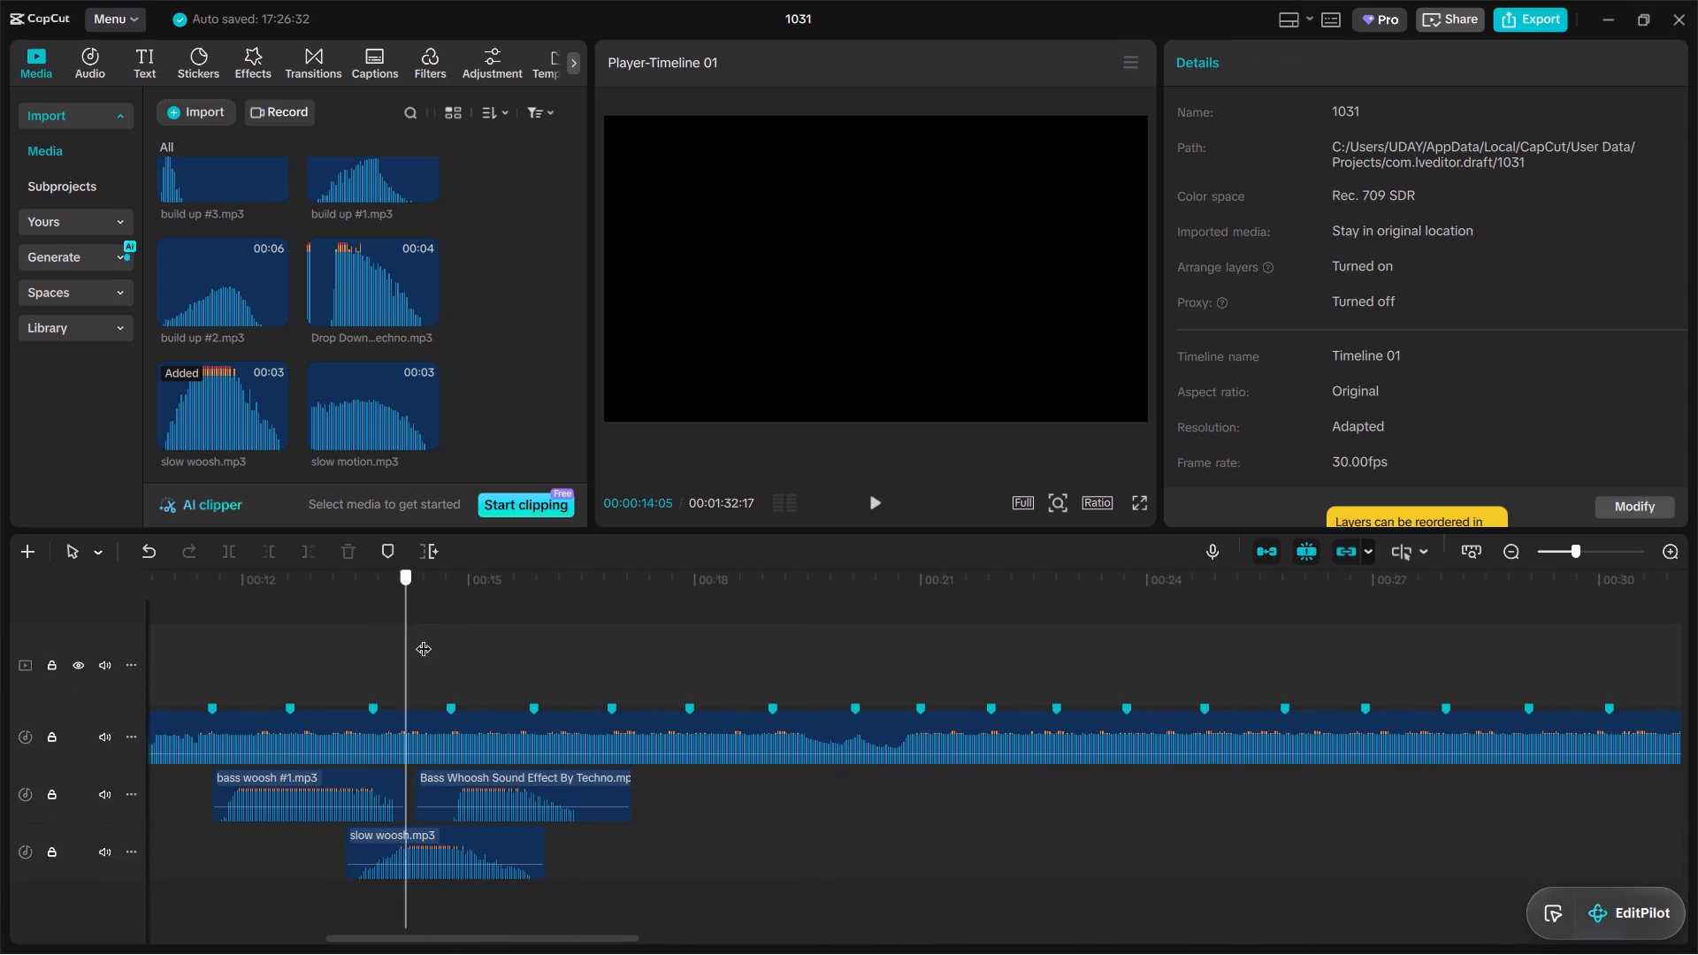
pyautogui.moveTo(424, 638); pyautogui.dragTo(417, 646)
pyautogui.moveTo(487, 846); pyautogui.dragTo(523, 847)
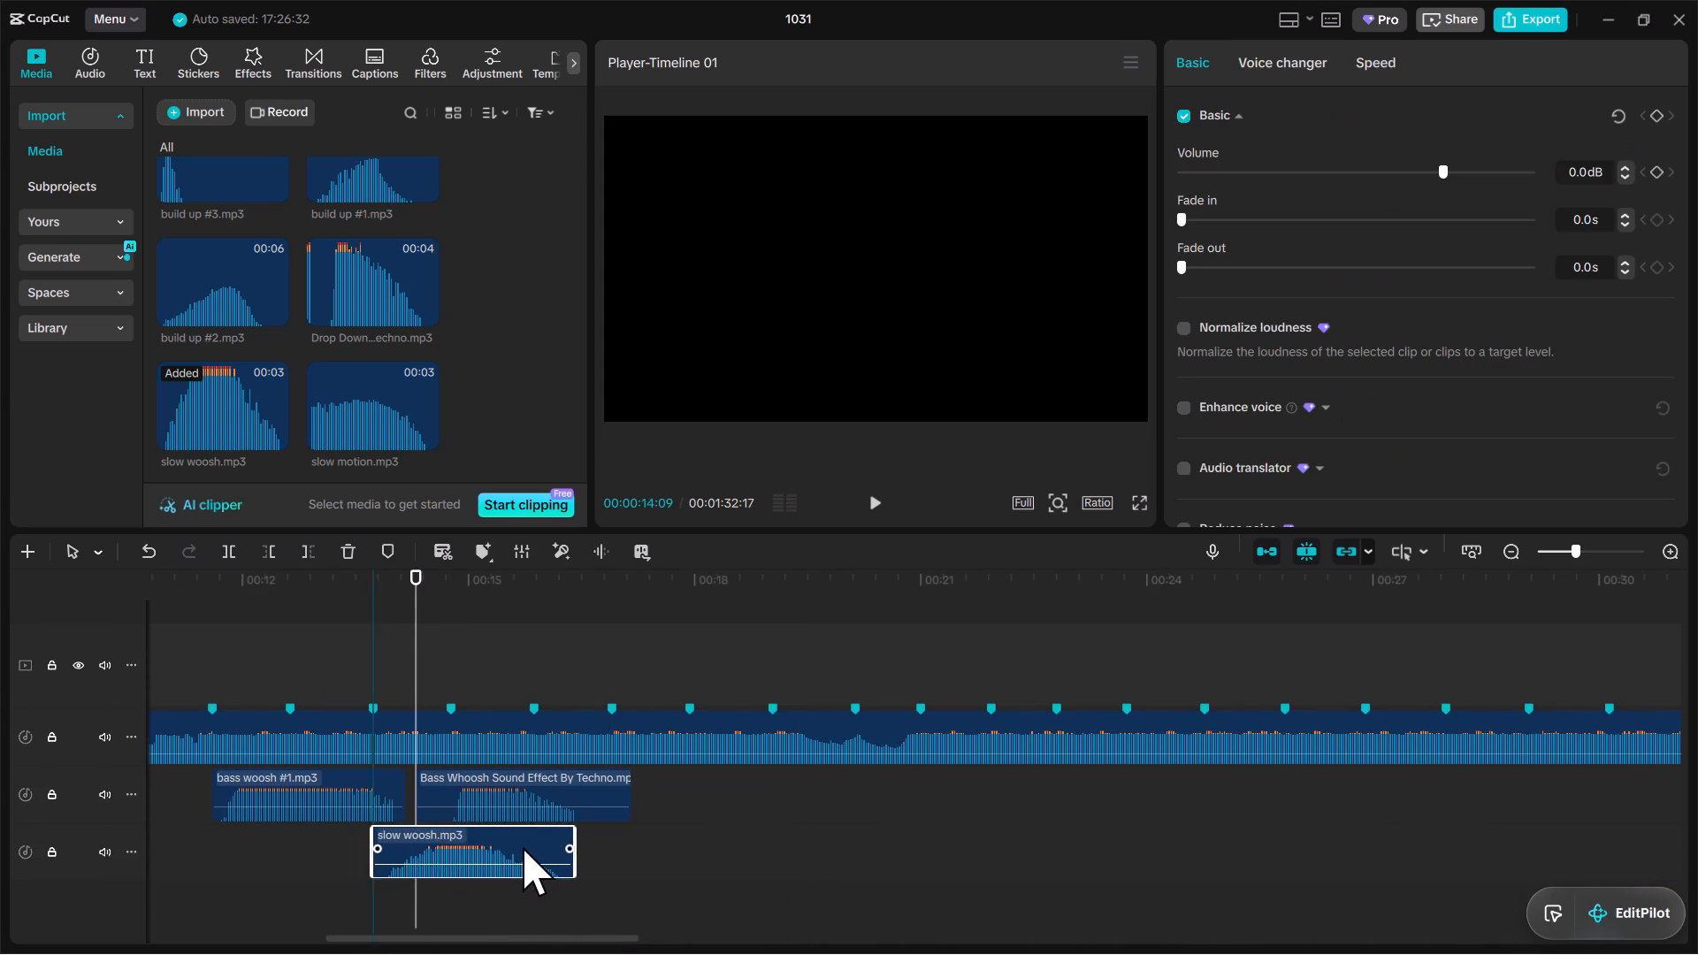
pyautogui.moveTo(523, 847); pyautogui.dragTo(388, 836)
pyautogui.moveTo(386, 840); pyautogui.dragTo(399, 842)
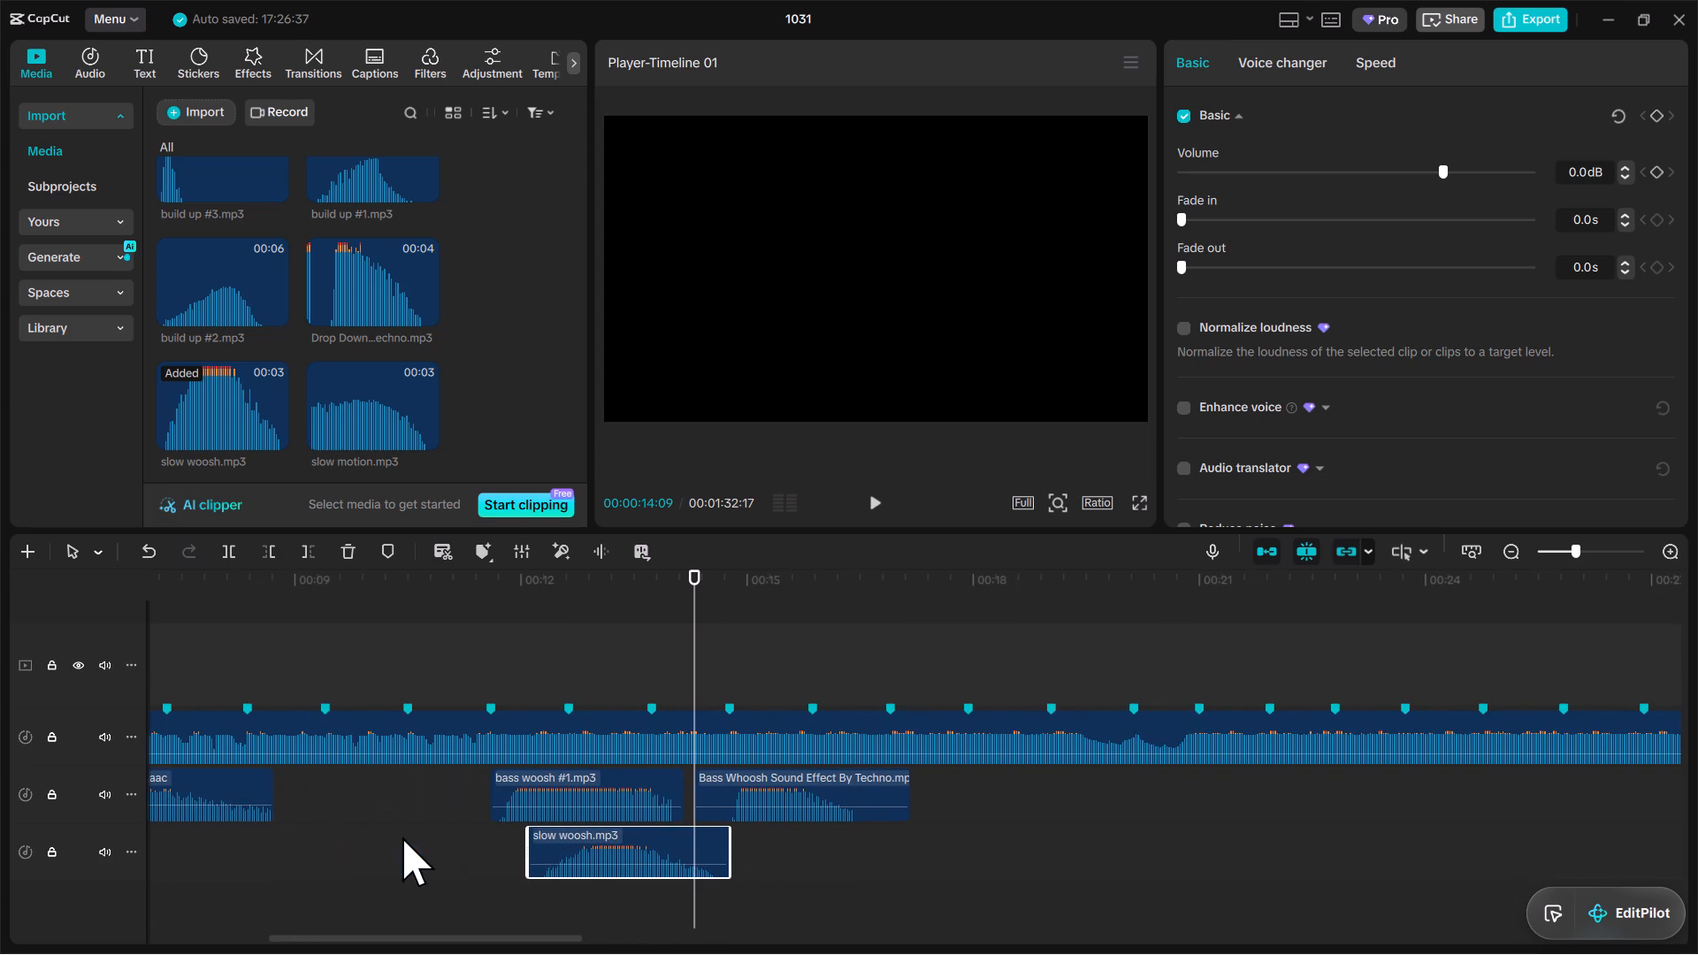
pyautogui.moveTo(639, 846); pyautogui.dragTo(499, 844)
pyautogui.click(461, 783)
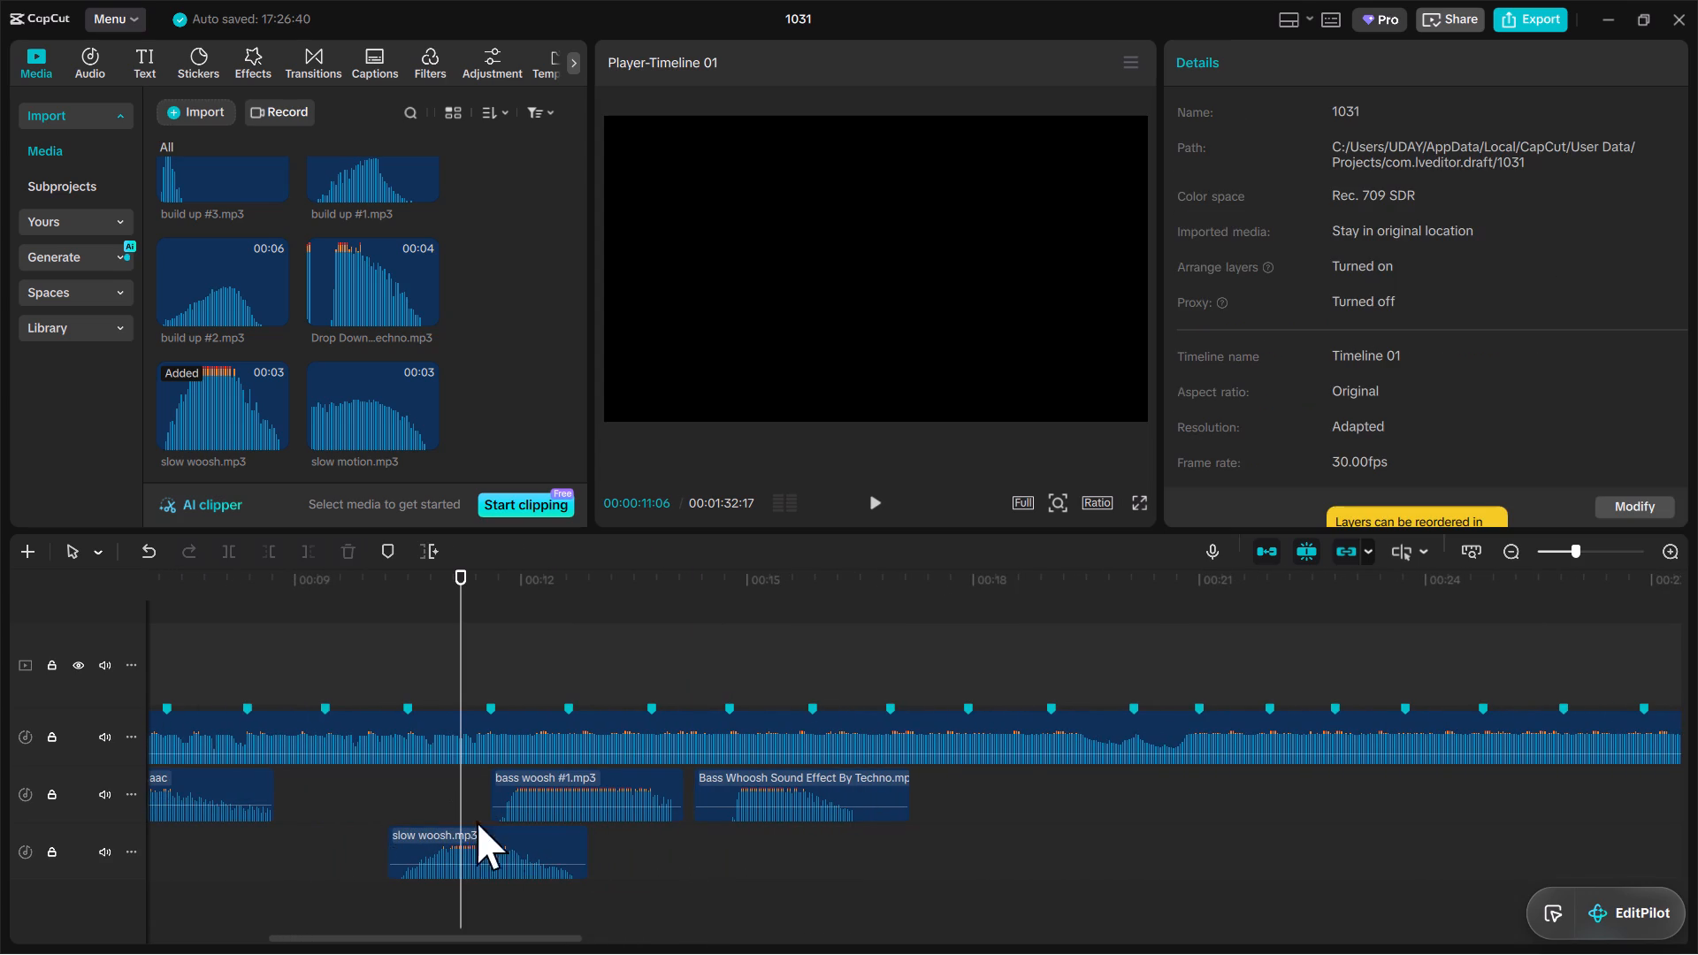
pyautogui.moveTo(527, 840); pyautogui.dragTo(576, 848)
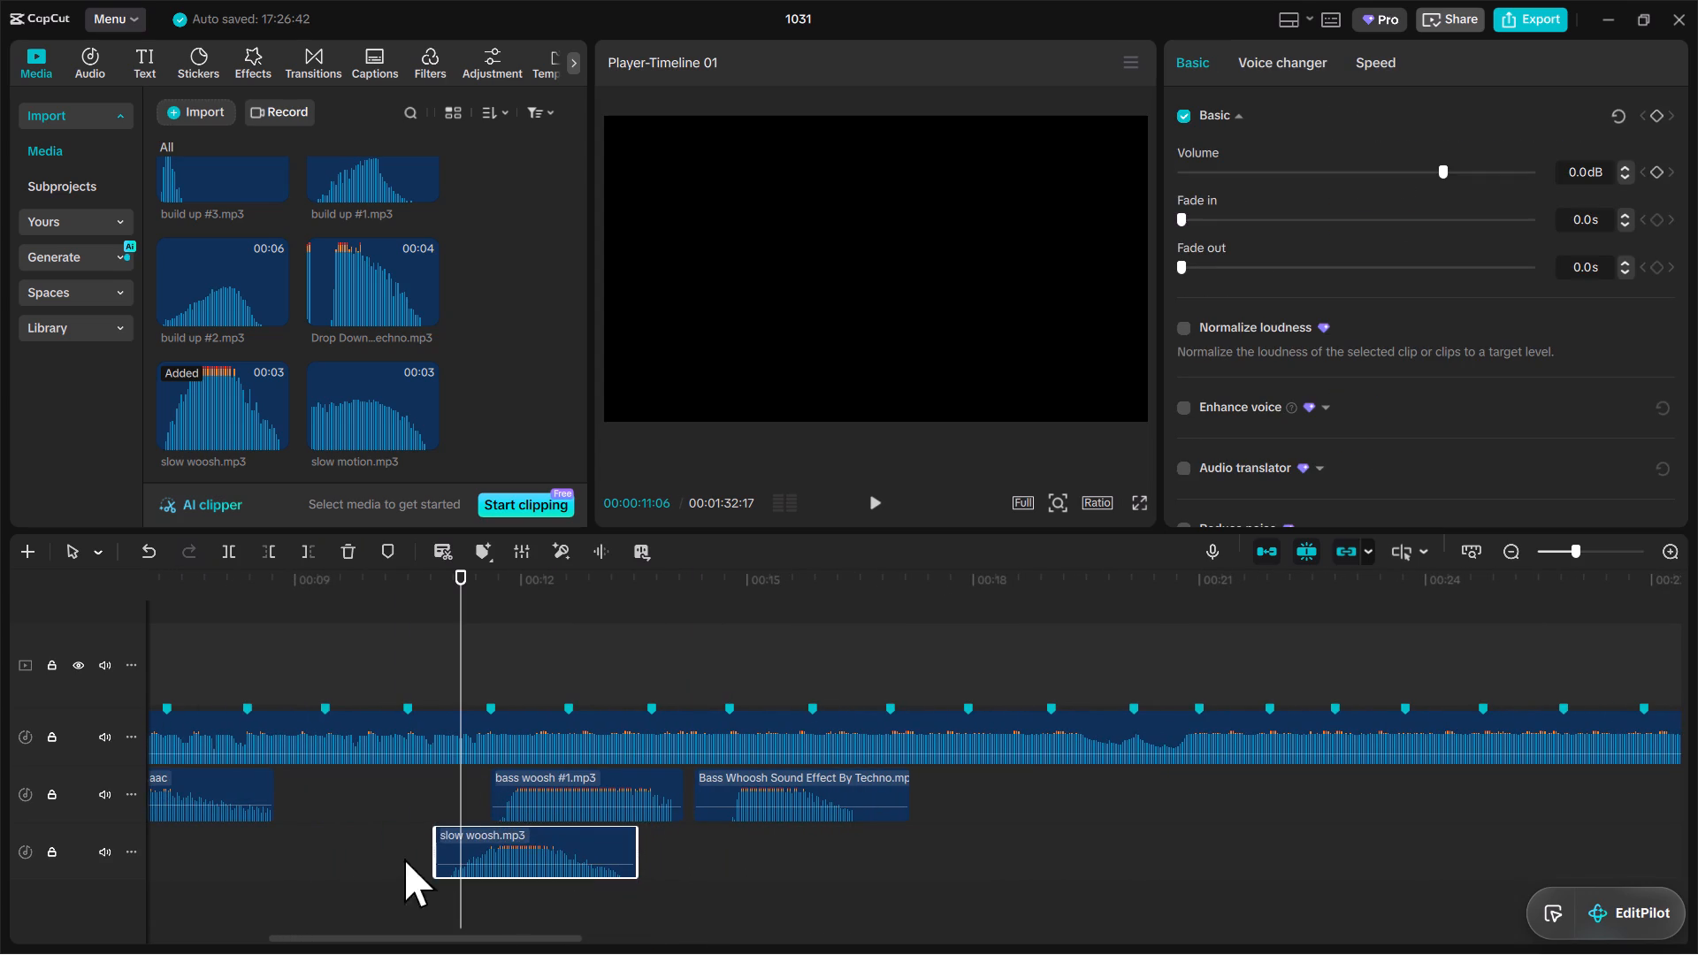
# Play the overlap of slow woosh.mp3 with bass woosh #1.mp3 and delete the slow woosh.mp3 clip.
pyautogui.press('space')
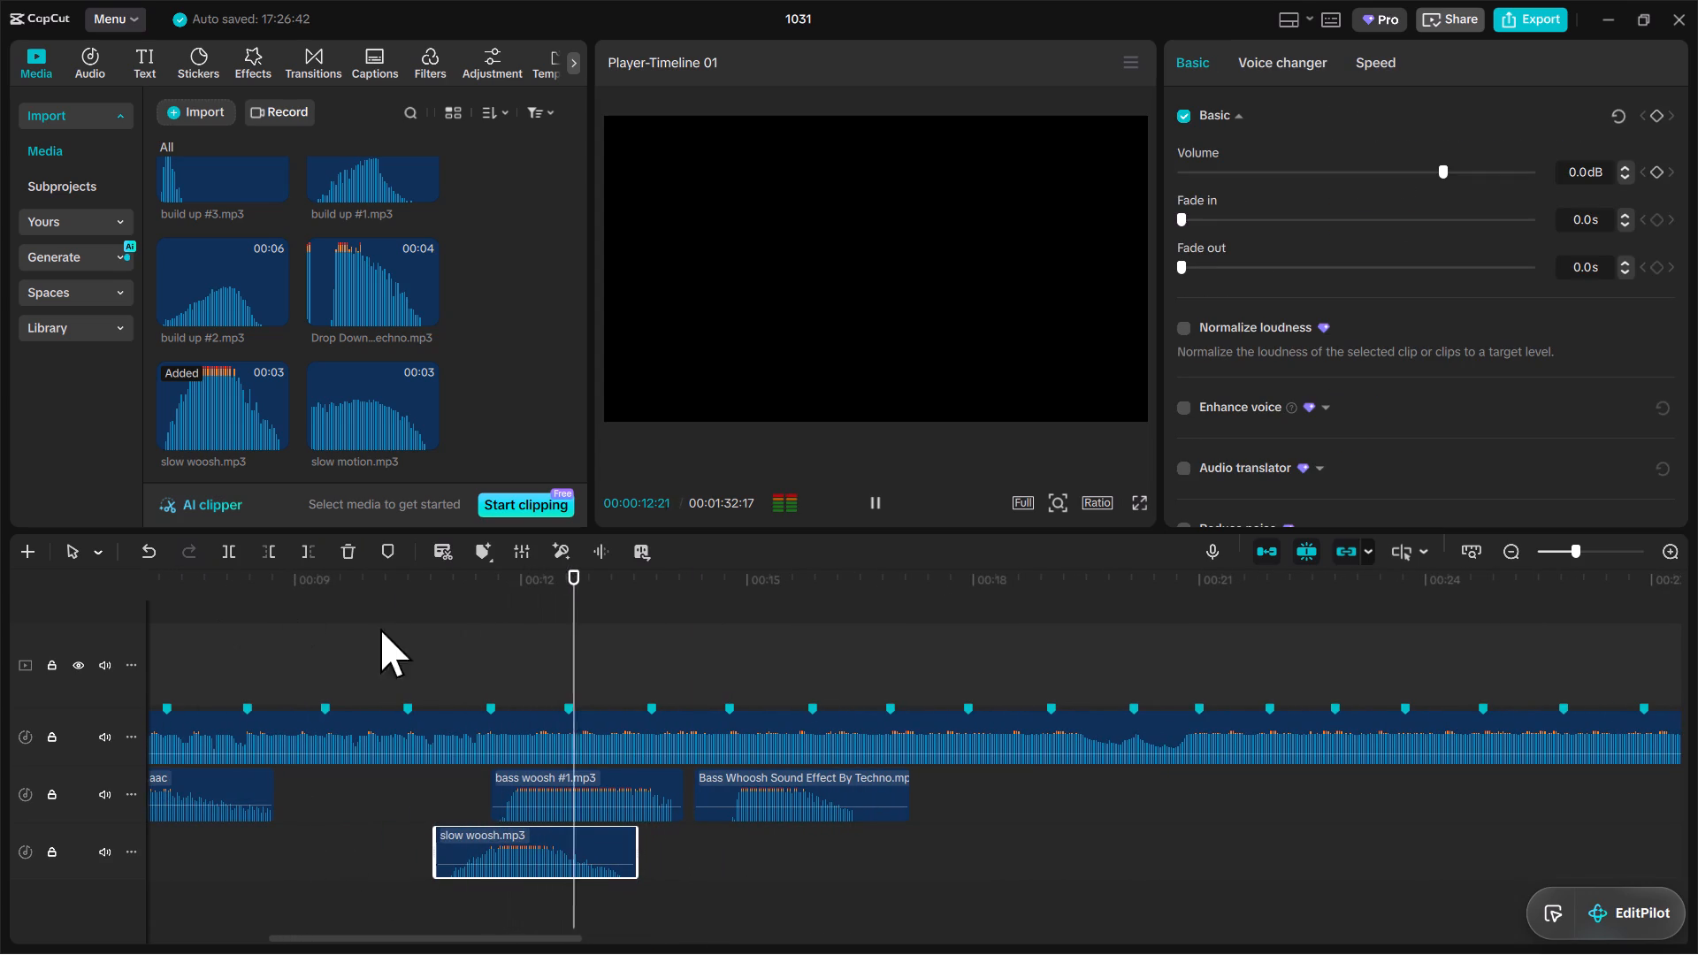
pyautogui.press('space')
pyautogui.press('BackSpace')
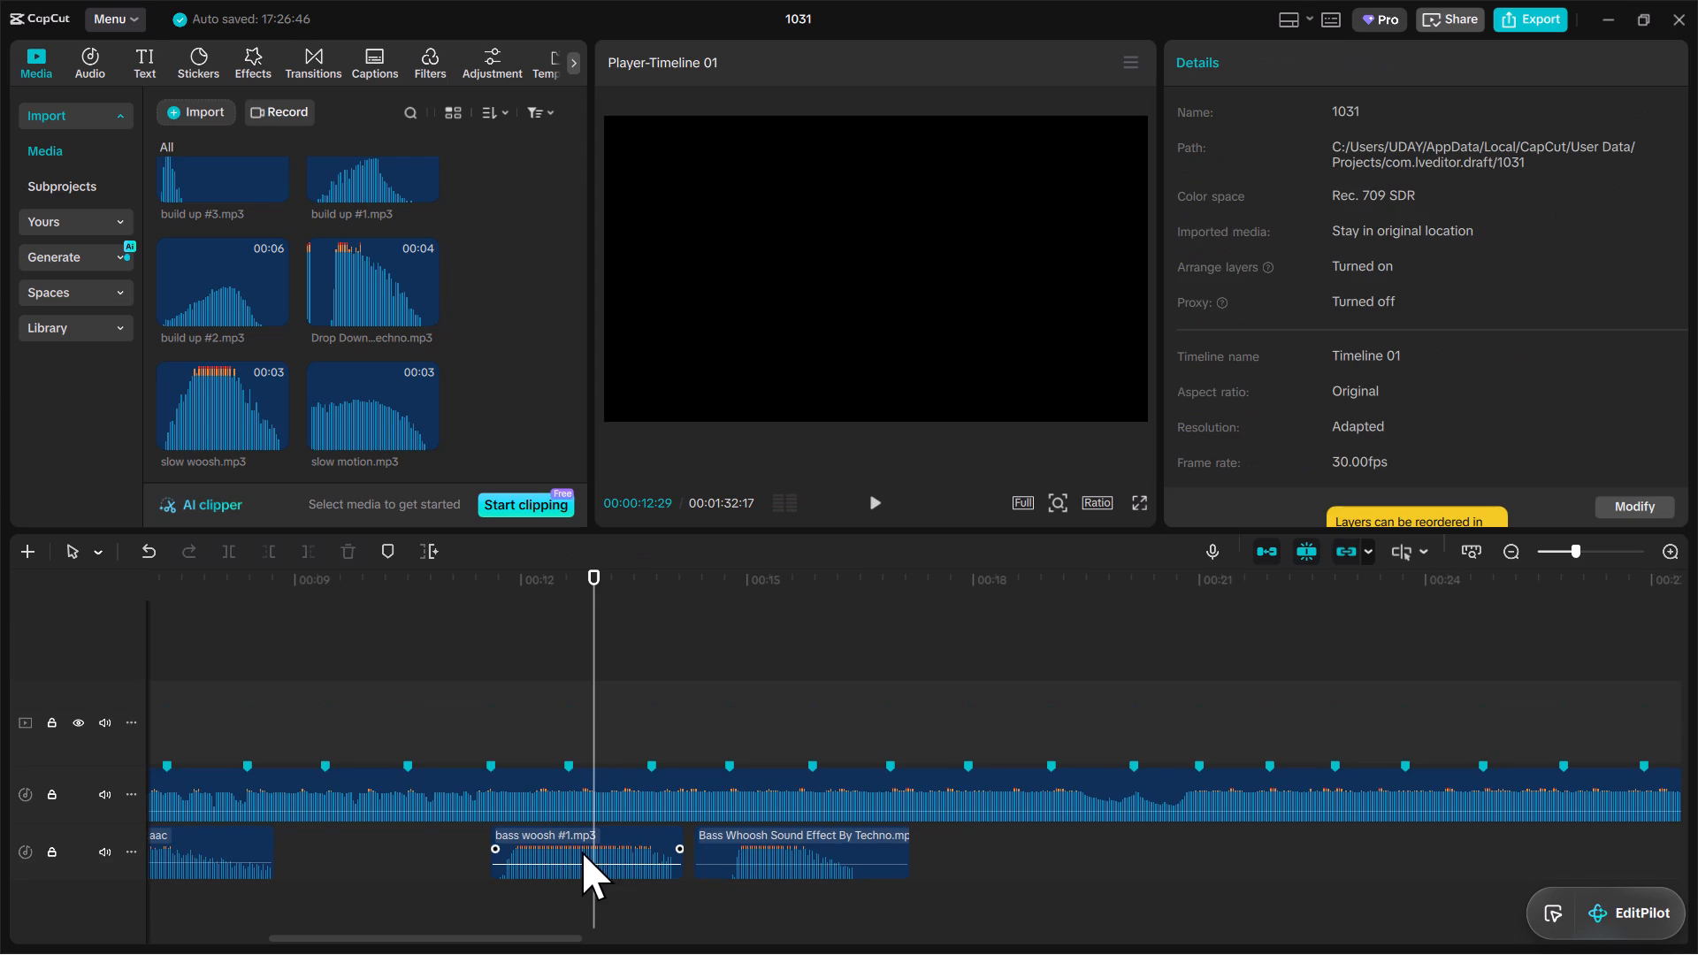
# Play the opening of the timeline to check how SFX RISER 1 (6).aac sounds over the song.
pyautogui.click(1105, 851)
pyautogui.scroll(-6, 475, 848)
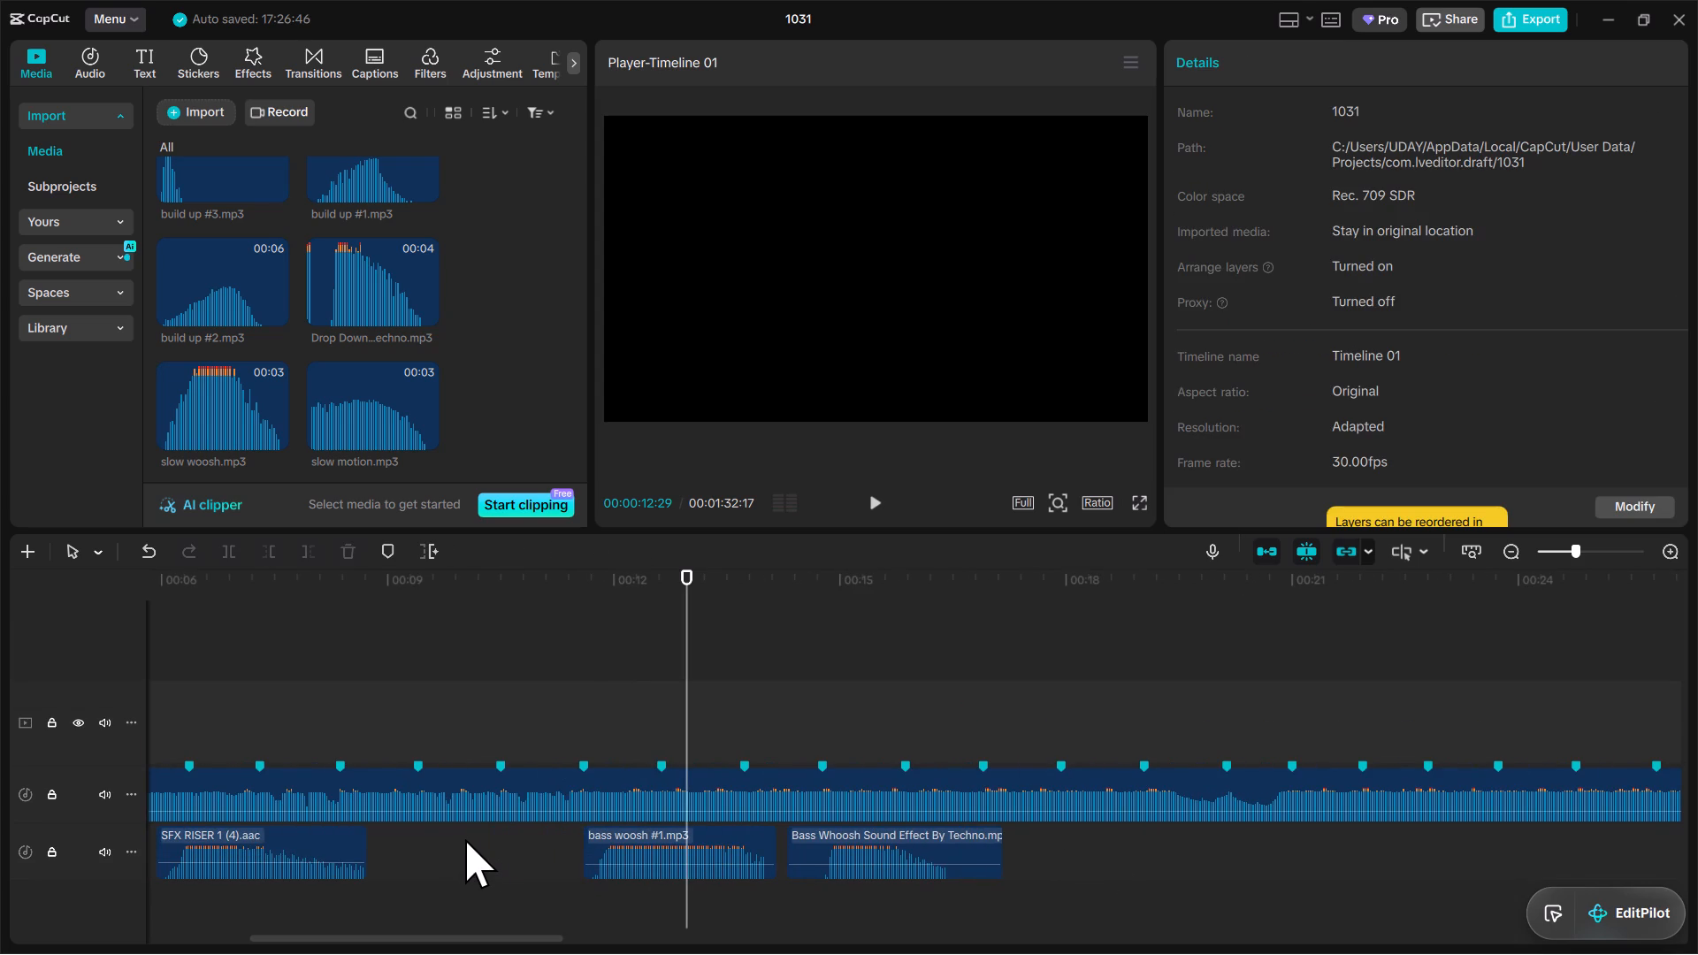
pyautogui.moveTo(422, 839); pyautogui.dragTo(469, 830)
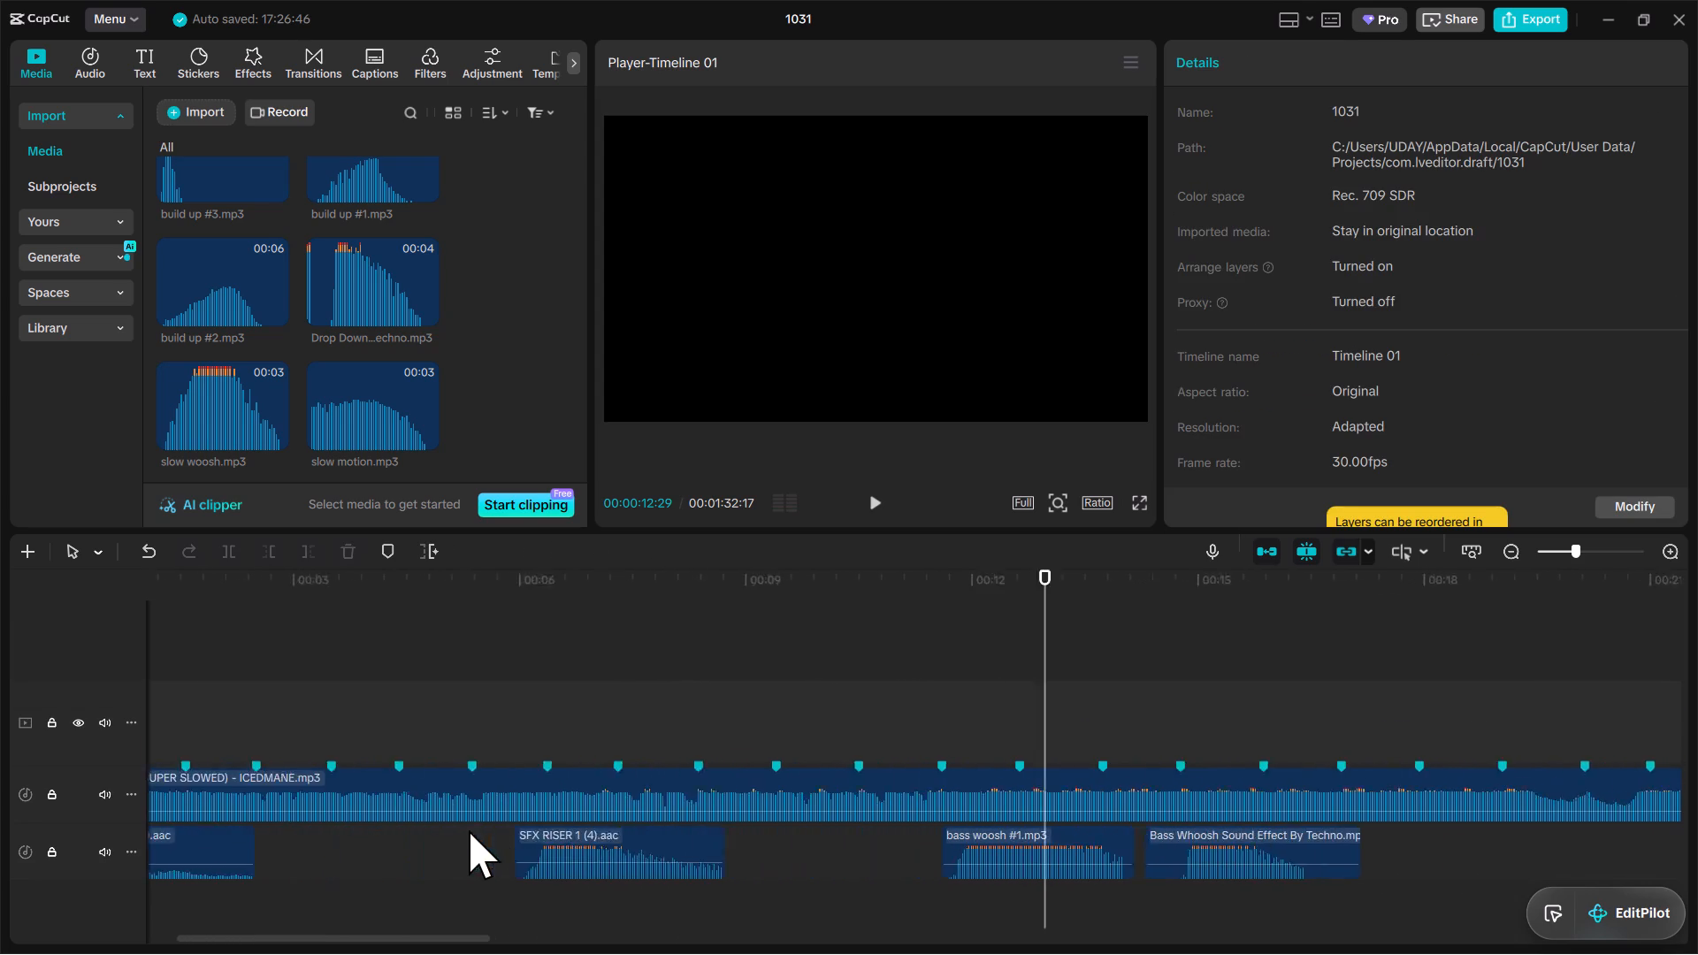
pyautogui.moveTo(469, 830); pyautogui.dragTo(514, 815)
pyautogui.click(210, 596)
pyautogui.press('space')
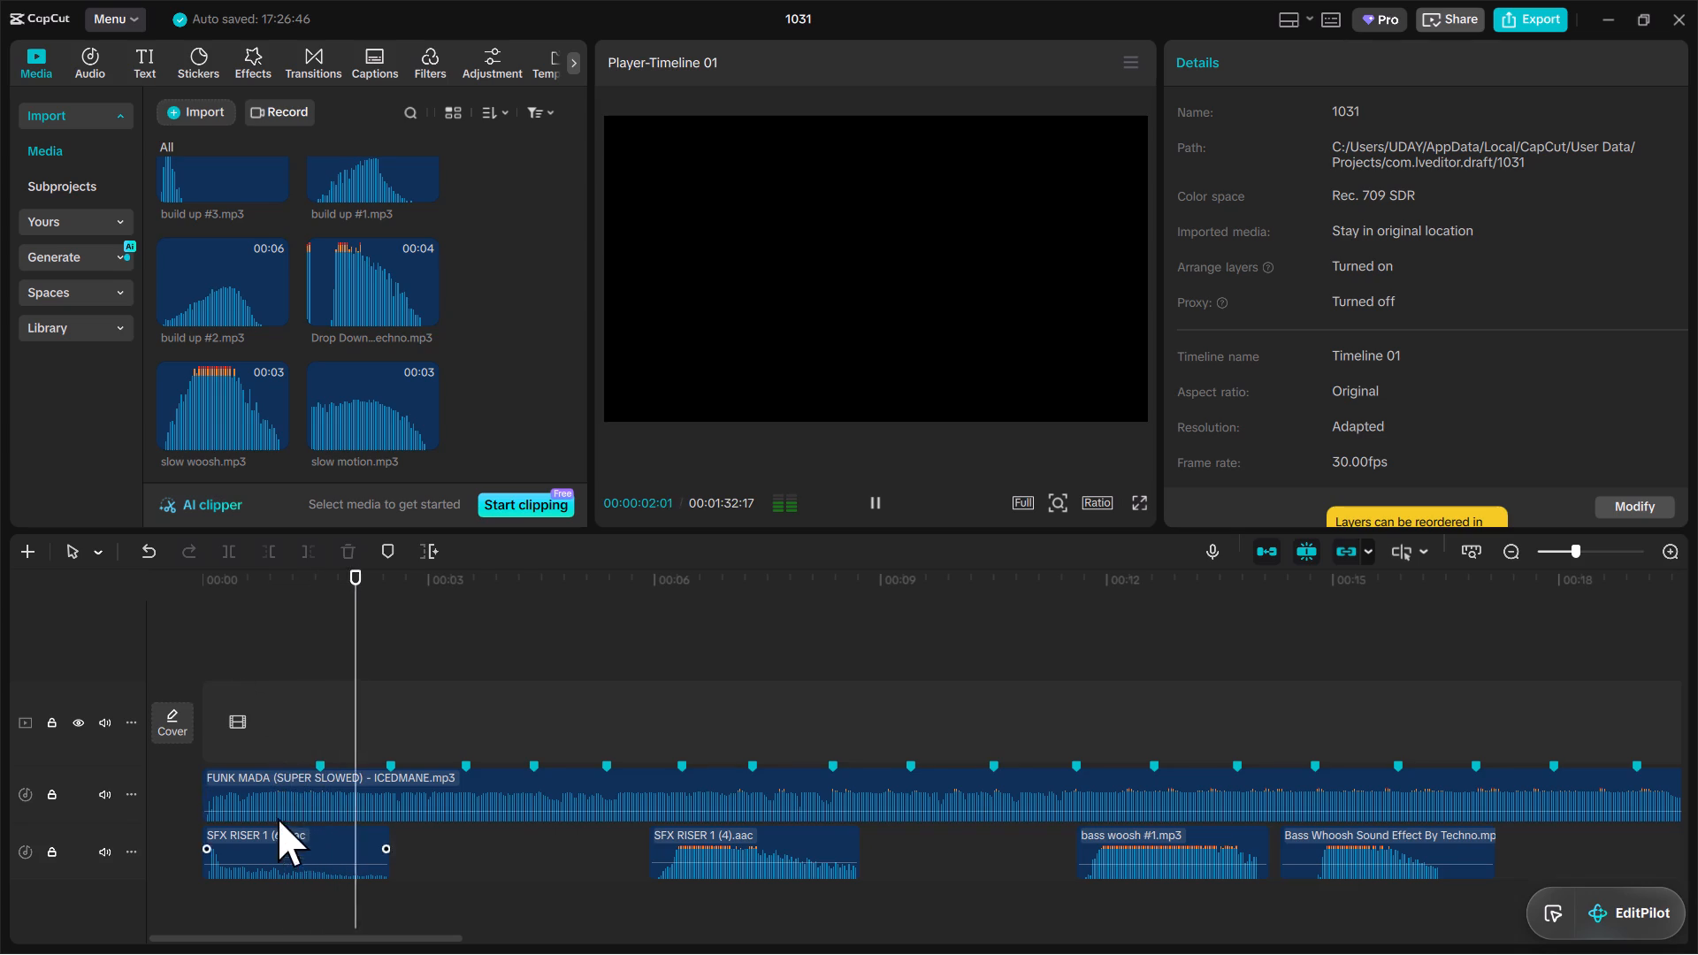
pyautogui.press('space')
# Set the volume of the opening SFX RISER 1 (6).aac clip to 4.2 dB.
pyautogui.click(287, 839)
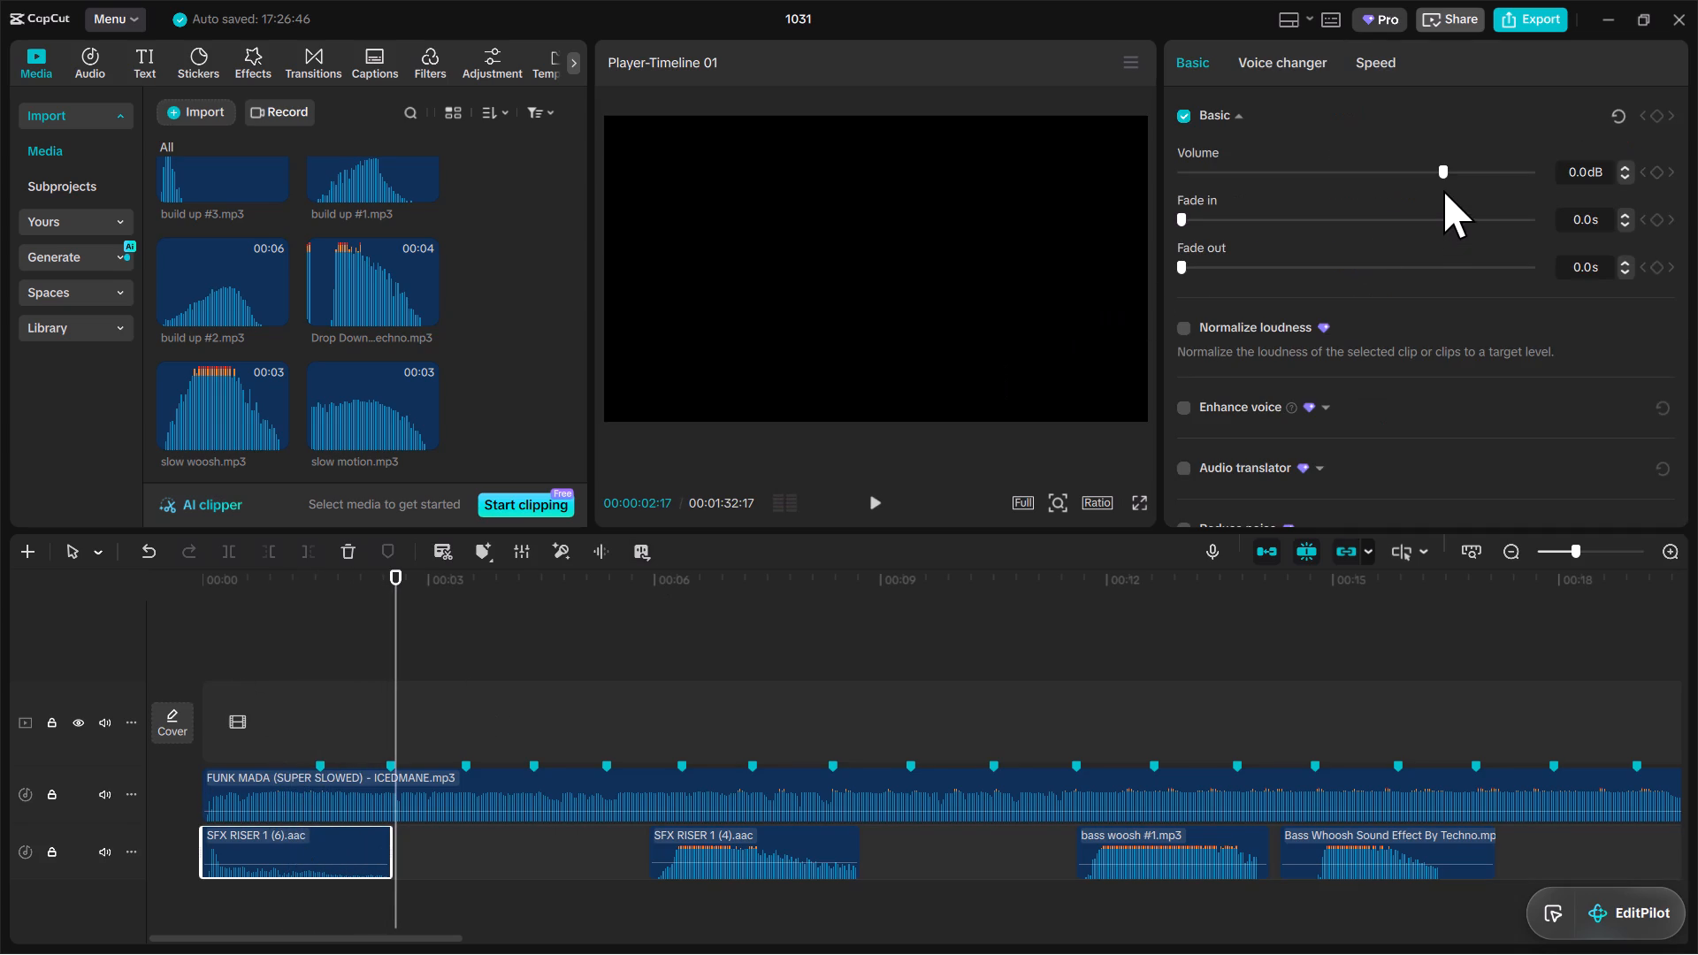
pyautogui.moveTo(1447, 180); pyautogui.dragTo(1457, 180)
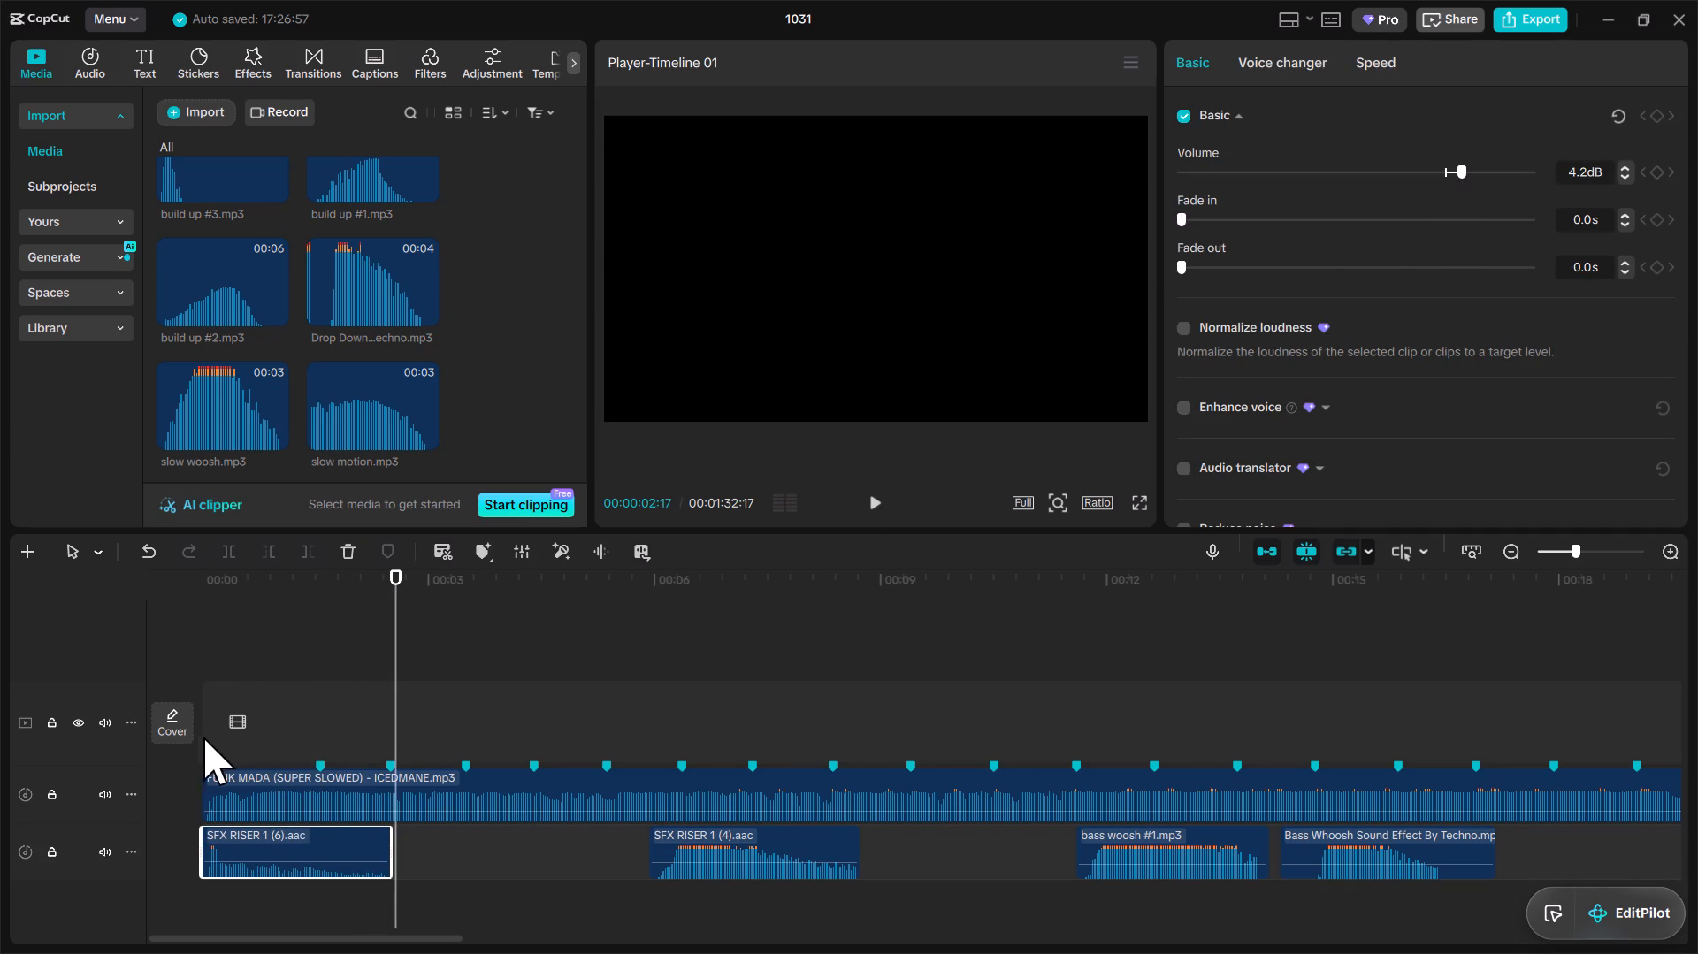
# Play the timeline from the start to about 00:22, partly at 2x speed, to review the placed sound effects.
pyautogui.click(222, 575)
pyautogui.press('space')
pyautogui.moveTo(226, 571); pyautogui.dragTo(169, 585)
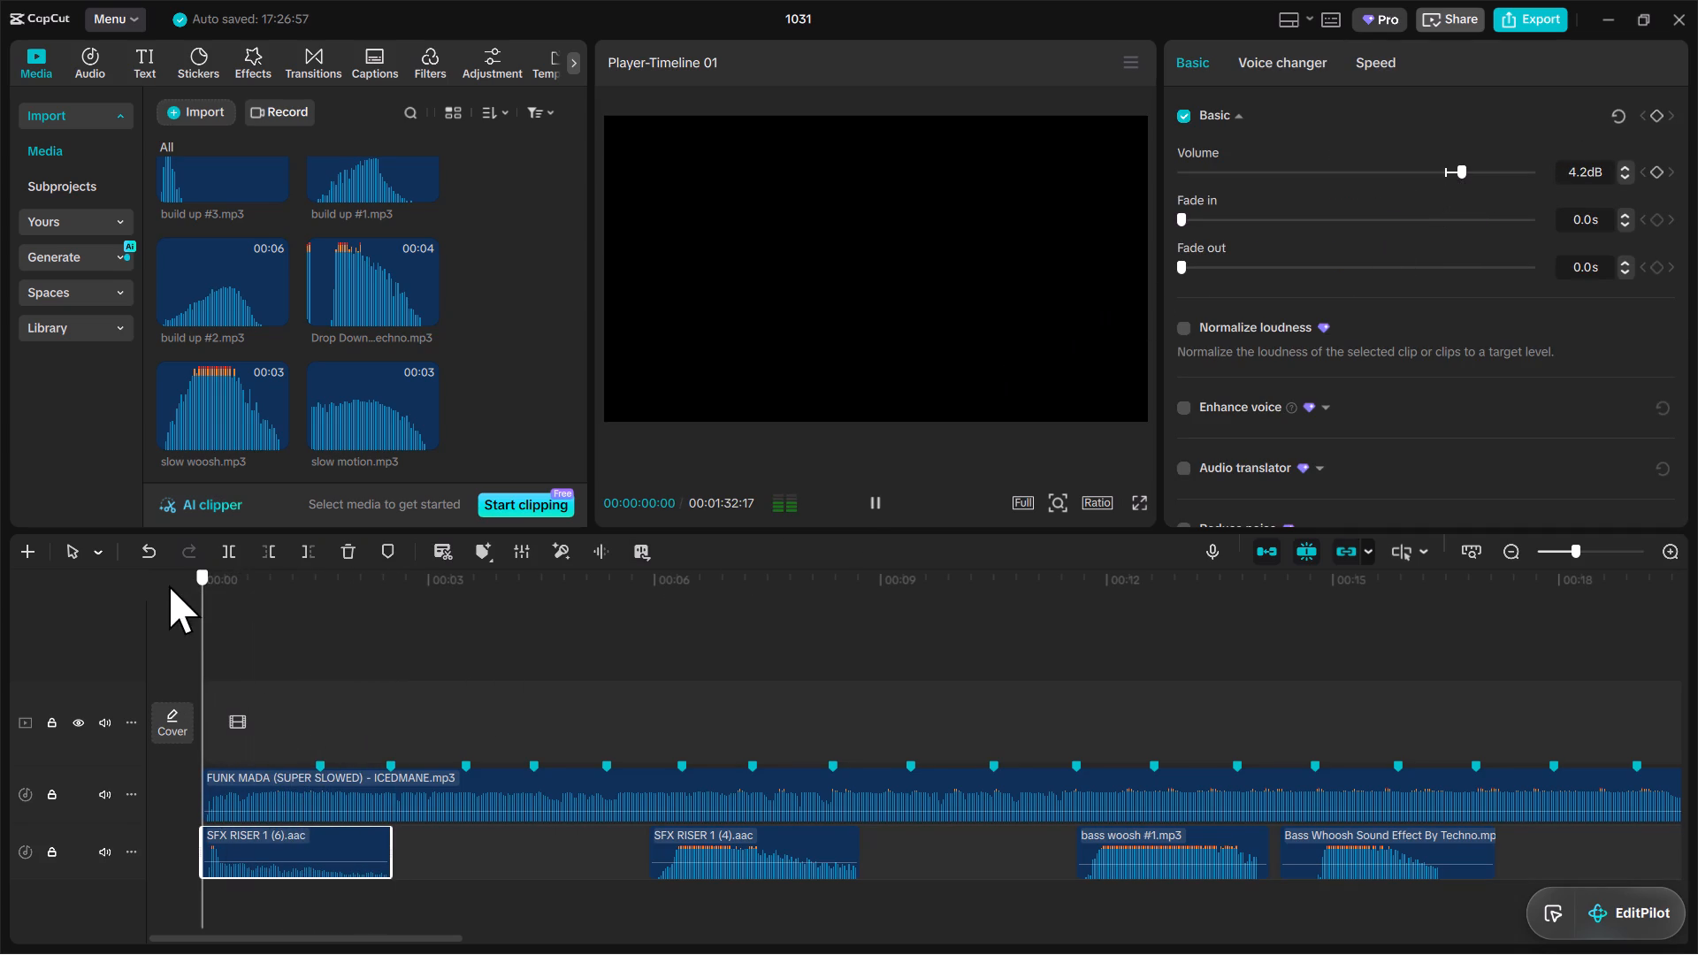
pyautogui.moveTo(169, 585); pyautogui.dragTo(171, 585)
pyautogui.press('space')
pyautogui.press('space')
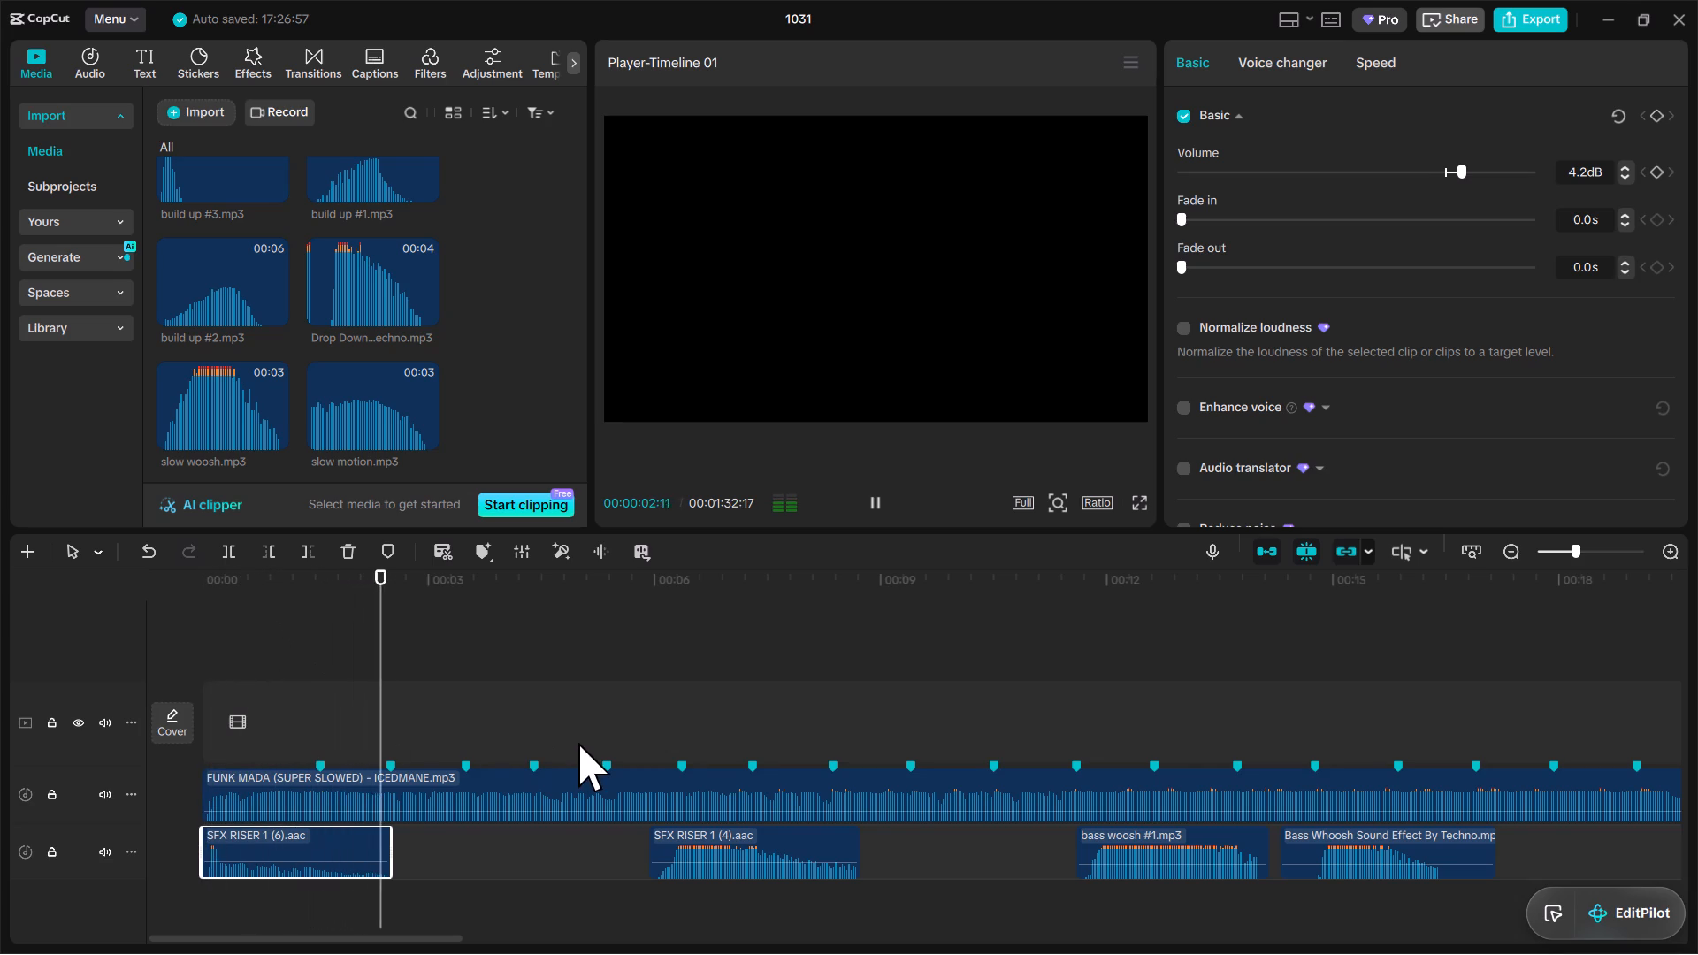
pyautogui.press('l')
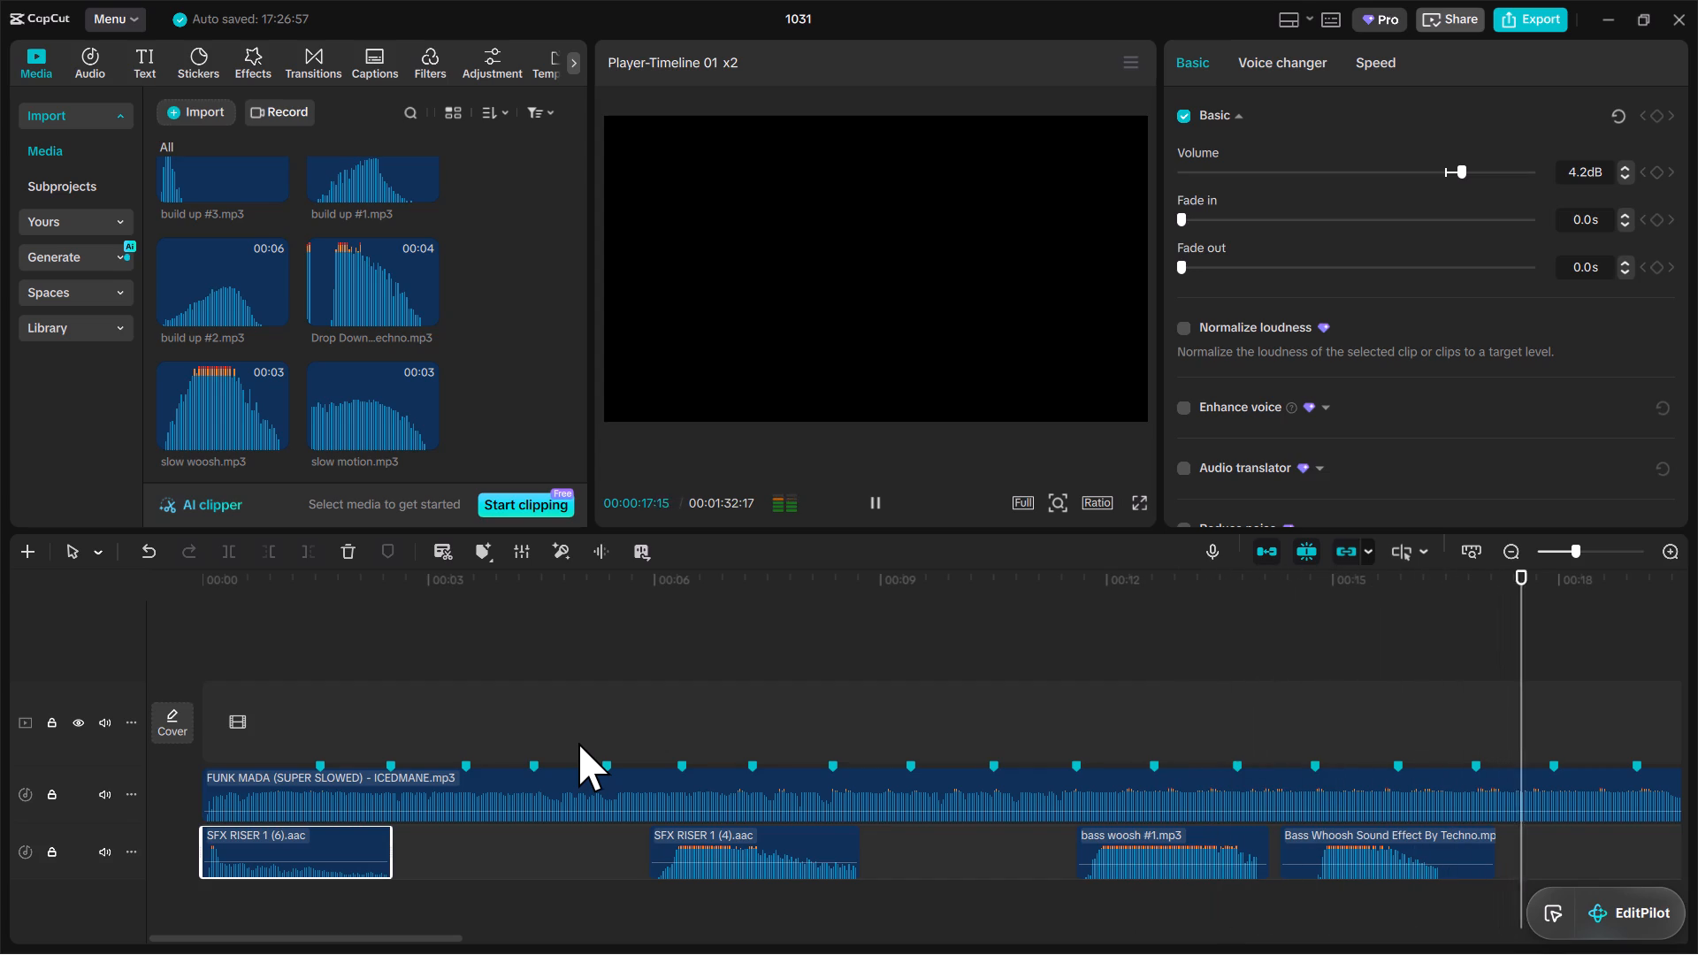
pyautogui.press('space')
pyautogui.write('l')
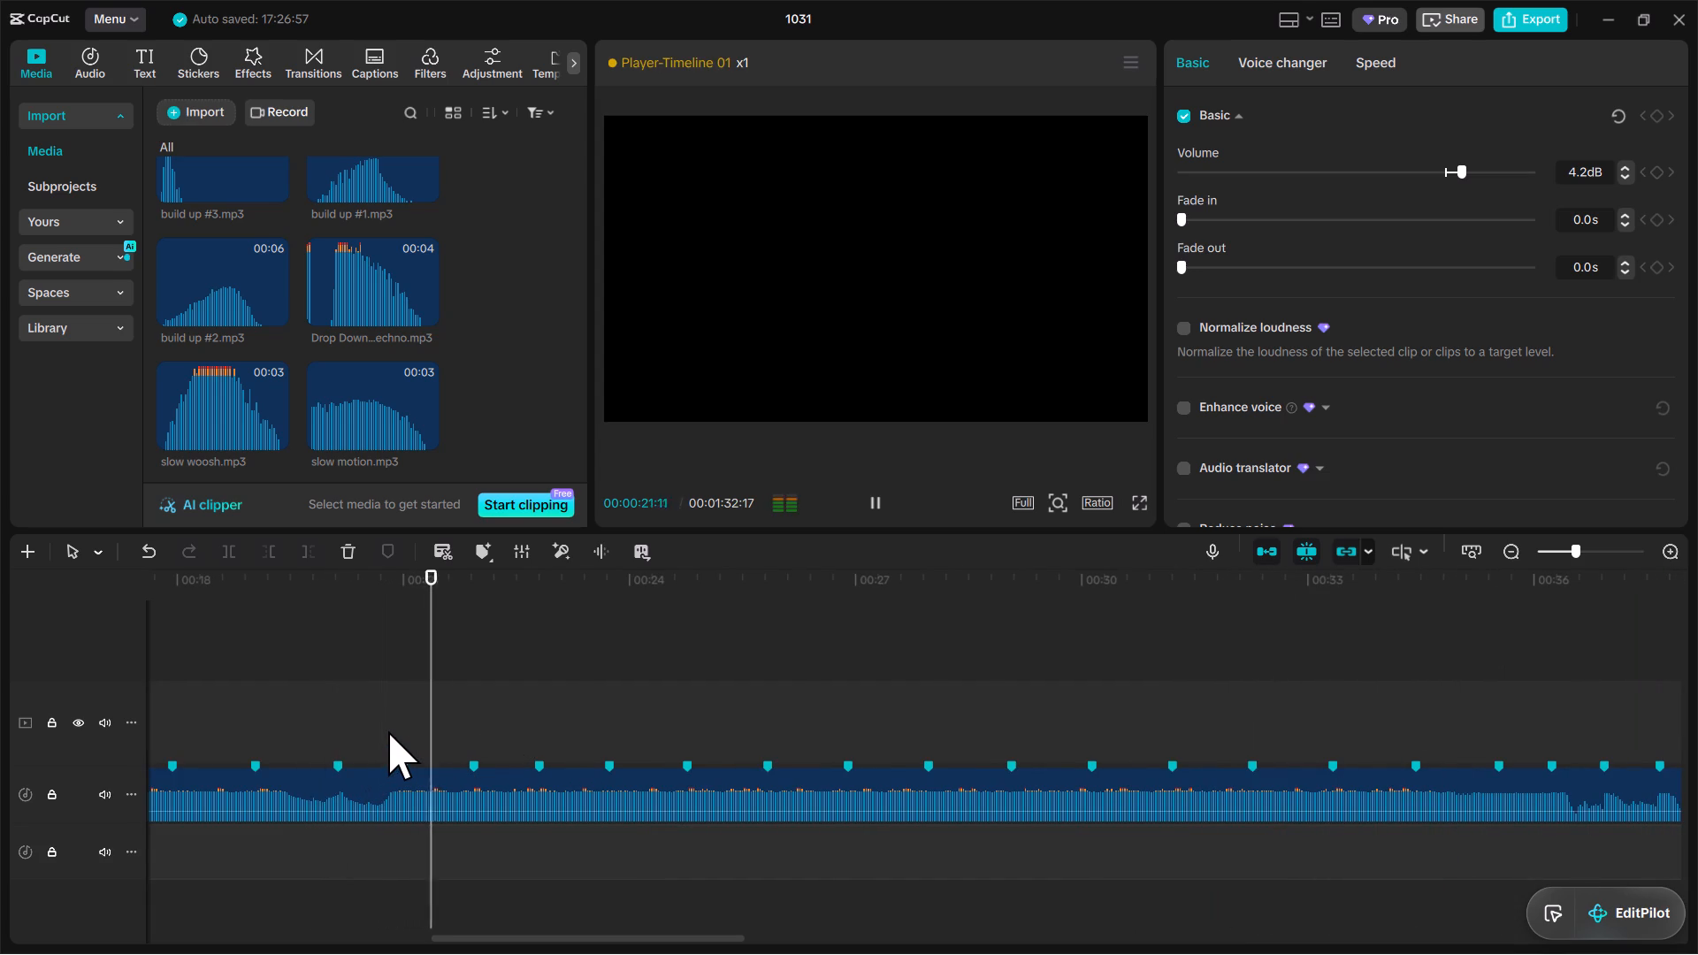
pyautogui.press('space')
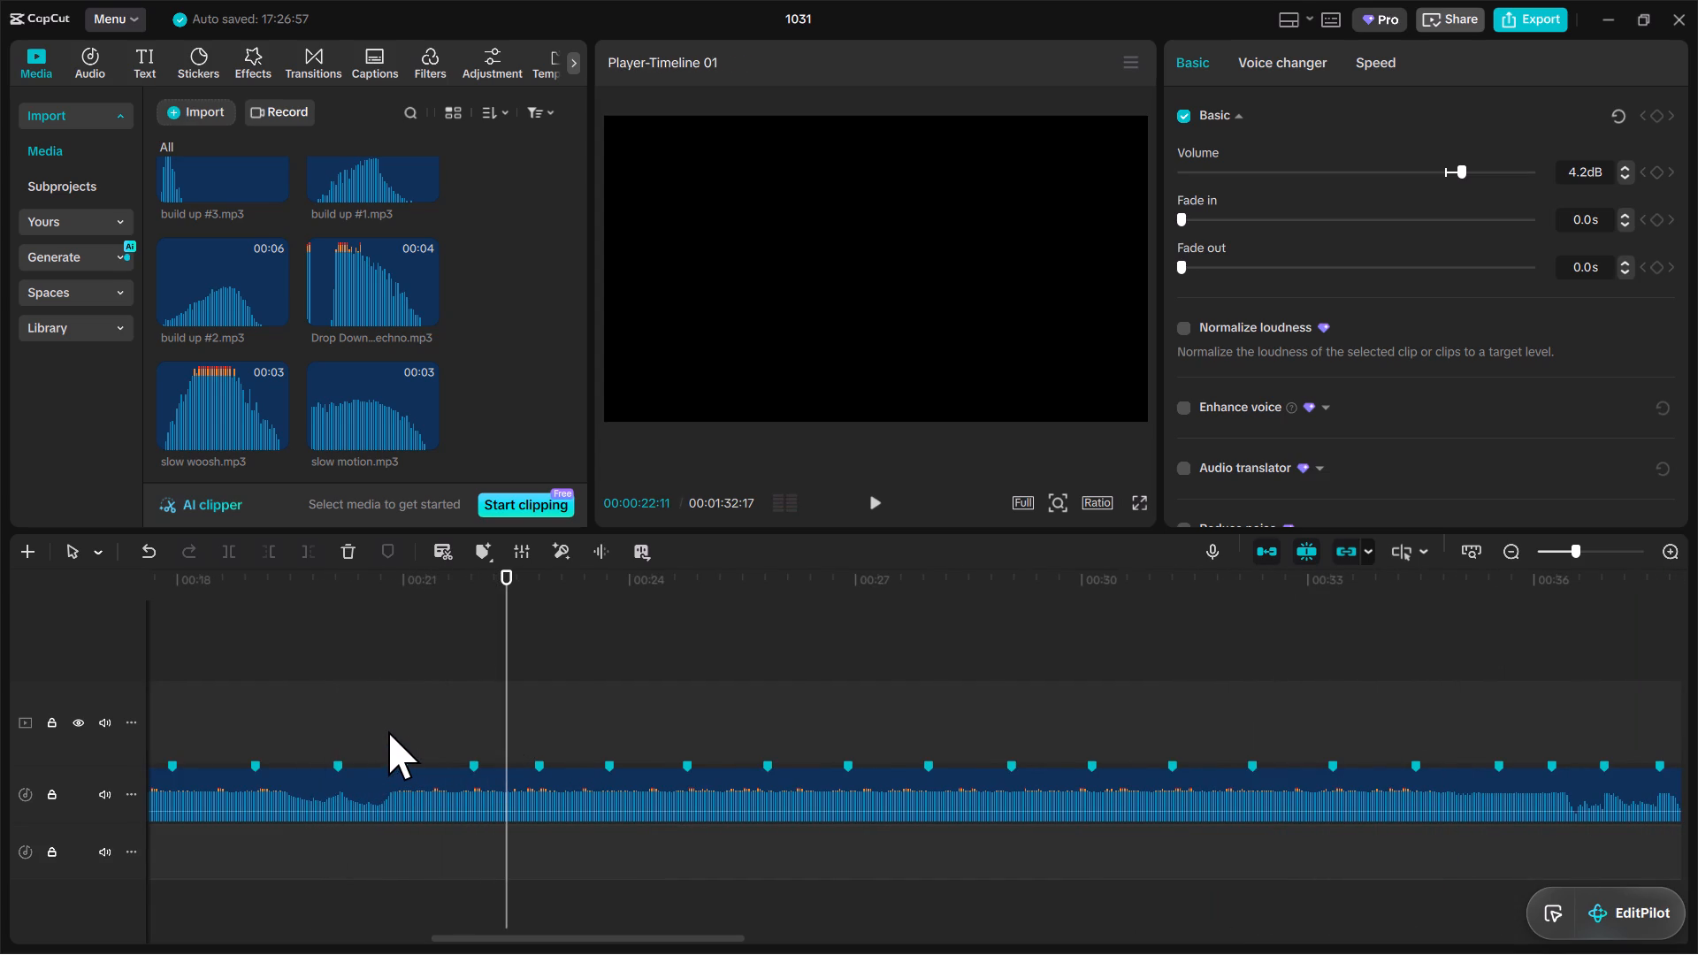
# Audition the imported drop, buildup and bass woosh effects, including the Drop Down Sound Effect and build up #1.mp3.
pyautogui.click(362, 302)
pyautogui.scroll(1, 356, 340)
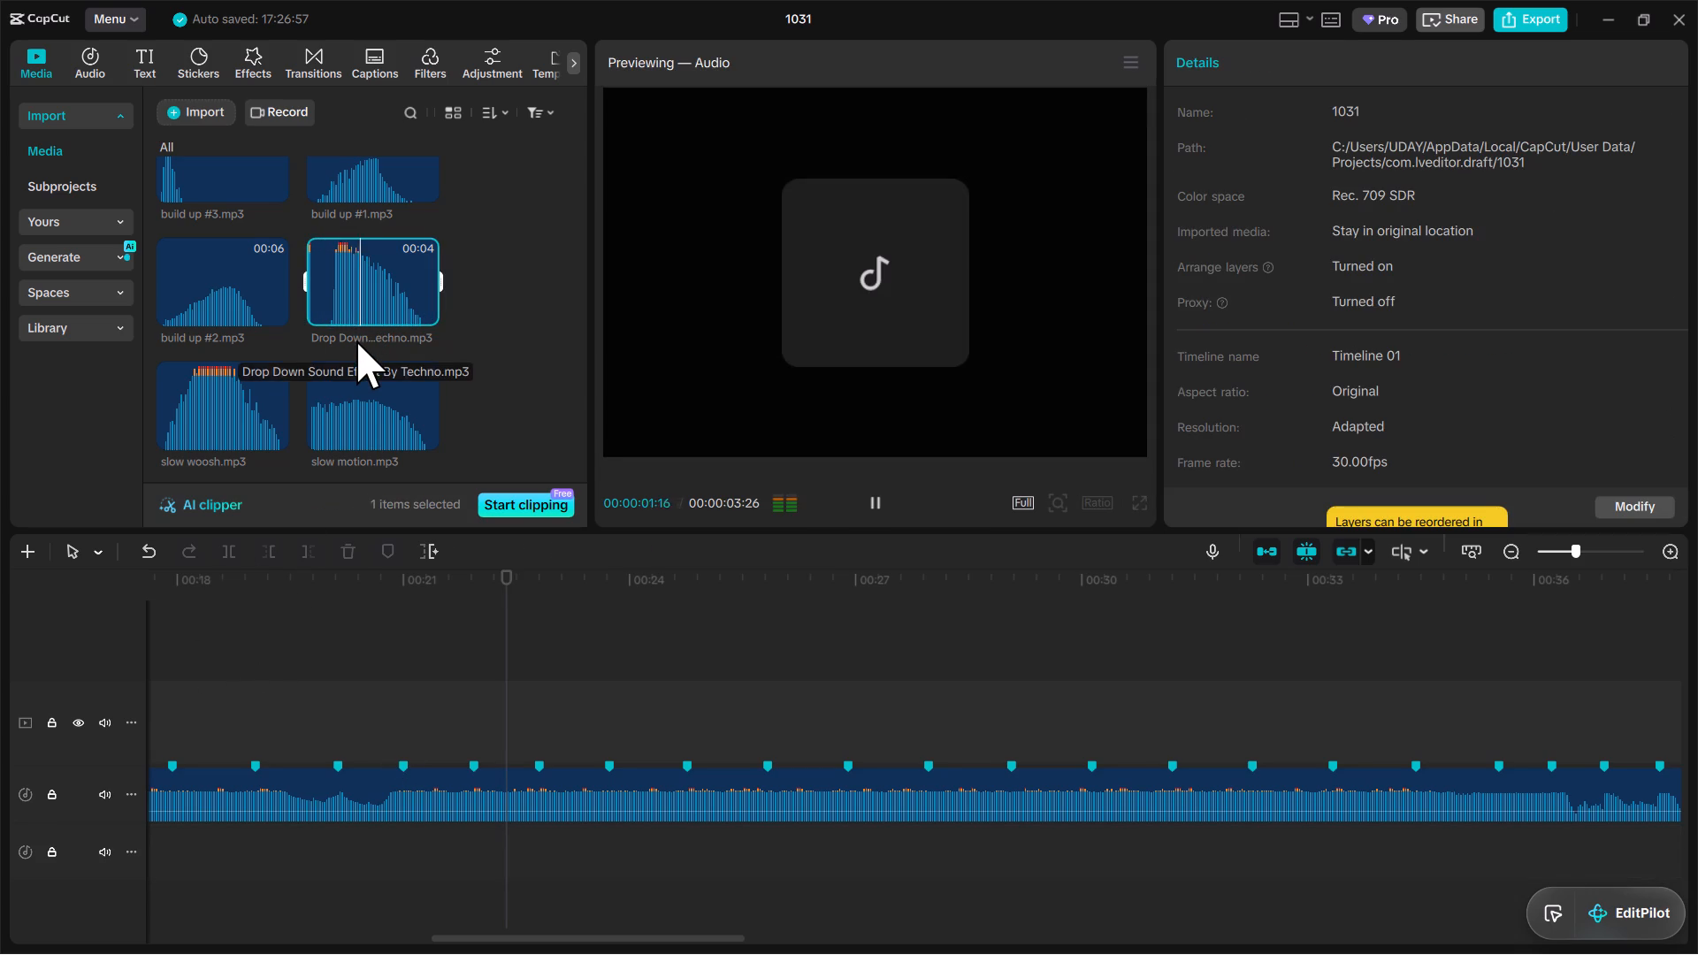
pyautogui.scroll(1, 356, 340)
pyautogui.click(373, 370)
pyautogui.click(368, 261)
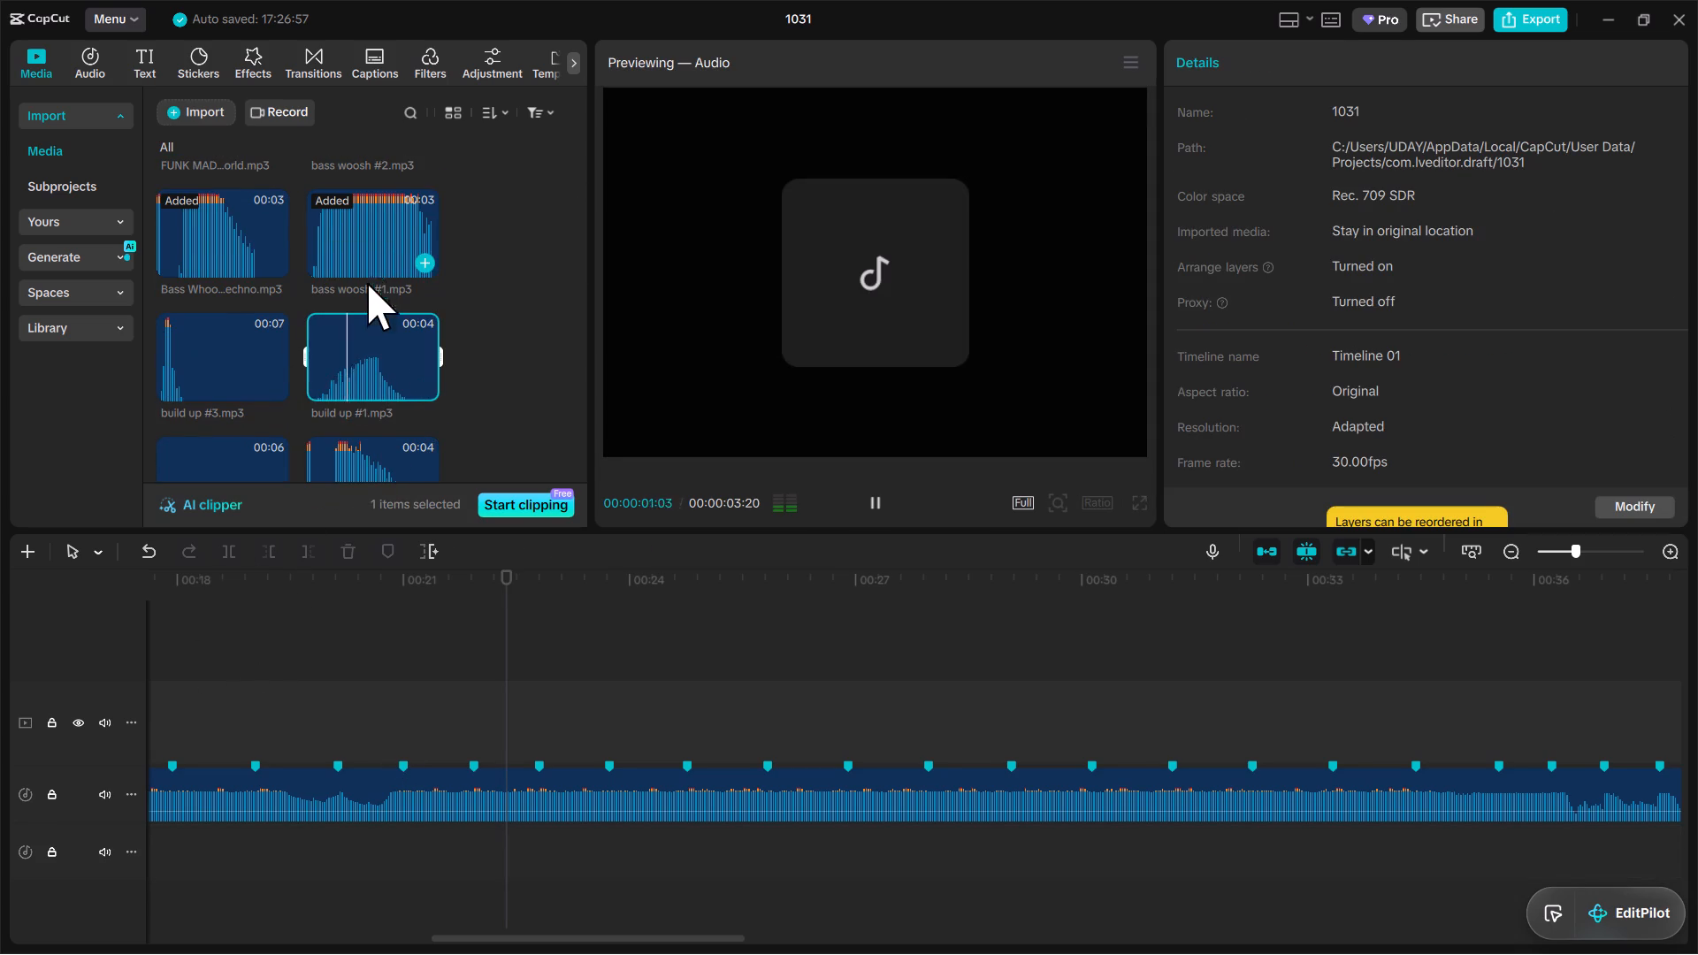
pyautogui.scroll(2, 339, 331)
pyautogui.click(233, 321)
# Remove the unused song FUNK MAD...orld.mp3 from the imported media.
pyautogui.click(251, 233)
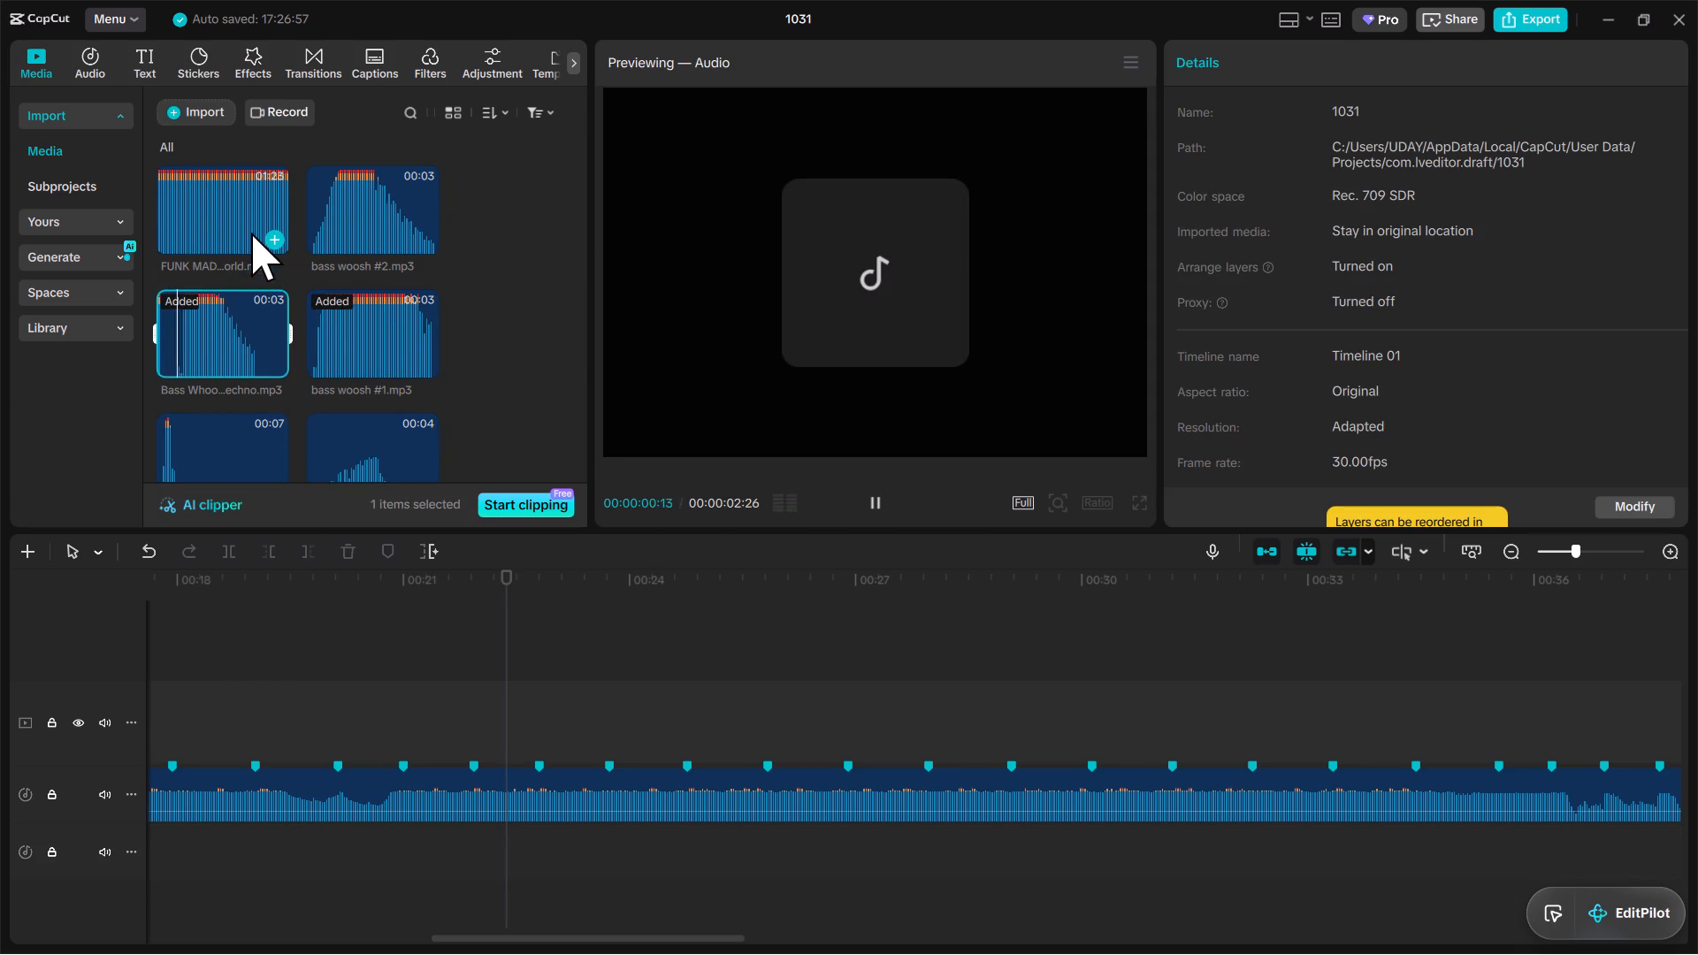
pyautogui.press('BackSpace')
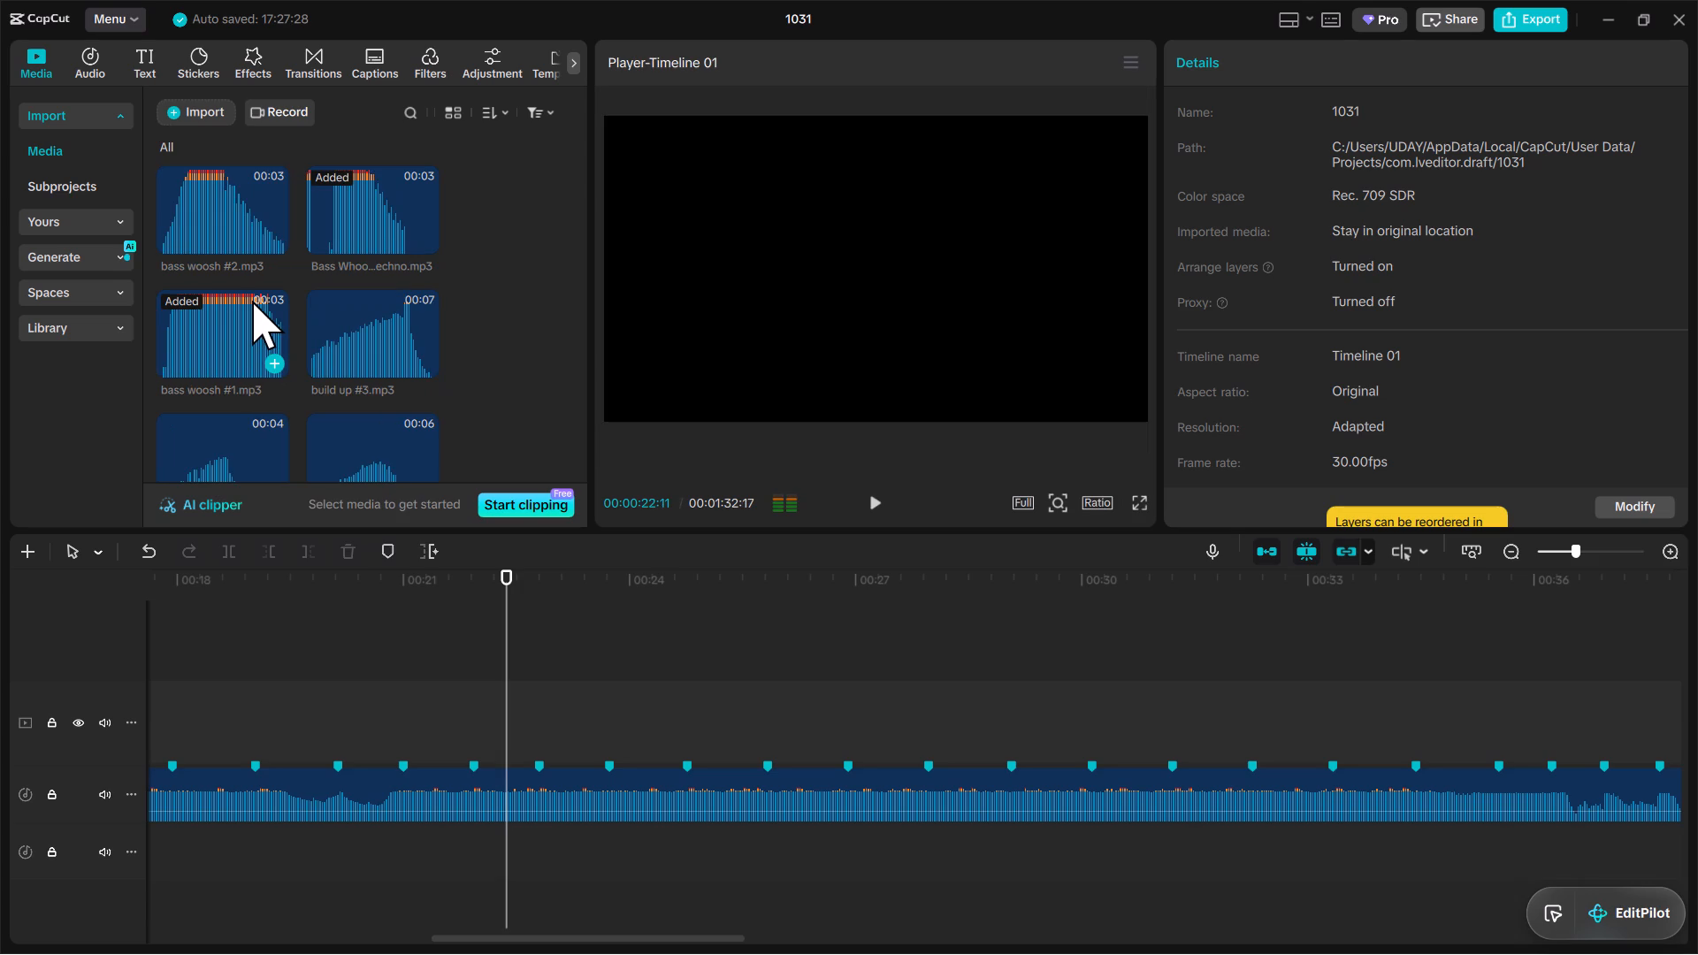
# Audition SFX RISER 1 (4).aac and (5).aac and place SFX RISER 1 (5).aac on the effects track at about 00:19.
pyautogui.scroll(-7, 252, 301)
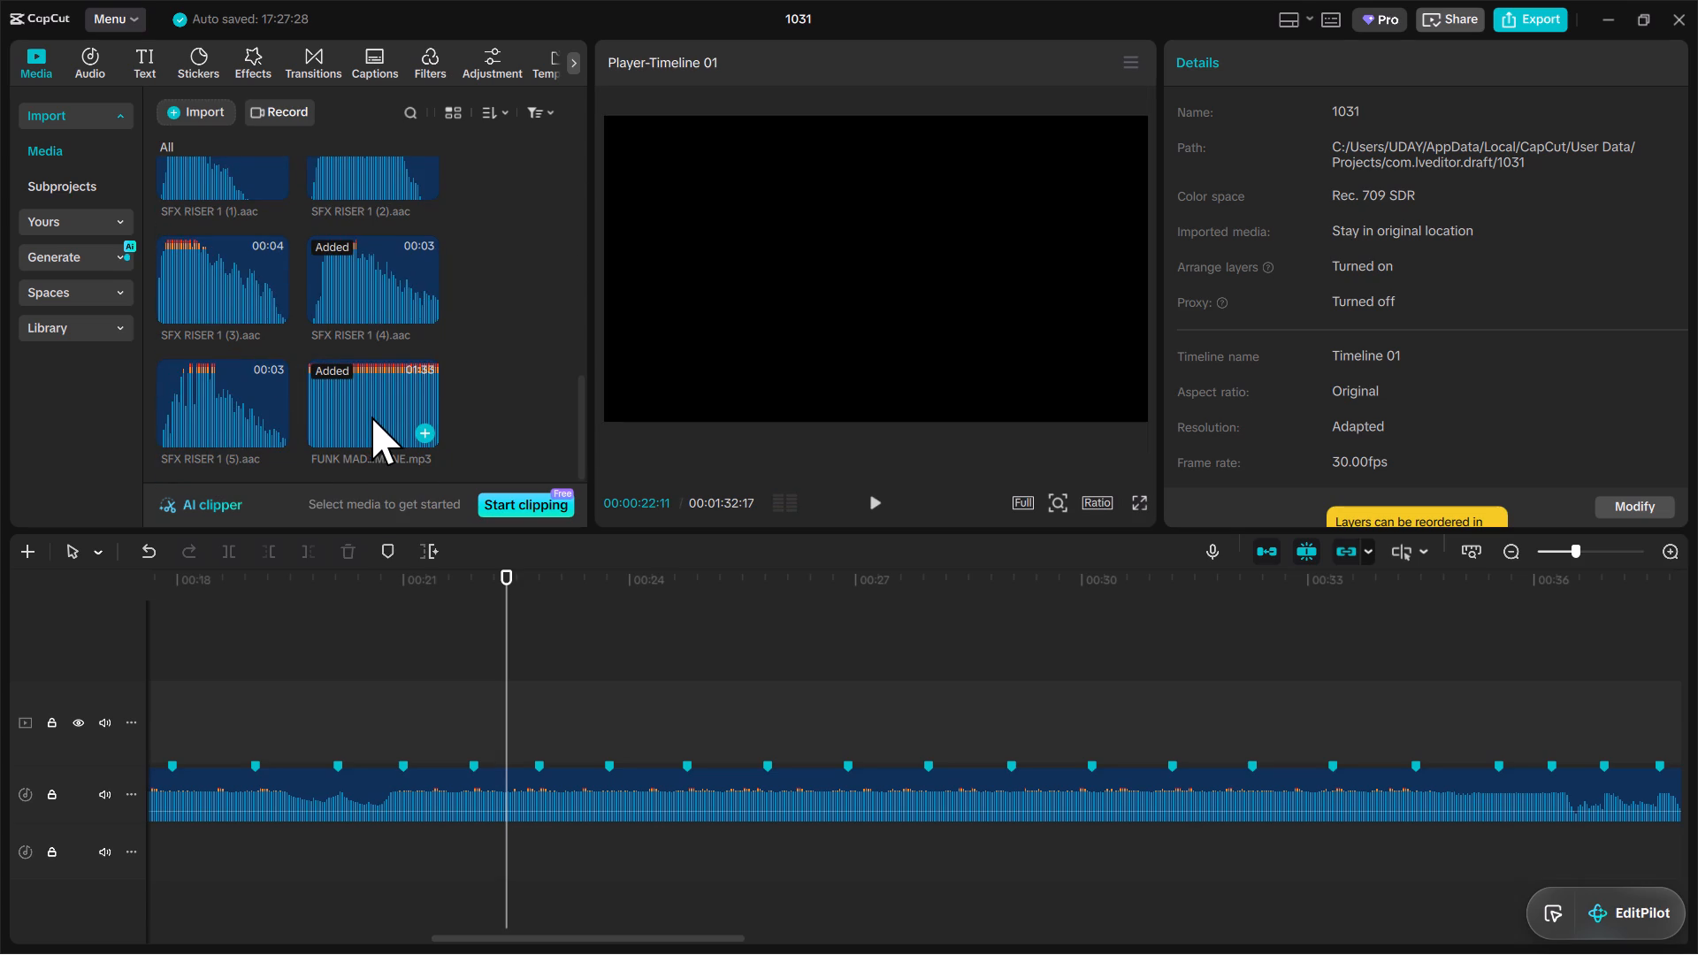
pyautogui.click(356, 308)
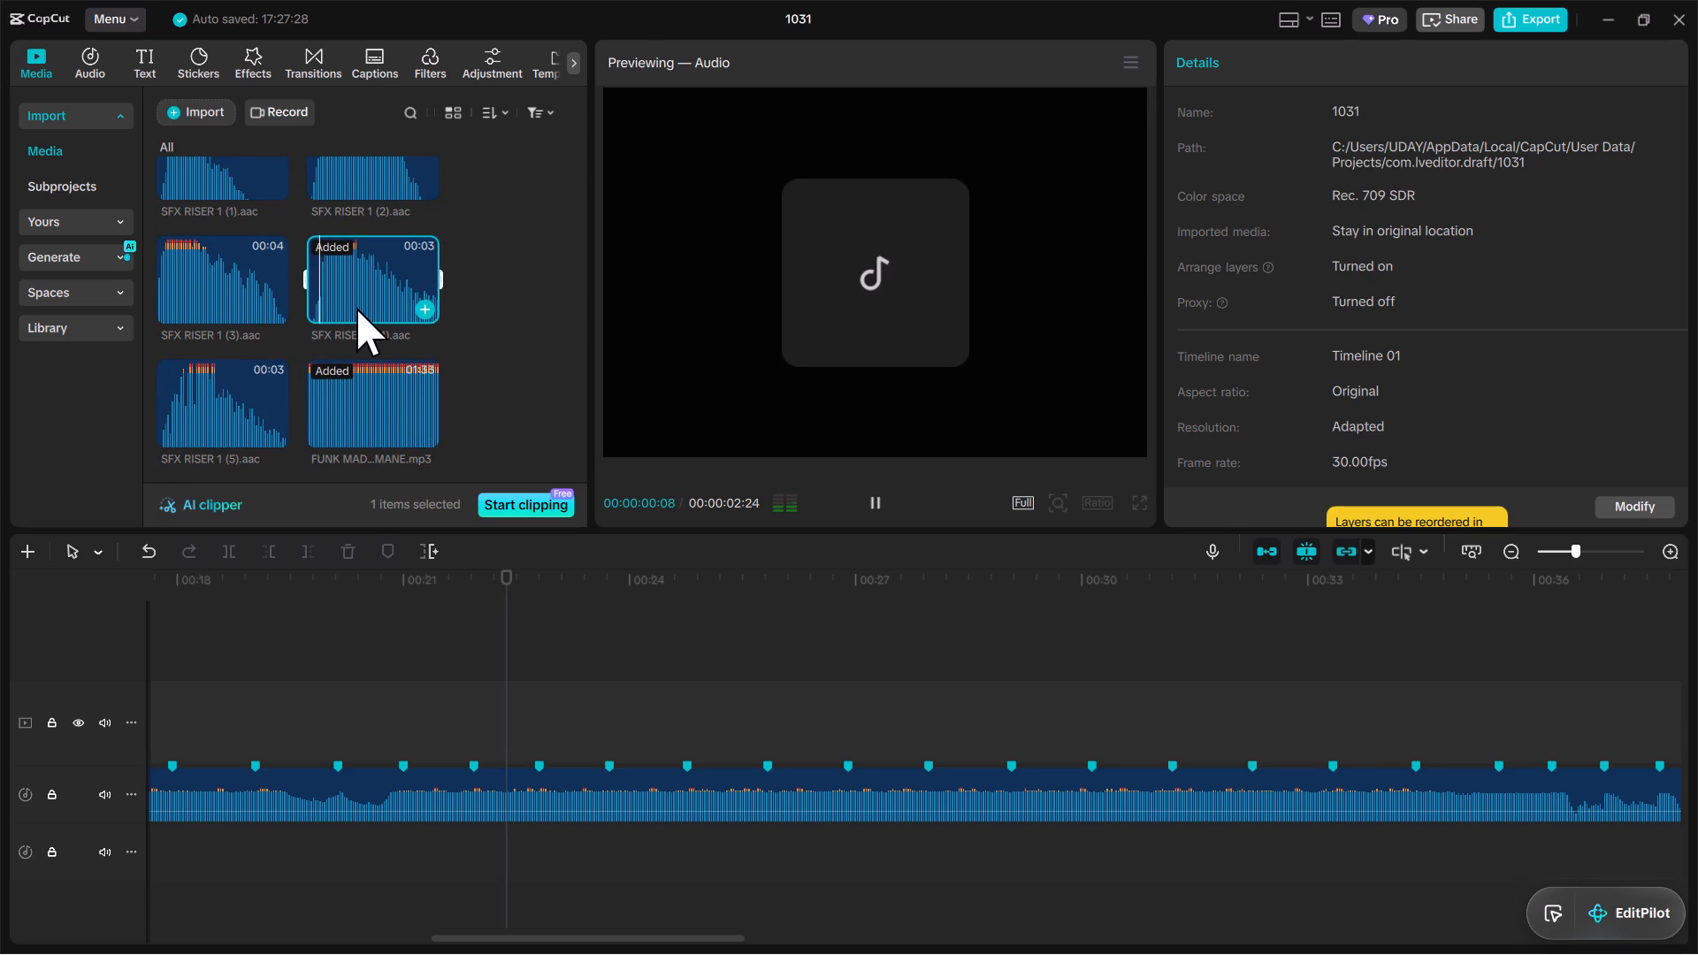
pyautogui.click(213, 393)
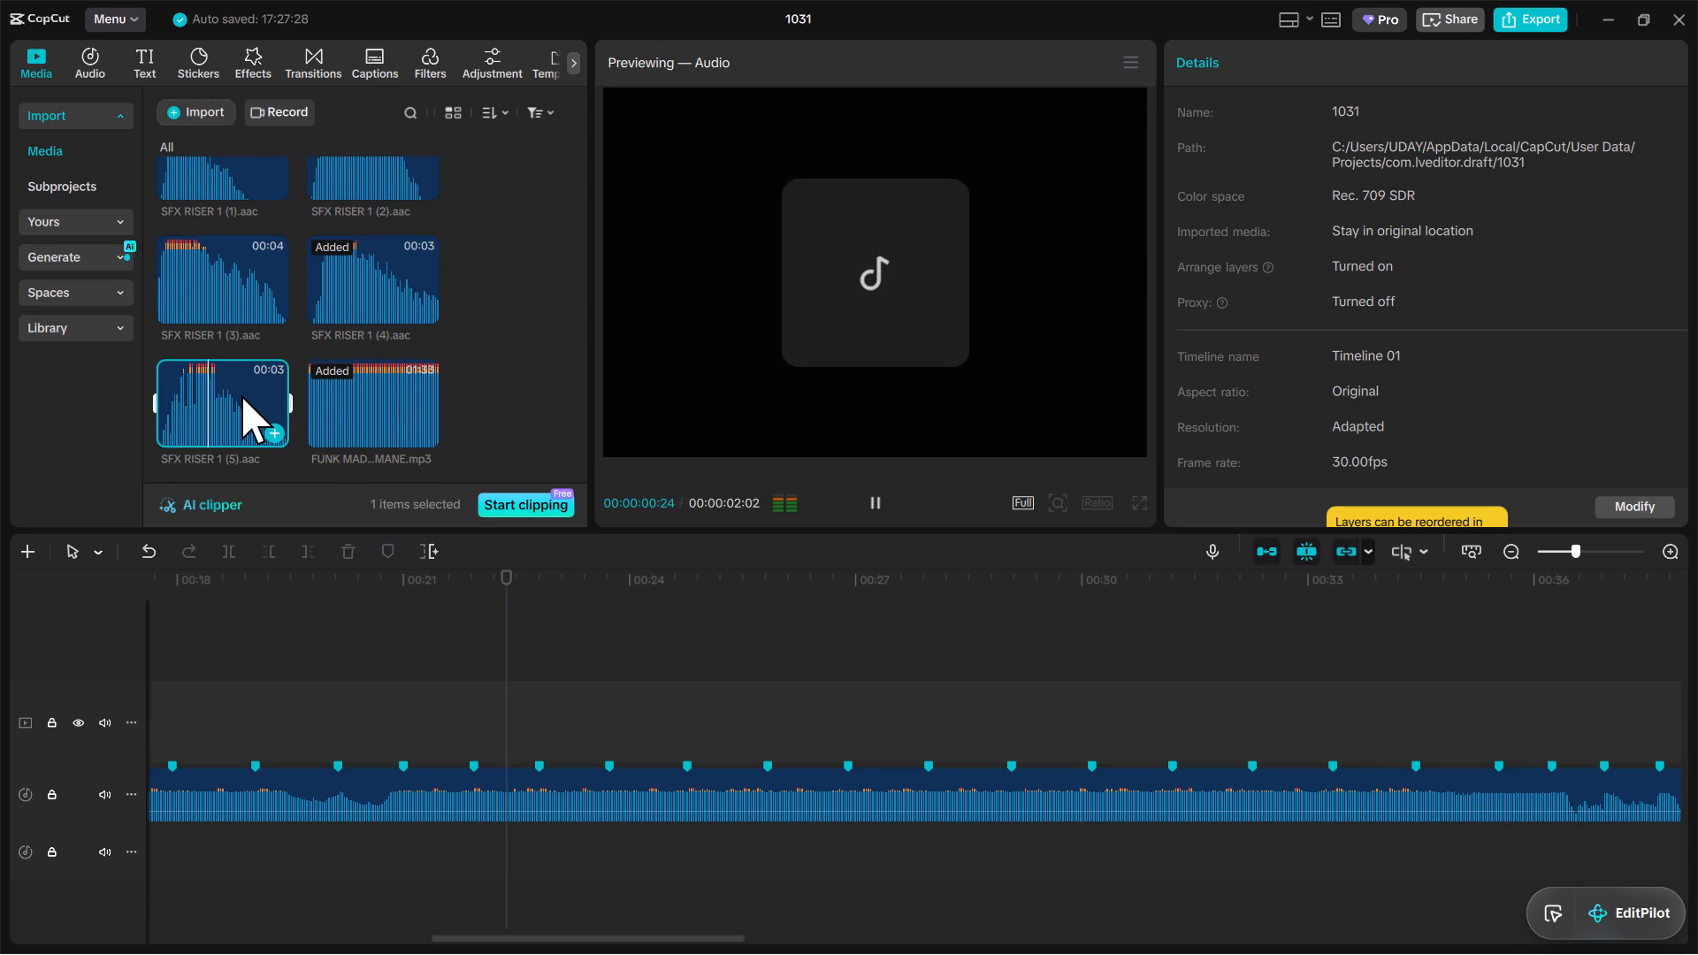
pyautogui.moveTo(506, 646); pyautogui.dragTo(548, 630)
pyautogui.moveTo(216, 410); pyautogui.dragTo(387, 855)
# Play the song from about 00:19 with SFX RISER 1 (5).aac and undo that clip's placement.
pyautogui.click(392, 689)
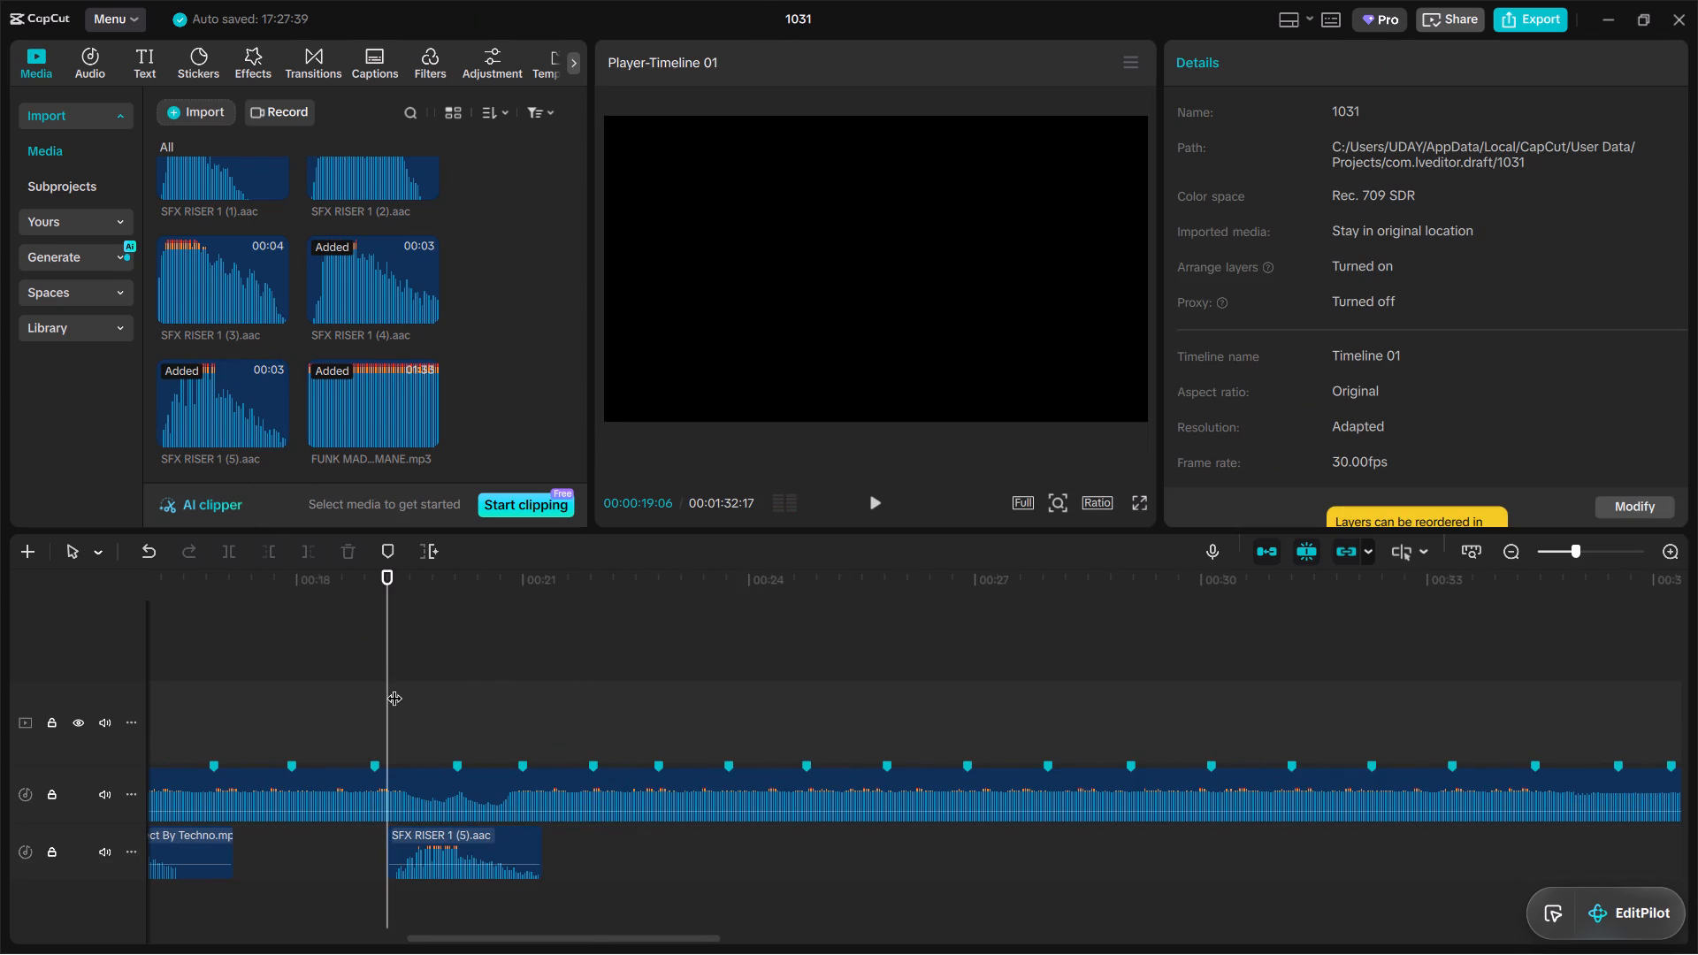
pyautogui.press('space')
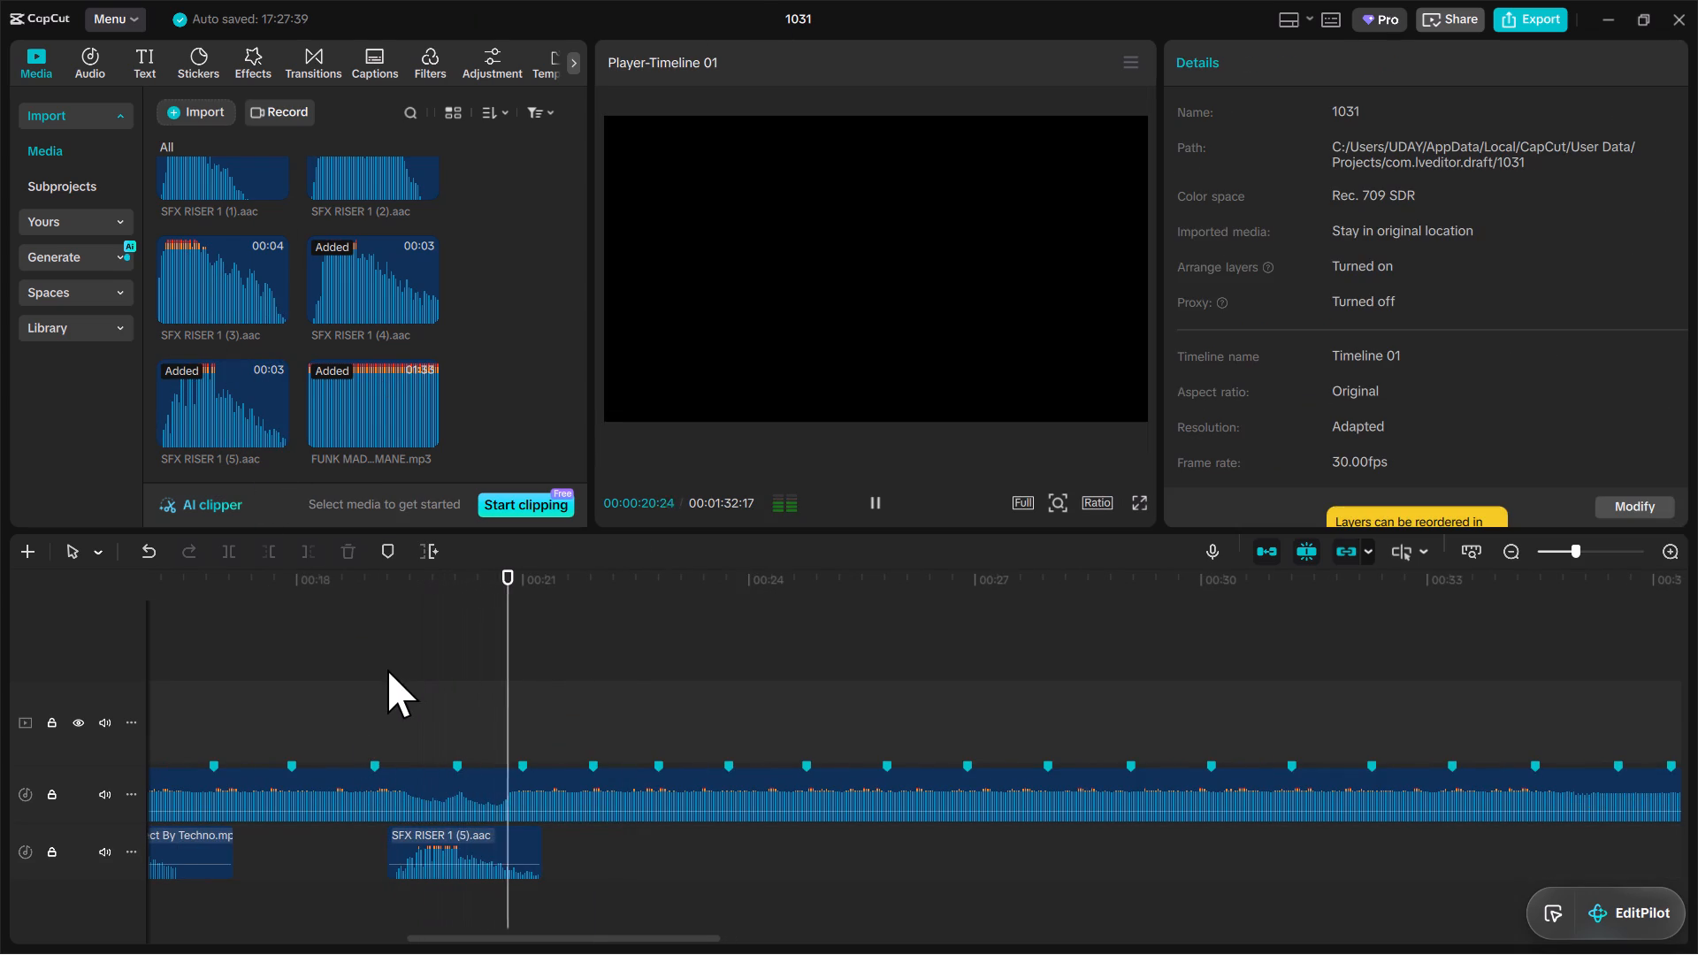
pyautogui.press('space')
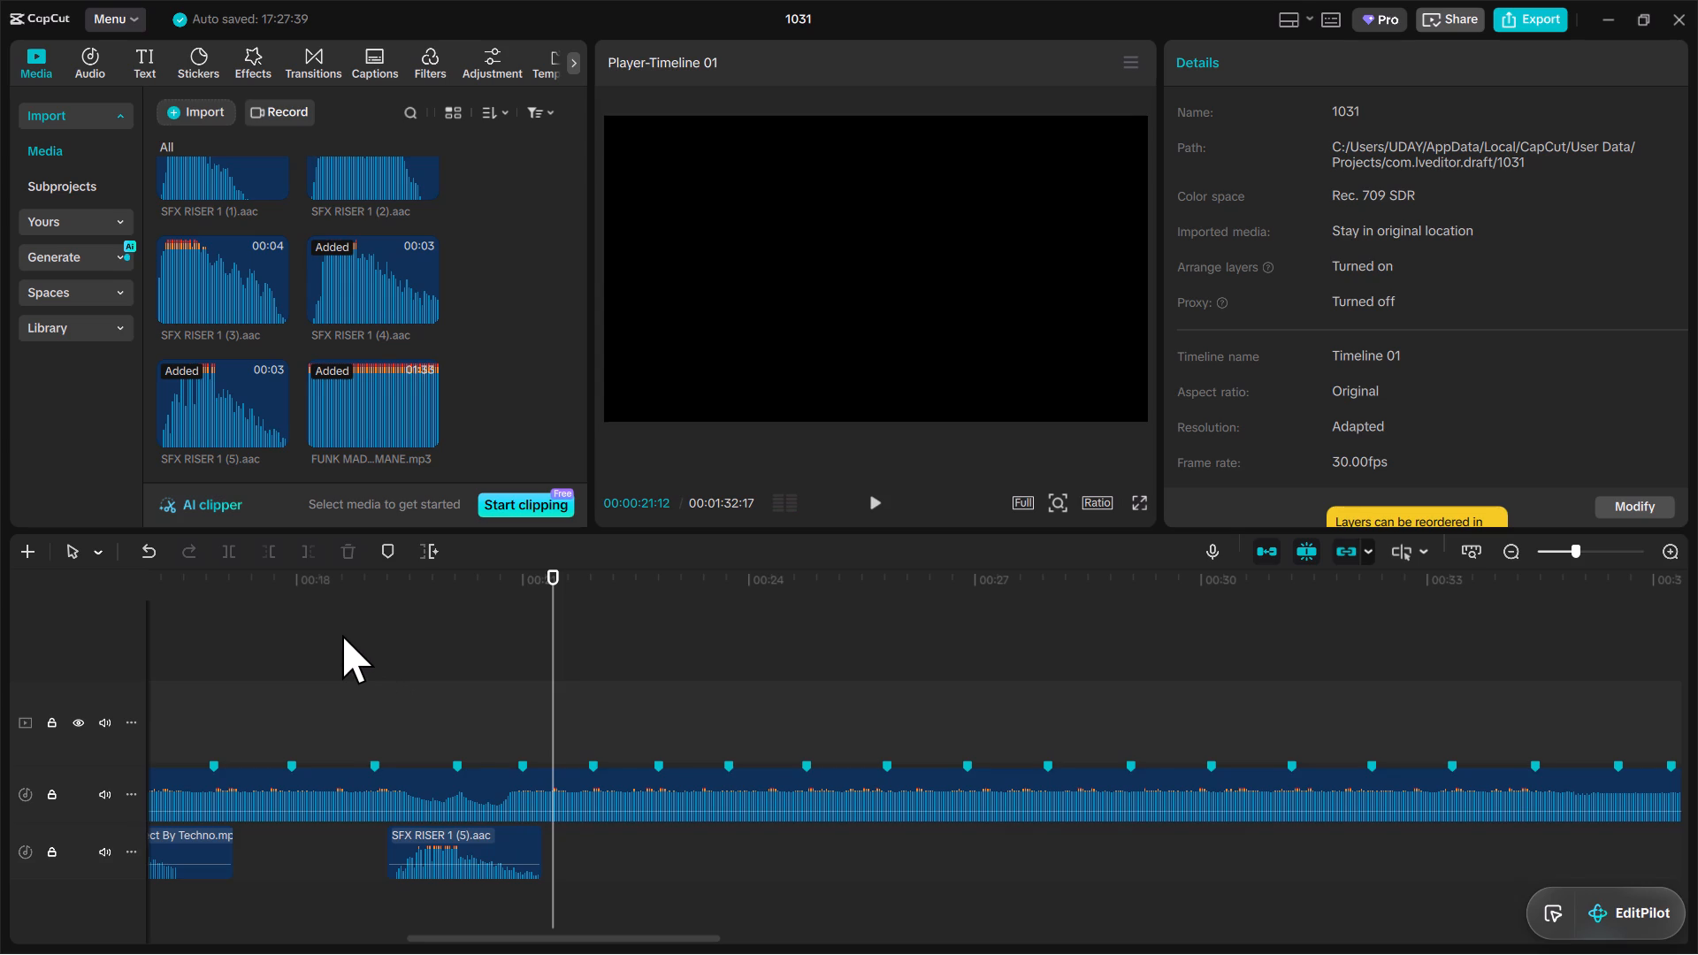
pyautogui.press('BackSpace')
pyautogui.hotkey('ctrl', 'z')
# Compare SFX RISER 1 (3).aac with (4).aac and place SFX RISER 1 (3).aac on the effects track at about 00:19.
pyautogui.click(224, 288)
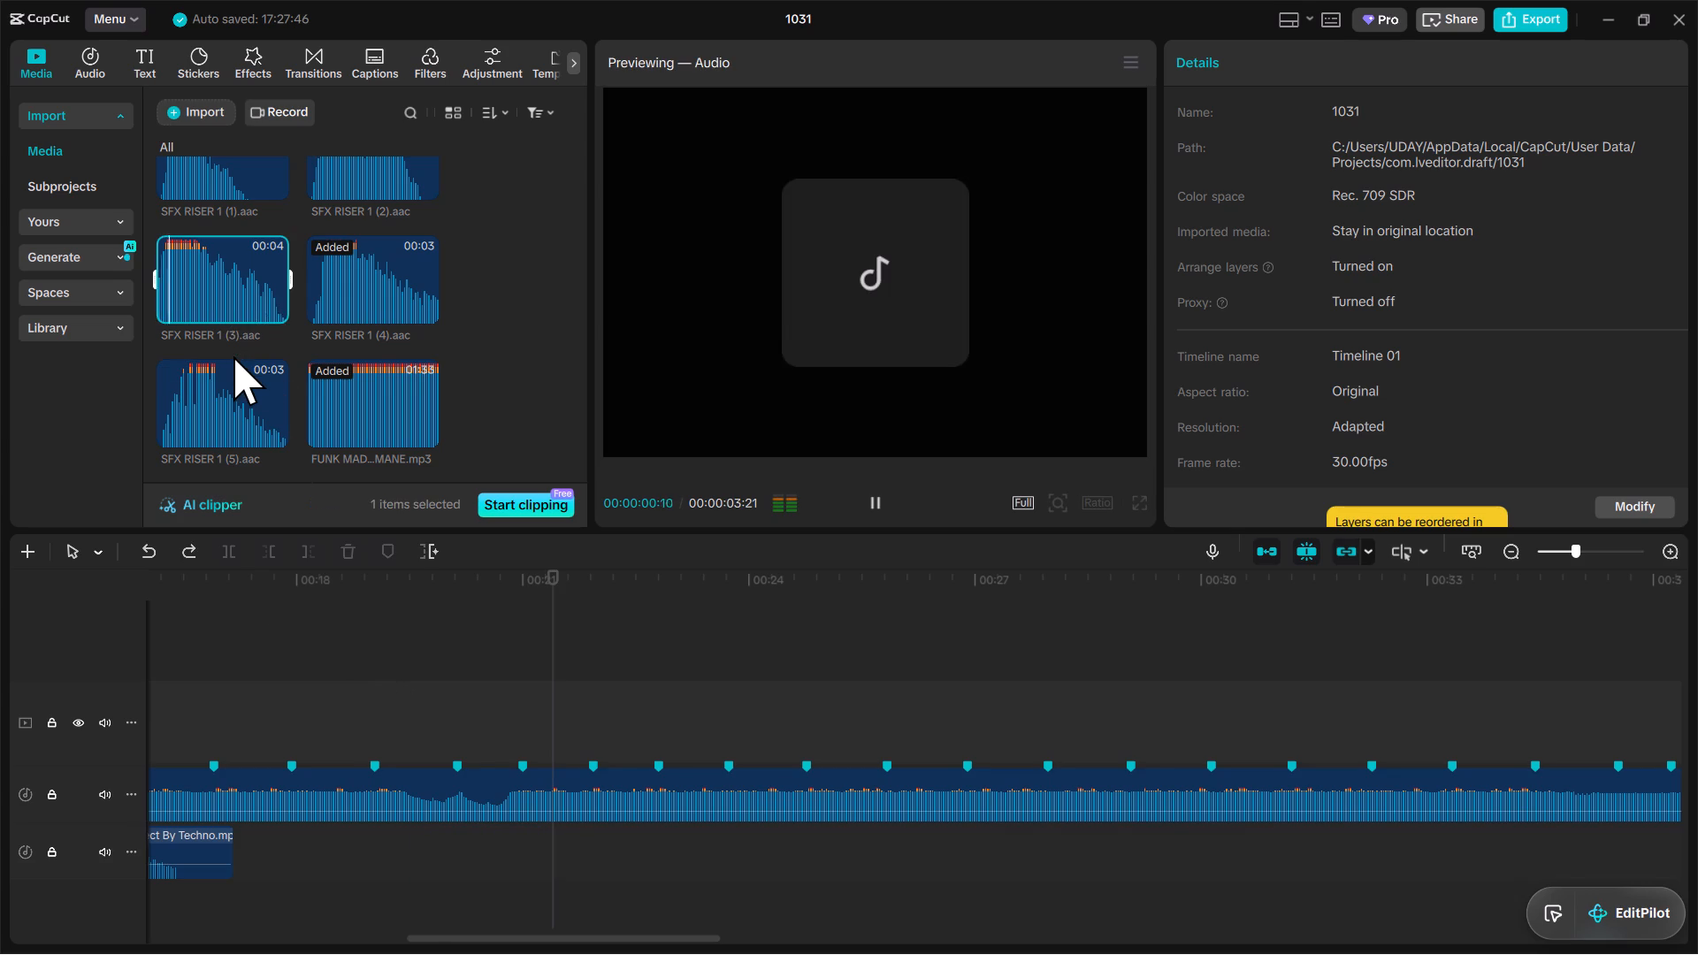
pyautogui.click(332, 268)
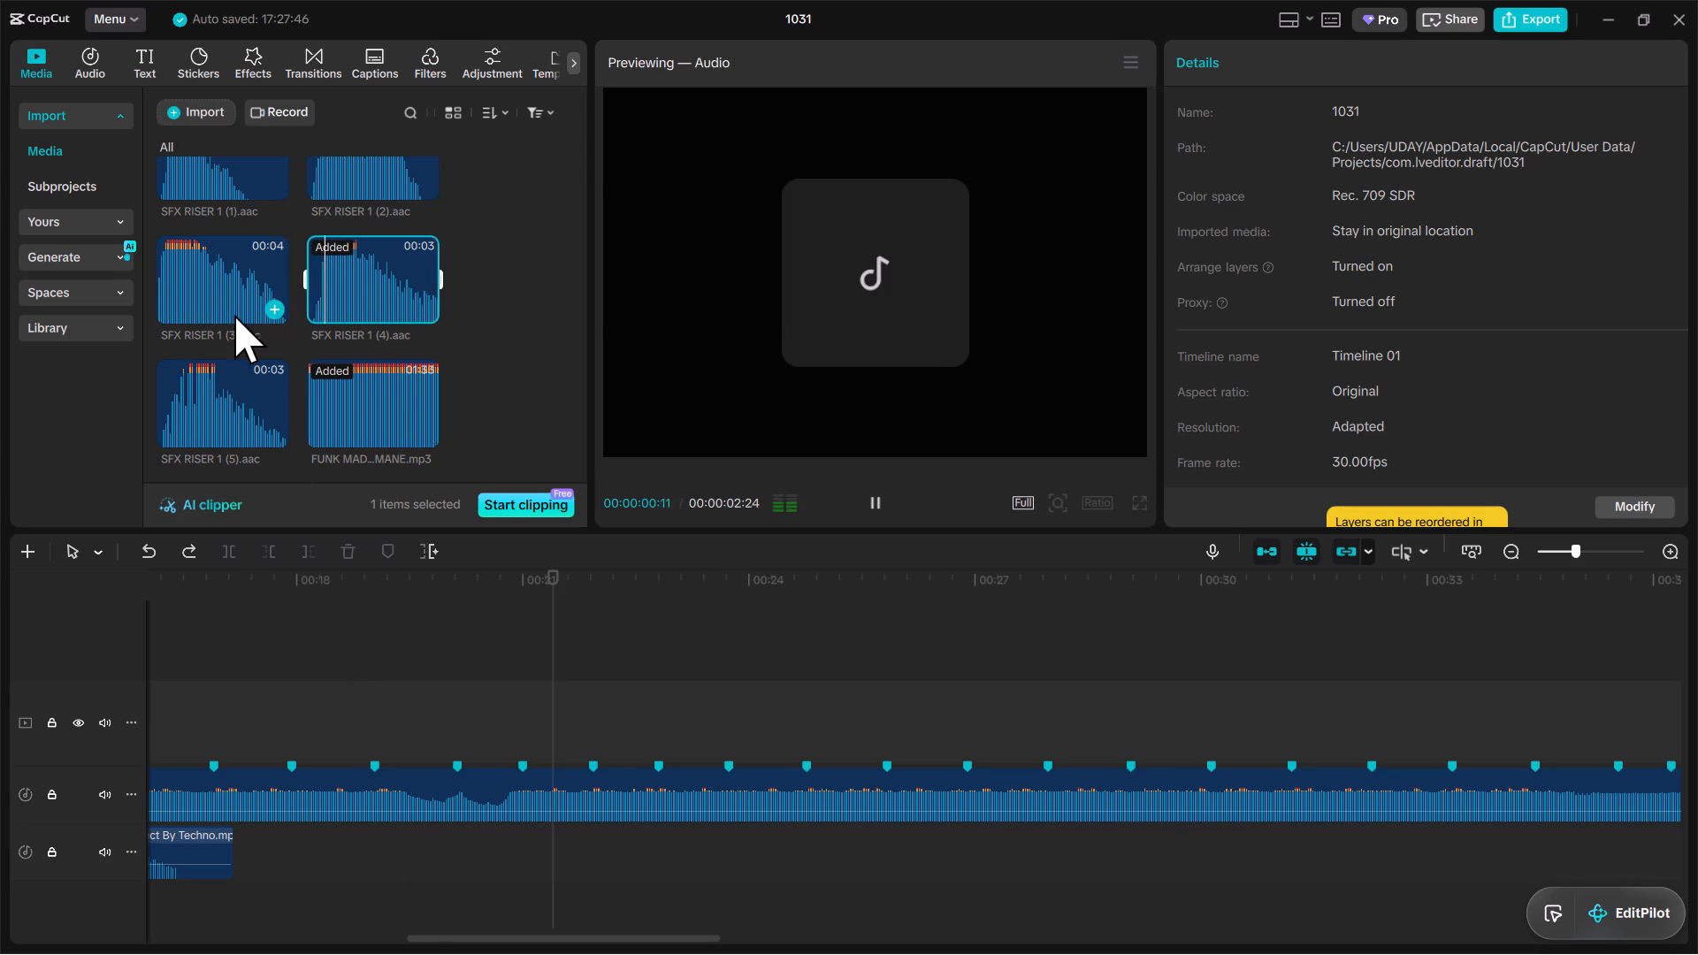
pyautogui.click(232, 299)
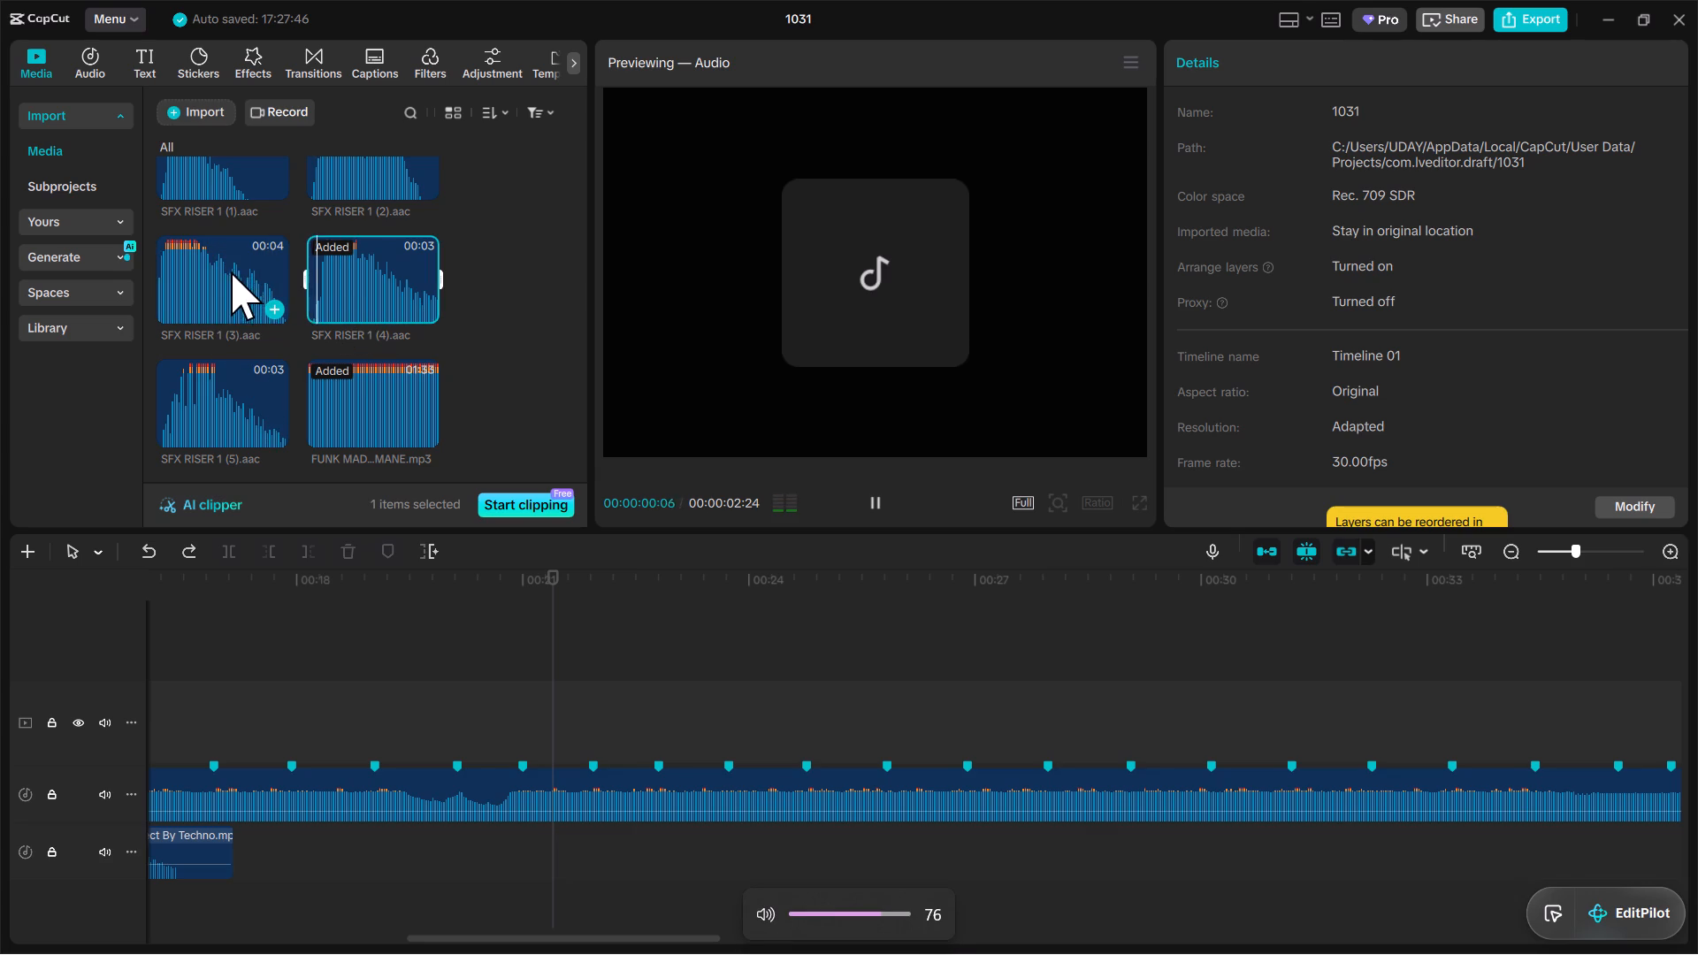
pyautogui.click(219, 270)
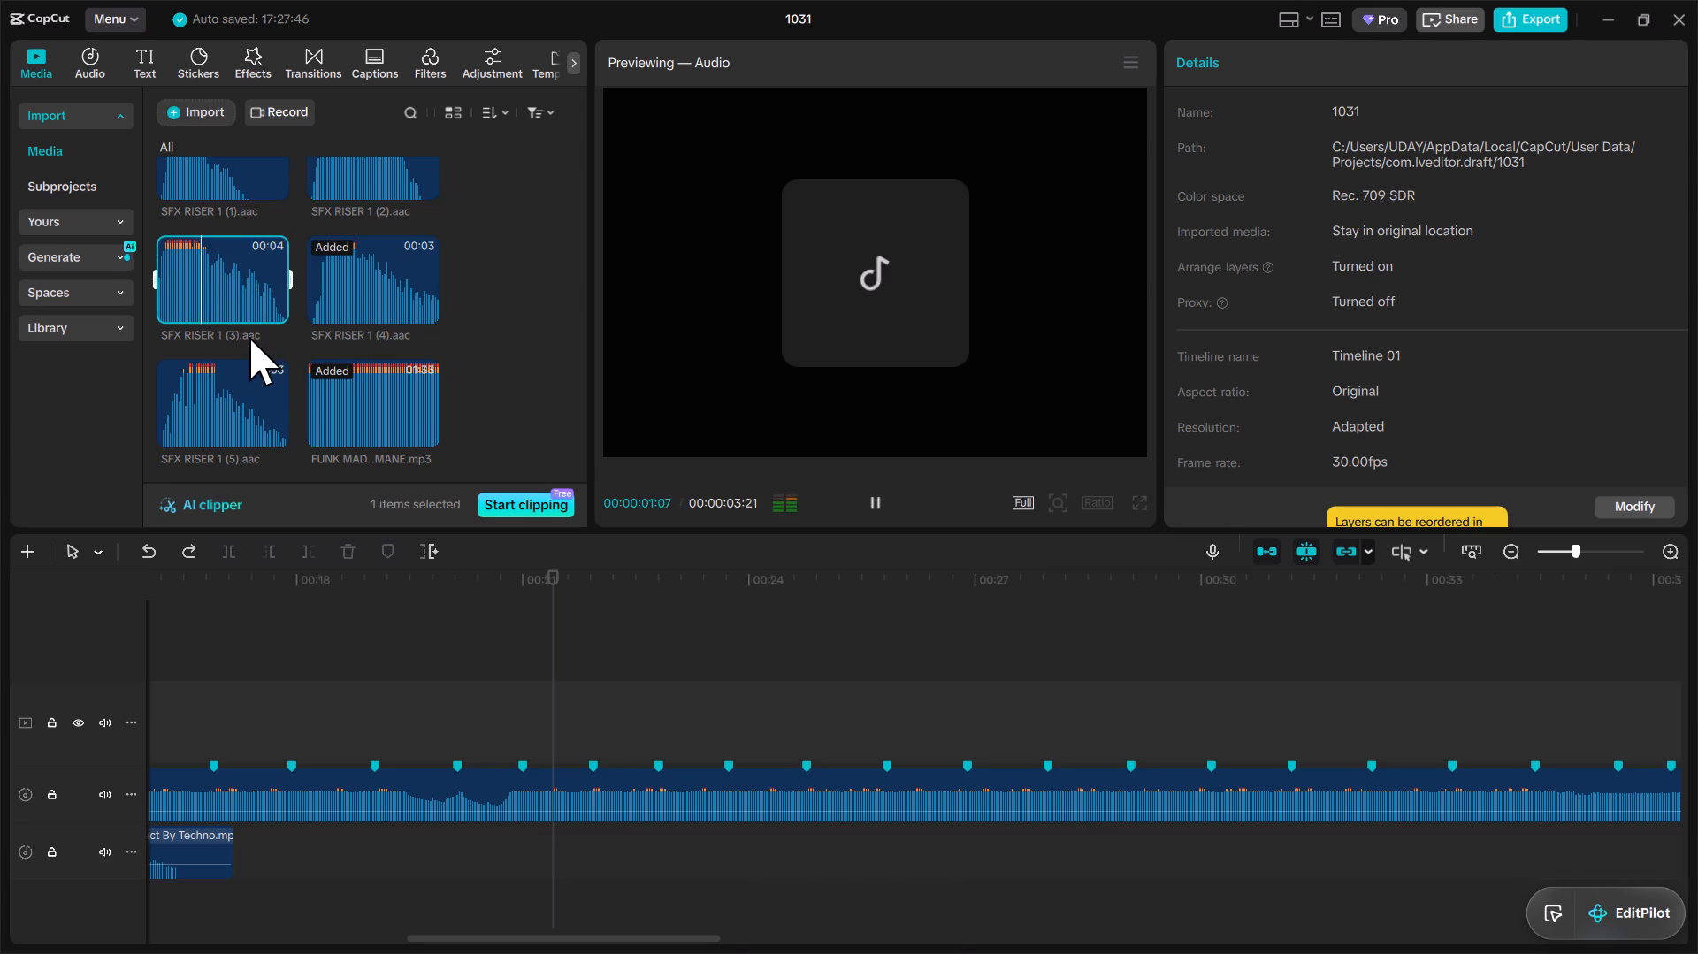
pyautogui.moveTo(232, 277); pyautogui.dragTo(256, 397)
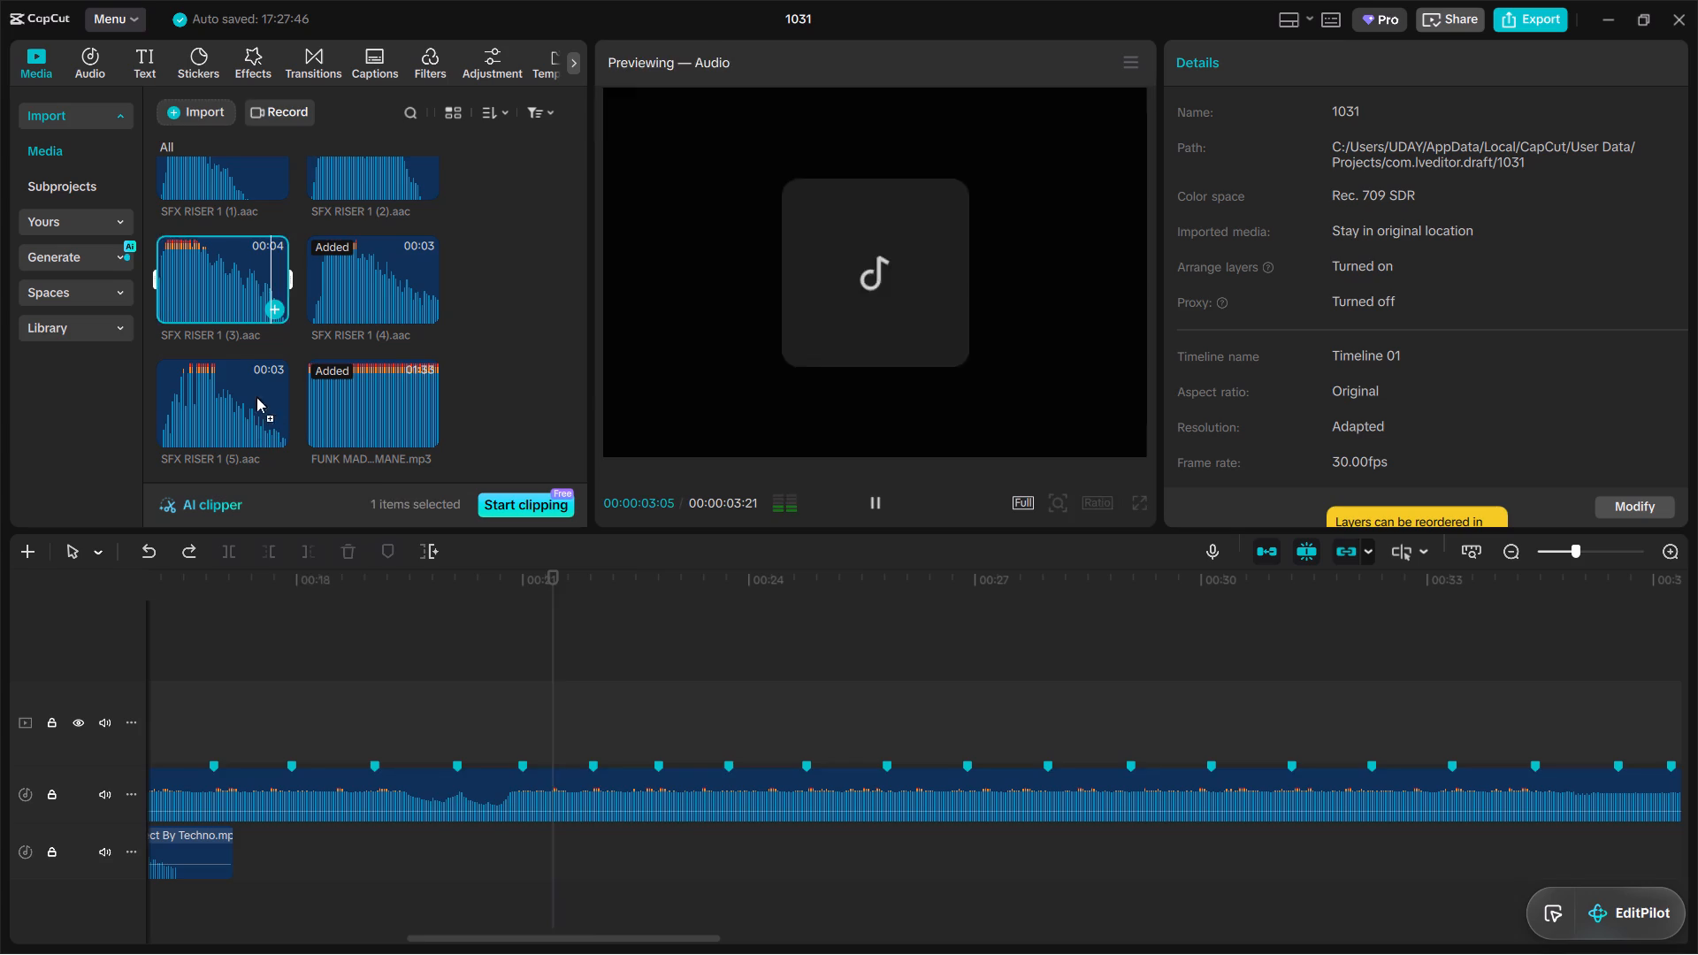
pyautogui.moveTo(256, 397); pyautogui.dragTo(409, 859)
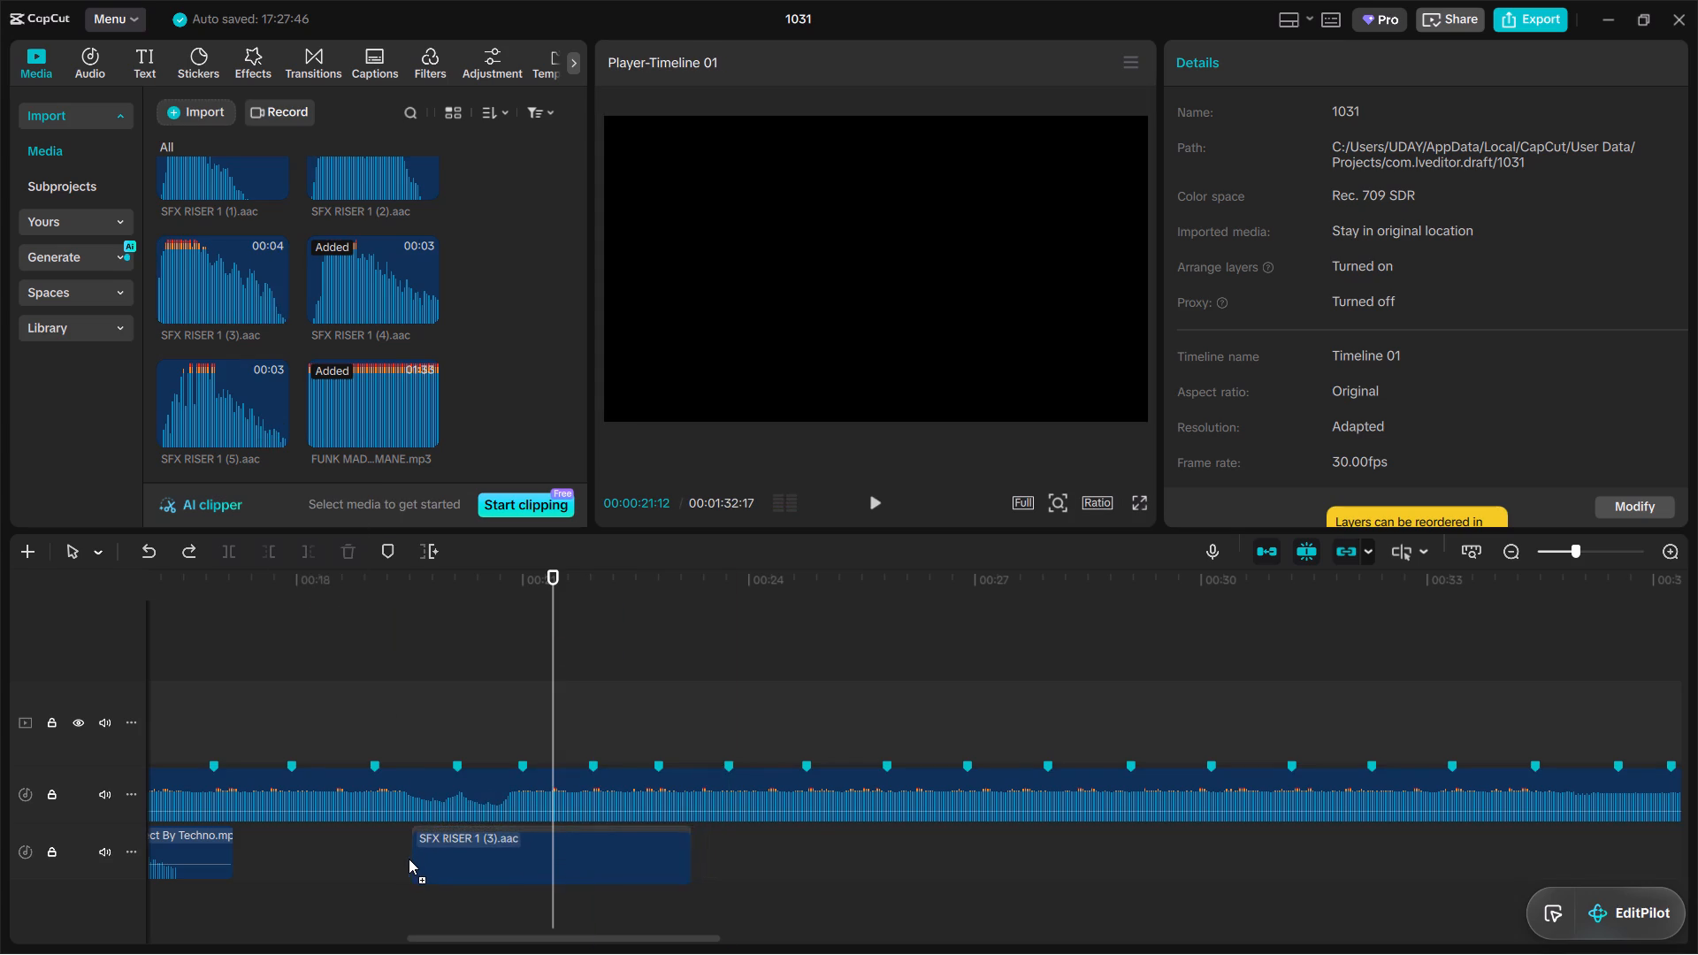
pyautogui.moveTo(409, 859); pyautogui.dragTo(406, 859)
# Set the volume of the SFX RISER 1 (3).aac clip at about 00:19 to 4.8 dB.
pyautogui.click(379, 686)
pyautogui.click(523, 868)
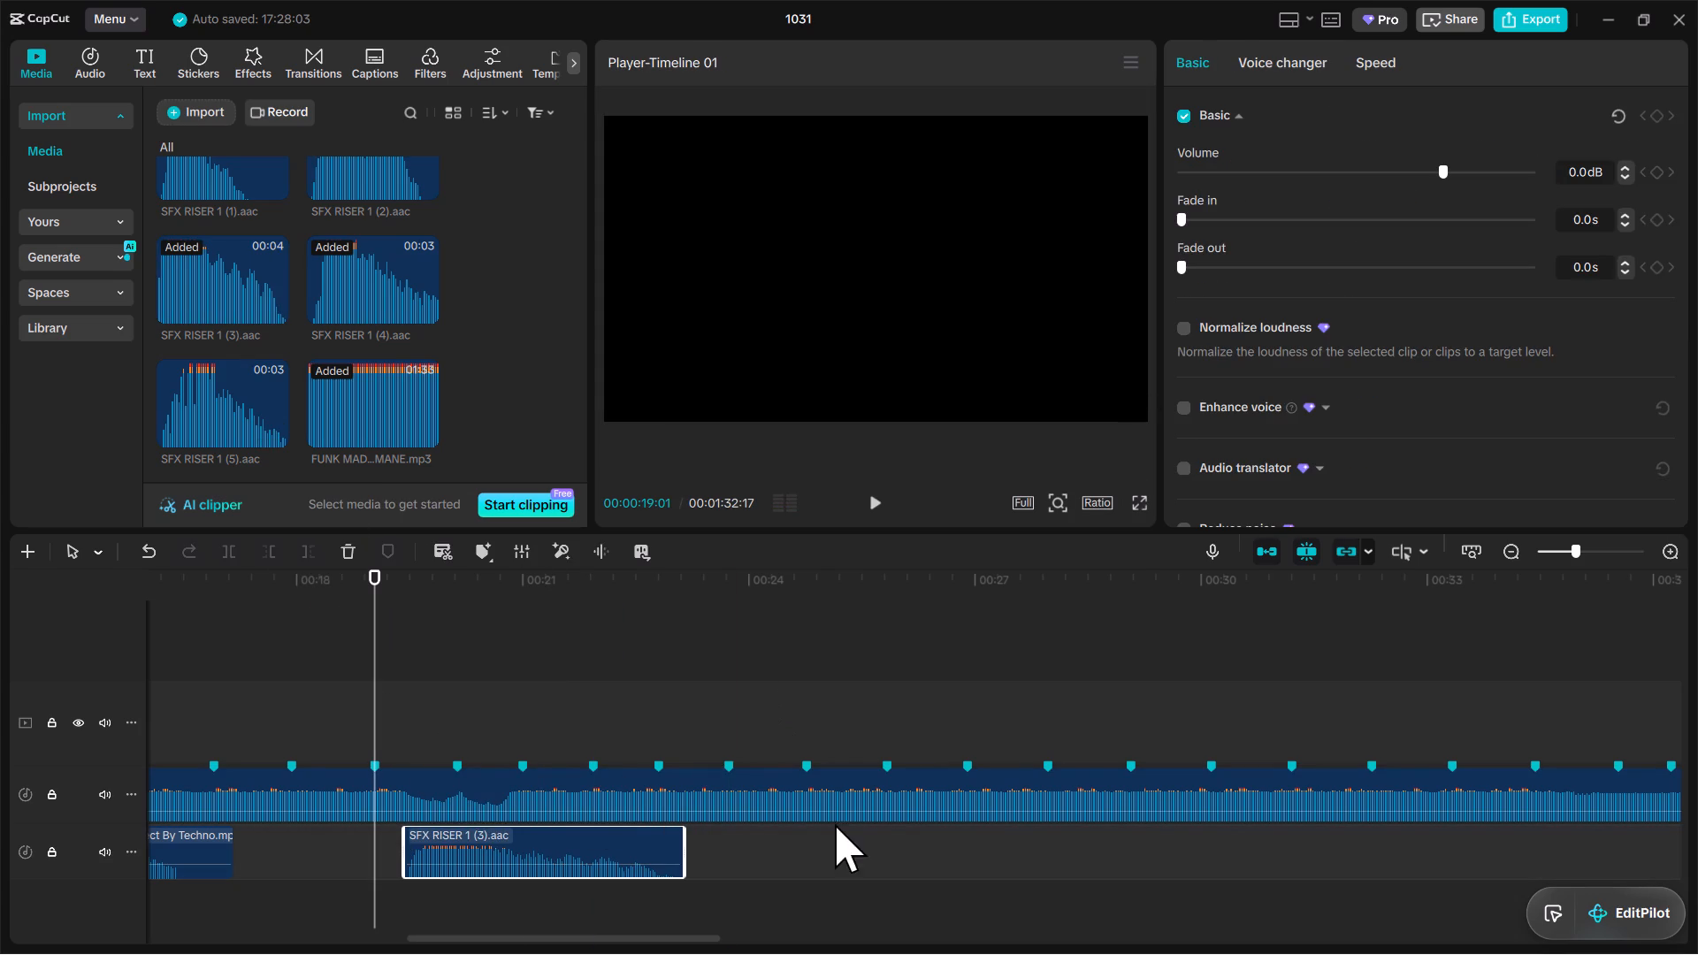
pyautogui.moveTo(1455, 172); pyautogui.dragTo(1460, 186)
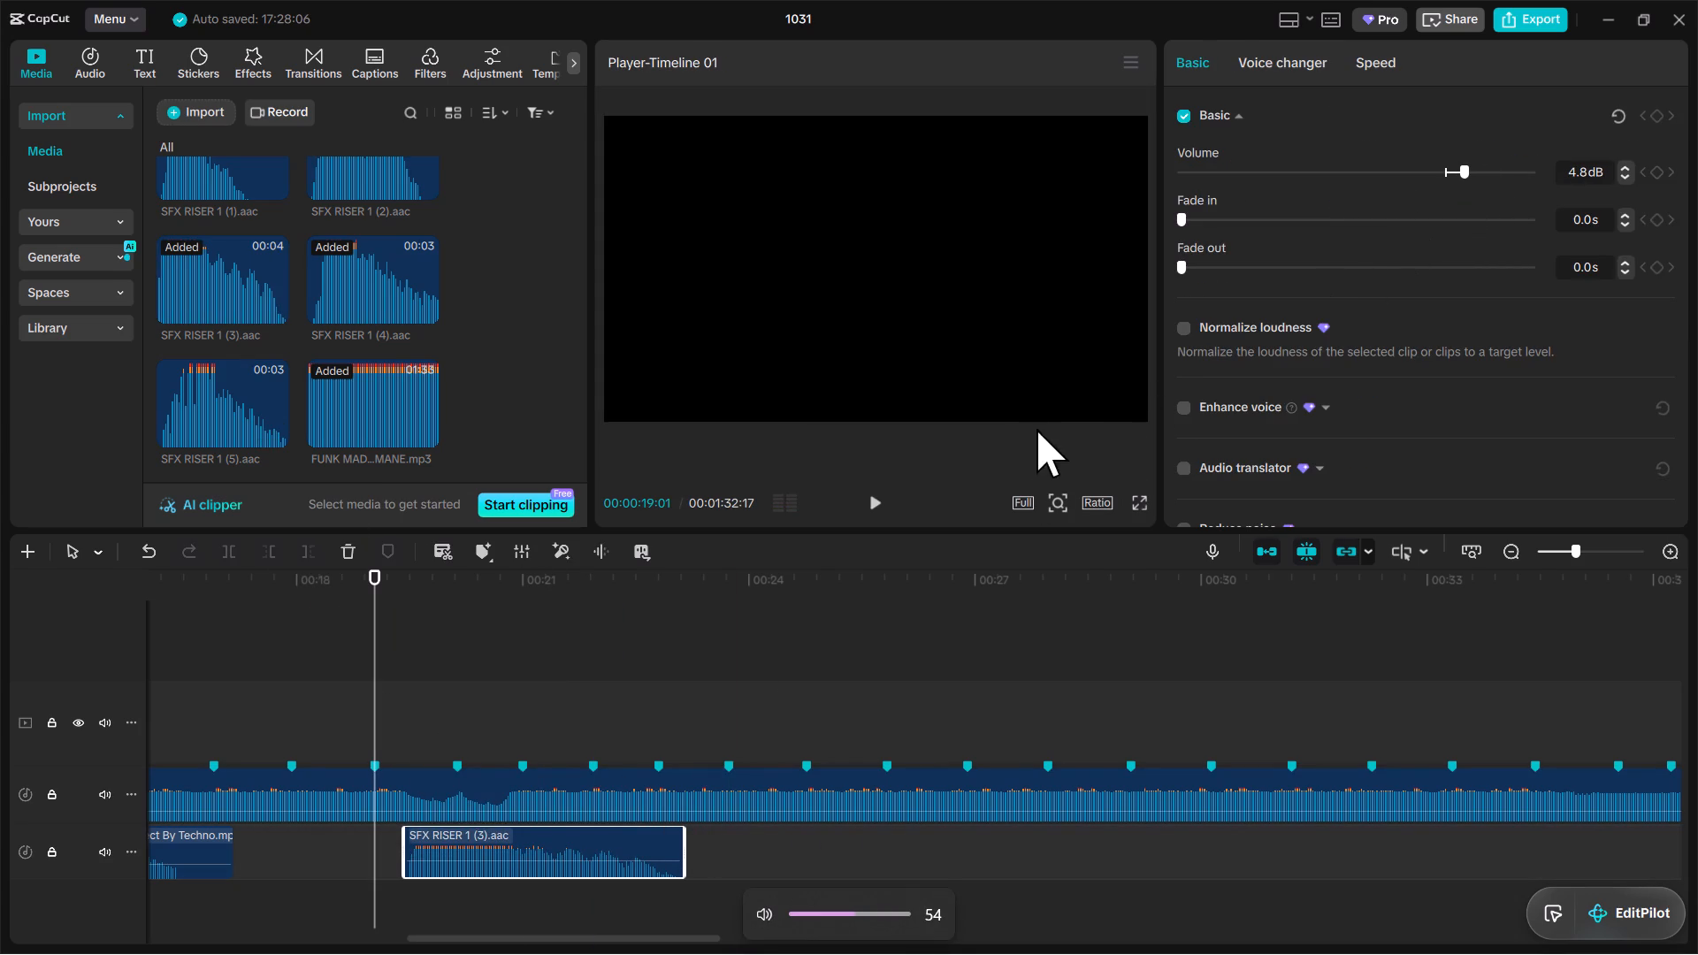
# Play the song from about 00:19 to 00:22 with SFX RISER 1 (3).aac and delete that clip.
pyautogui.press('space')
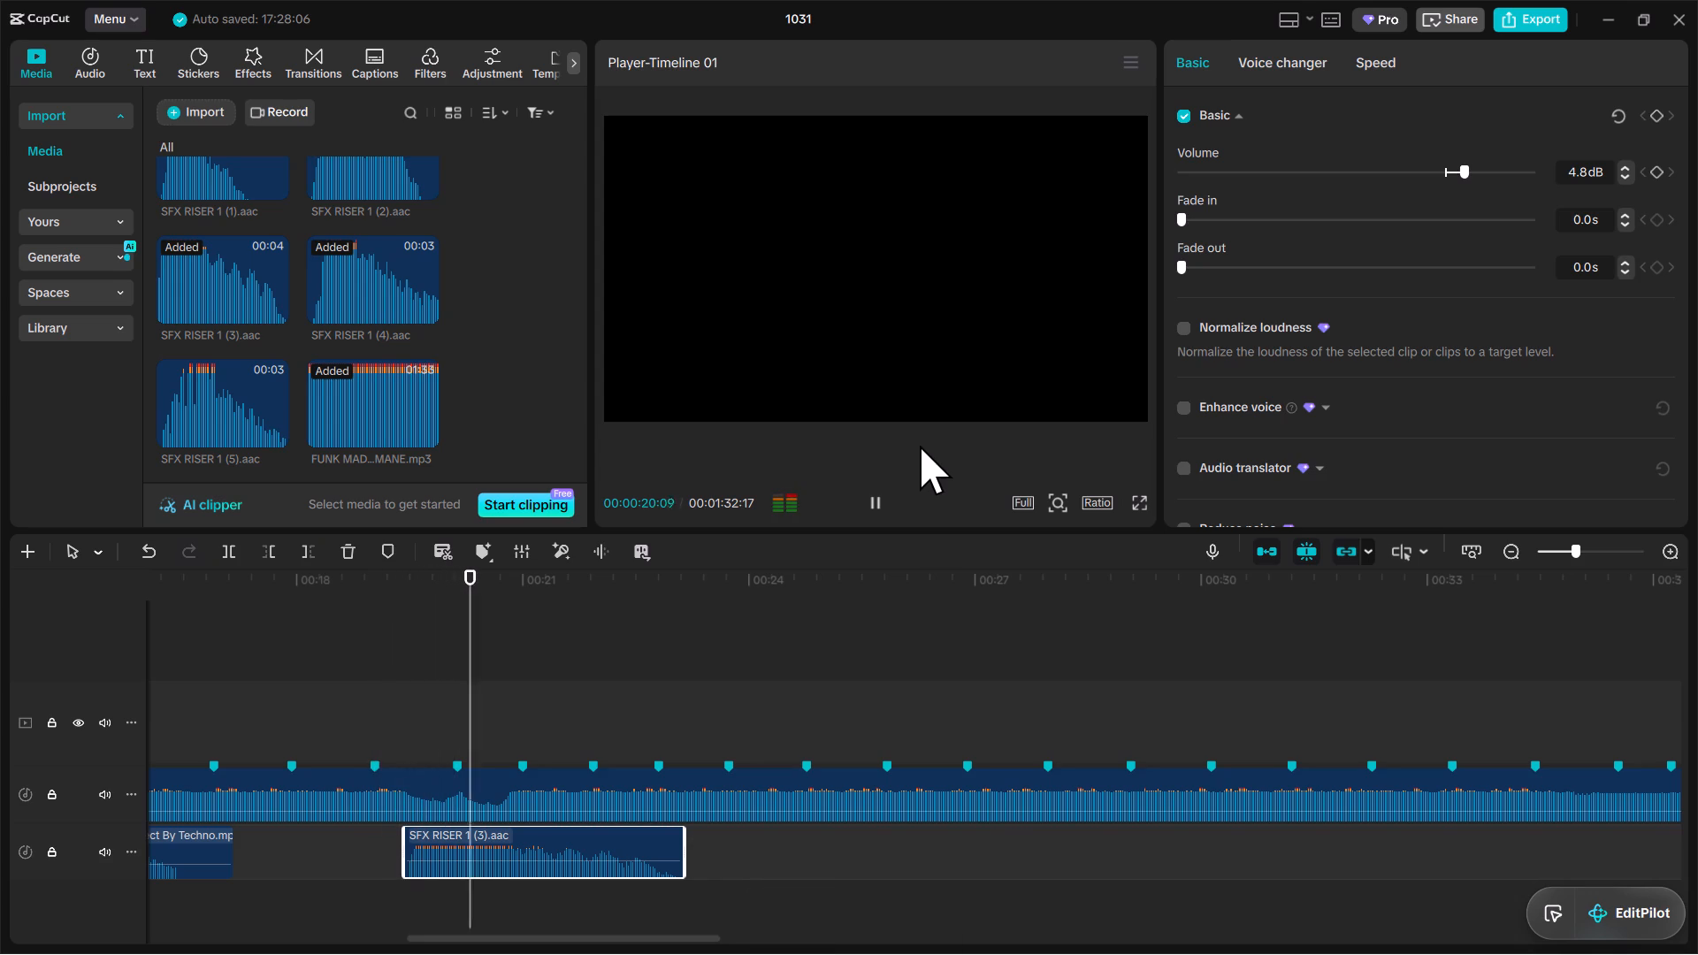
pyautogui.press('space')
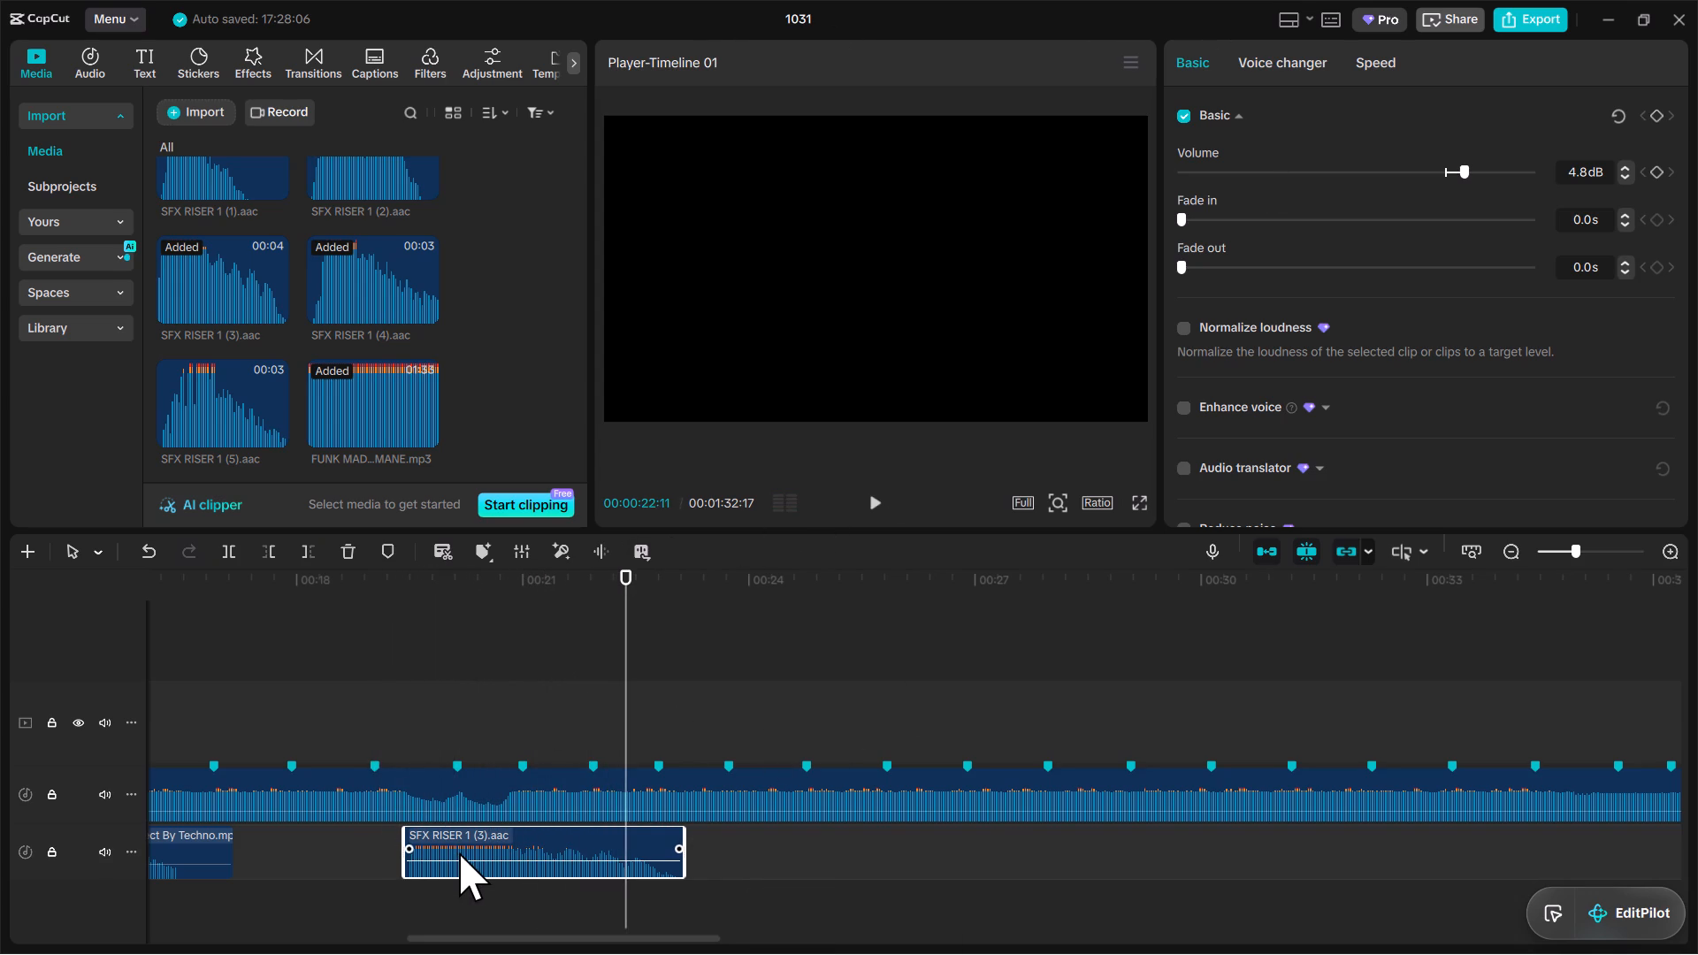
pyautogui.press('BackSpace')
# Switch to File Explorer and import woosh #1, WOOSH #2, woosh #3 and woosh #4 from SOUND DESIGN PACK 2 into the CapCut media.
pyautogui.scroll(-6, 516, 813)
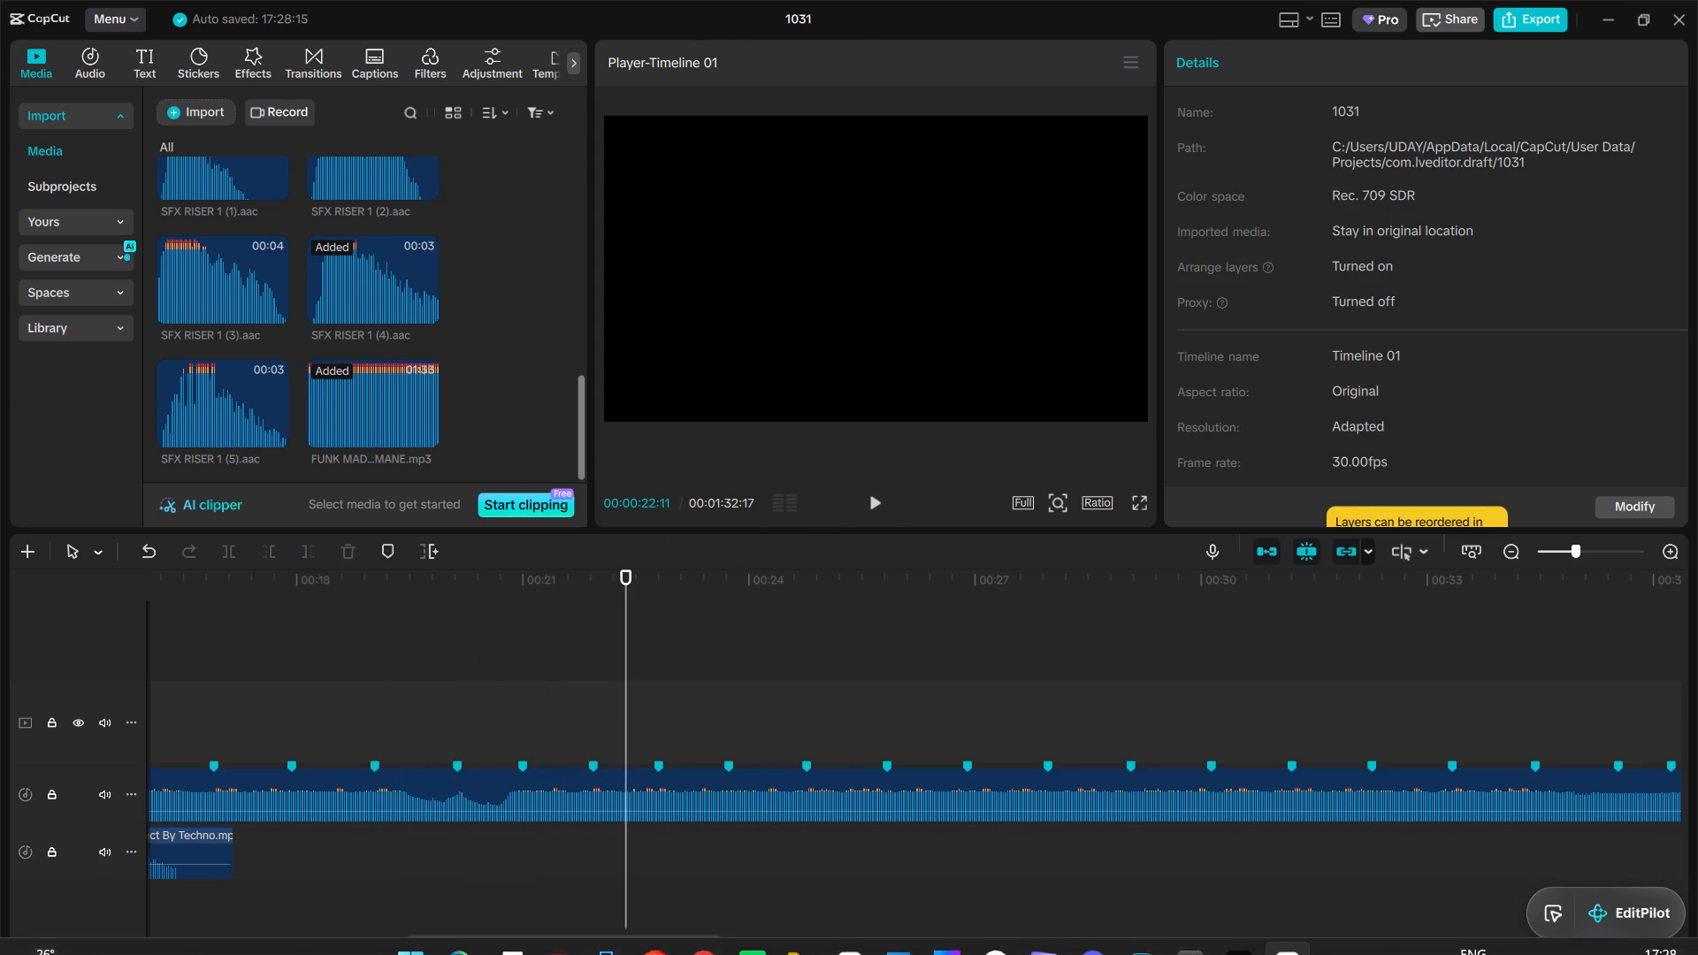
pyautogui.click(785, 815)
pyautogui.scroll(-6, 730, 647)
pyautogui.scroll(-7, 543, 713)
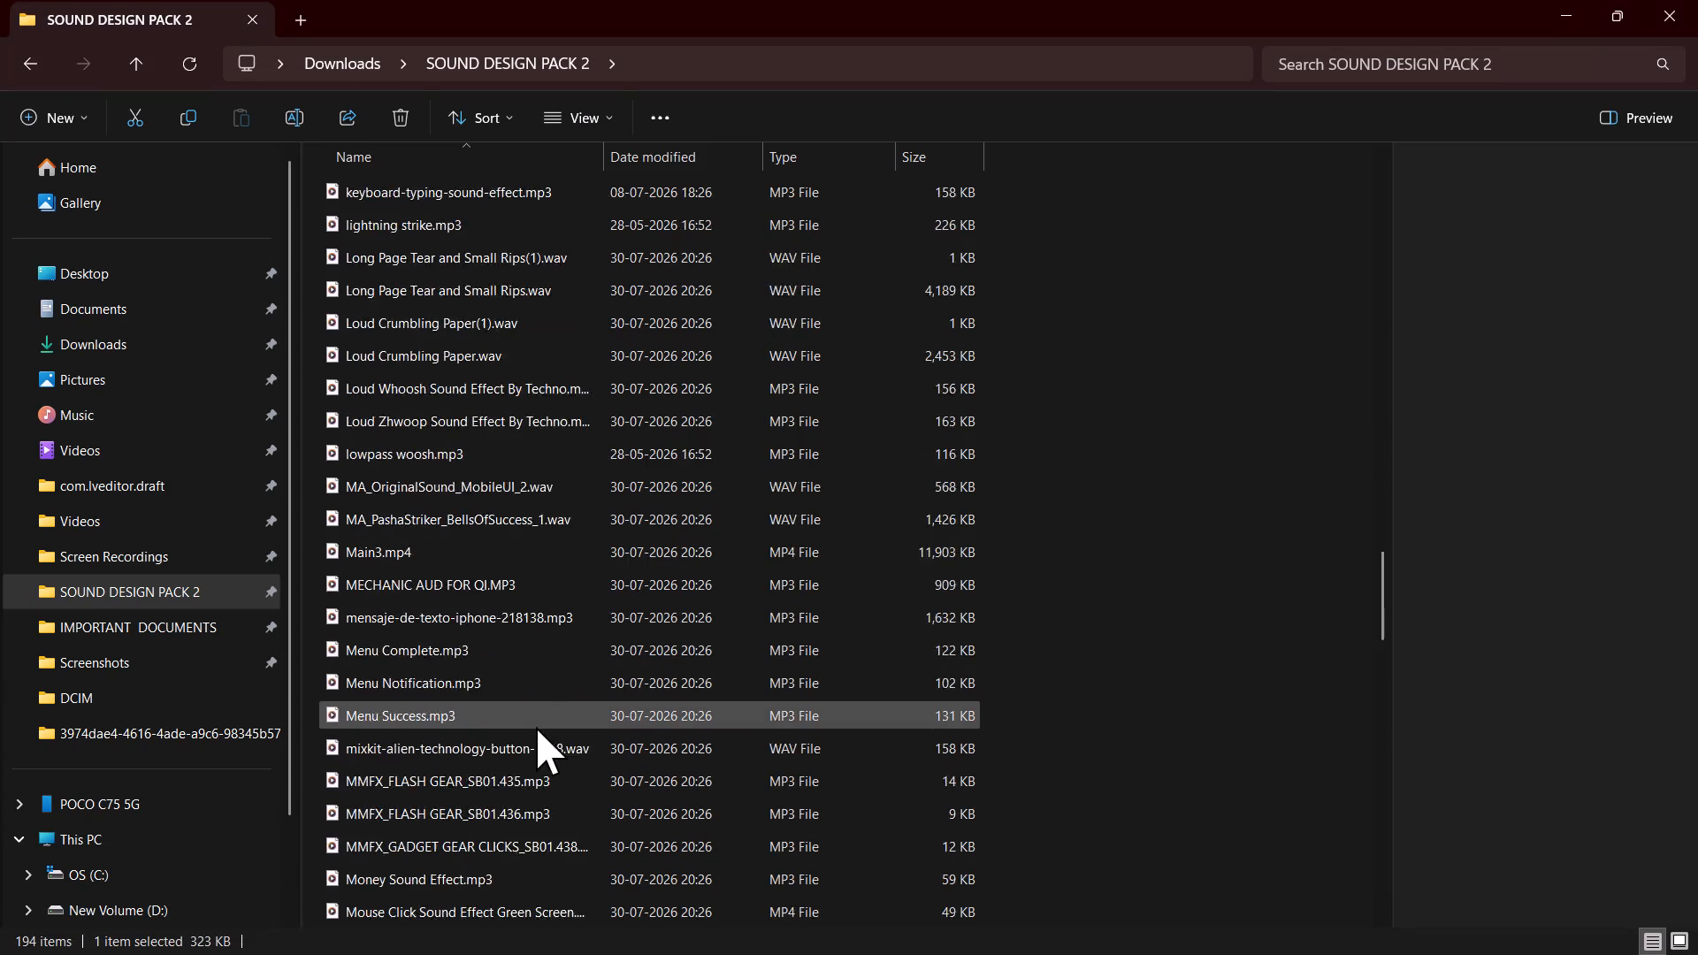
pyautogui.scroll(-2, 535, 731)
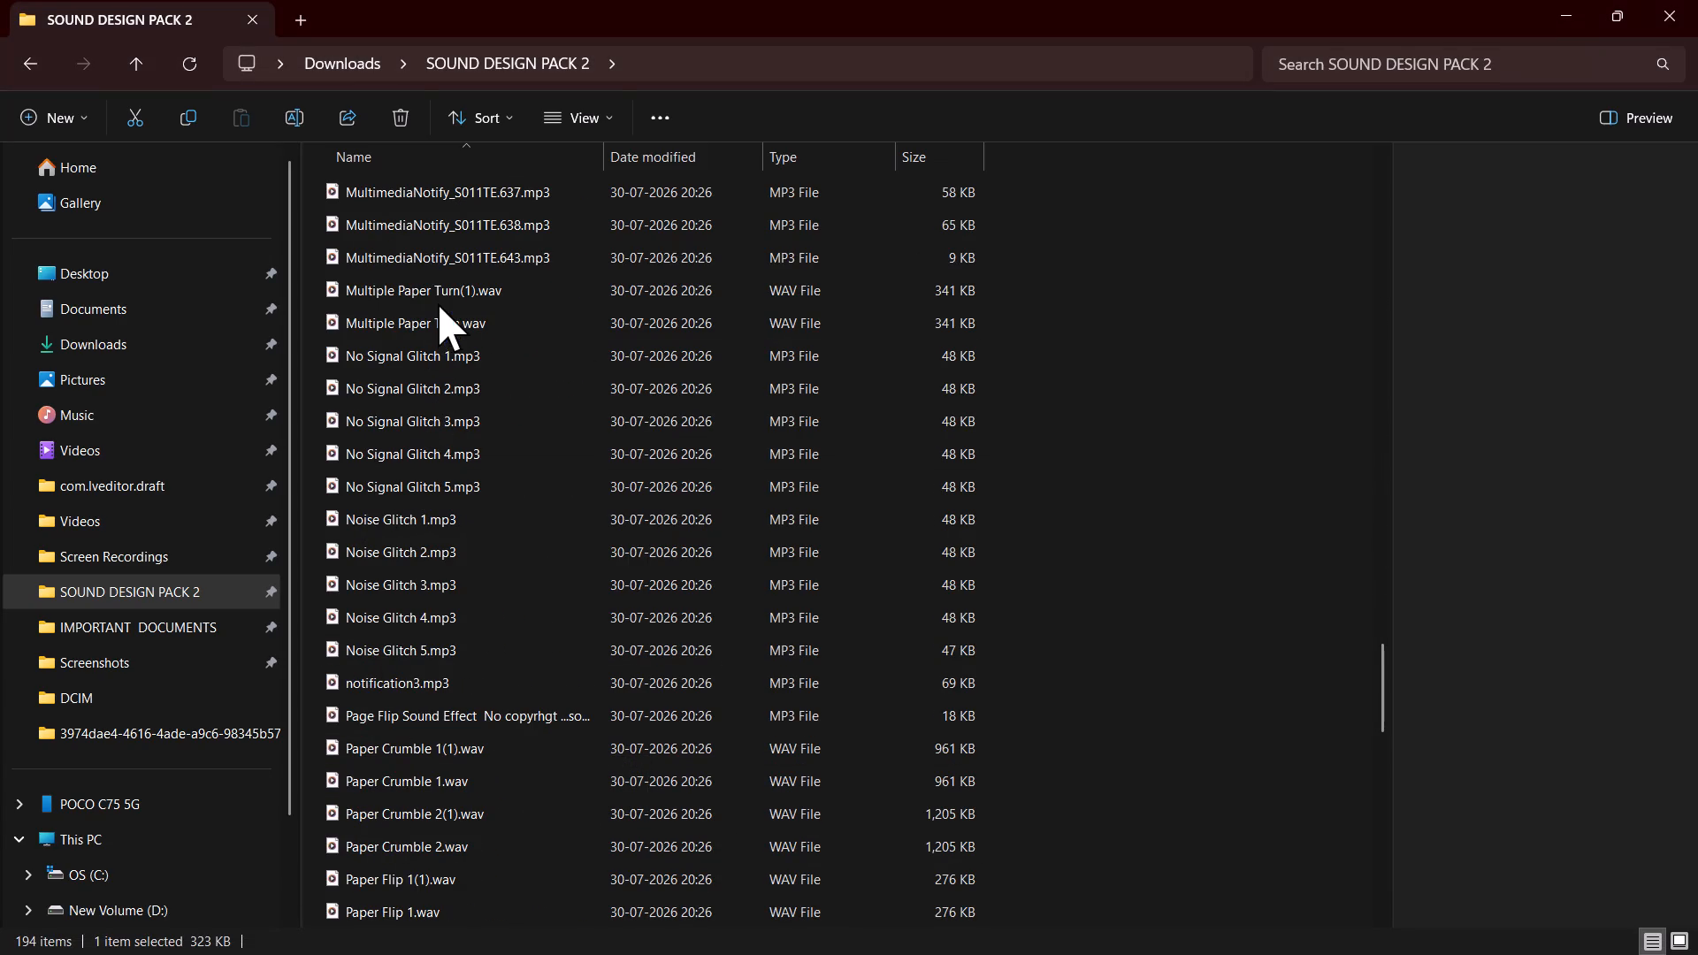
pyautogui.scroll(-5, 420, 353)
pyautogui.scroll(-5, 444, 664)
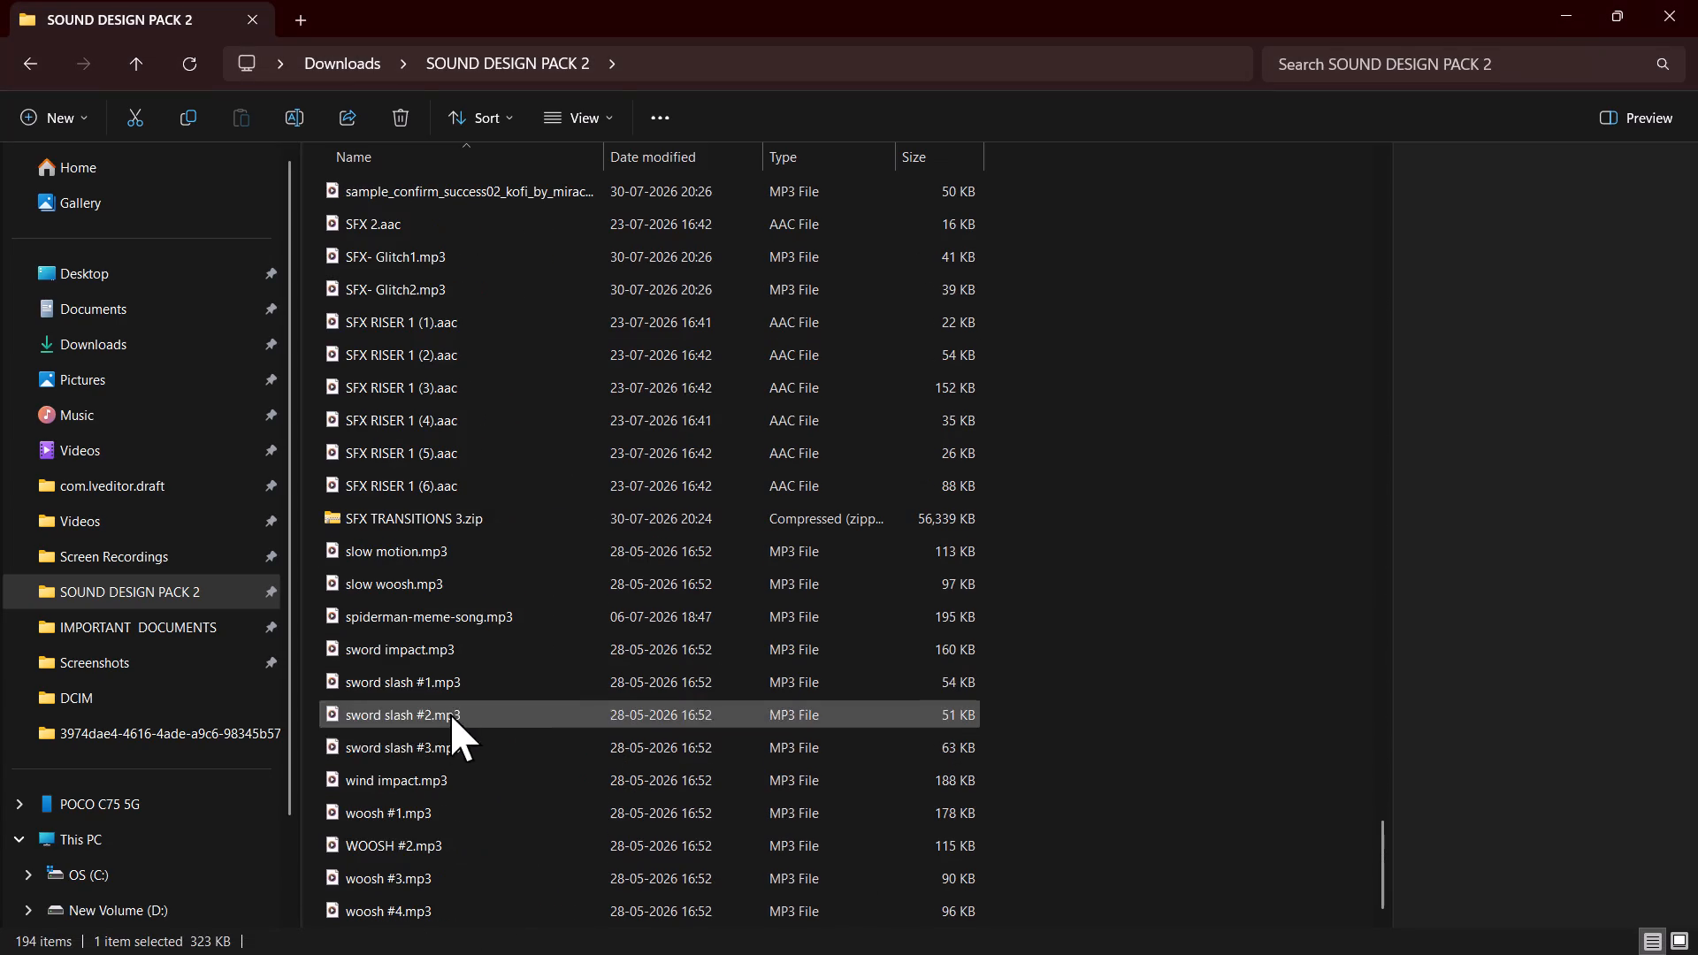
pyautogui.scroll(-7, 450, 714)
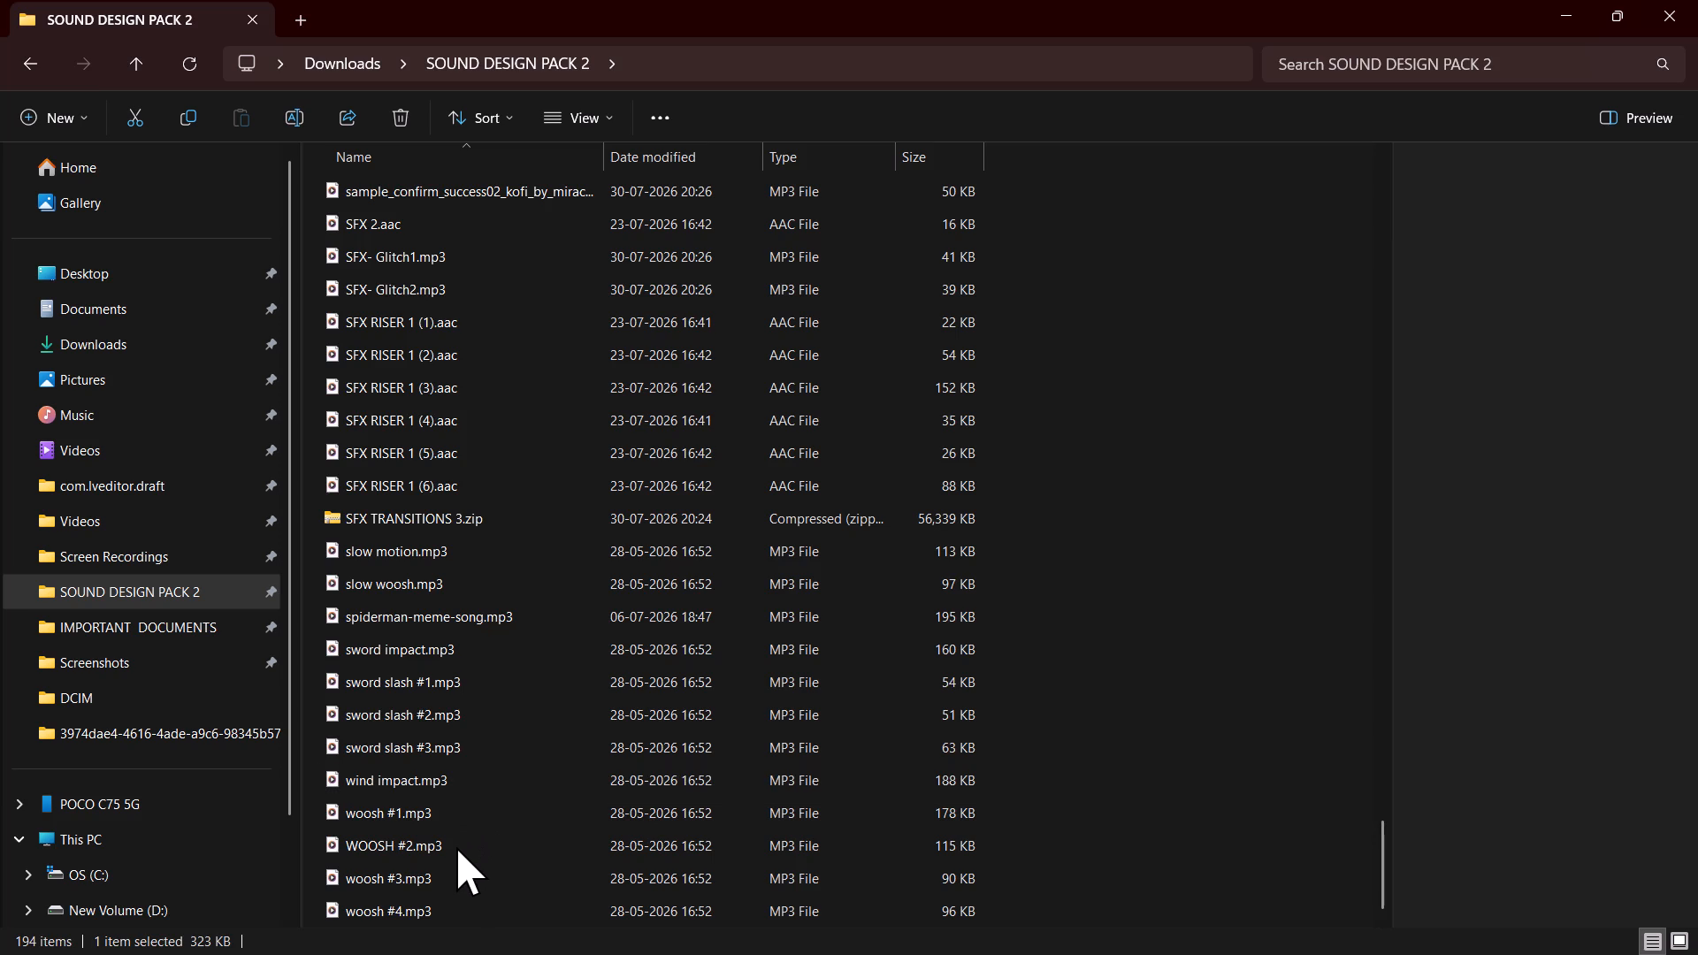
pyautogui.moveTo(1037, 810); pyautogui.dragTo(924, 891)
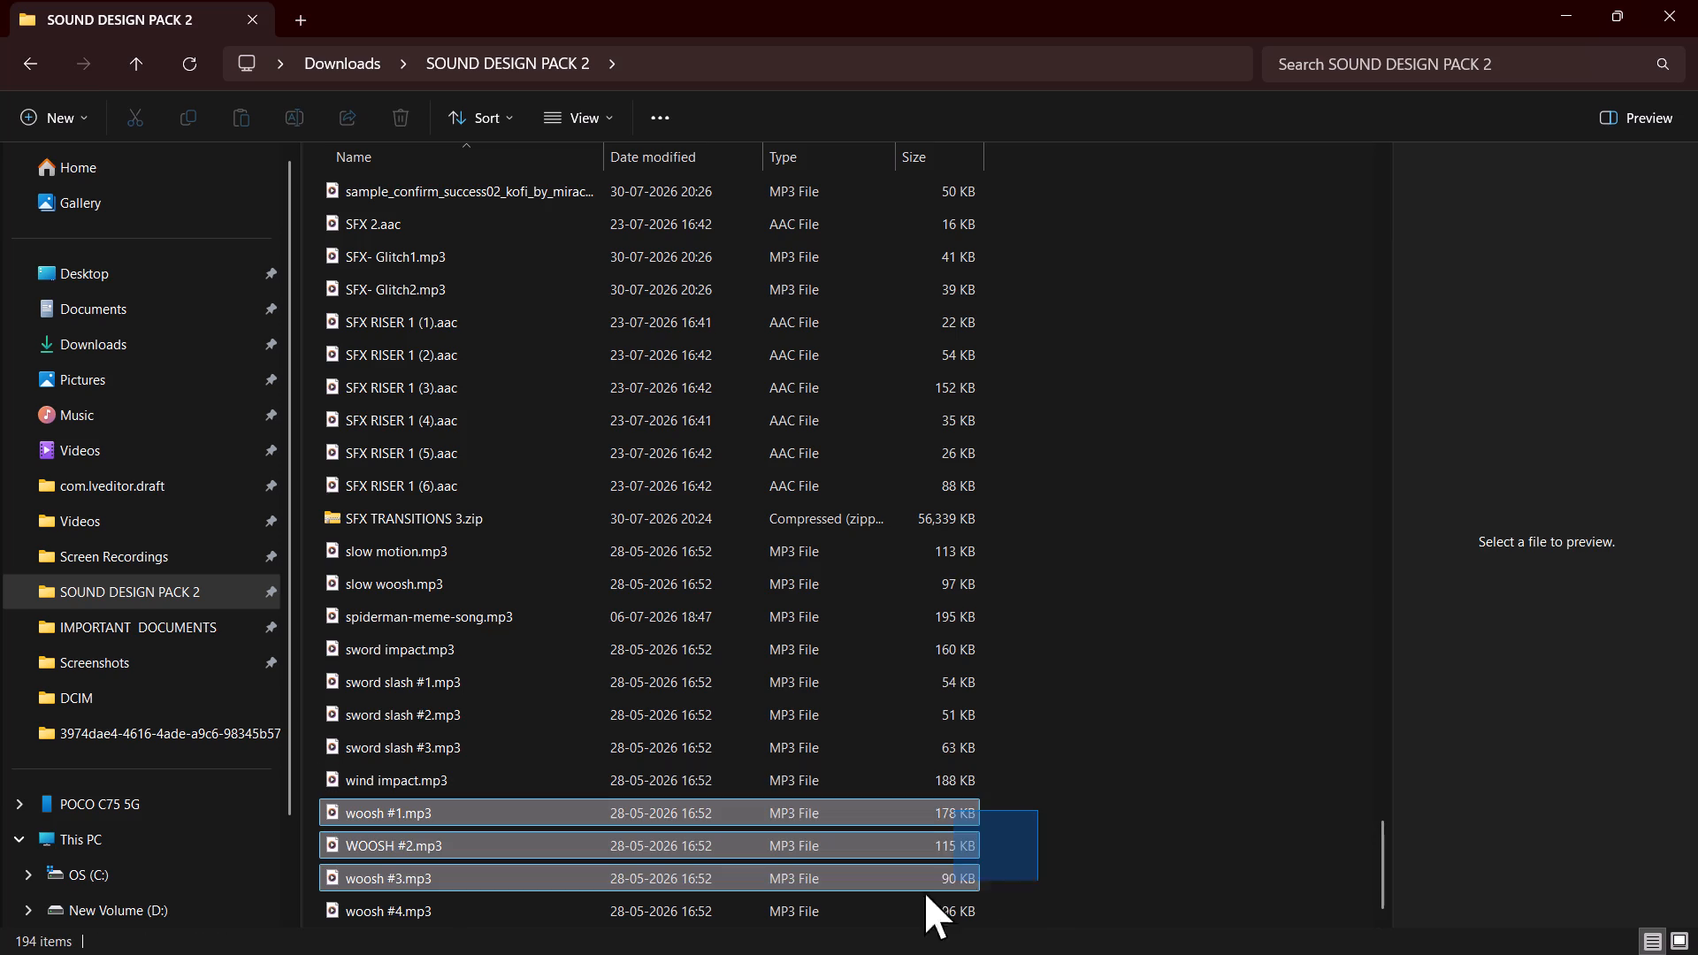
pyautogui.moveTo(924, 891); pyautogui.dragTo(851, 919)
pyautogui.moveTo(890, 906); pyautogui.dragTo(665, 603)
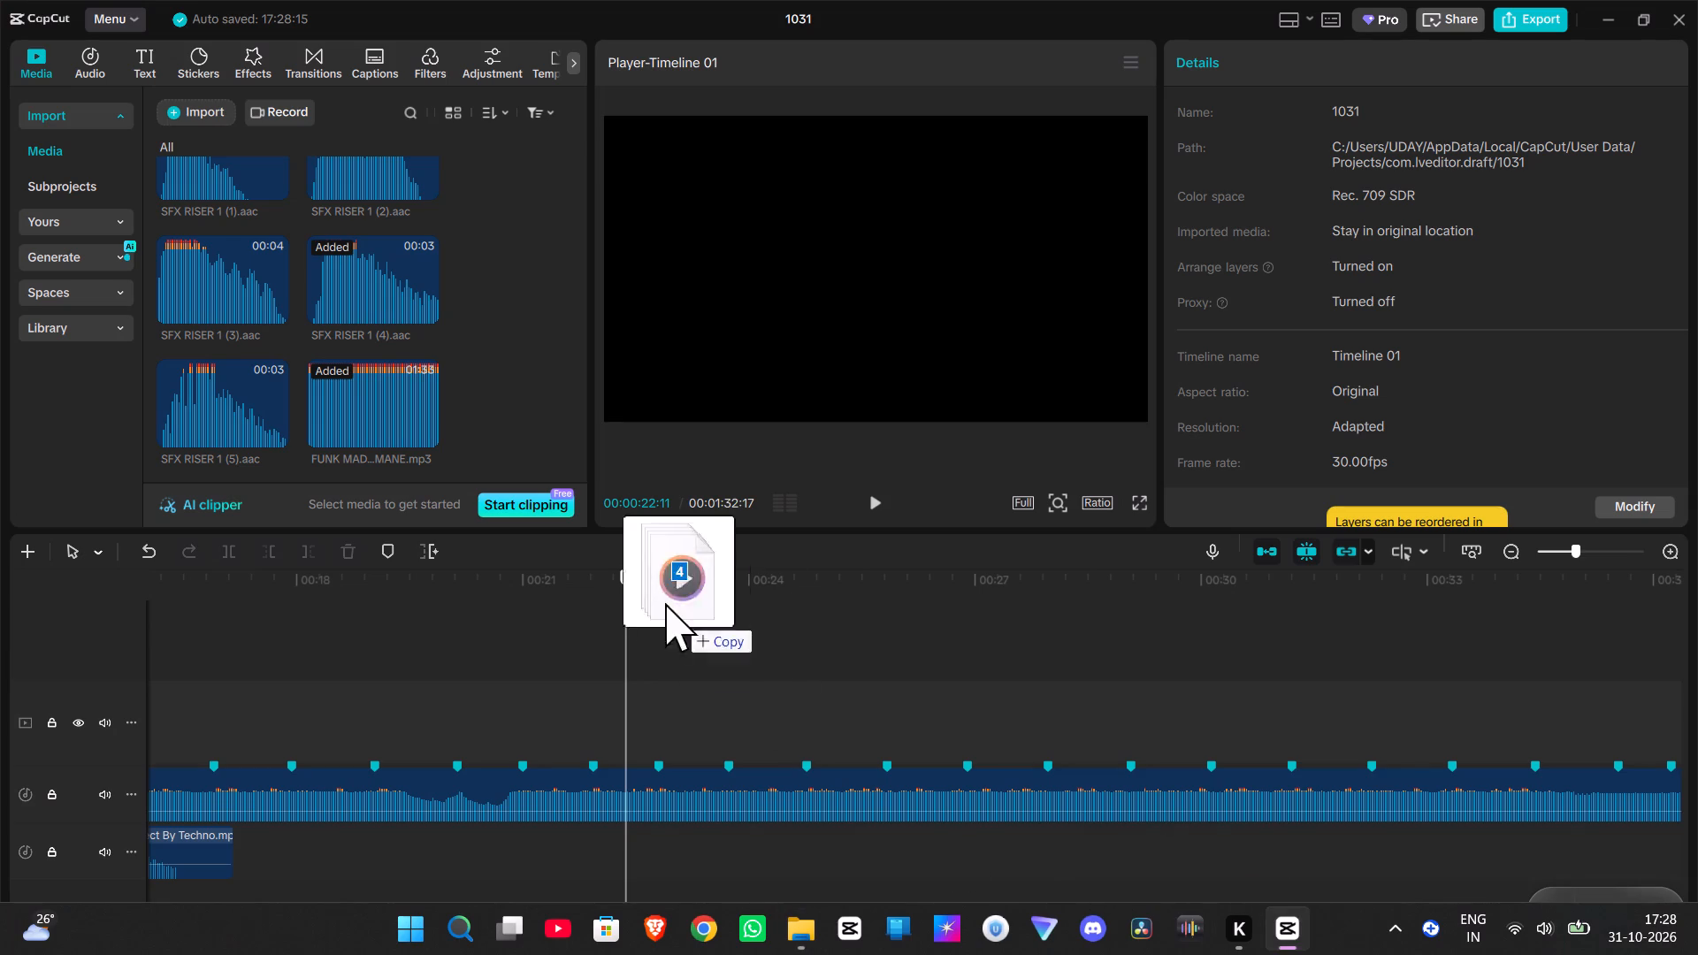
pyautogui.moveTo(665, 603); pyautogui.dragTo(579, 417)
# Audition the newly imported effects woosh #1.mp3, WOOSH #2.mp3, woosh #3.mp3 and woosh #4.mp3.
pyautogui.scroll(-5, 523, 457)
pyautogui.click(358, 288)
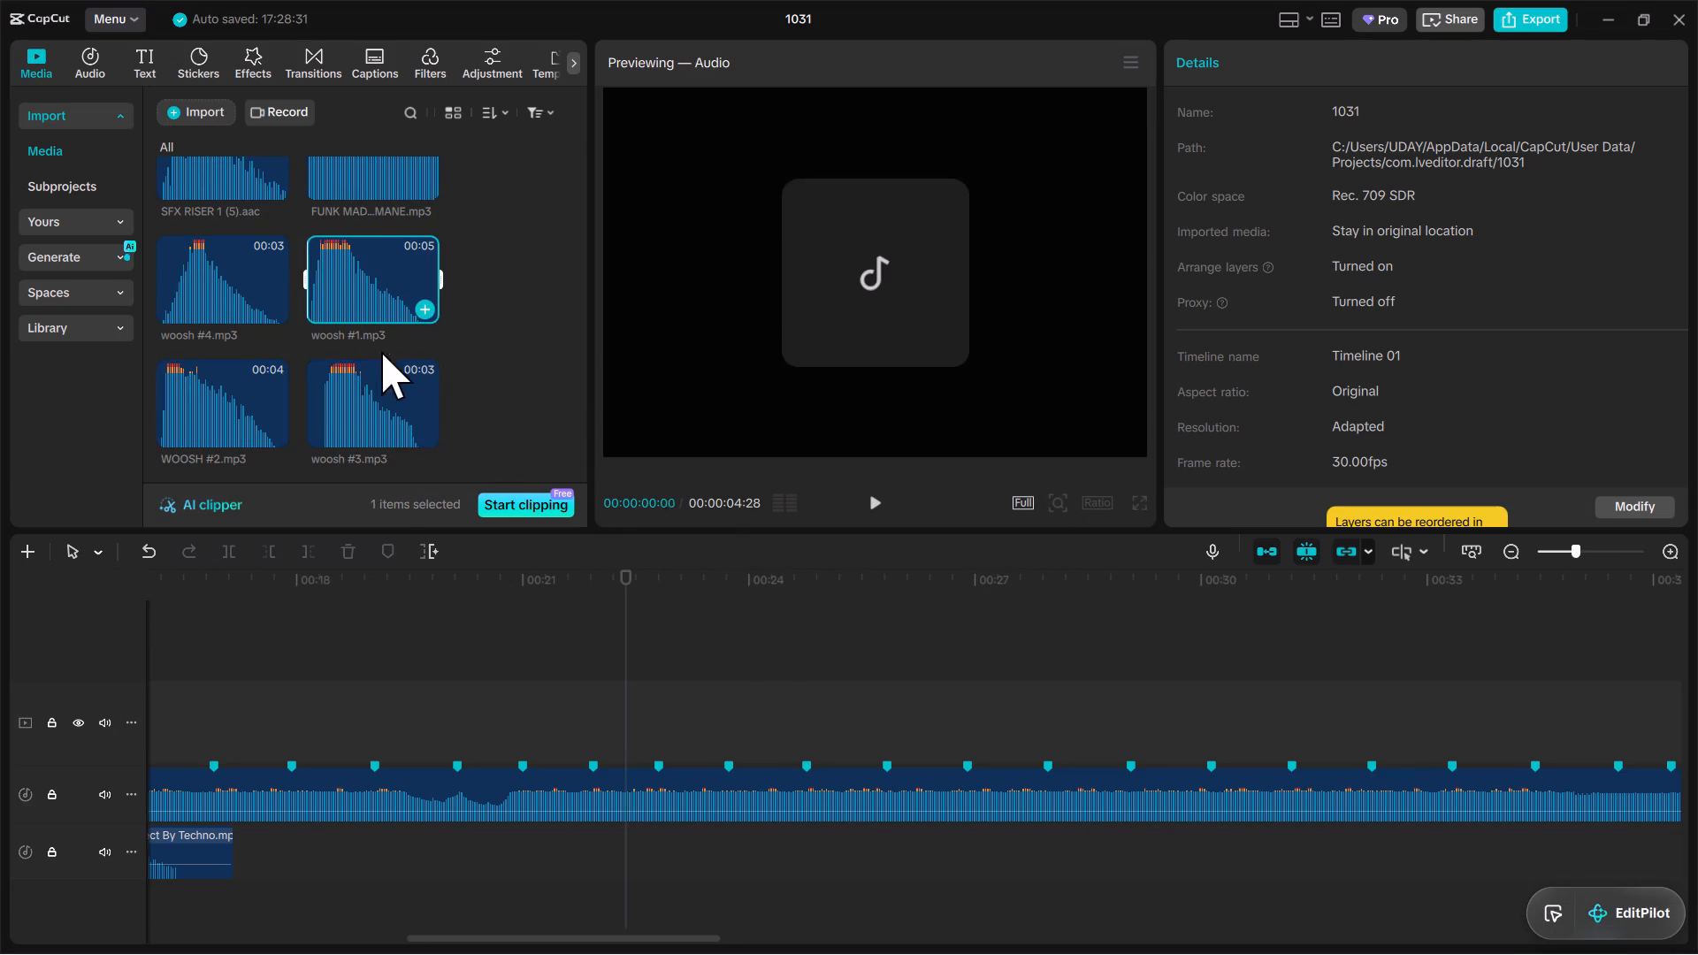
pyautogui.click(245, 230)
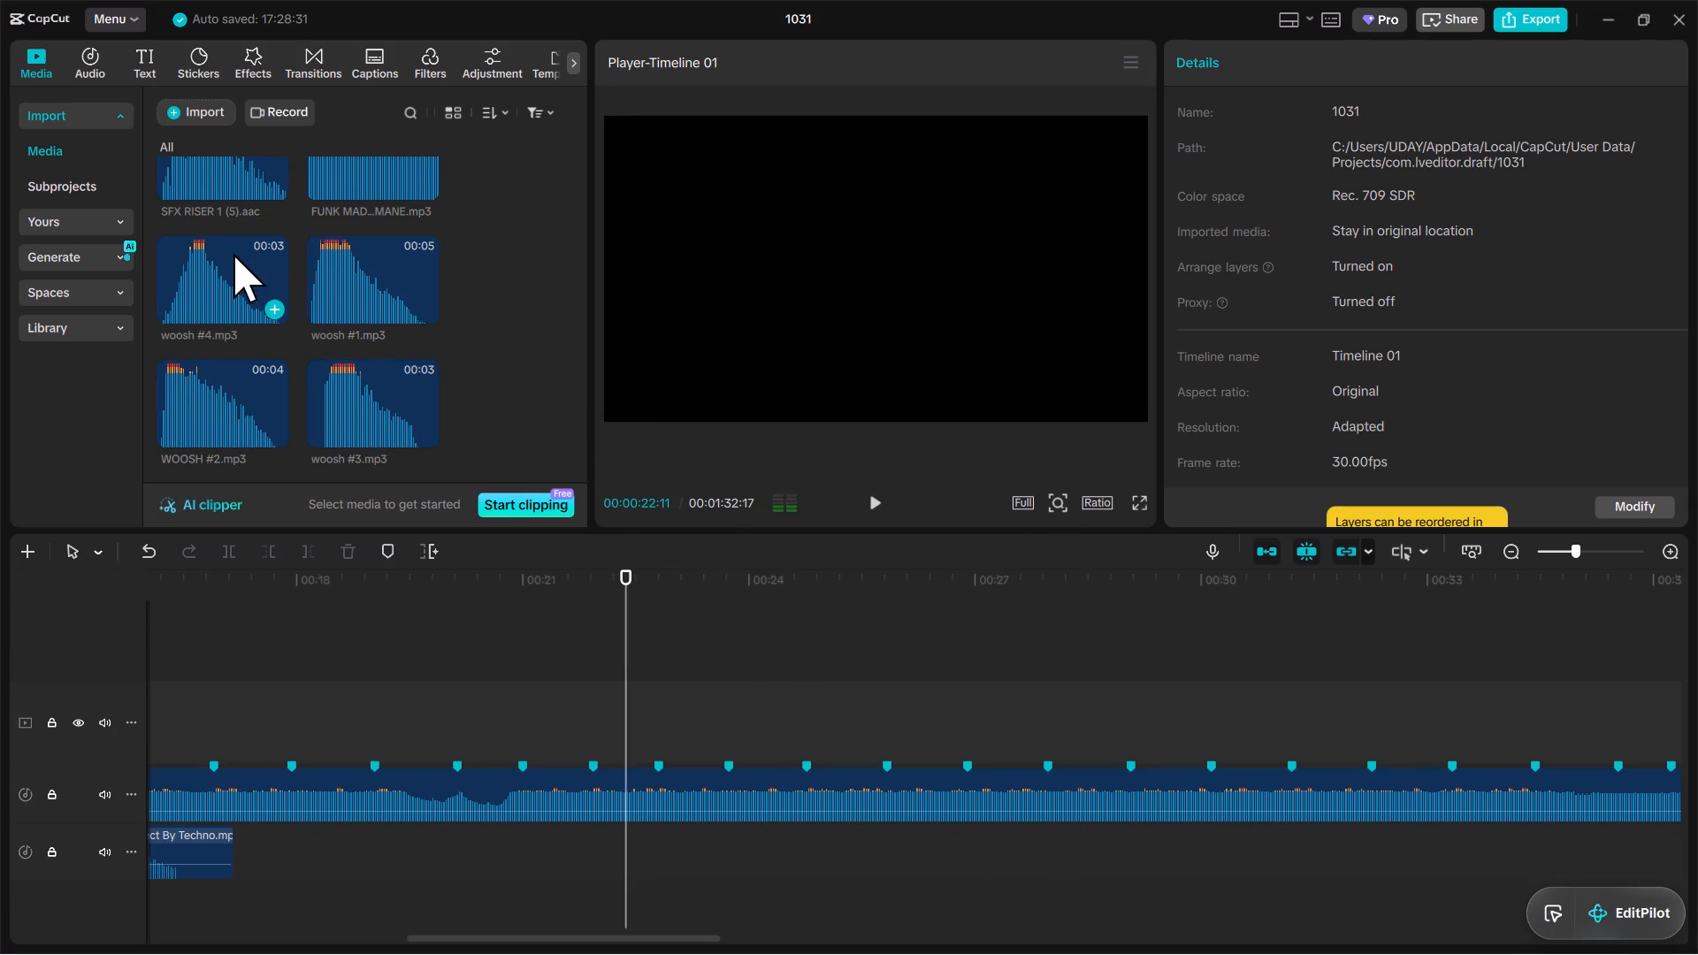
pyautogui.click(241, 261)
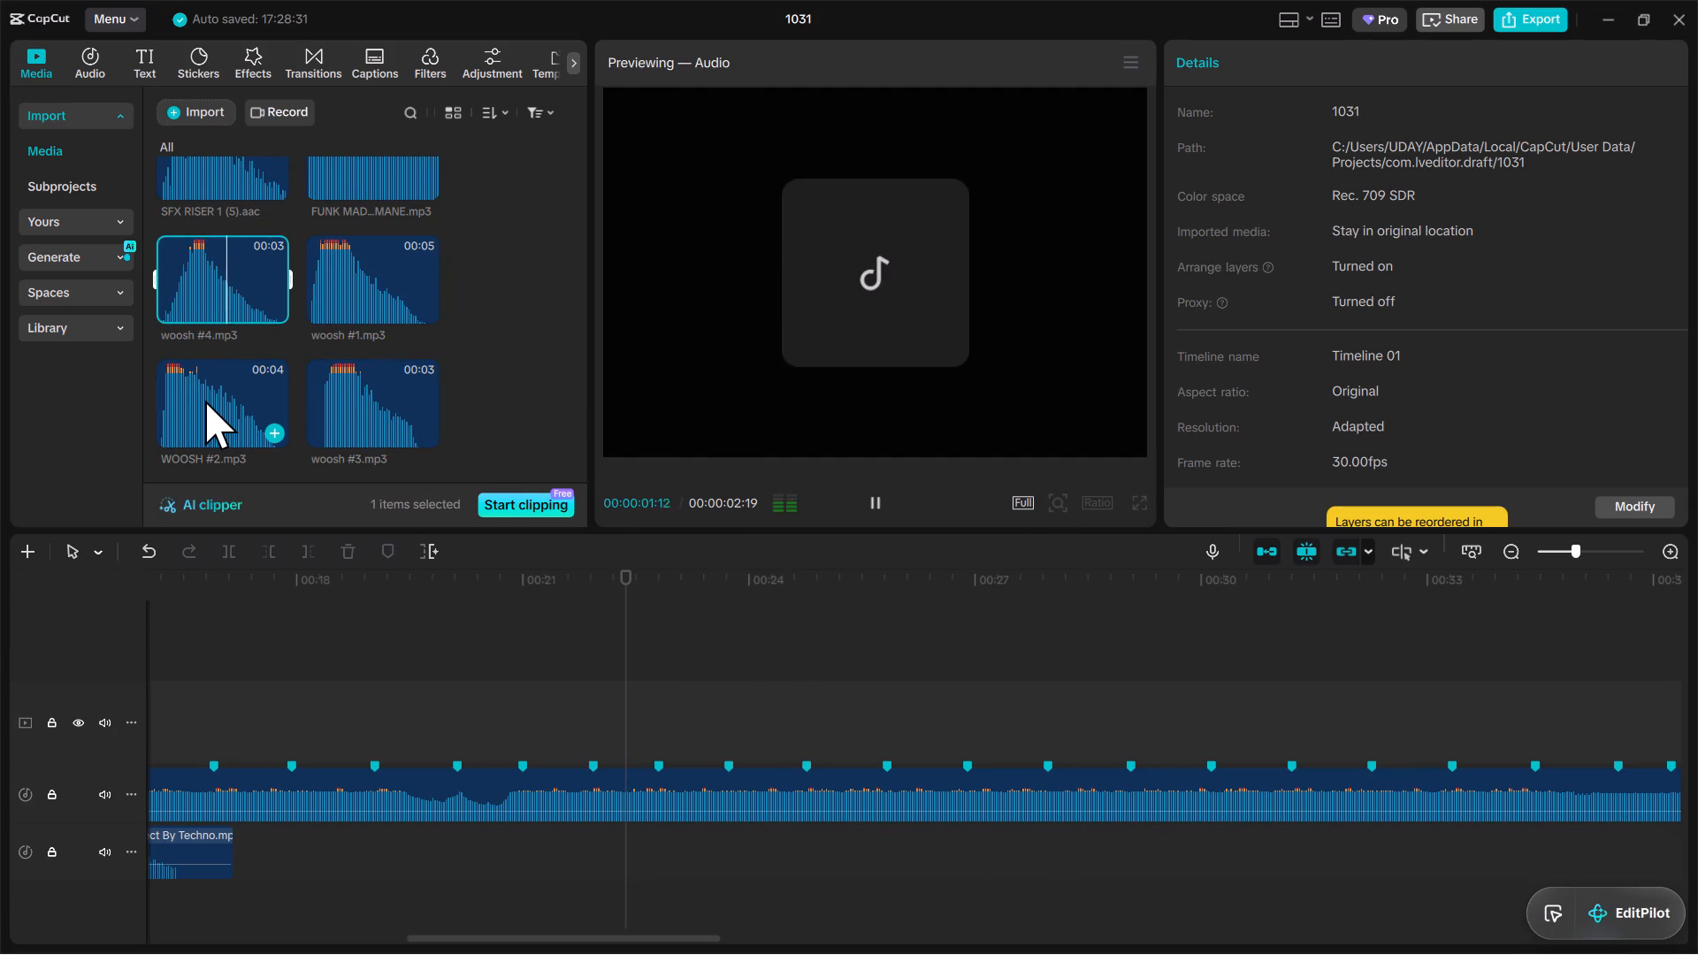
pyautogui.click(205, 401)
pyautogui.click(364, 428)
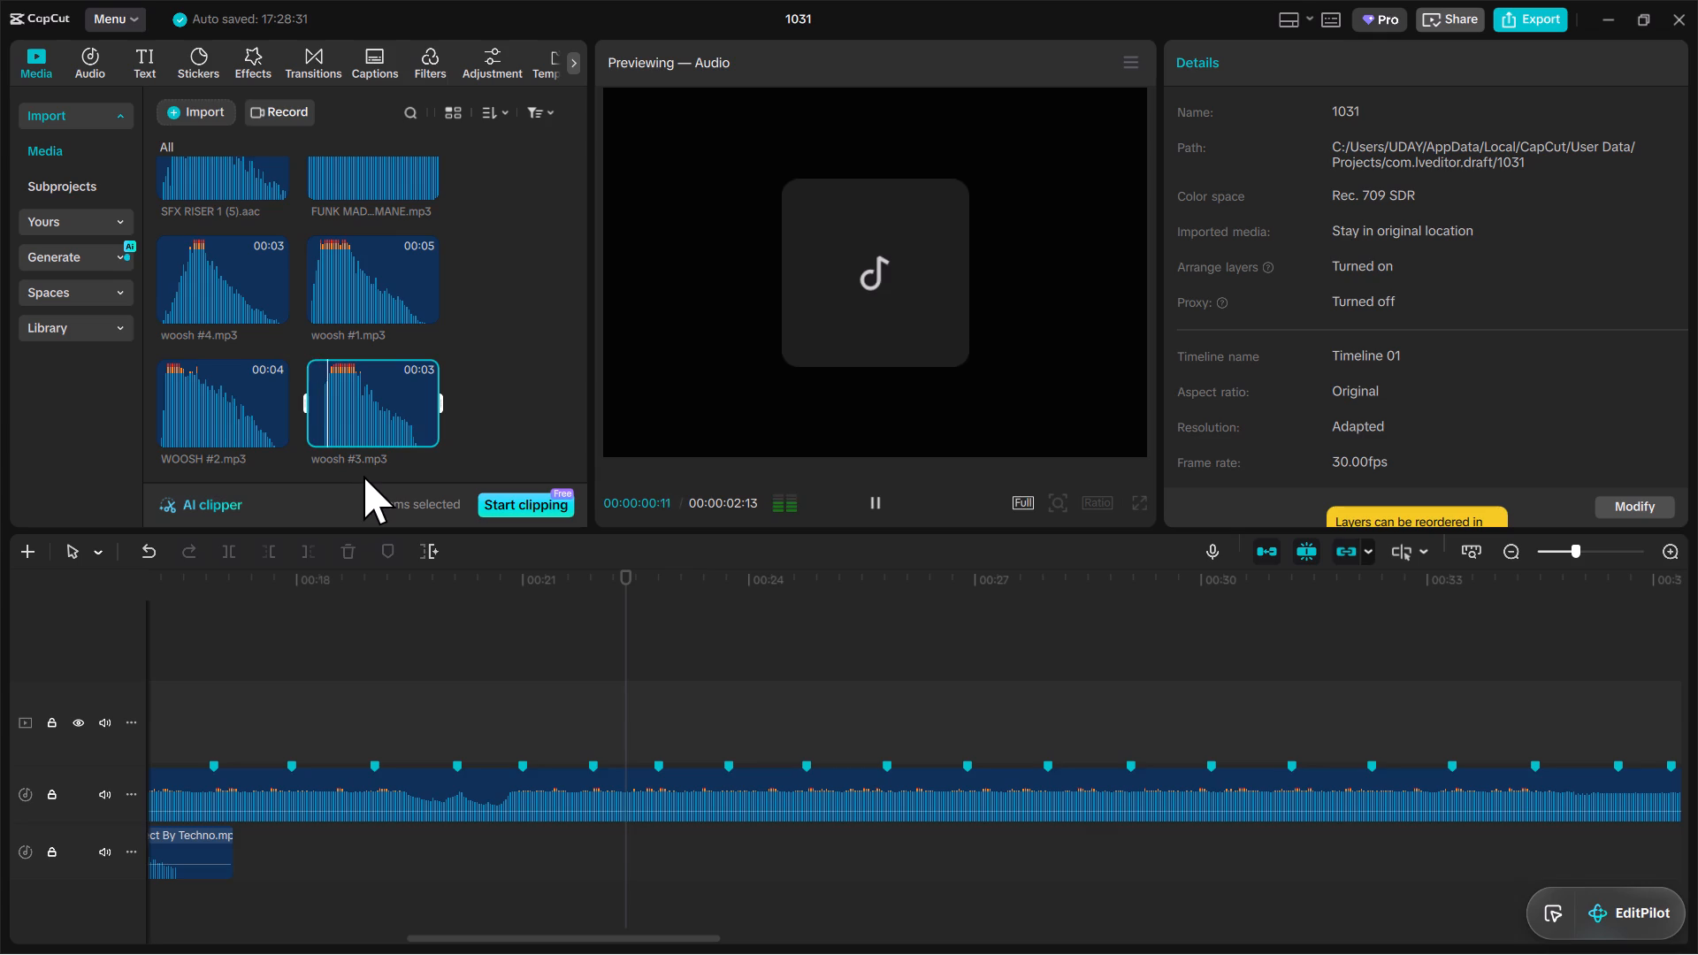
pyautogui.click(352, 267)
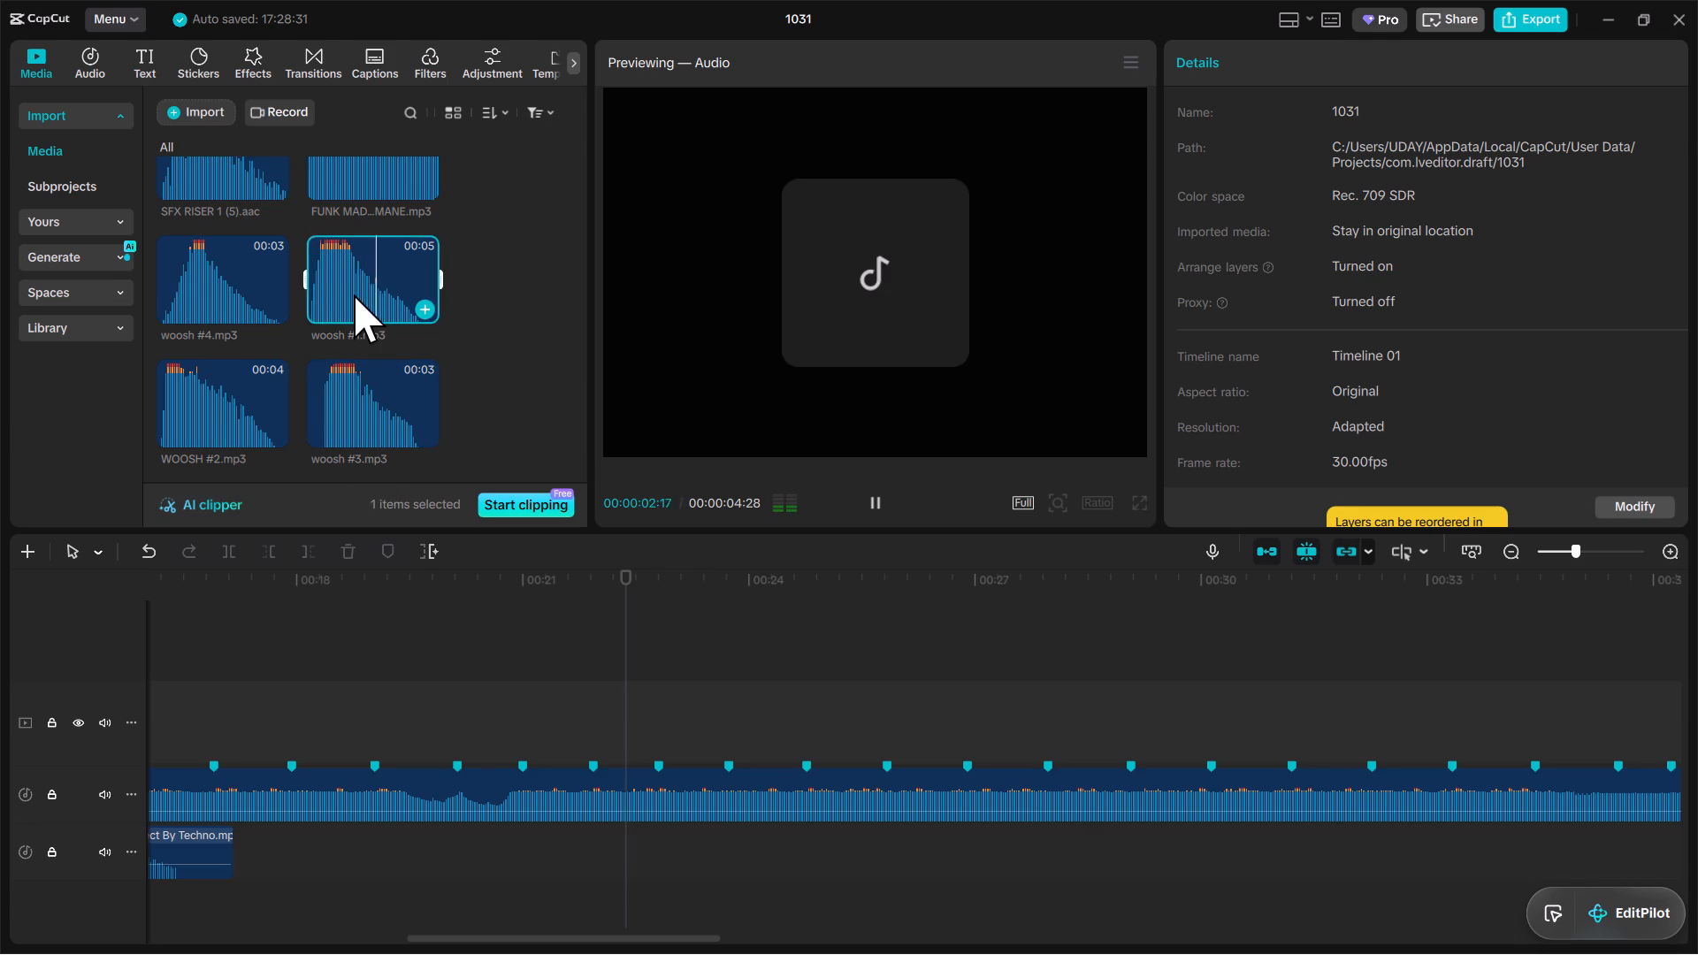
pyautogui.click(189, 261)
pyautogui.scroll(1, 320, 317)
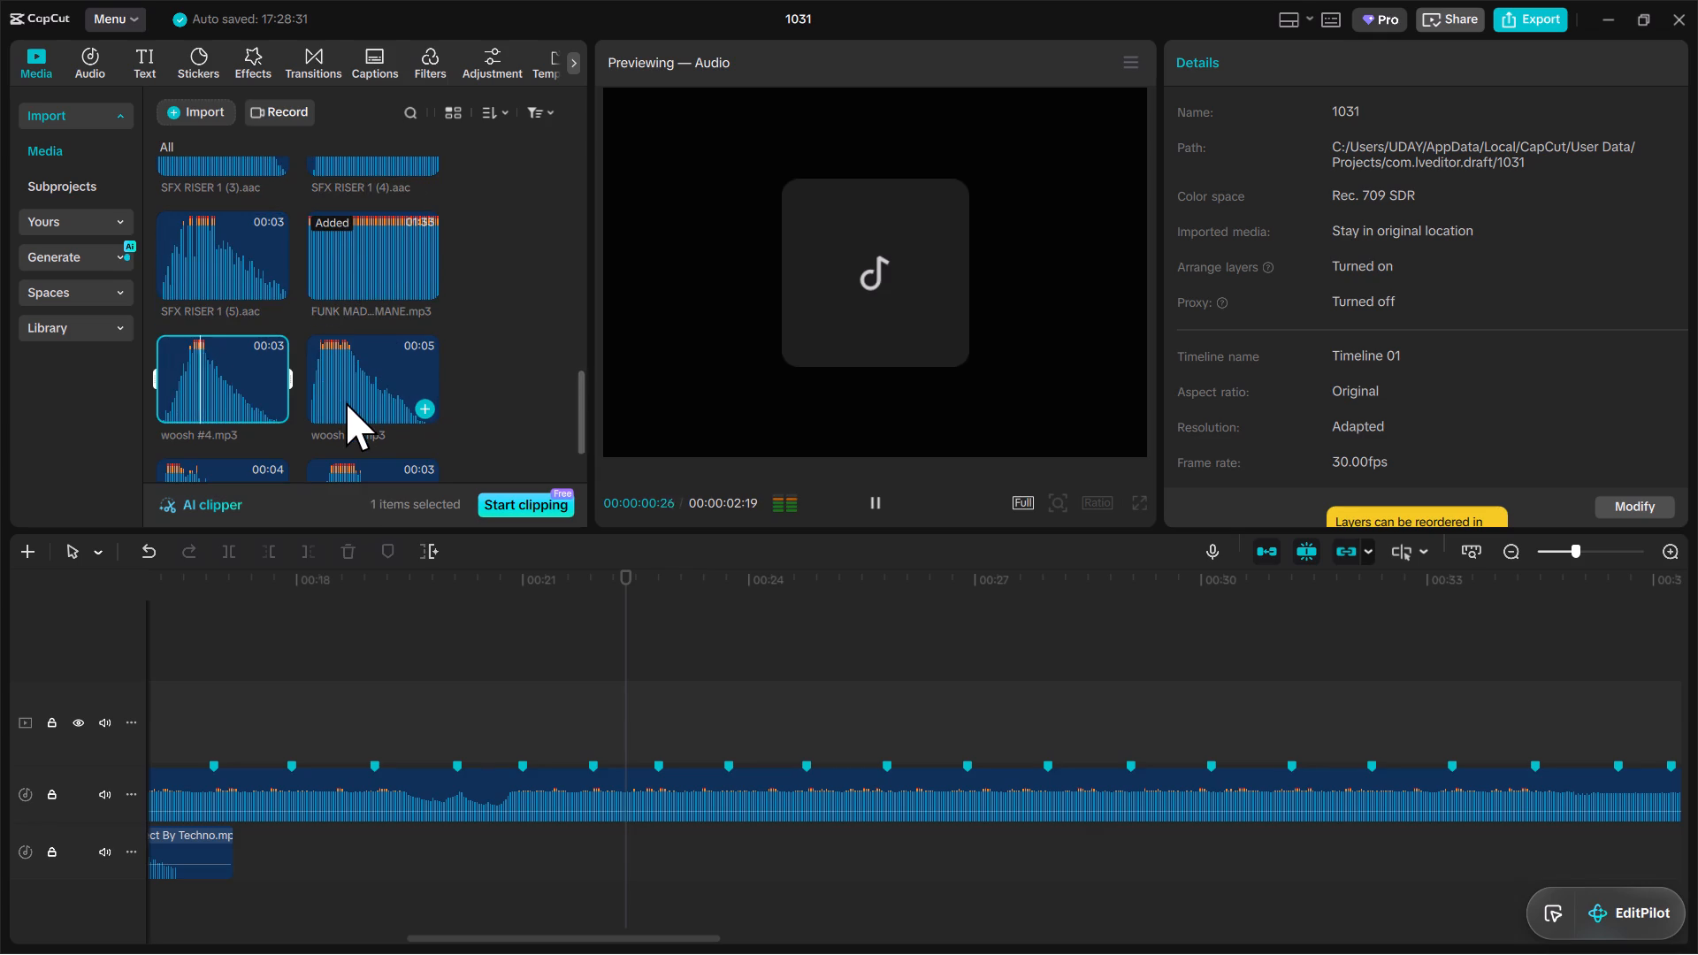
pyautogui.scroll(-2, 346, 402)
pyautogui.click(356, 389)
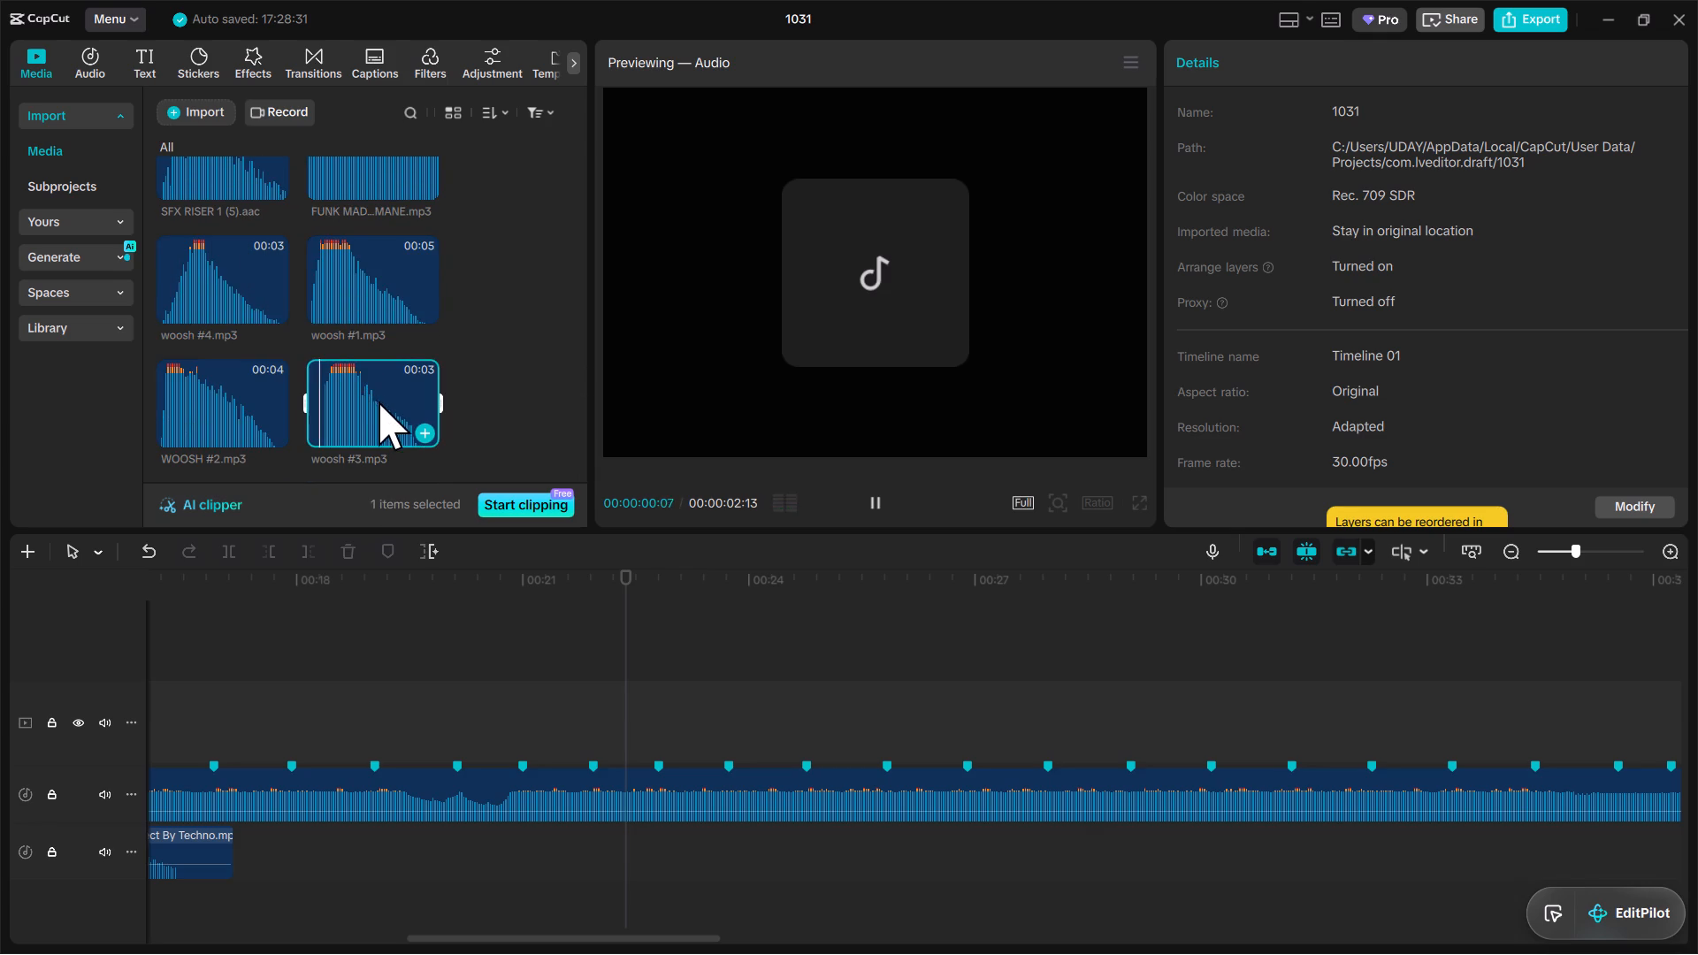
# Audition the imported effects WOOSH #2.mp3 and woosh #4.mp3.
pyautogui.click(183, 401)
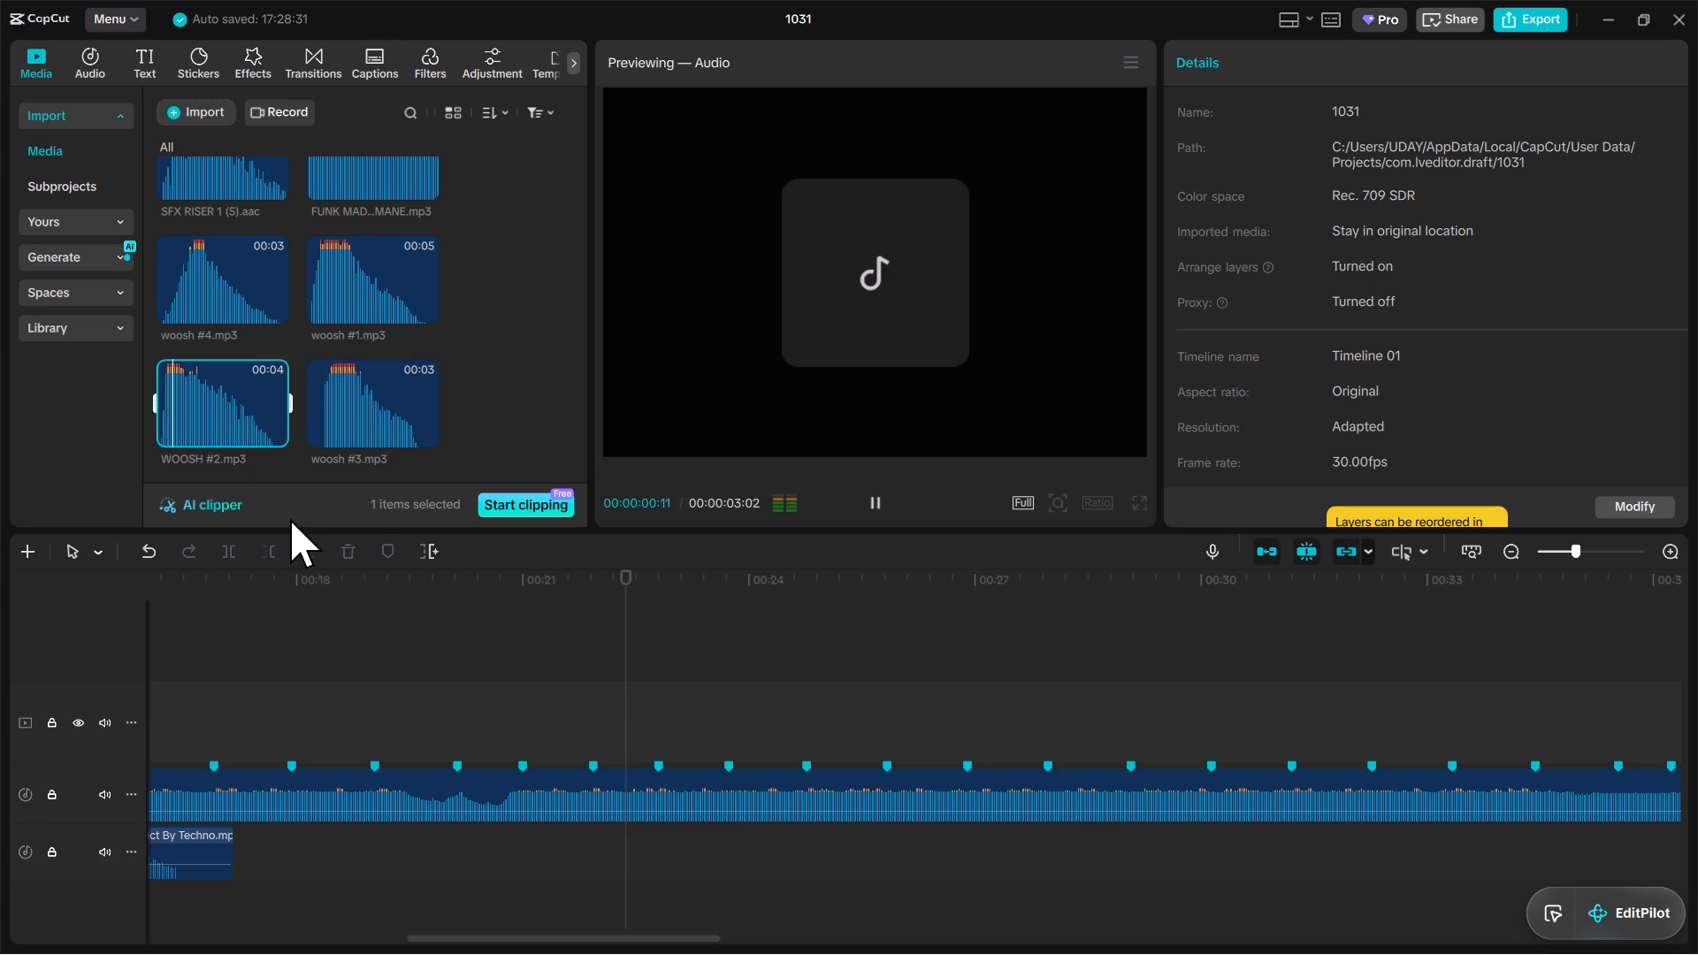
pyautogui.click(195, 281)
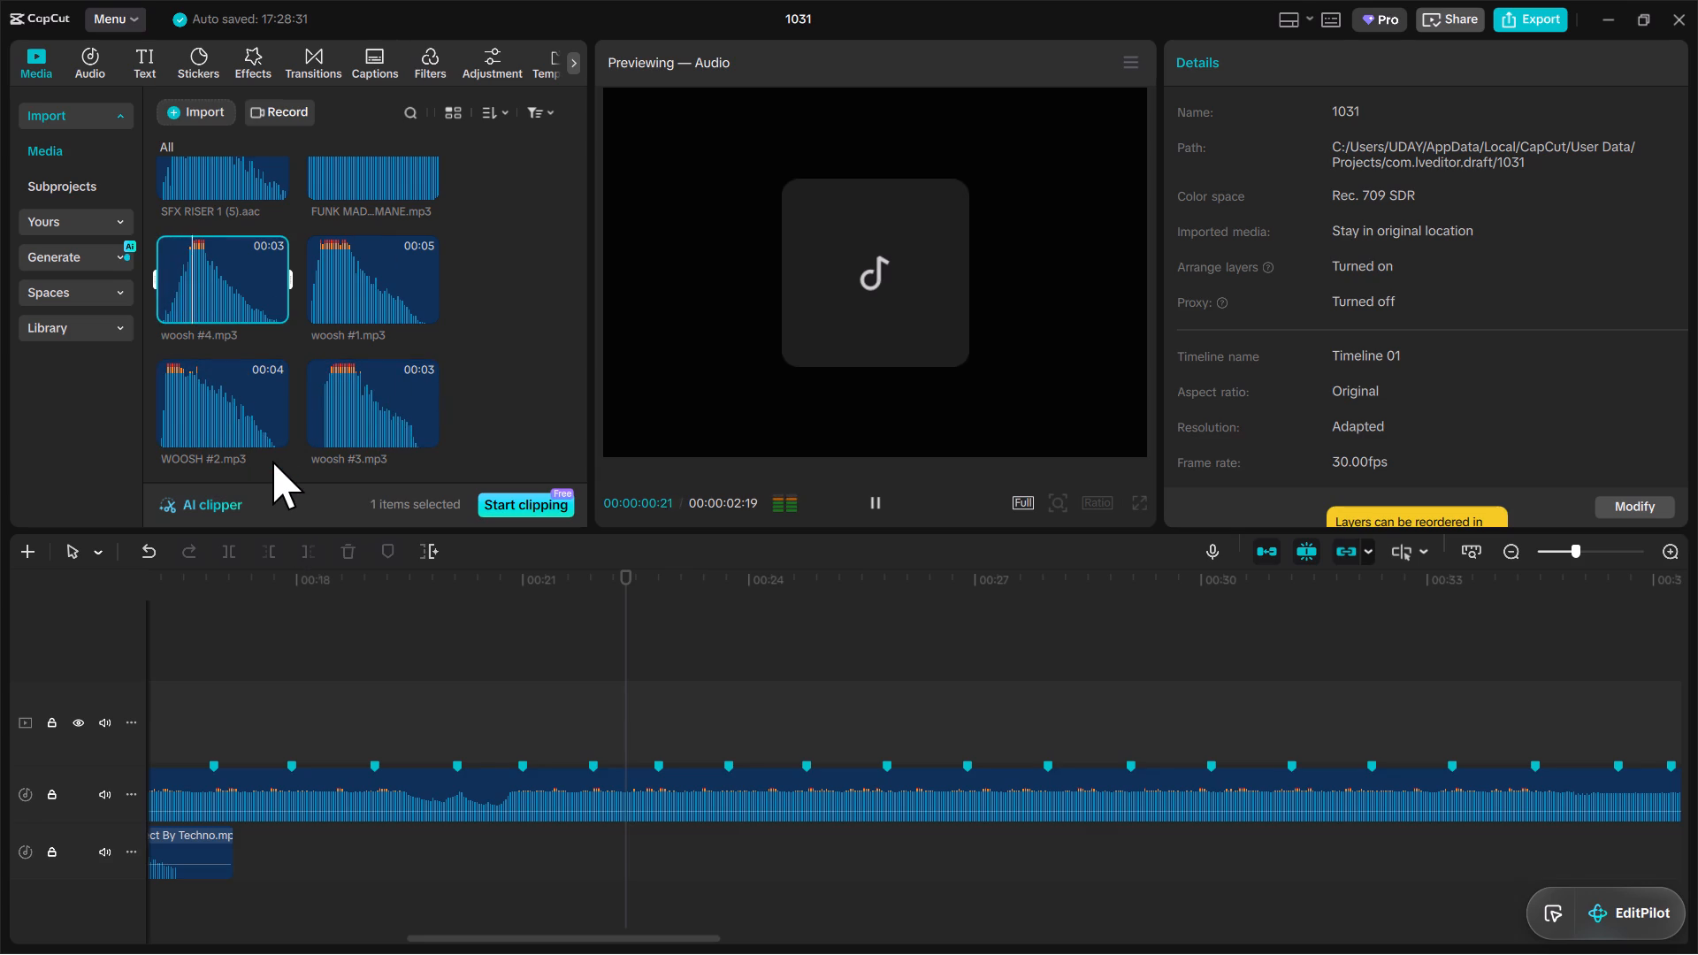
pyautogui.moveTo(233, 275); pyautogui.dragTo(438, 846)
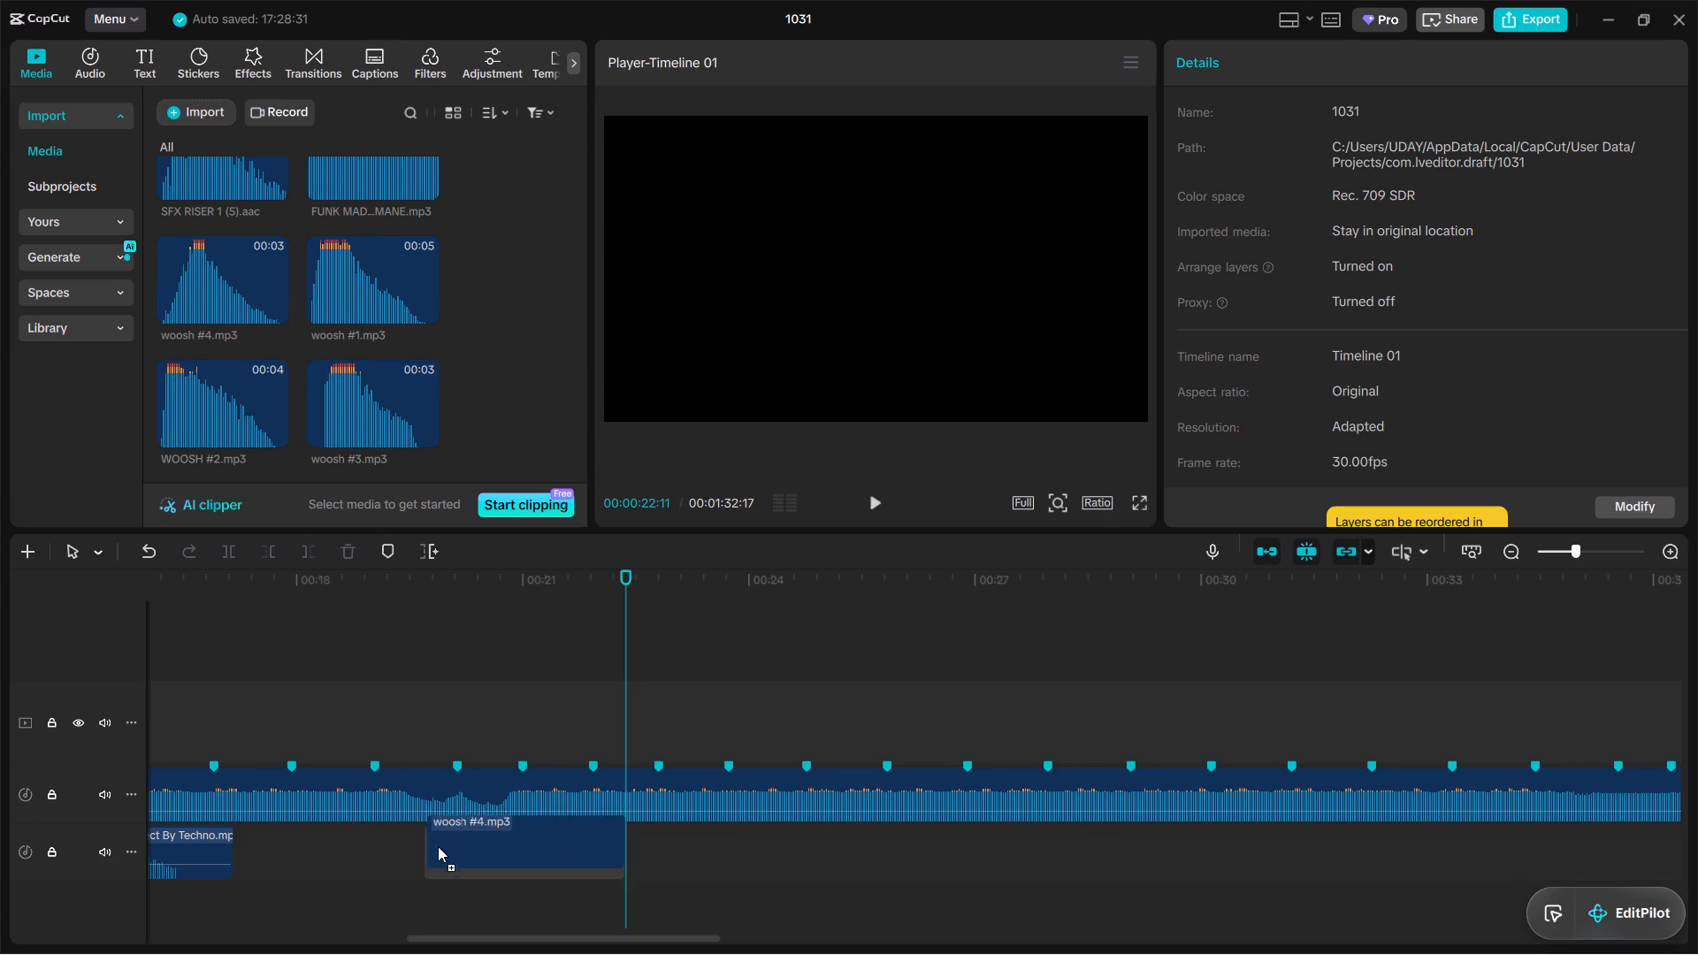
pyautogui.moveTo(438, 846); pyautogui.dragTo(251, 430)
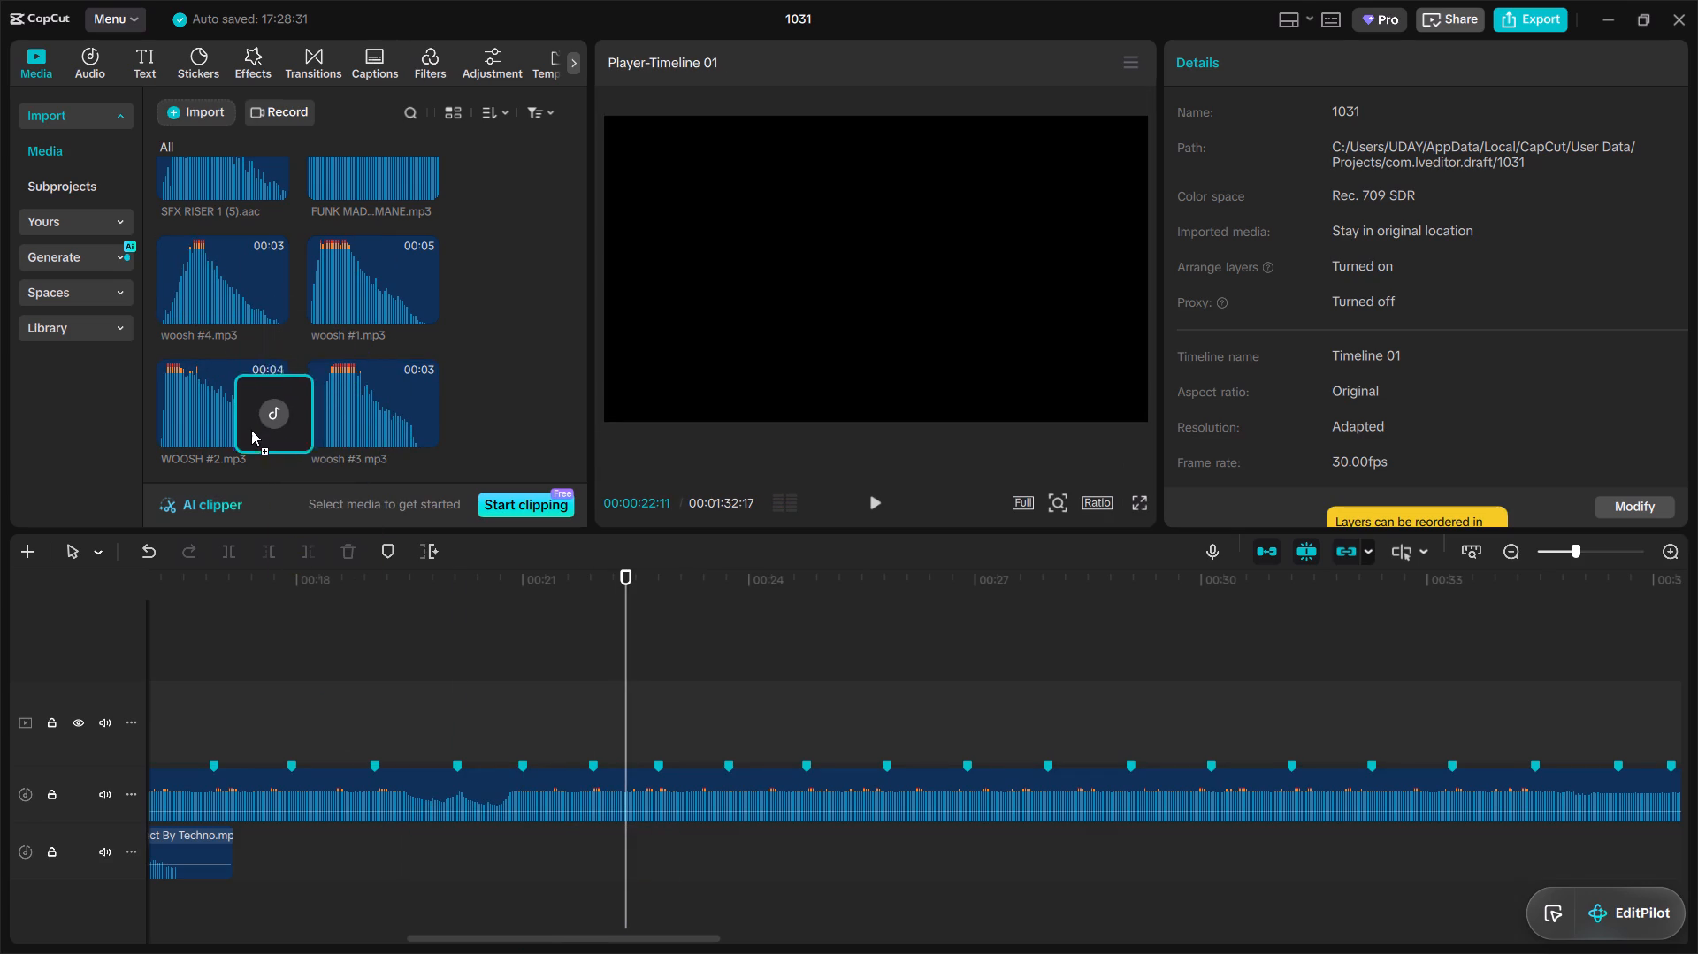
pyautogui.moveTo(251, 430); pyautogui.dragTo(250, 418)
# Audition woosh #1.mp3 and place it on the effects track below the song, starting at about 00:20.
pyautogui.click(345, 301)
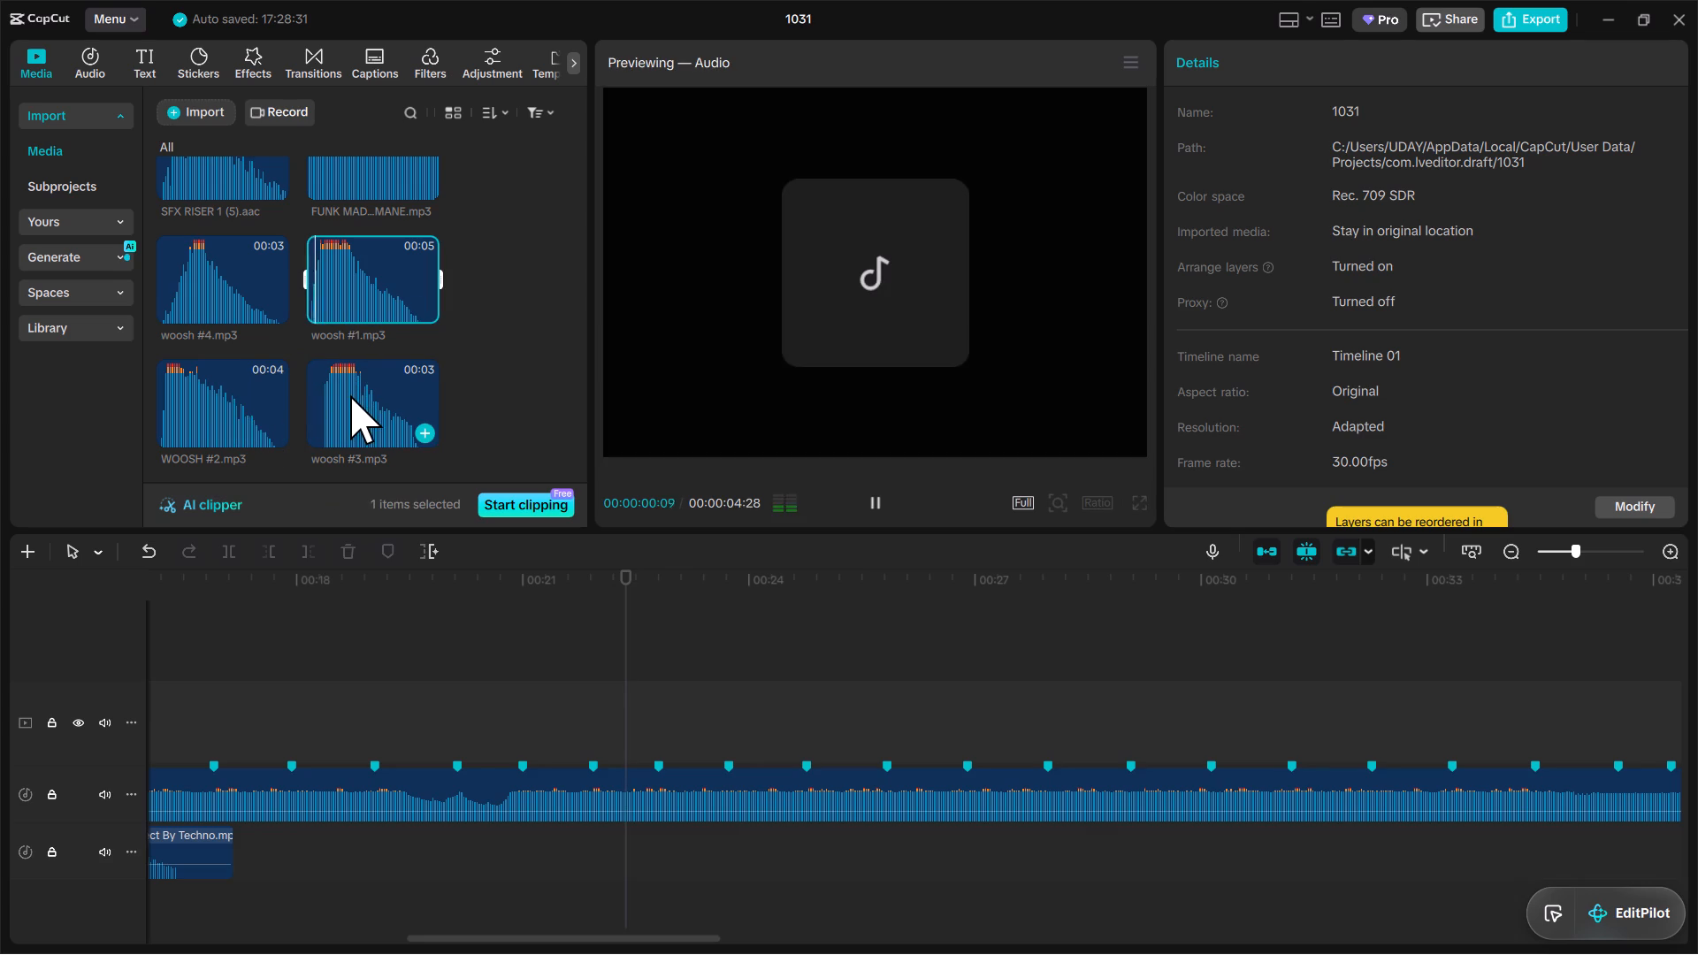
pyautogui.moveTo(381, 272); pyautogui.dragTo(393, 831)
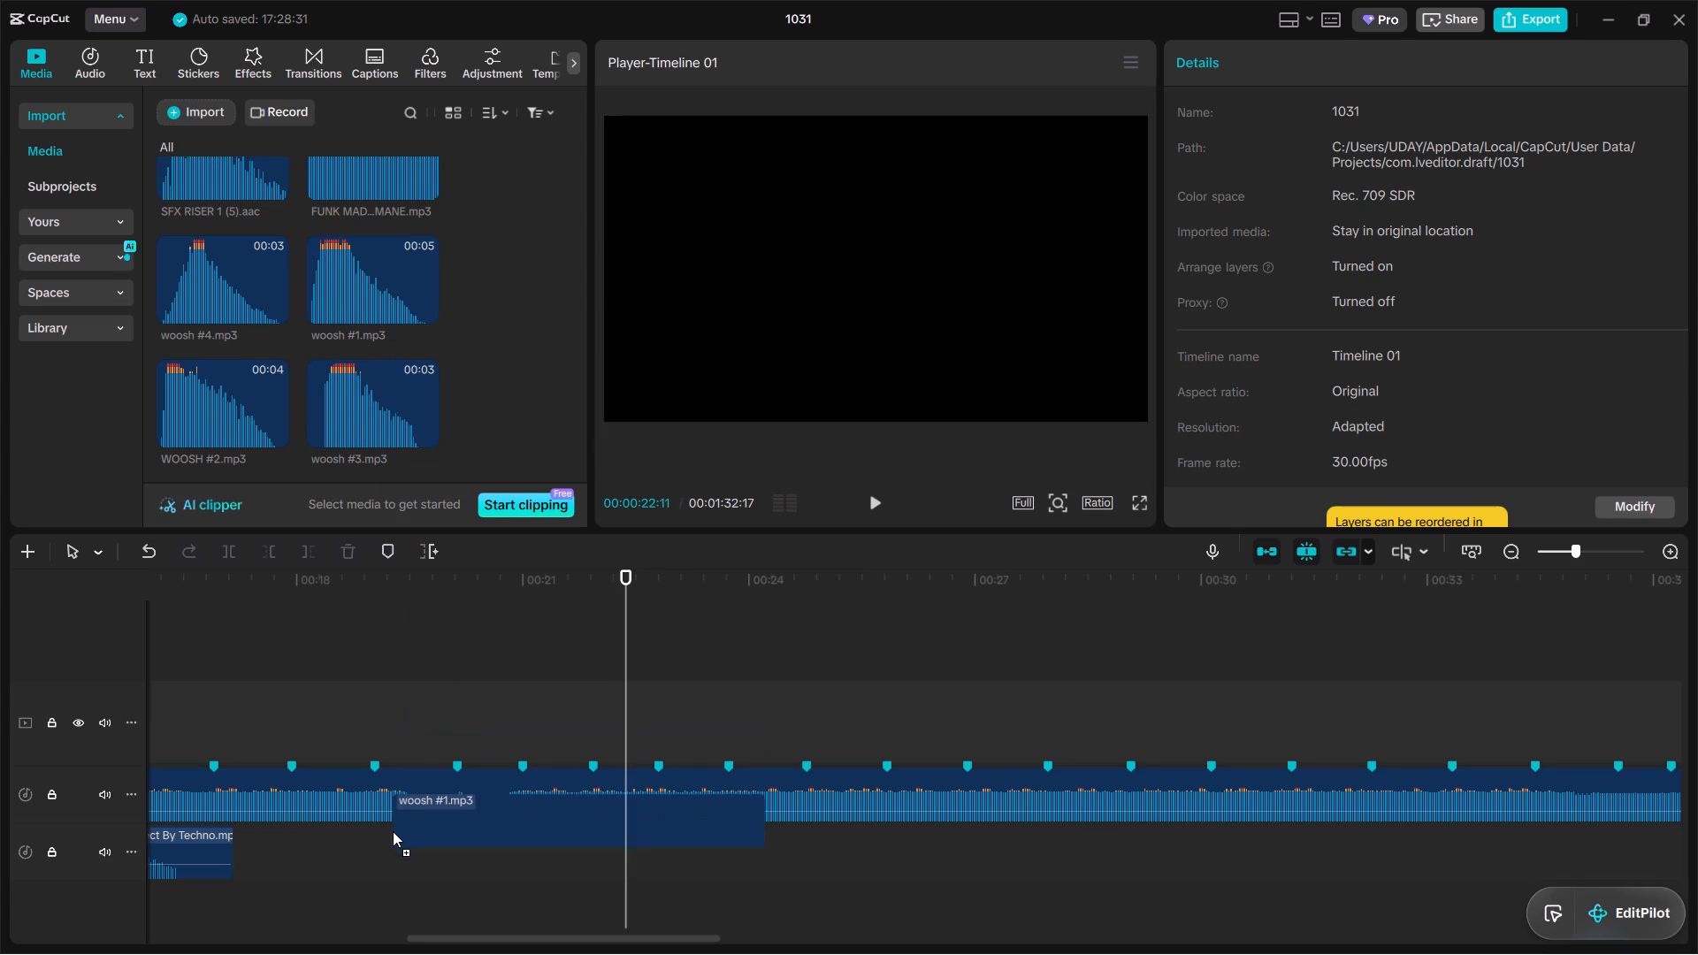
pyautogui.moveTo(393, 831); pyautogui.dragTo(392, 837)
pyautogui.moveTo(643, 842); pyautogui.dragTo(680, 836)
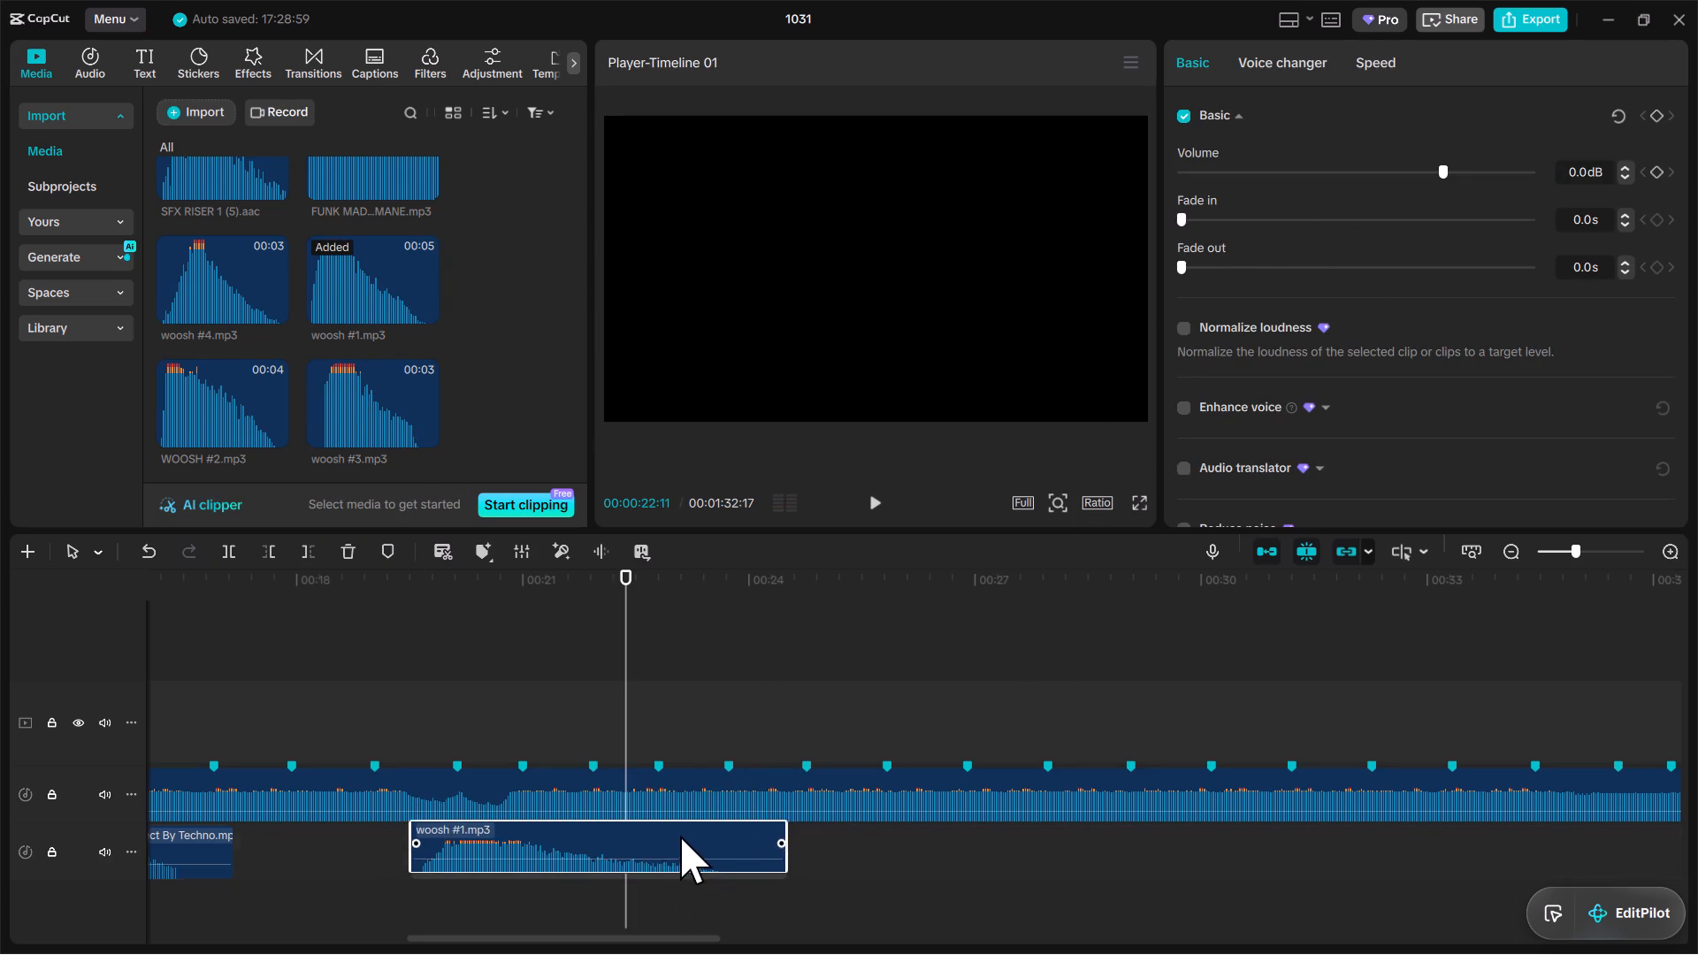
pyautogui.moveTo(680, 836); pyautogui.dragTo(747, 839)
pyautogui.click(491, 685)
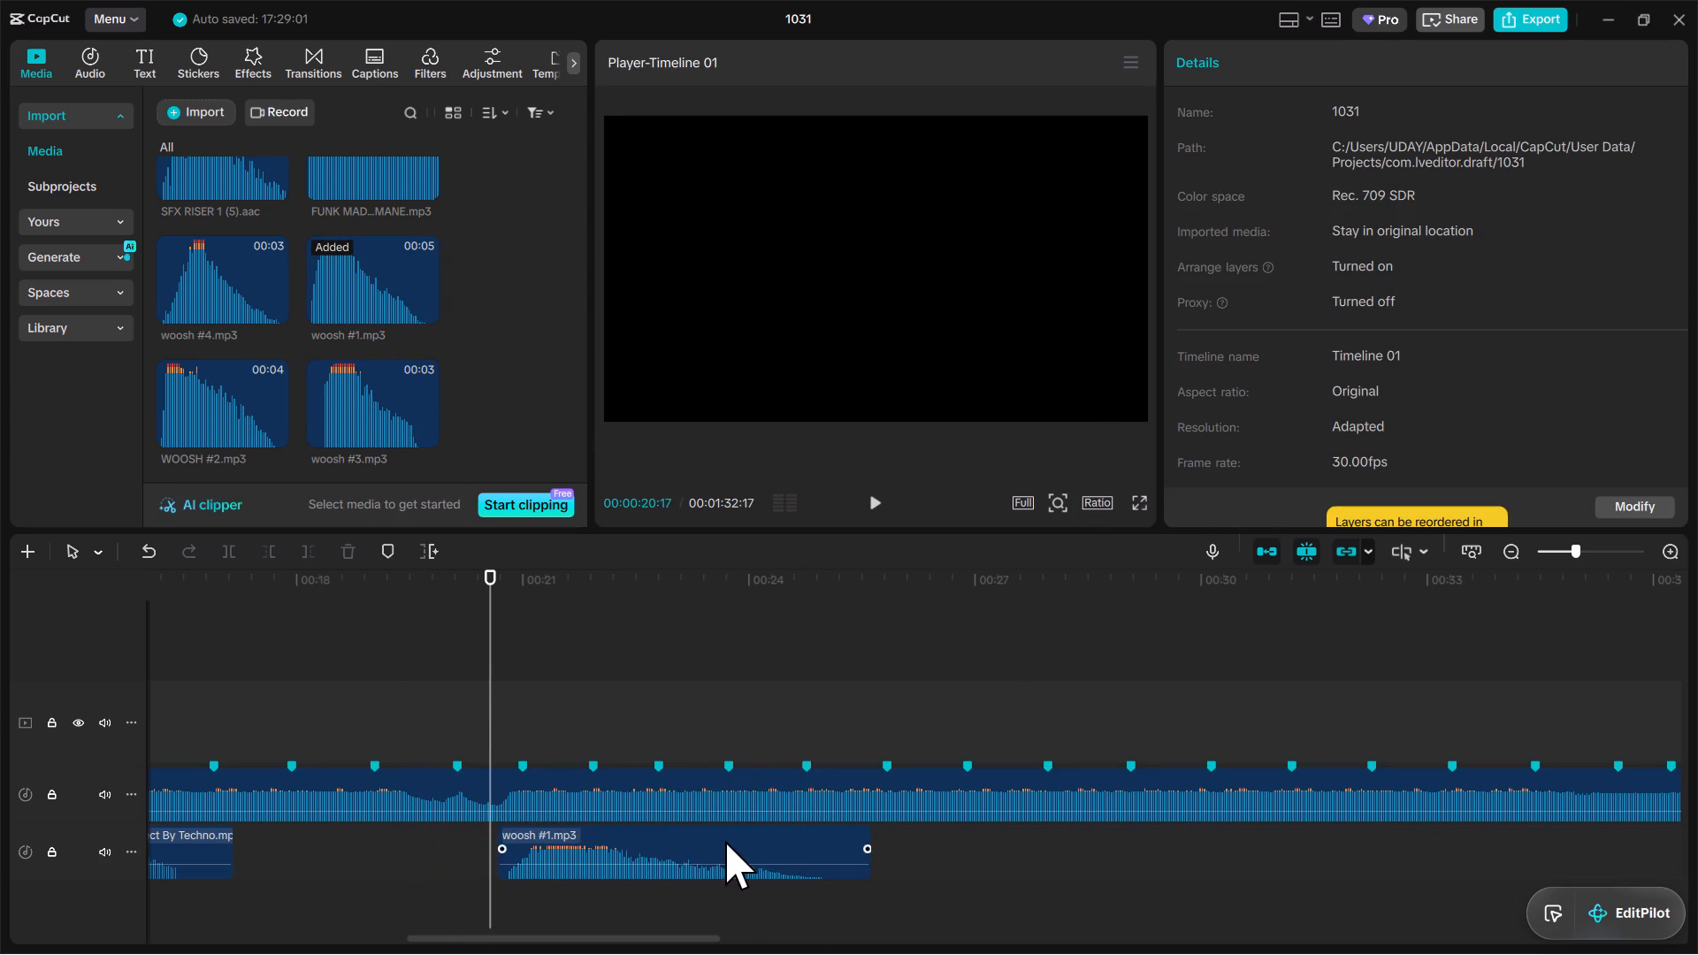
pyautogui.moveTo(732, 841); pyautogui.dragTo(694, 838)
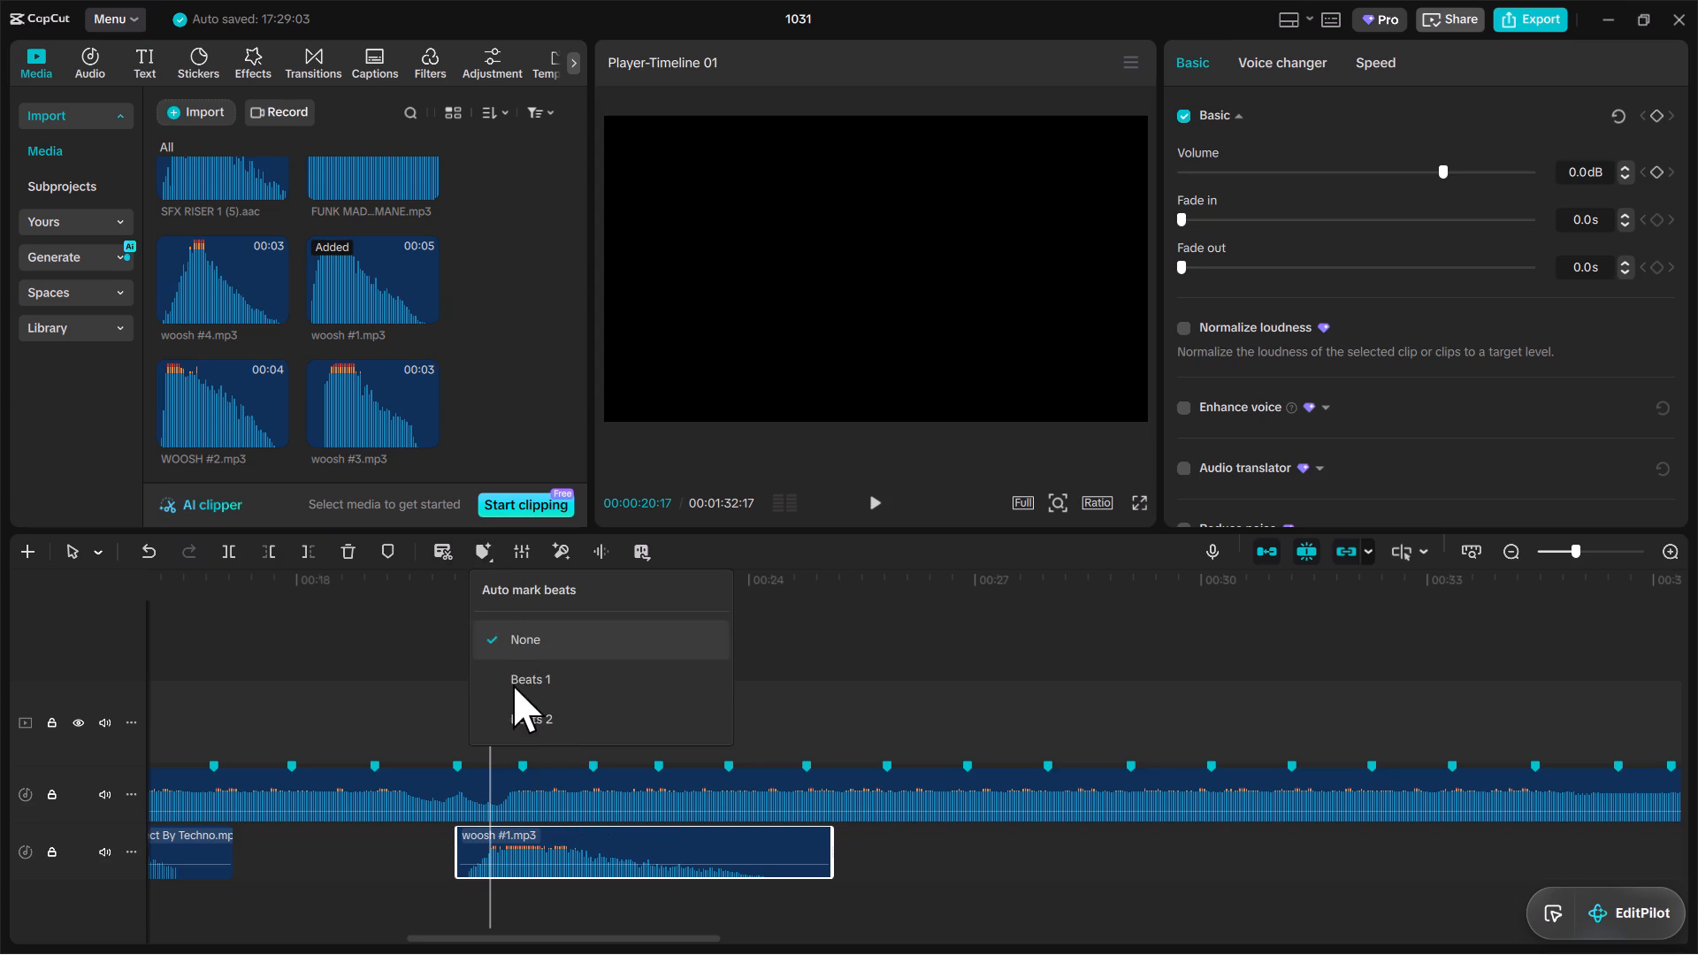
# Auto-mark the woosh #1.mp3 clip with Beats 2, align its marker with the song's beat marker near 00:21, and play it.
pyautogui.click(524, 719)
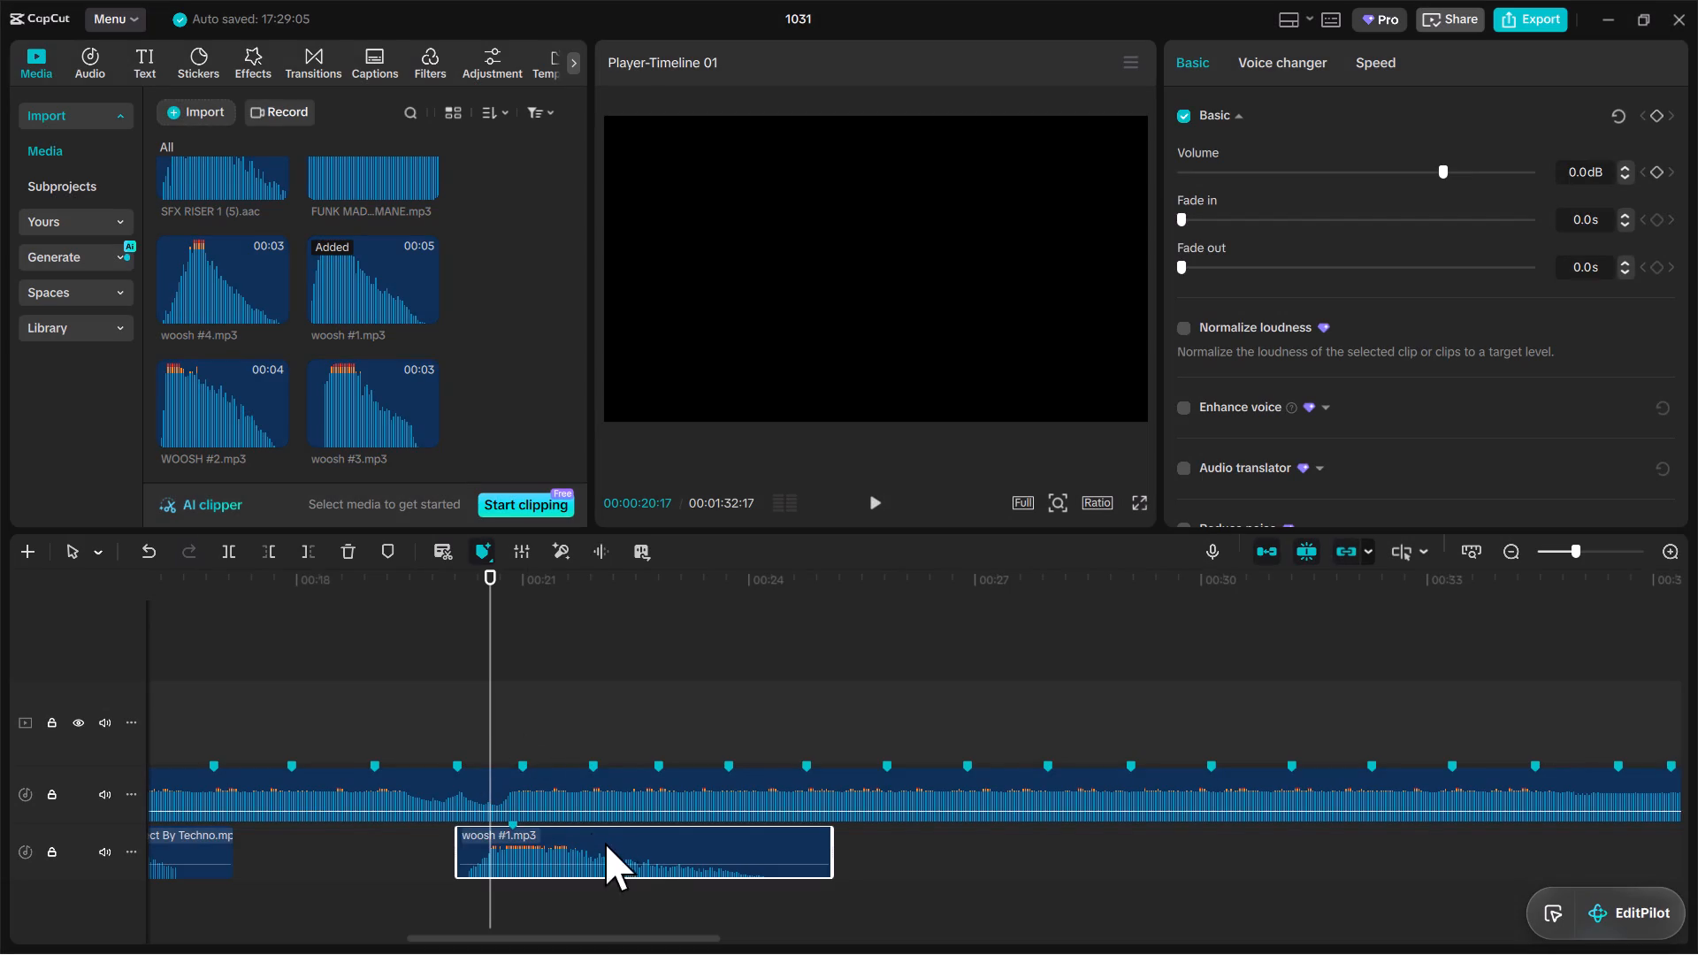
pyautogui.moveTo(635, 846); pyautogui.dragTo(644, 842)
pyautogui.press('space')
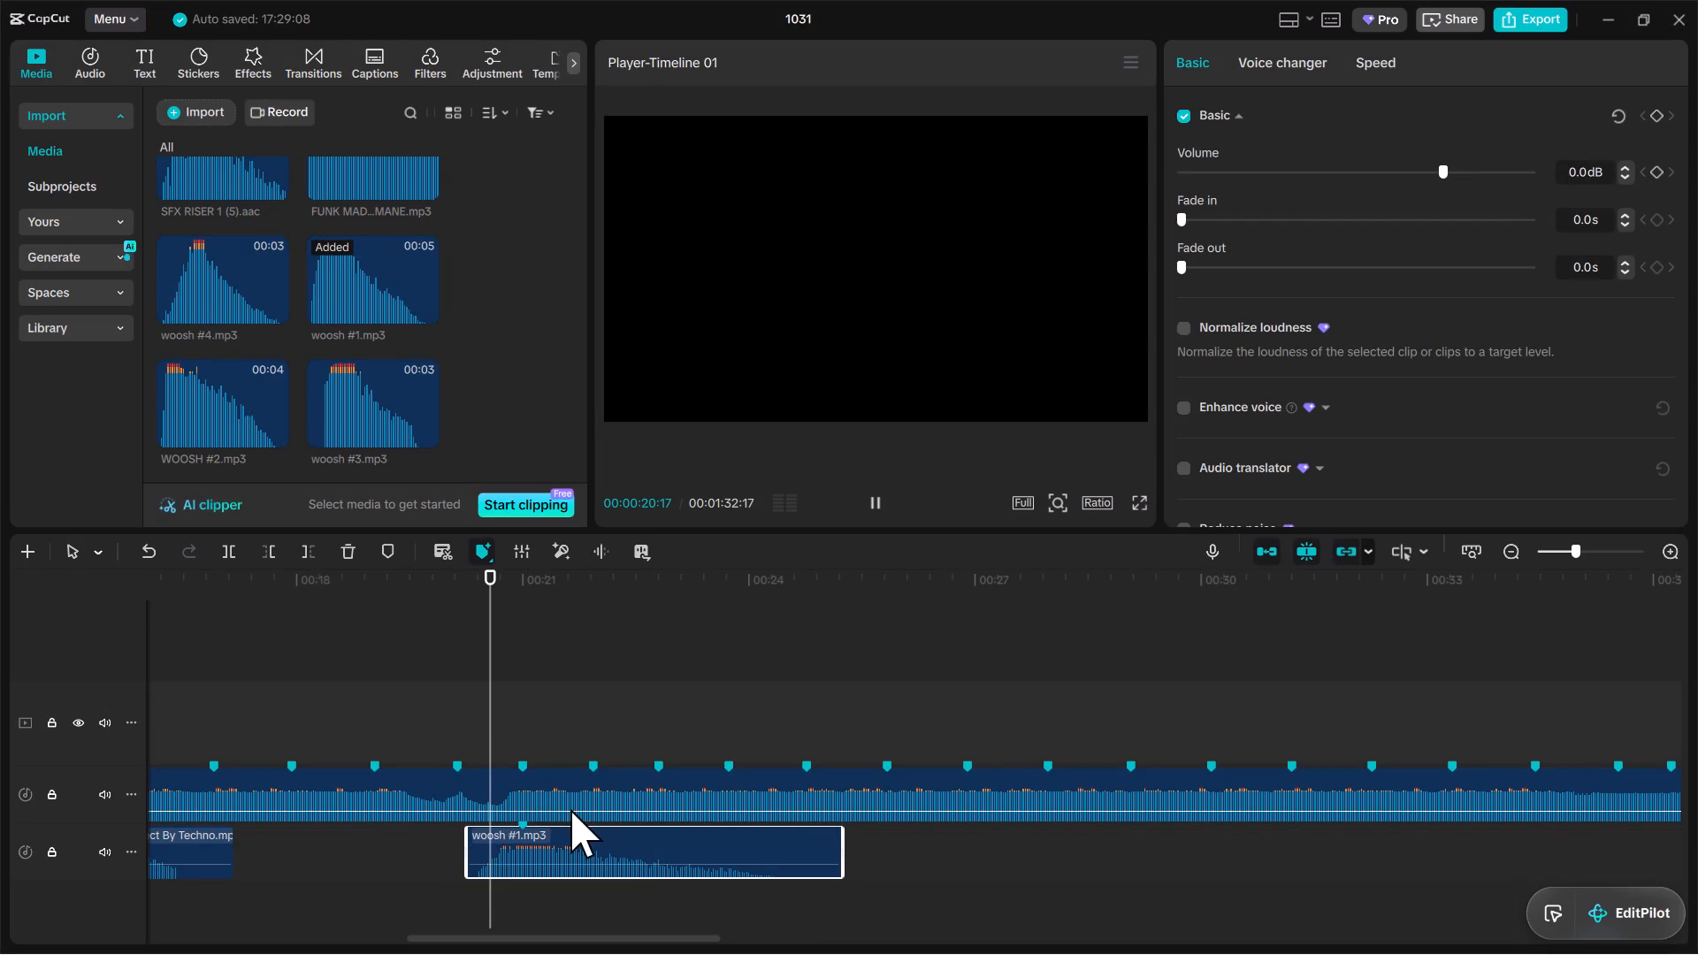
pyautogui.press('space')
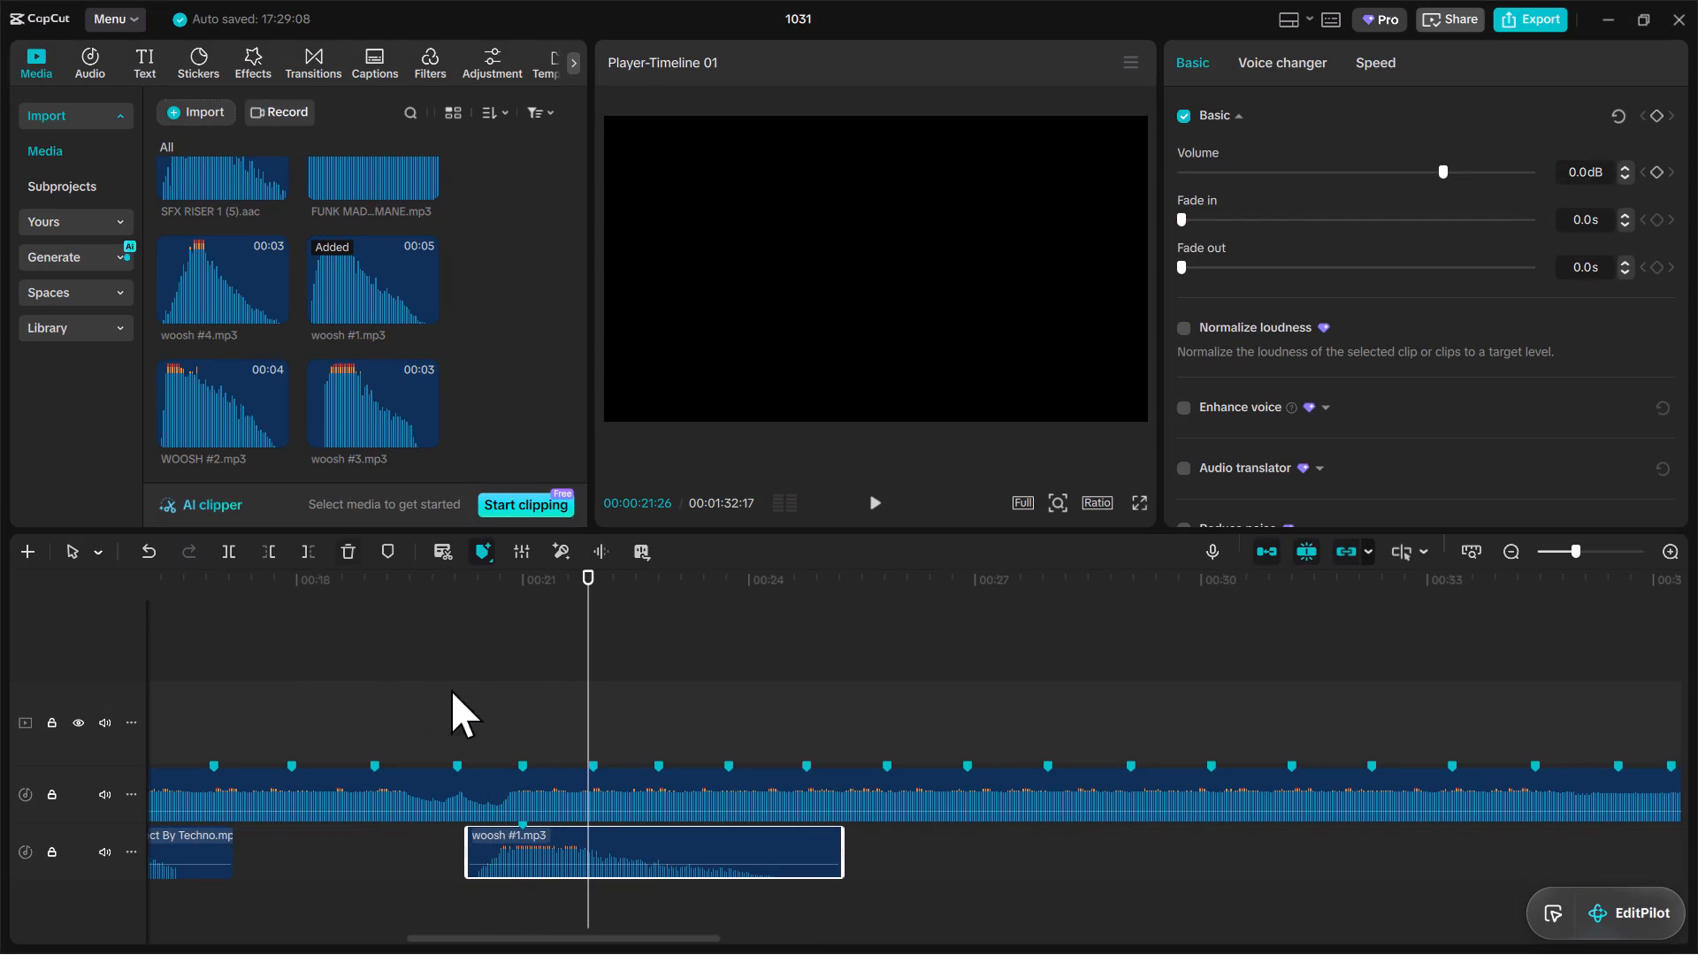
# Copy the bass woosh #1.mp3 clip at about 00:12 to about 00:20, beneath woosh #1.mp3, and play that section.
pyautogui.moveTo(516, 740); pyautogui.dragTo(650, 726)
pyautogui.click(841, 718)
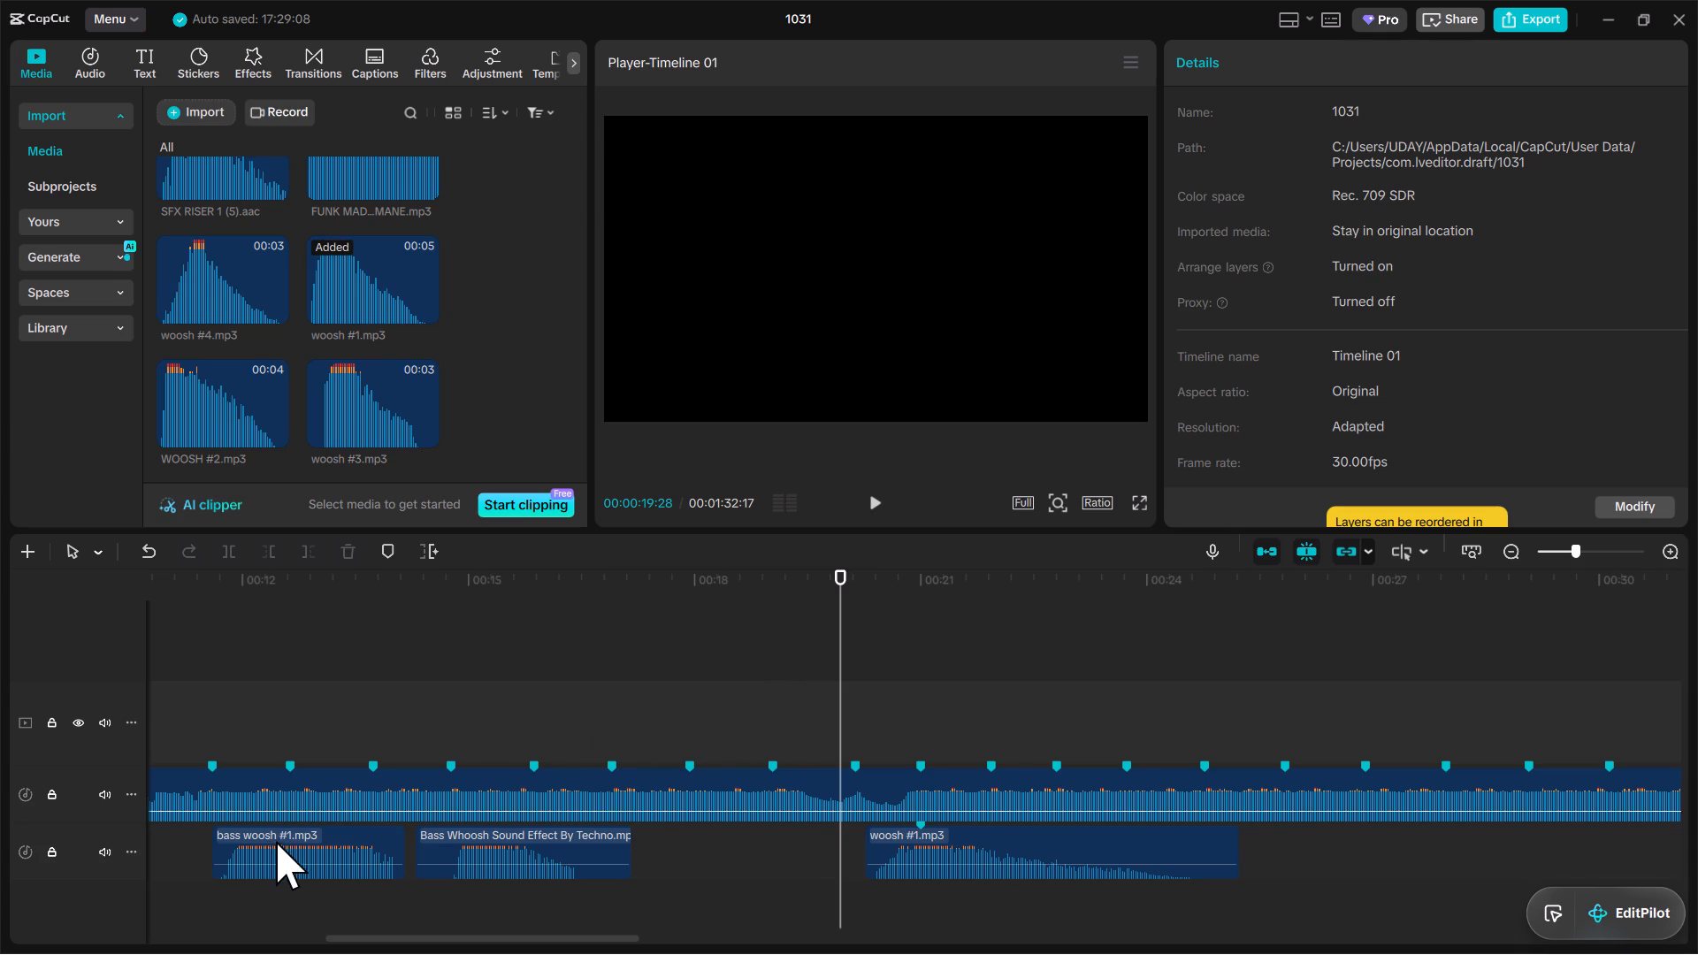
pyautogui.click(296, 851)
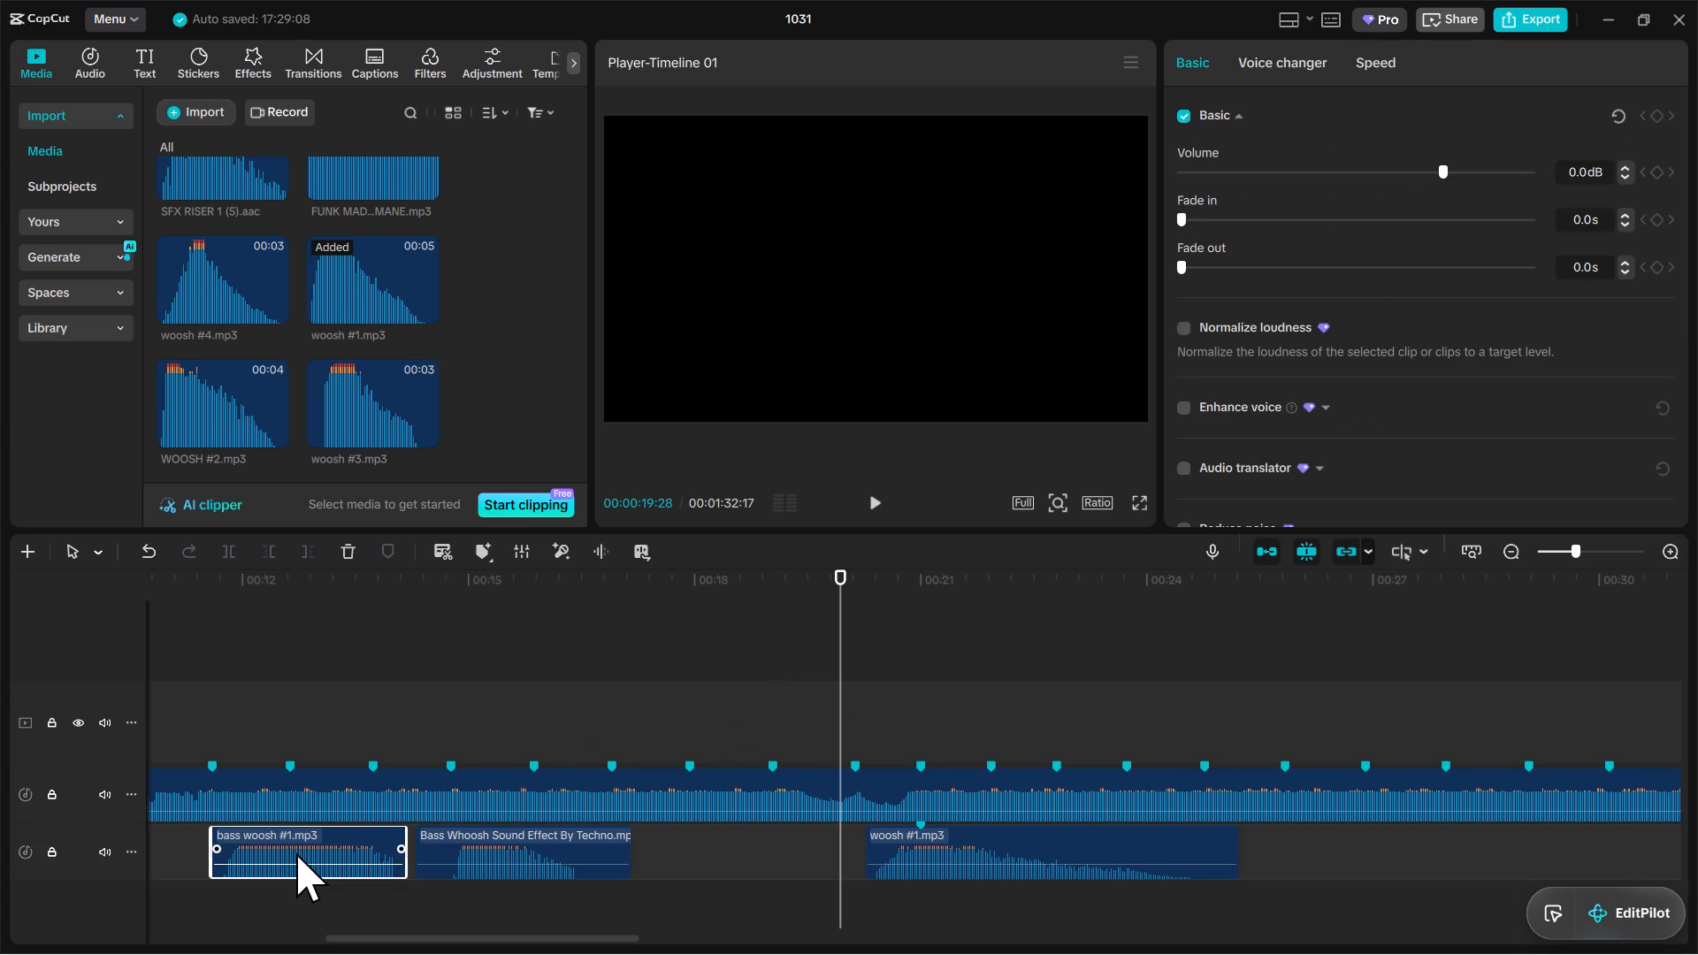
pyautogui.hotkey('ctrl', 'c')
pyautogui.hotkey('ctrl', 'v')
pyautogui.press('space')
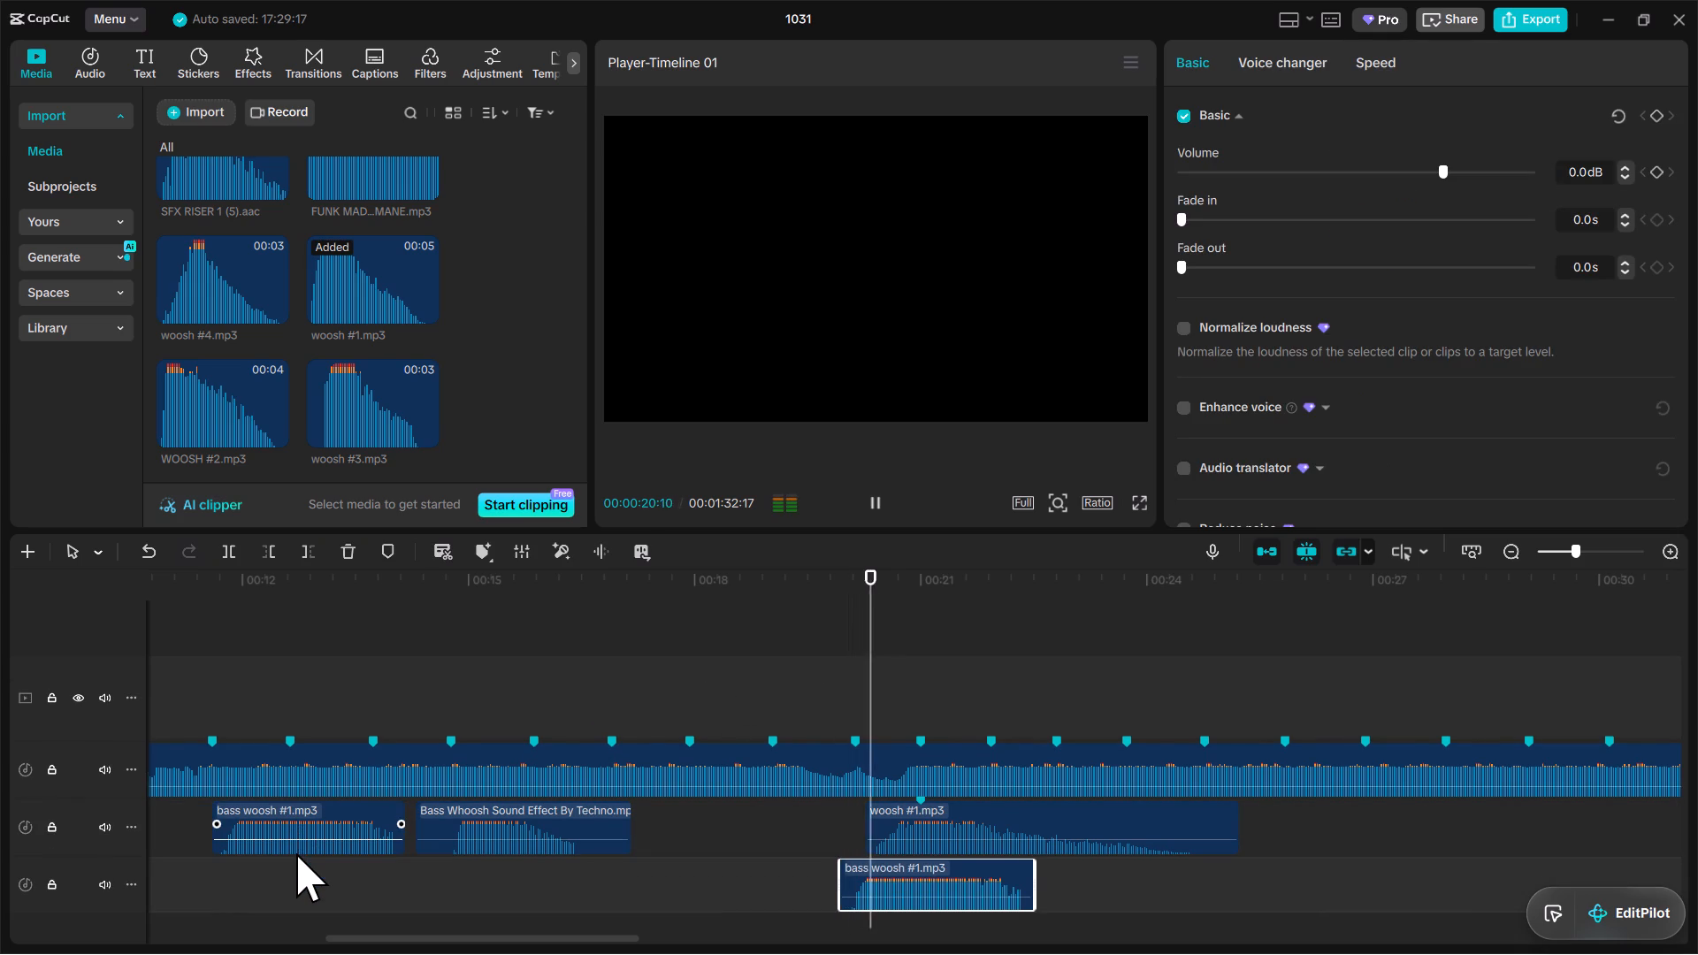
pyautogui.press('space')
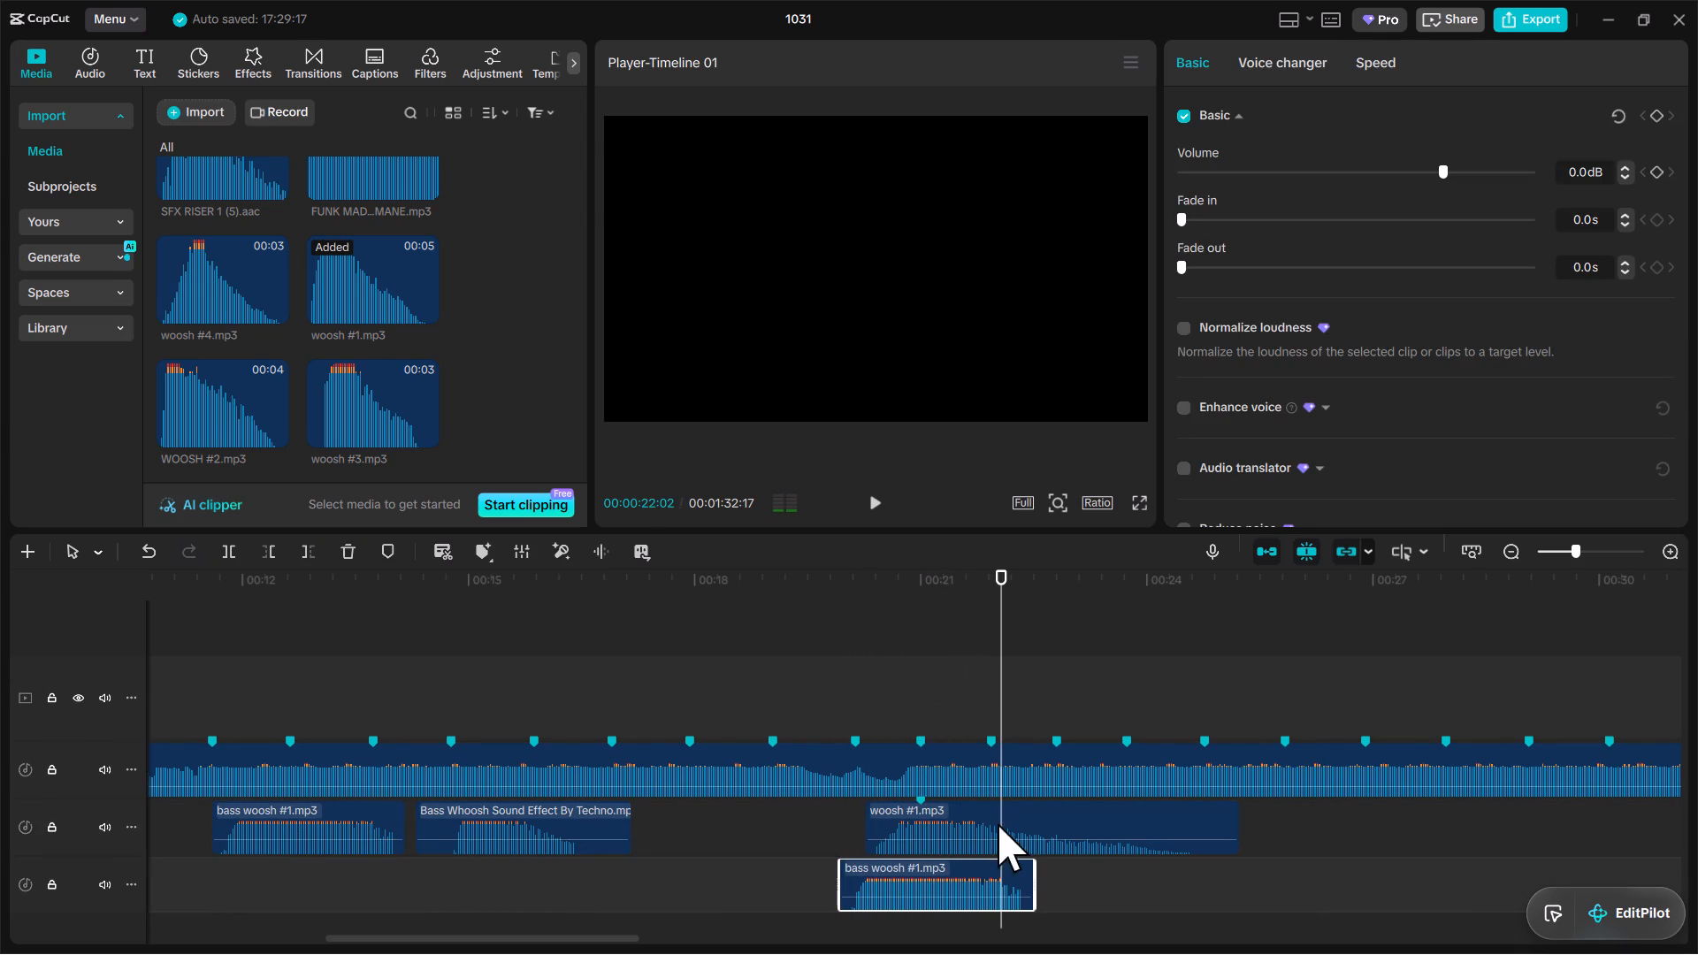
pyautogui.moveTo(1006, 866); pyautogui.dragTo(1021, 866)
pyautogui.click(834, 653)
pyautogui.press('space')
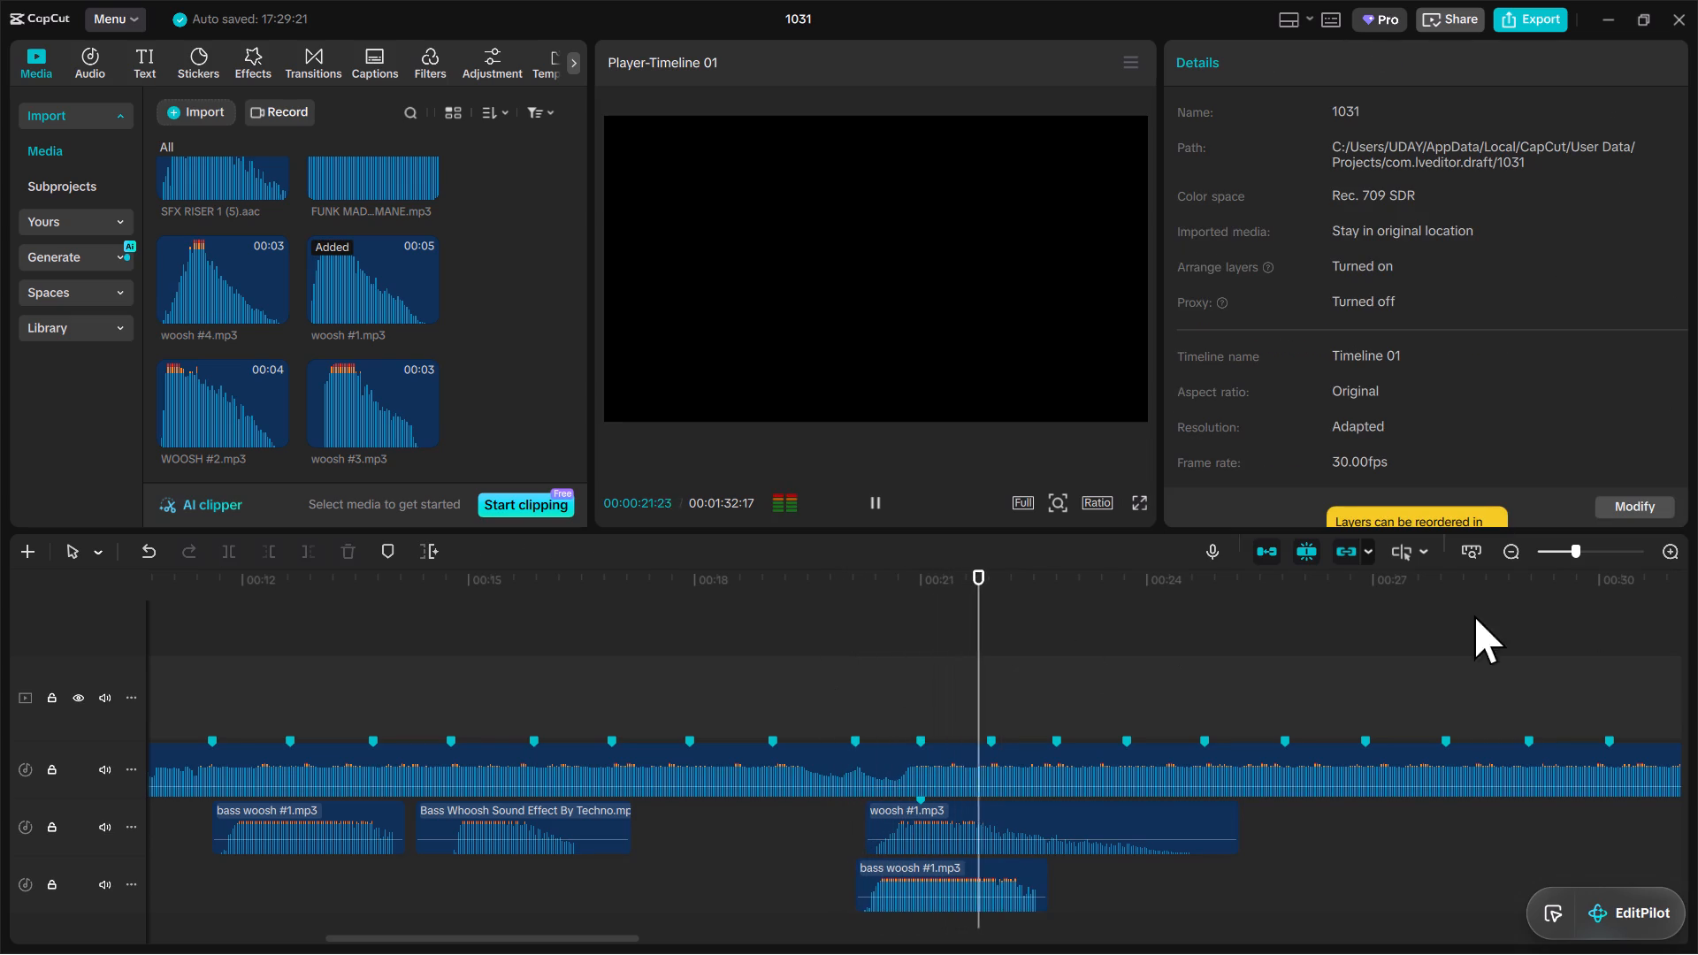
pyautogui.moveTo(1572, 545); pyautogui.dragTo(1558, 550)
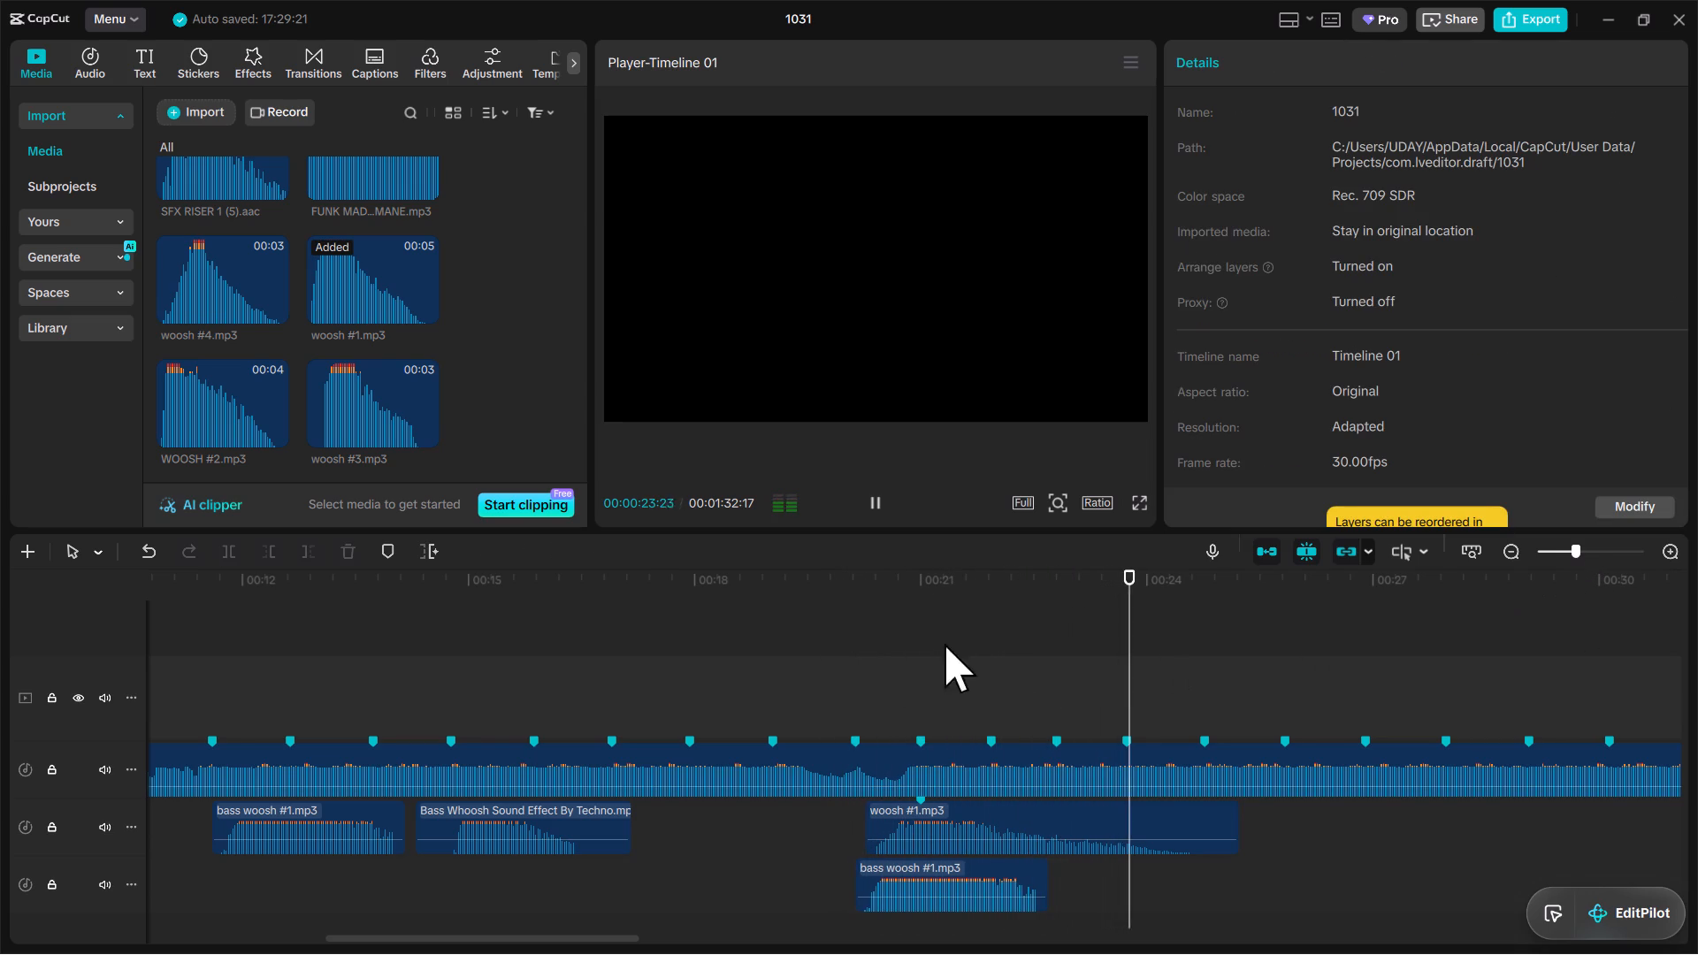
pyautogui.press('space')
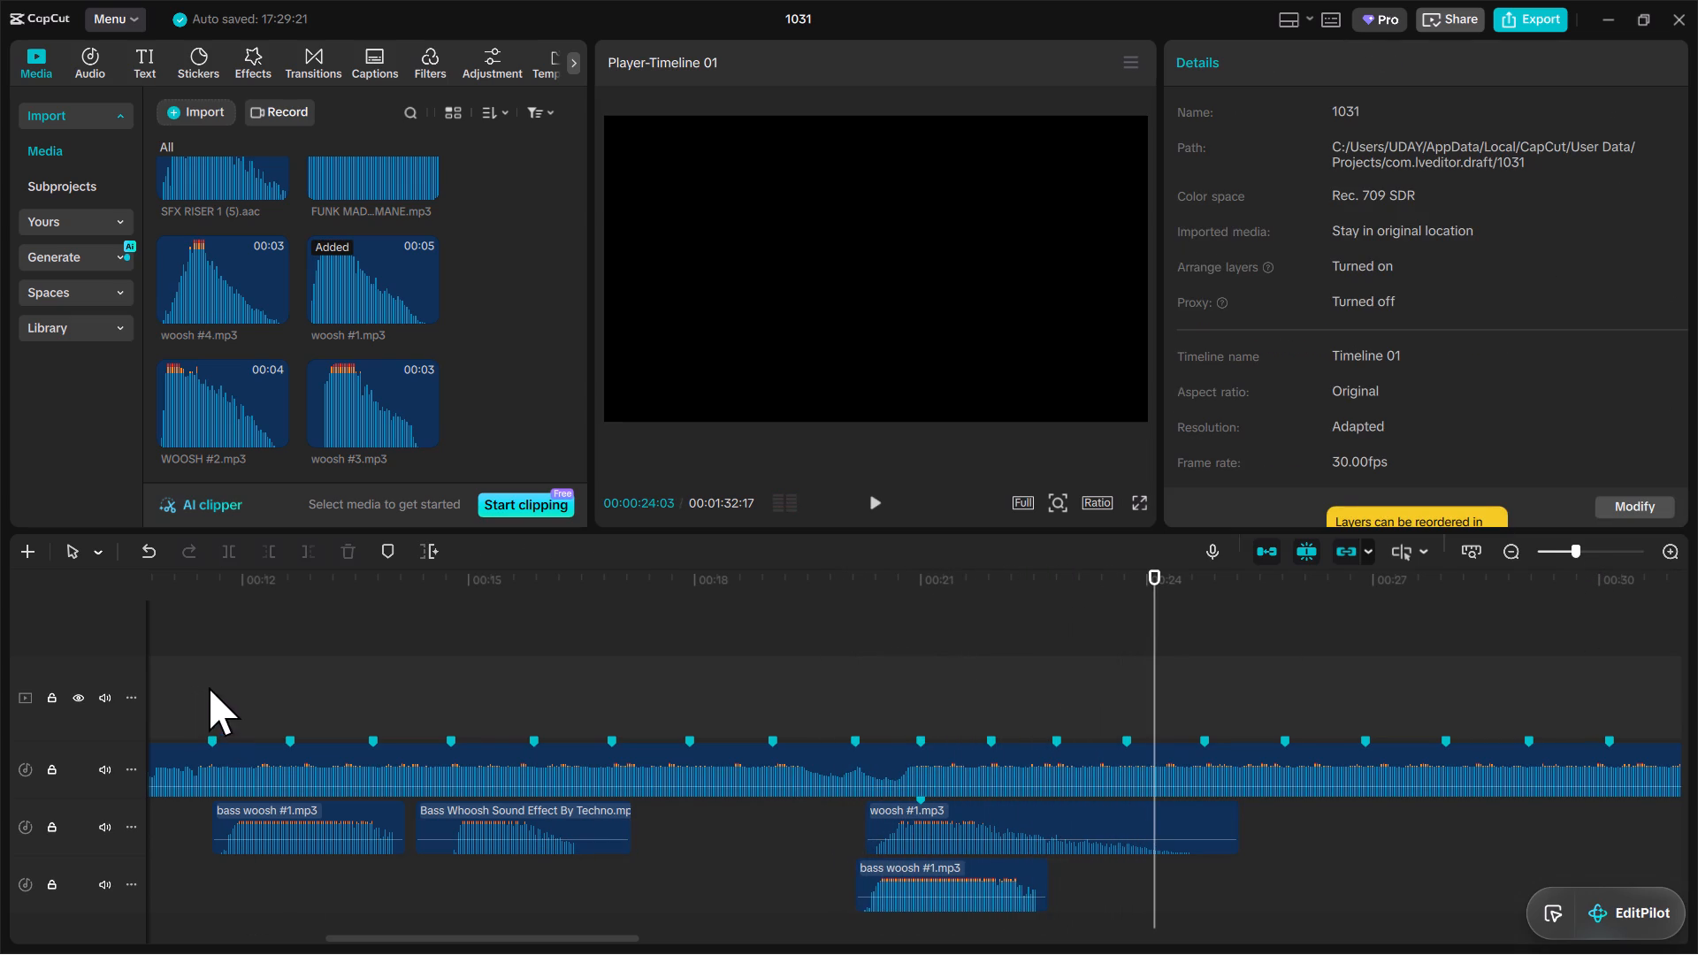
# Copy the woosh #1.mp3 clip from about 00:20 to beneath the first bass woosh #1.mp3 clip, starting slightly before it.
pyautogui.click(209, 687)
pyautogui.moveTo(210, 687); pyautogui.dragTo(241, 694)
pyautogui.moveTo(270, 694); pyautogui.dragTo(294, 693)
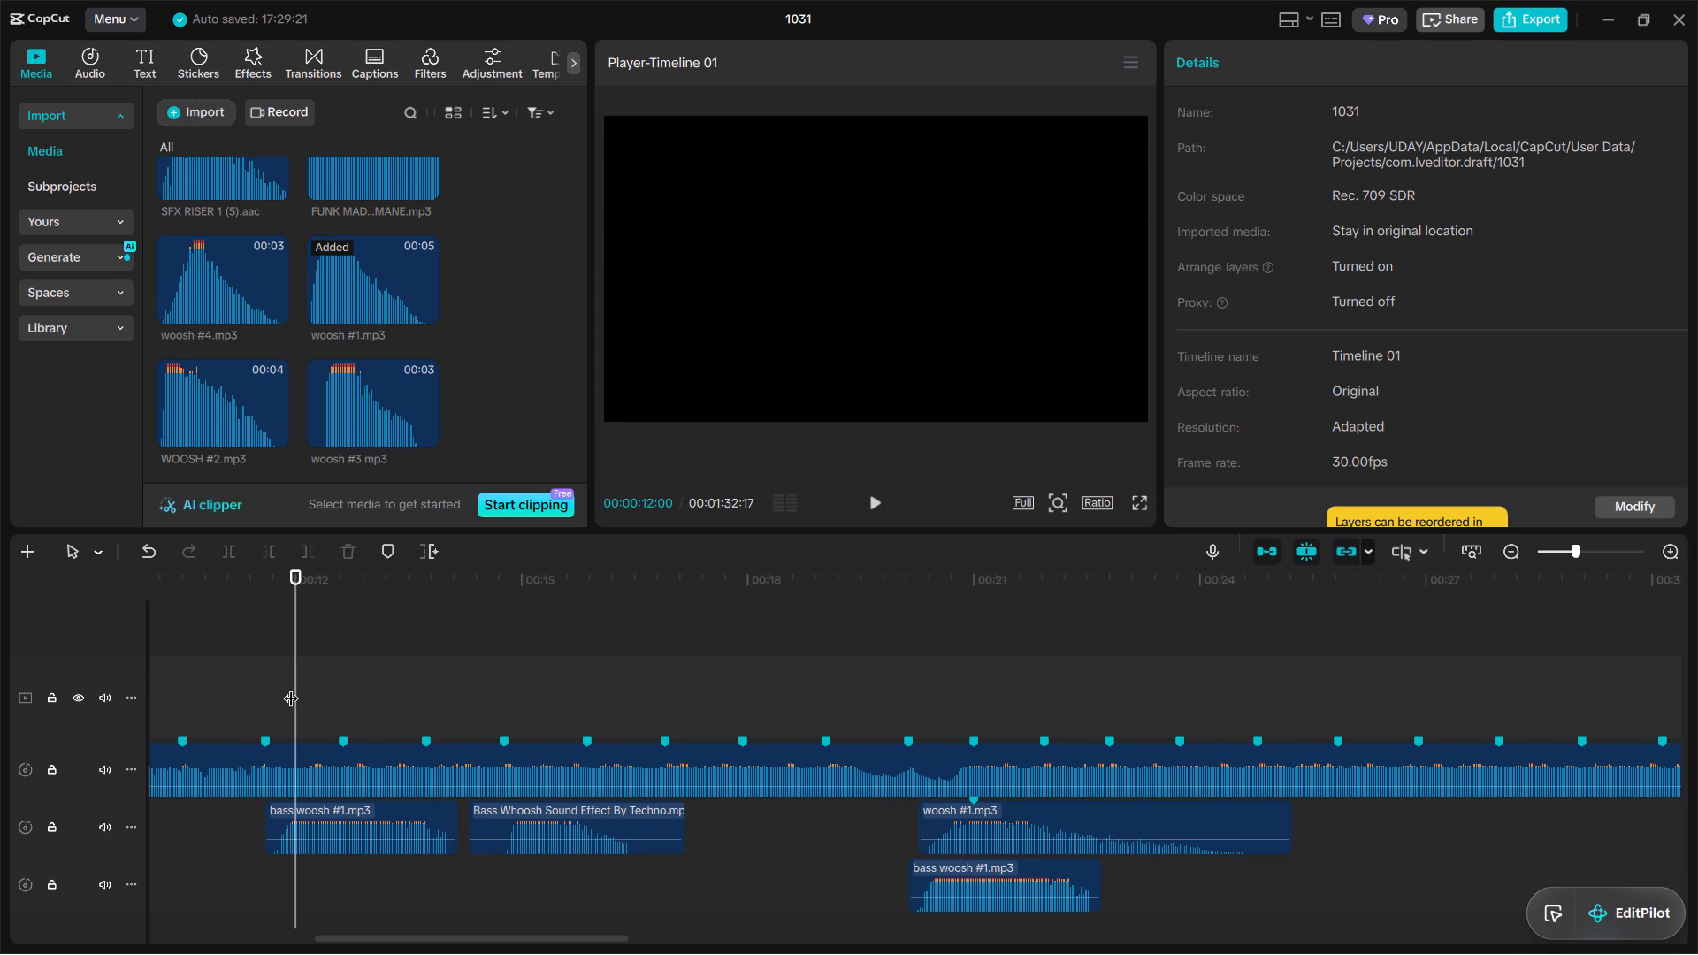
pyautogui.click(291, 687)
pyautogui.click(987, 819)
pyautogui.hotkey('ctrl', 'c')
pyautogui.hotkey('ctrl', 'v')
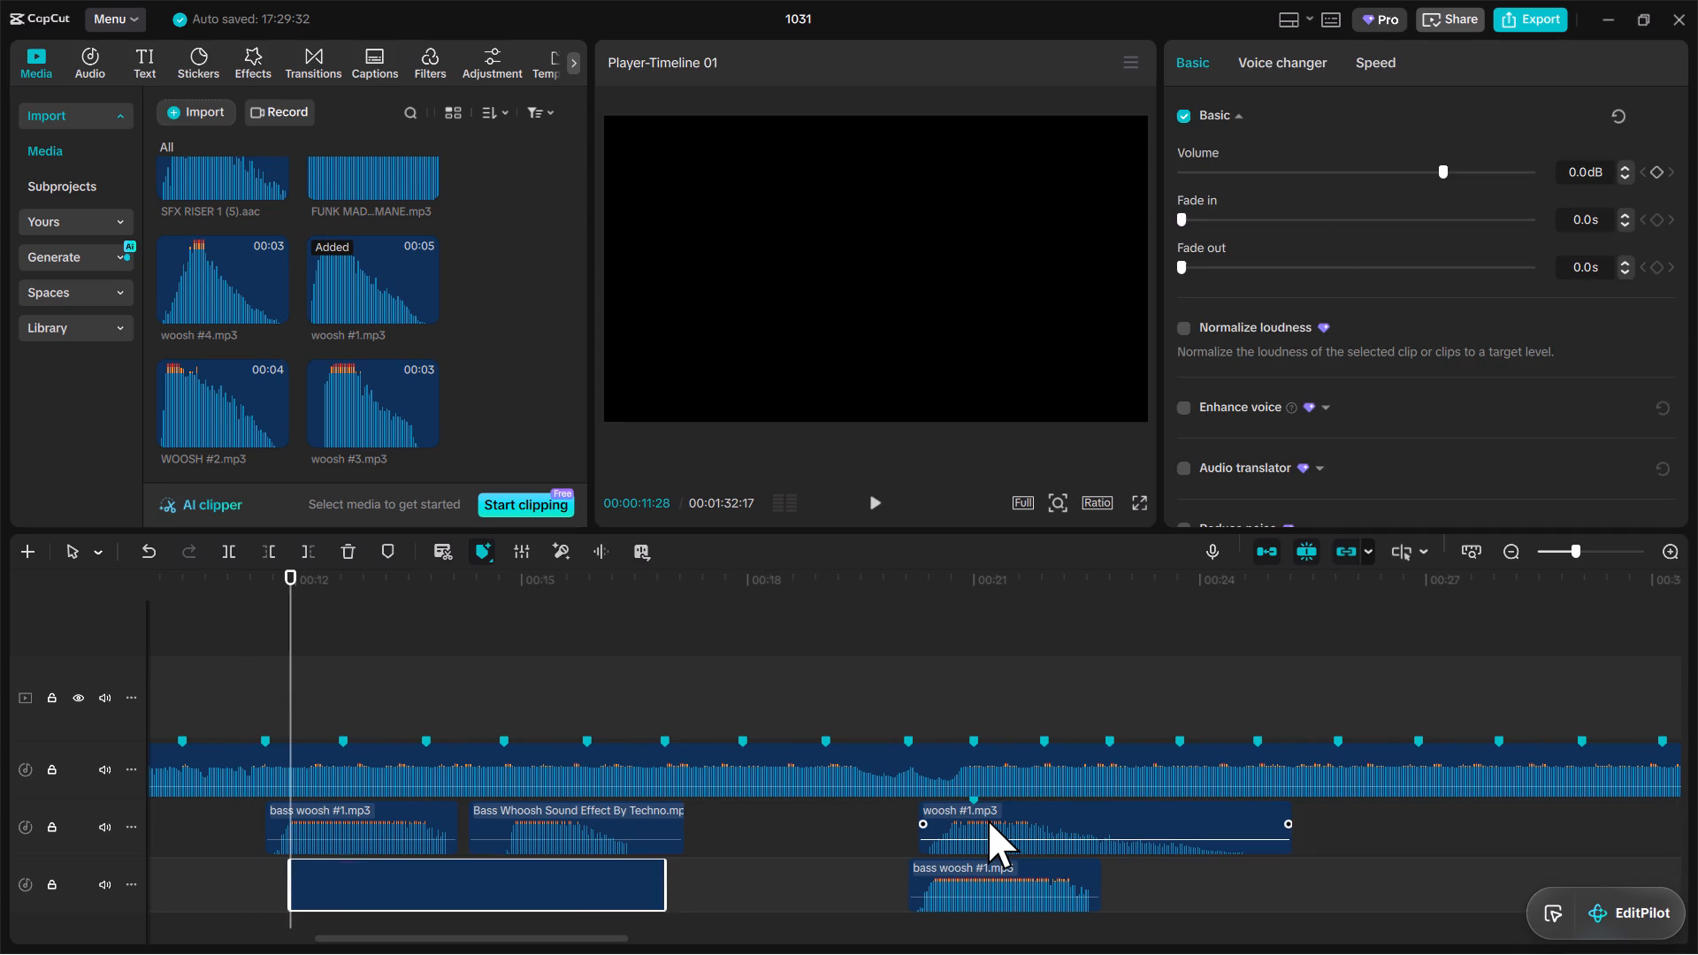
pyautogui.press('space')
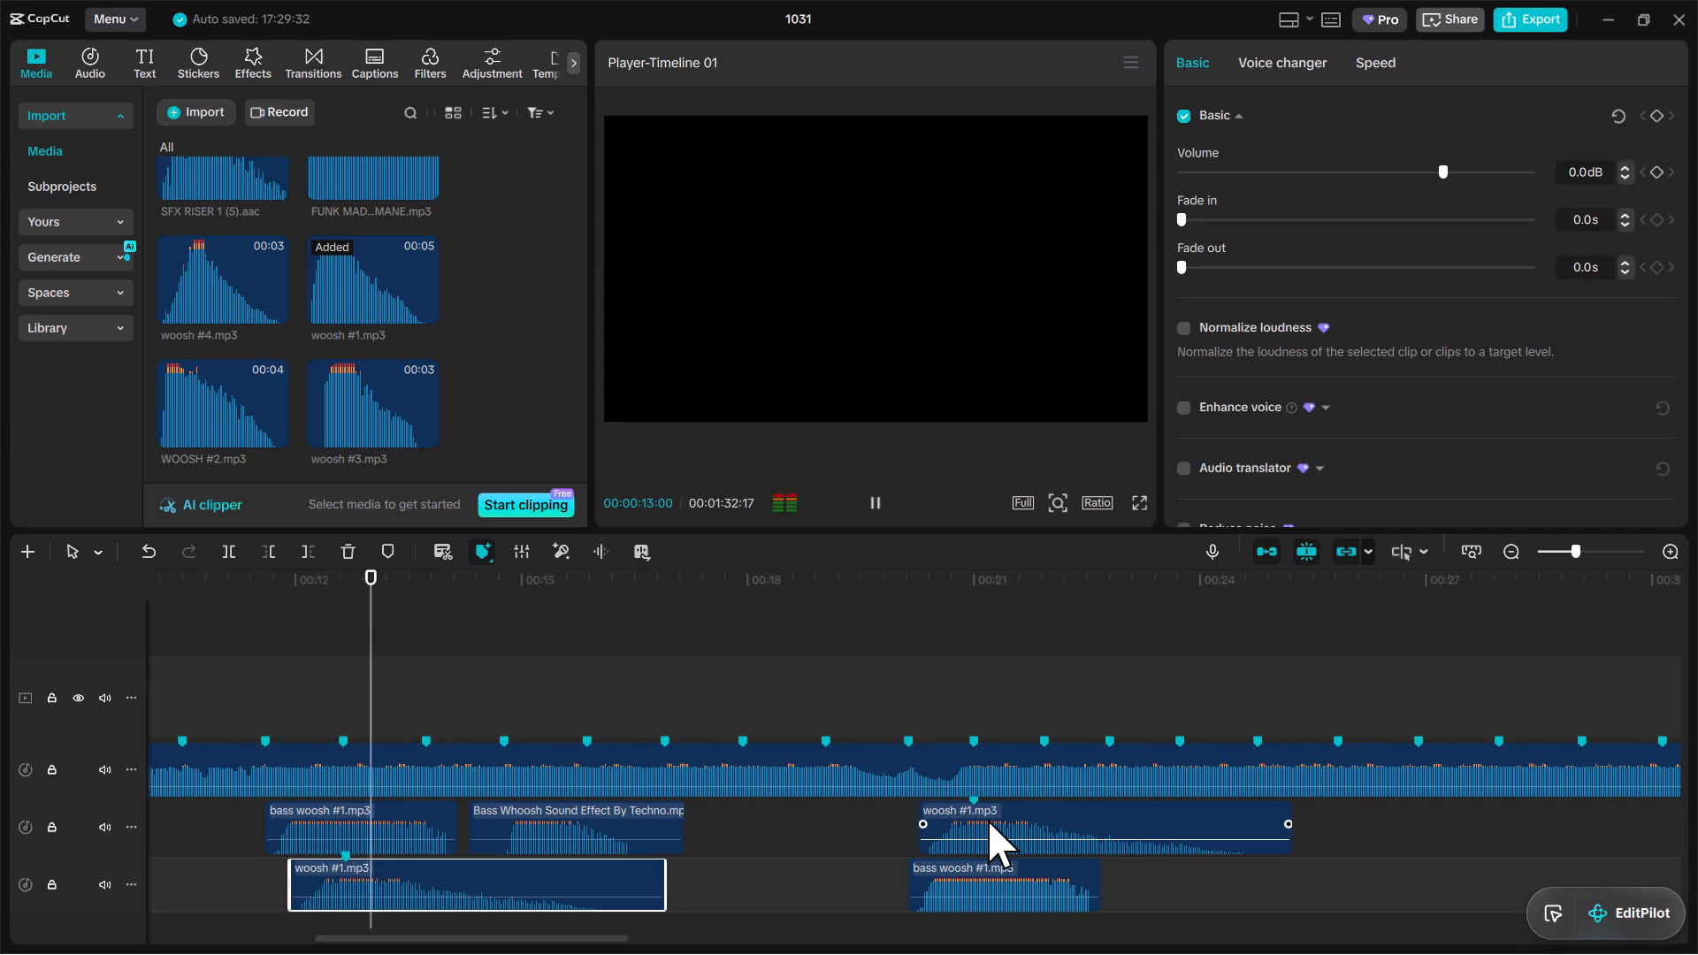
pyautogui.press('space')
pyautogui.moveTo(548, 881); pyautogui.dragTo(493, 879)
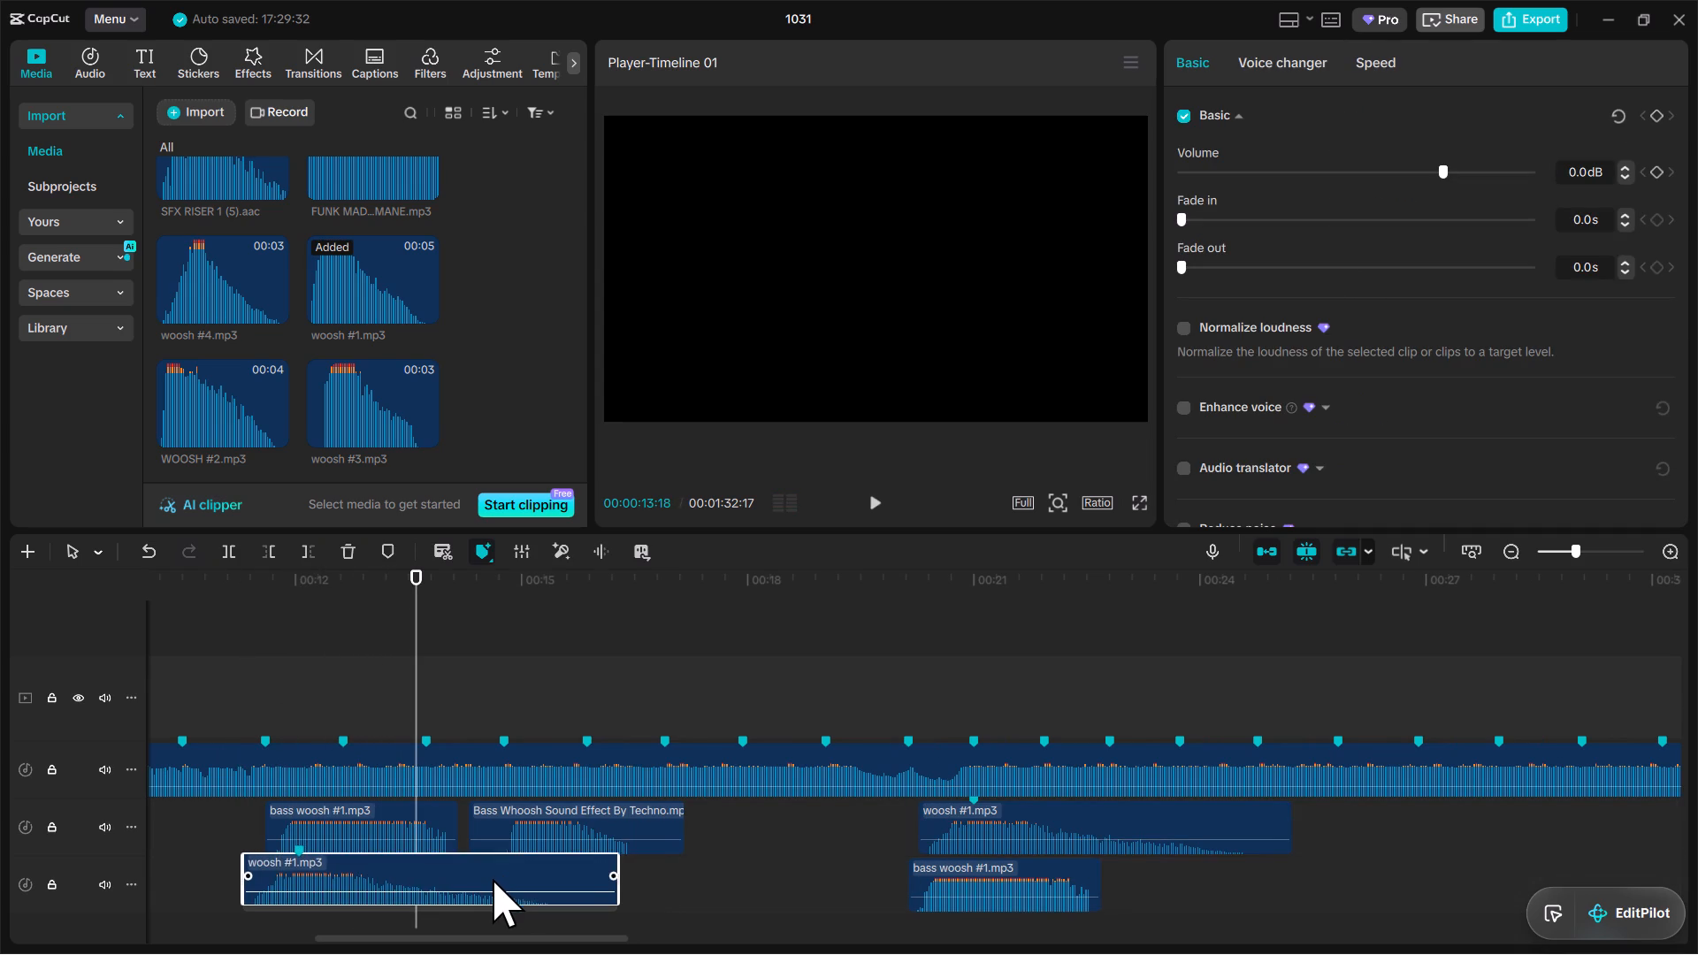
pyautogui.moveTo(493, 879); pyautogui.dragTo(526, 885)
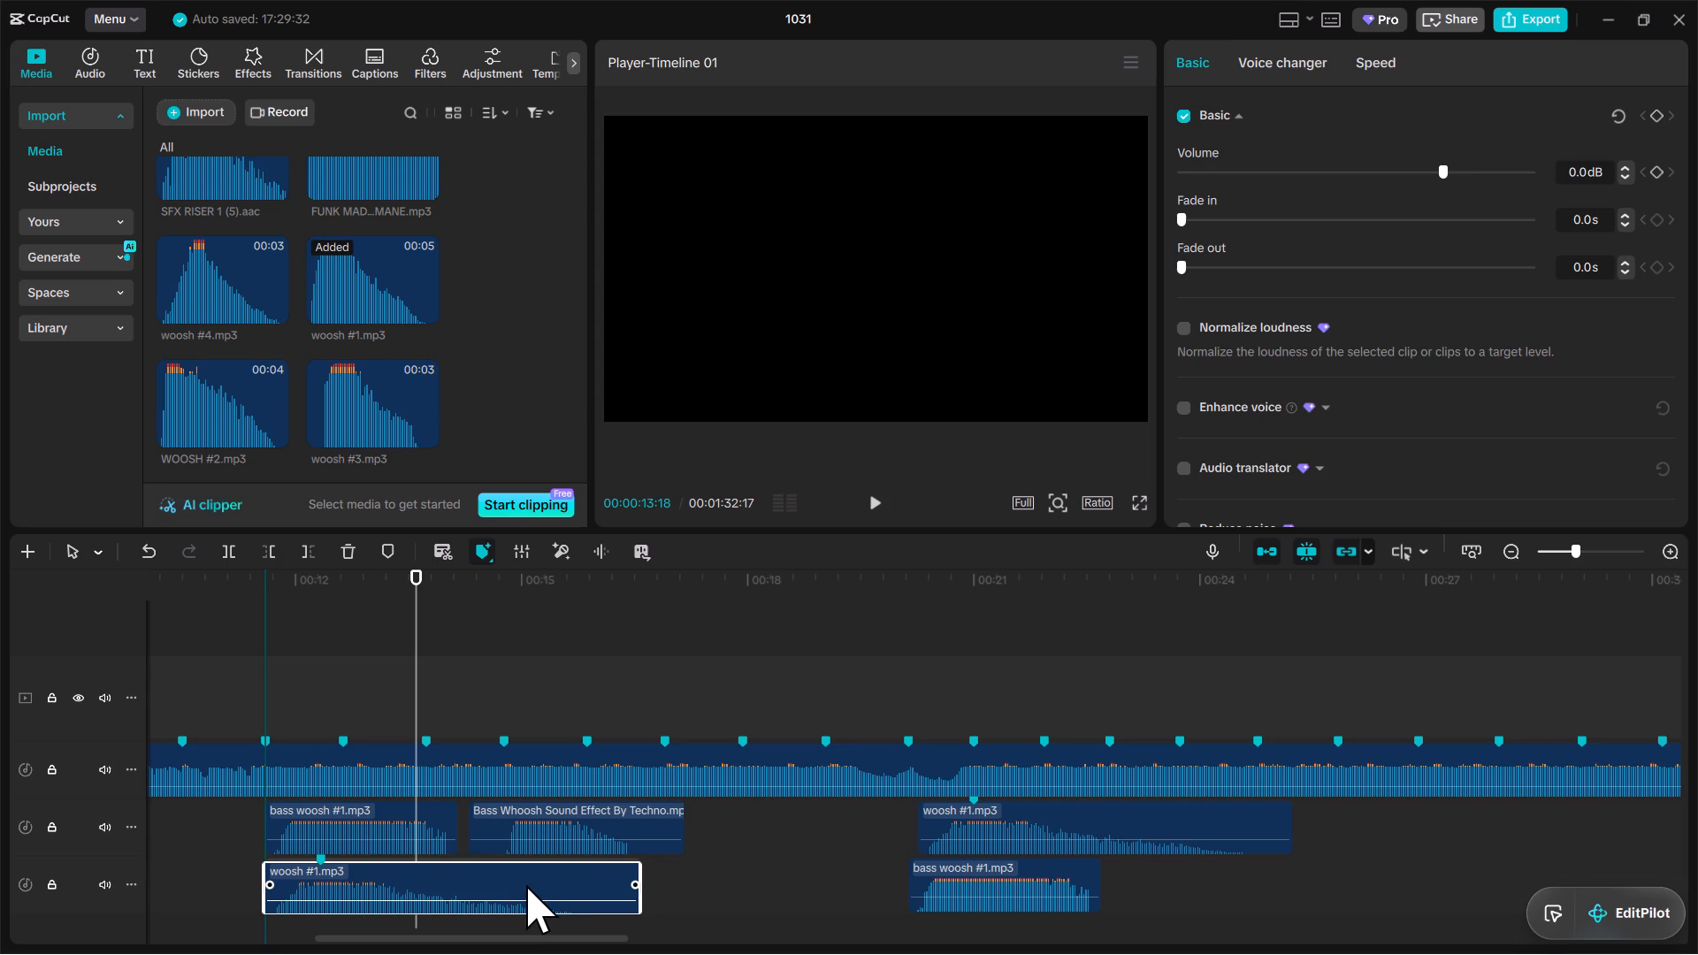
pyautogui.moveTo(526, 885); pyautogui.dragTo(510, 888)
# Replay the section around 00:11 to 00:12 and shift the copied woosh #1.mp3 clip slightly earlier, to about 00:11.
pyautogui.click(278, 687)
pyautogui.press('space')
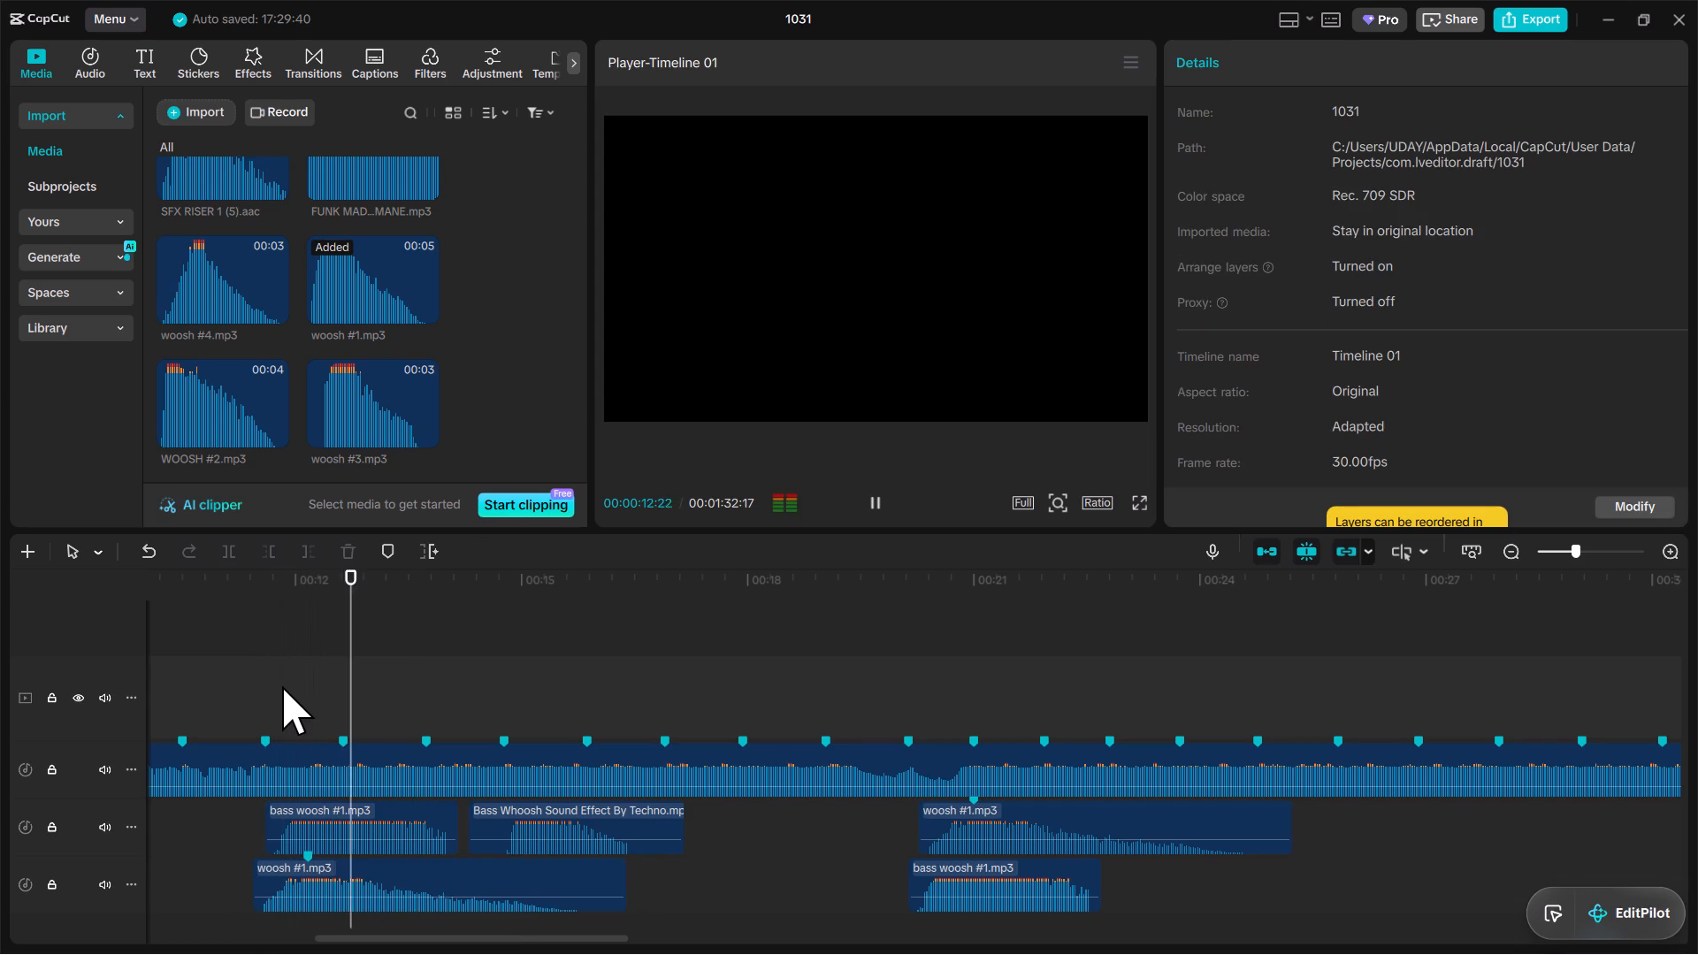
pyautogui.click(233, 671)
pyautogui.press('space')
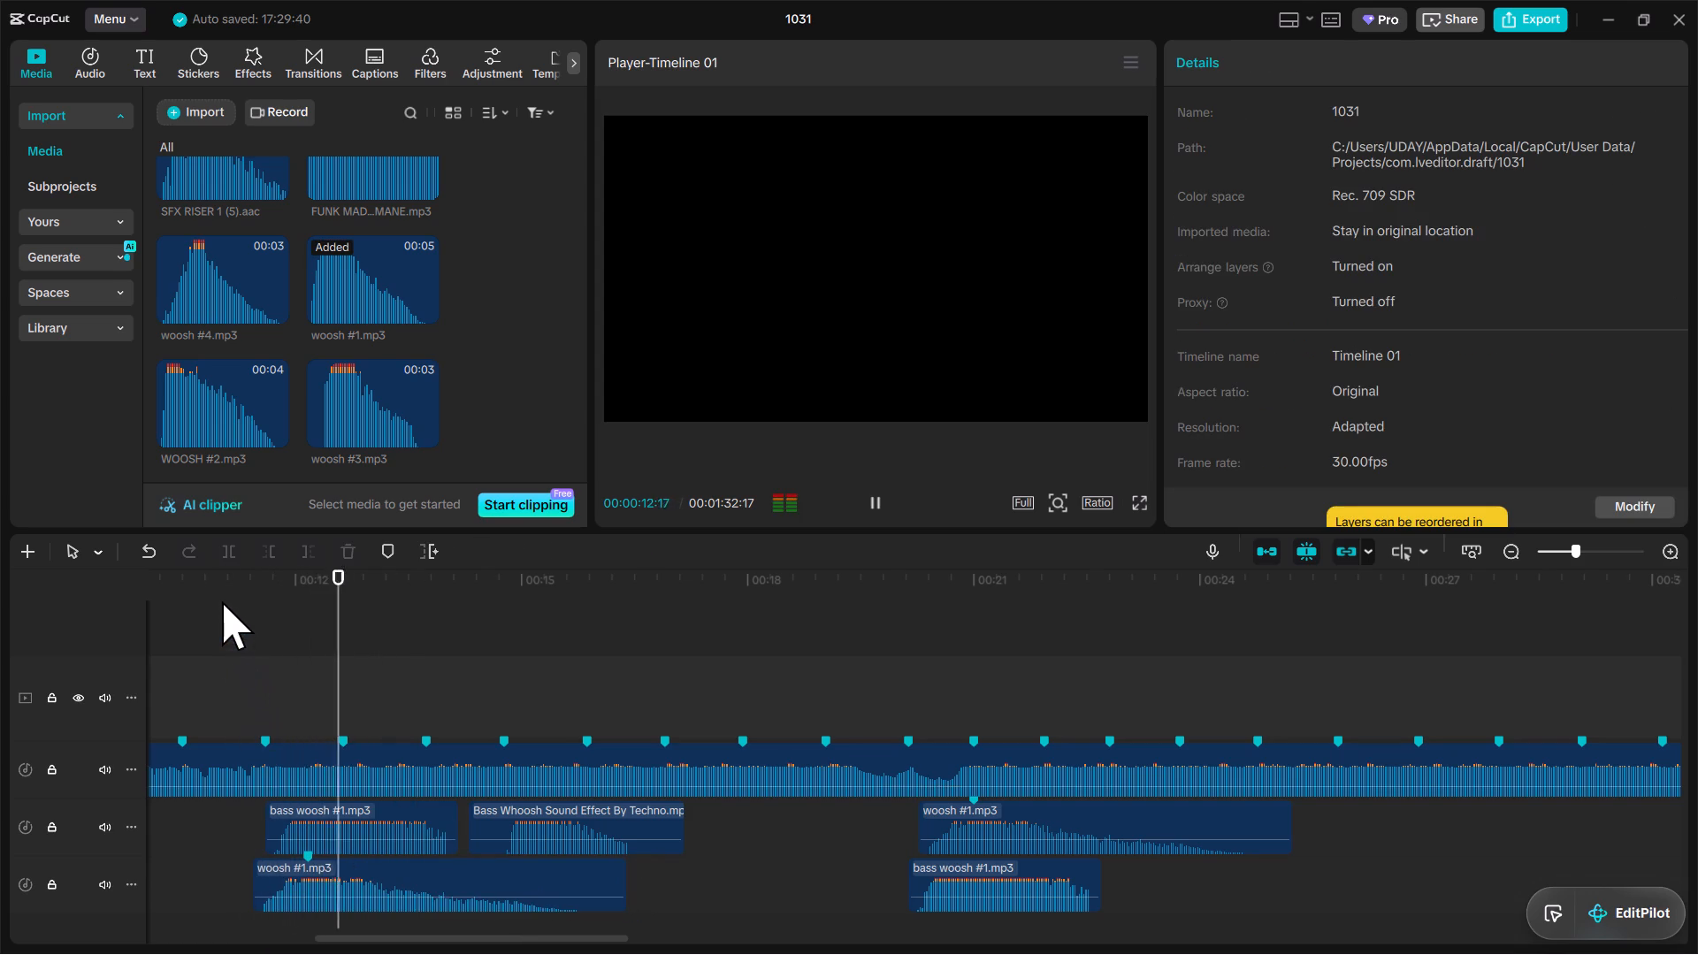
pyautogui.click(222, 601)
pyautogui.press('space')
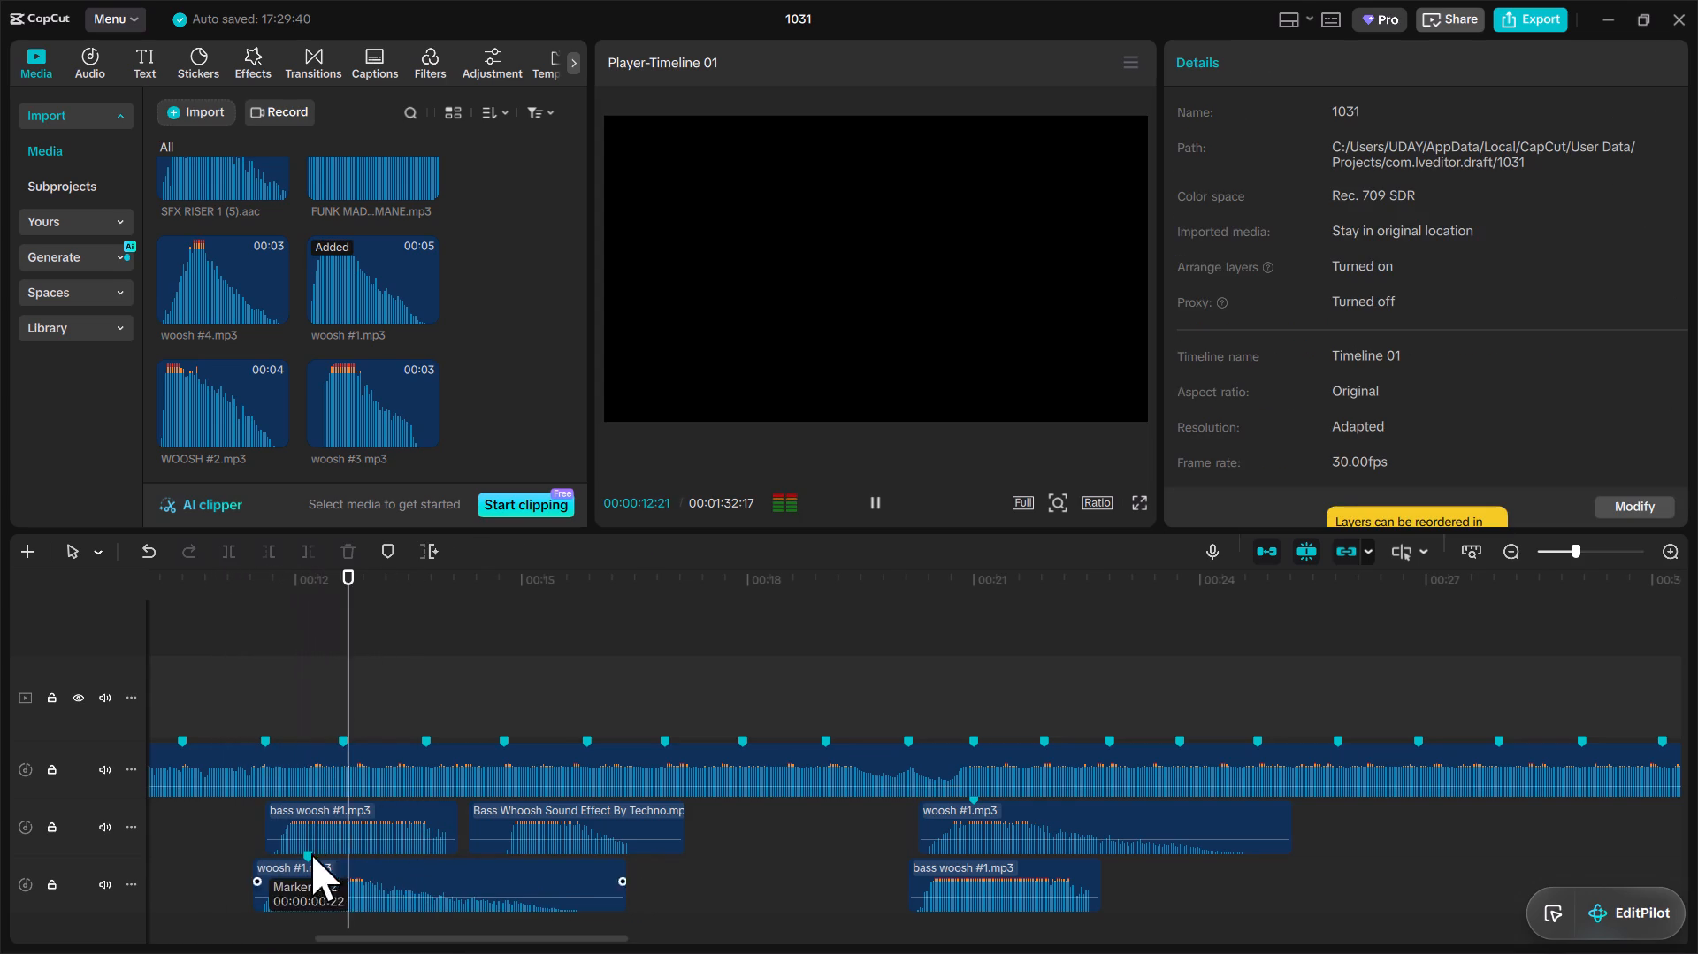
pyautogui.click(210, 586)
pyautogui.press('space')
pyautogui.moveTo(410, 866); pyautogui.dragTo(402, 866)
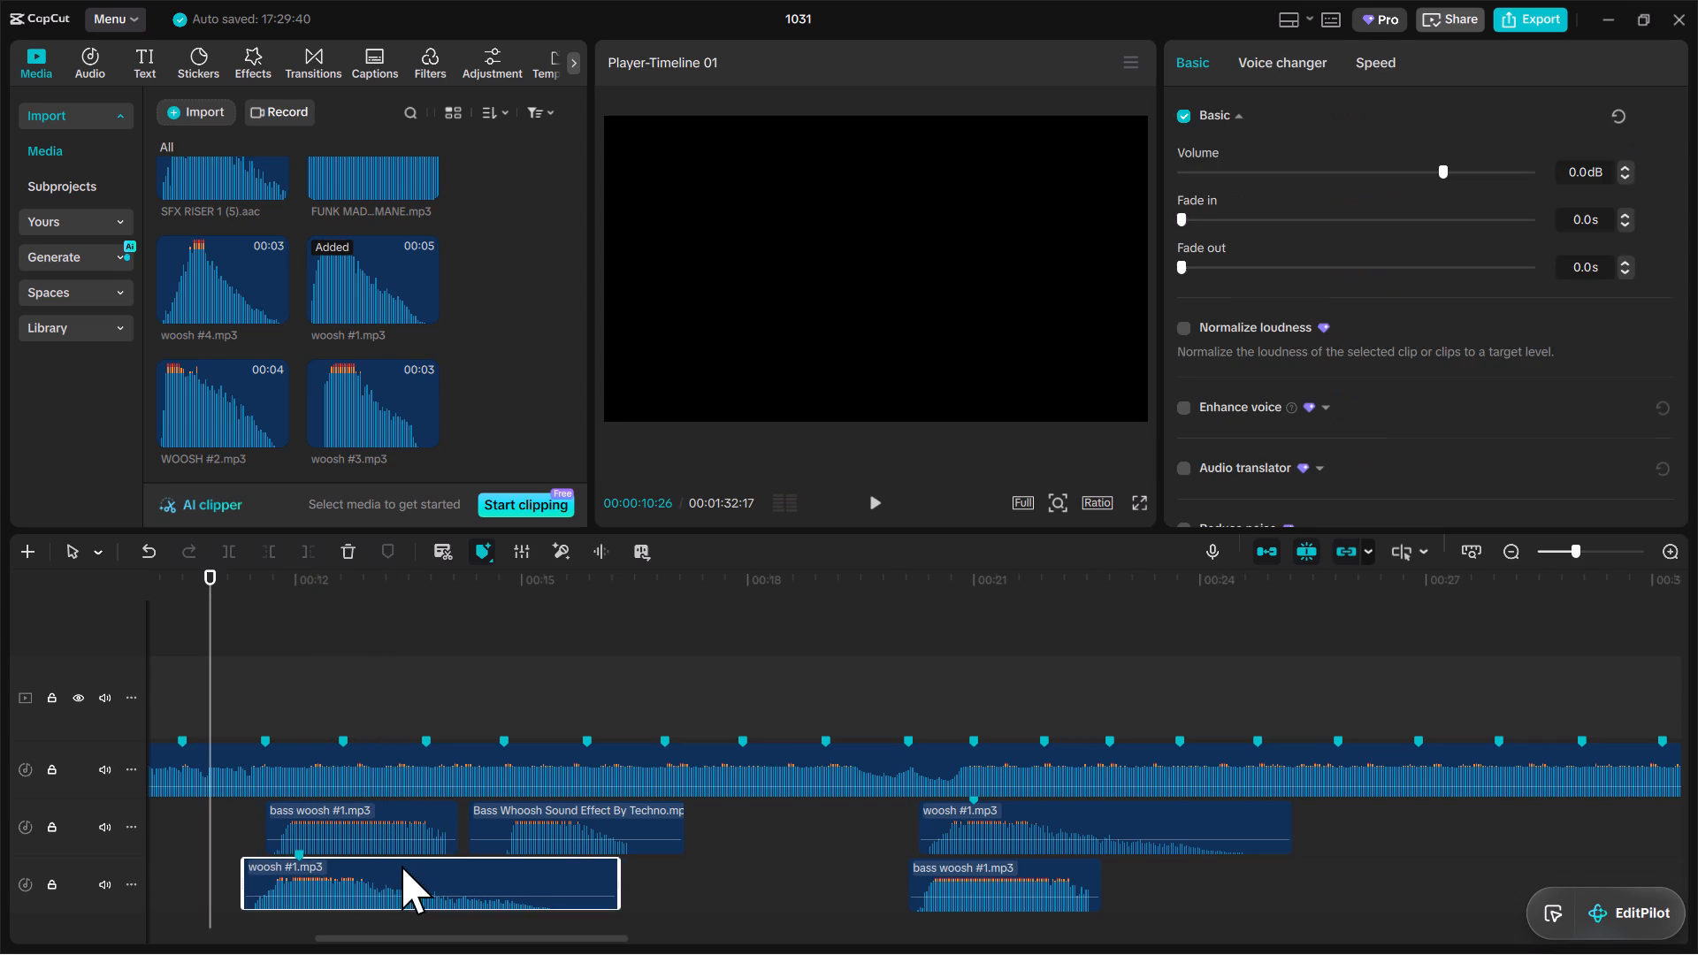
pyautogui.moveTo(402, 866); pyautogui.dragTo(401, 866)
# Play the timeline from about 00:10 through the layered woosh effects, continuing along the FUNK MADA song to about 00:50.
pyautogui.press('space')
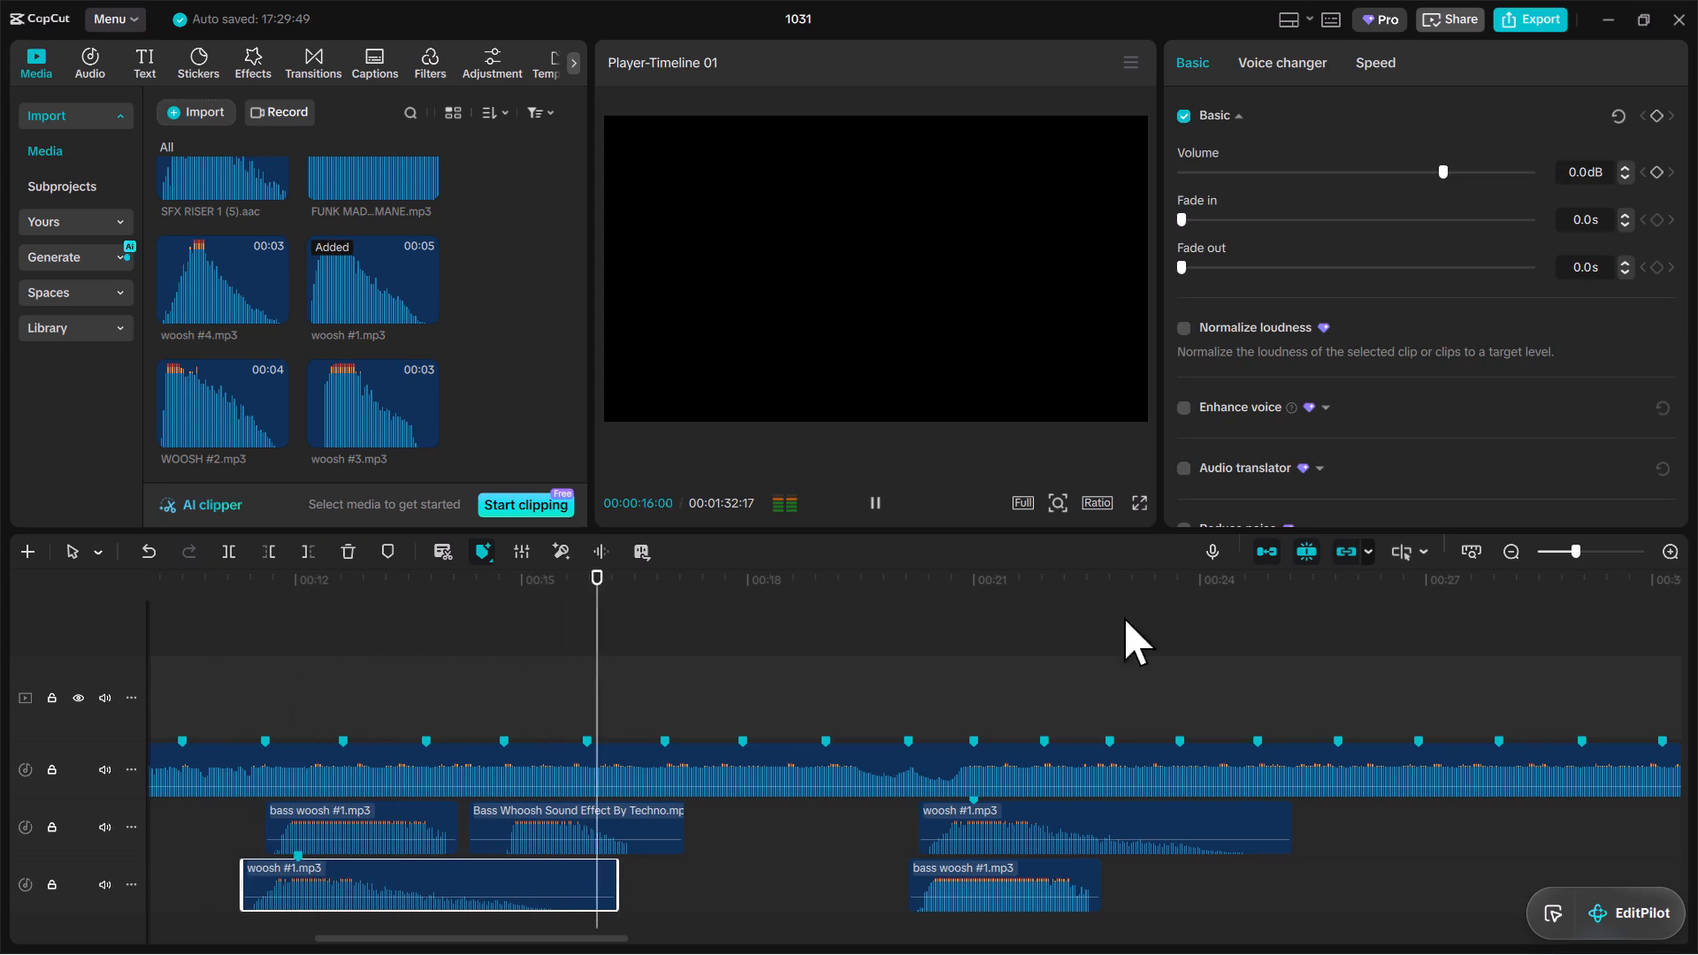
pyautogui.moveTo(1578, 543); pyautogui.dragTo(1558, 547)
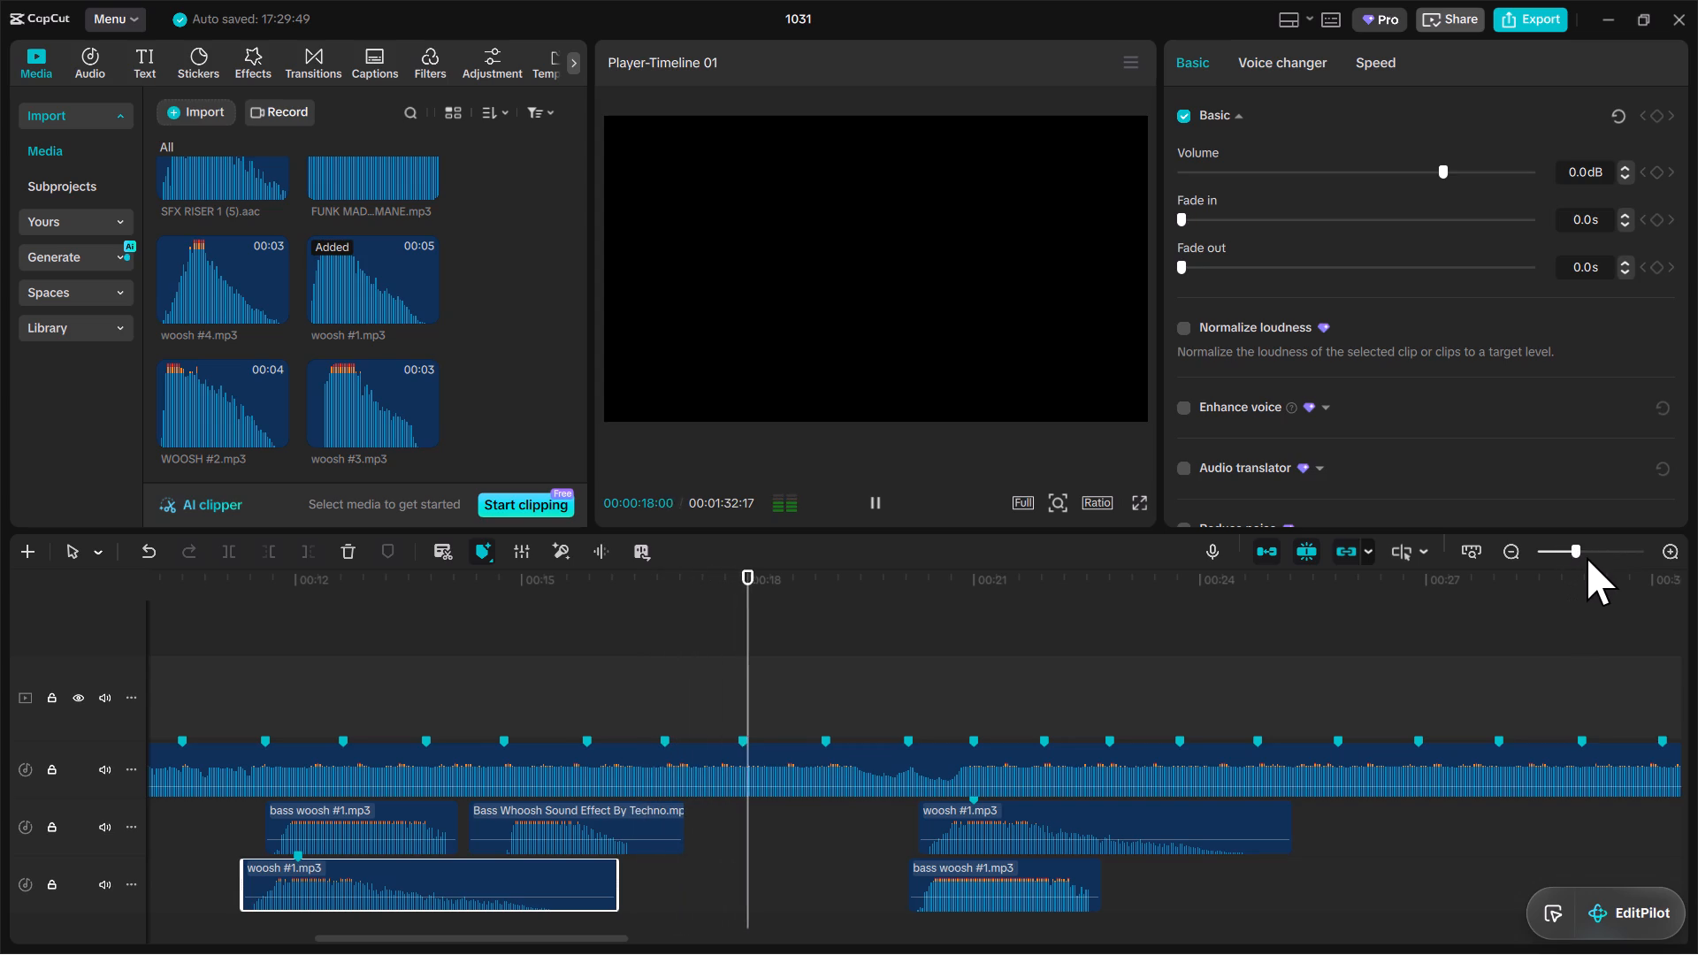
pyautogui.moveTo(1587, 554); pyautogui.dragTo(1564, 554)
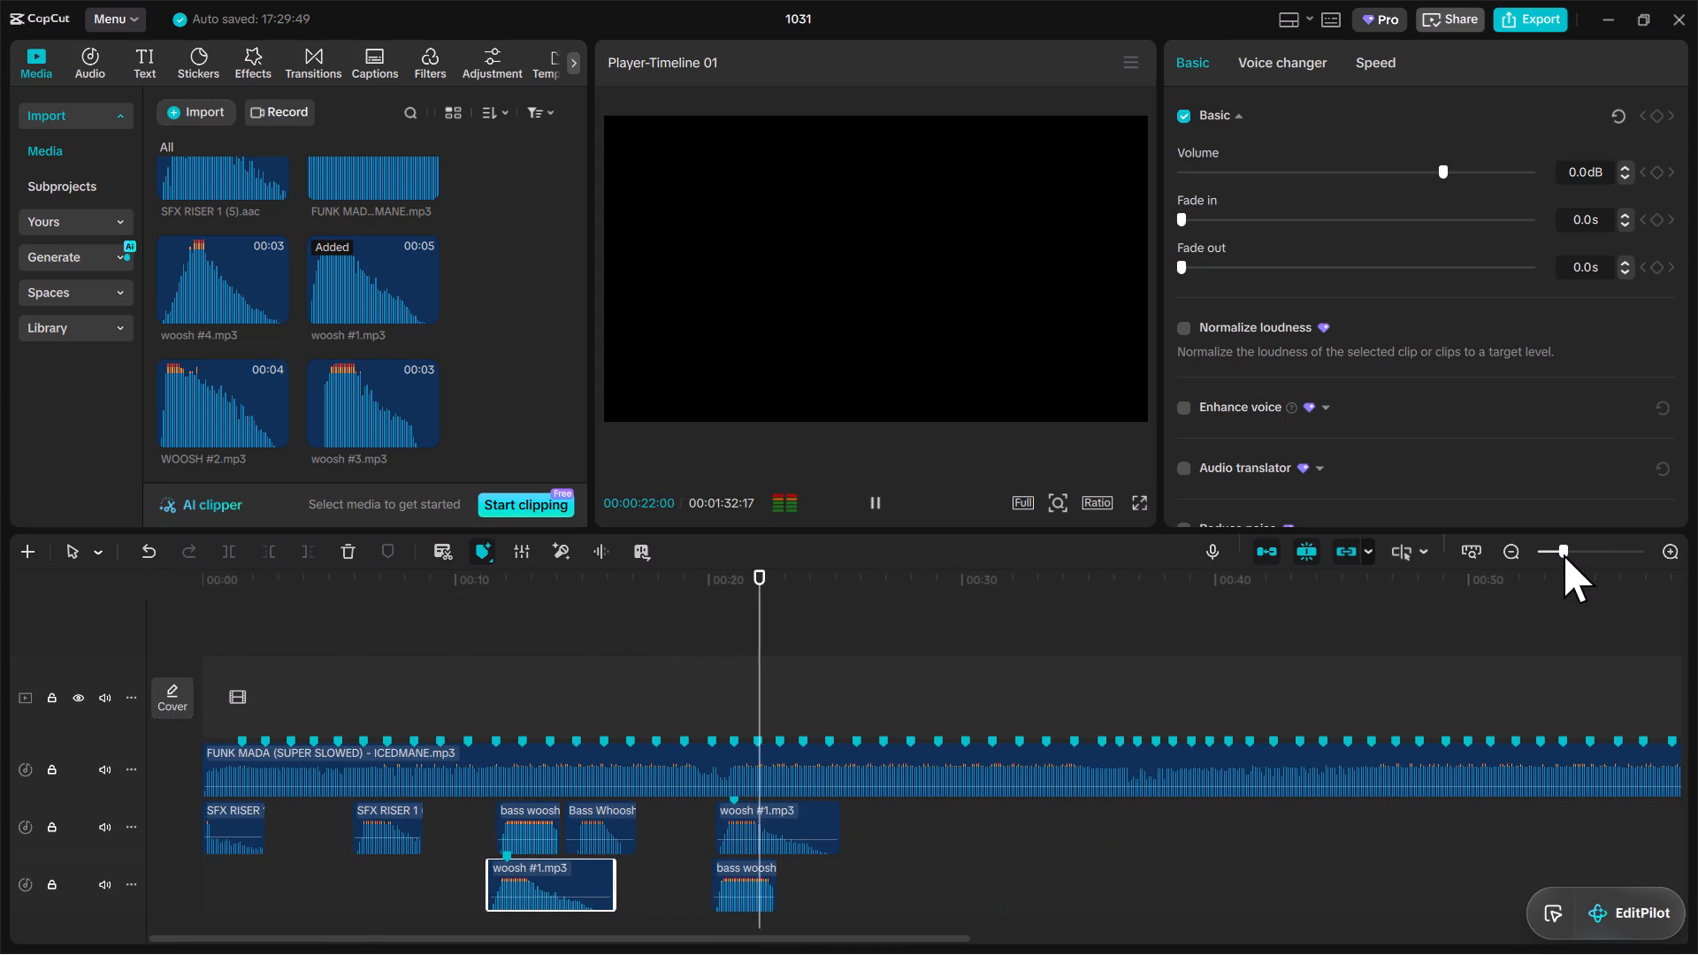
pyautogui.press('space')
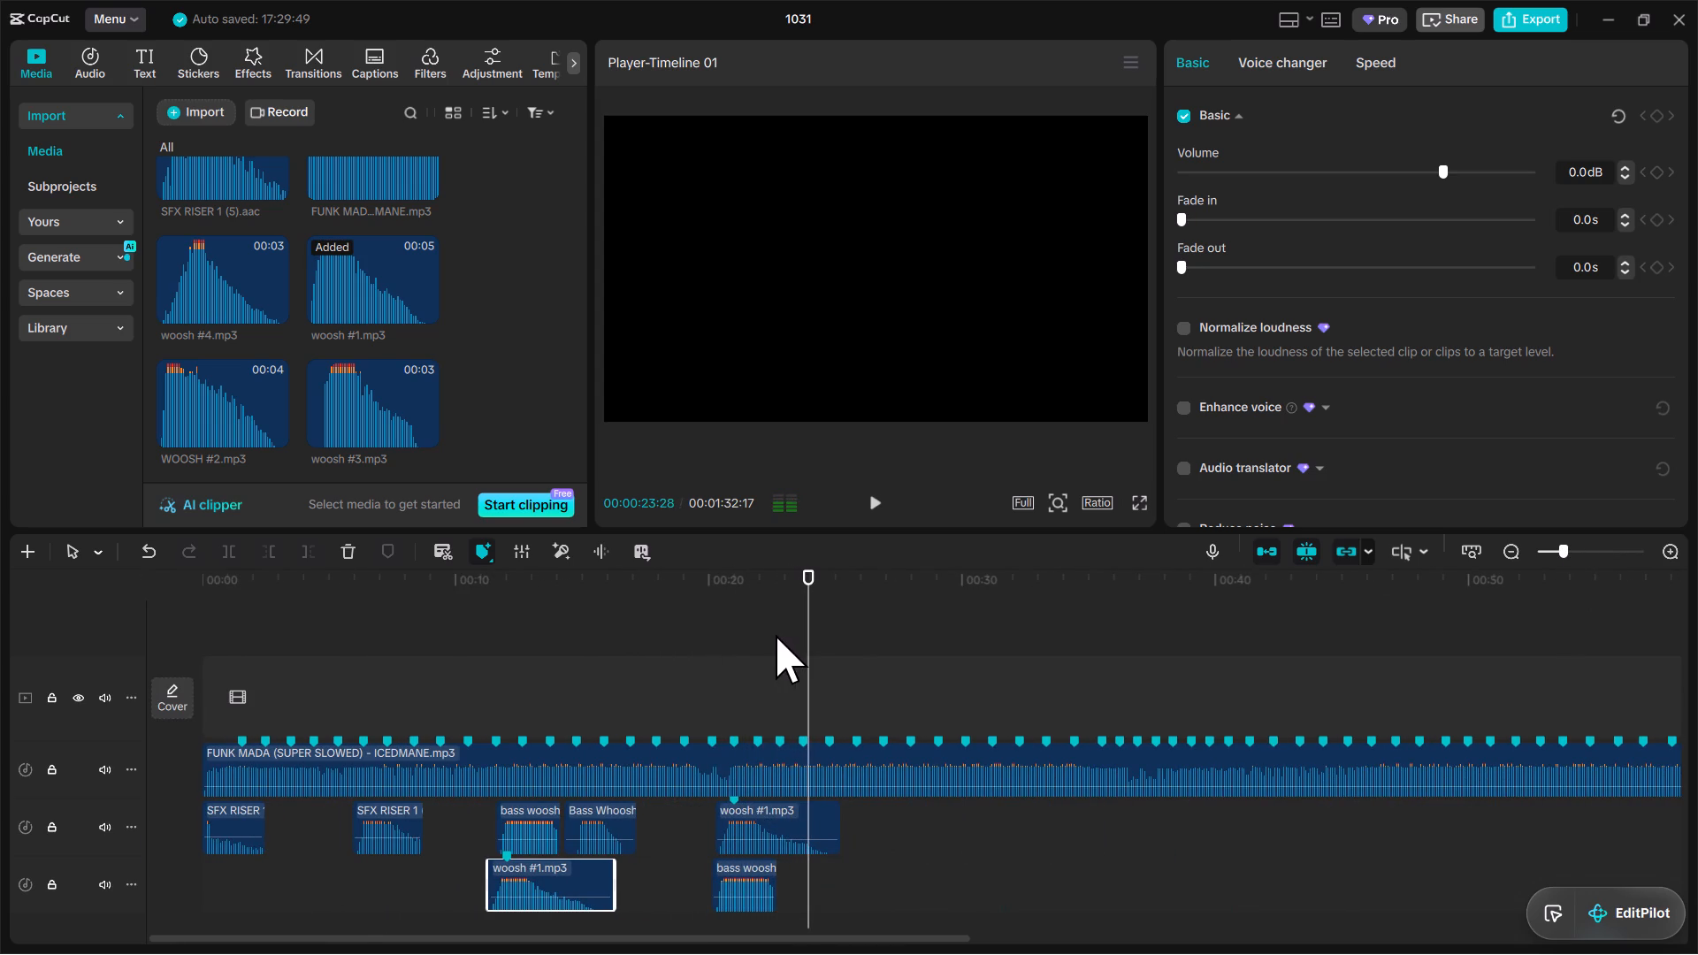
pyautogui.moveTo(815, 660); pyautogui.dragTo(801, 668)
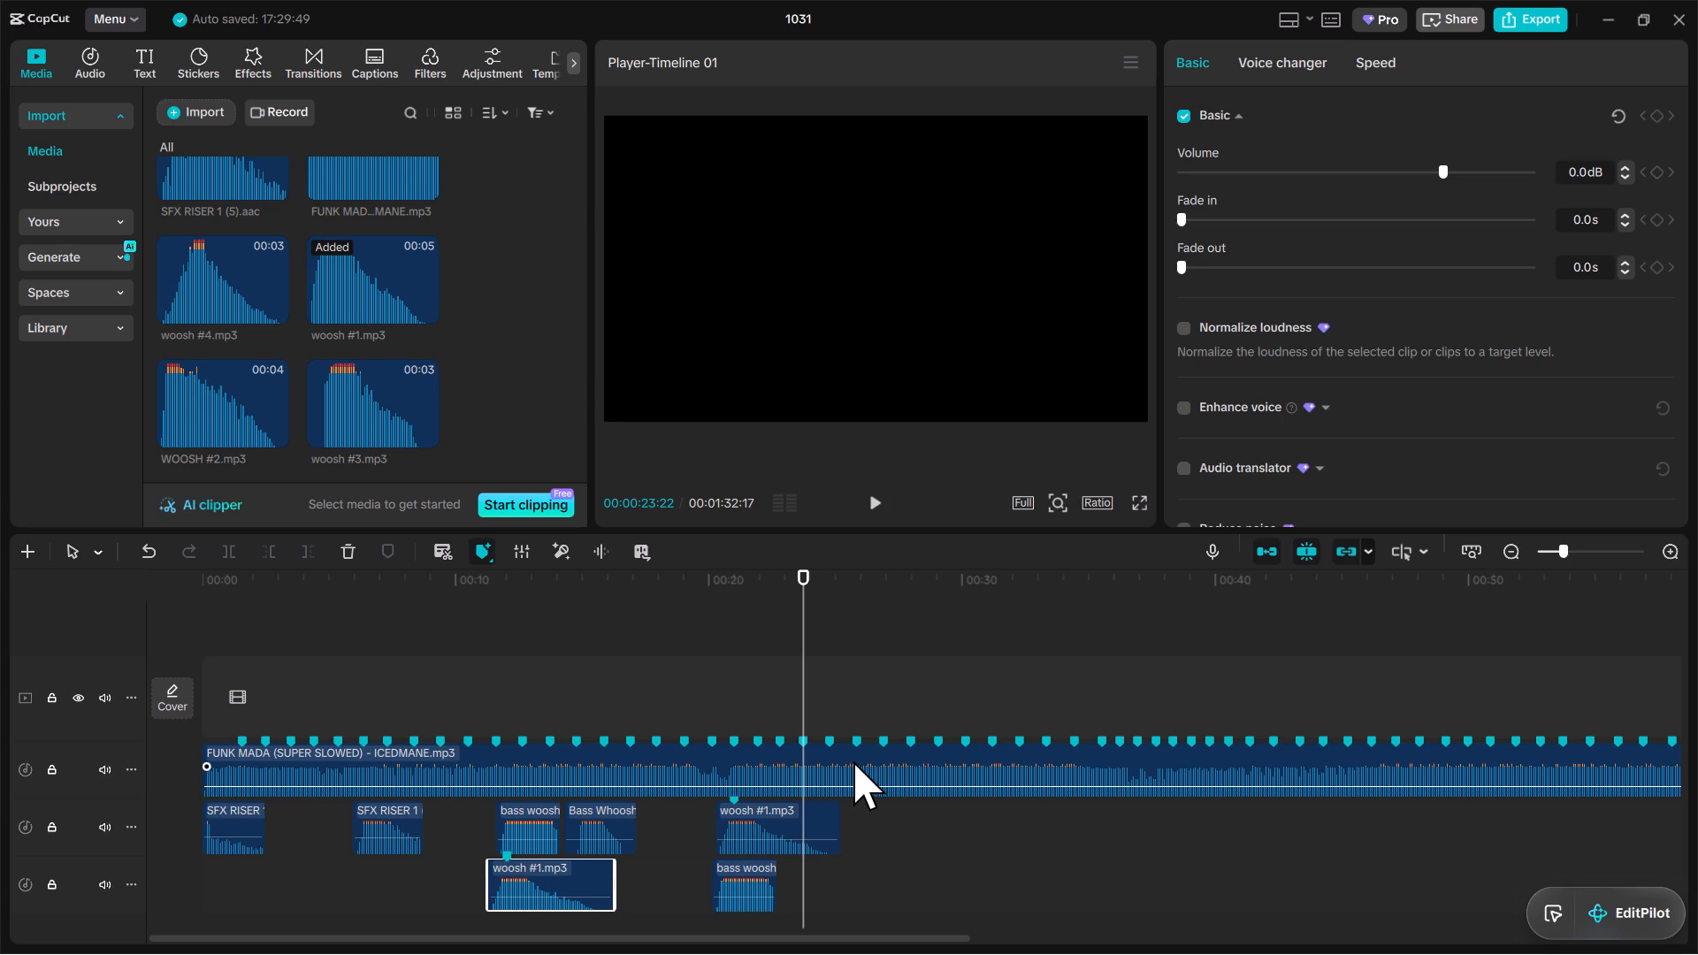
pyautogui.press('space')
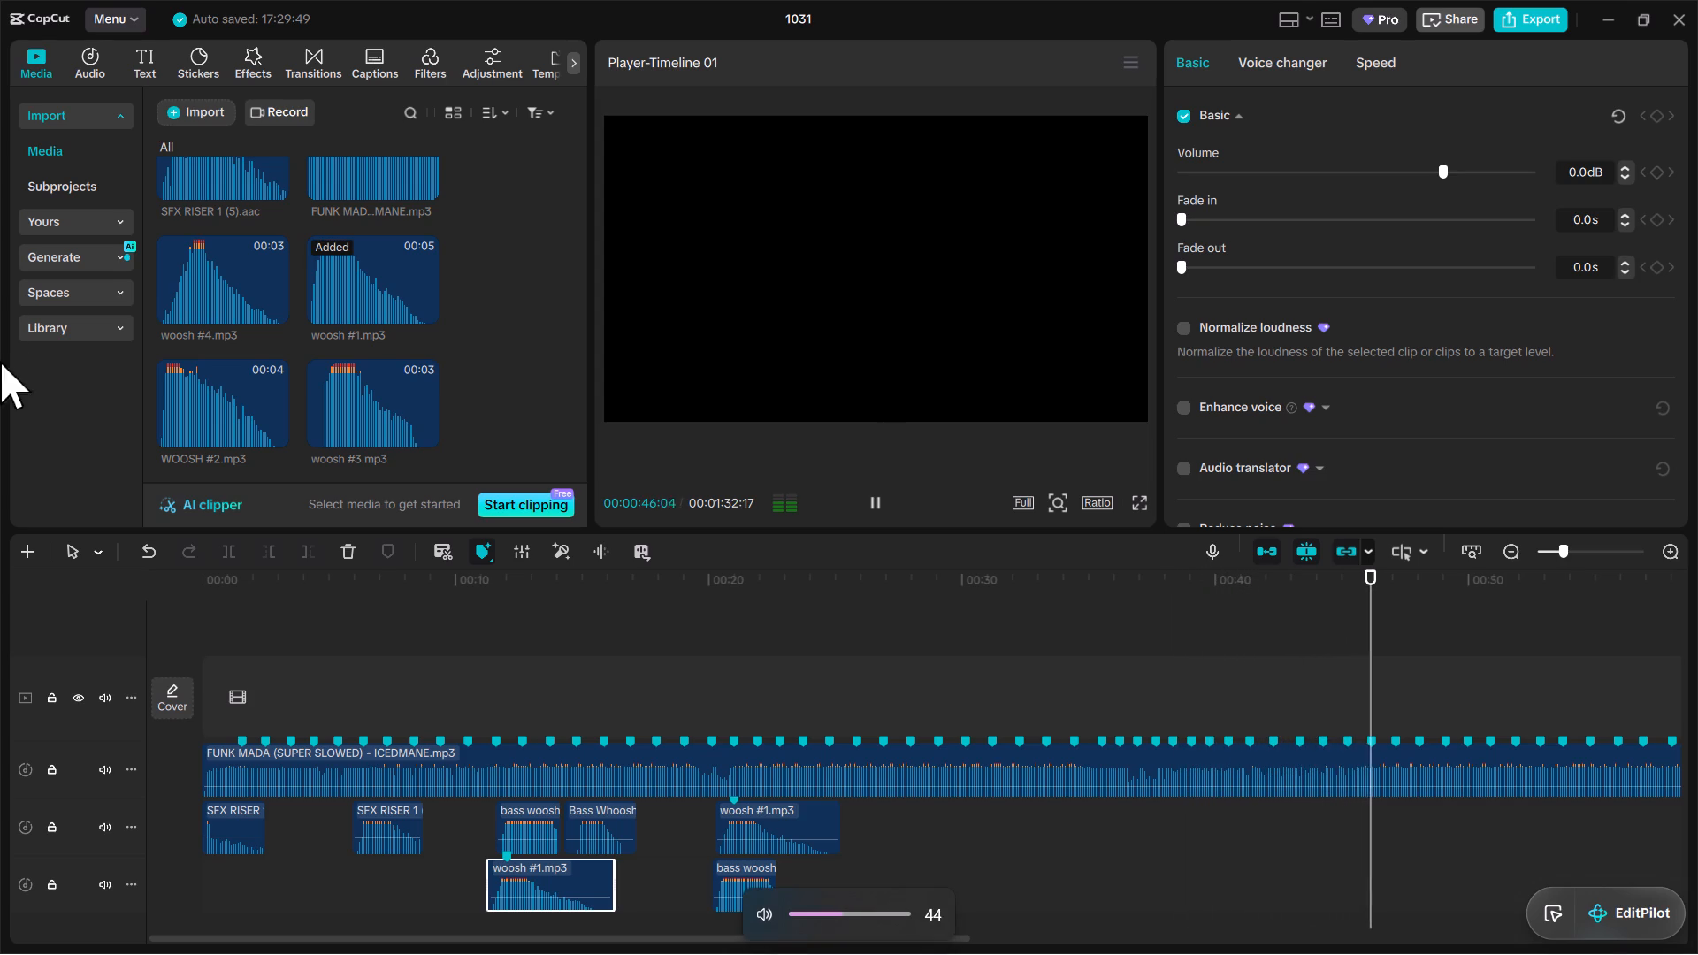
pyautogui.click(1247, 776)
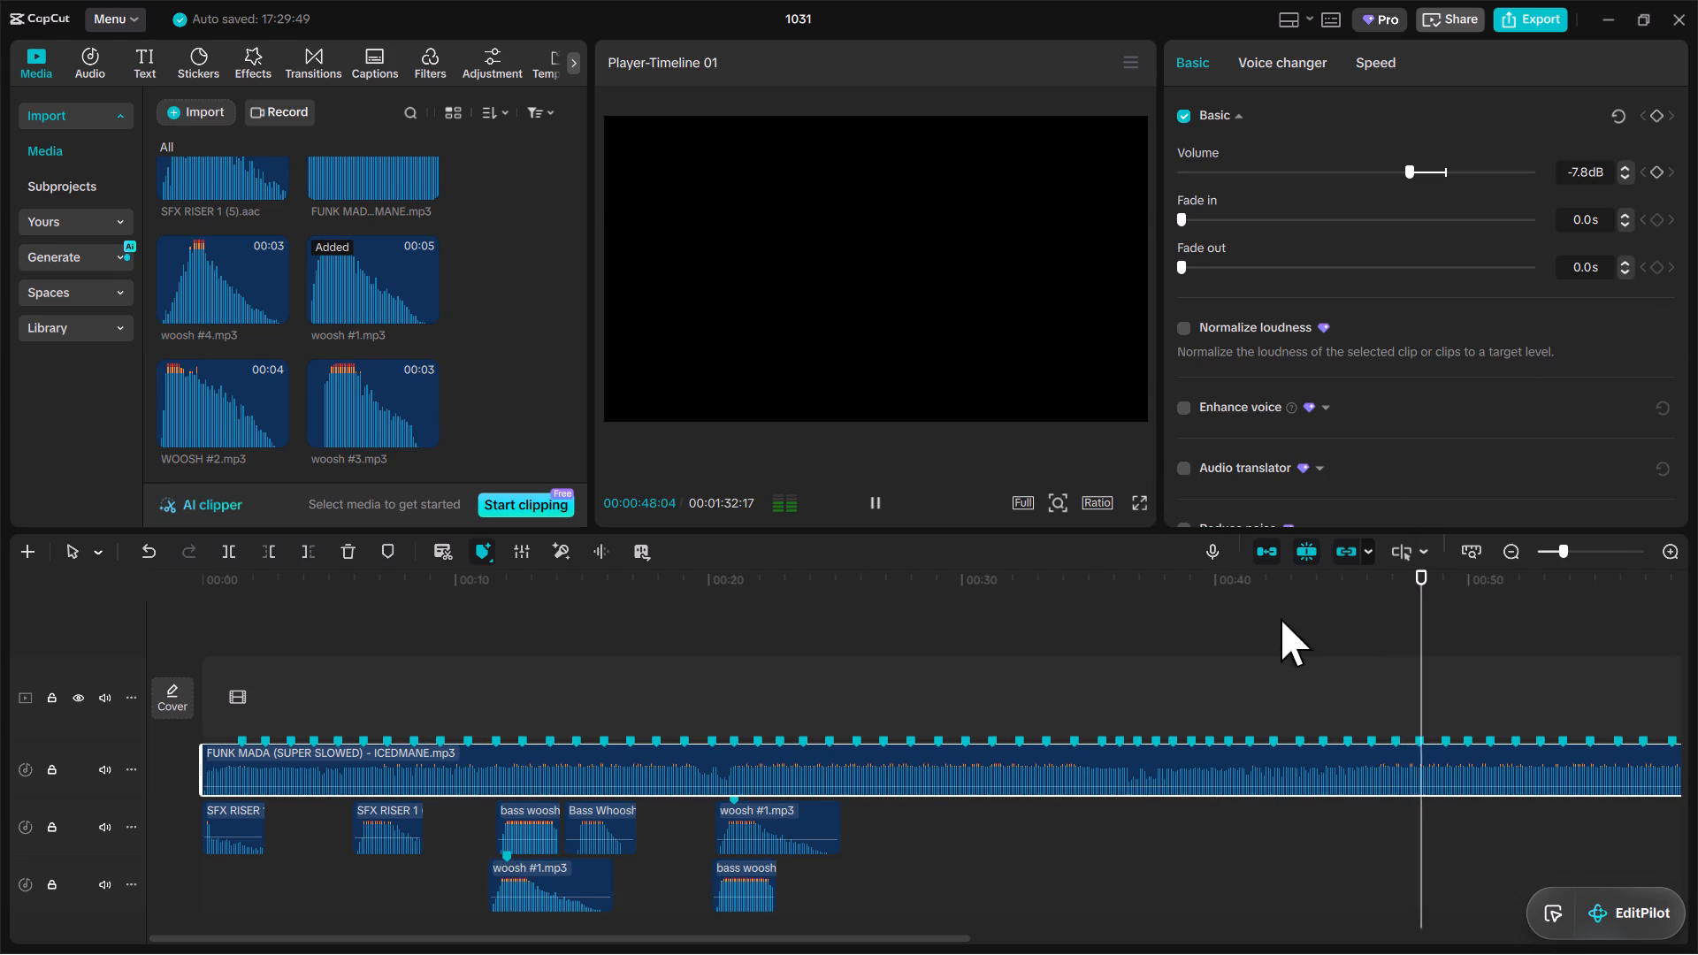
pyautogui.scroll(-7, 1290, 511)
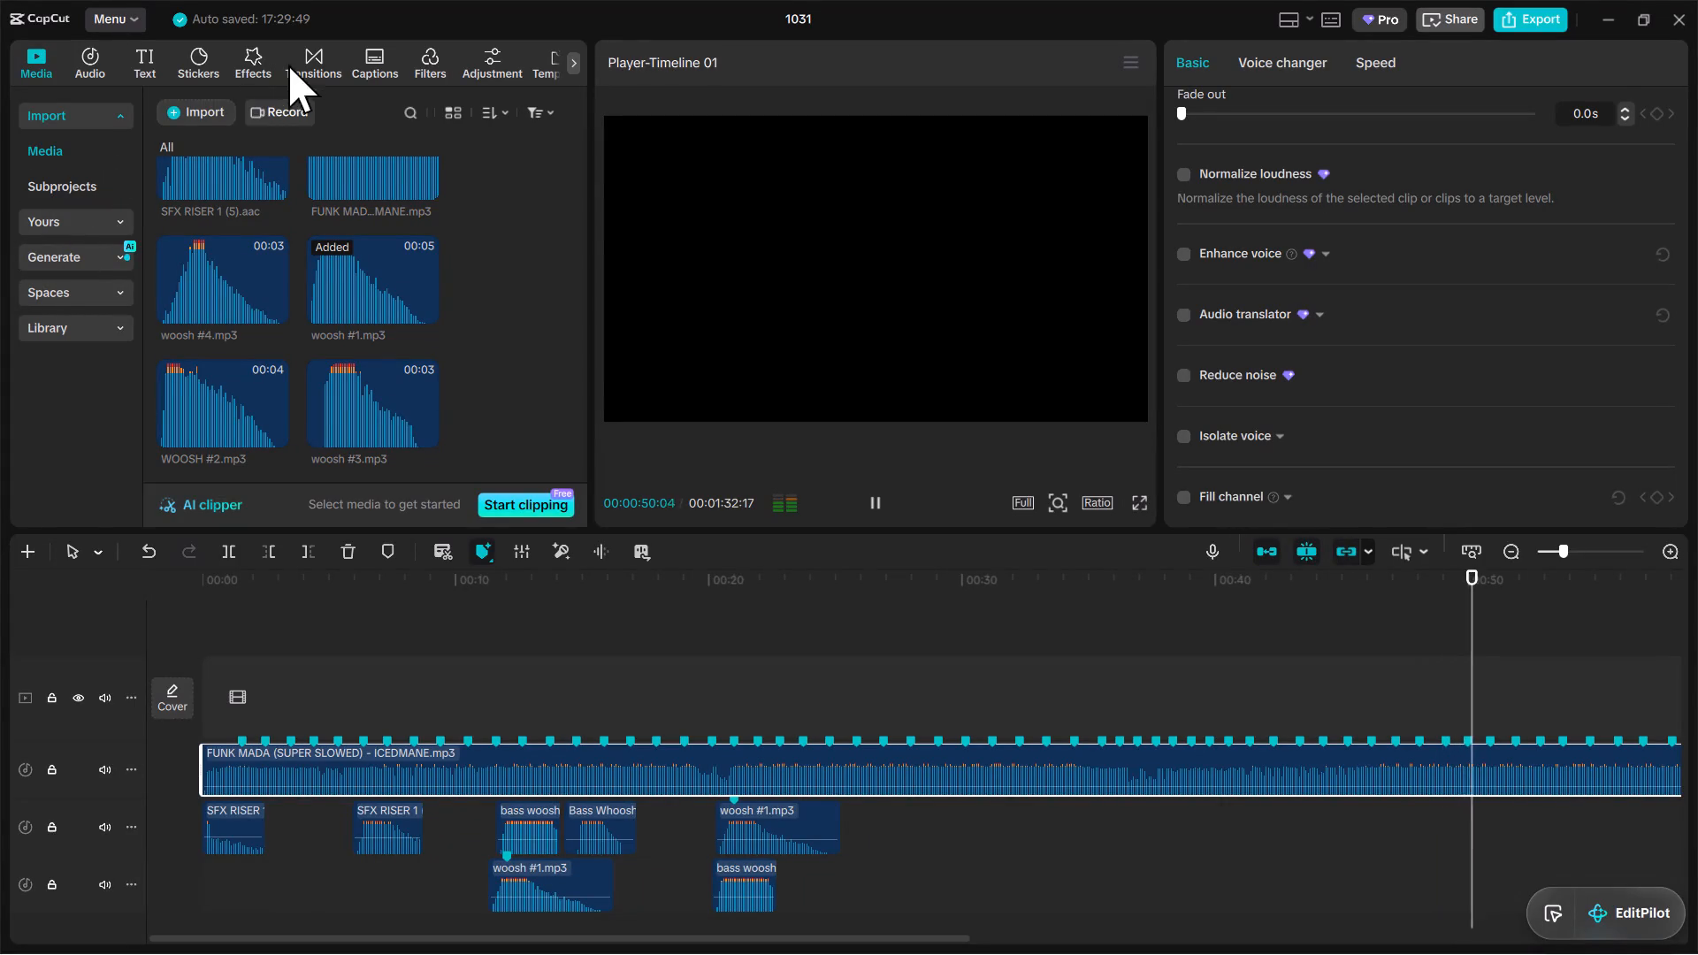
# Search the video effects for player 3, and try to load the body effects.
pyautogui.click(237, 77)
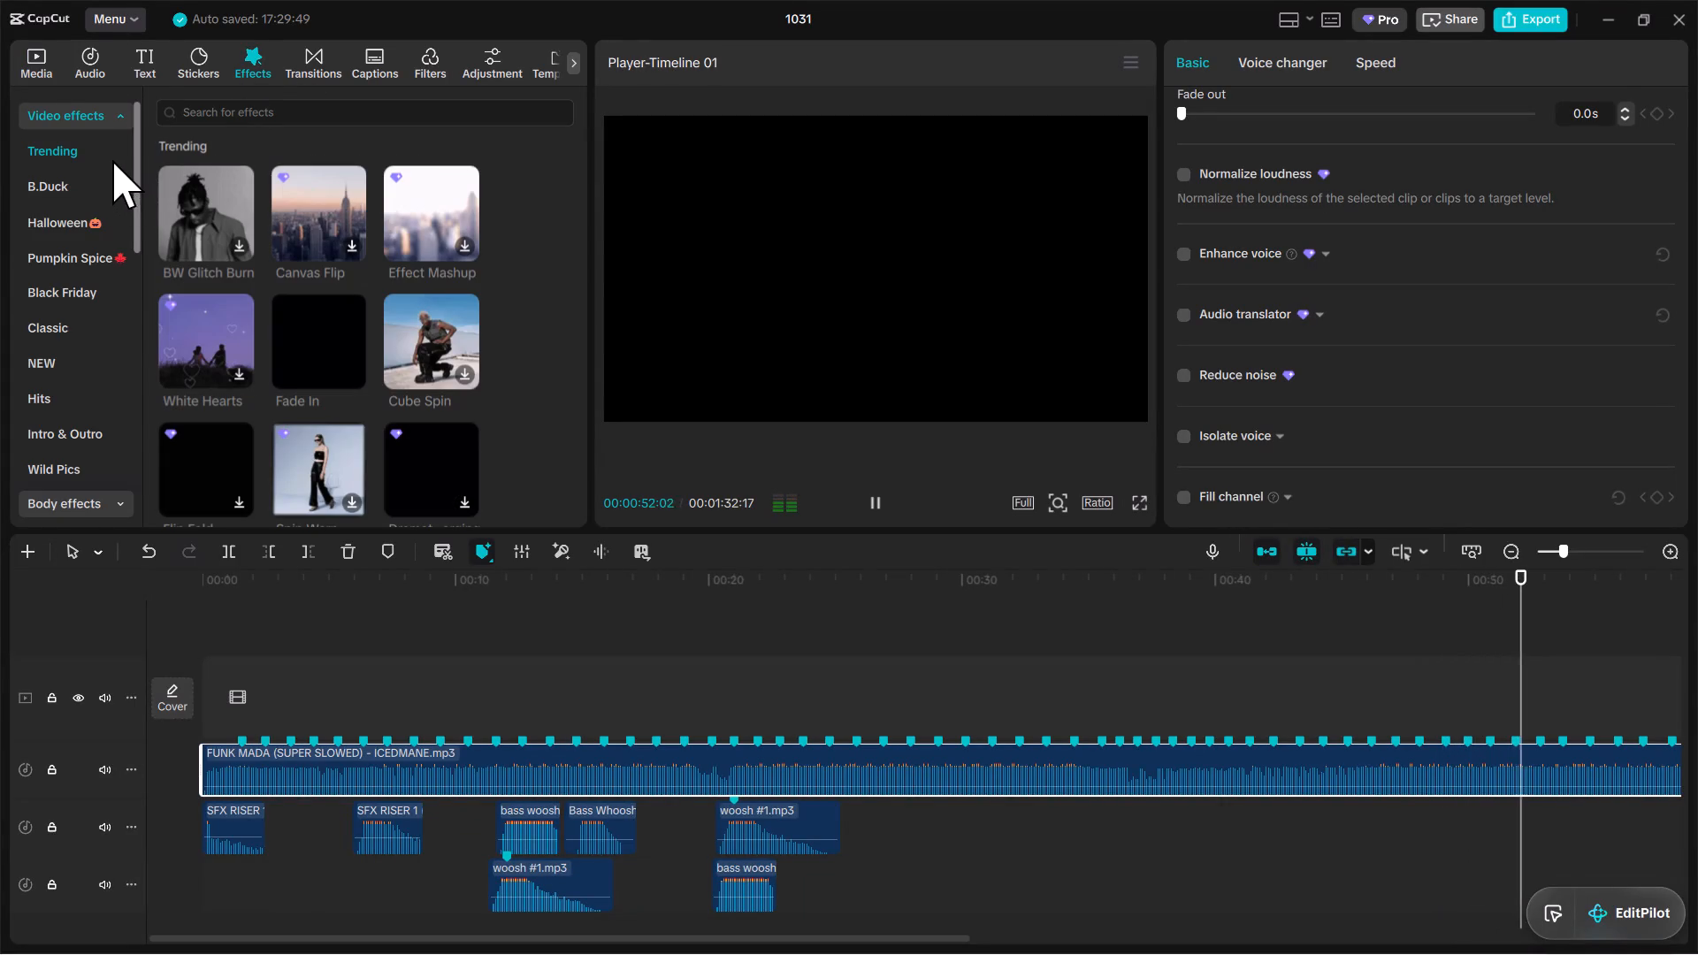
pyautogui.click(106, 111)
pyautogui.click(92, 142)
pyautogui.click(100, 128)
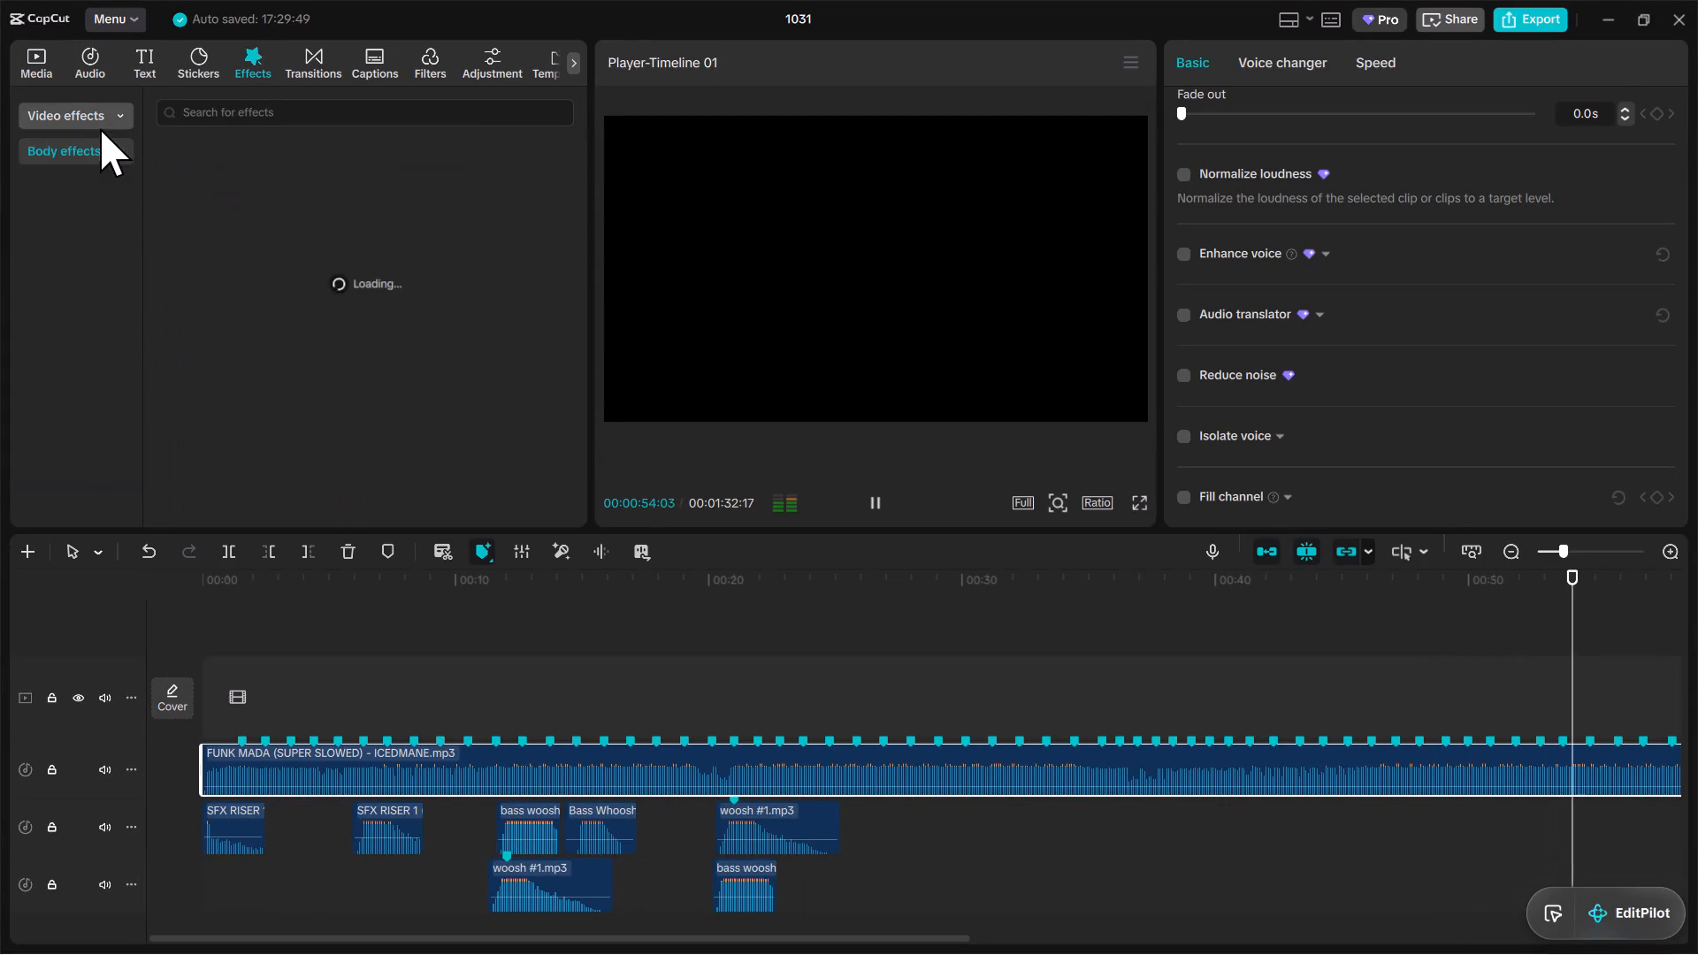
pyautogui.click(264, 114)
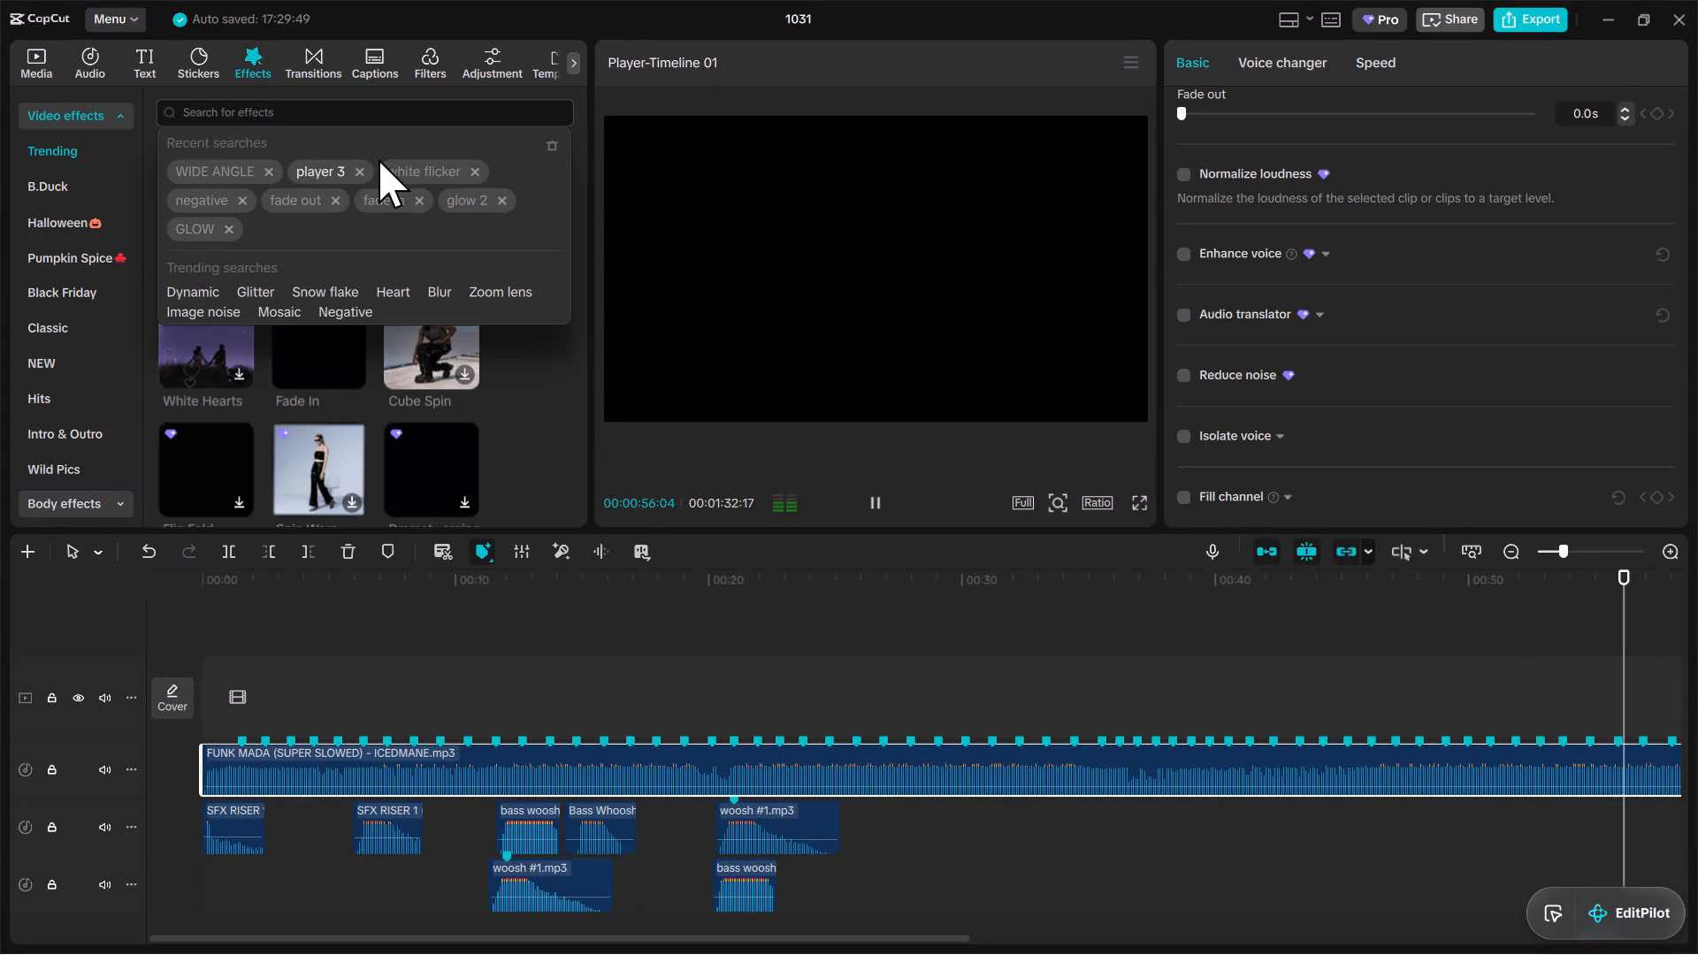
pyautogui.click(330, 168)
pyautogui.click(445, 287)
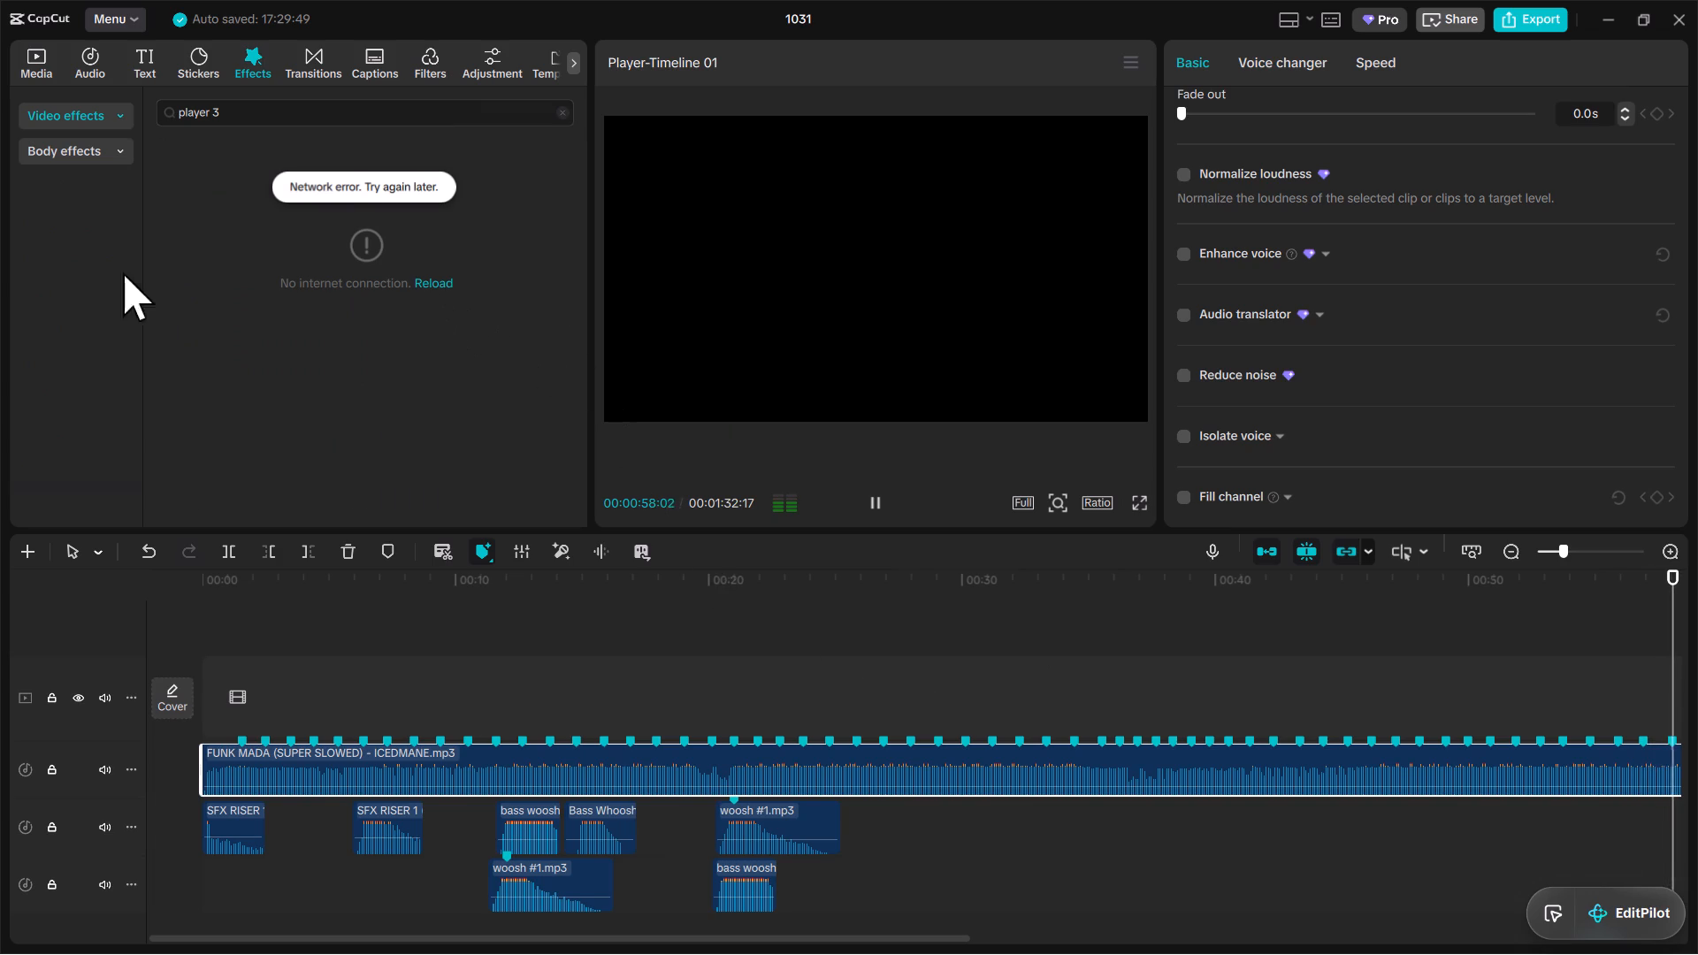
pyautogui.click(84, 156)
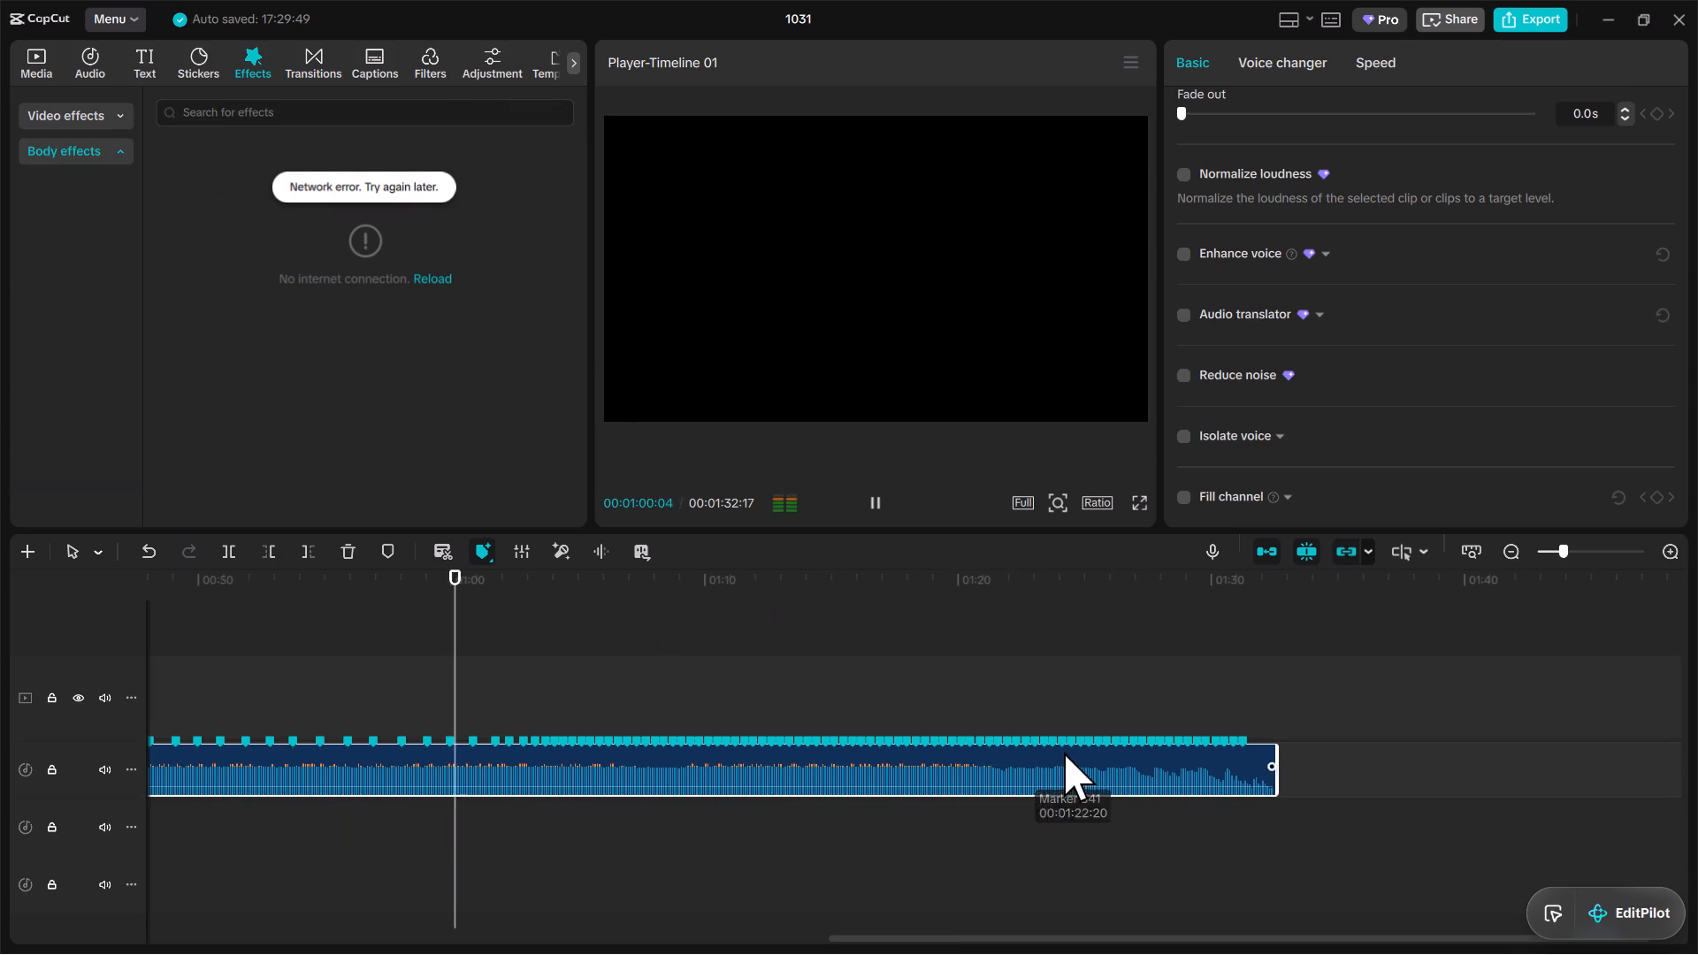
# Reapply the Beats 2 auto-marking to the FUNK MADA song clip.
pyautogui.moveTo(1557, 546); pyautogui.dragTo(1567, 546)
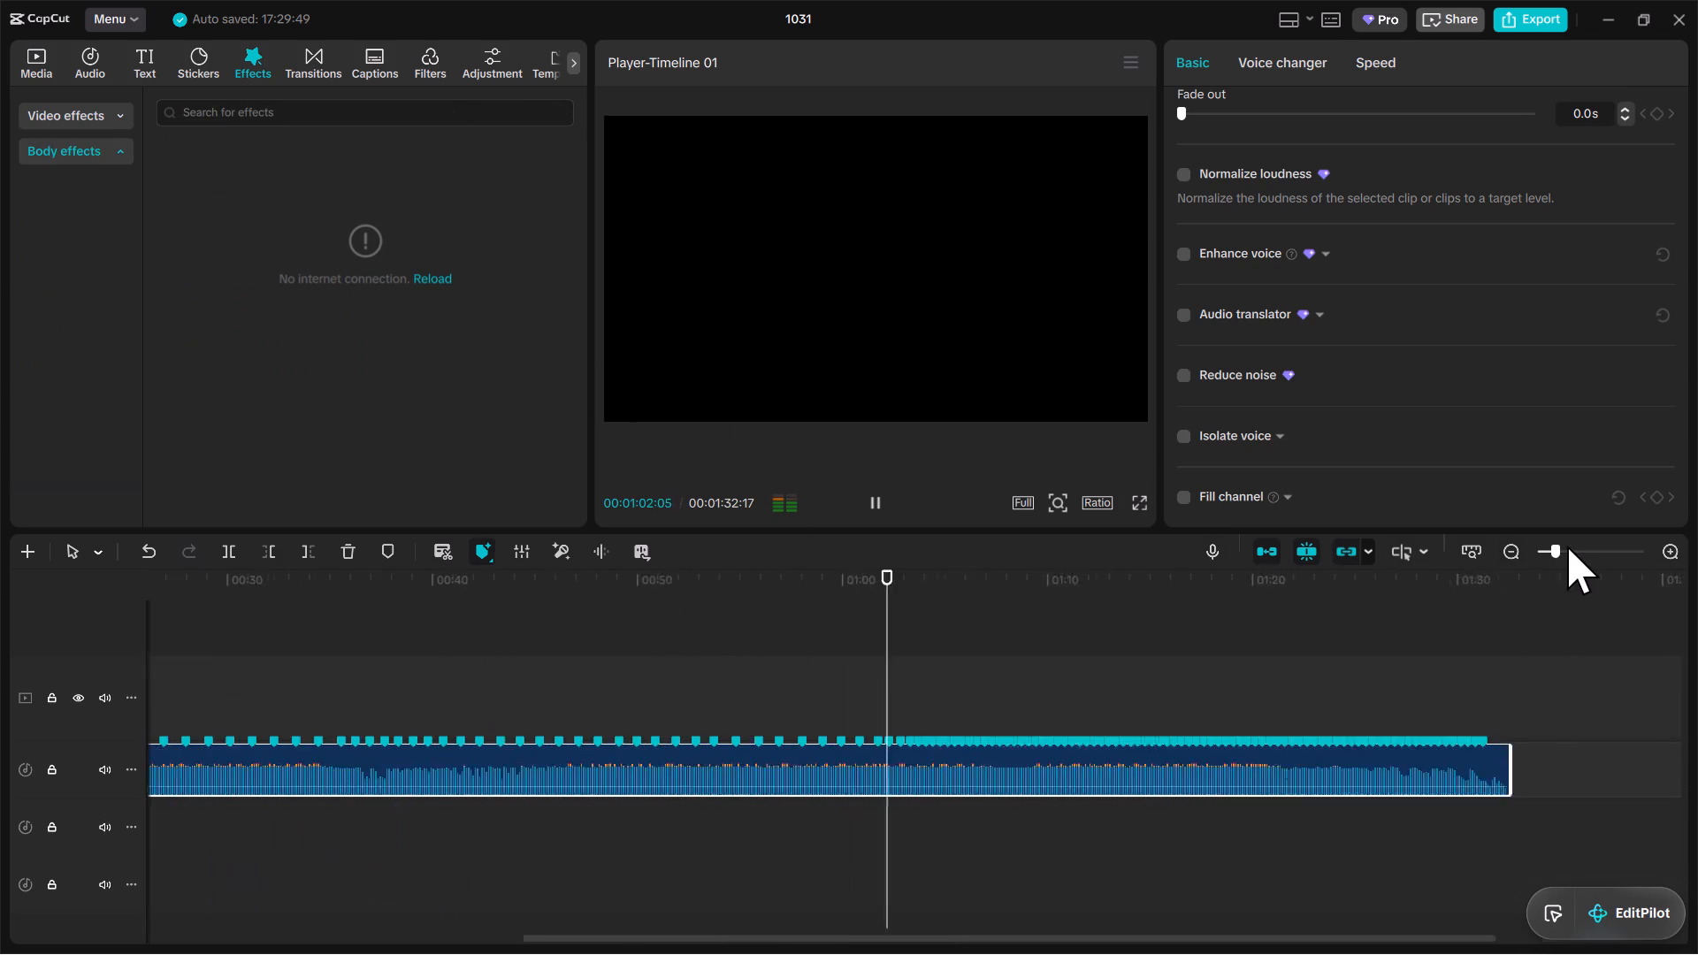
pyautogui.moveTo(1567, 546); pyautogui.dragTo(1570, 546)
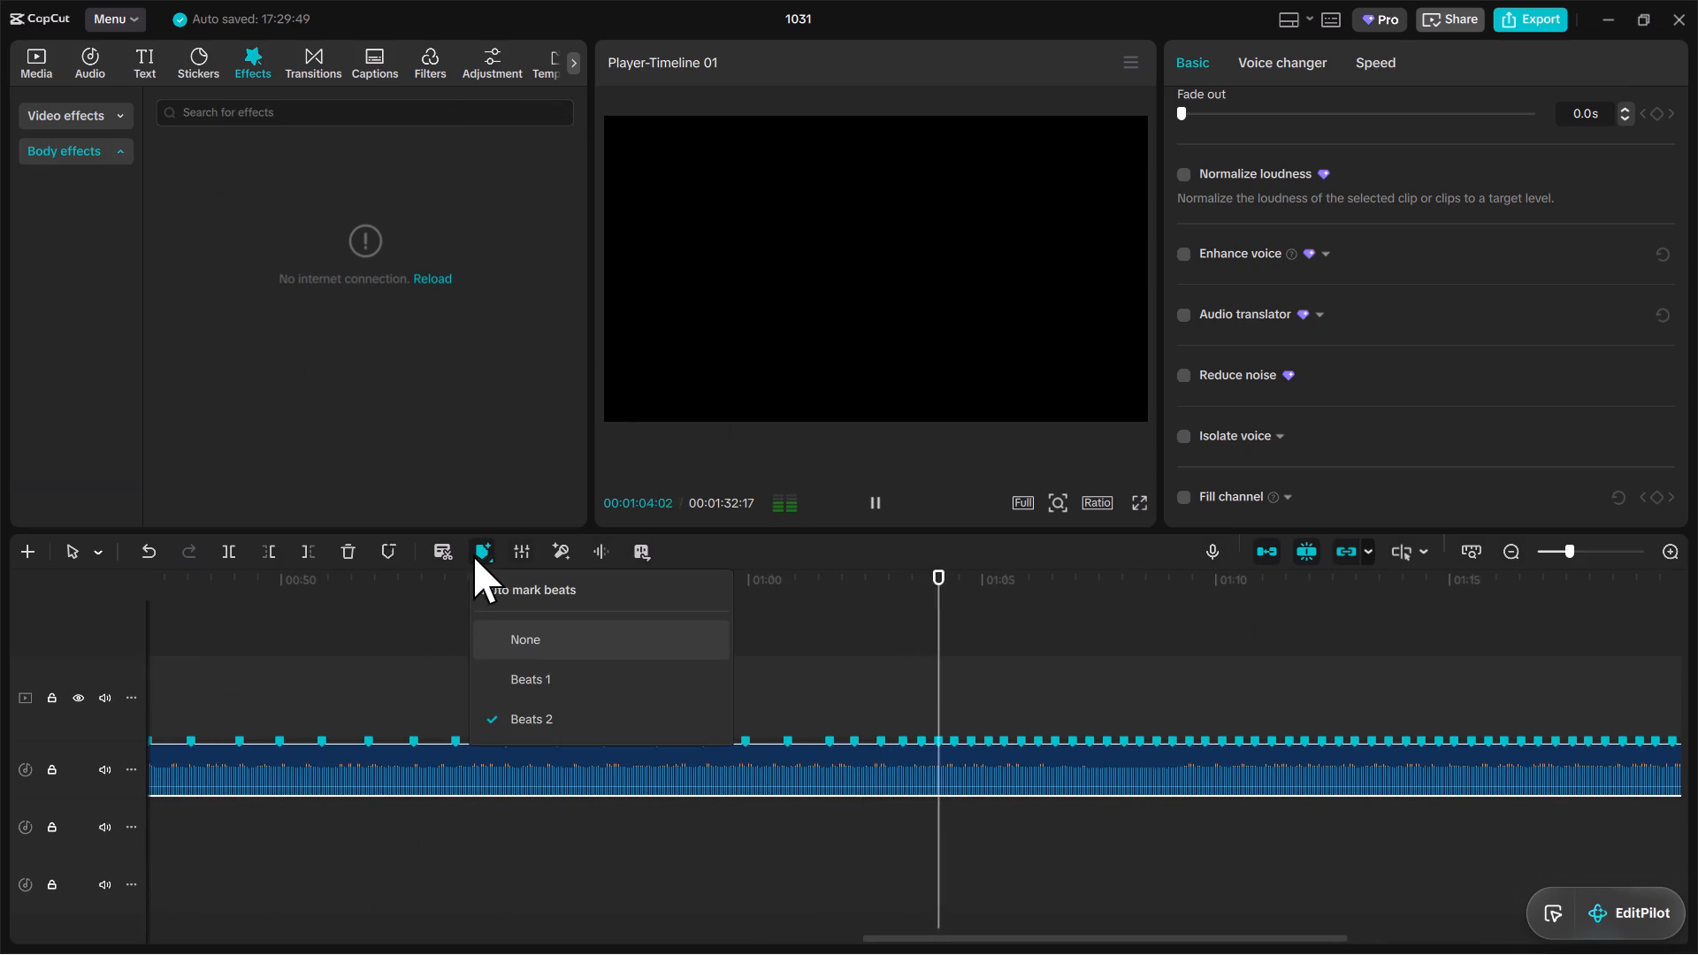
pyautogui.click(523, 732)
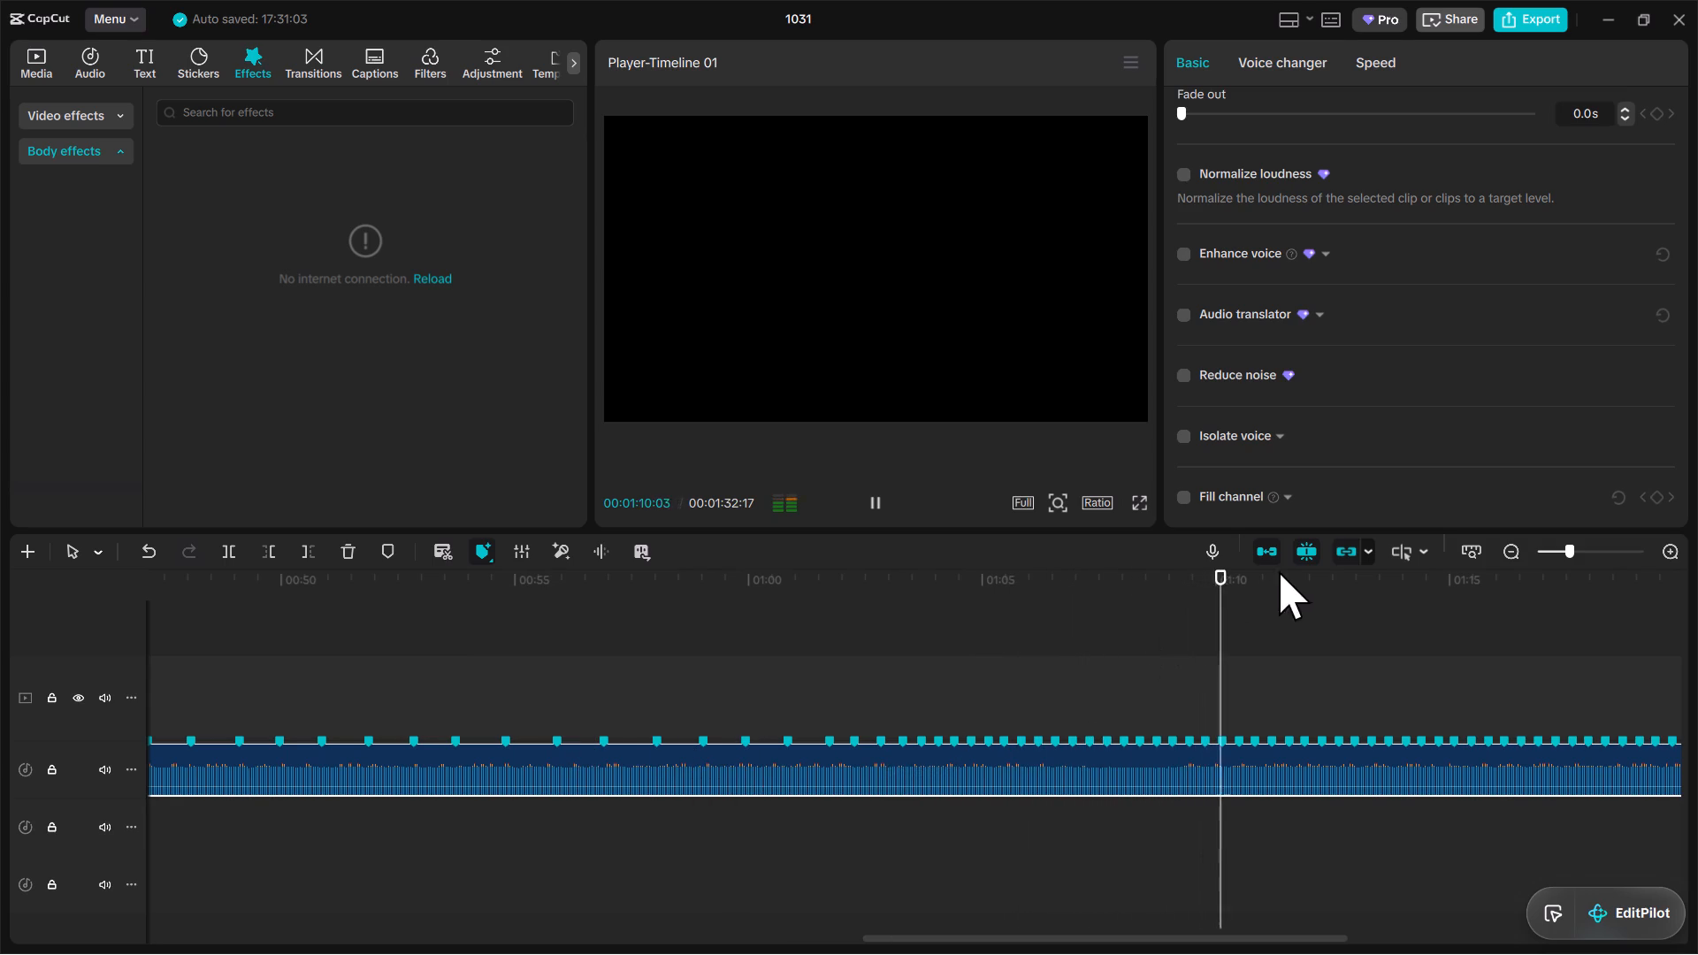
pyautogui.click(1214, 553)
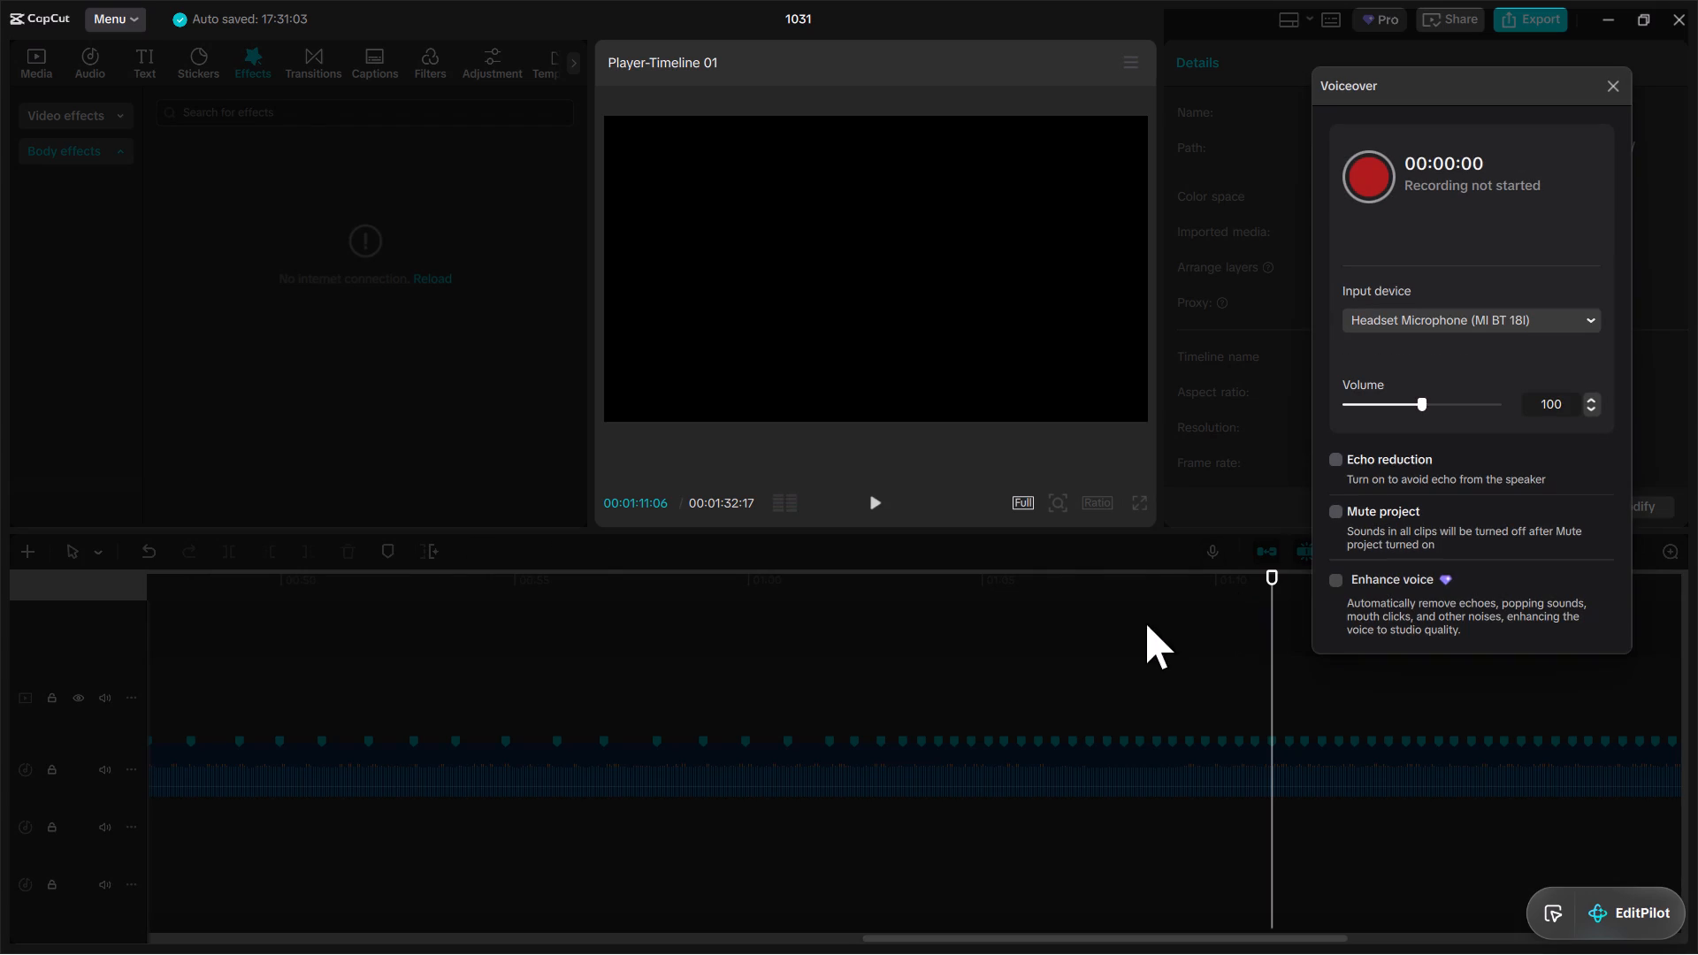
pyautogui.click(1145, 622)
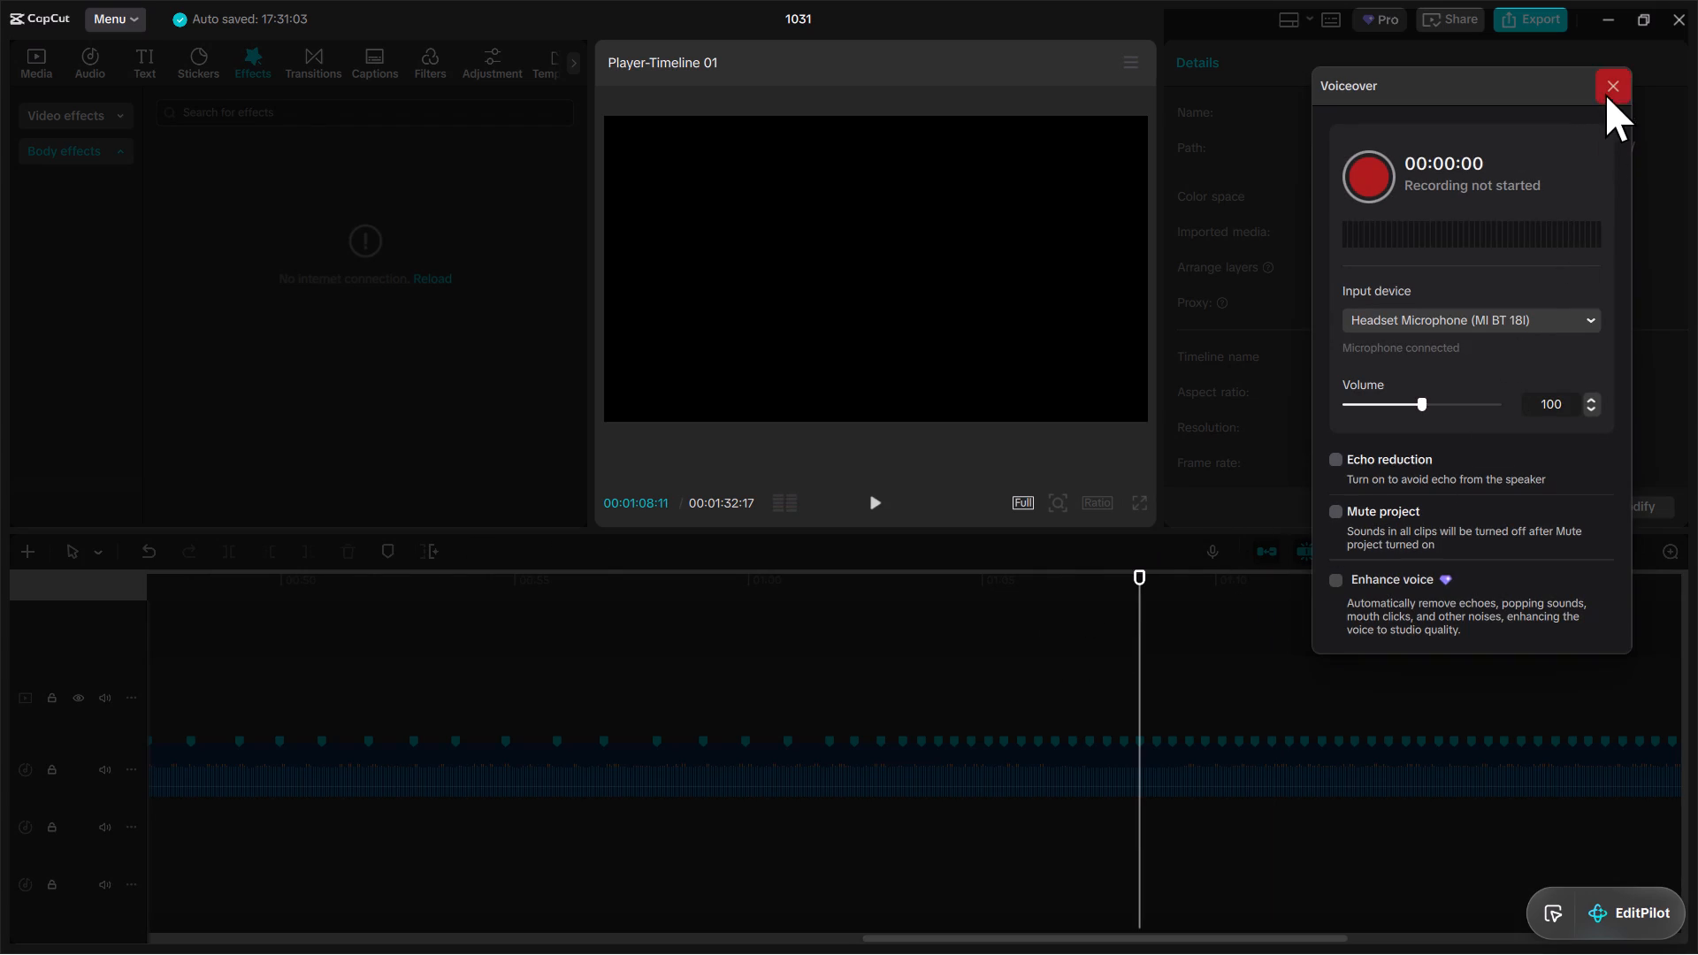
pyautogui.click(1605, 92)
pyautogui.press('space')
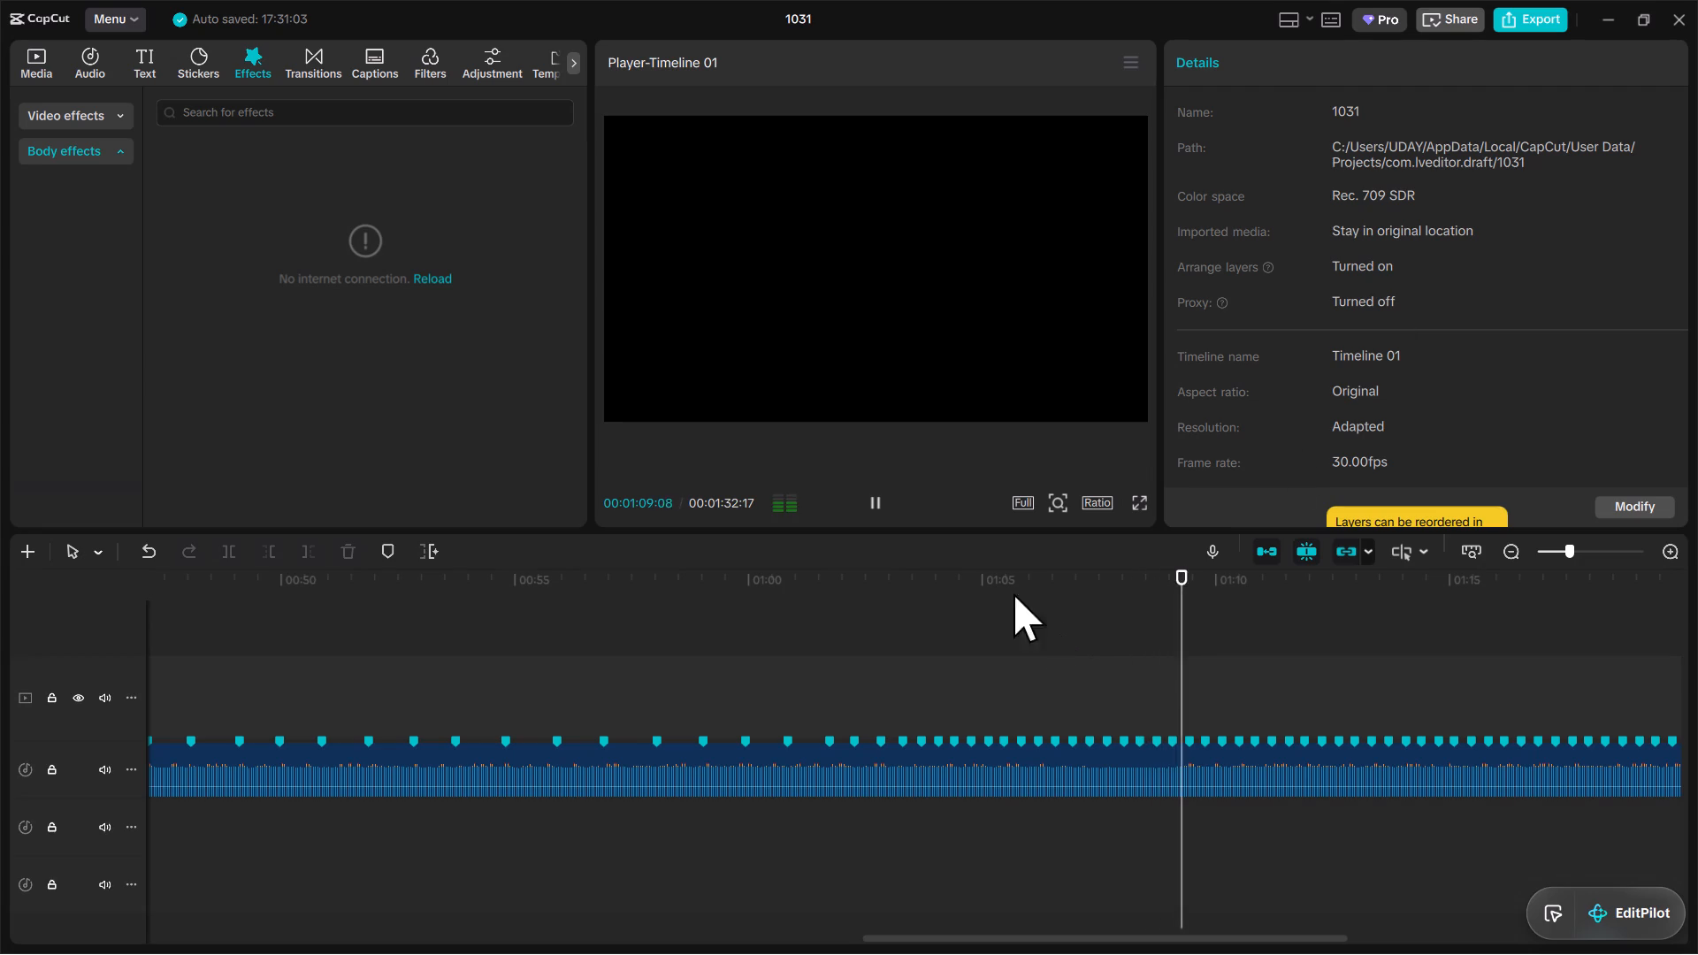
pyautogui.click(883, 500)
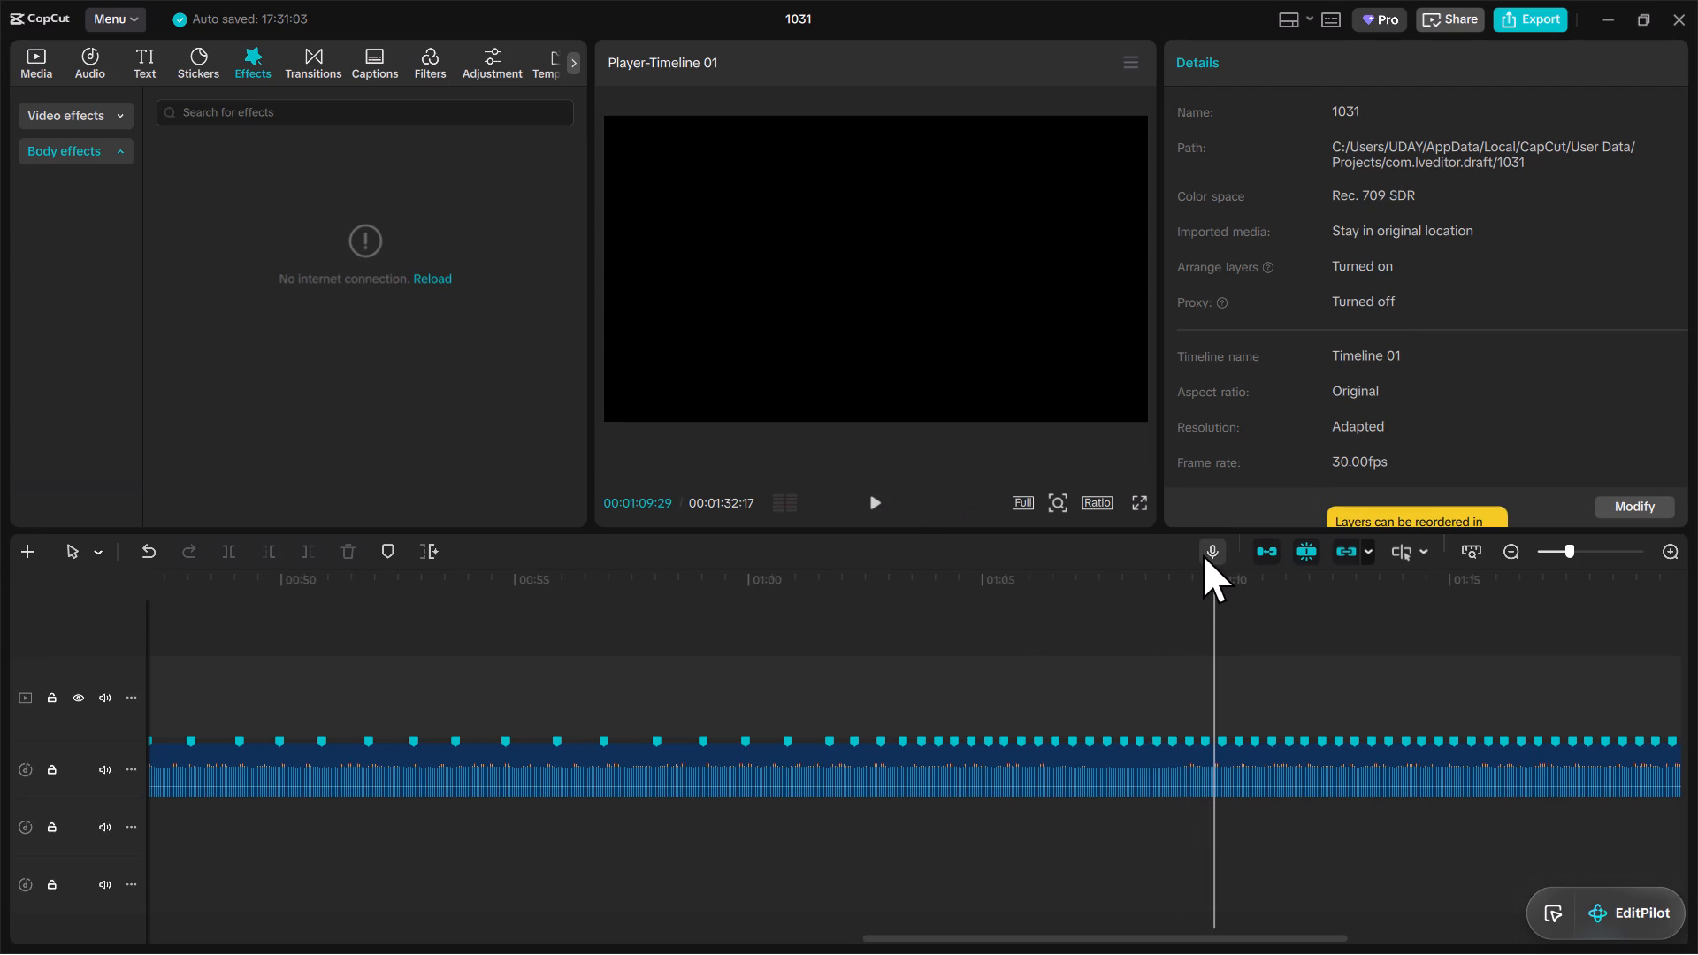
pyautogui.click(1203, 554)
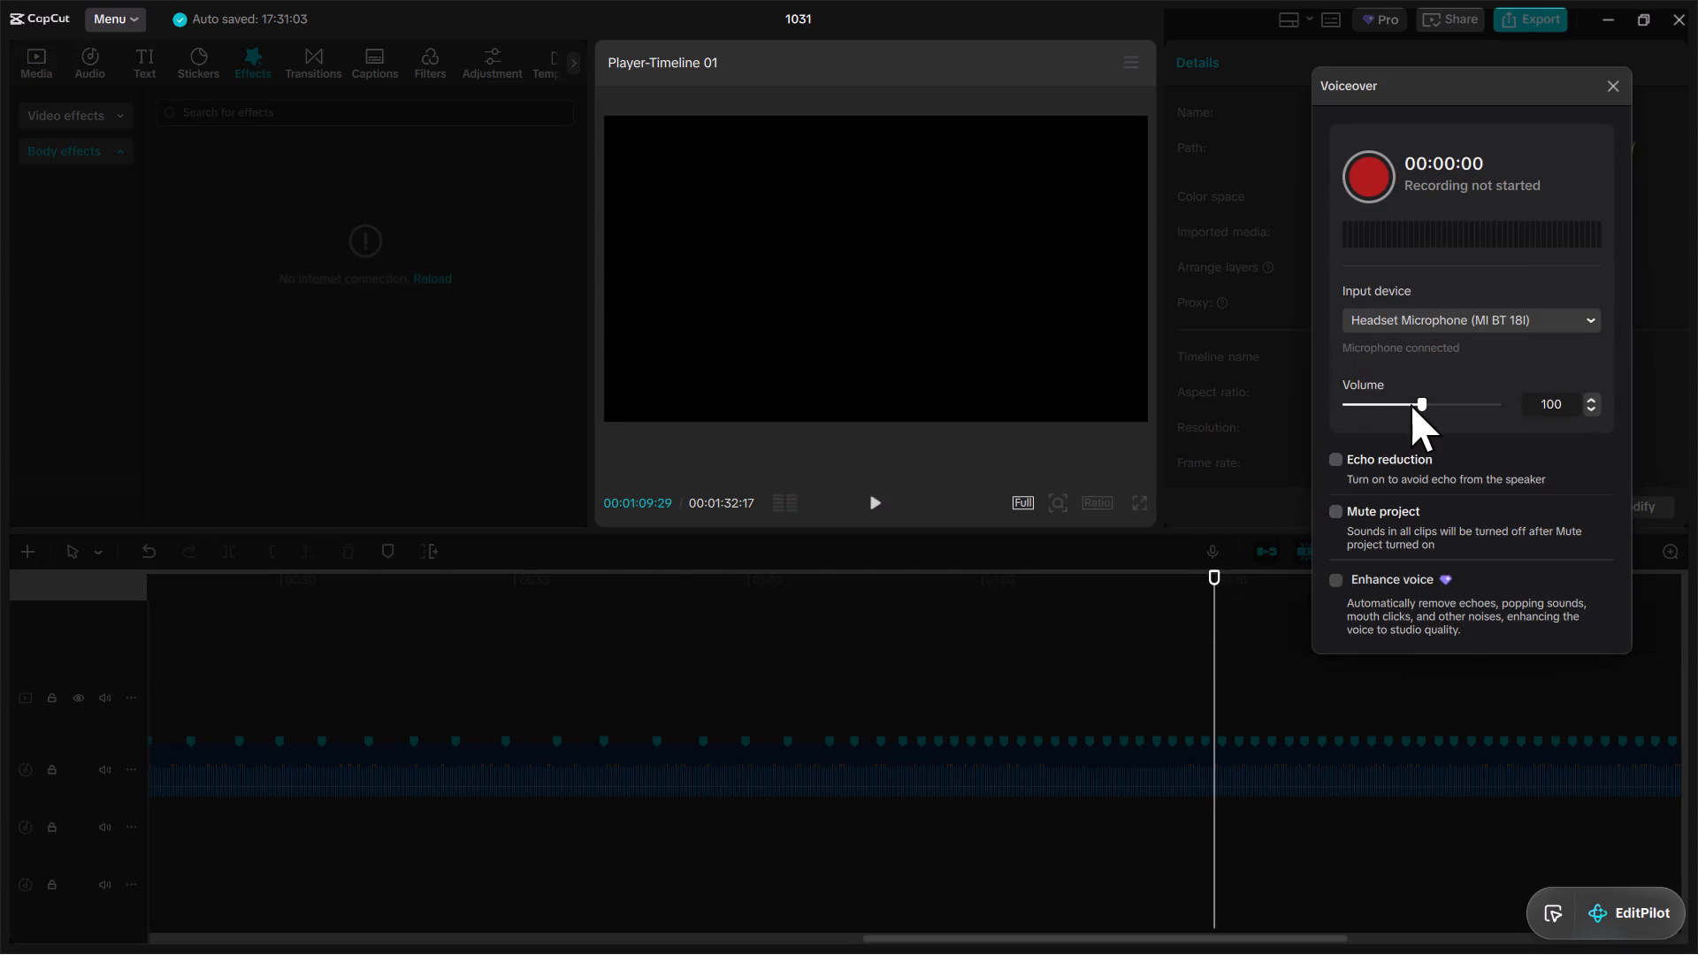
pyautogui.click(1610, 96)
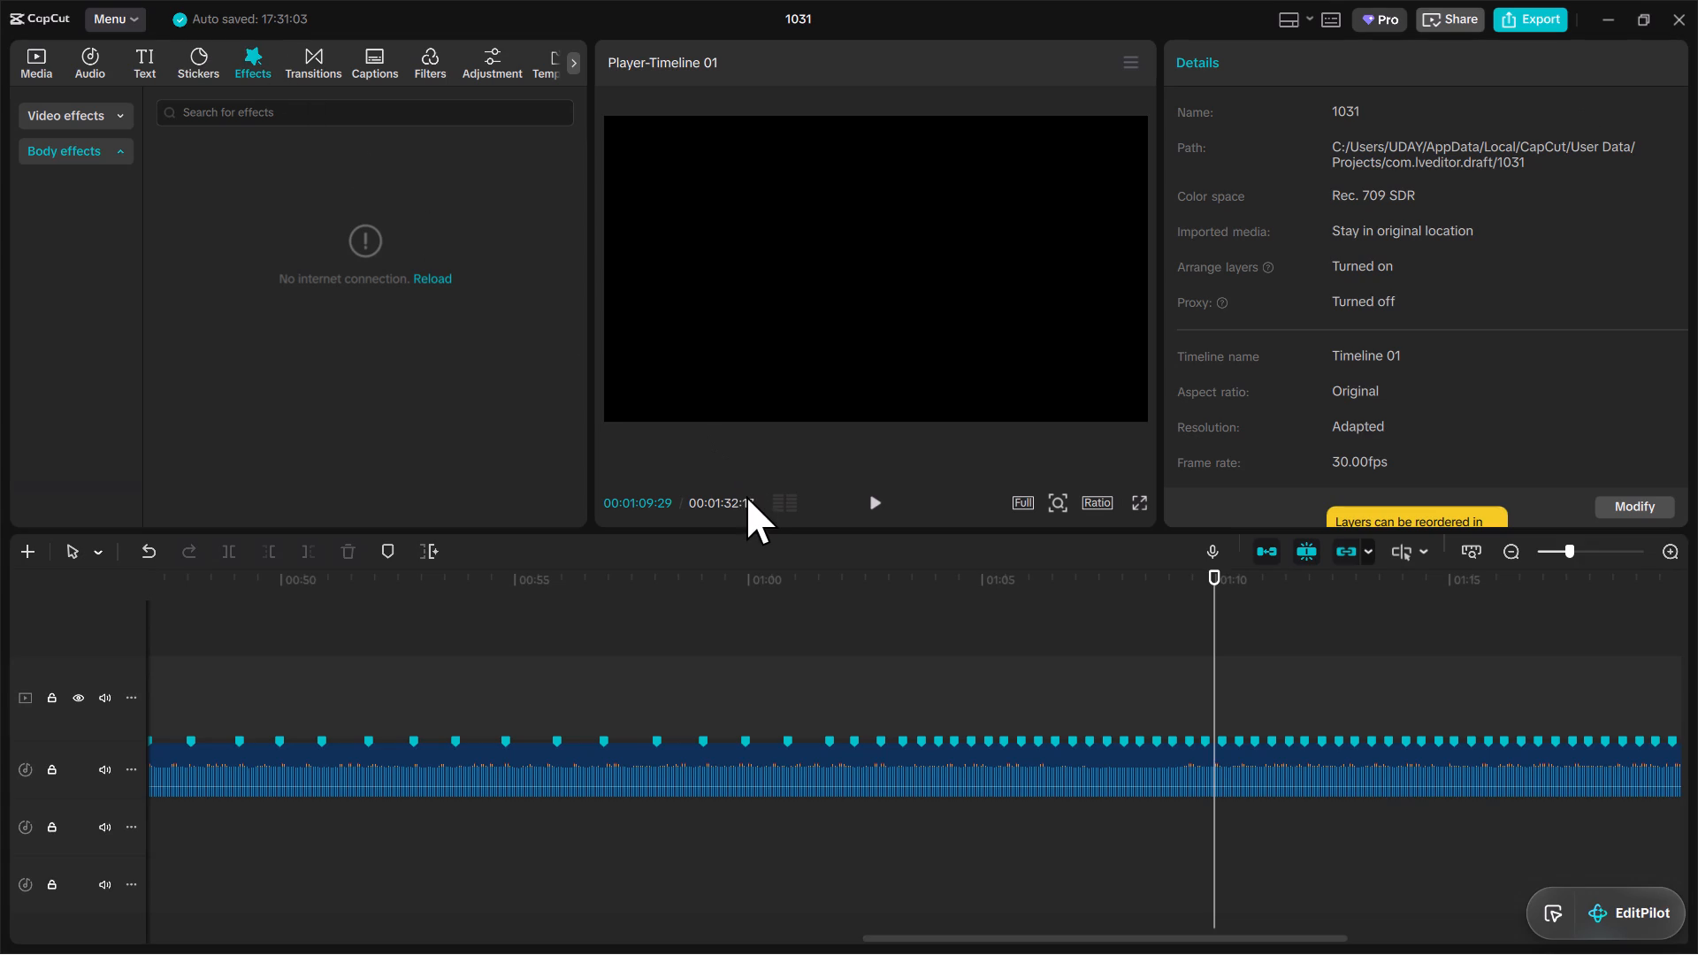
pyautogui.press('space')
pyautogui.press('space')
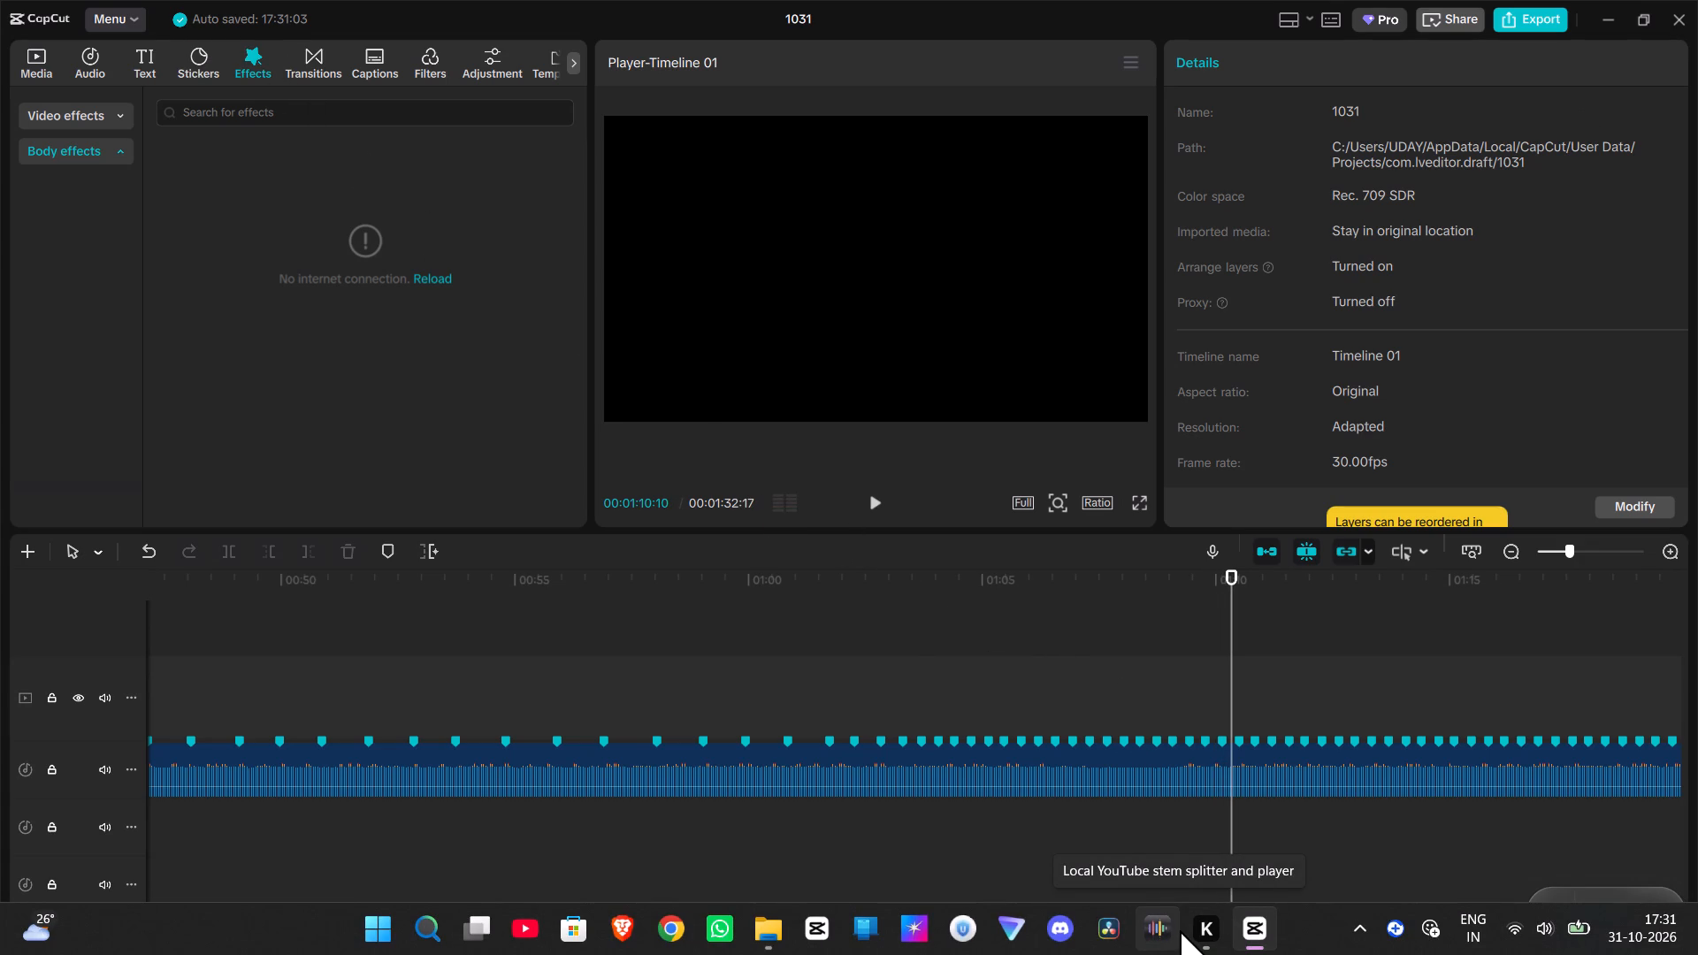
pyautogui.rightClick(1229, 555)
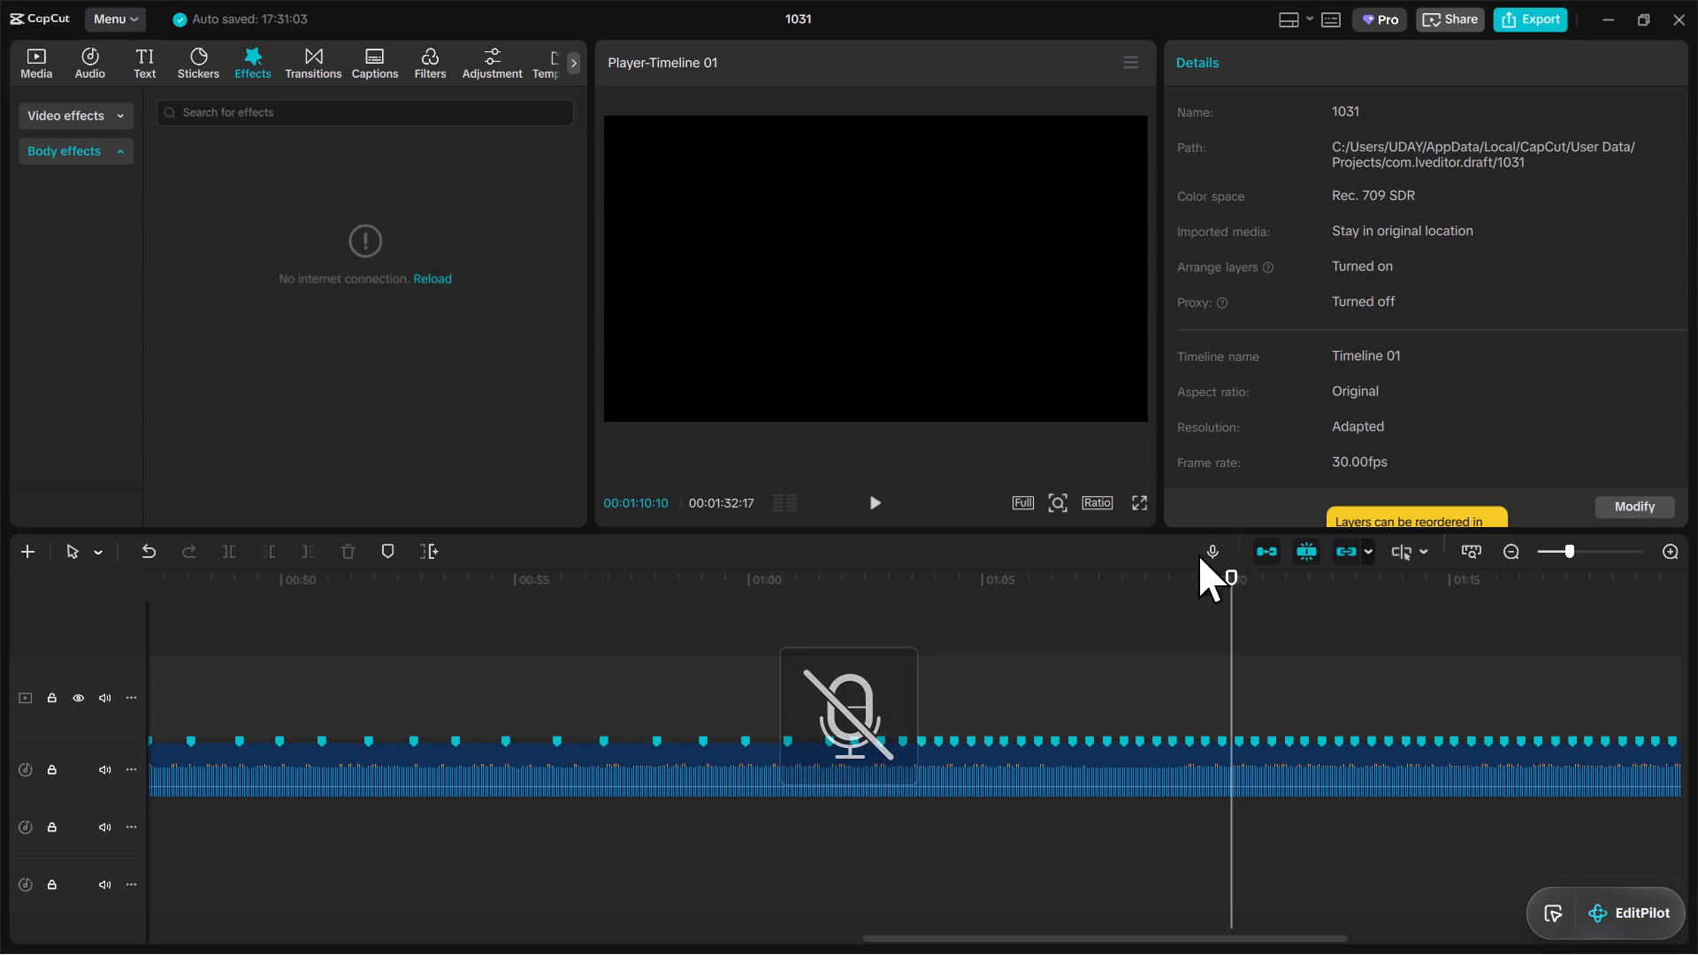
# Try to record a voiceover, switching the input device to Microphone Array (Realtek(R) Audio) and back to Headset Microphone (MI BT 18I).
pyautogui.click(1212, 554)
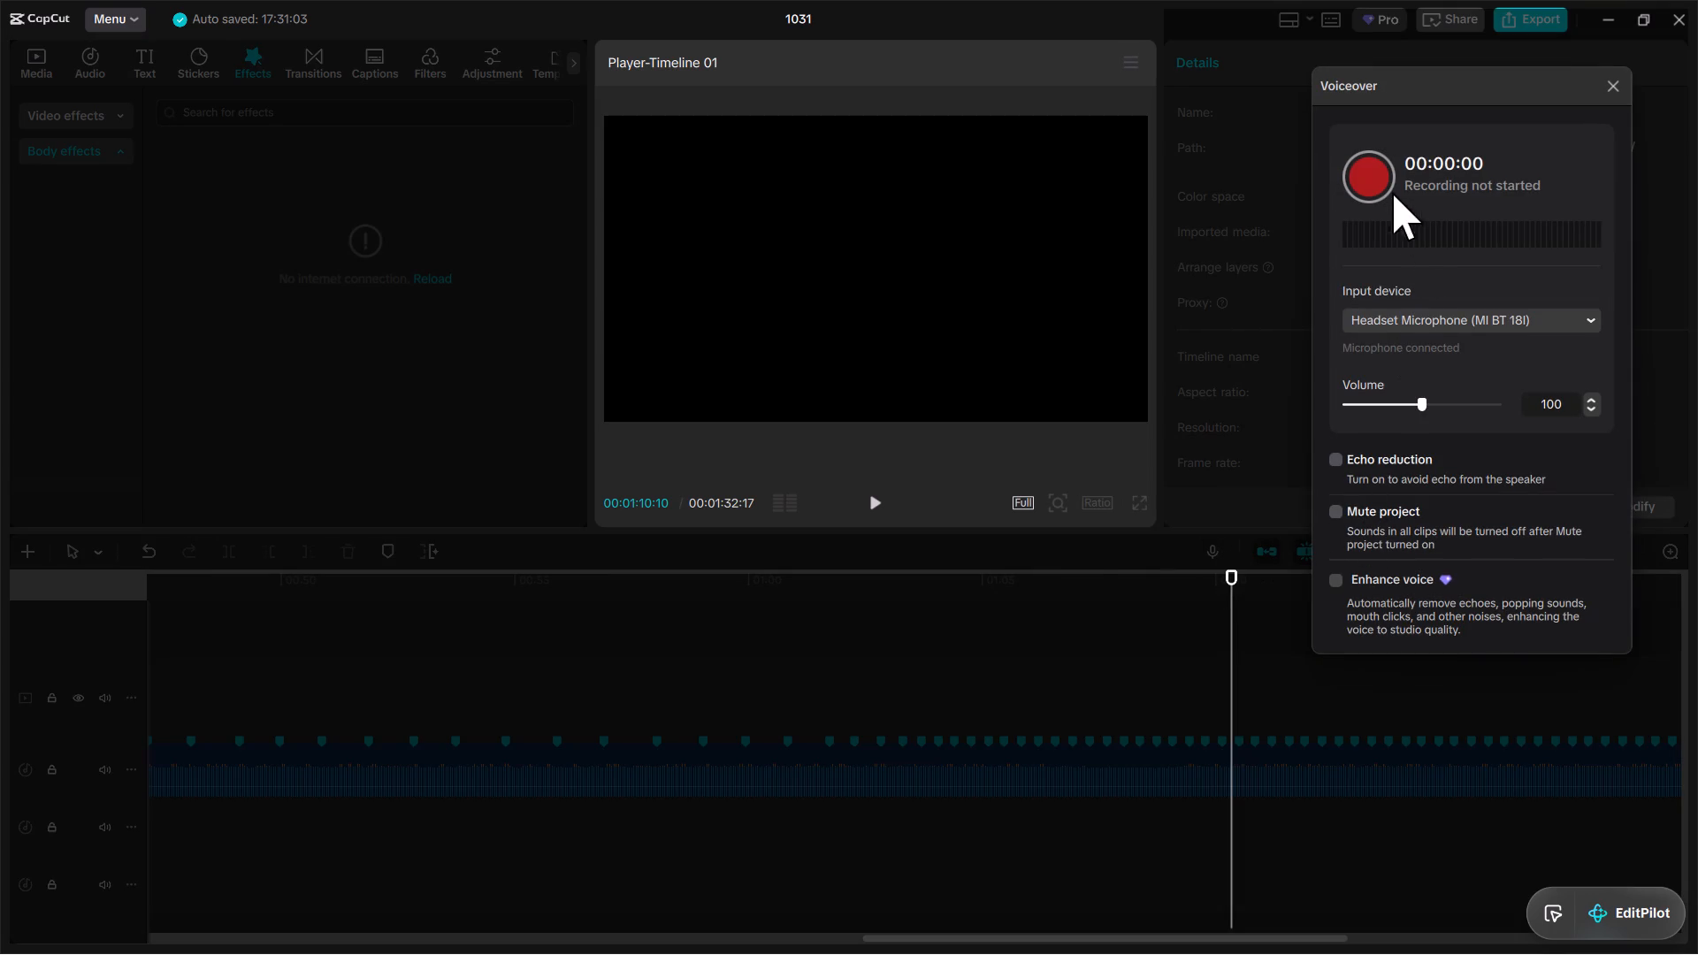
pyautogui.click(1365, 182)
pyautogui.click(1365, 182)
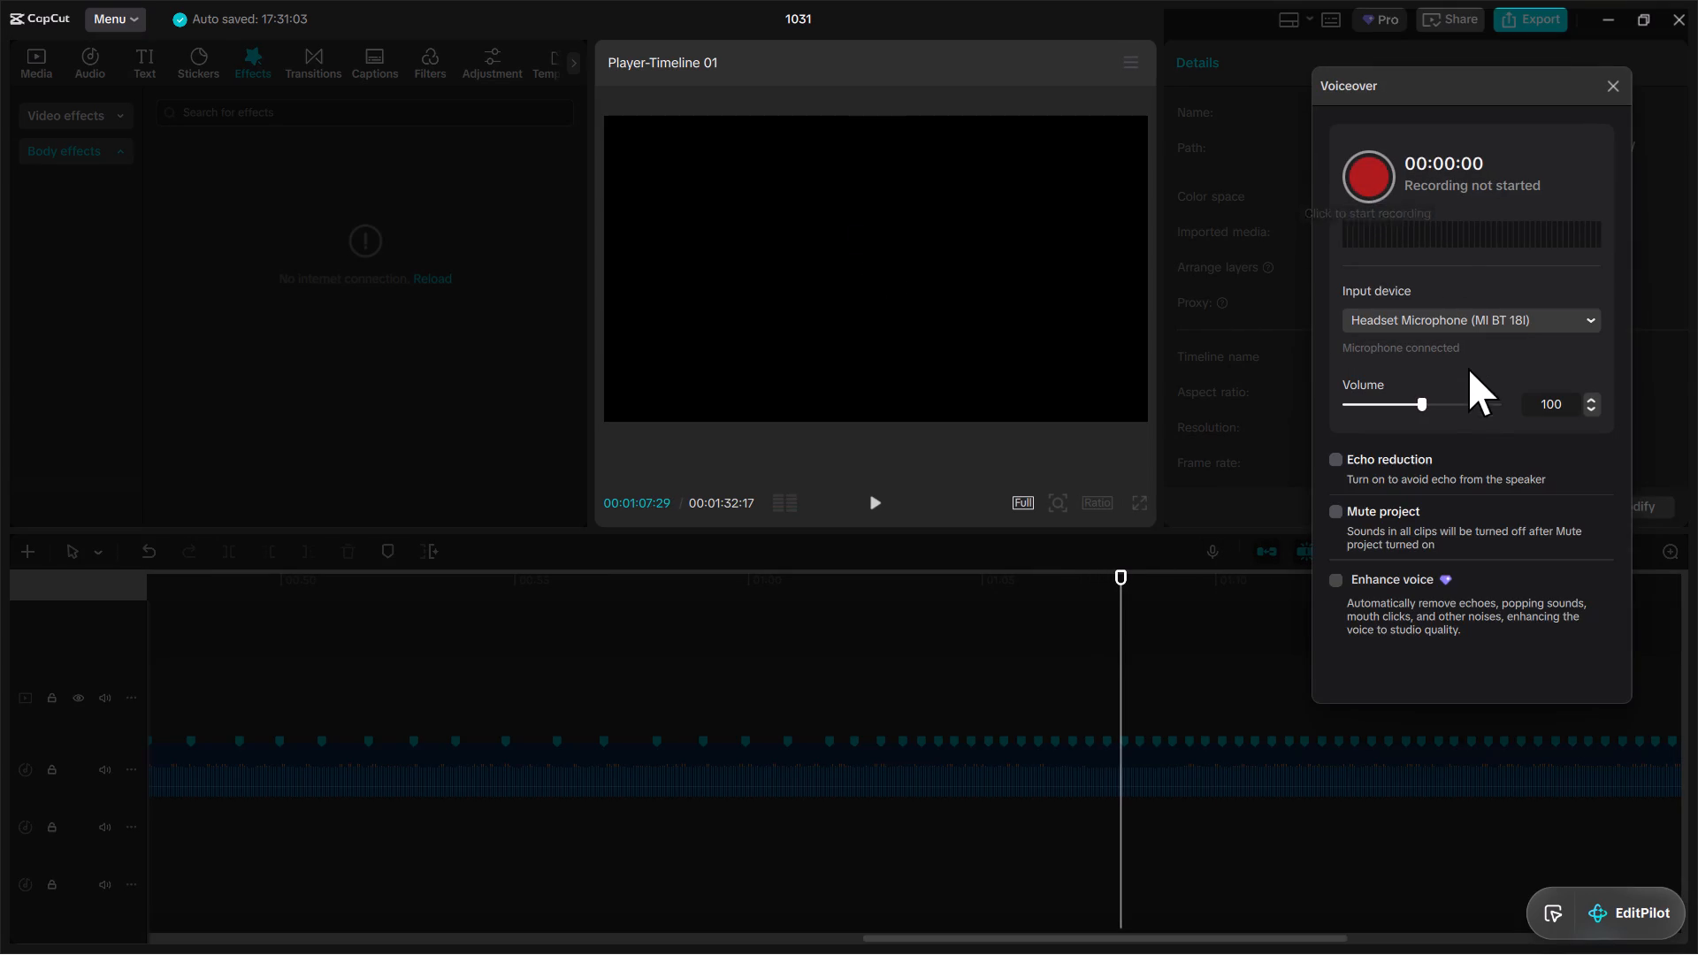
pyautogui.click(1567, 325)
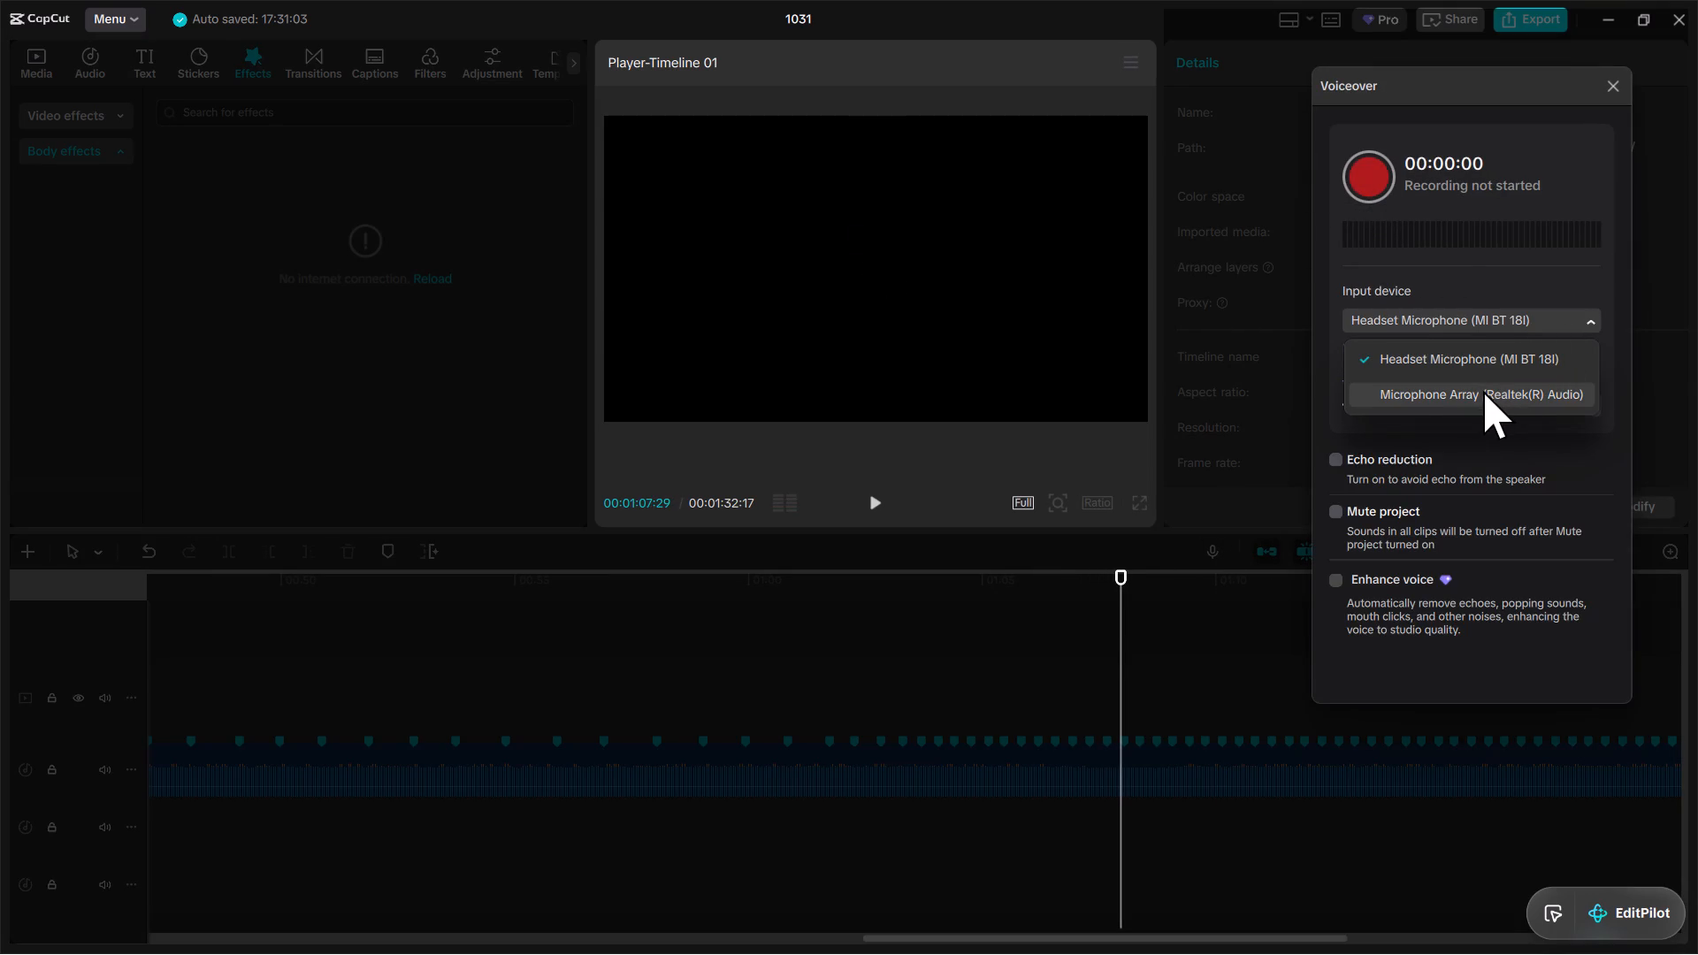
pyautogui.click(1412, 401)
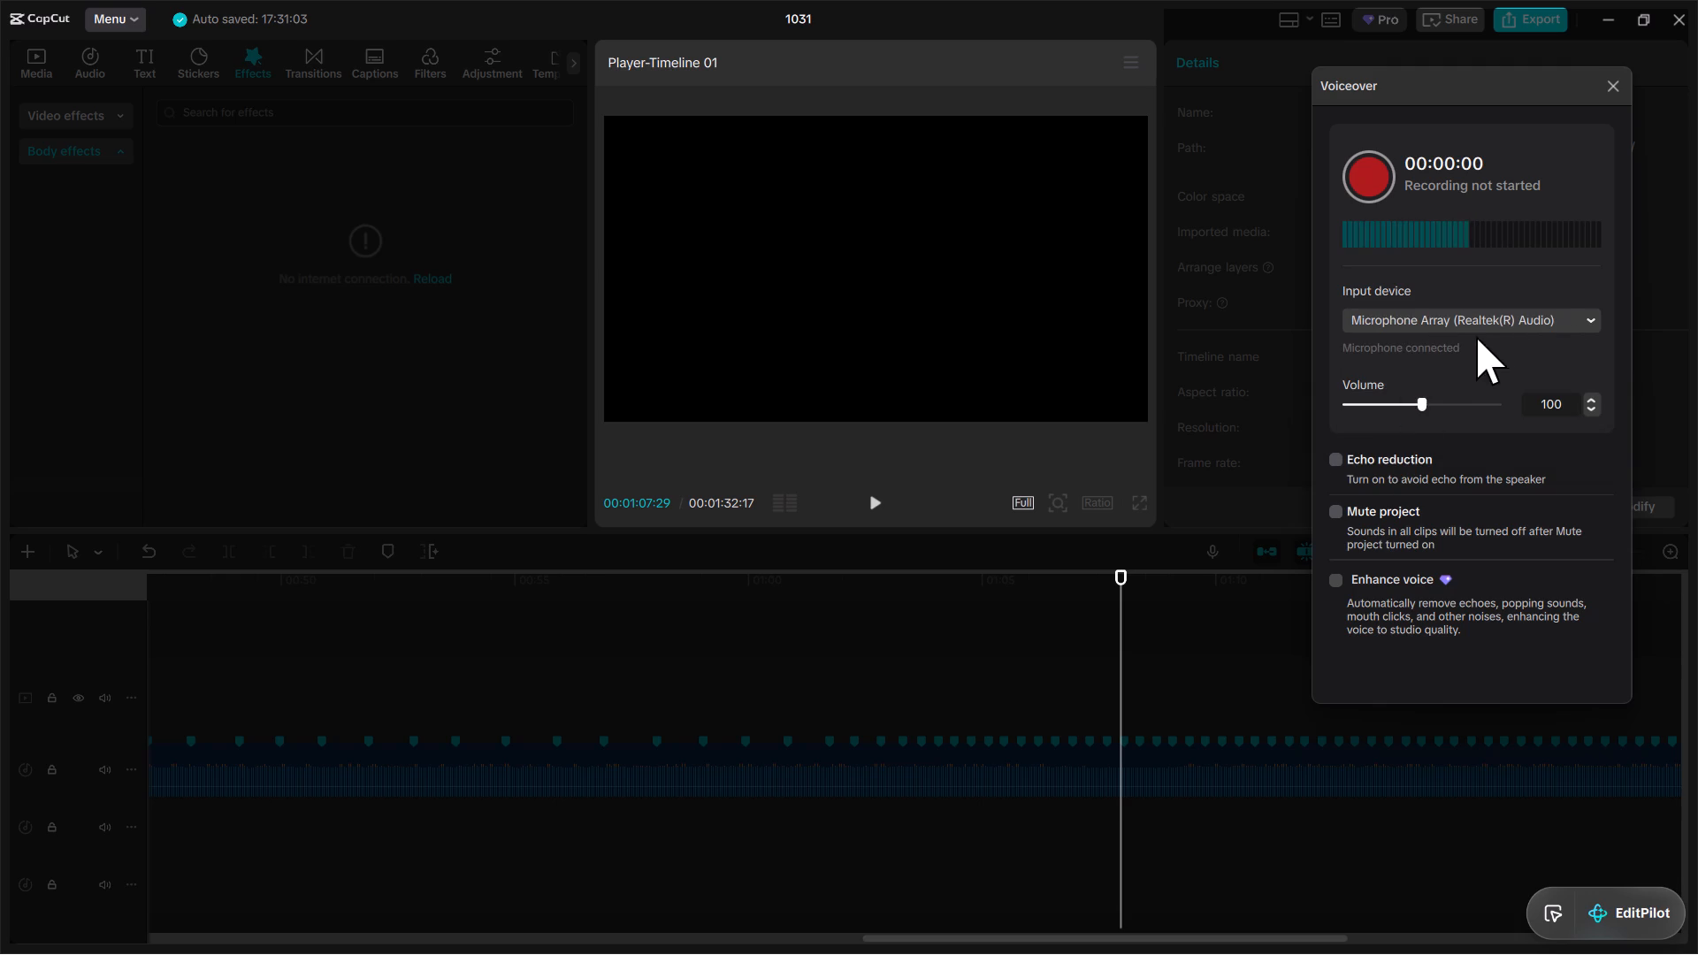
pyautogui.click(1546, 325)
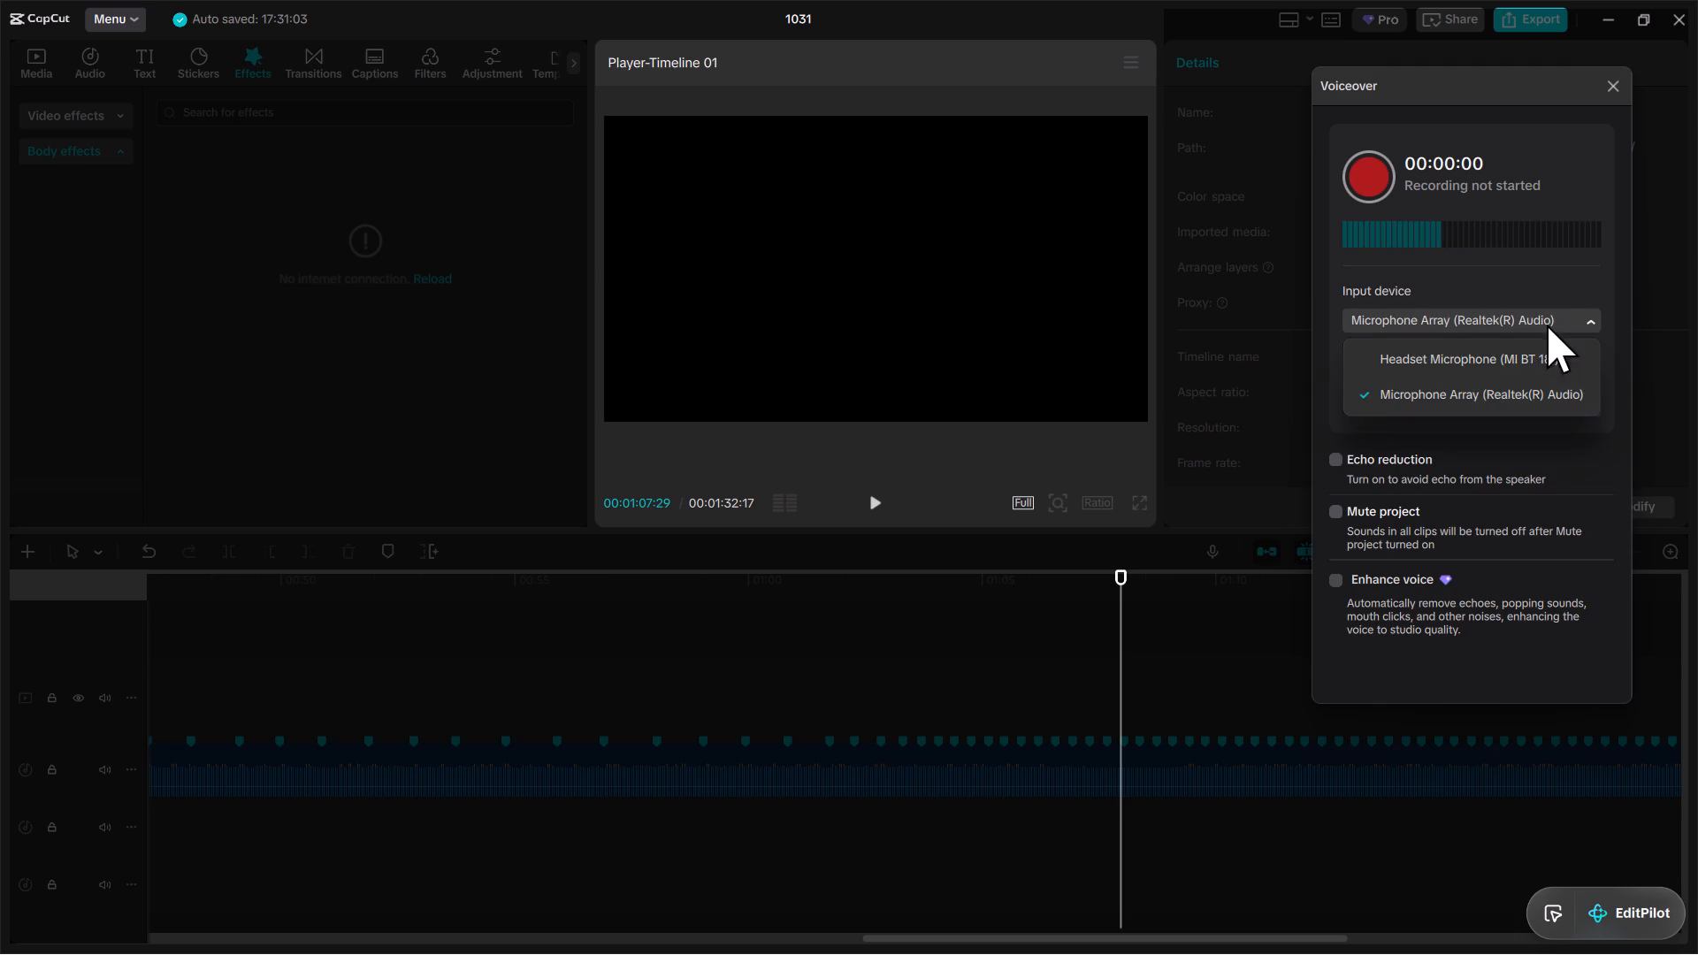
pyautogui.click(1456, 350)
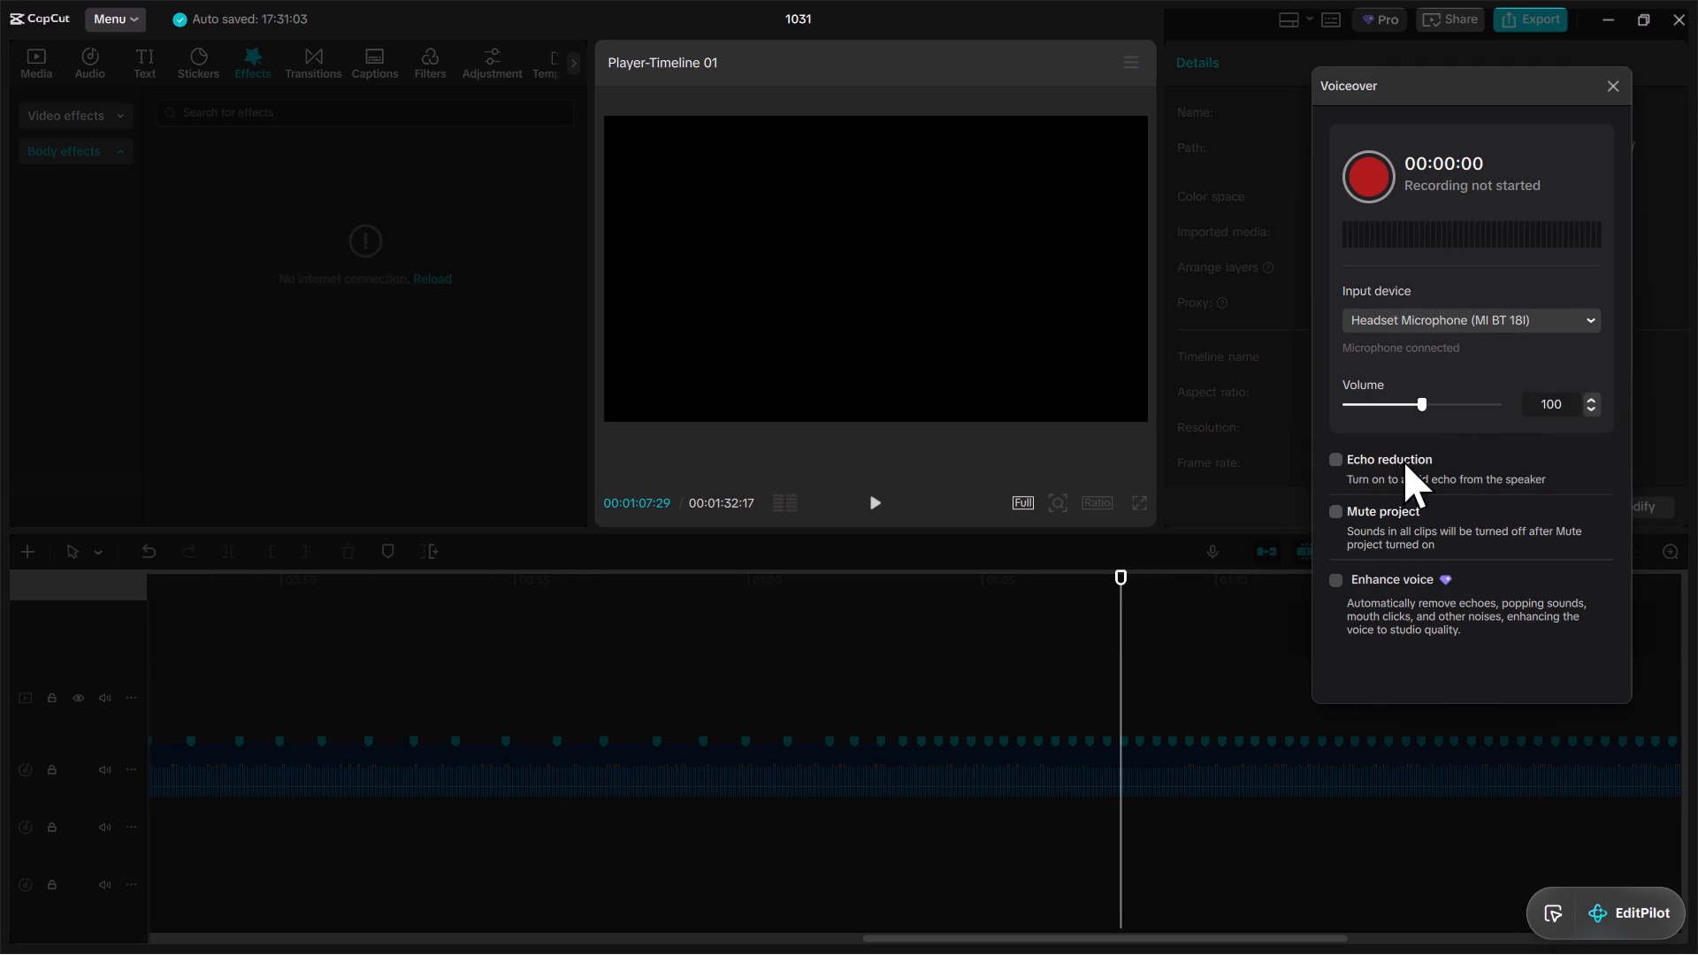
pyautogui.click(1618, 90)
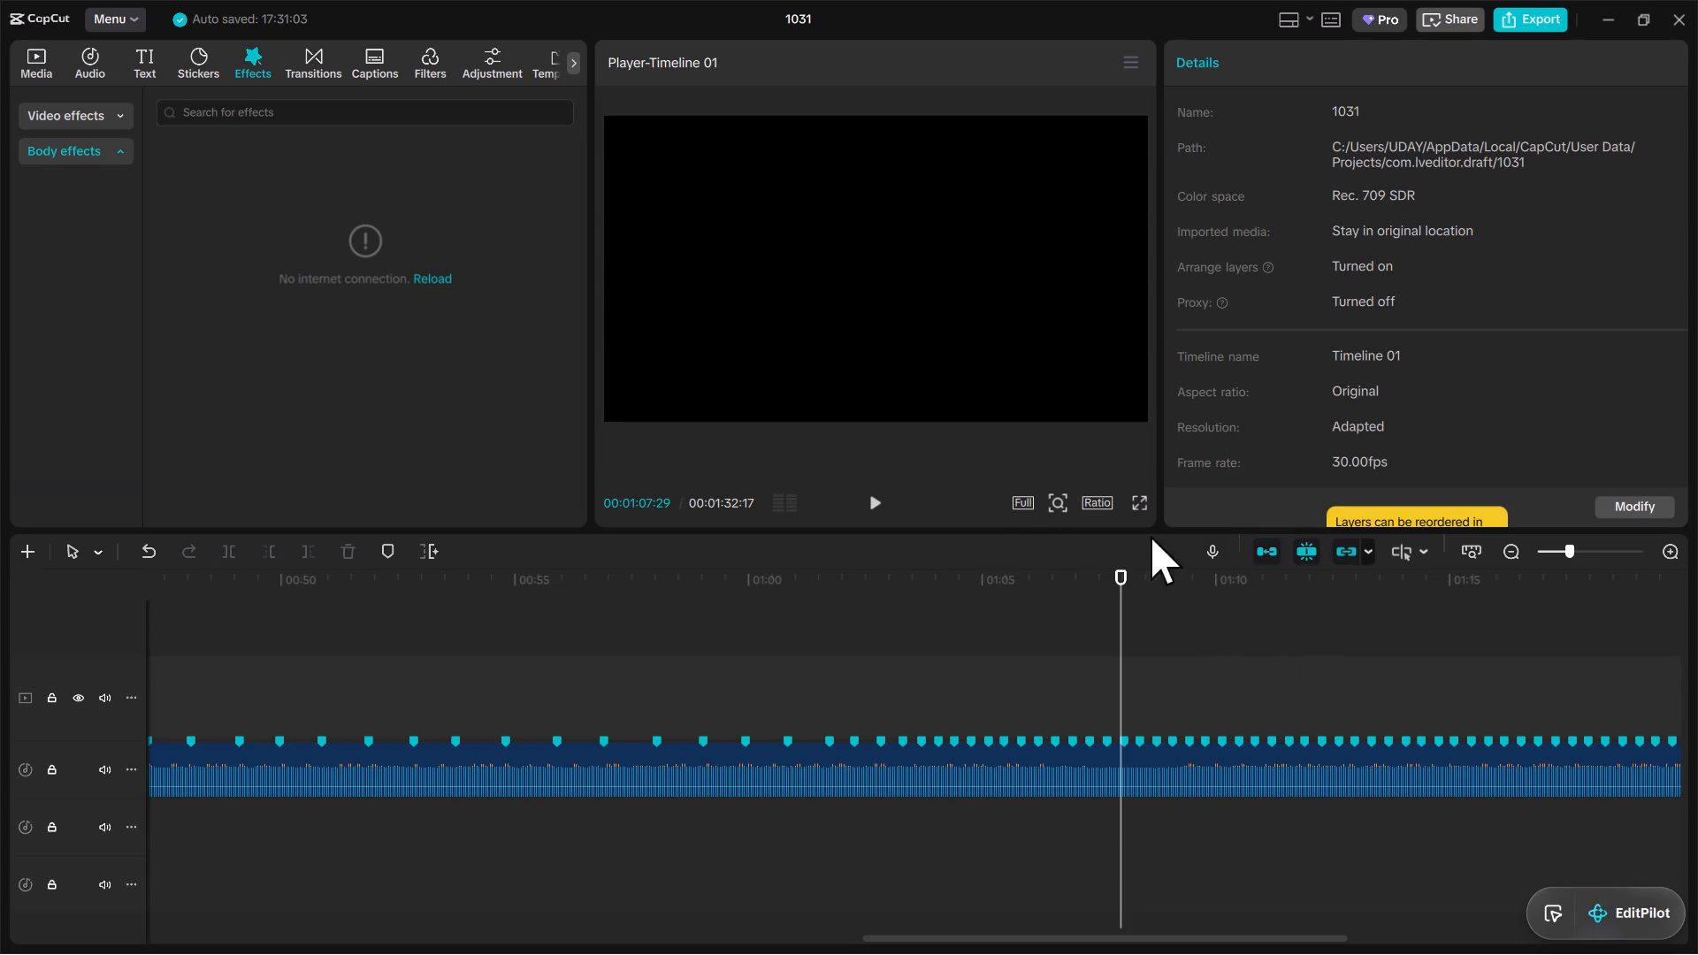
# Play the song from about 00:58 to about 01:11, examining the dense beat markers towards its end.
pyautogui.click(685, 684)
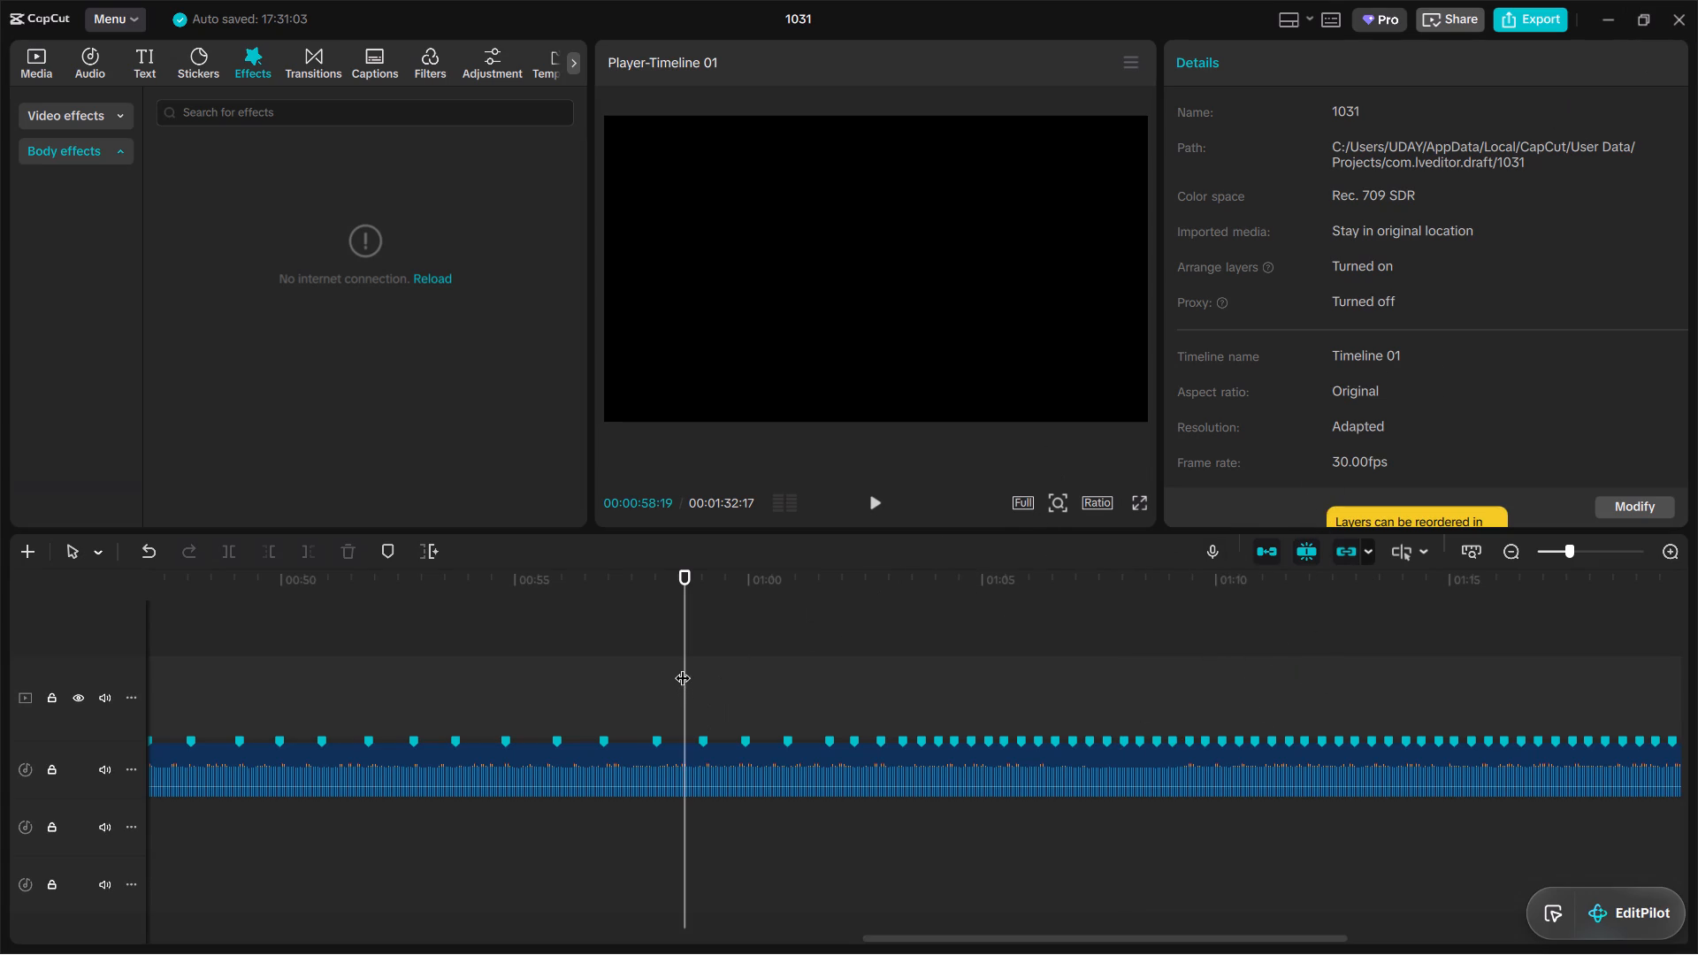
pyautogui.press('space')
pyautogui.press('space')
pyautogui.press('space')
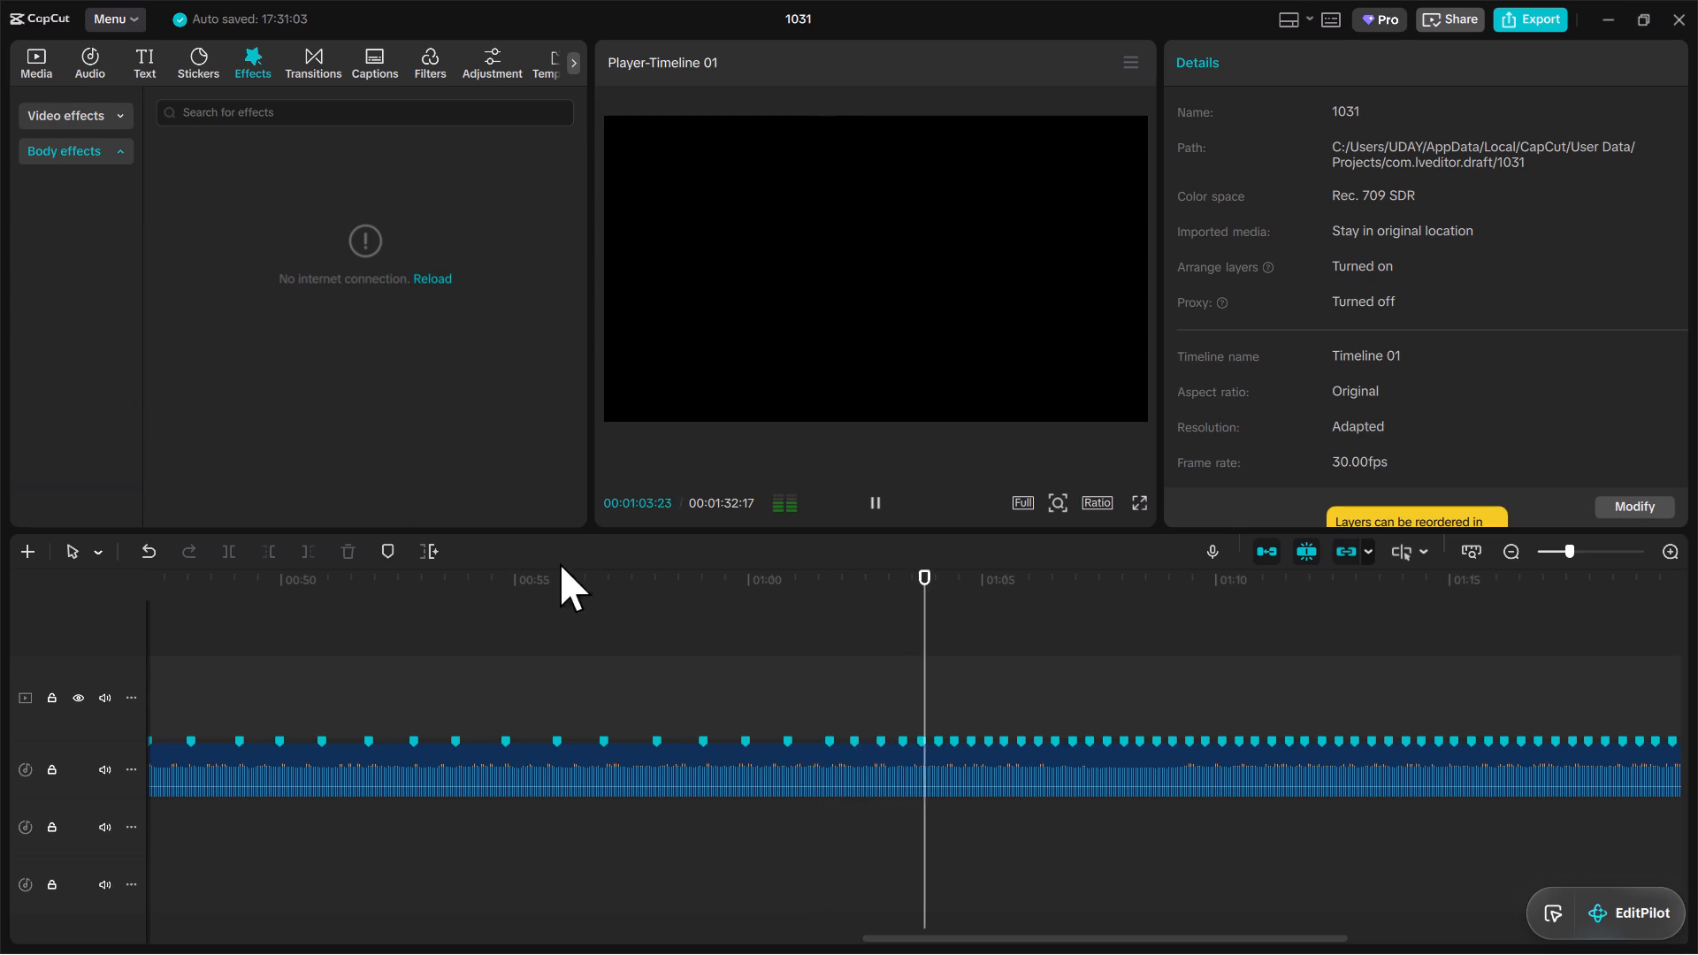
pyautogui.moveTo(1128, 761); pyautogui.dragTo(1143, 775)
pyautogui.click(1143, 775)
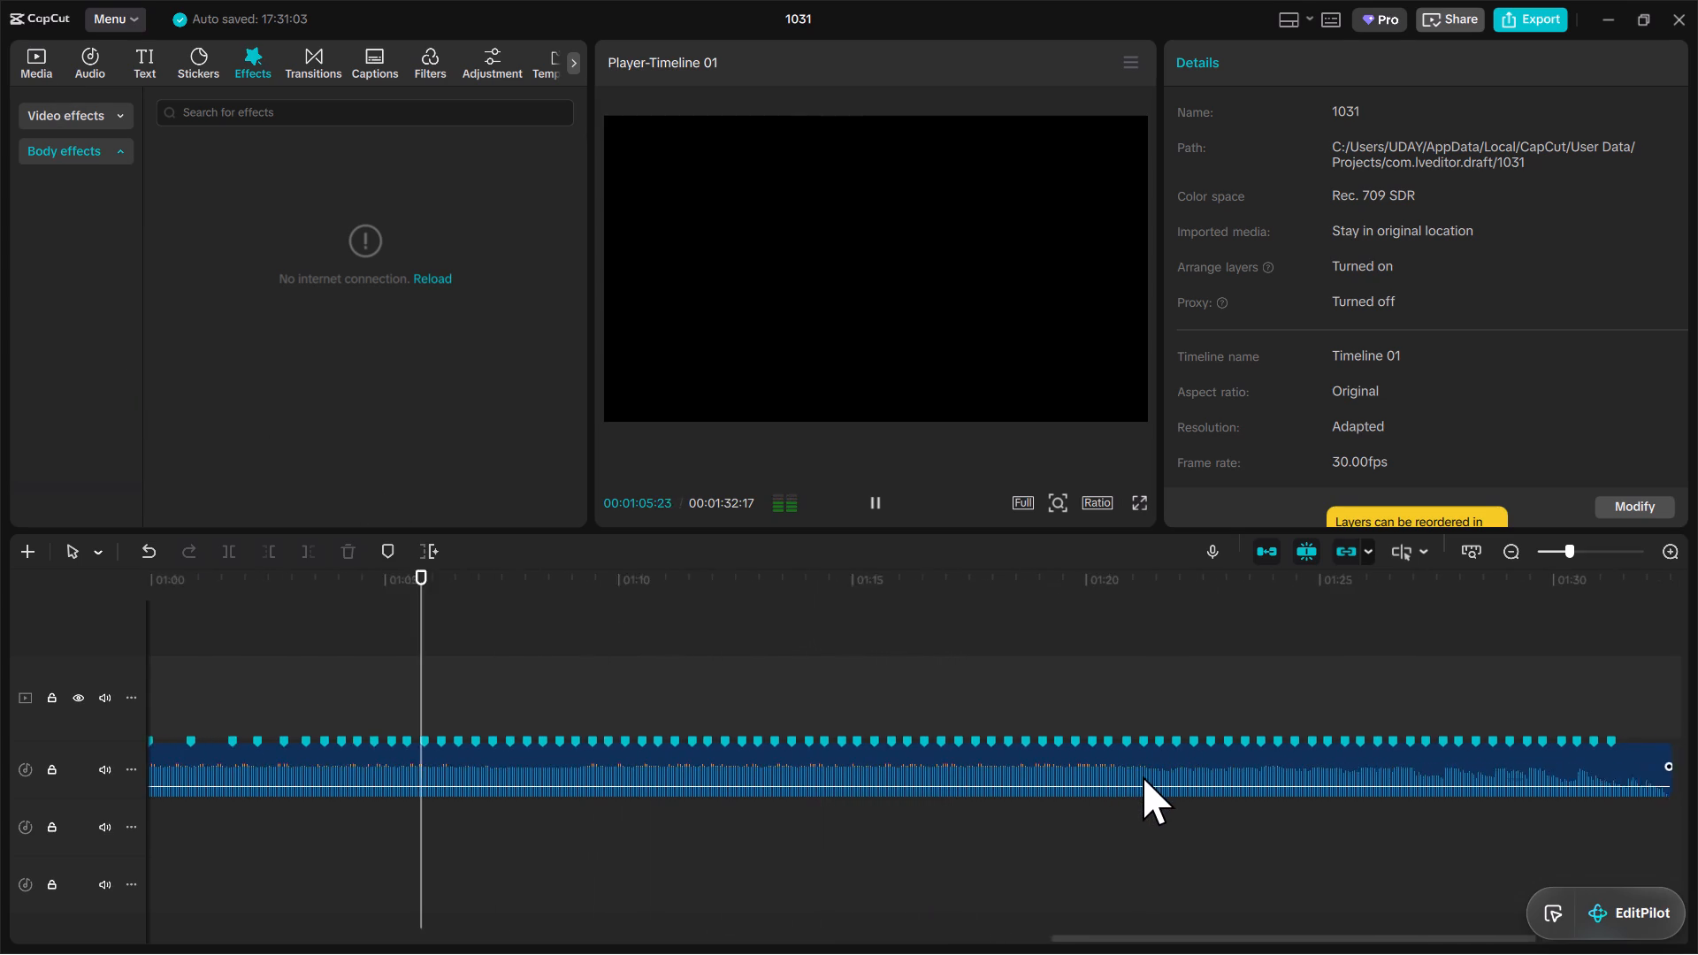
pyautogui.click(1572, 547)
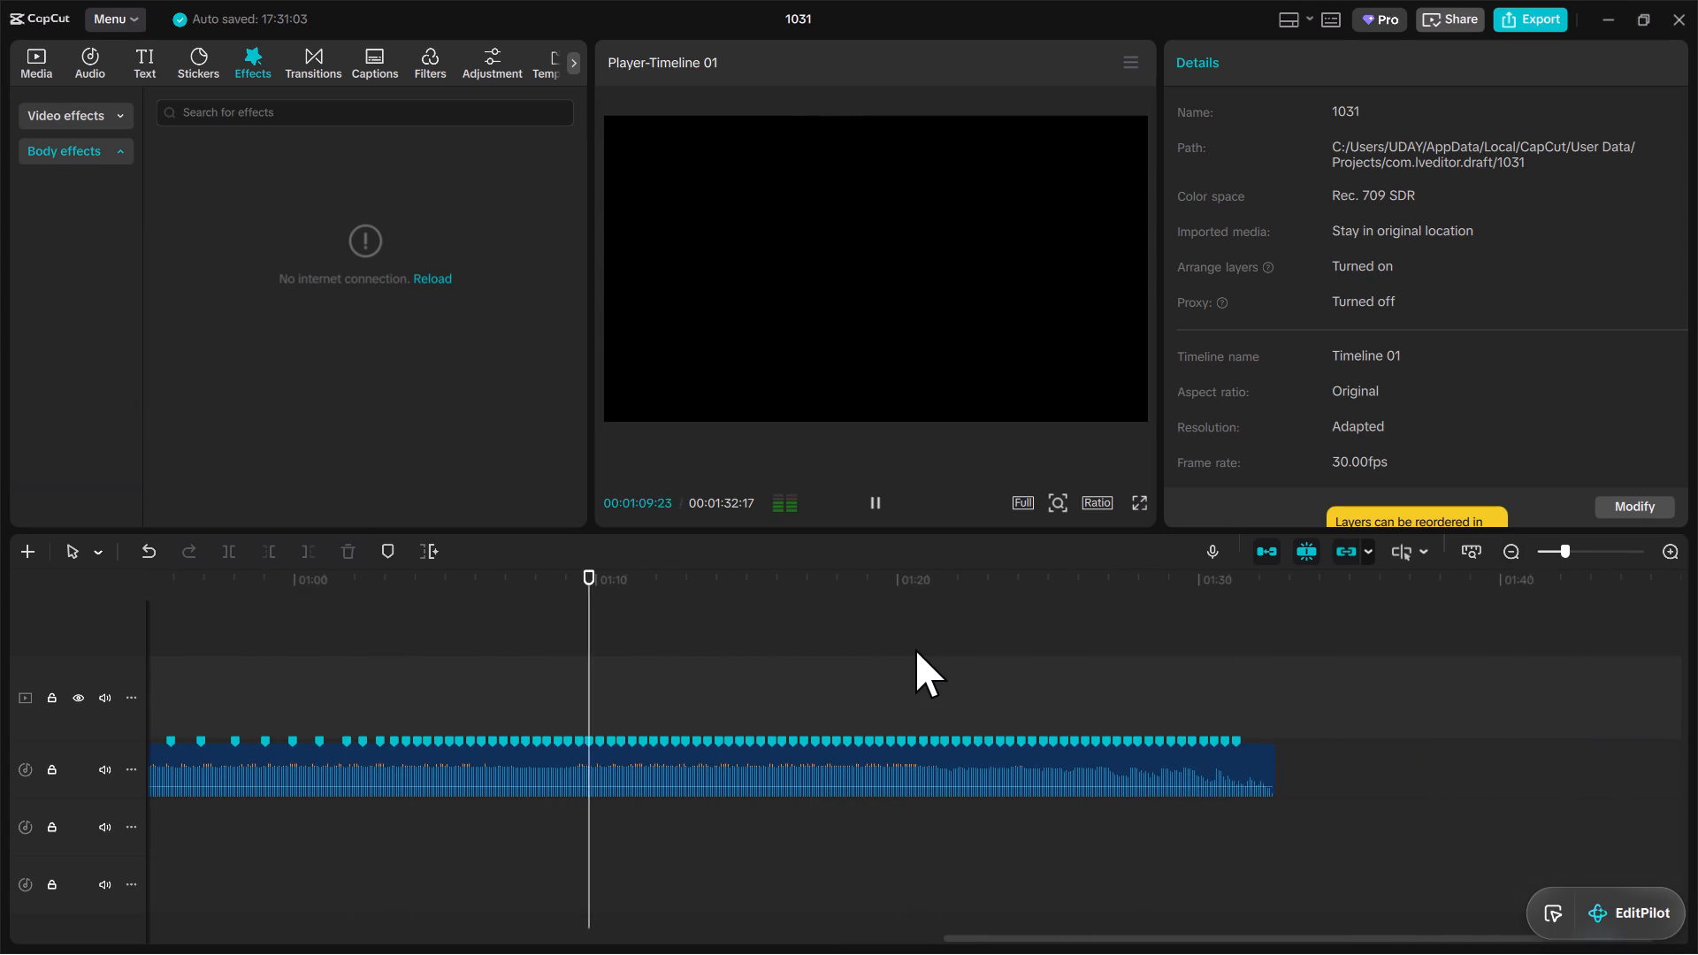
# Play the closing section of the song from about 01:11 to about 01:25, examining where its ending begins.
pyautogui.press('space')
pyautogui.click(878, 503)
pyautogui.doubleClick(879, 503)
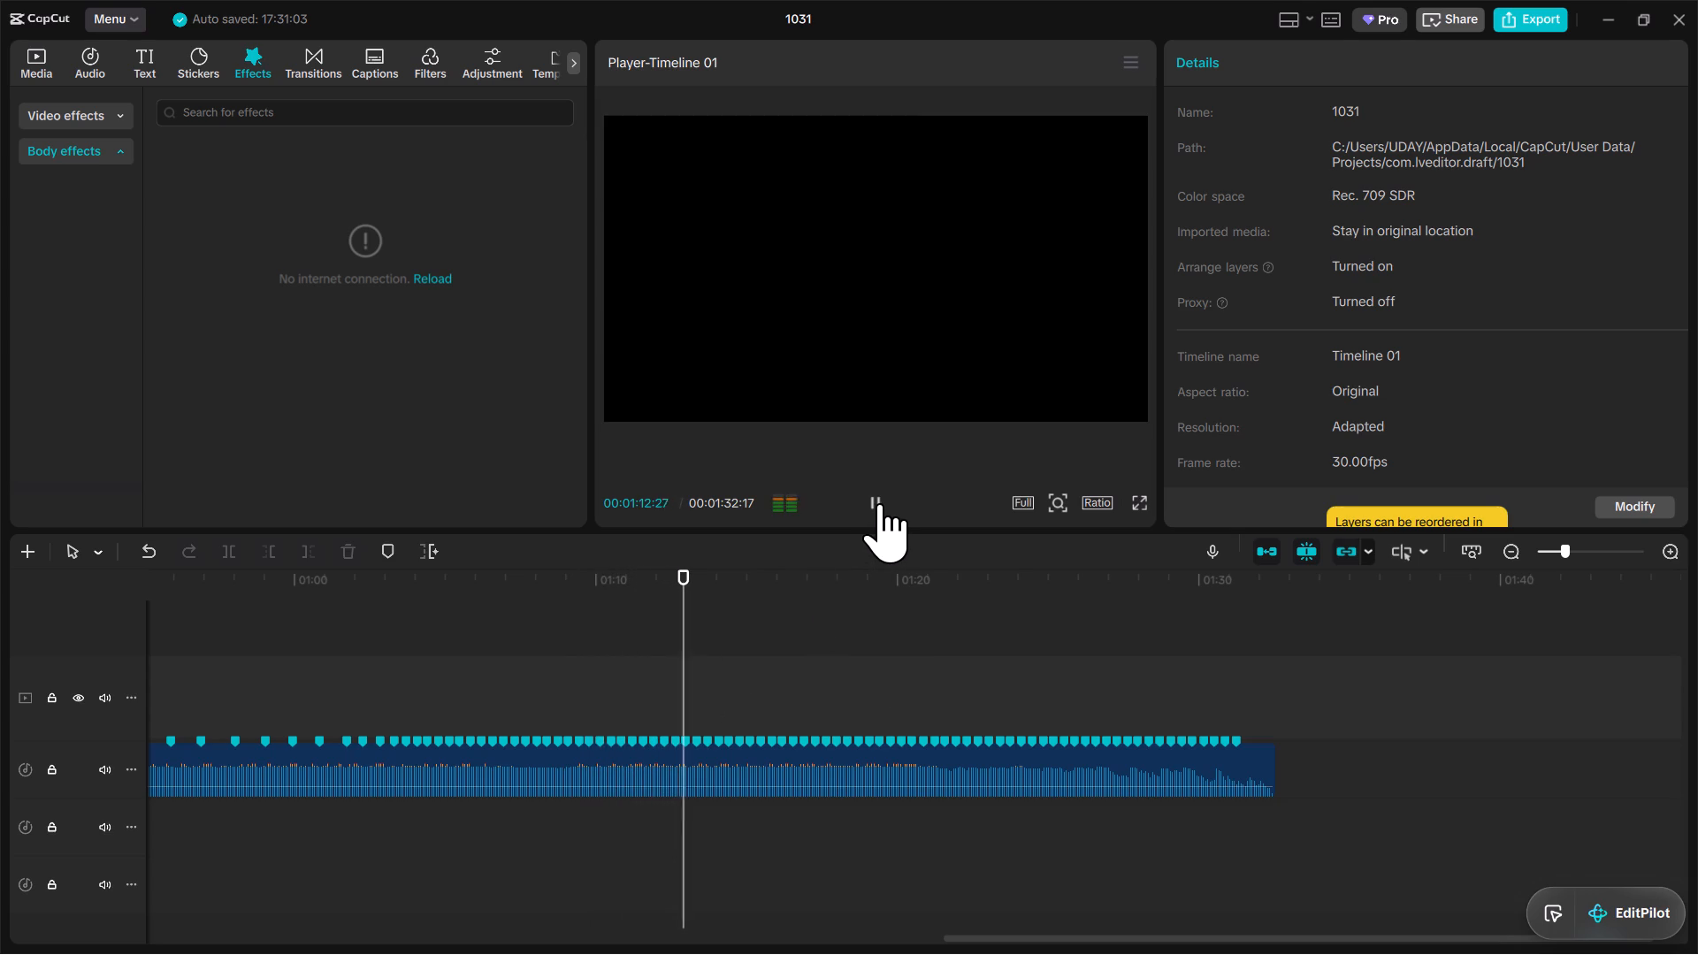
pyautogui.press('space')
pyautogui.press('space')
pyautogui.click(880, 503)
pyautogui.press('space')
pyautogui.moveTo(919, 748); pyautogui.dragTo(919, 736)
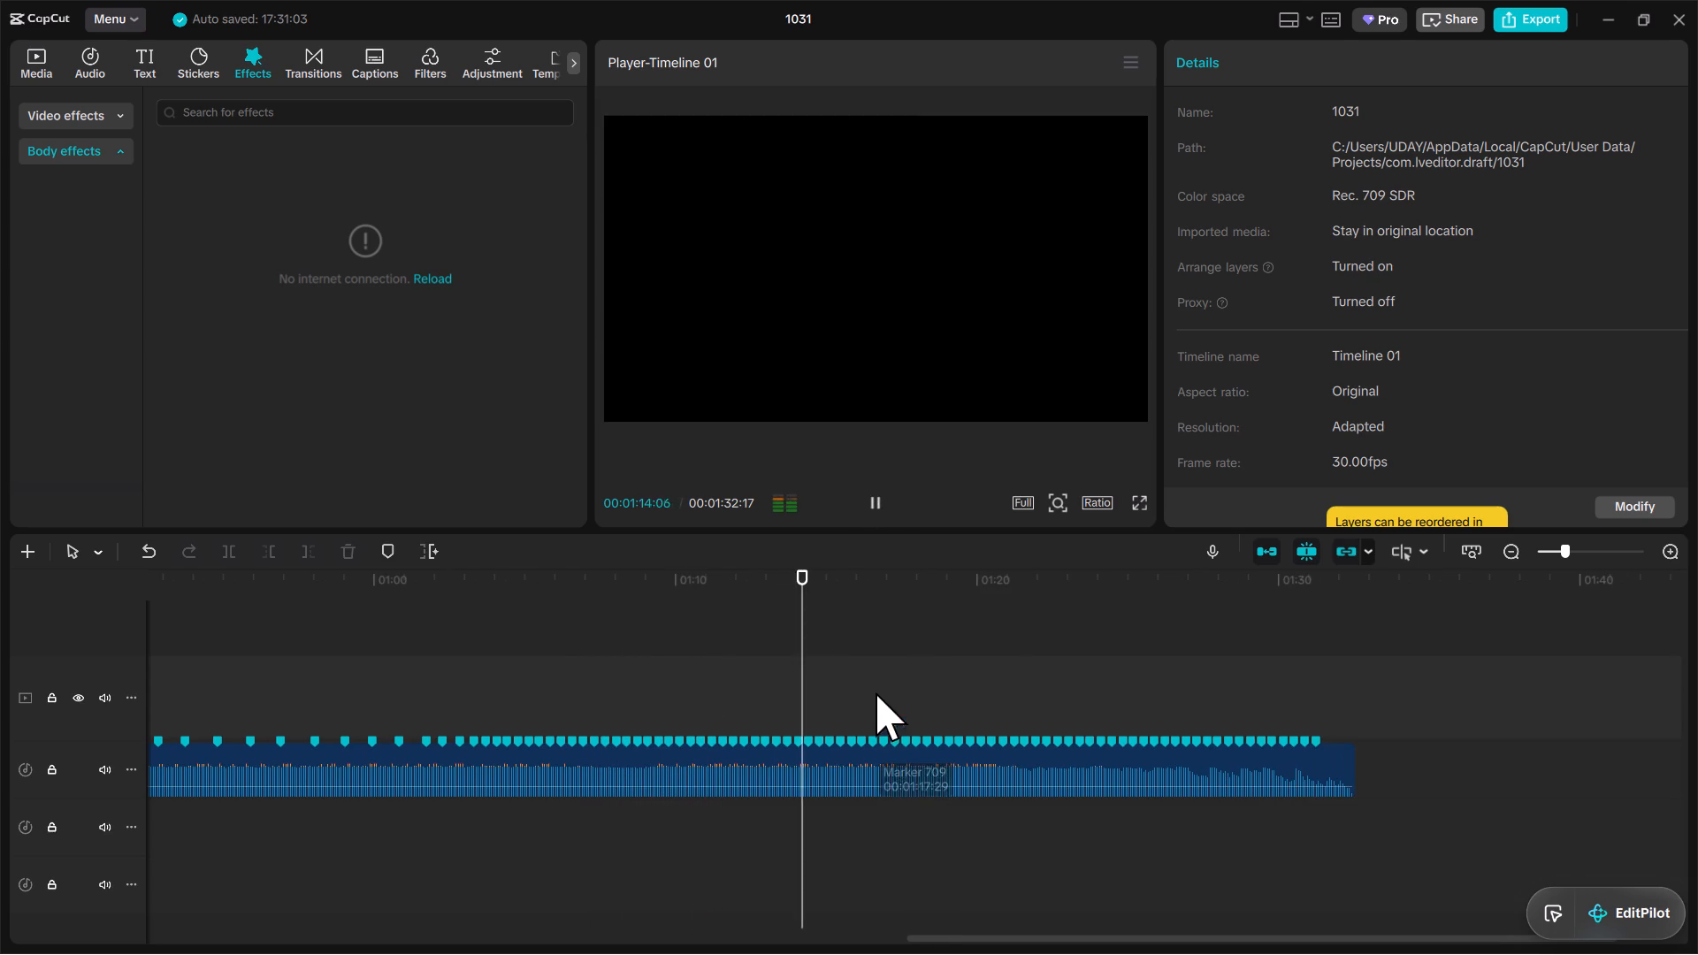
pyautogui.click(1113, 637)
pyautogui.press('space')
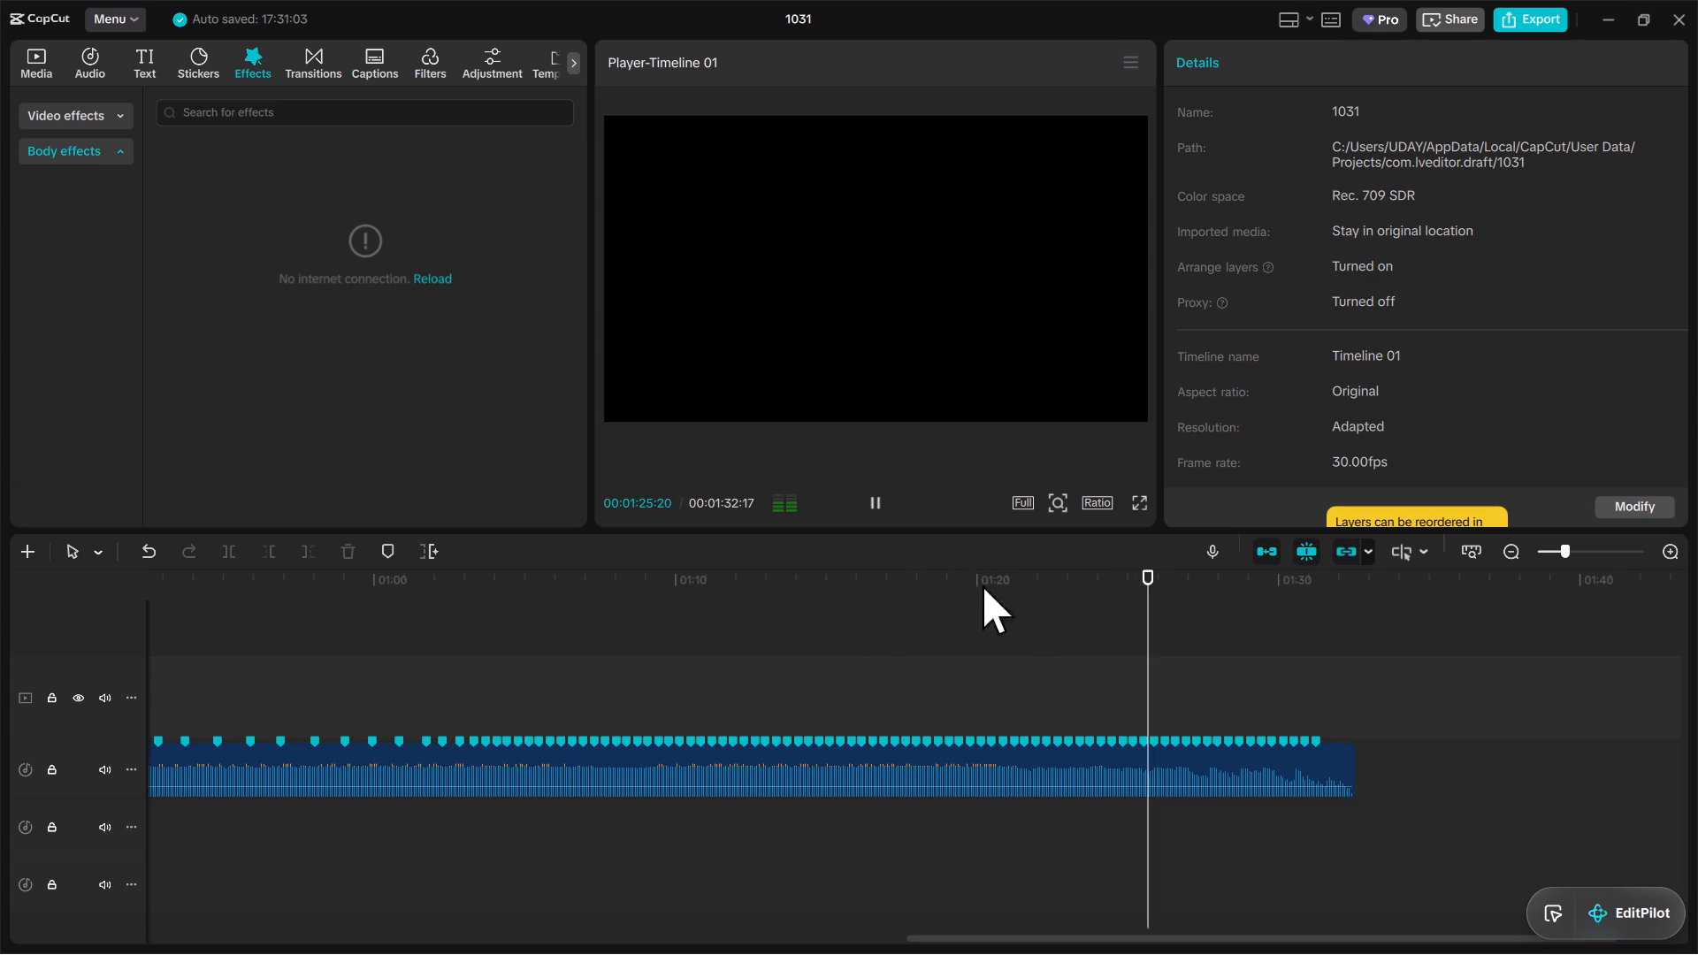
# Split the FUNK MADA song at 01:20:26 and move its ending piece onto a lower audio track.
pyautogui.click(1020, 592)
pyautogui.press('space')
pyautogui.click(967, 592)
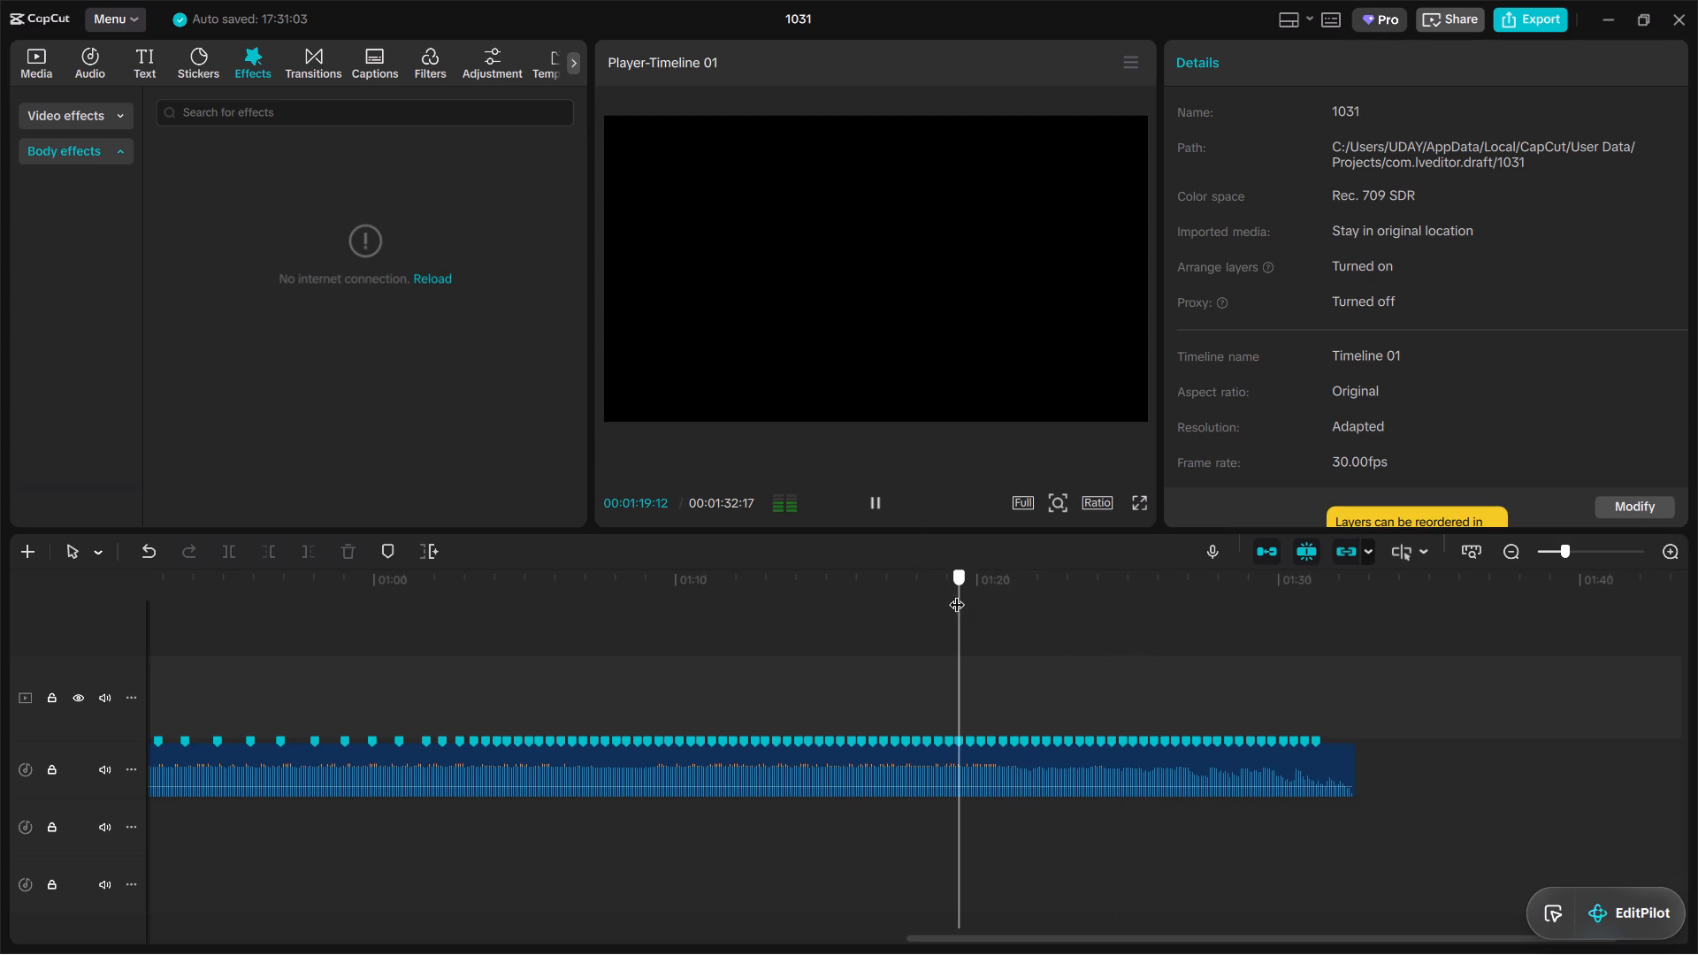
pyautogui.press('space')
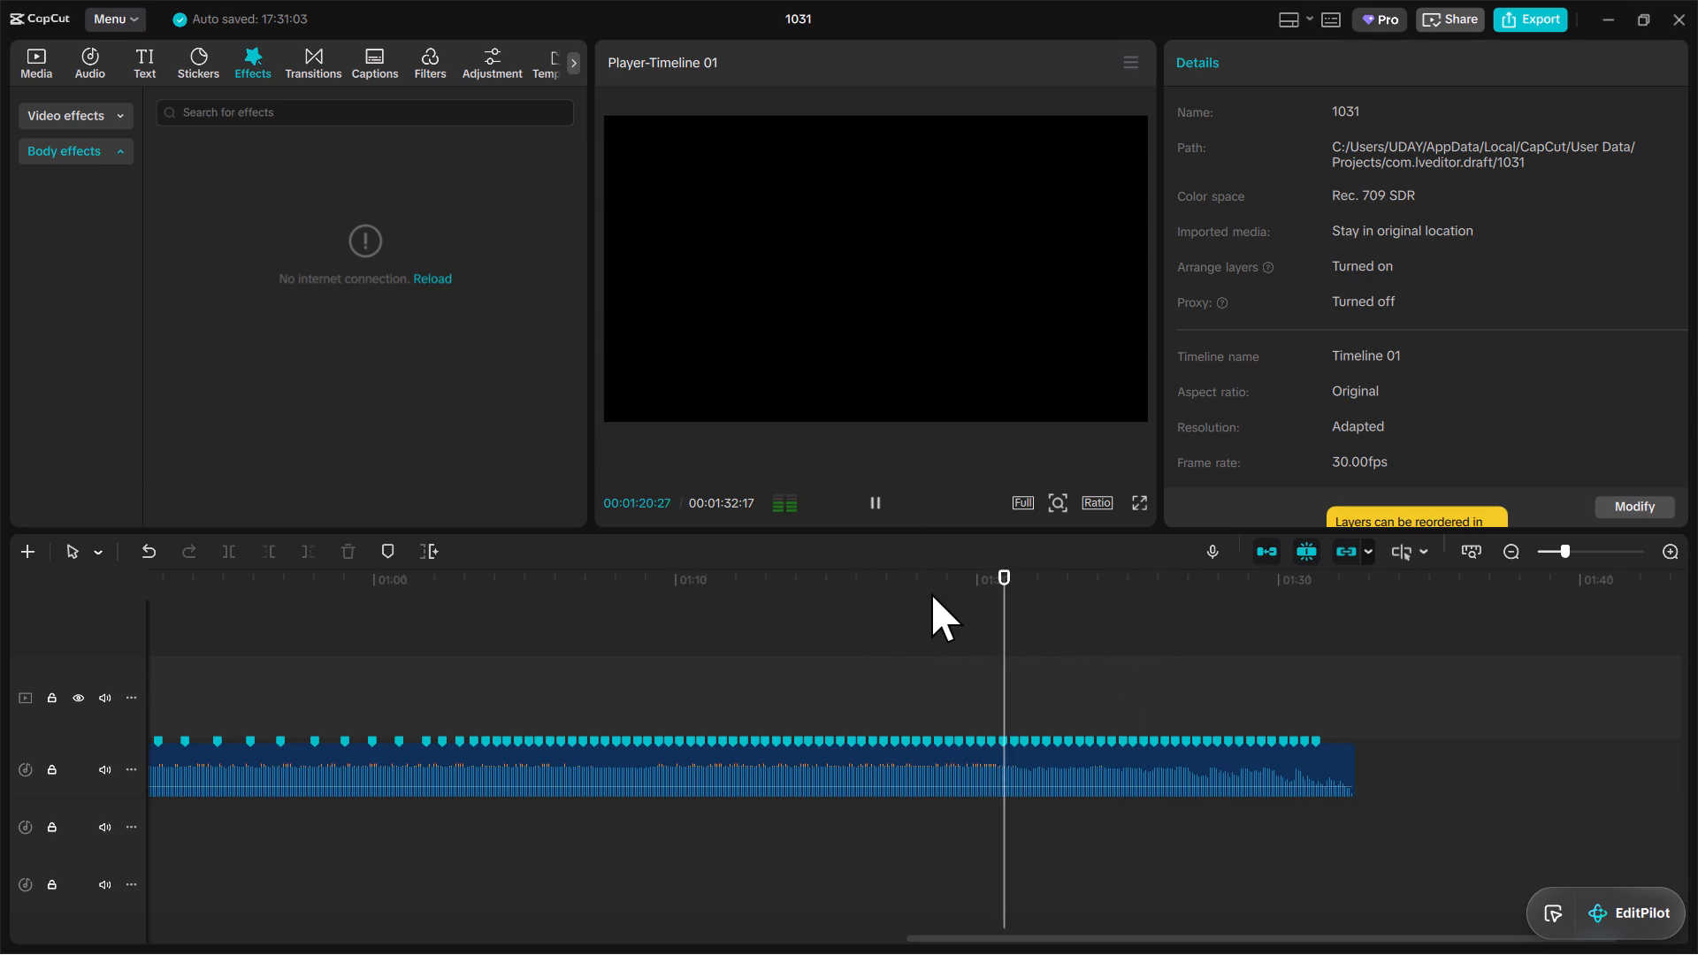
pyautogui.press('space')
pyautogui.moveTo(1014, 646); pyautogui.dragTo(989, 646)
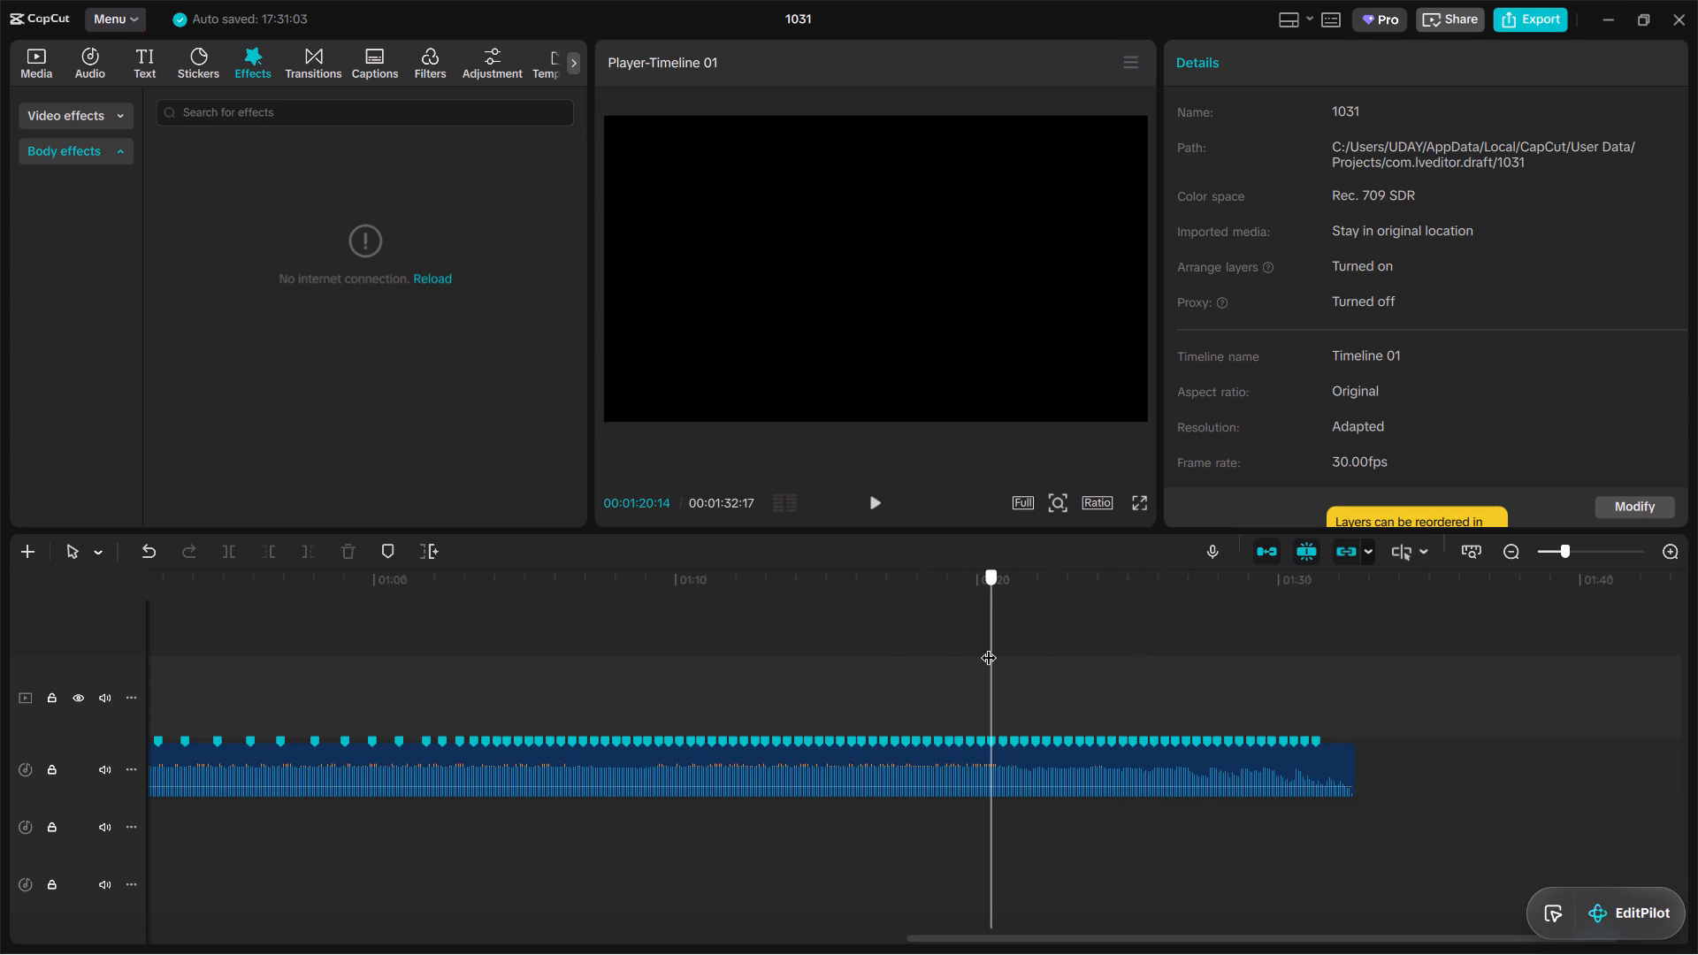
pyautogui.moveTo(989, 646); pyautogui.dragTo(1004, 646)
pyautogui.press('s')
pyautogui.click(1033, 758)
pyautogui.press('s')
pyautogui.moveTo(1053, 766); pyautogui.dragTo(1043, 852)
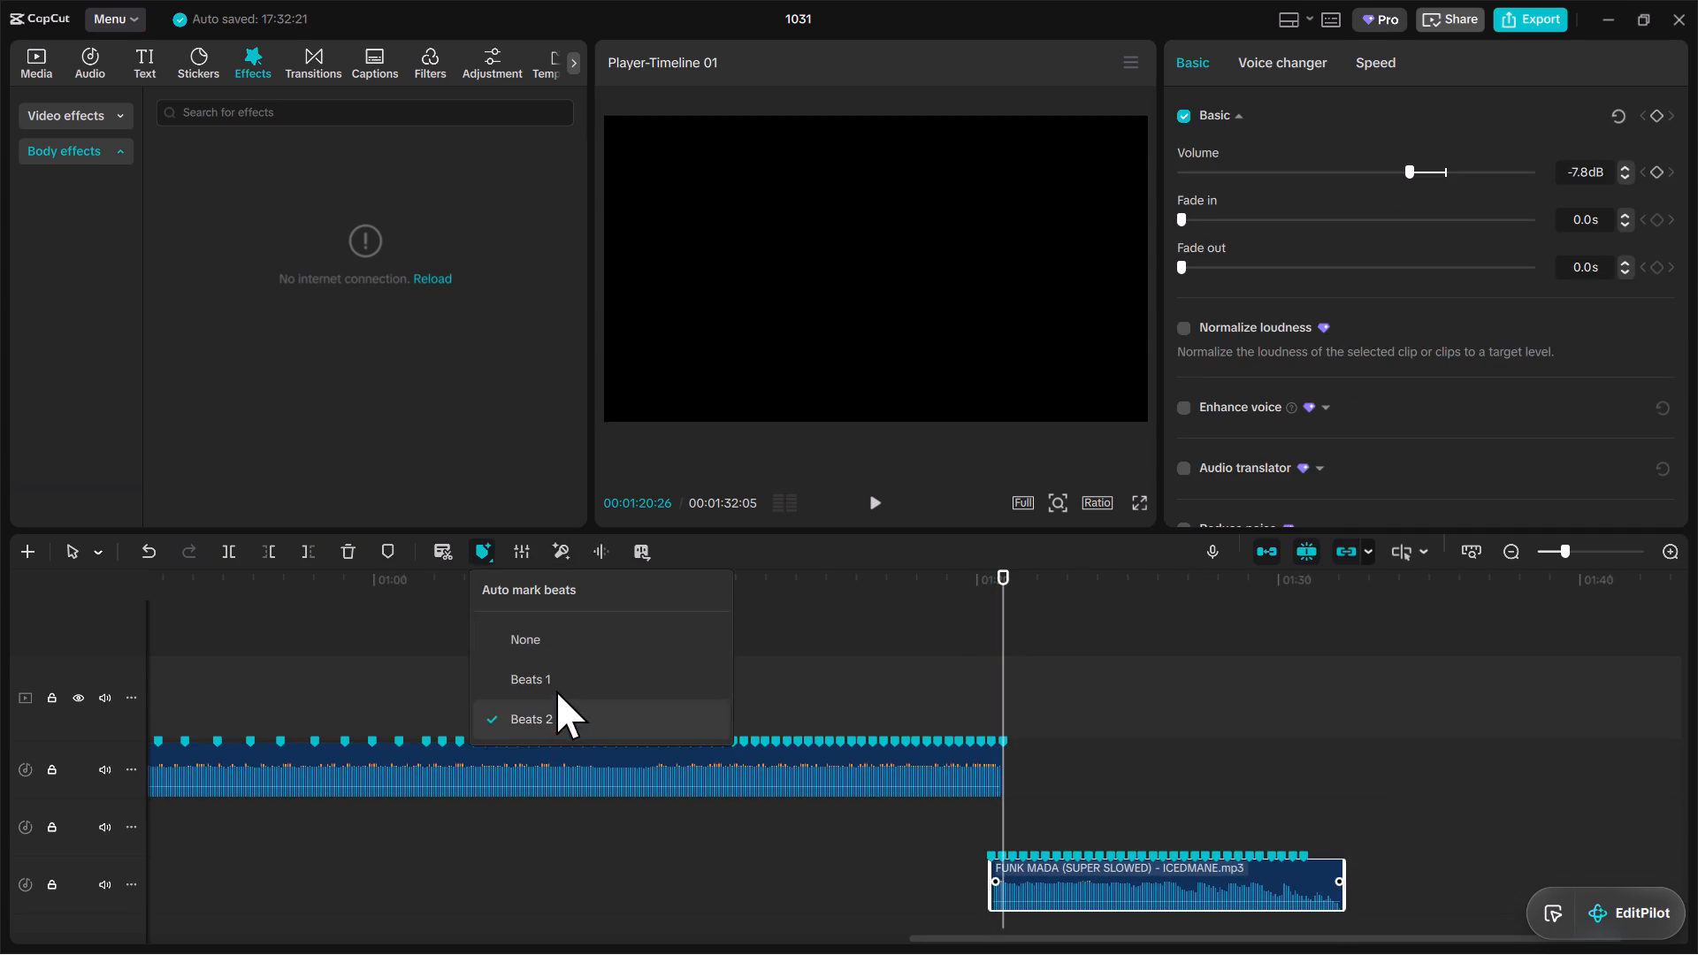
# Apply Beats 1 auto-marking to the separated ending clip.
pyautogui.click(556, 688)
# Move the ending clip back beneath the main song, playing from 00:21:28 to find the join, and start it at 00:29:16.
pyautogui.moveTo(1134, 879); pyautogui.dragTo(226, 881)
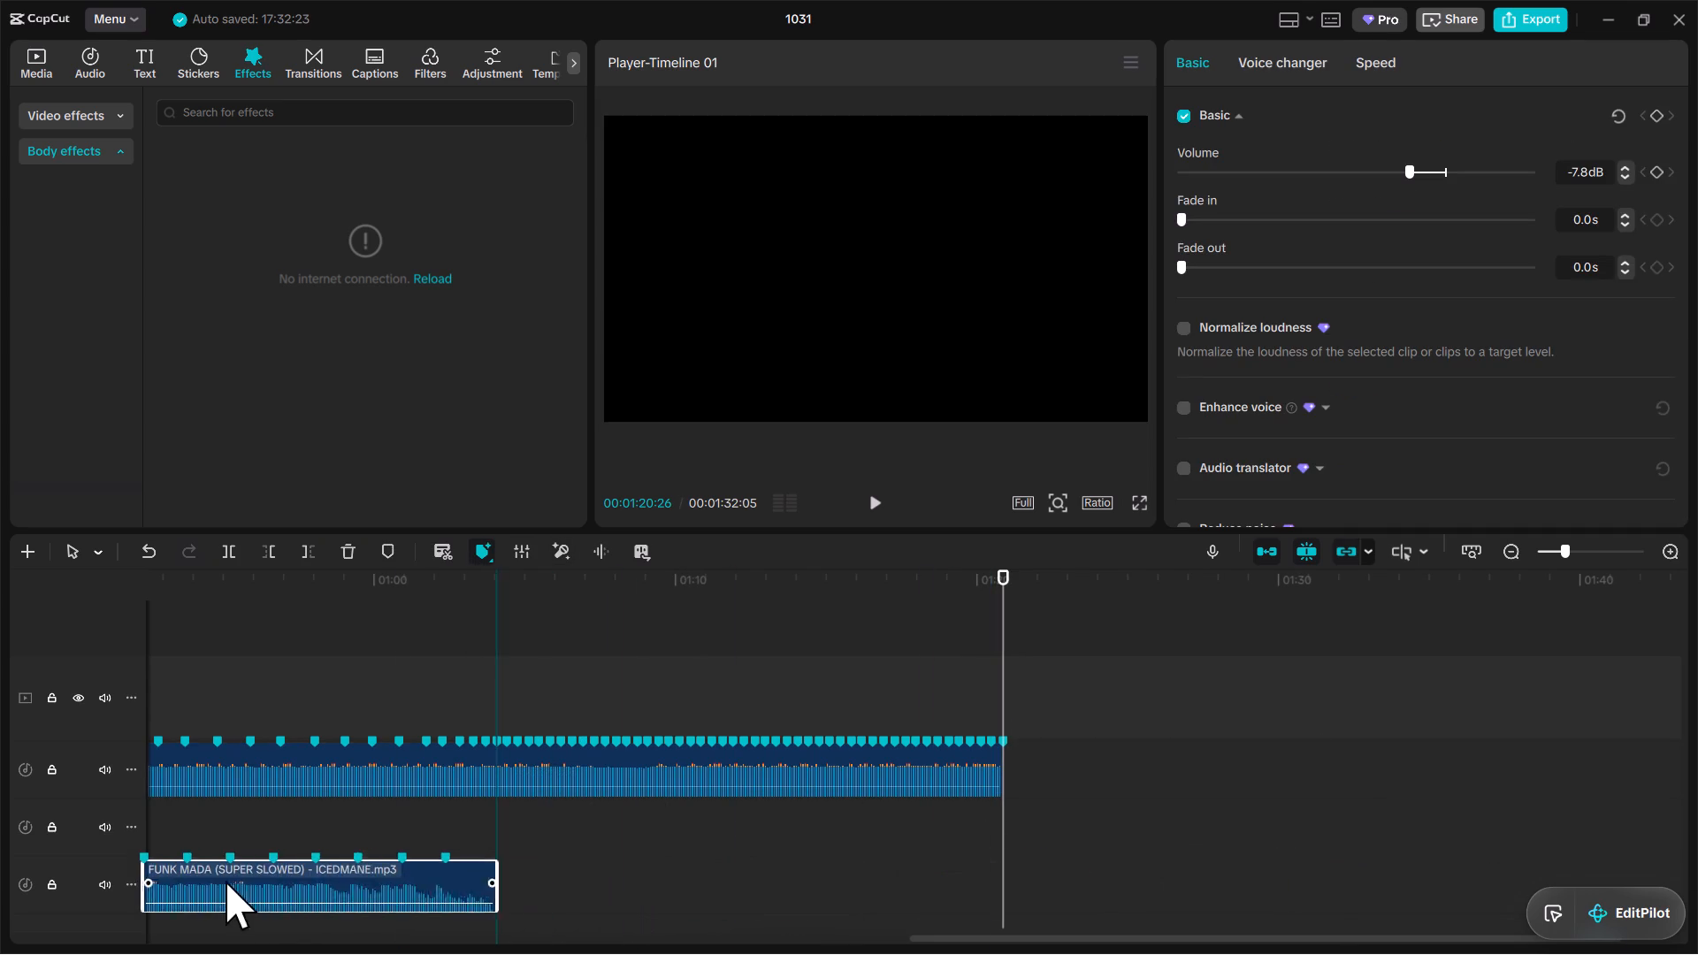
pyautogui.moveTo(226, 881); pyautogui.dragTo(985, 928)
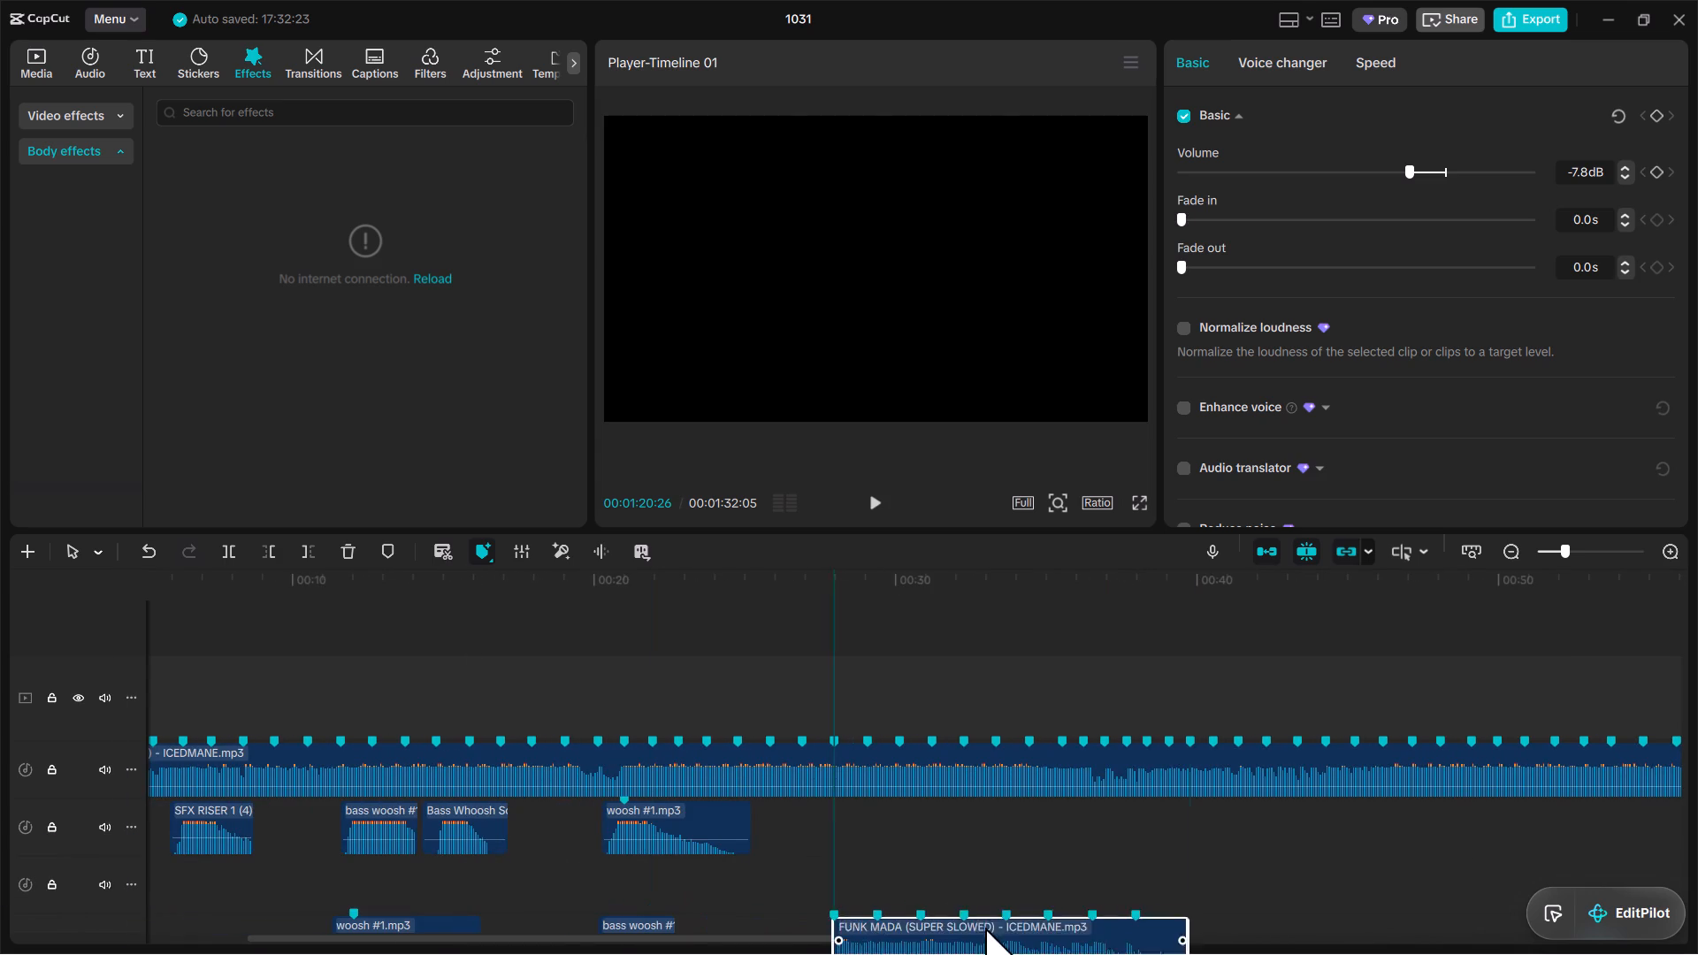
pyautogui.moveTo(985, 928); pyautogui.dragTo(945, 881)
pyautogui.click(790, 673)
pyautogui.moveTo(780, 676); pyautogui.dragTo(744, 677)
pyautogui.click(819, 683)
pyautogui.moveTo(1095, 870); pyautogui.dragTo(1408, 851)
pyautogui.click(853, 665)
pyautogui.press('x')
pyautogui.click(647, 671)
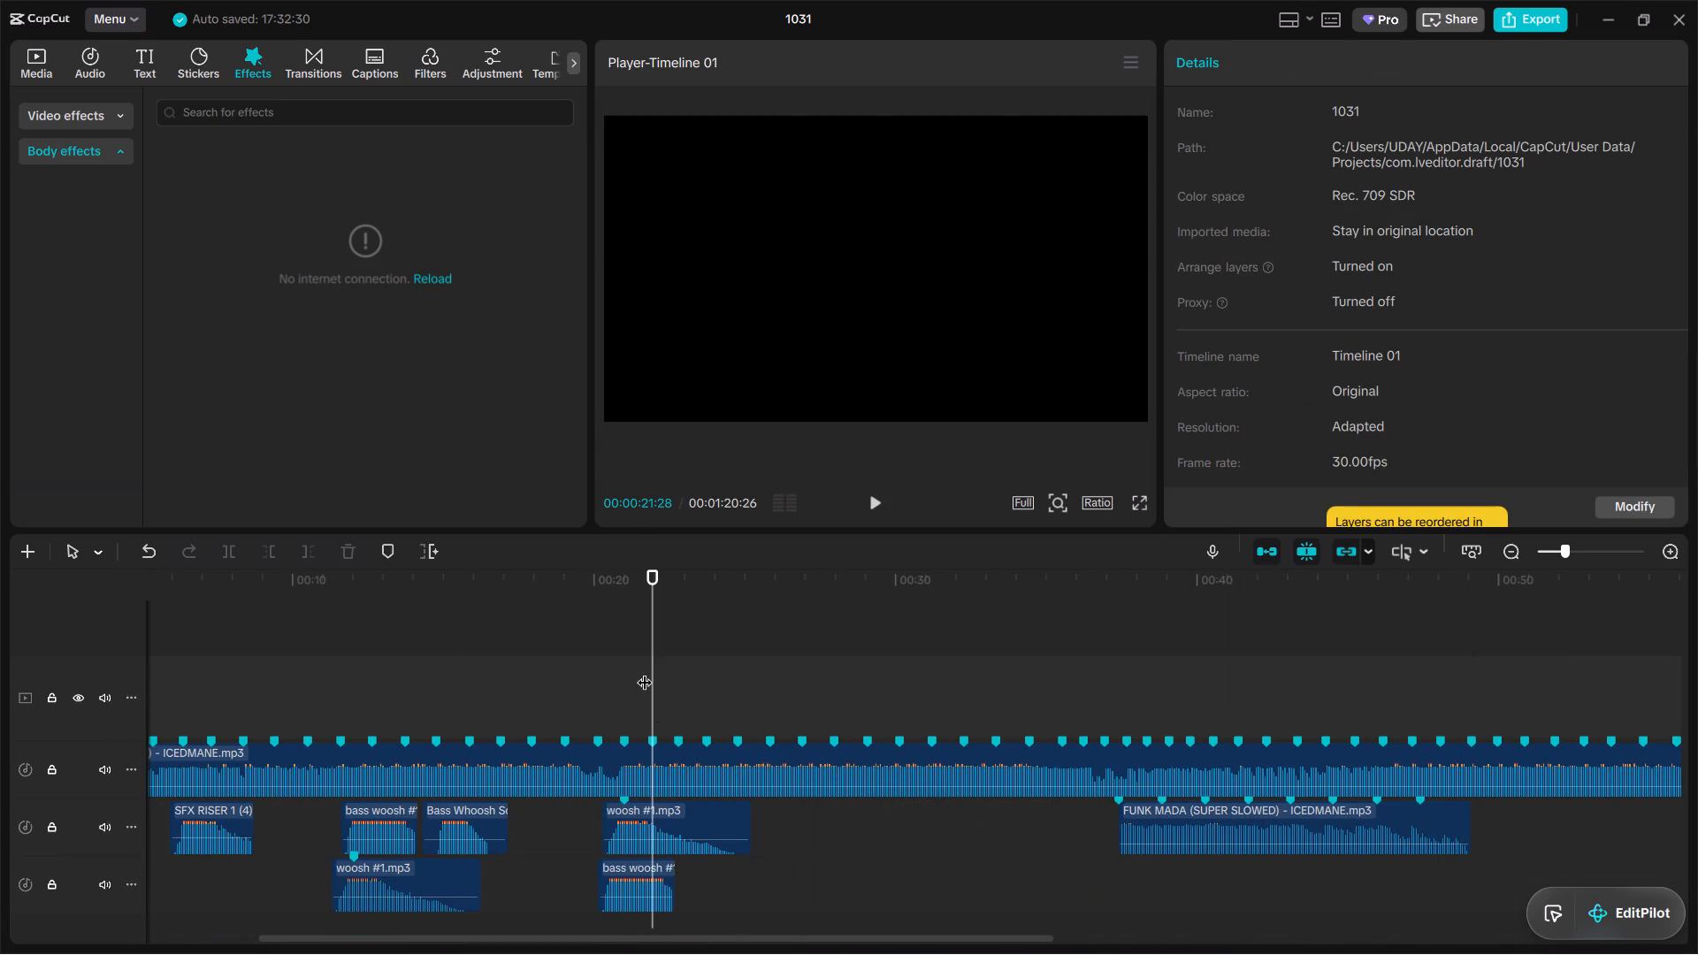
pyautogui.press('space')
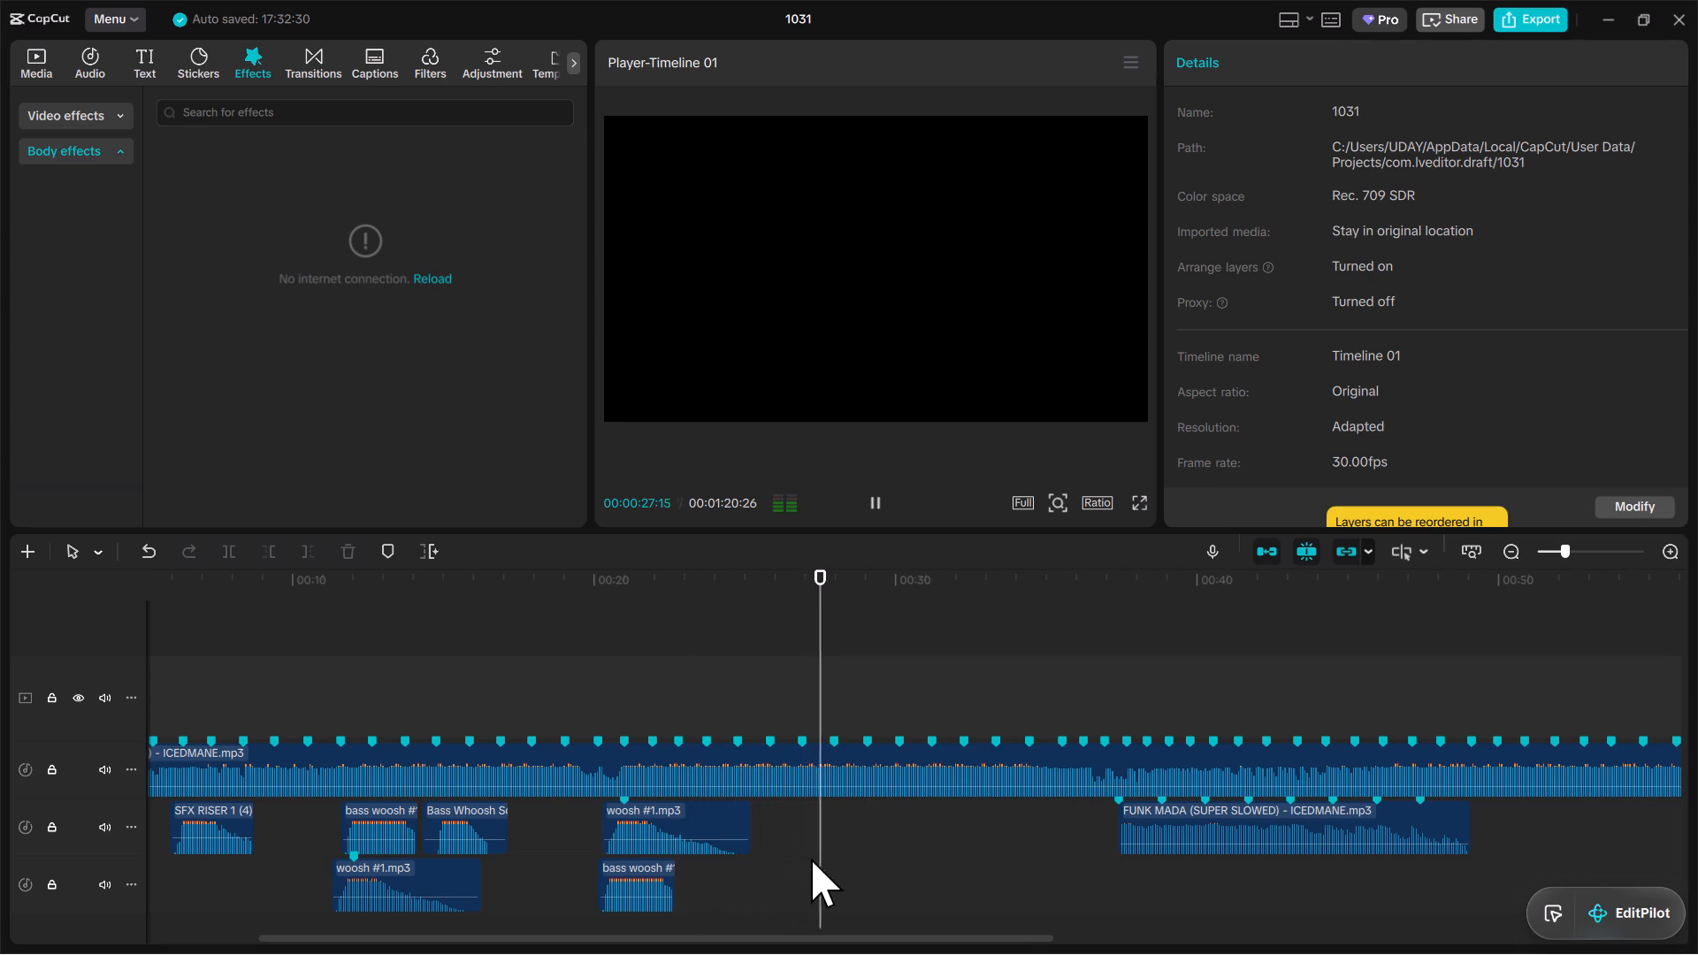
pyautogui.press('space')
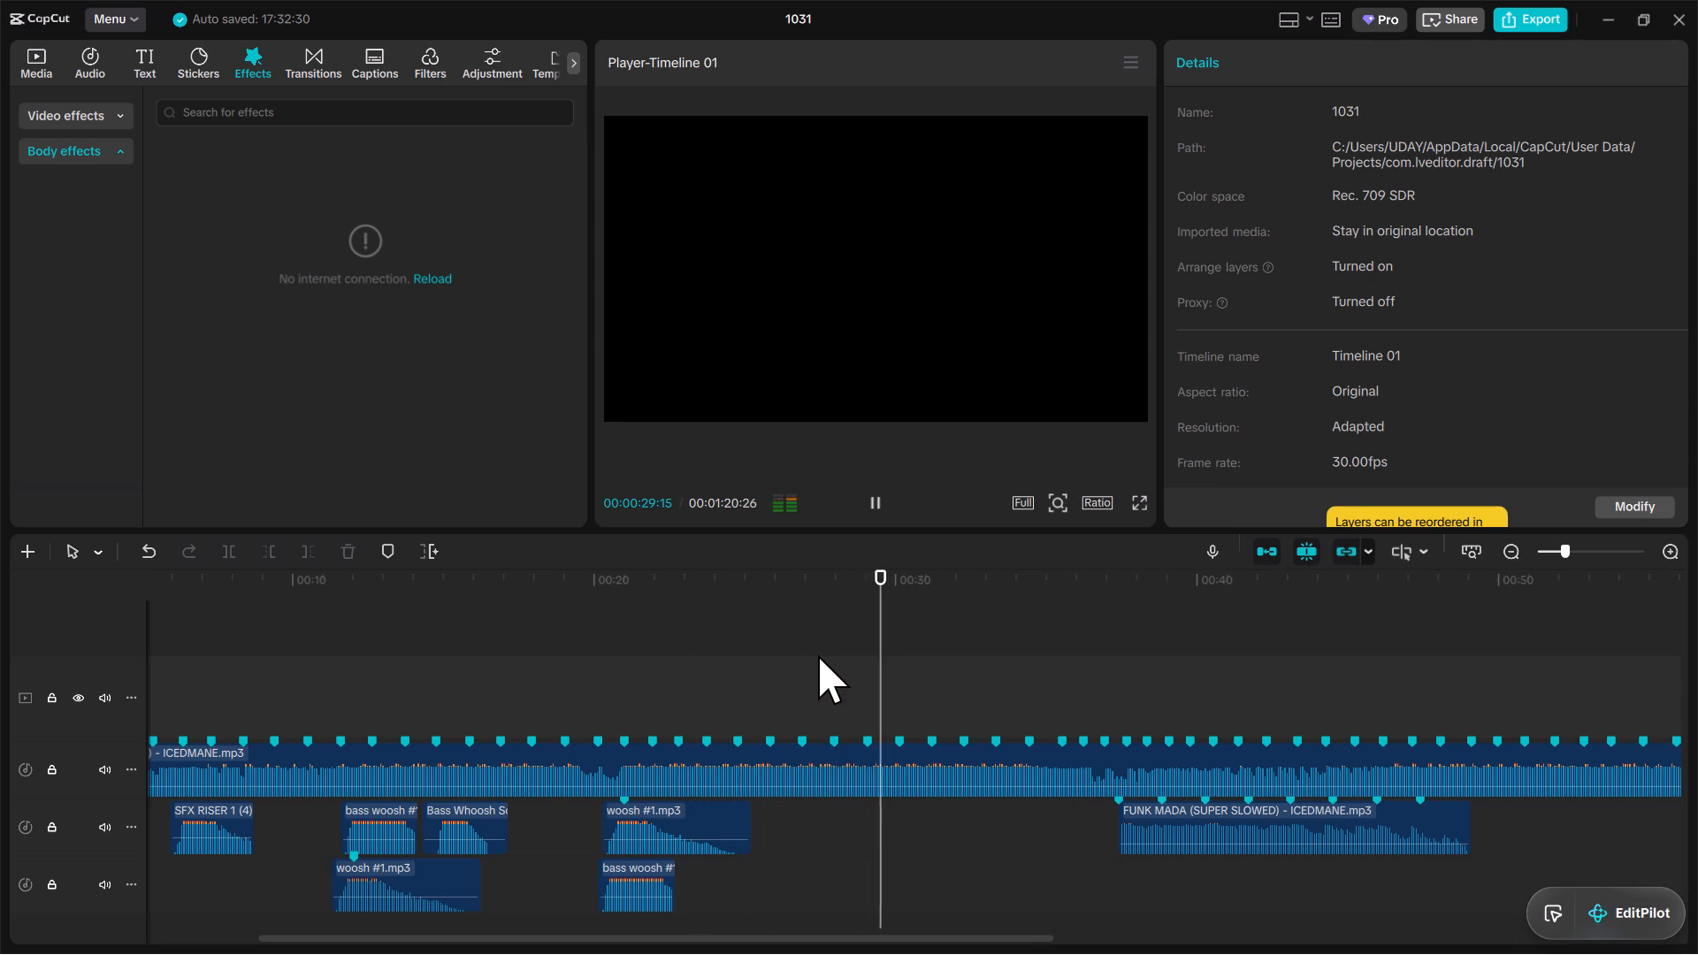
pyautogui.moveTo(1427, 814); pyautogui.dragTo(1253, 822)
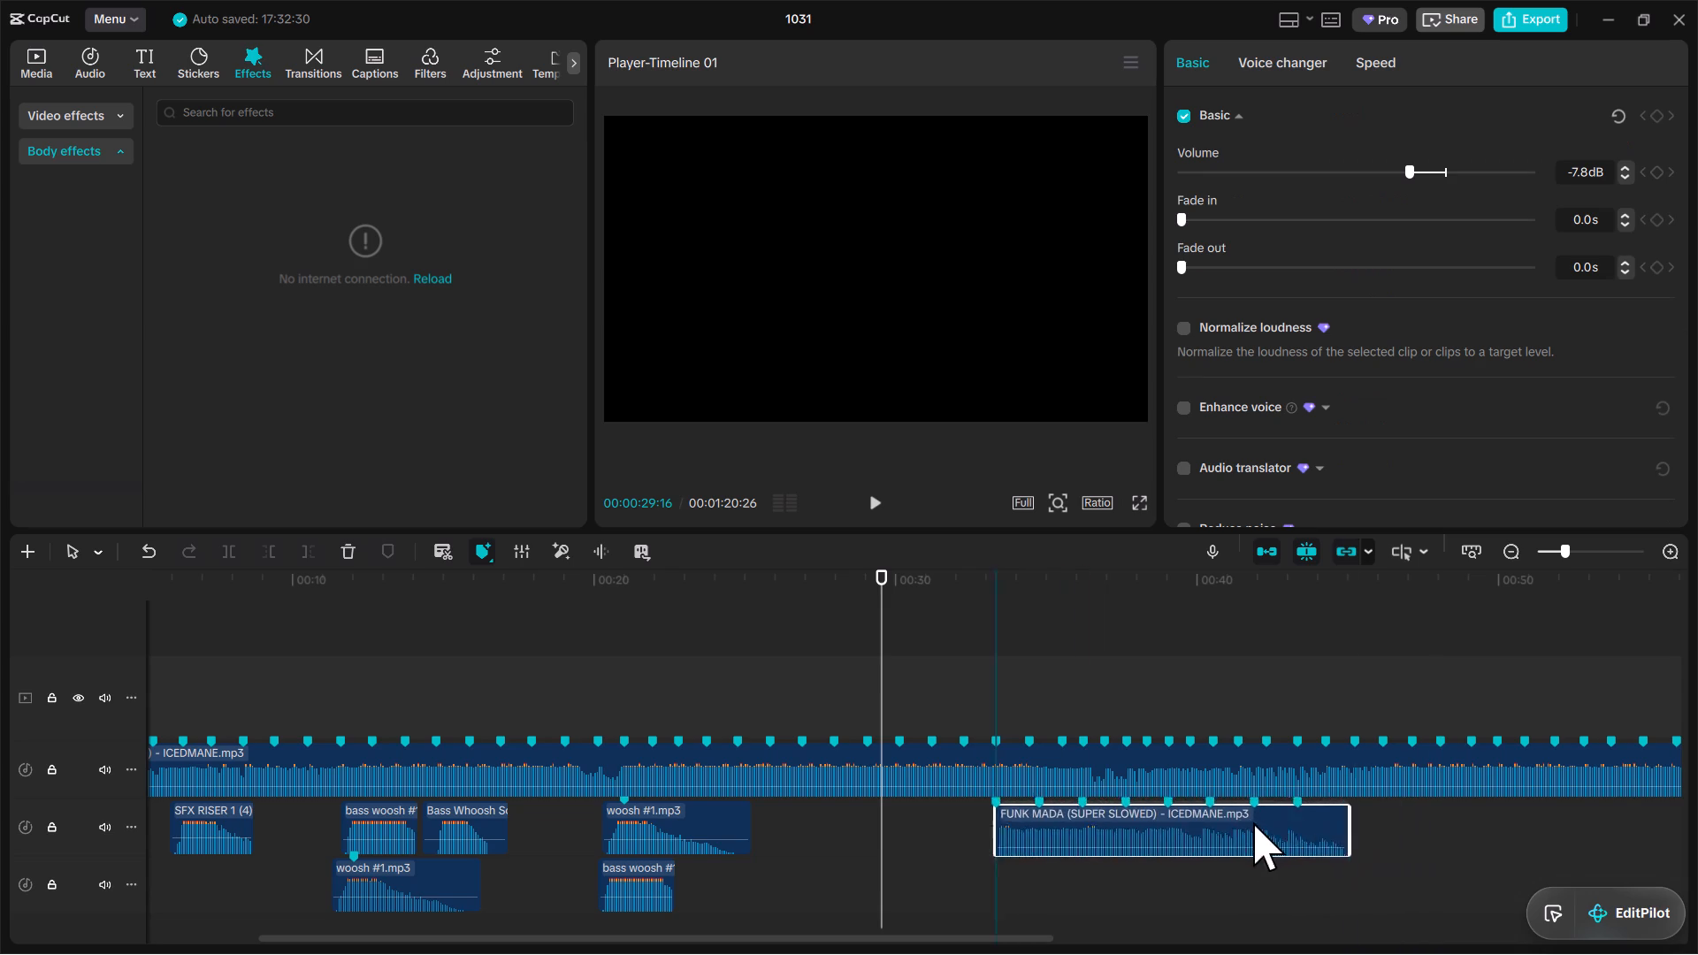
pyautogui.moveTo(1253, 822); pyautogui.dragTo(1196, 826)
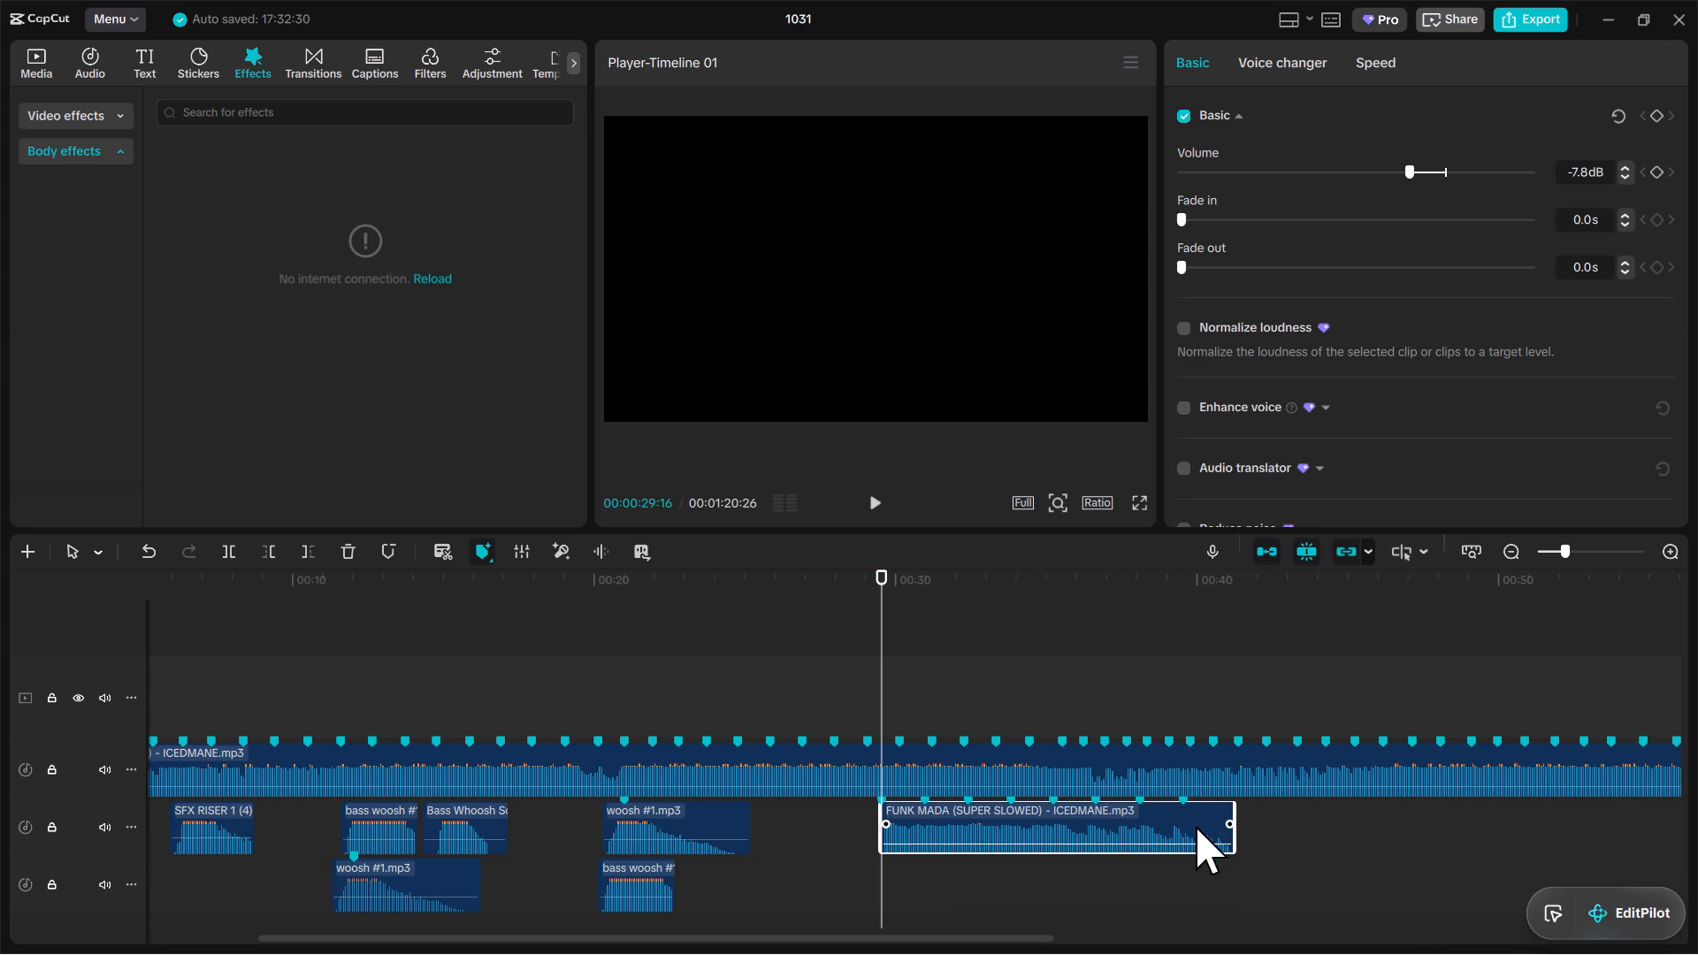
# Split the main song at 00:29:16, delete everything after the cut, and play the join with the ending clip.
pyautogui.click(1075, 759)
pyautogui.press('s')
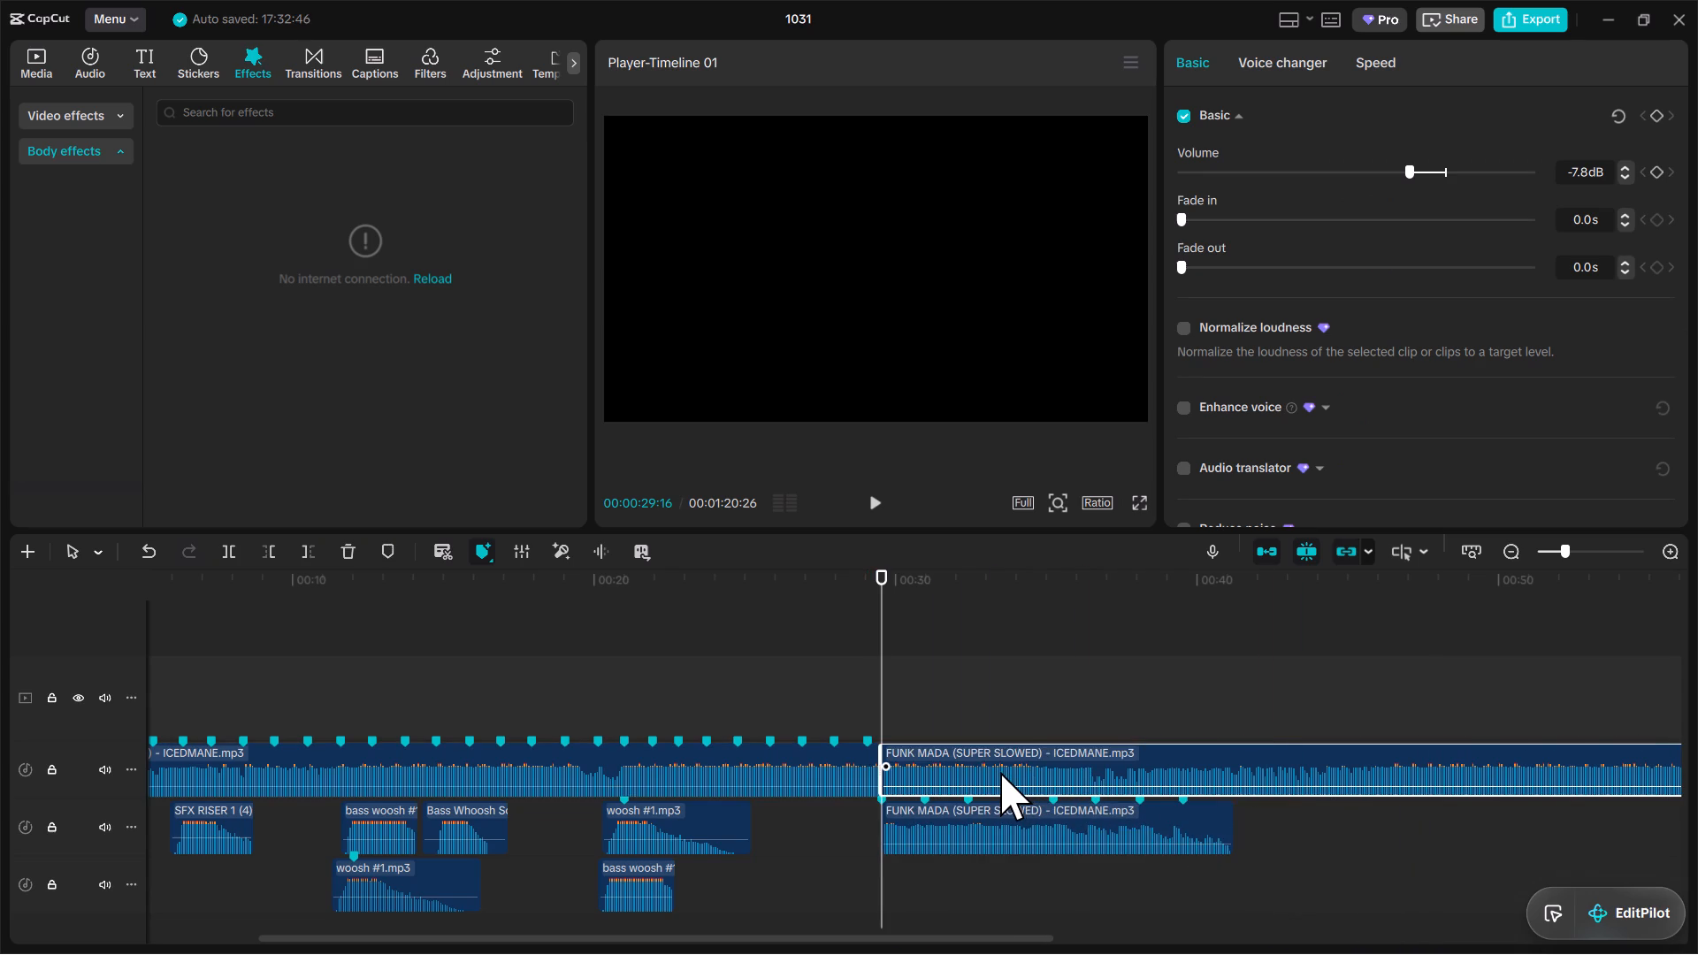
pyautogui.press('BackSpace')
pyautogui.click(749, 600)
pyautogui.press('space')
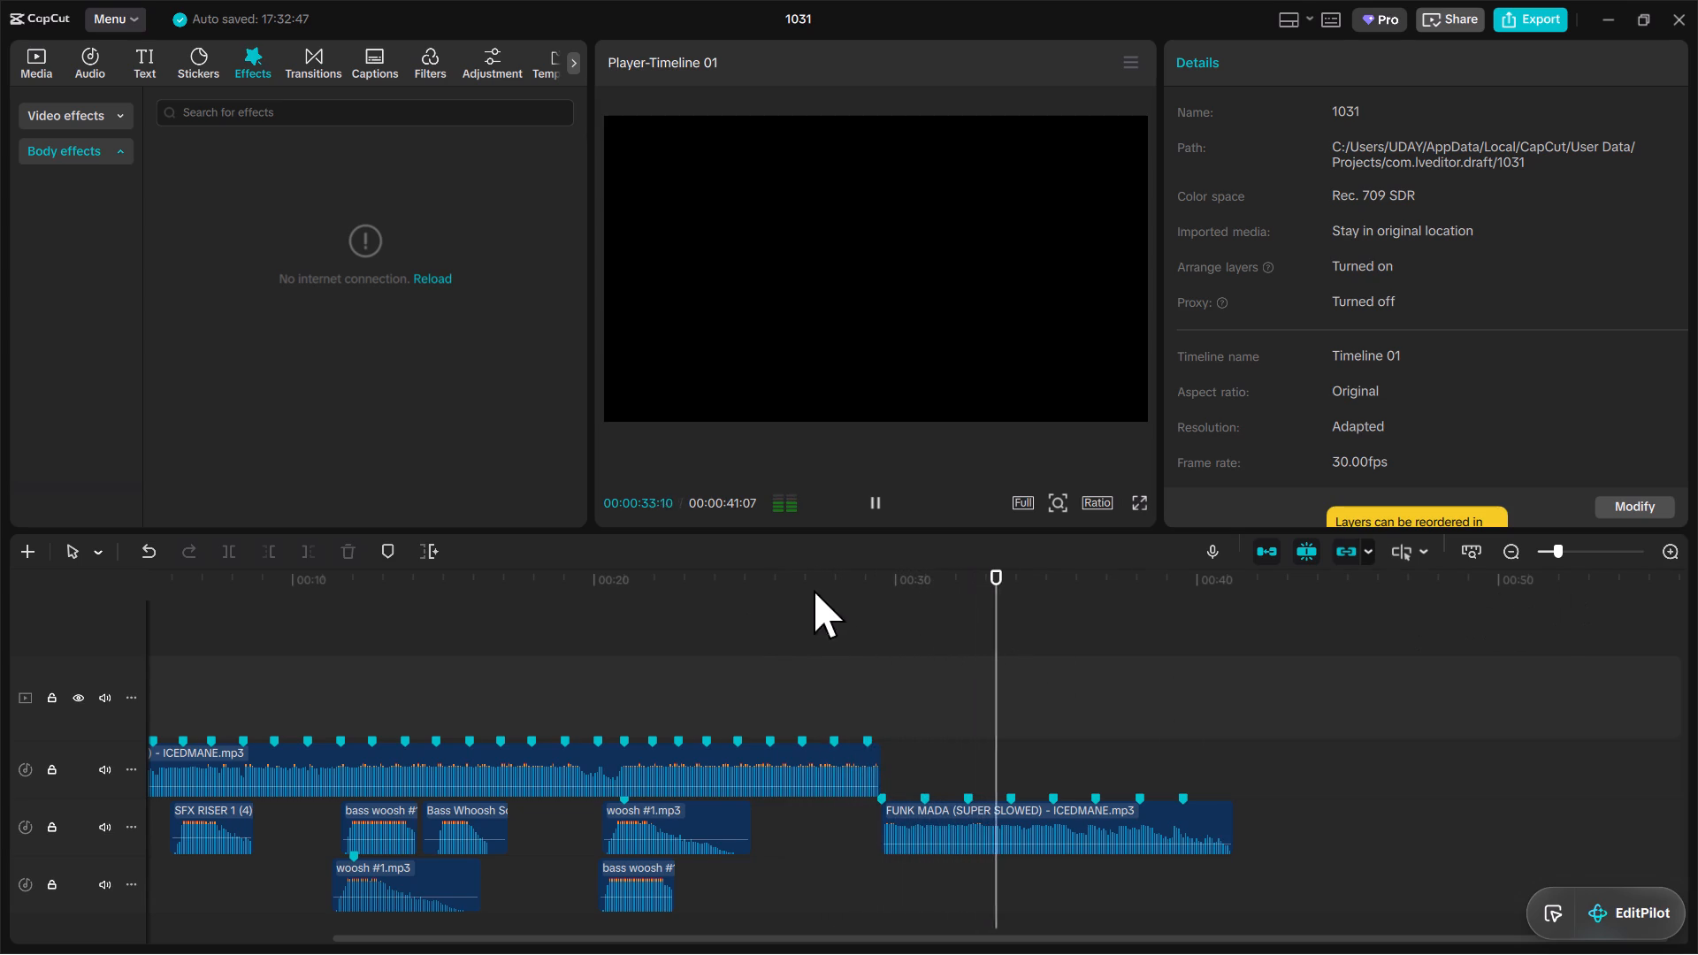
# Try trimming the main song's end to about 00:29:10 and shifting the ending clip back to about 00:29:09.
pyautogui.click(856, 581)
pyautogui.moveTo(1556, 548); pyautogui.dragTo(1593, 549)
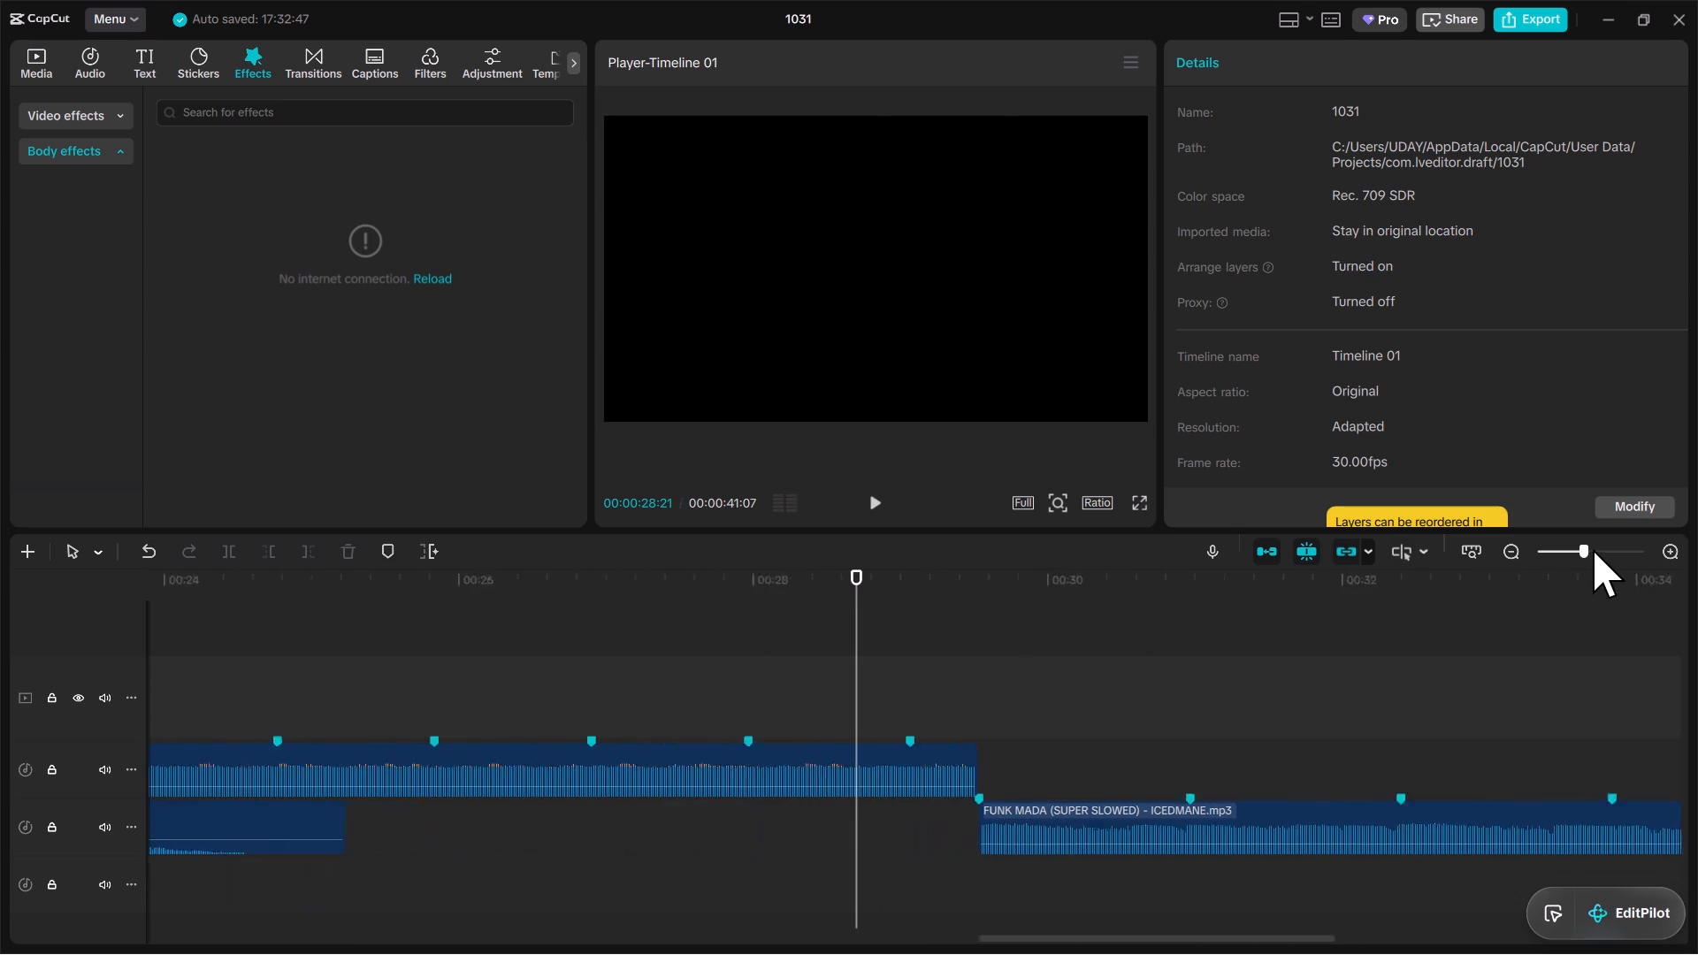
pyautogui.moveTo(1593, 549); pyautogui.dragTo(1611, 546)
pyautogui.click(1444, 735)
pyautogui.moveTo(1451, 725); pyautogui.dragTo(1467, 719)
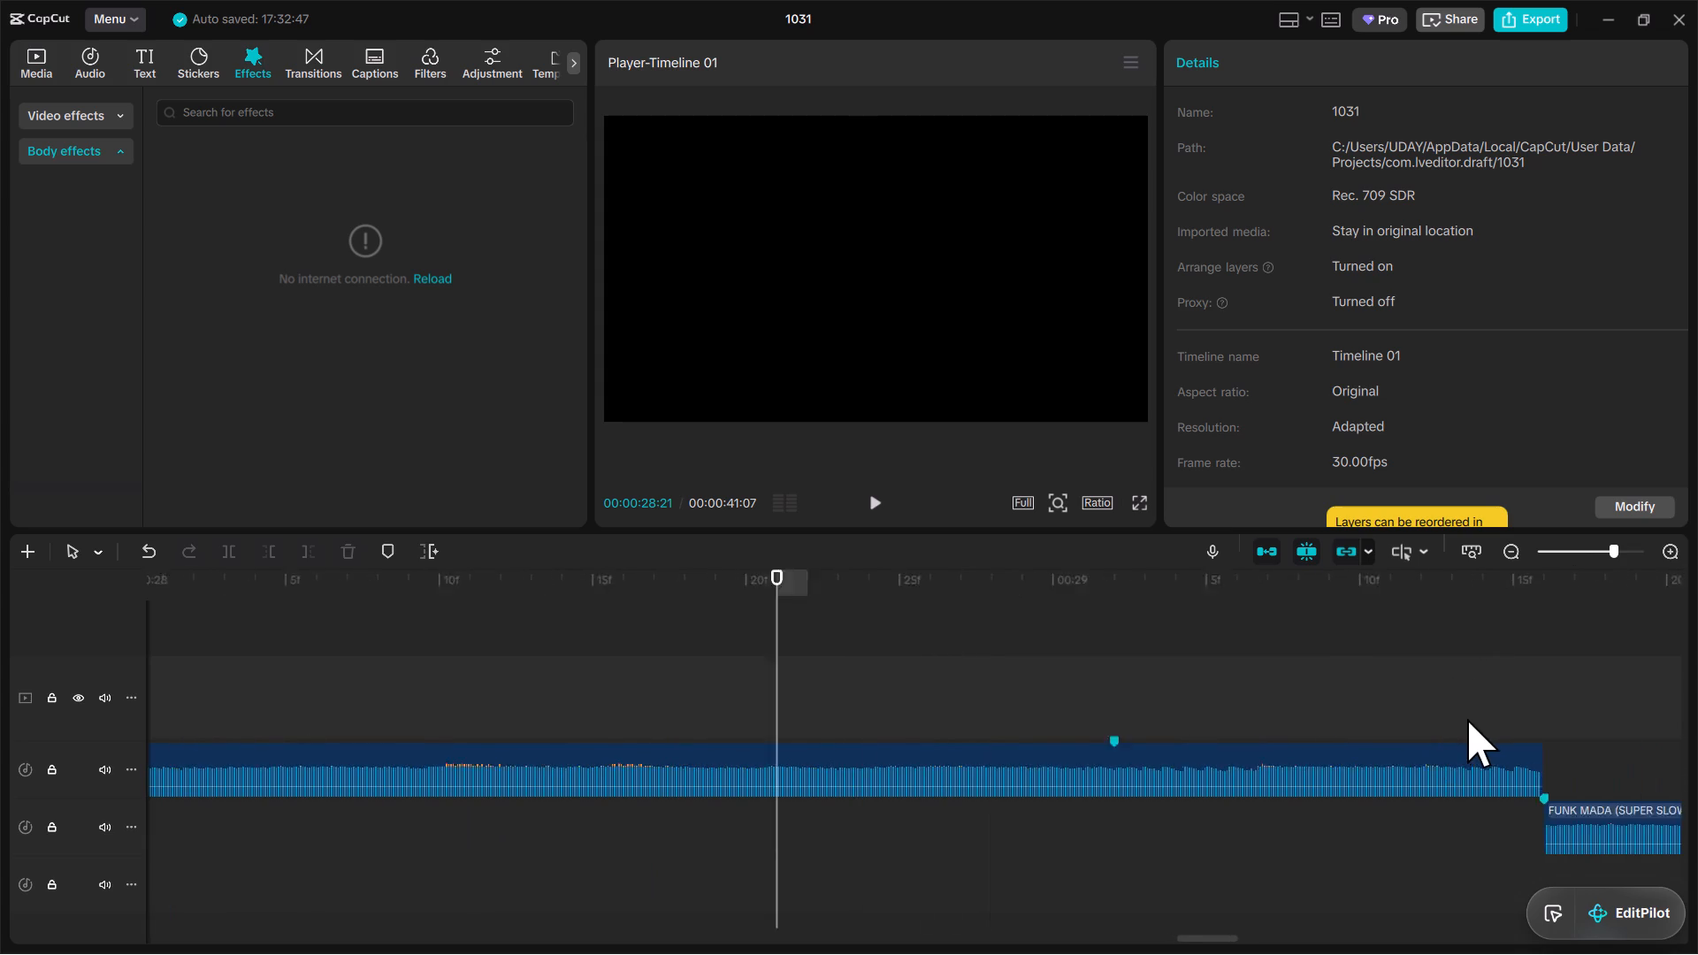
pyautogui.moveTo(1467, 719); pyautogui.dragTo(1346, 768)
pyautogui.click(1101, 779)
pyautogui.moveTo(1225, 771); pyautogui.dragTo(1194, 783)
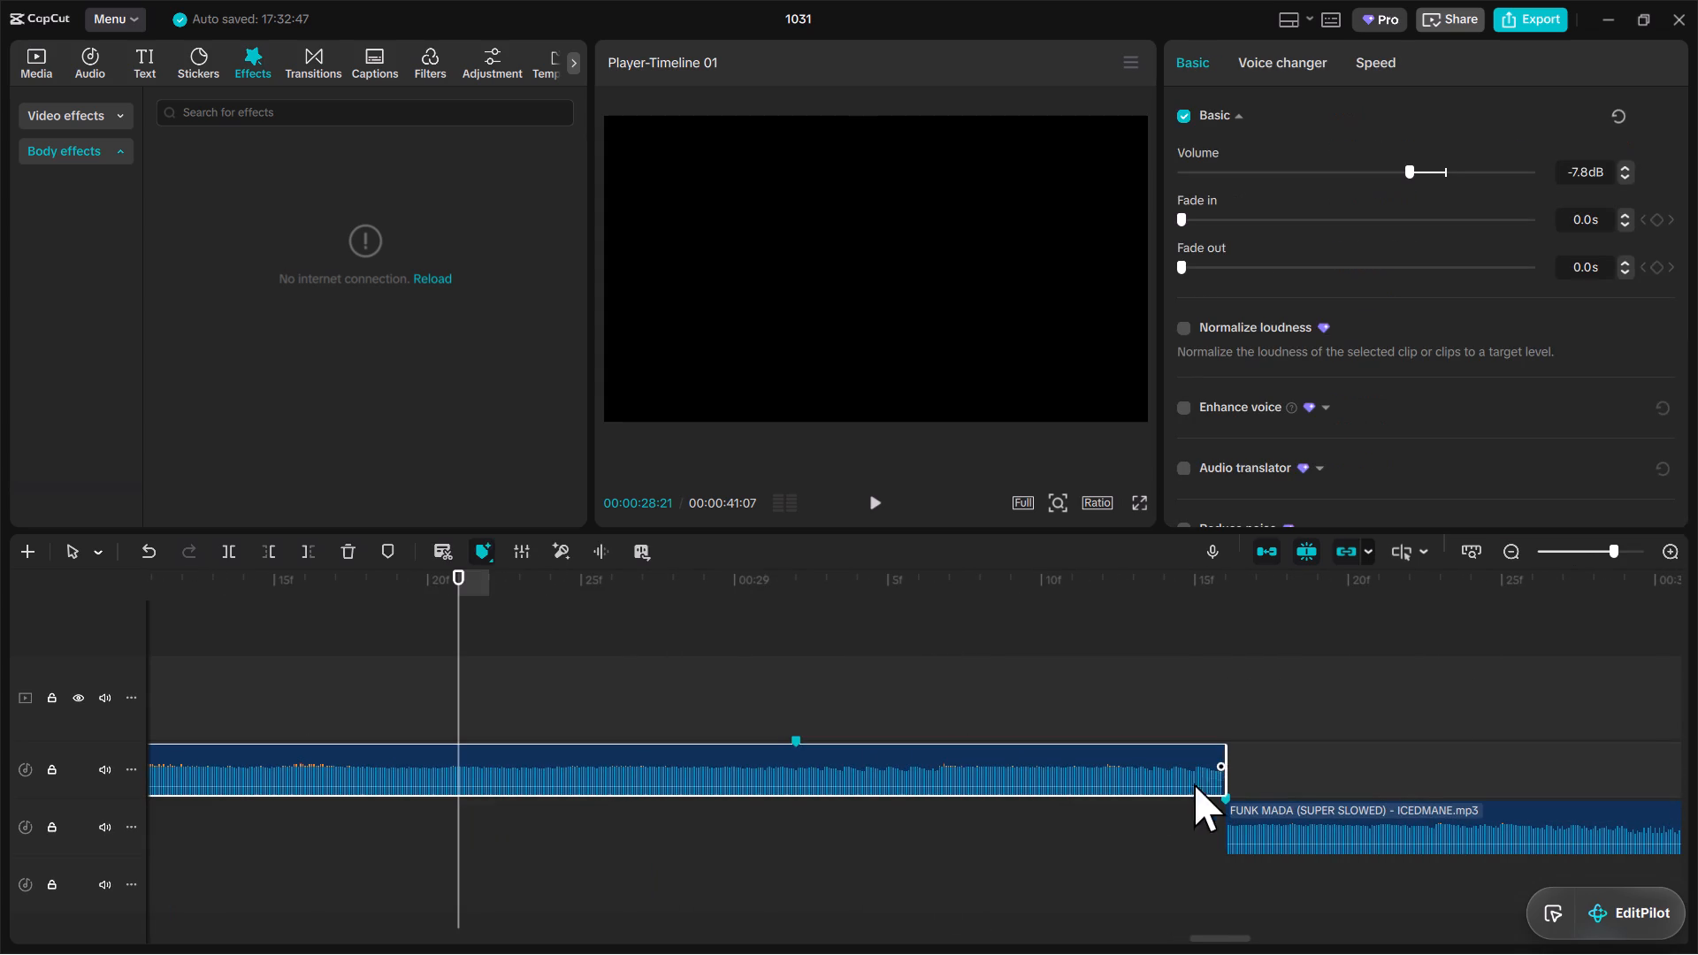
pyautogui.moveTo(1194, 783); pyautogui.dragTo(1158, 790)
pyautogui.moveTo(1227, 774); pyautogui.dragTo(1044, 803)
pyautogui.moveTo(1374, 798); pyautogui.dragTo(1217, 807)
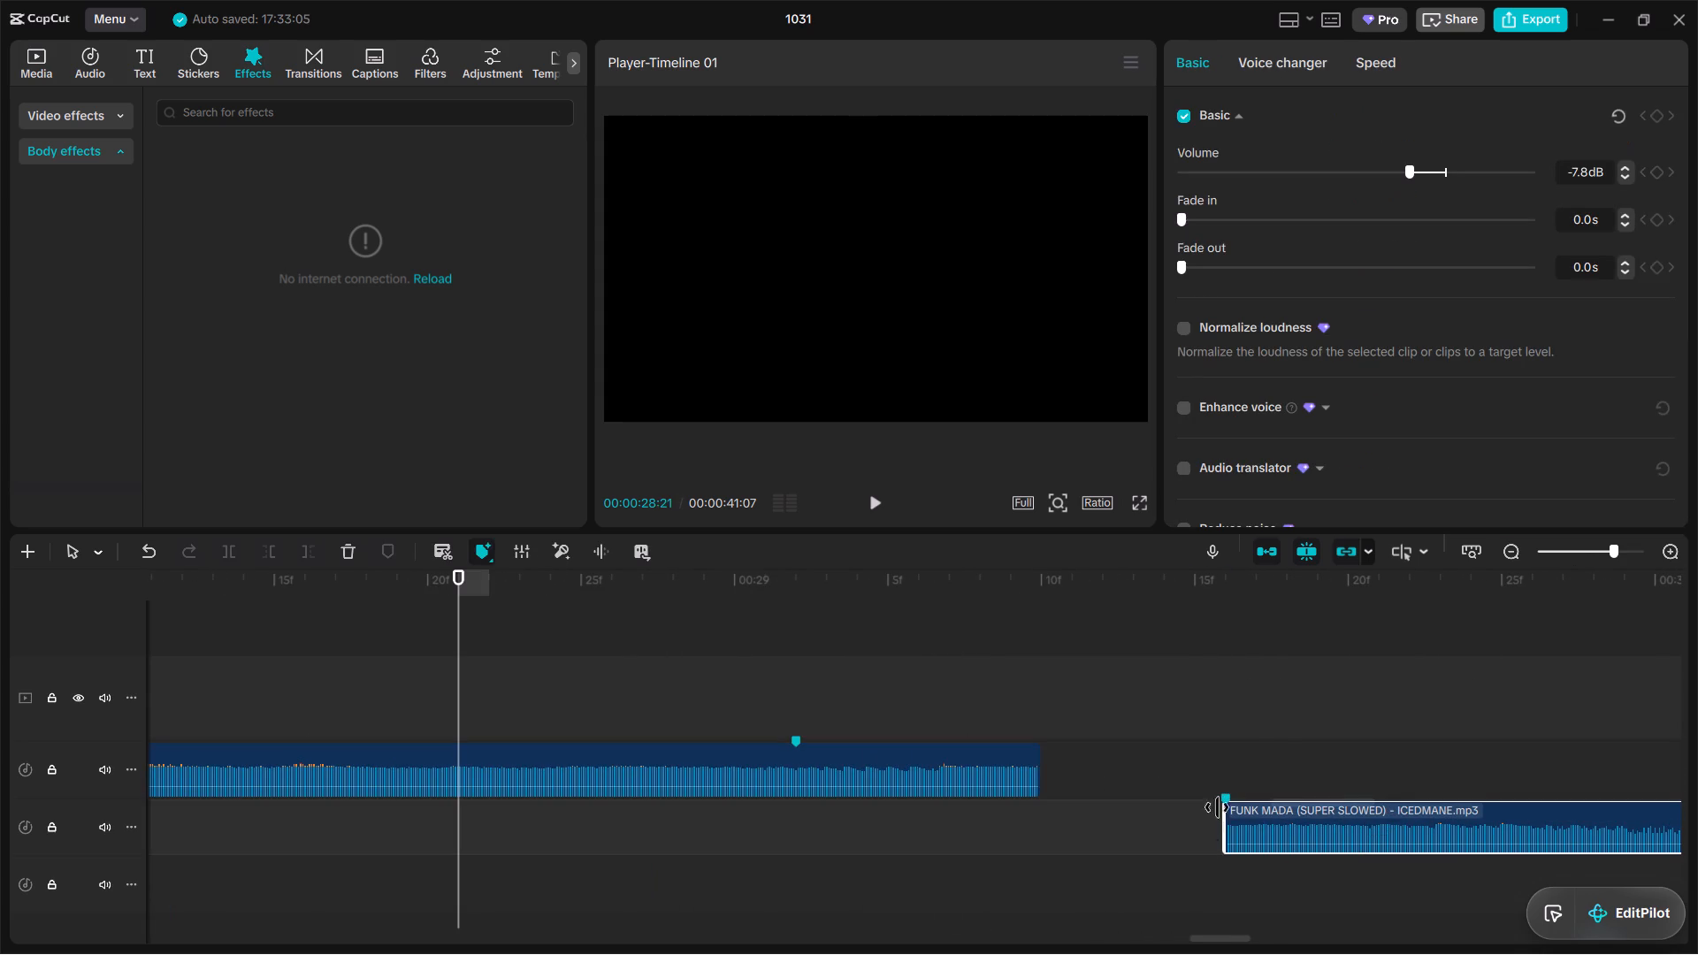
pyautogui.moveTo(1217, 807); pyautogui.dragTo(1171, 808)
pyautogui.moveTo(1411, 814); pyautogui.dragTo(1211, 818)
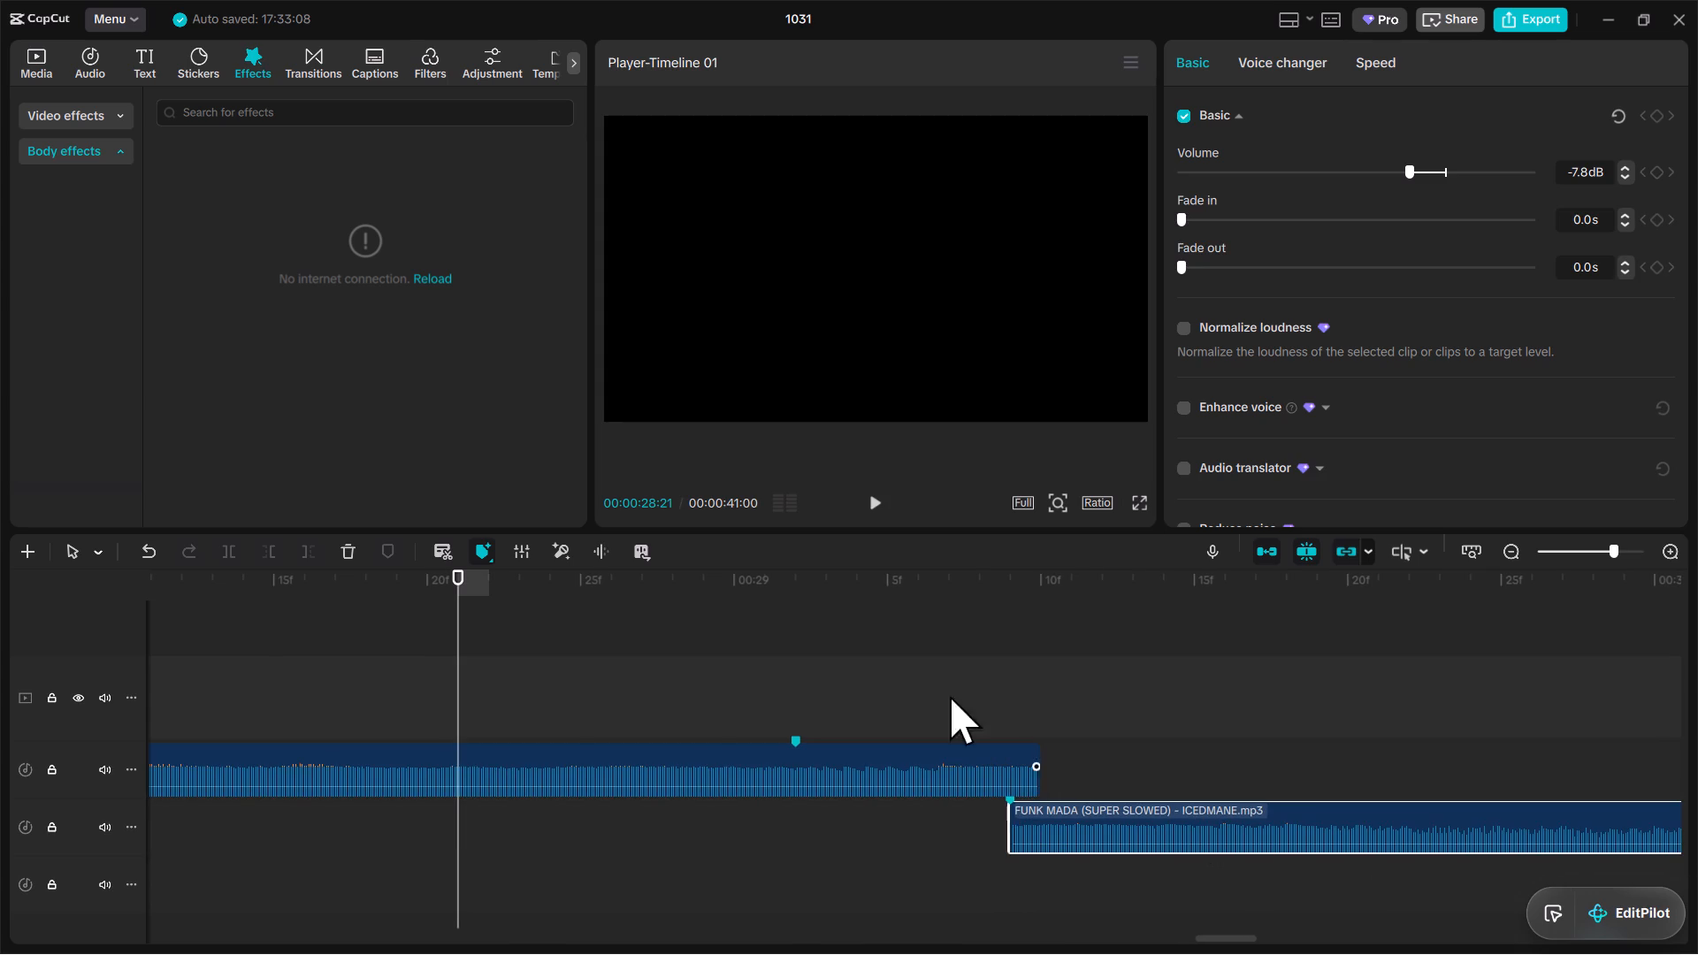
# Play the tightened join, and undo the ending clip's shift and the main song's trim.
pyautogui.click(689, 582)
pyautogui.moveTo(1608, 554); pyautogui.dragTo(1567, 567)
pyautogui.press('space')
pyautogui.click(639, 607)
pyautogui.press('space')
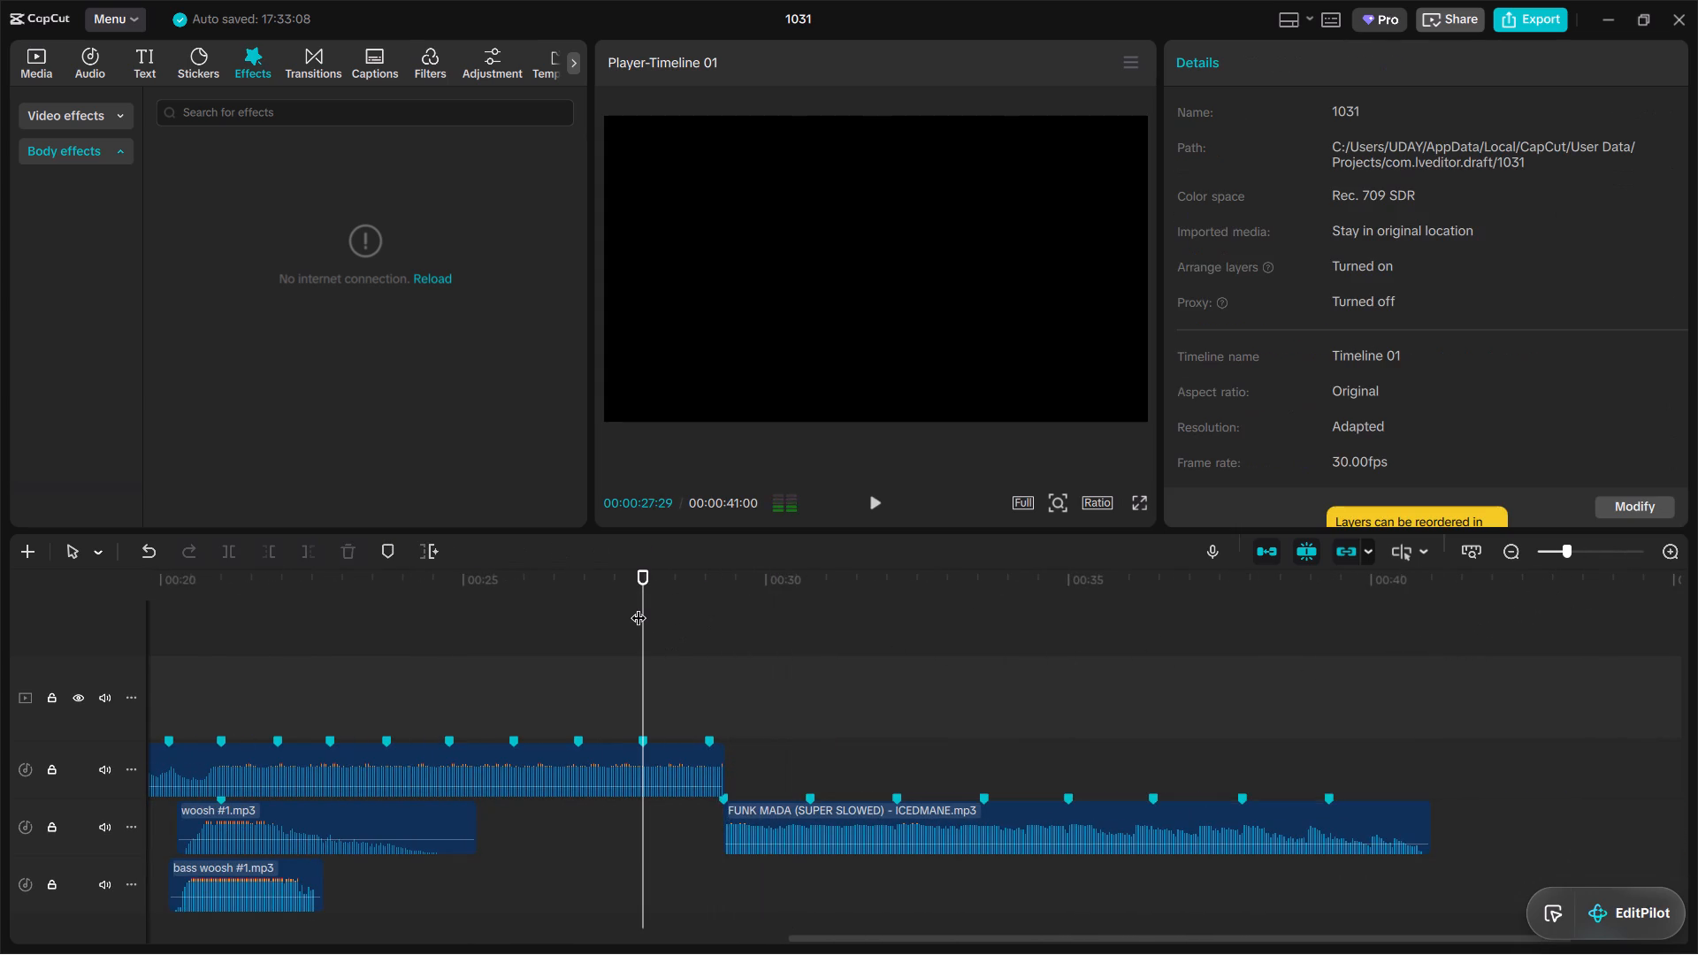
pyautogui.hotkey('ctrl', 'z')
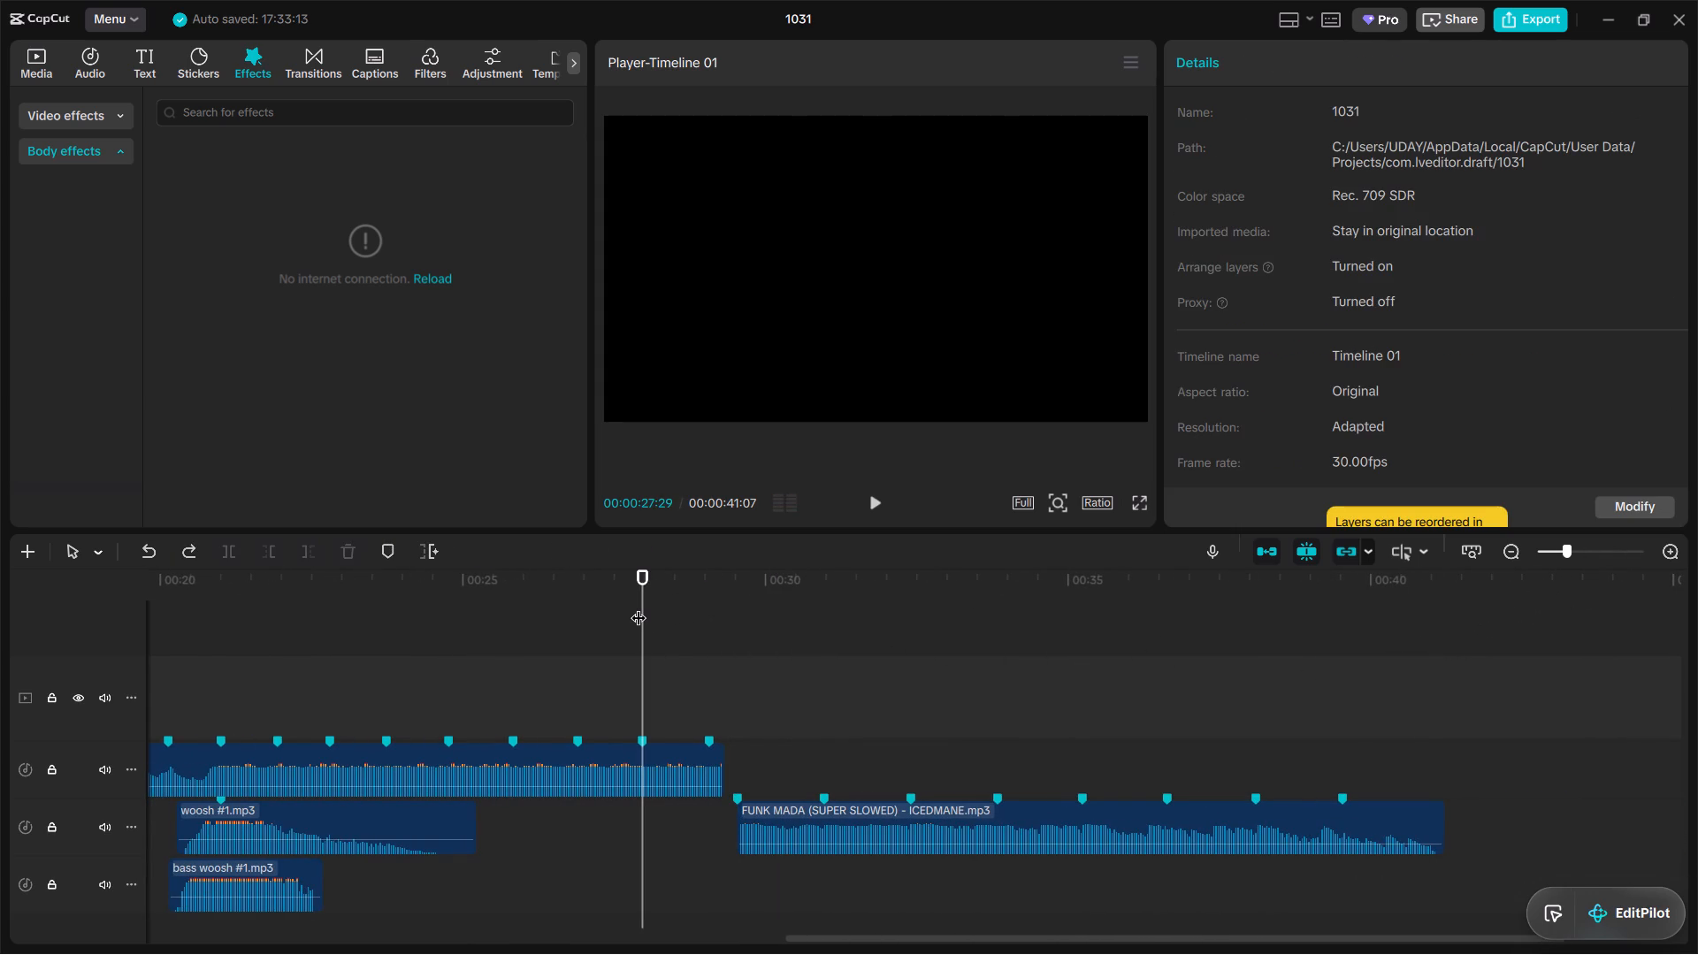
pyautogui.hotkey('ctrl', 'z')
# Play across the join between the main song and the ending clip from 00:27:29 to about 00:31:09.
pyautogui.press('space')
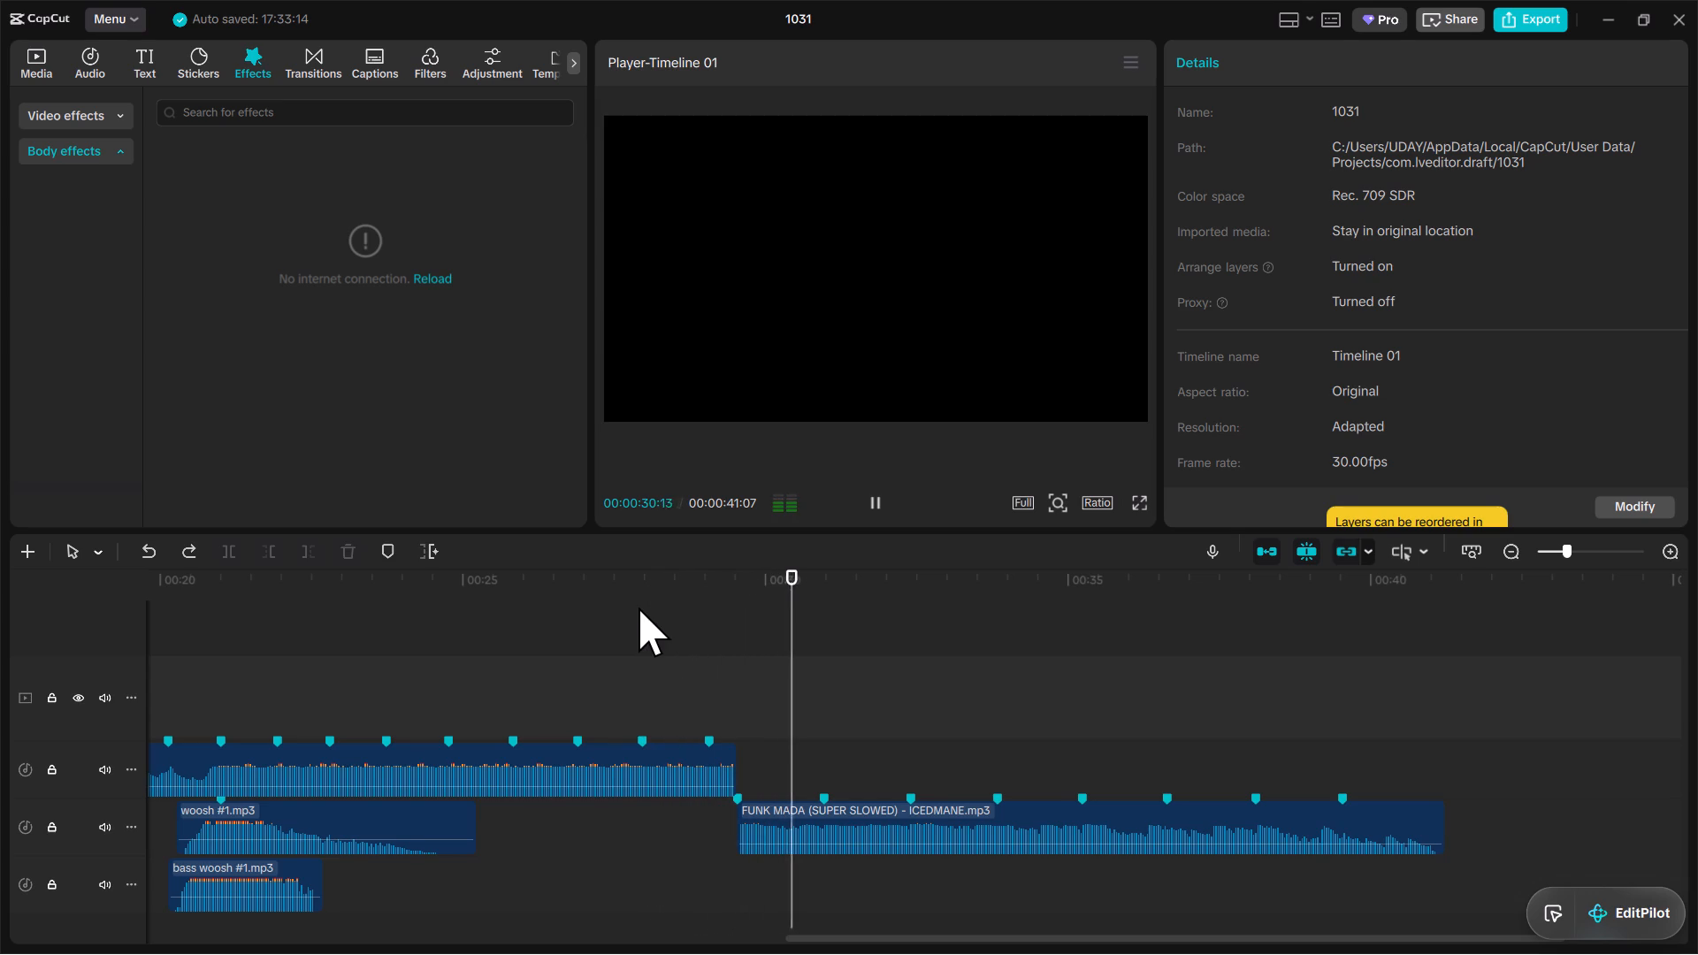
pyautogui.press('space')
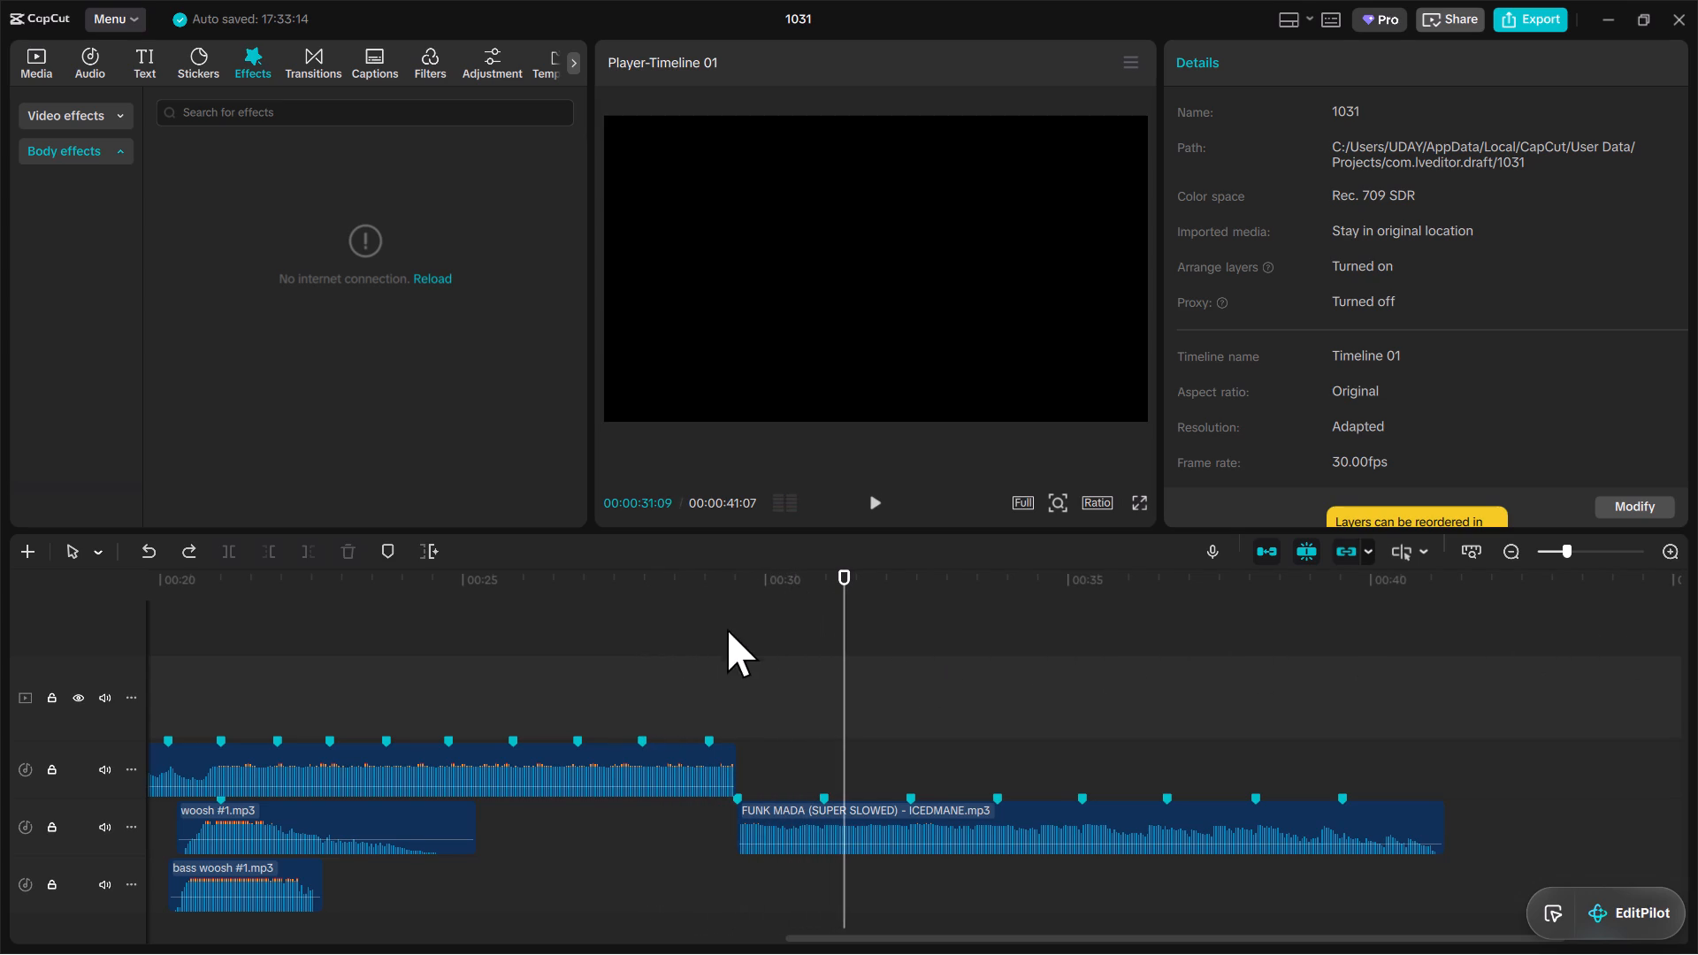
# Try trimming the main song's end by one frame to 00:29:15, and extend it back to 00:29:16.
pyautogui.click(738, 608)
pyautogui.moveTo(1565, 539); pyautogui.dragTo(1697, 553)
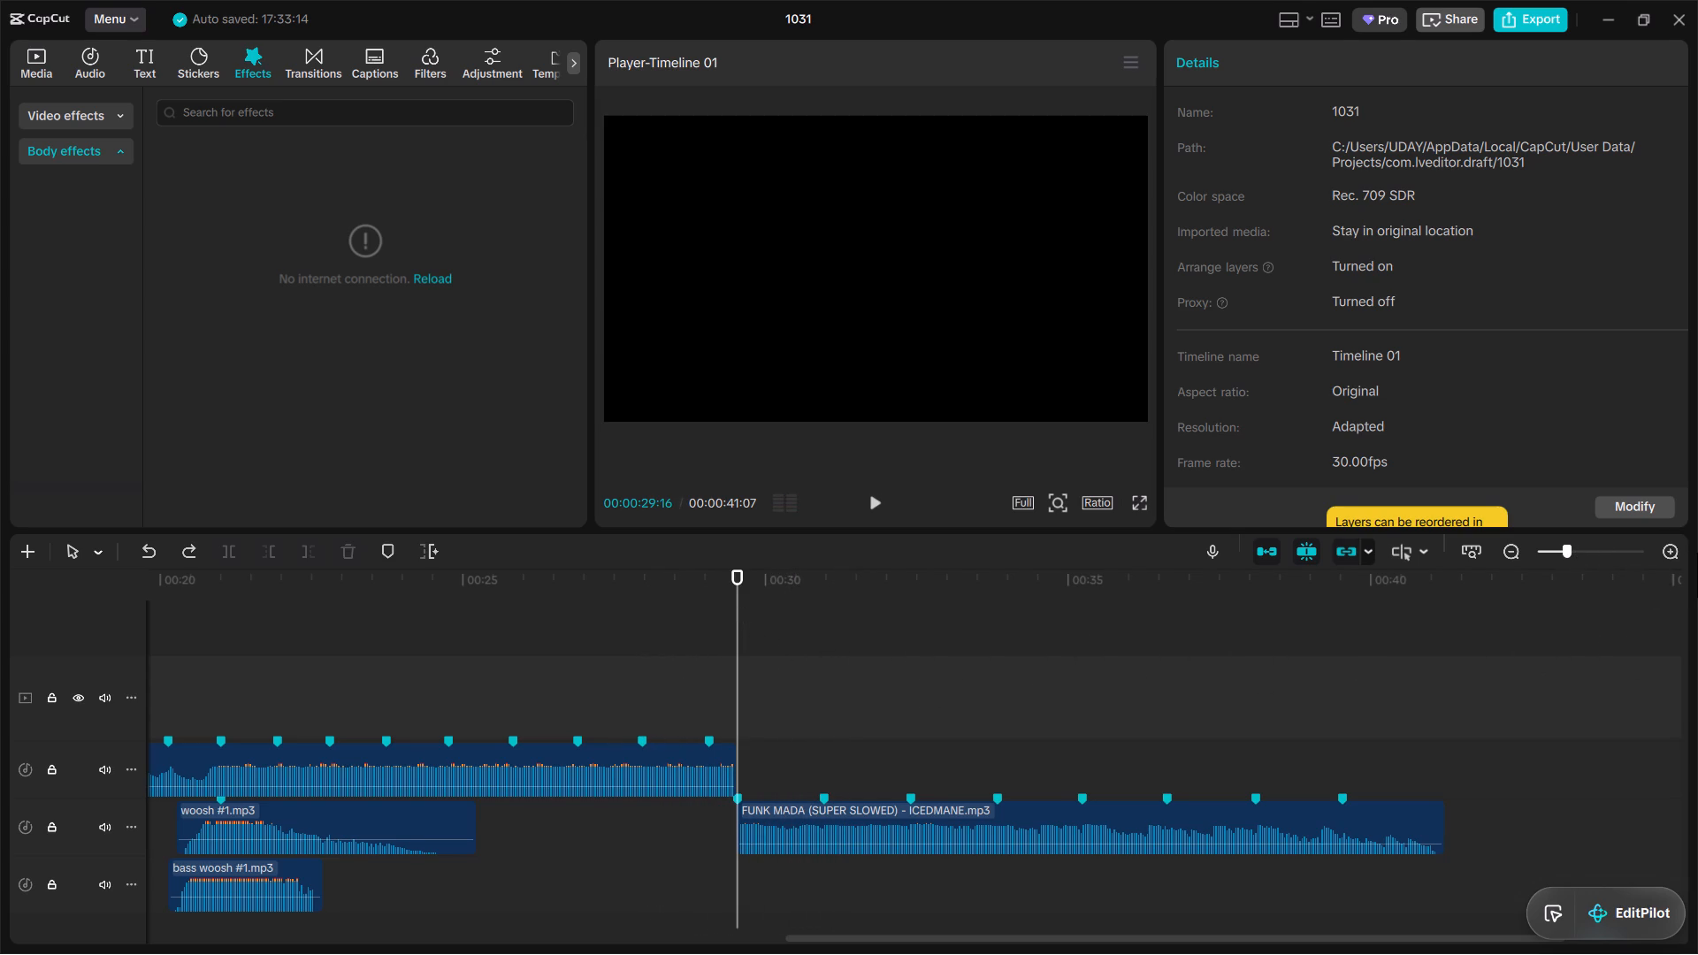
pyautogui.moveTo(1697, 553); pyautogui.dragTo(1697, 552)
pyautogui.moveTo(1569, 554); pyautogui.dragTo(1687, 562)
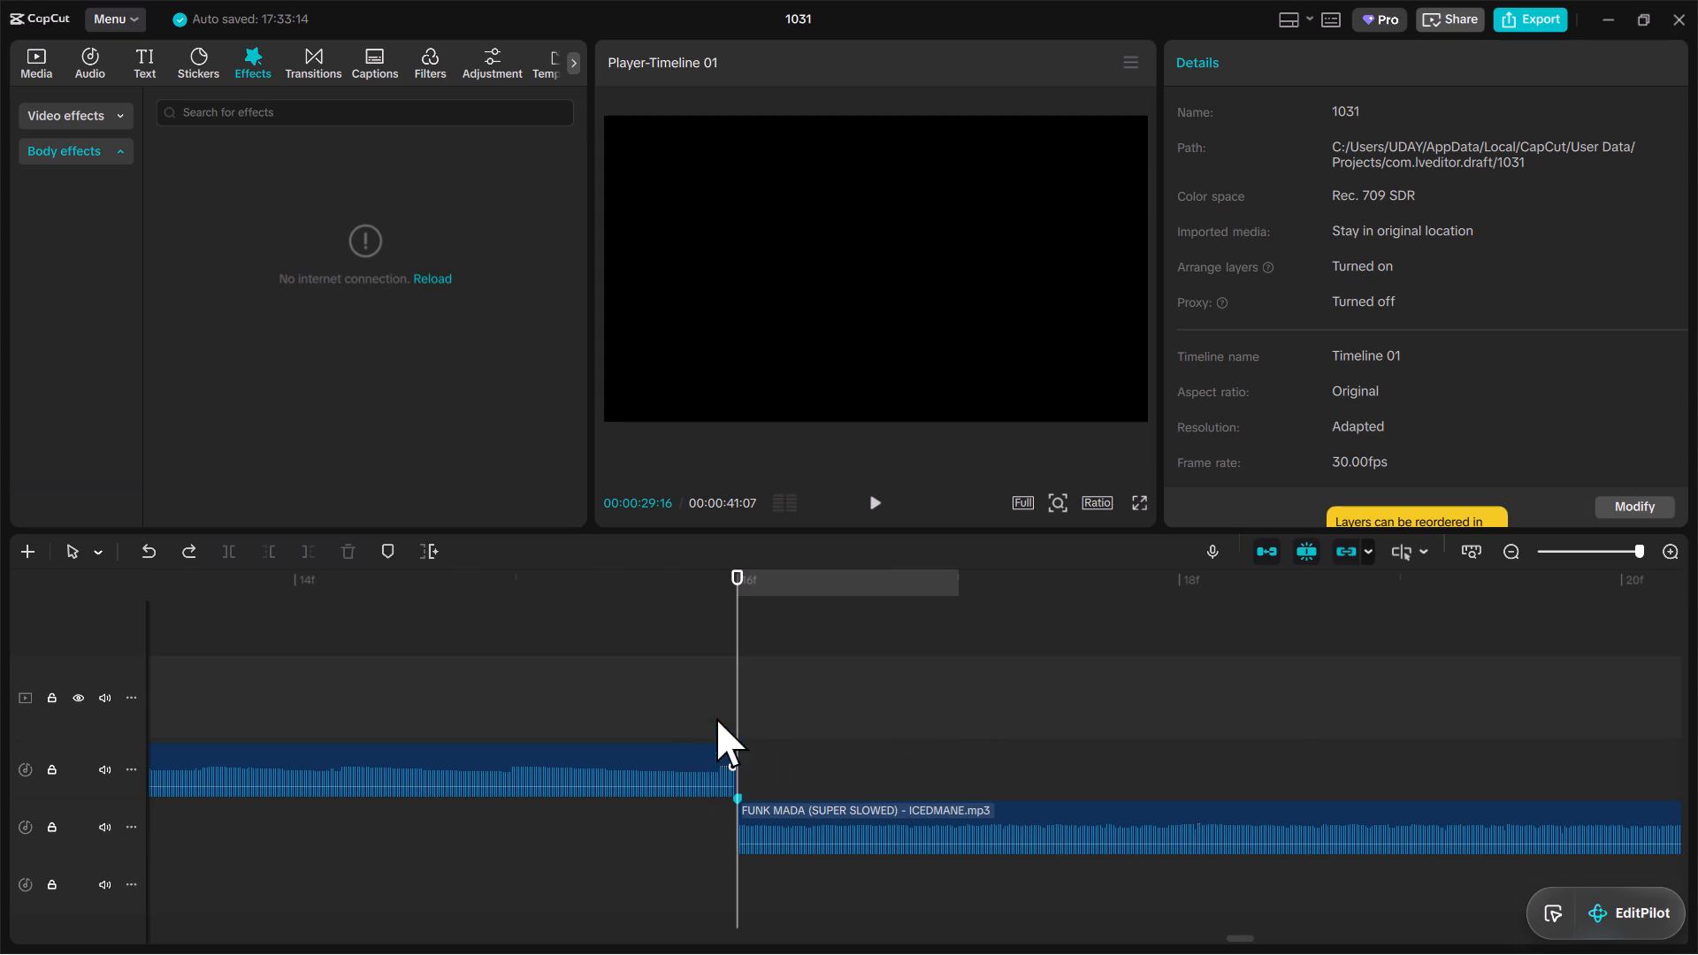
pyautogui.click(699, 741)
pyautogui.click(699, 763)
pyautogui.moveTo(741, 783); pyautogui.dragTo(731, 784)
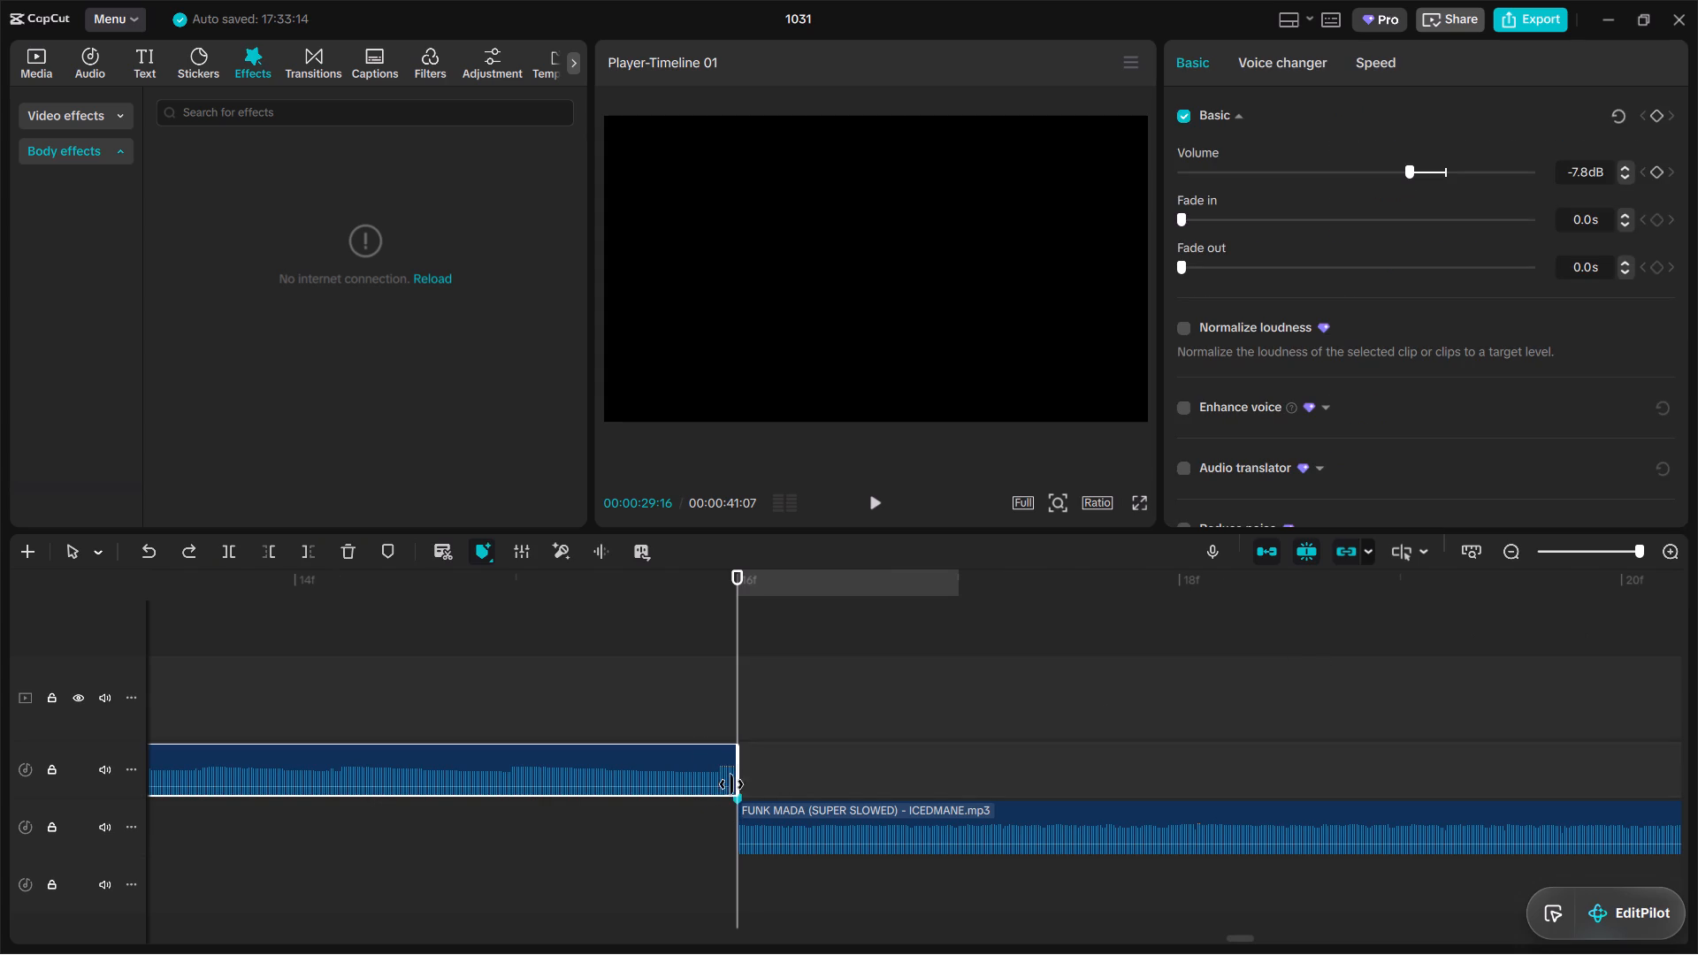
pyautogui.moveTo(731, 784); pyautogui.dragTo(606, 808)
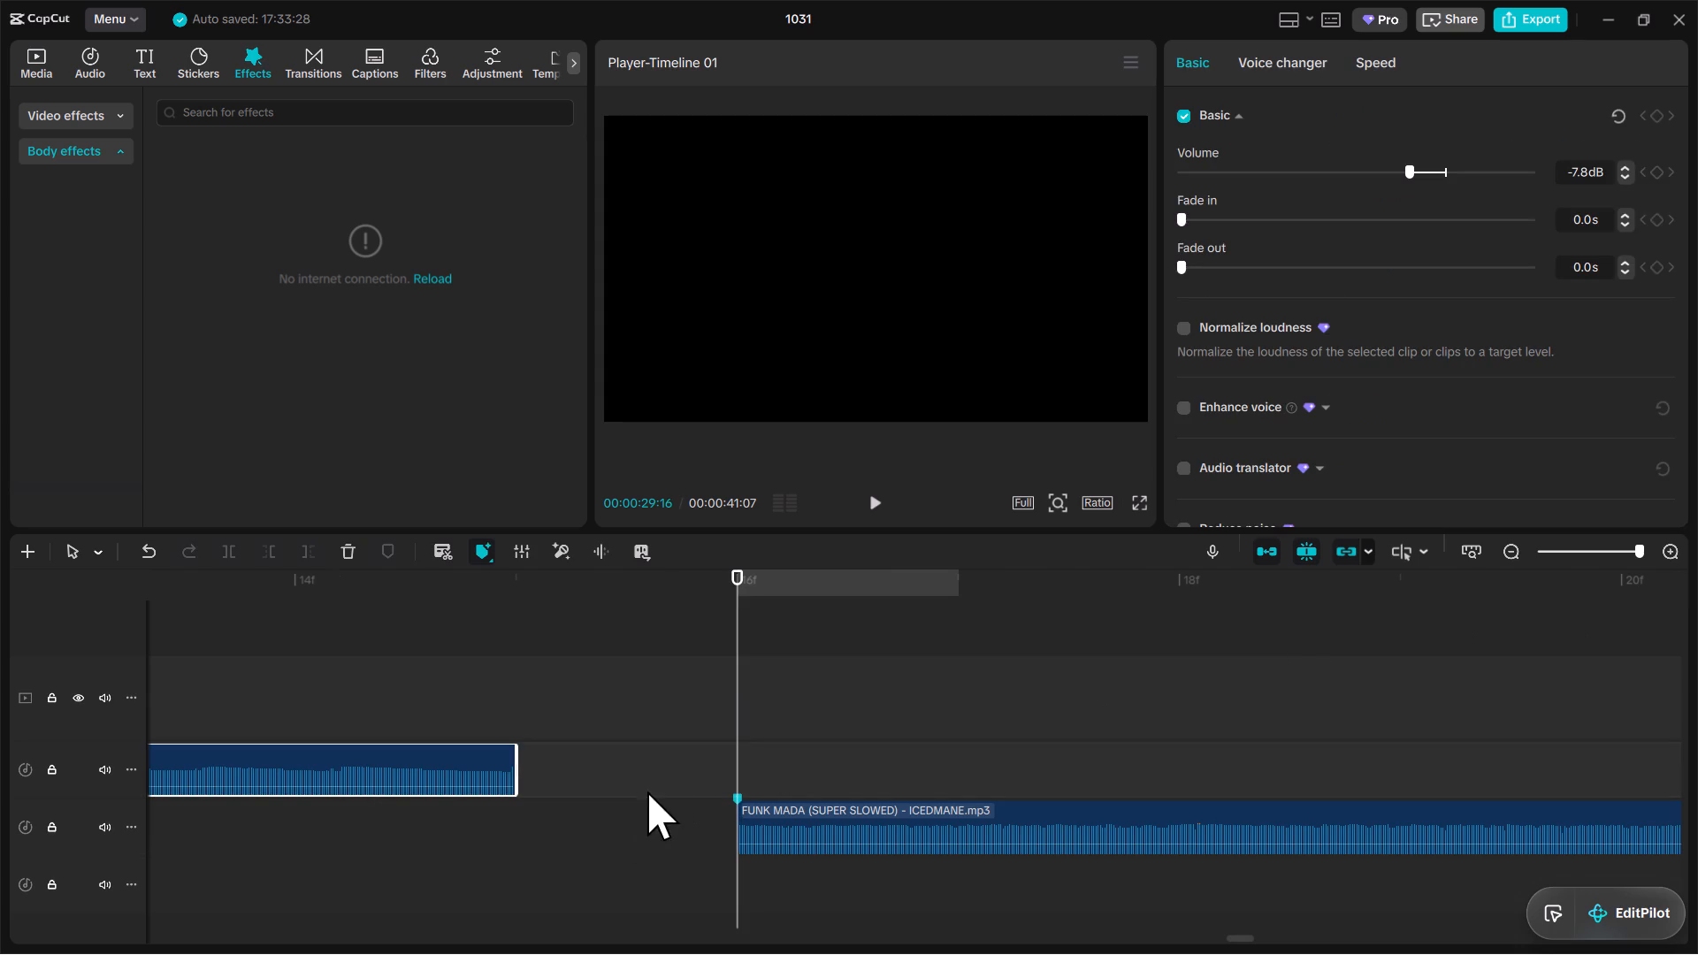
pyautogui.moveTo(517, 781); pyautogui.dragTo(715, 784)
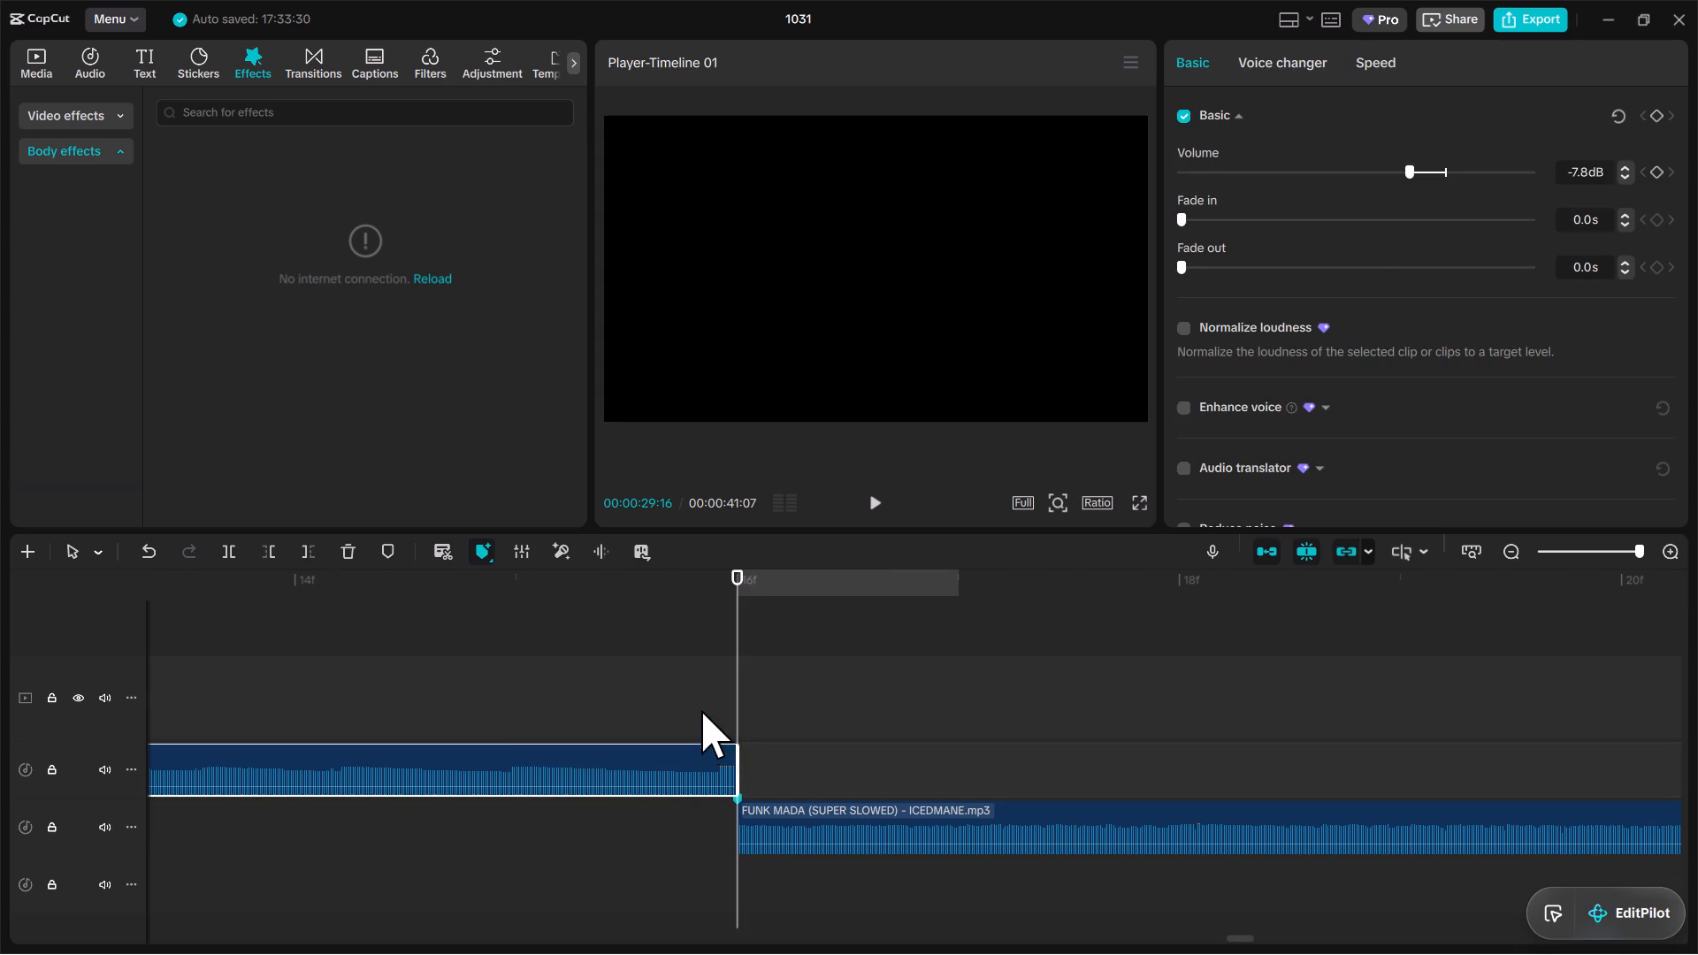
# Split the main song at 00:29:15 and delete the leftover piece after the split.
pyautogui.moveTo(737, 690); pyautogui.dragTo(657, 712)
pyautogui.click(703, 578)
pyautogui.click(695, 587)
pyautogui.click(516, 582)
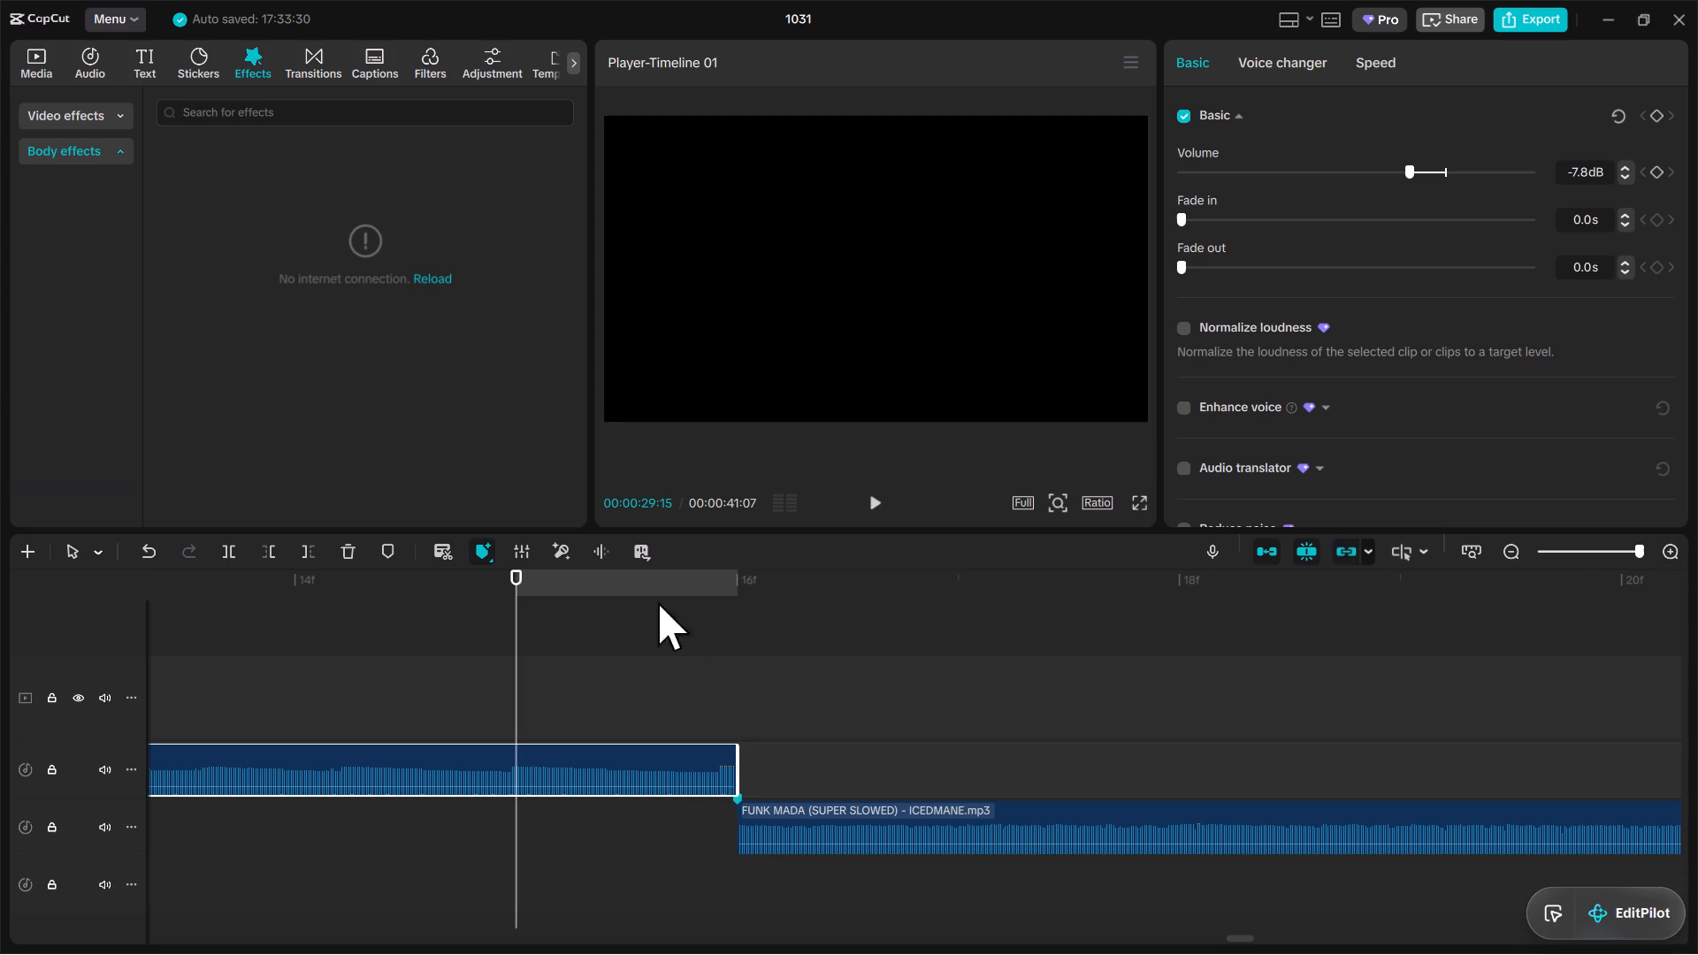
pyautogui.moveTo(1634, 555); pyautogui.dragTo(1618, 562)
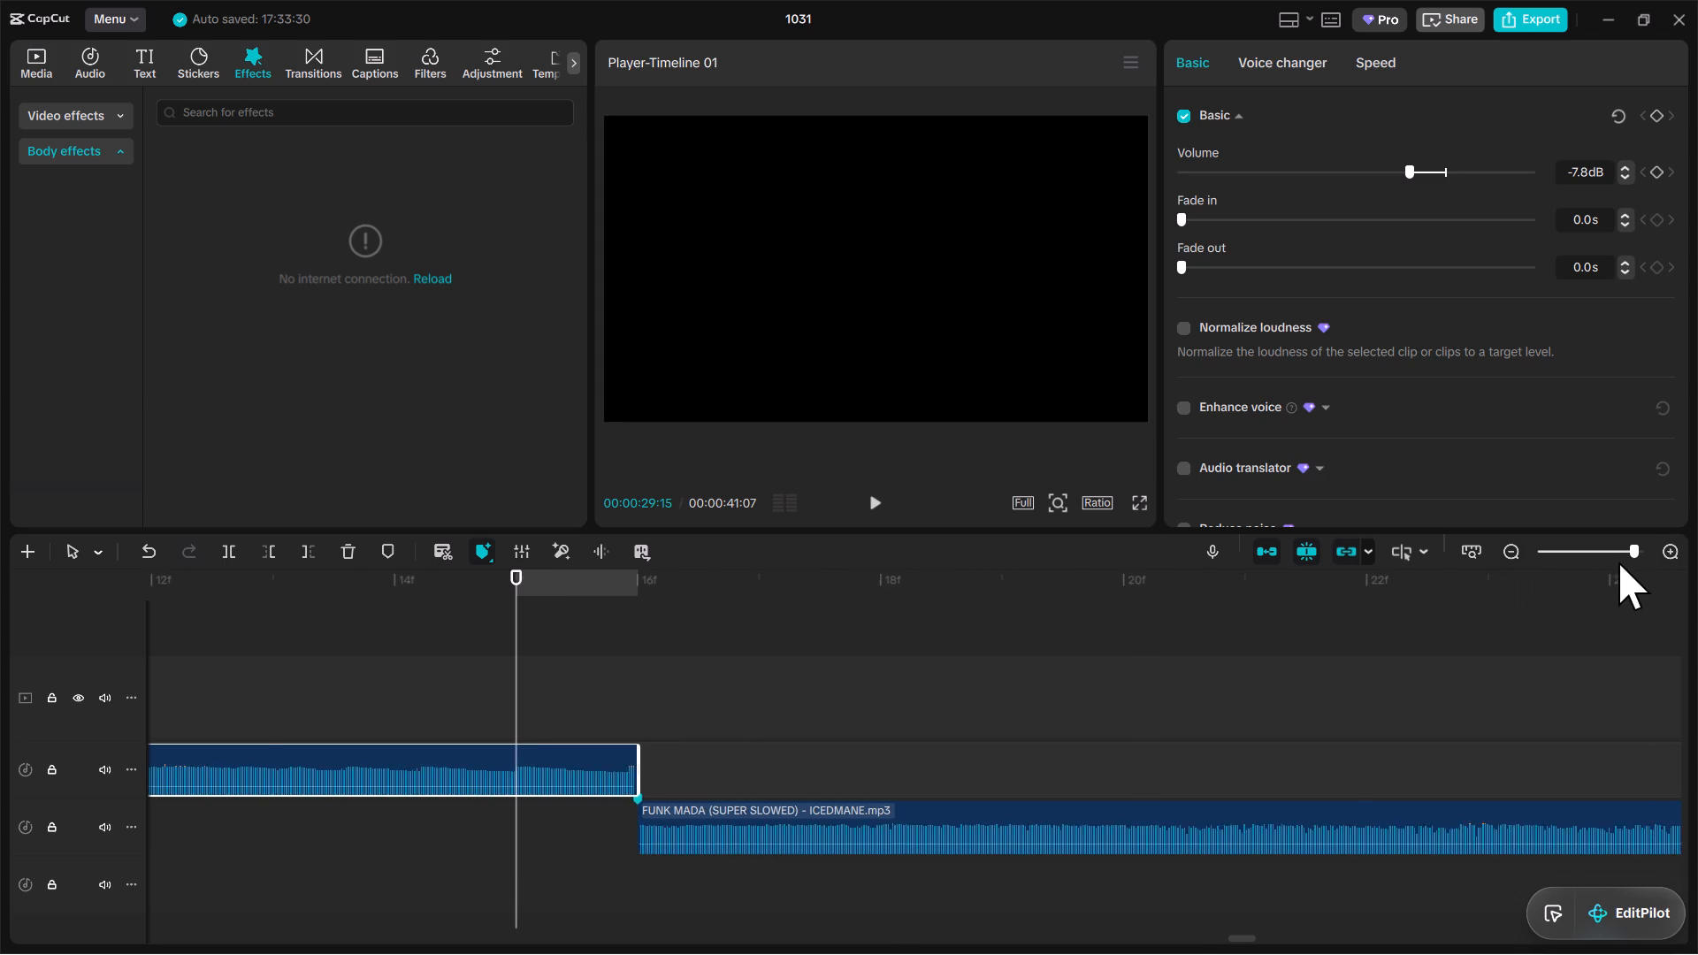
pyautogui.moveTo(1618, 562); pyautogui.dragTo(1602, 566)
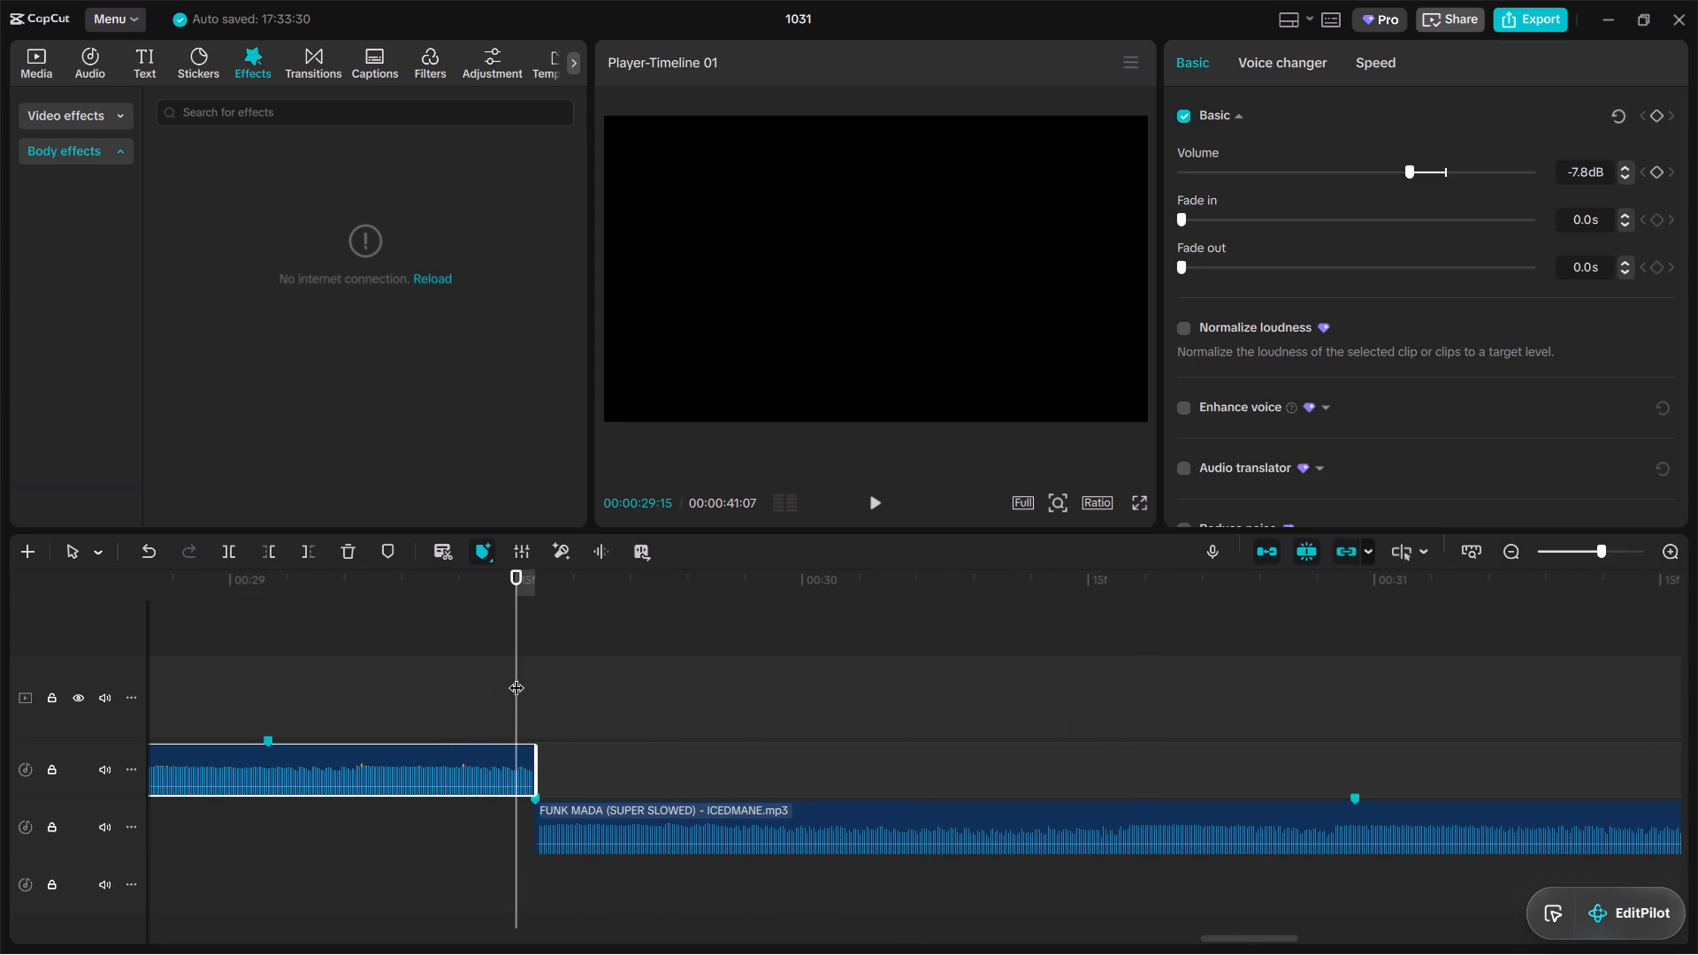
pyautogui.moveTo(520, 678); pyautogui.dragTo(515, 696)
pyautogui.press('s')
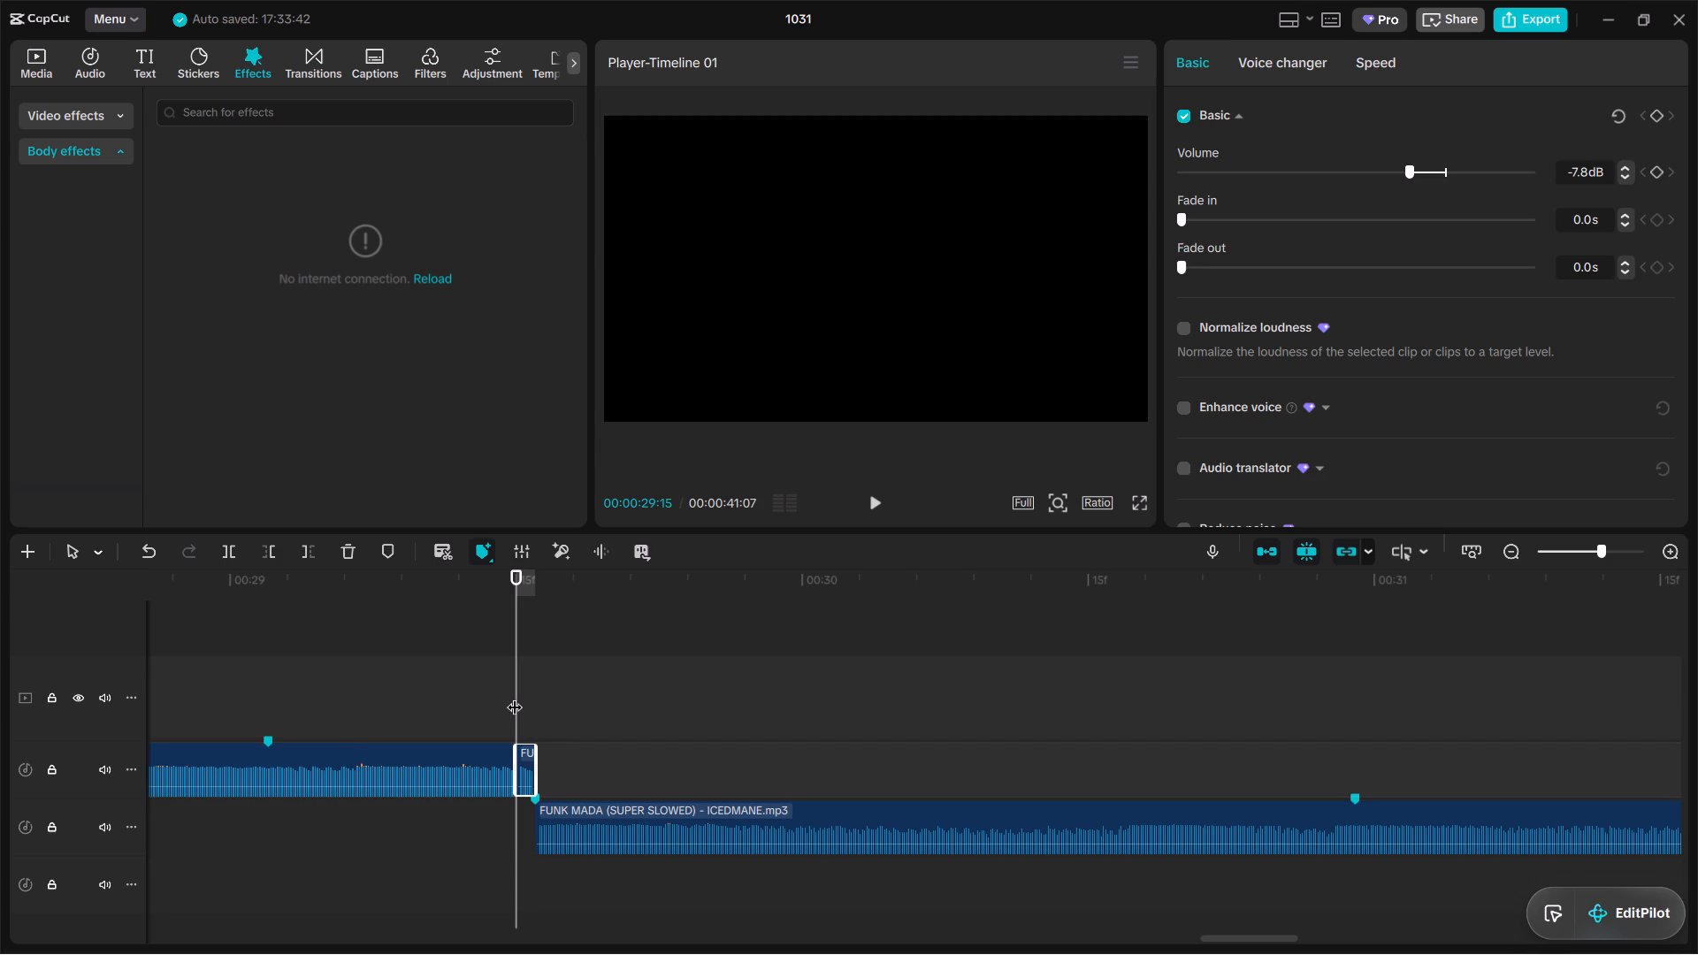
pyautogui.hotkey('ctrl', 'z')
pyautogui.hotkey('ctrl', 'shift', 'z')
pyautogui.press('BackSpace')
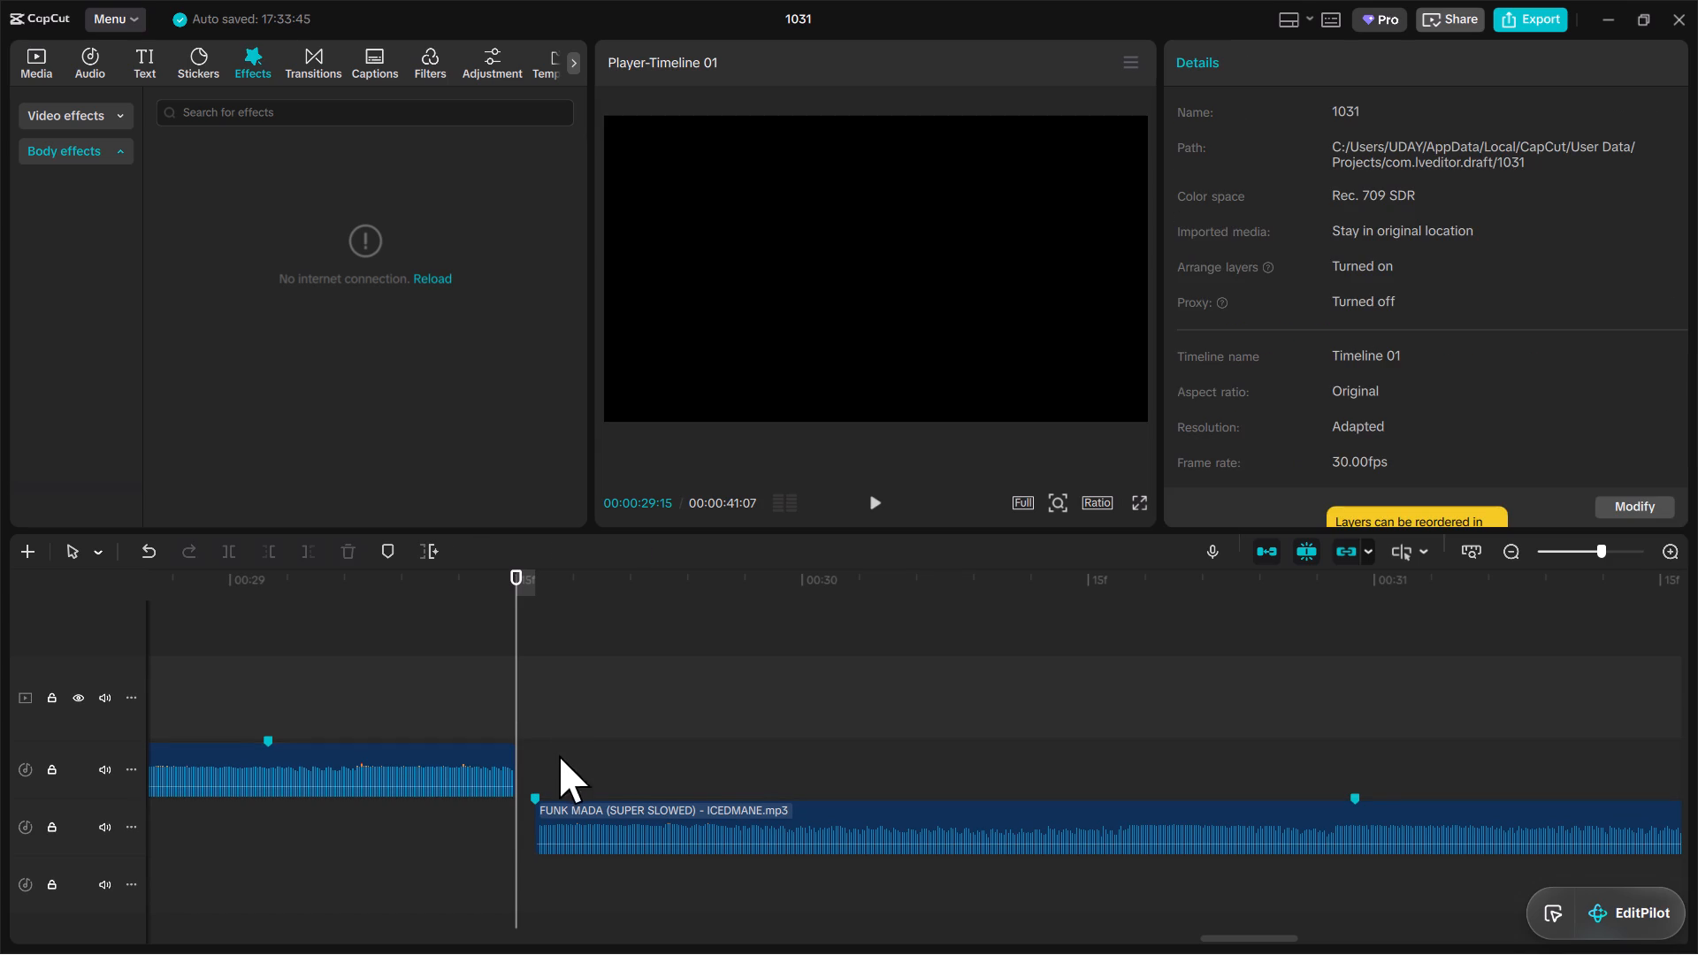
# Move the ending clip onto the main song's track and close the gap before it.
pyautogui.moveTo(627, 817); pyautogui.dragTo(631, 787)
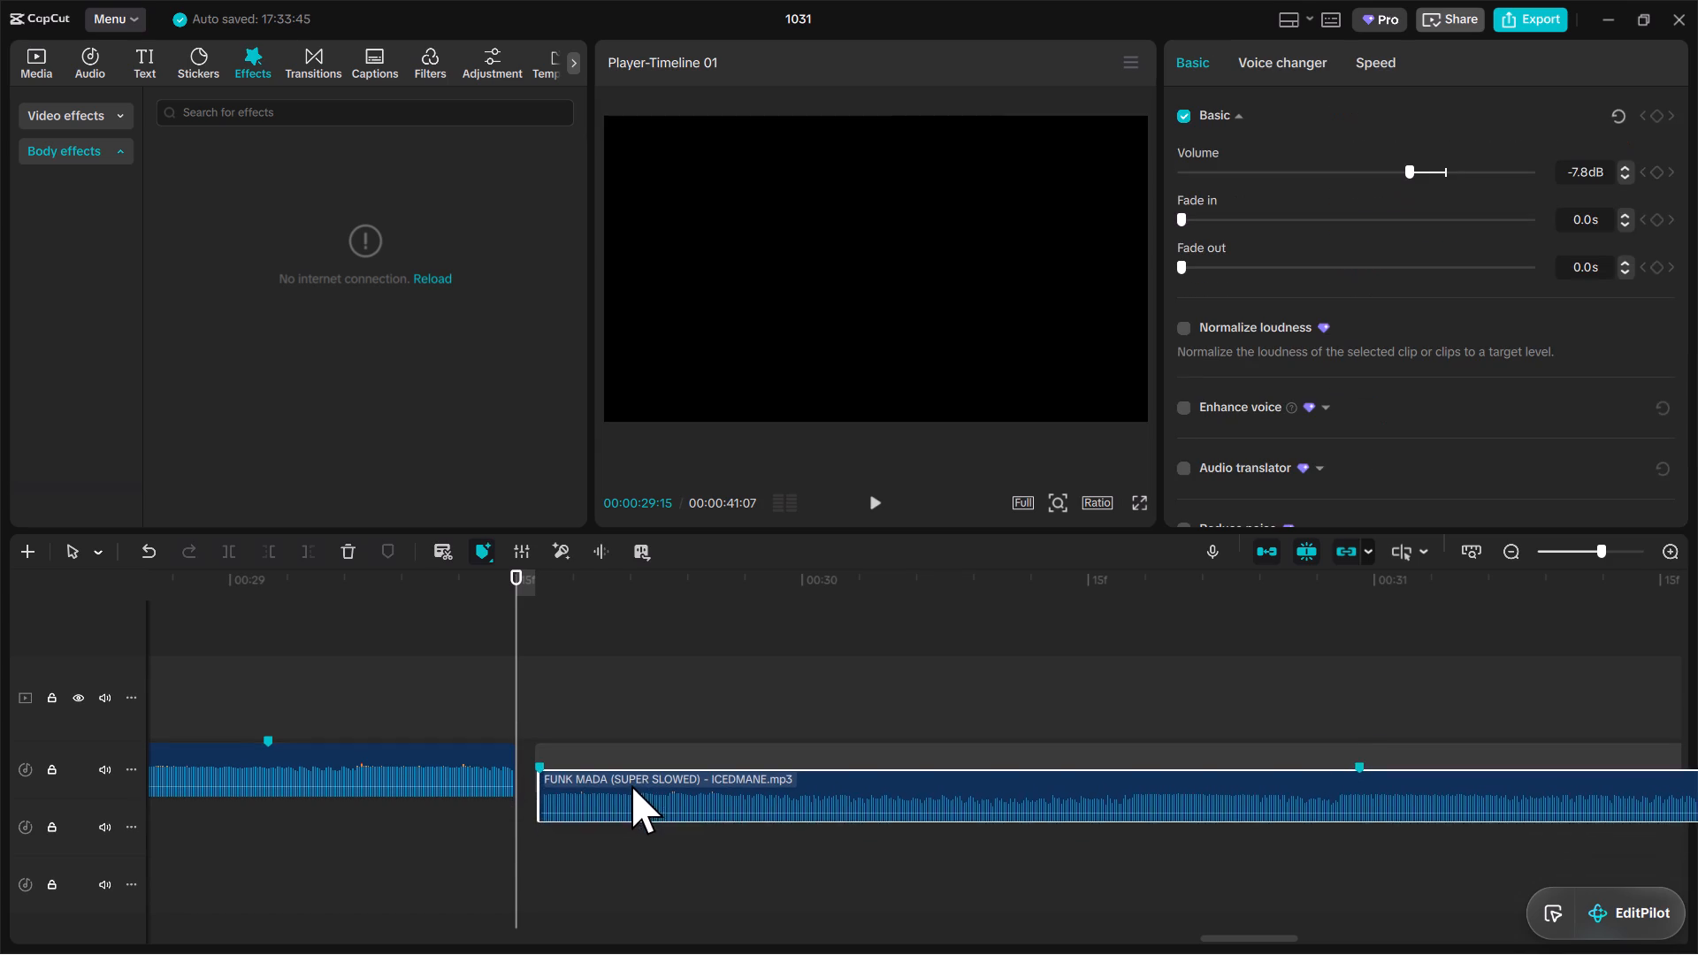
pyautogui.rightClick(526, 784)
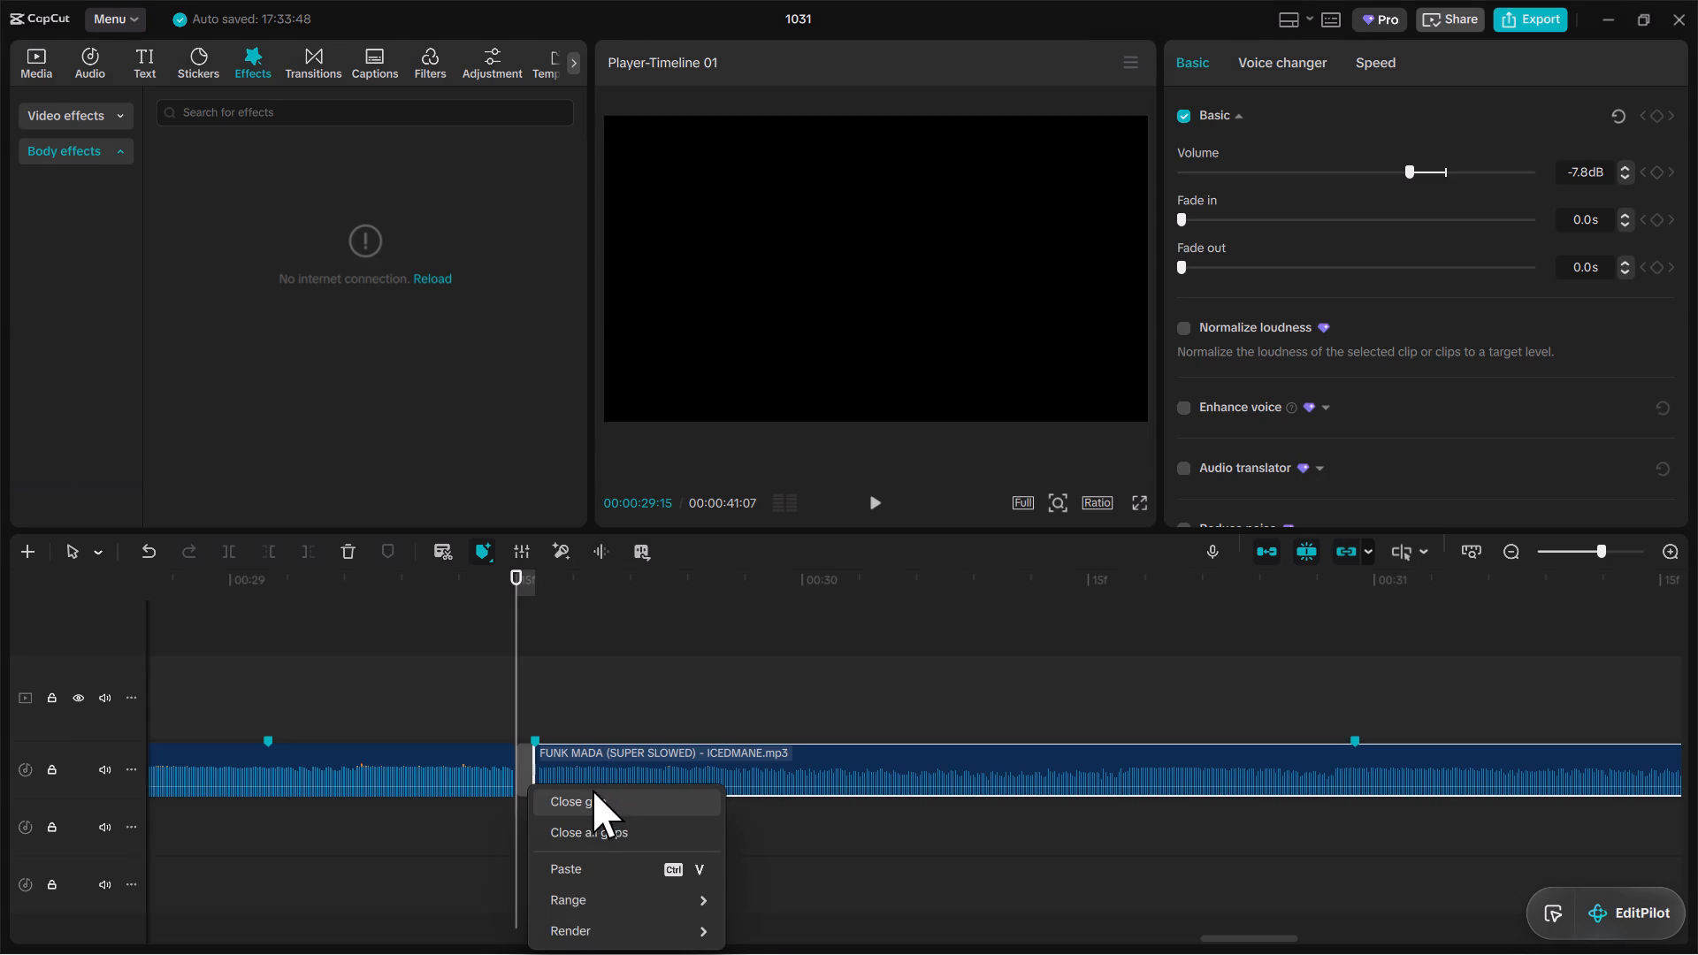
pyautogui.click(588, 798)
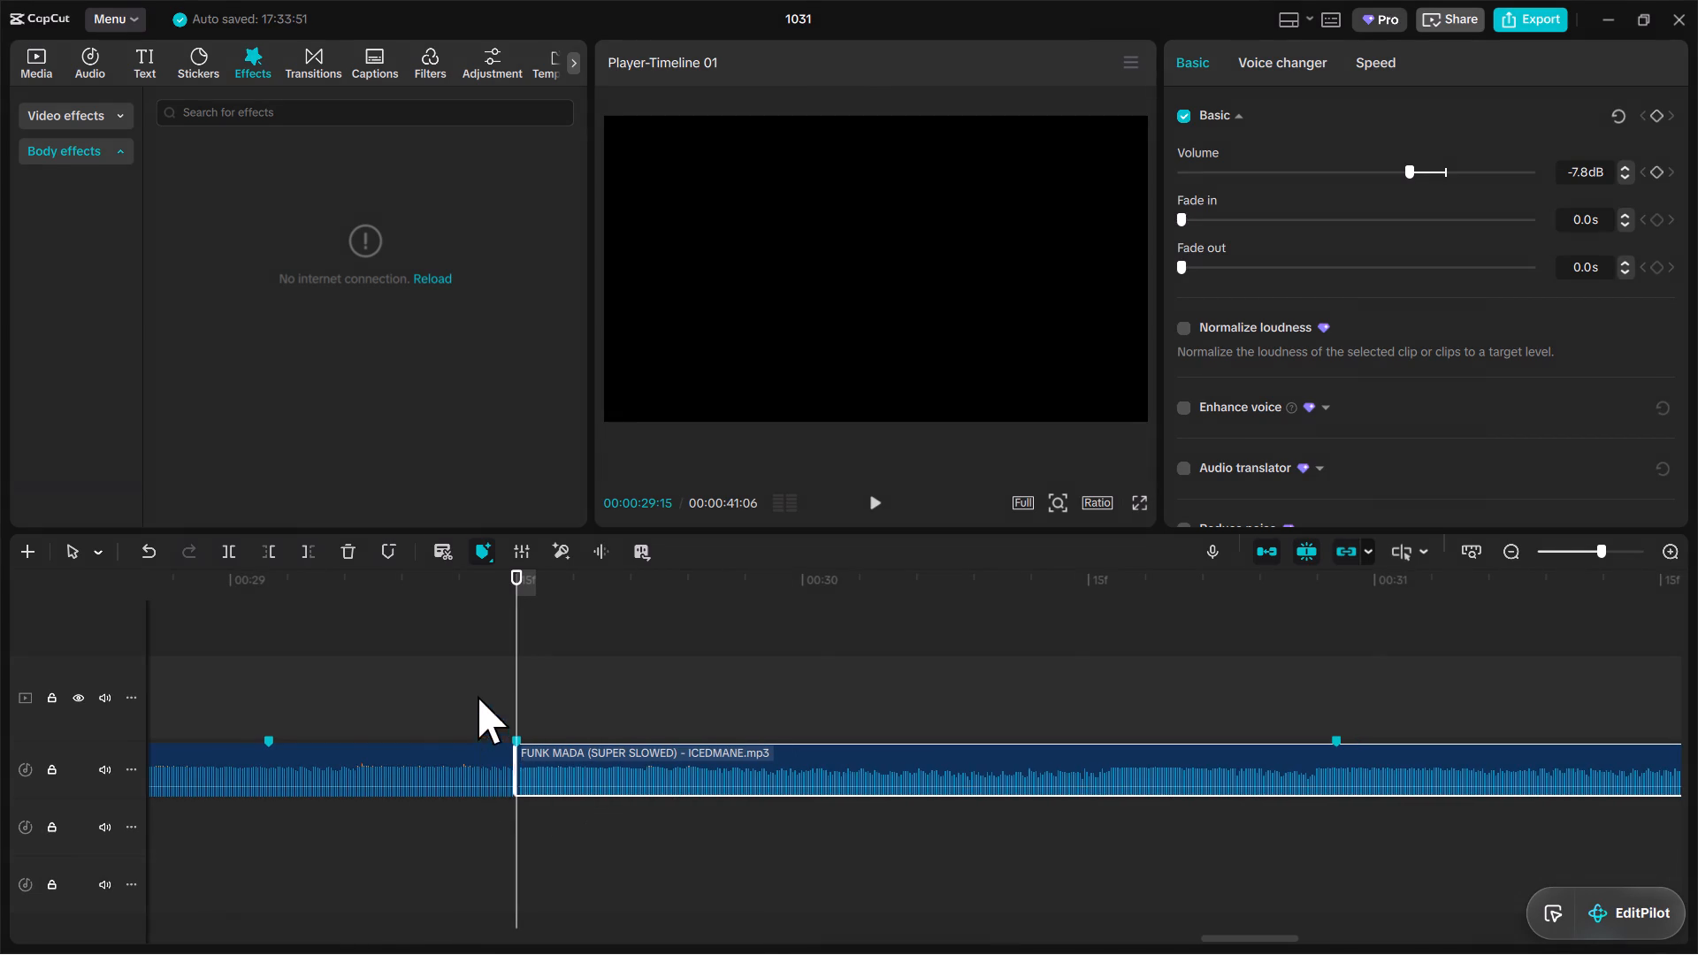
# Play across the tightened join, first close up and again from before 00:25 to about 00:33:03.
pyautogui.click(431, 638)
pyautogui.press('space')
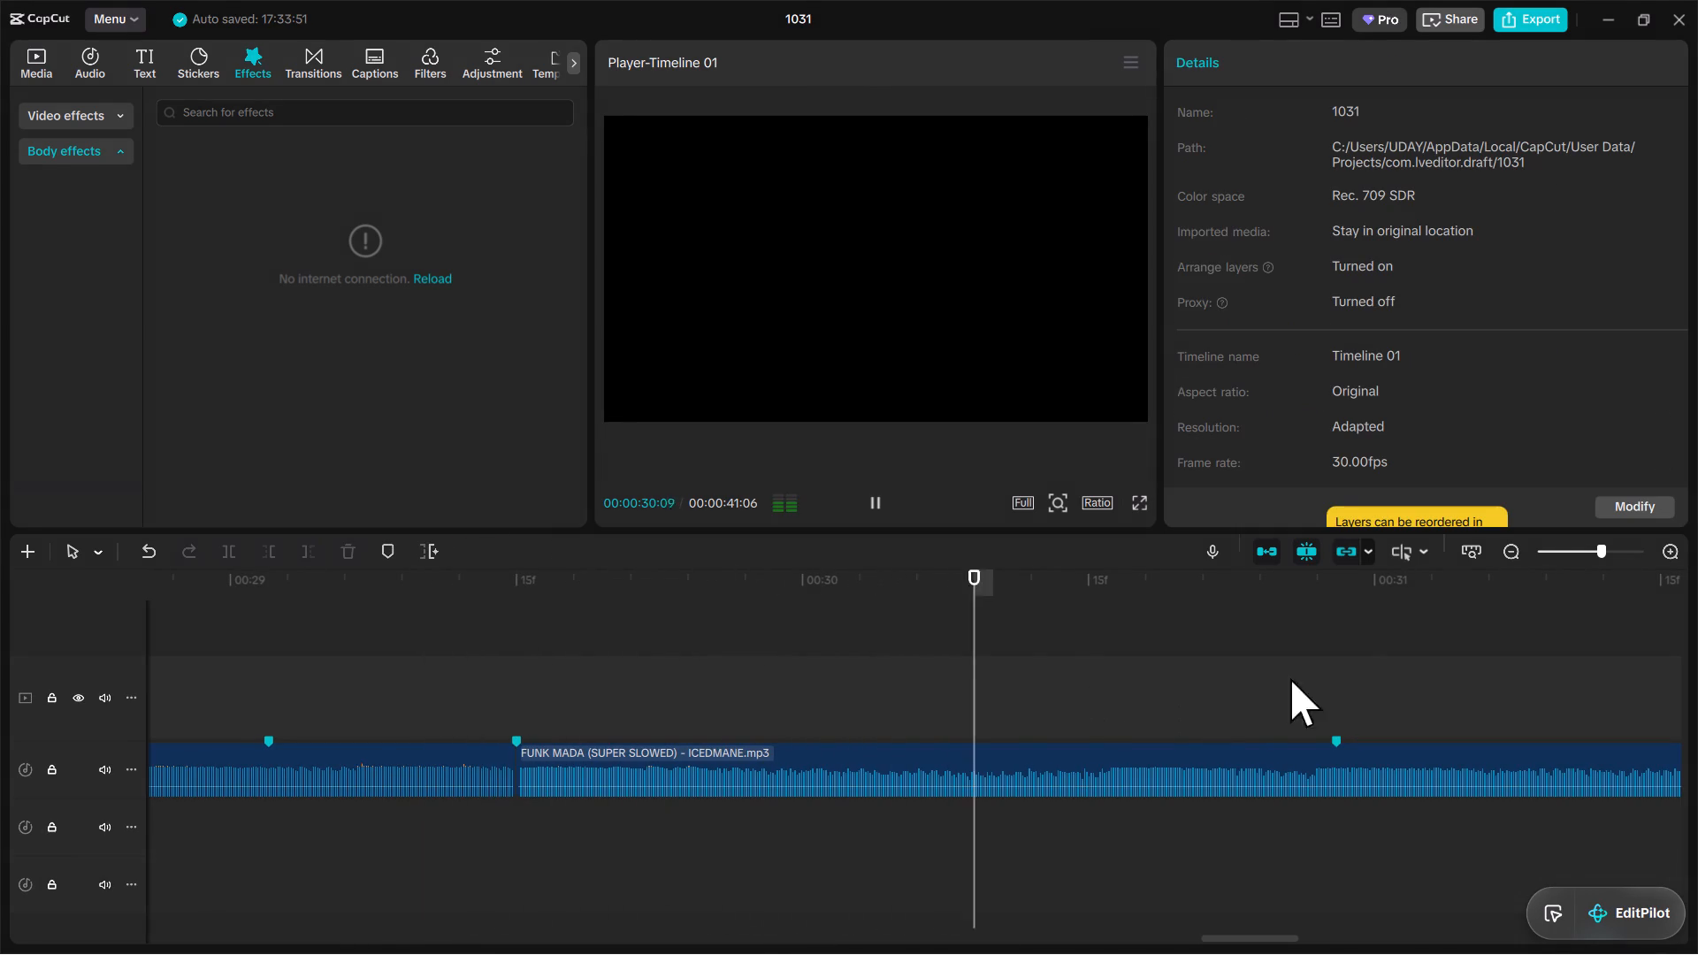
pyautogui.click(881, 499)
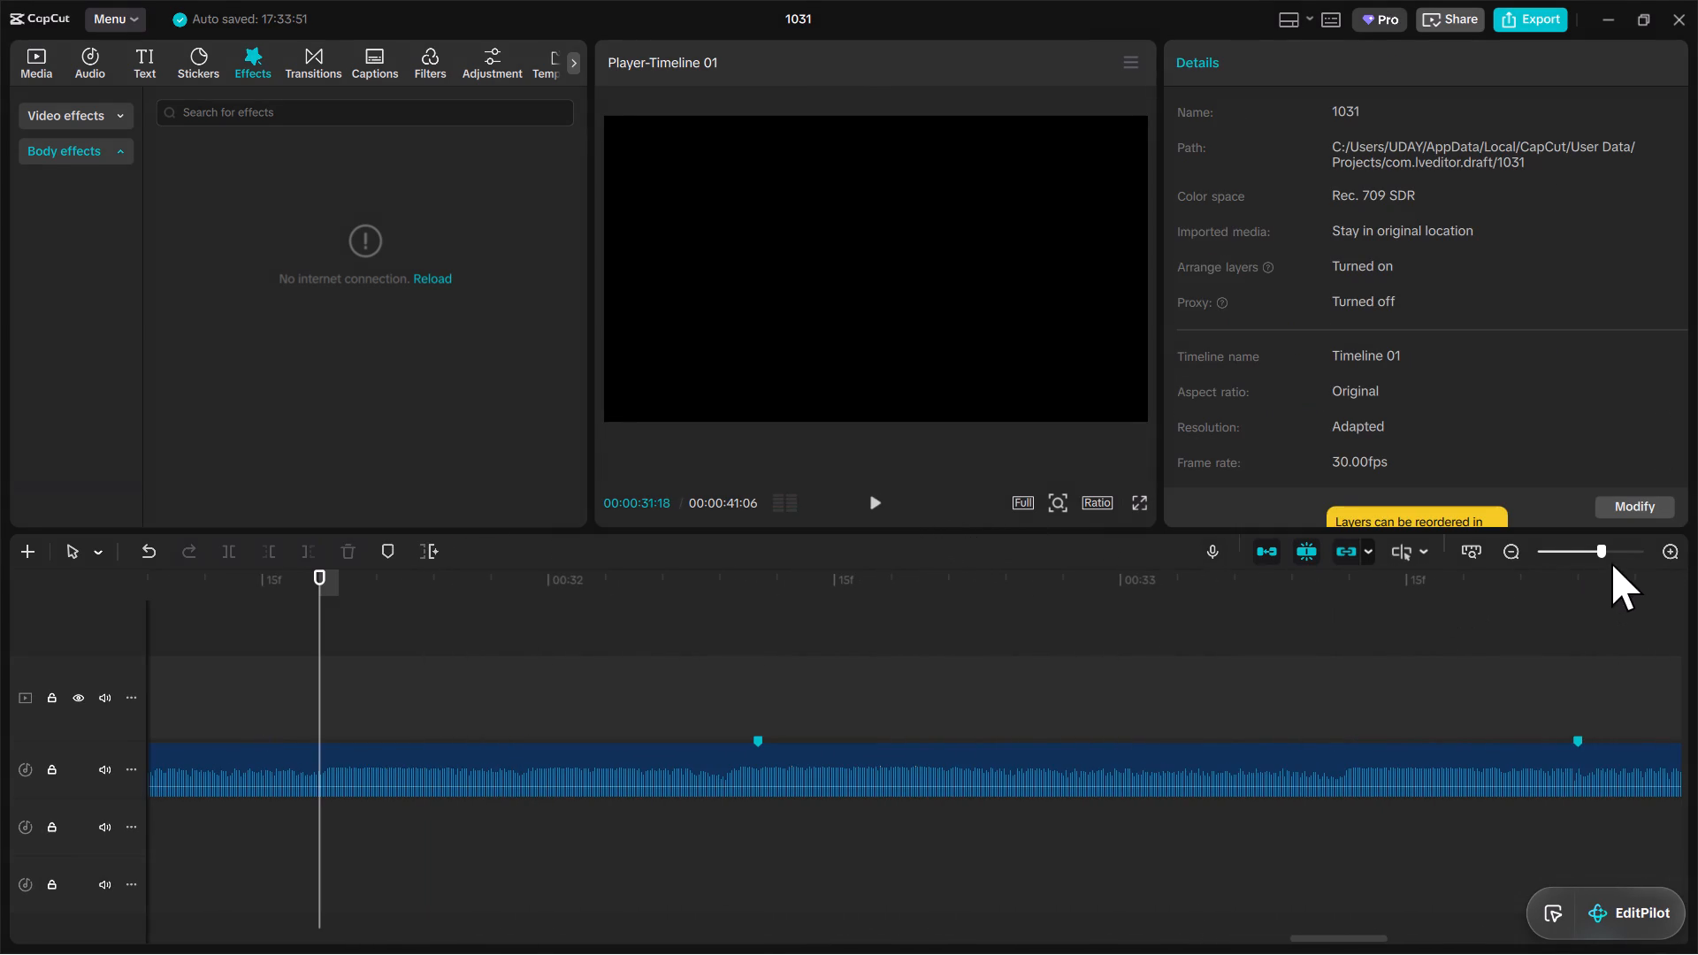
pyautogui.moveTo(1611, 562); pyautogui.dragTo(1563, 571)
pyautogui.moveTo(1583, 555); pyautogui.dragTo(1538, 568)
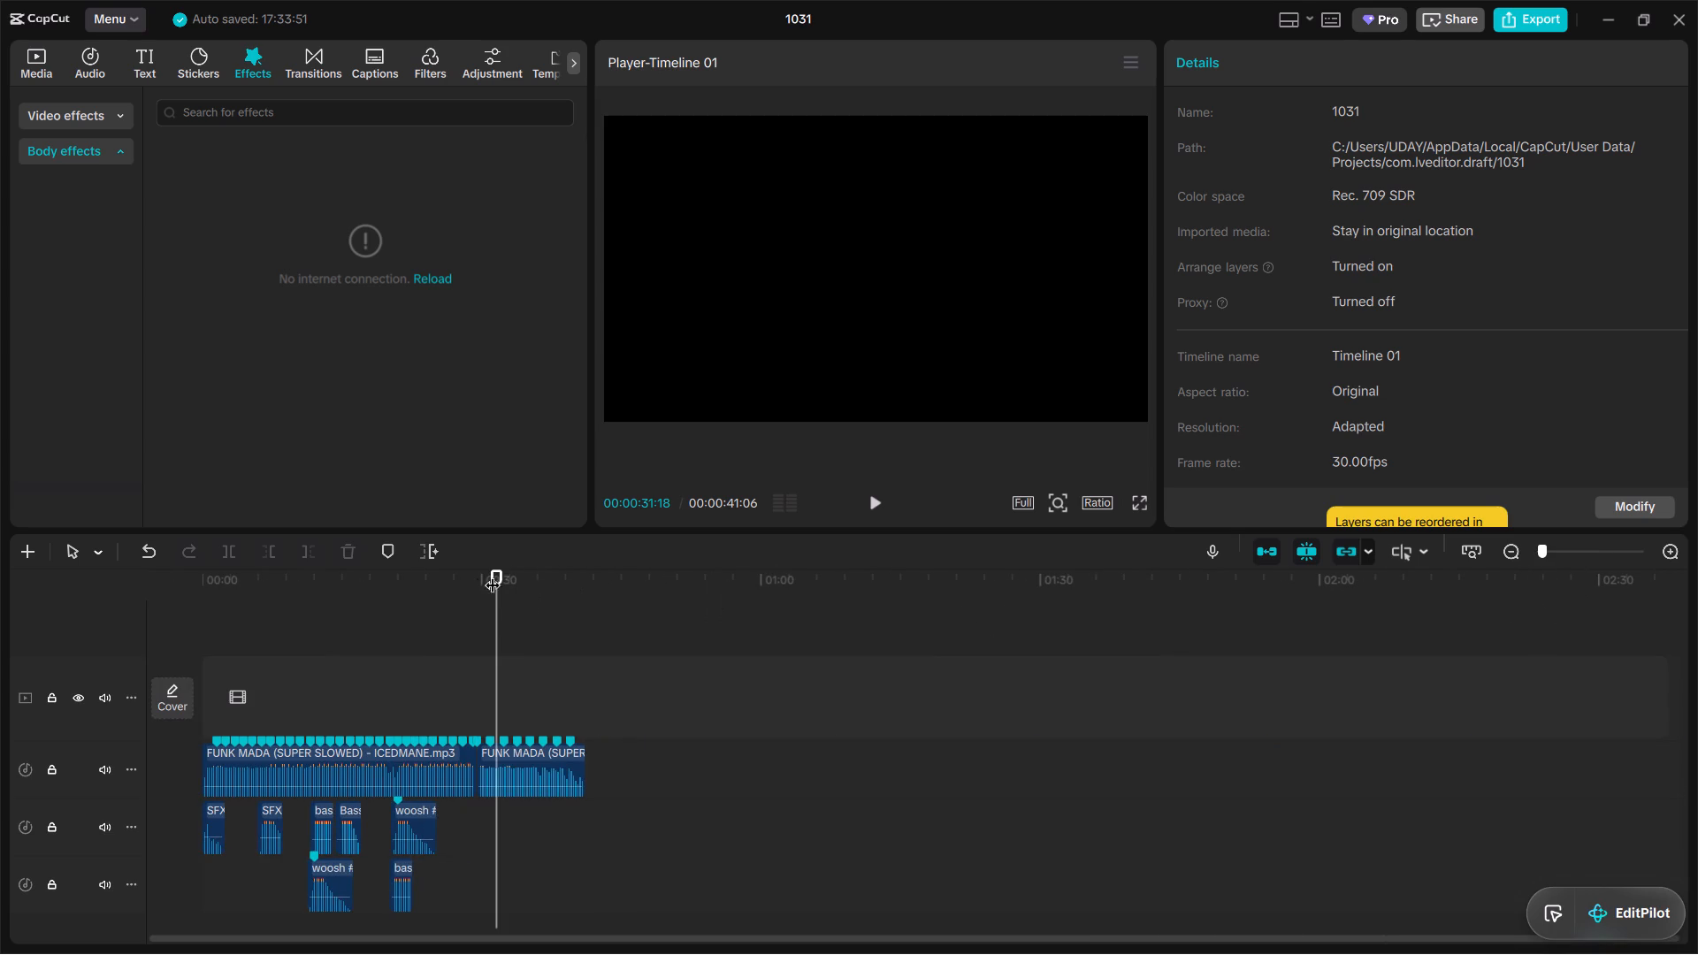
pyautogui.click(423, 592)
pyautogui.press('space')
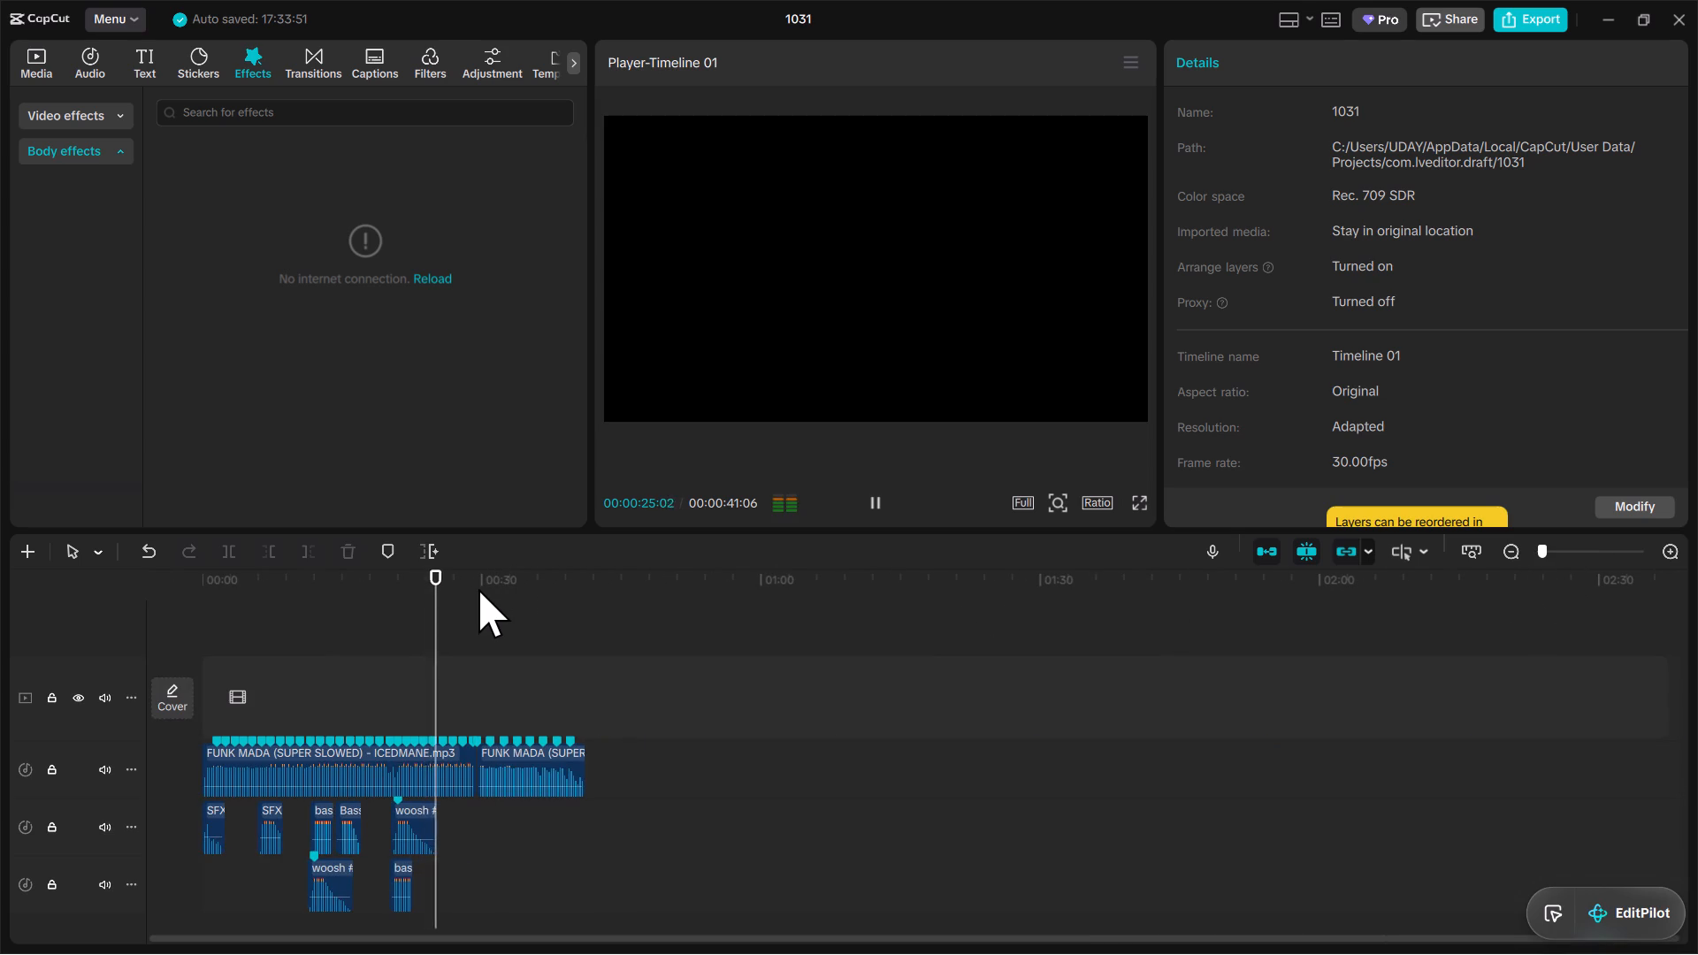
pyautogui.press('l')
pyautogui.press('space')
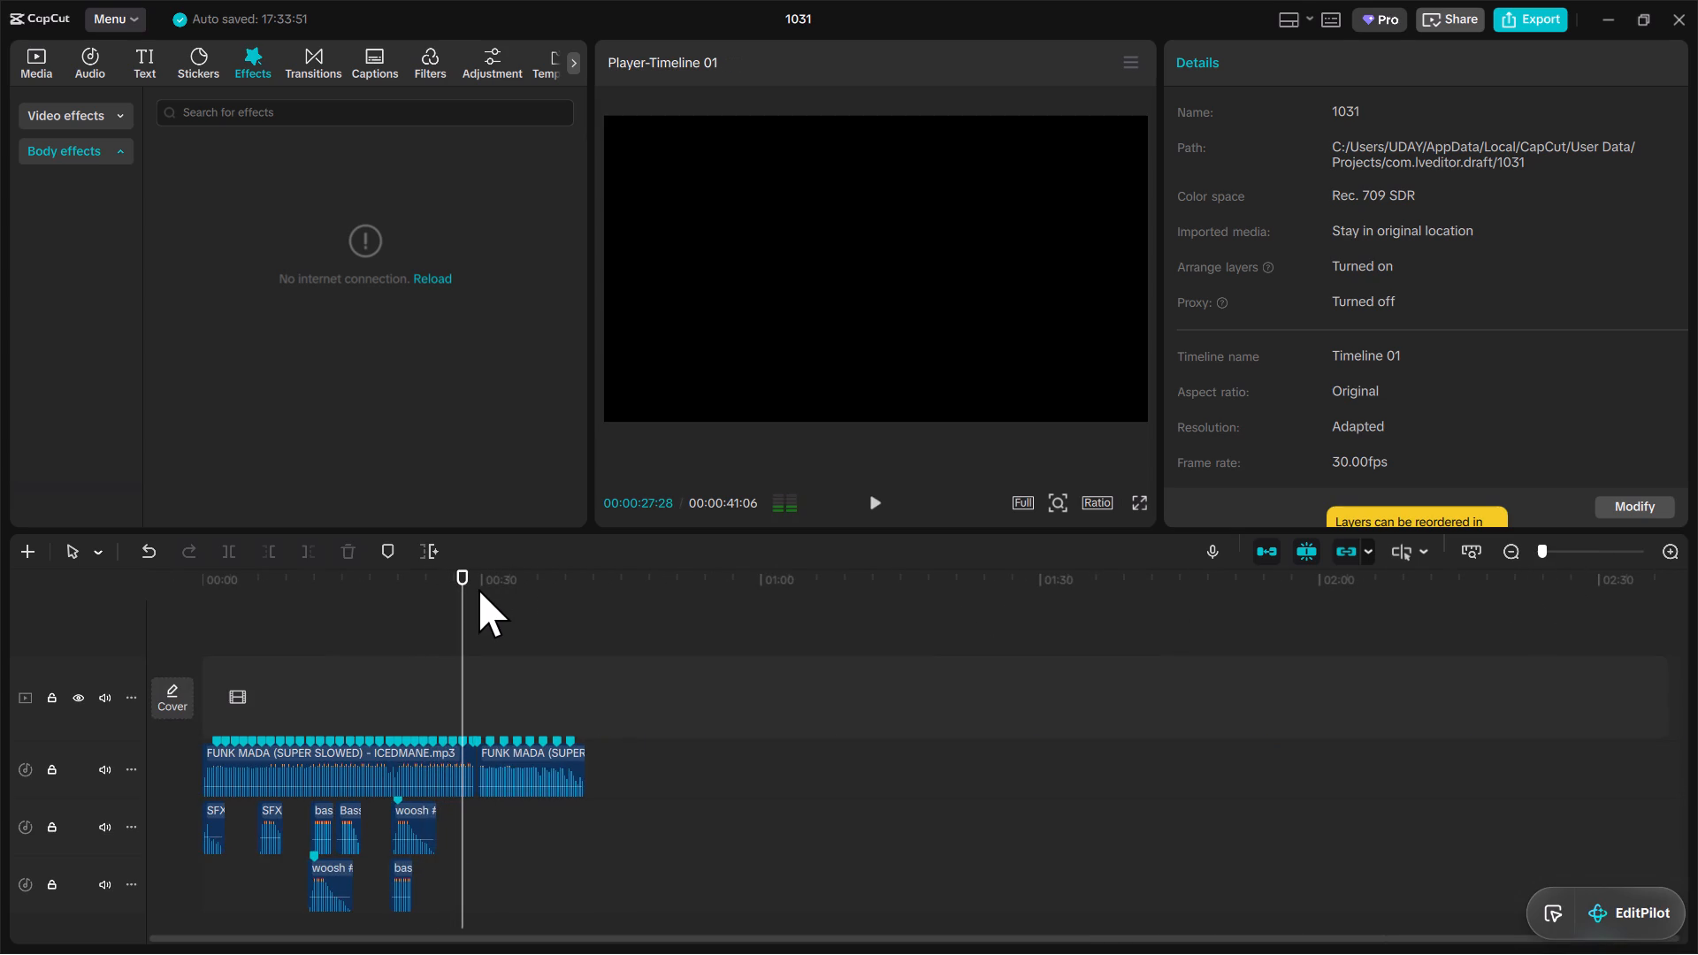
pyautogui.press('space')
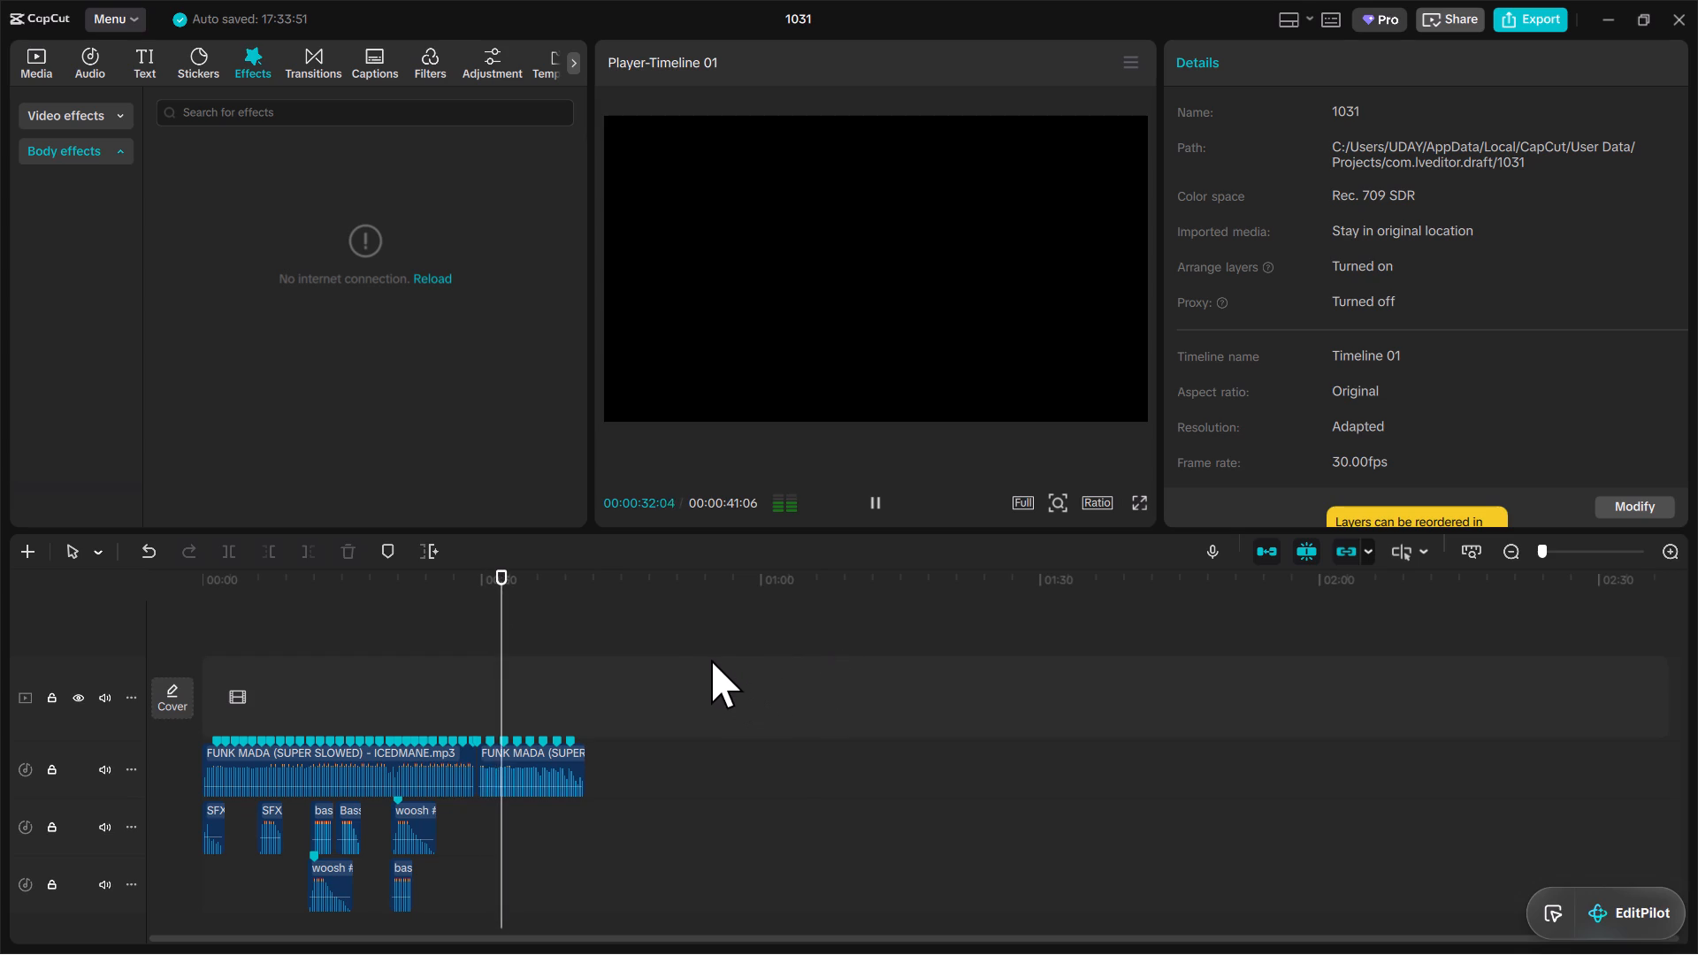
pyautogui.press('space')
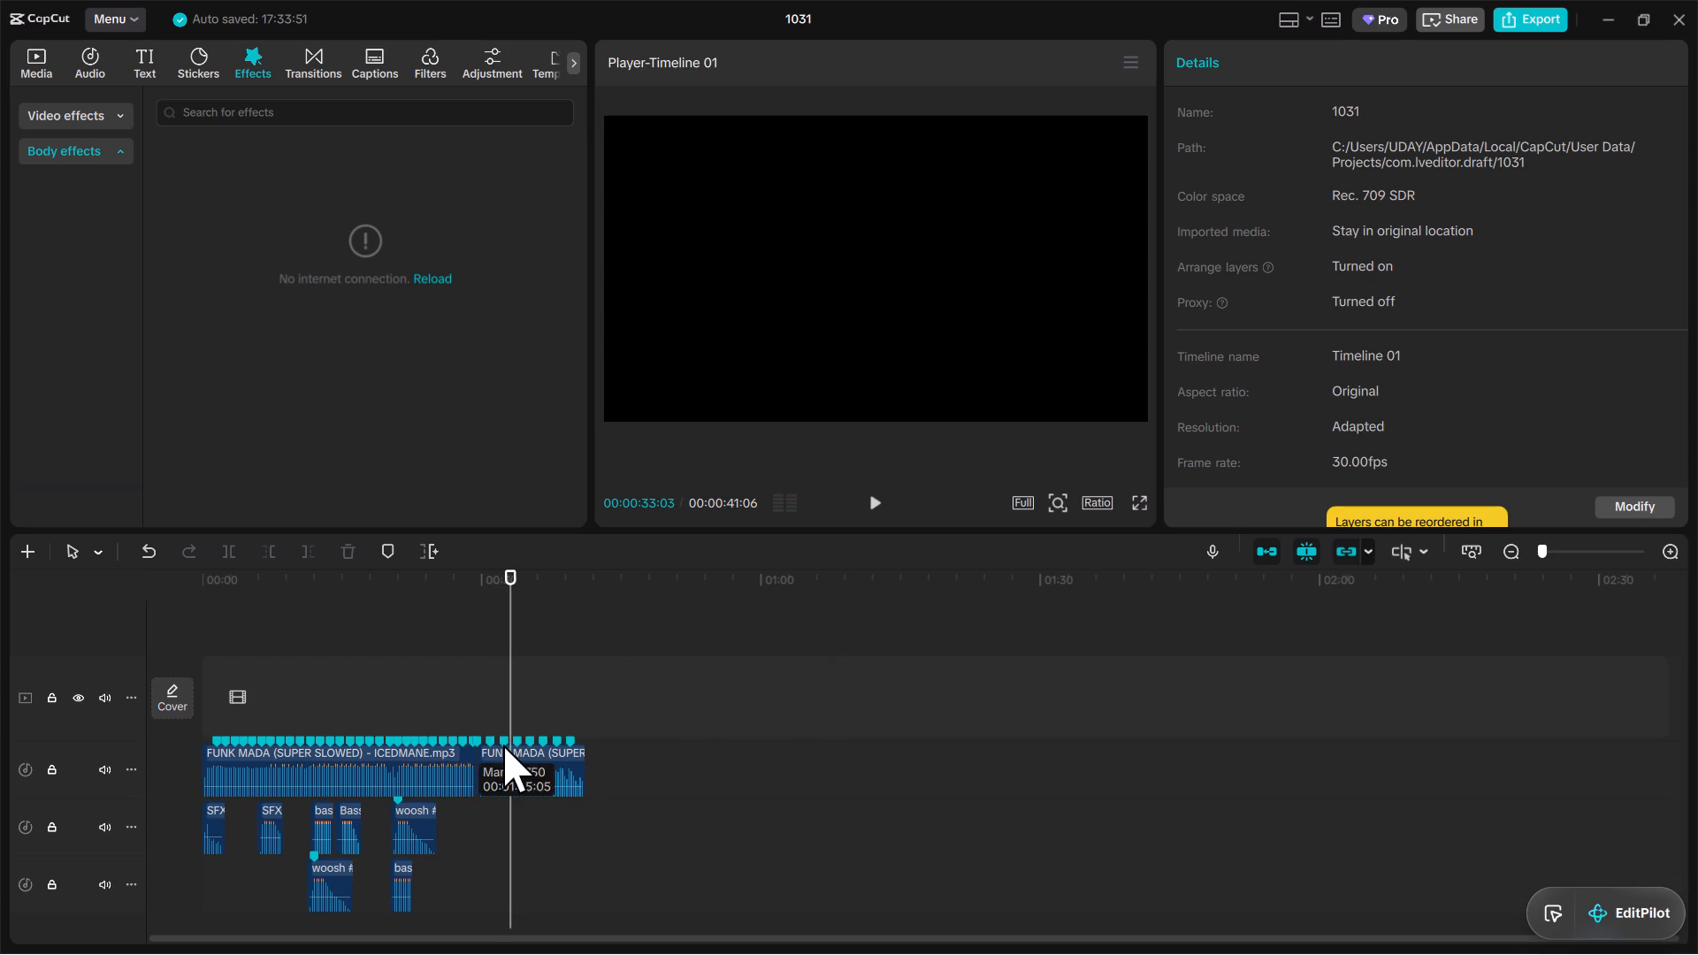
pyautogui.moveTo(523, 743); pyautogui.dragTo(532, 745)
# Return the playhead to 00:00 and show the project's imported media.
pyautogui.click(195, 577)
pyautogui.click(201, 577)
pyautogui.click(205, 579)
pyautogui.click(85, 111)
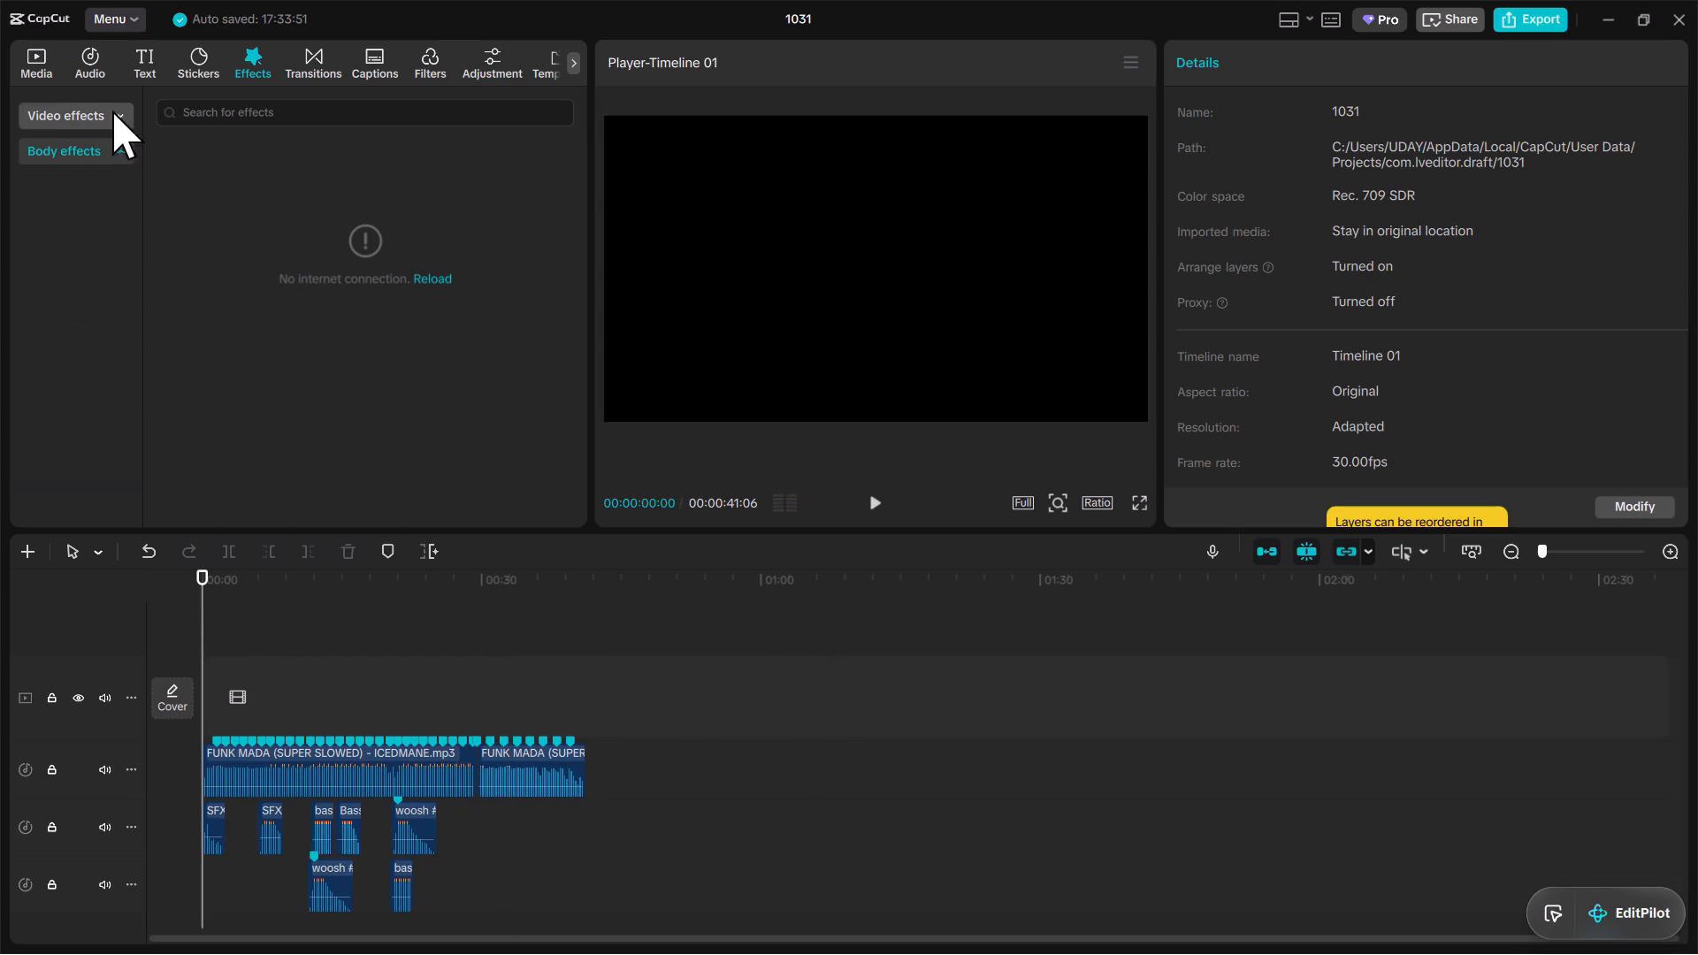
pyautogui.click(39, 64)
pyautogui.click(132, 64)
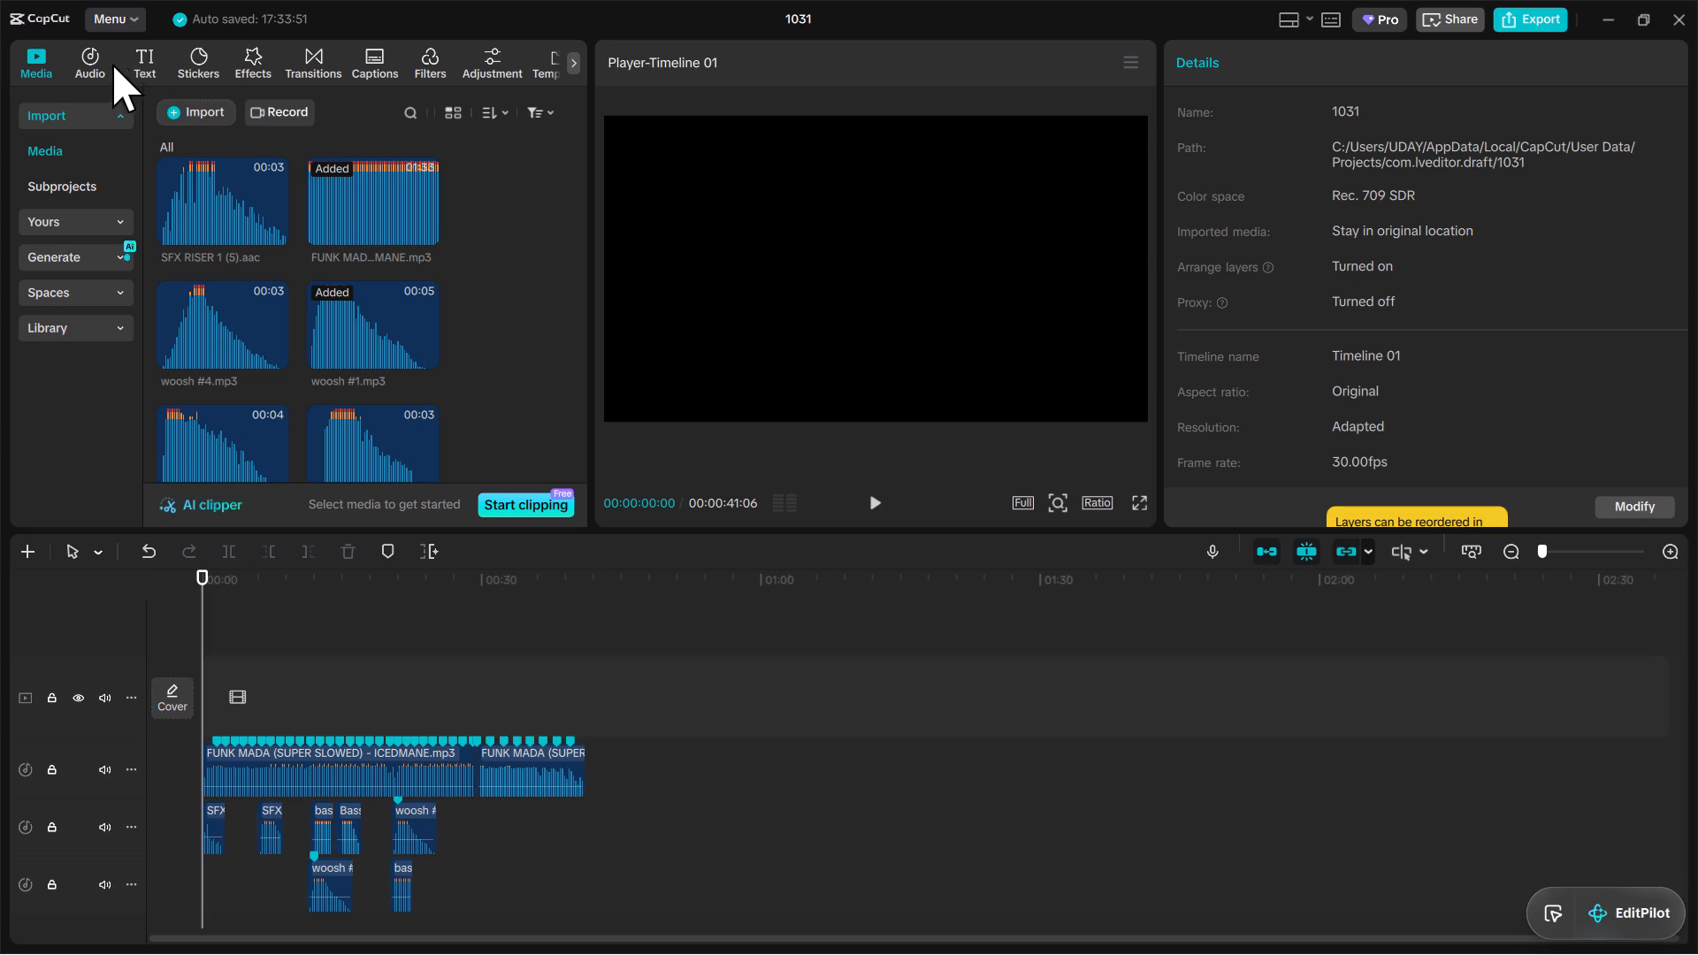
pyautogui.click(18, 57)
pyautogui.click(36, 65)
# Play the timeline from the start to about 00:17:25, checking the song against its sound effects.
pyautogui.press('space')
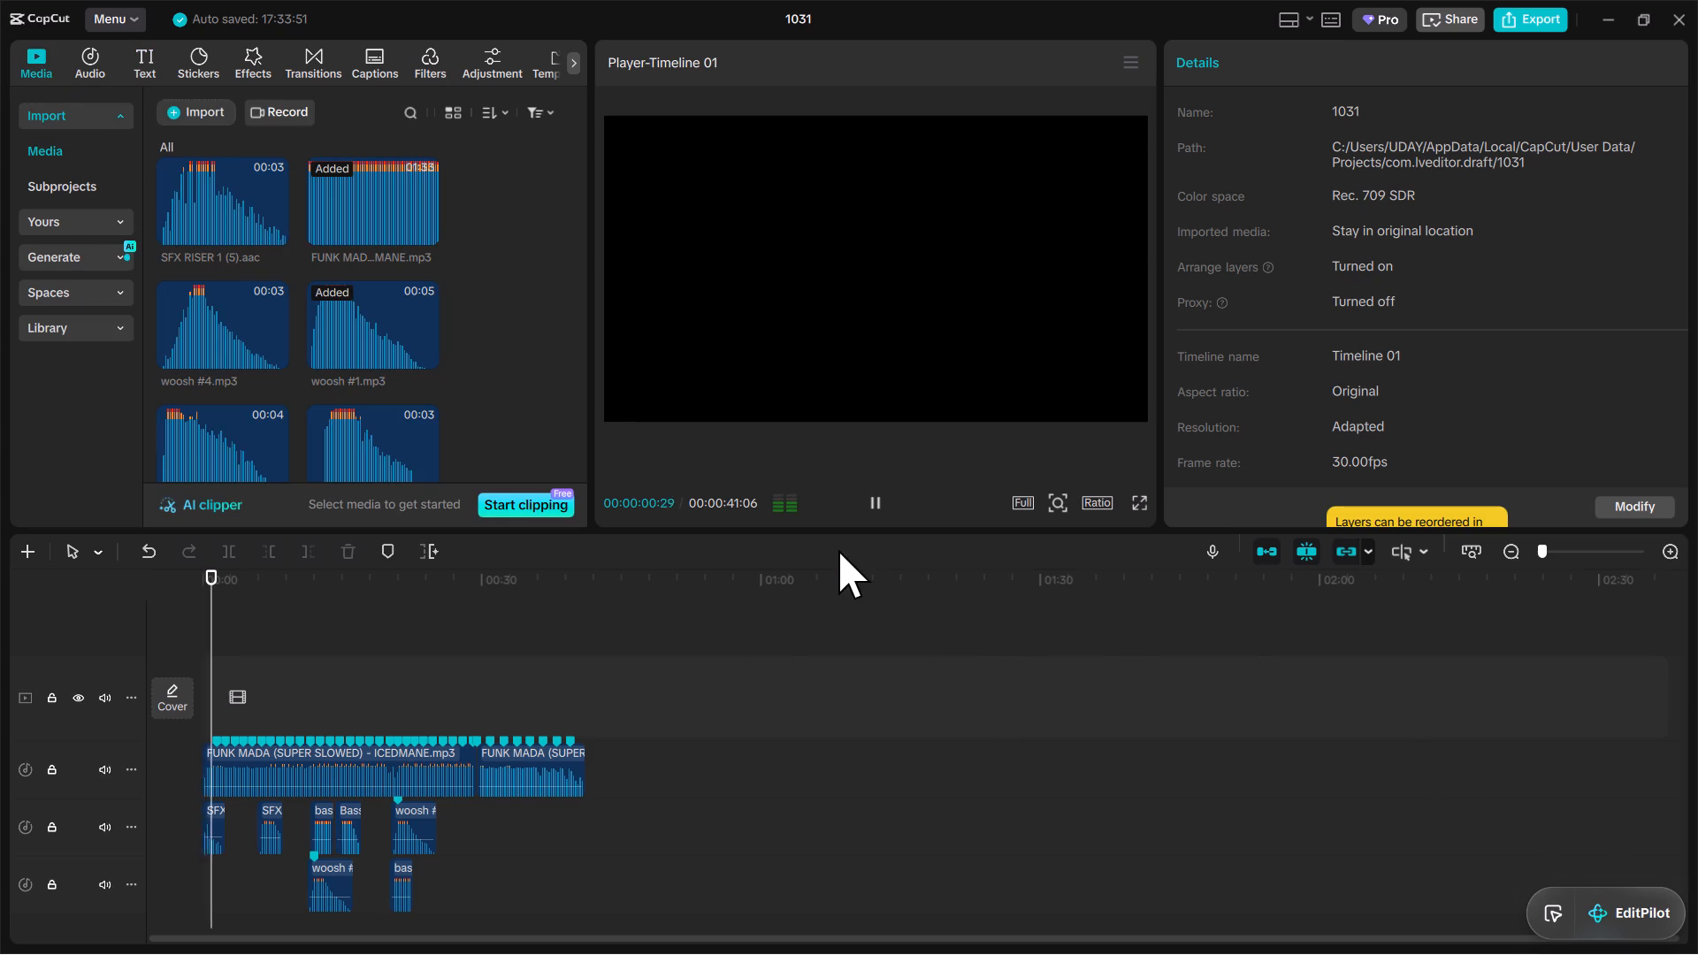
pyautogui.moveTo(1535, 546); pyautogui.dragTo(1545, 546)
pyautogui.moveTo(1545, 546); pyautogui.dragTo(1567, 549)
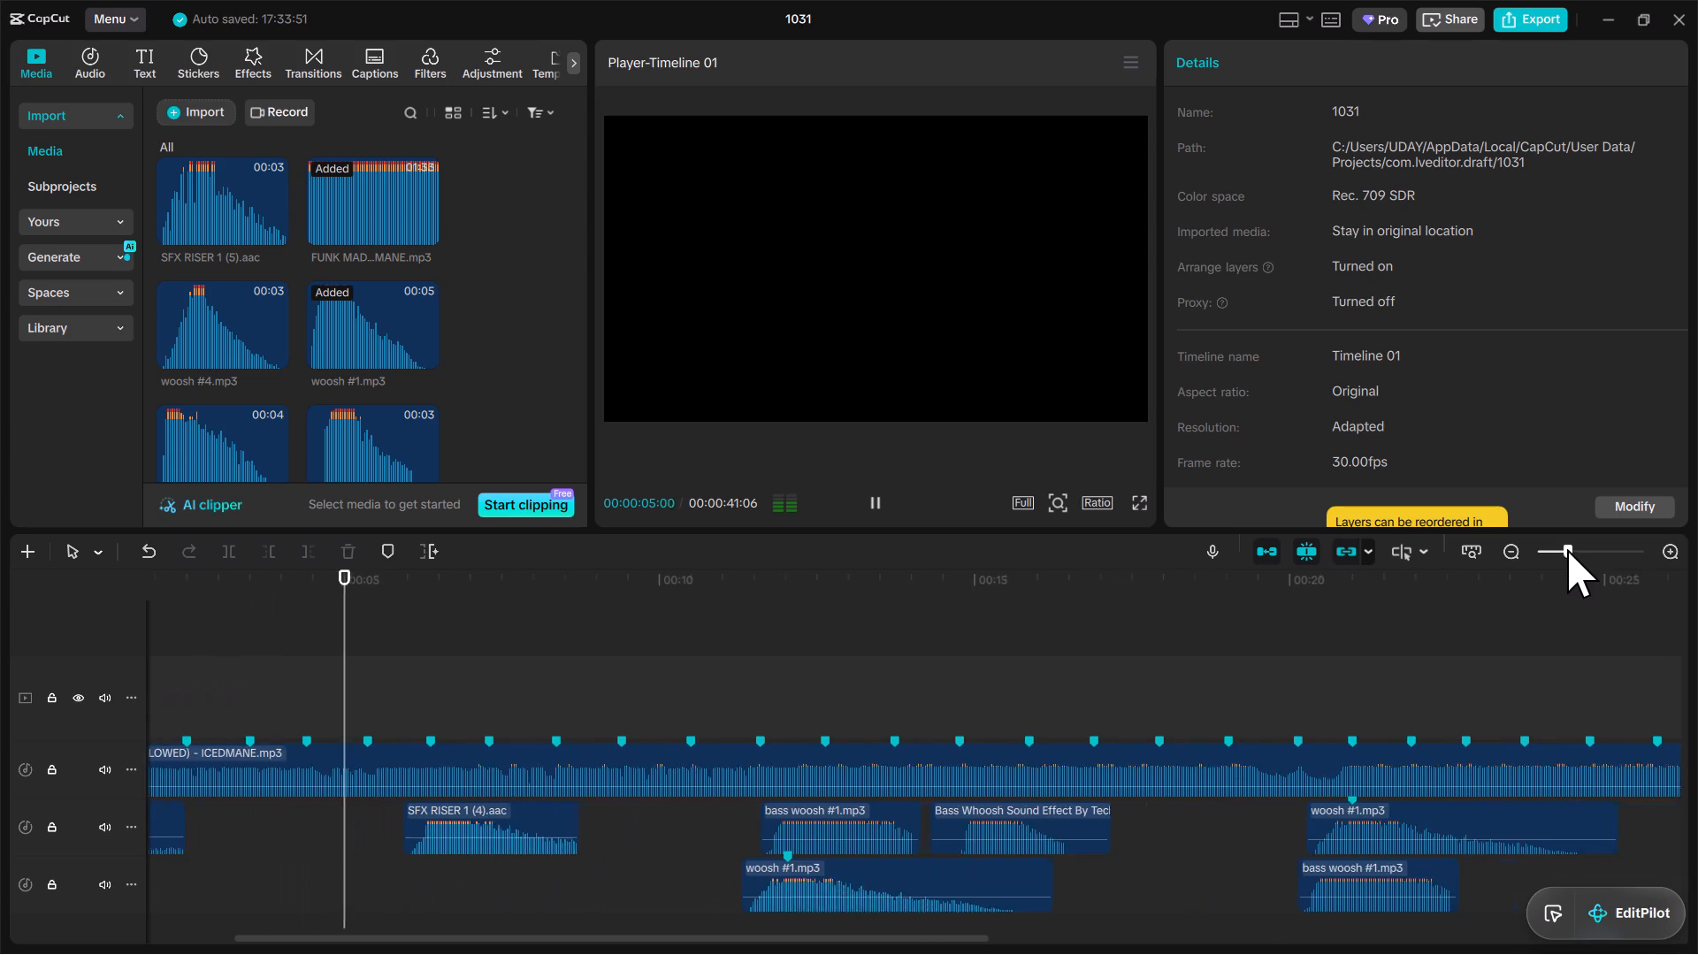
pyautogui.moveTo(1567, 549); pyautogui.dragTo(1564, 551)
pyautogui.press('space')
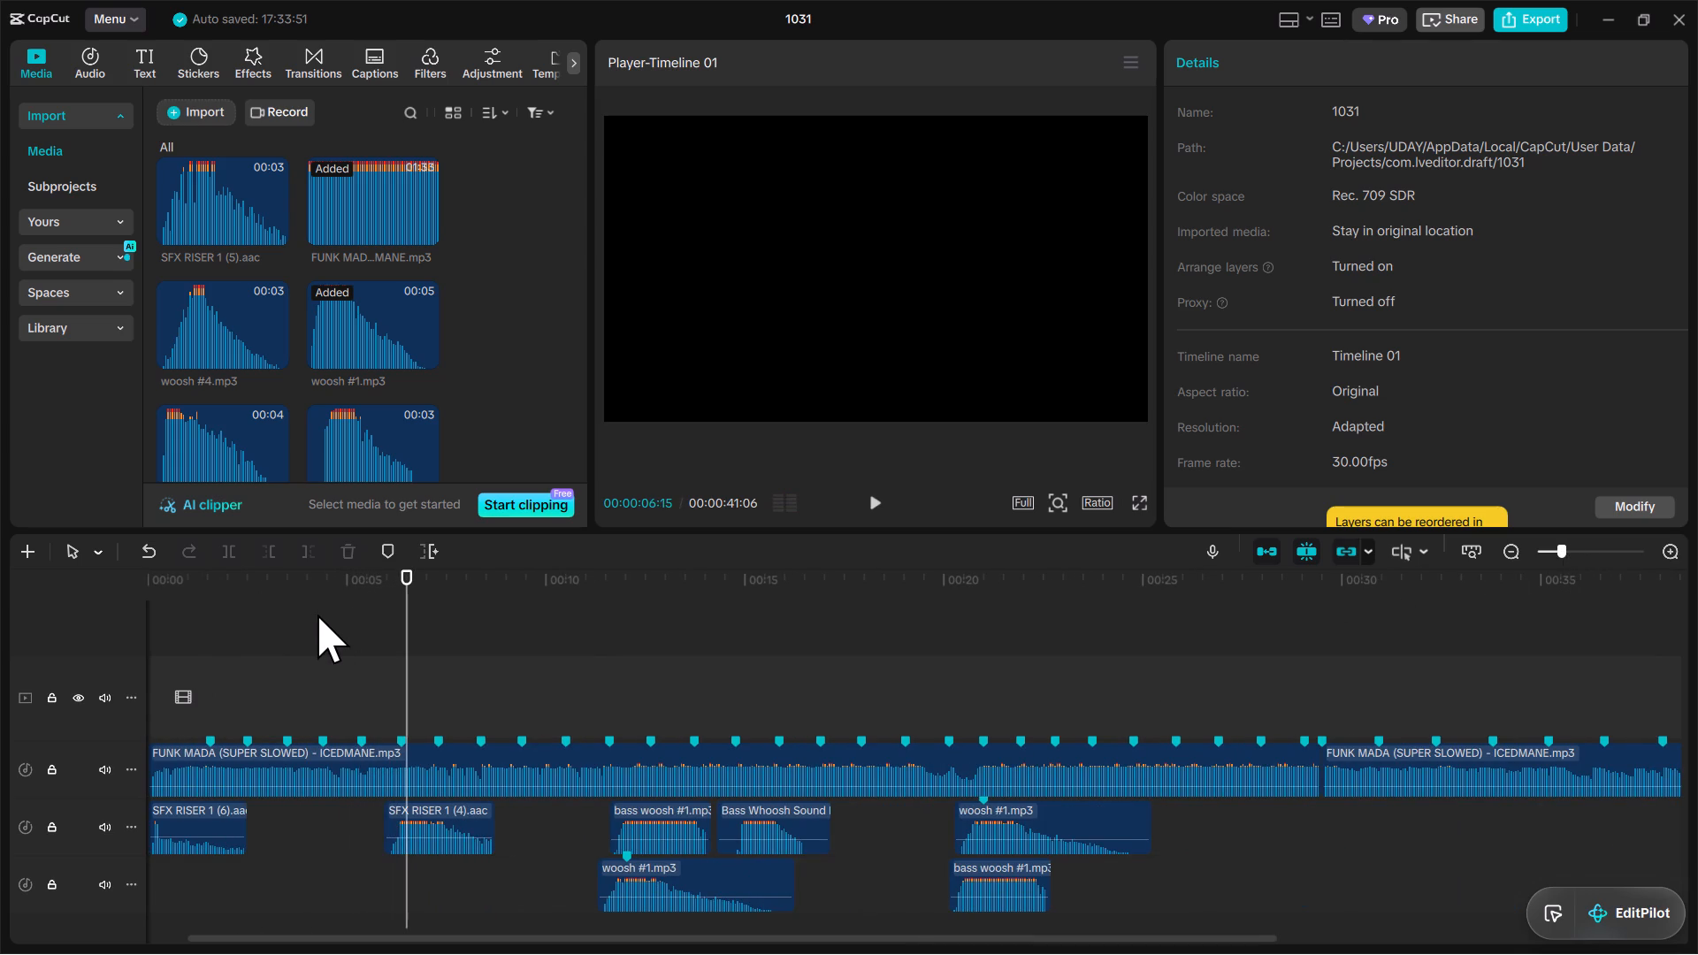
pyautogui.press('space')
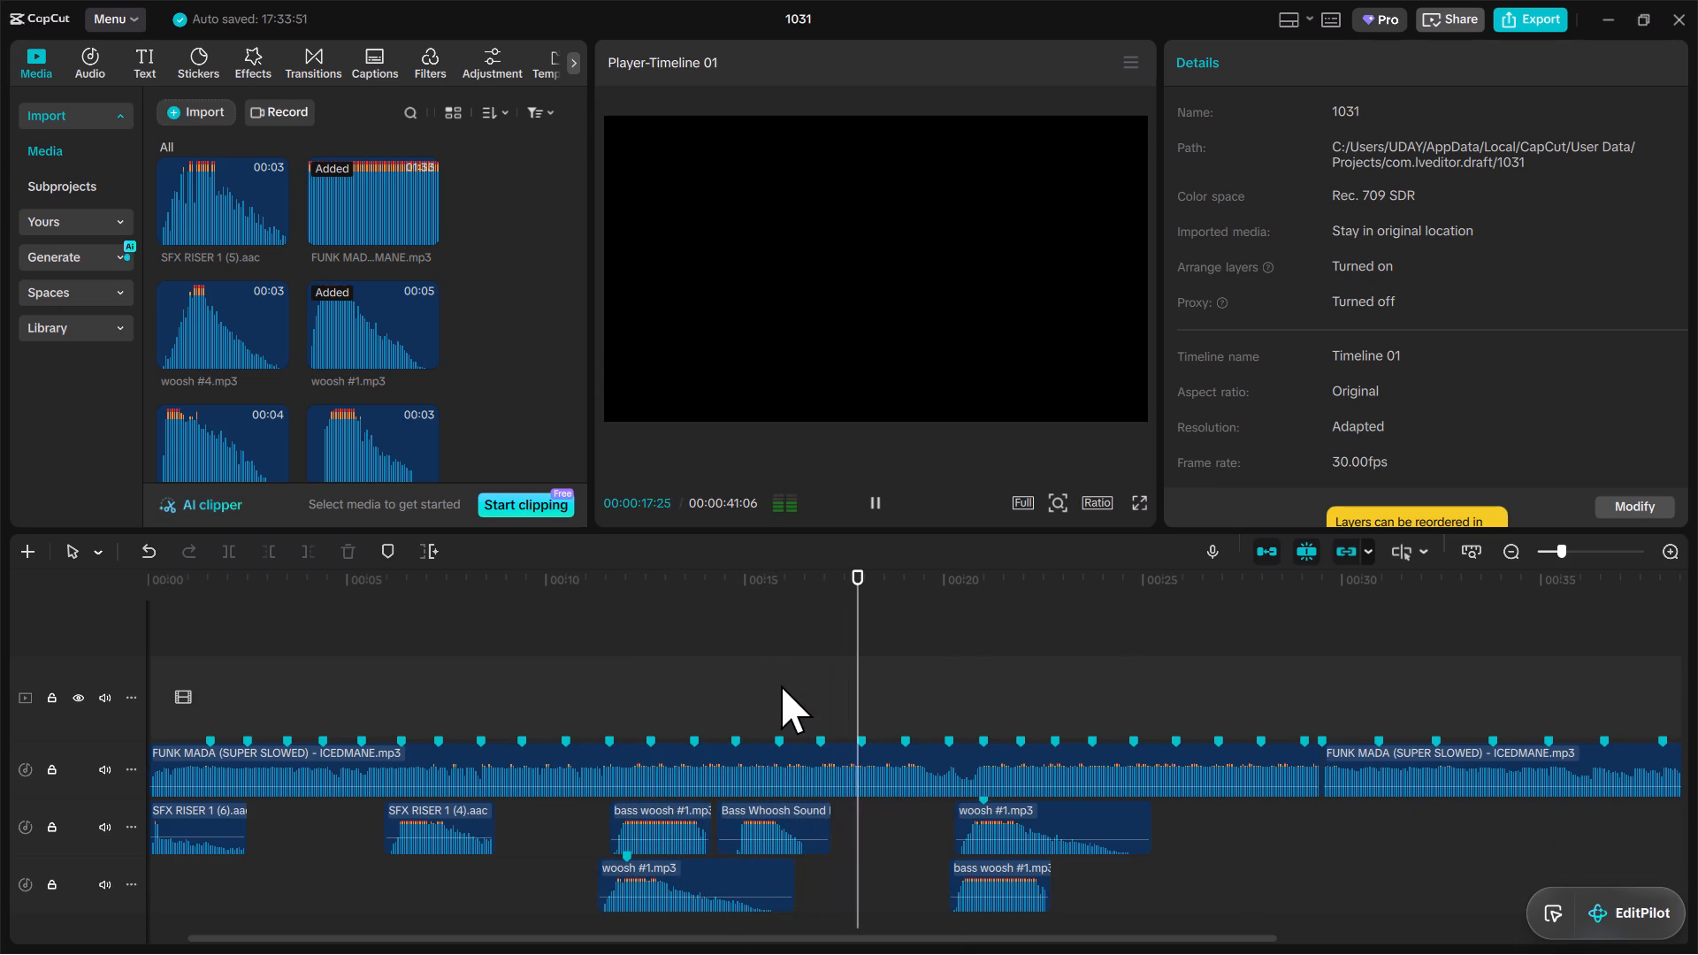
pyautogui.press('space')
# Duplicate the Bass Whoosh sound effect at 00:17:18 on a separate audio track and play it.
pyautogui.moveTo(875, 688); pyautogui.dragTo(849, 695)
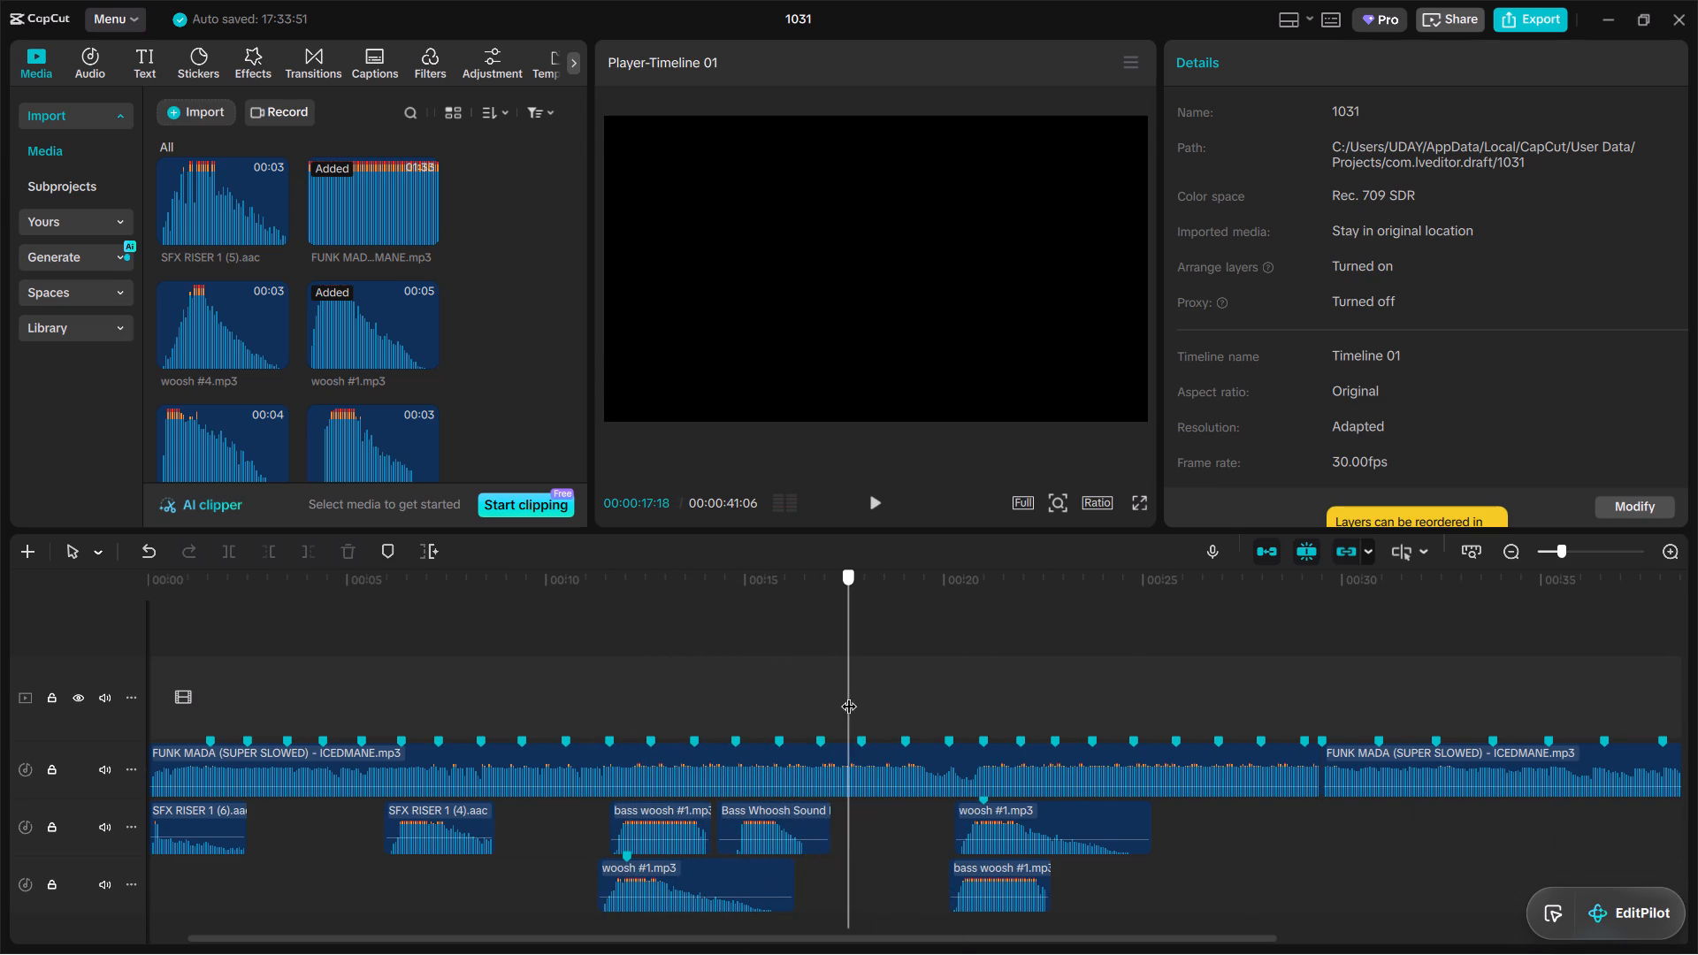
pyautogui.click(798, 806)
pyautogui.hotkey('ctrl', 'c')
pyautogui.hotkey('ctrl', 'v')
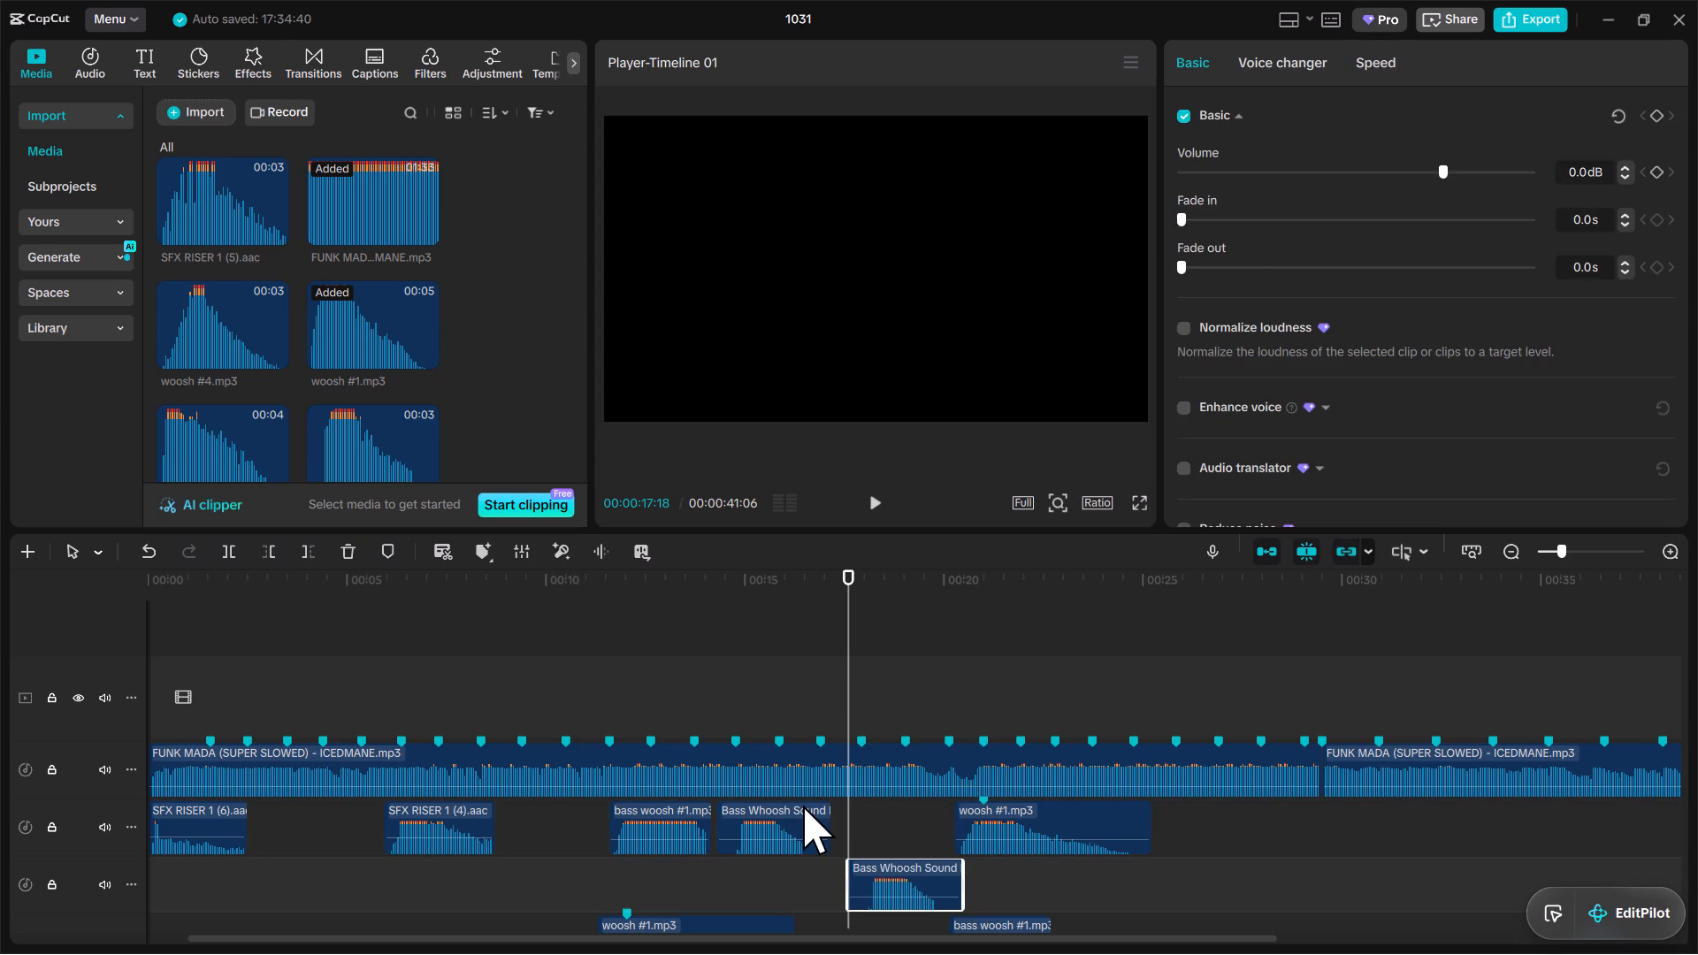
pyautogui.scroll(-5, 822, 806)
pyautogui.press('space')
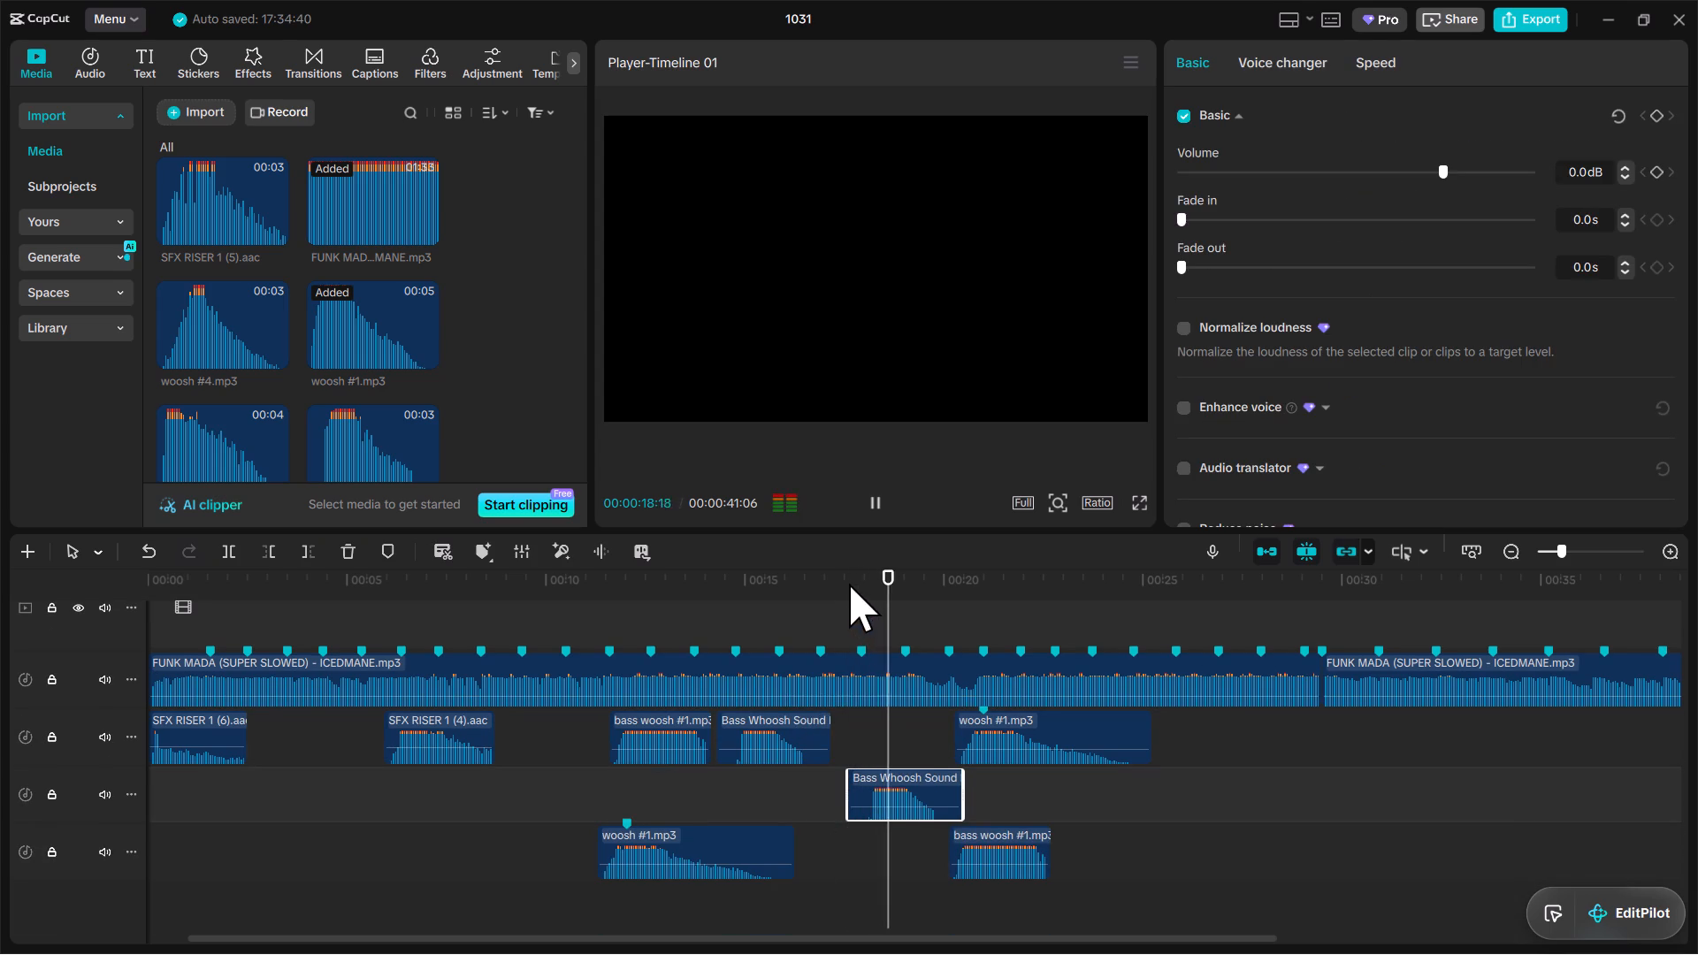
pyautogui.click(847, 583)
pyautogui.press('space')
# Shift the duplicated Bass Whoosh clip earlier so it starts at the song's beat marker near 00:17.
pyautogui.moveTo(938, 775); pyautogui.dragTo(899, 778)
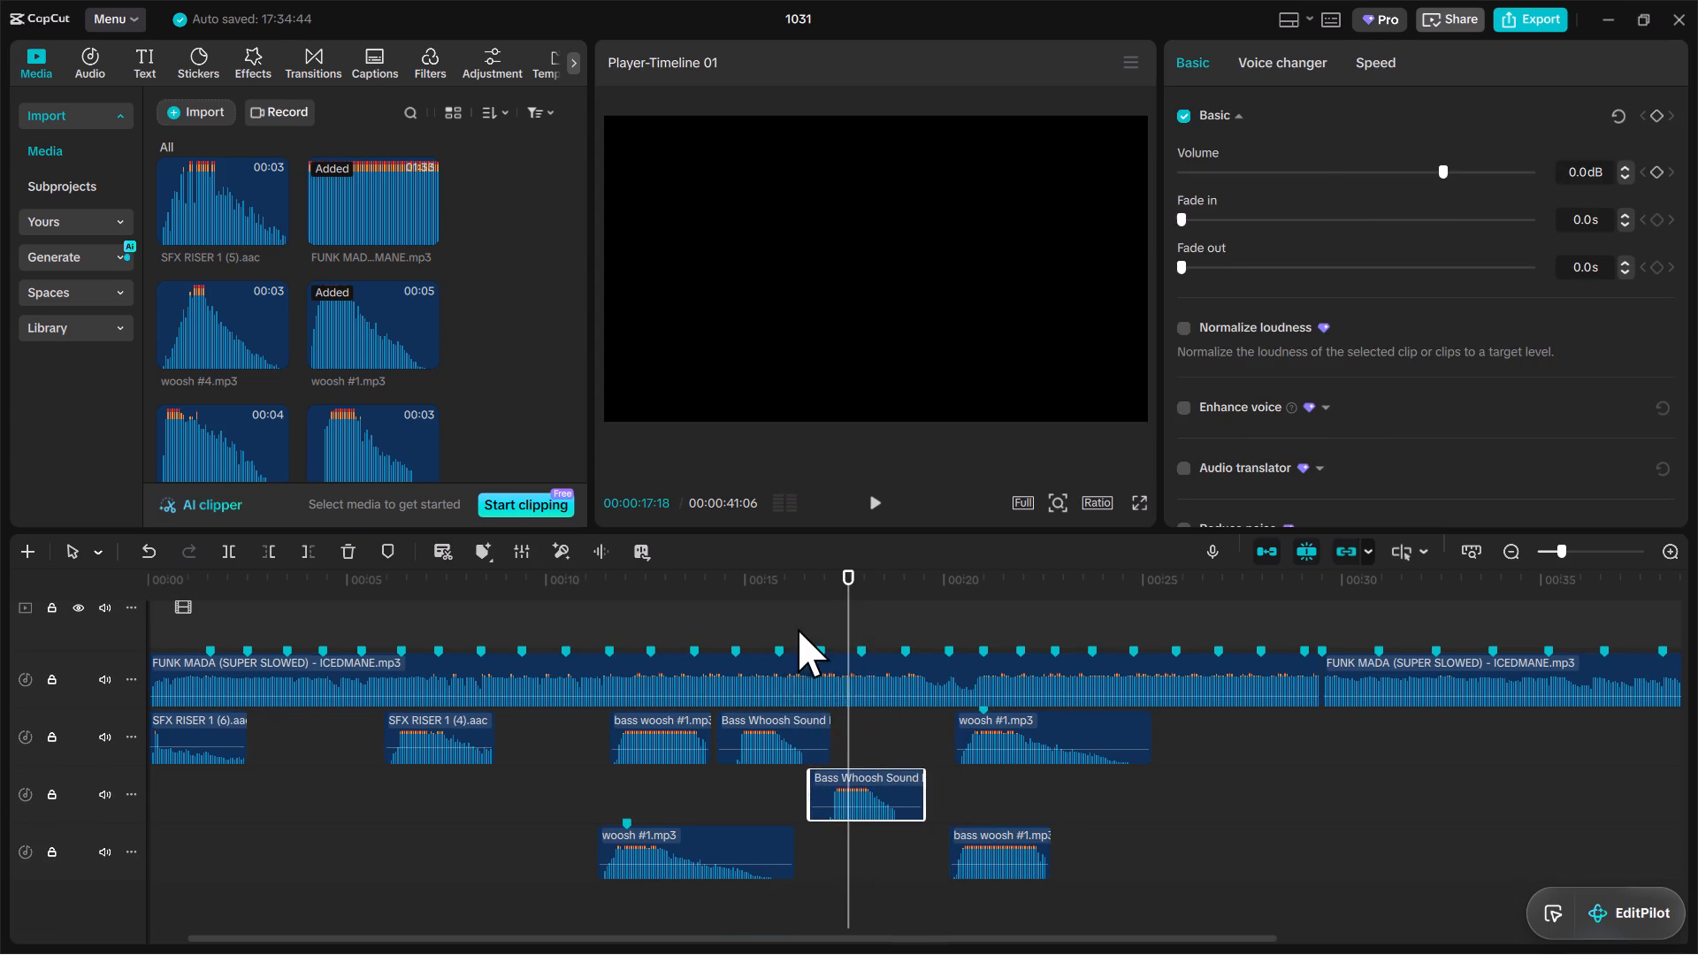
pyautogui.click(798, 629)
pyautogui.press('space')
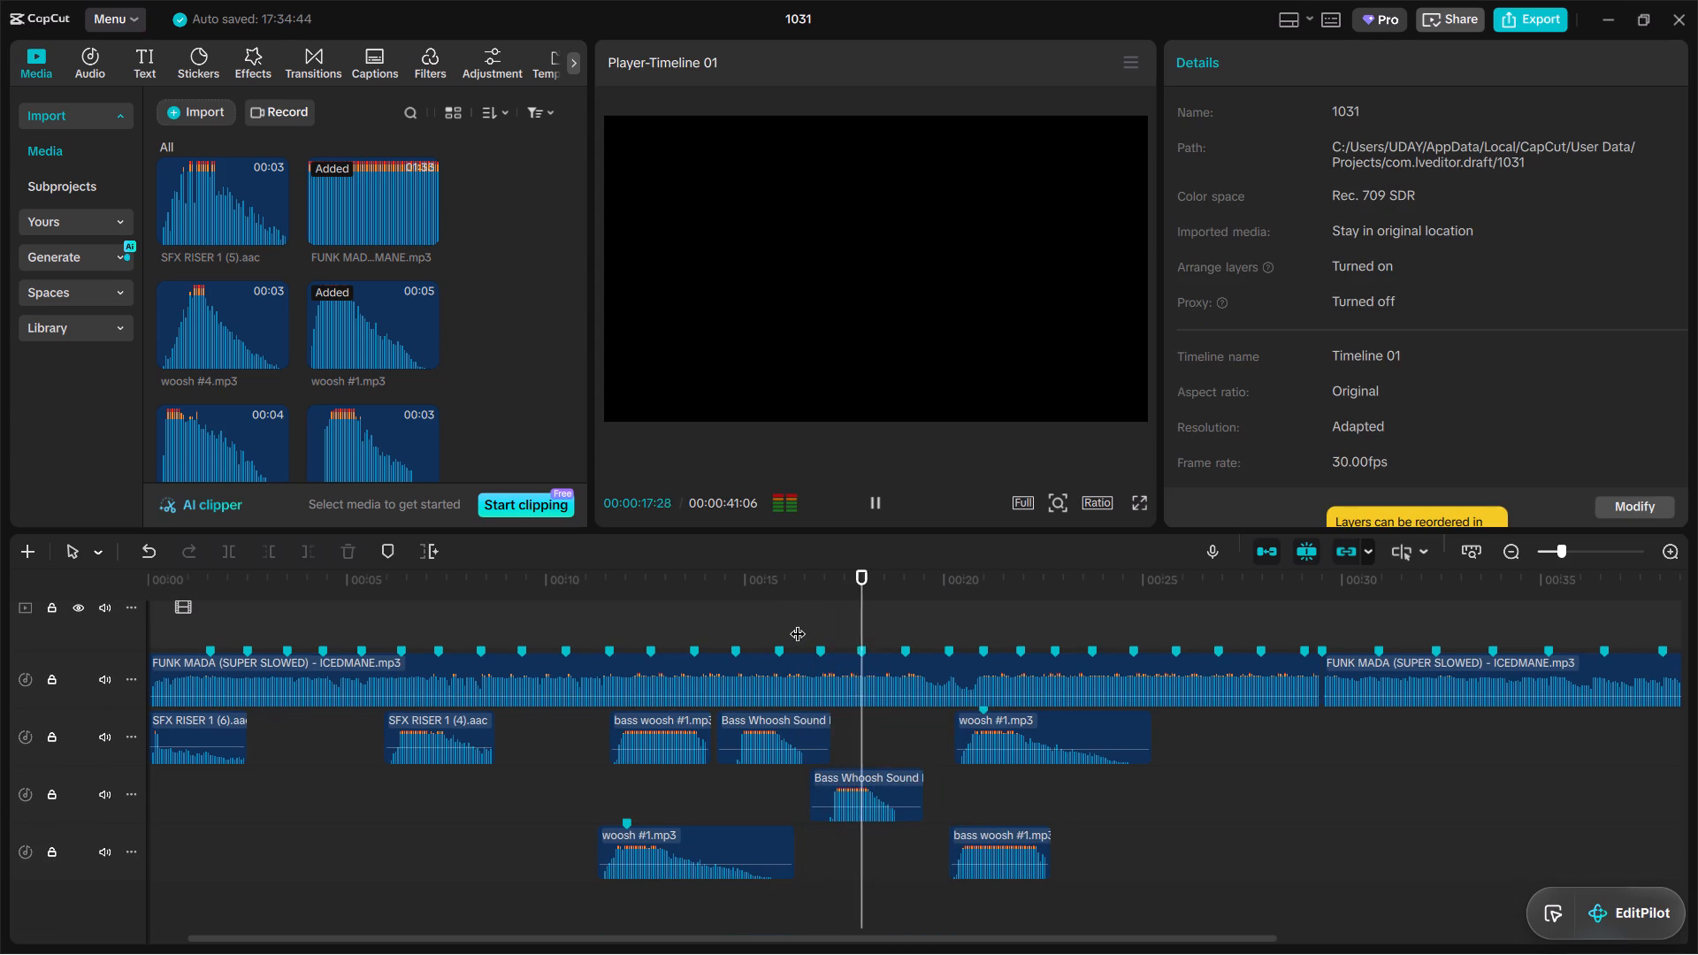
pyautogui.press('space')
pyautogui.moveTo(893, 767); pyautogui.dragTo(906, 767)
pyautogui.click(867, 592)
pyautogui.moveTo(891, 783); pyautogui.dragTo(903, 783)
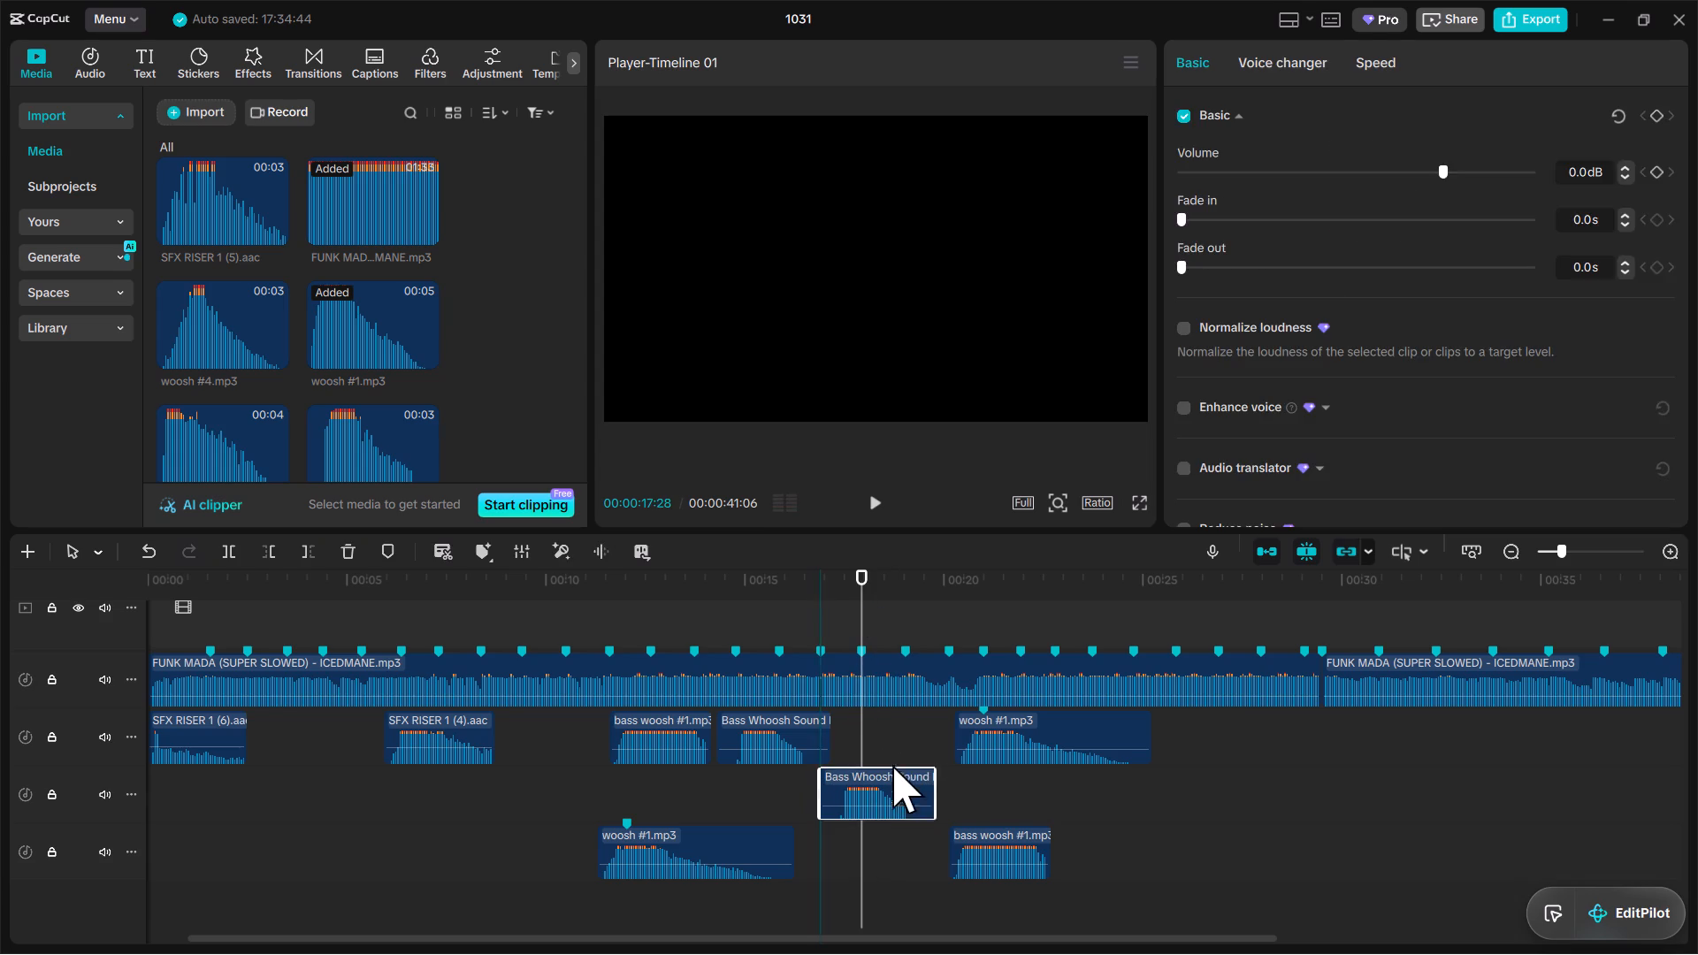
# Play from the duplicated Bass Whoosh clip through the woosh #1 effects to about 00:25:01.
pyautogui.click(822, 605)
pyautogui.press('space')
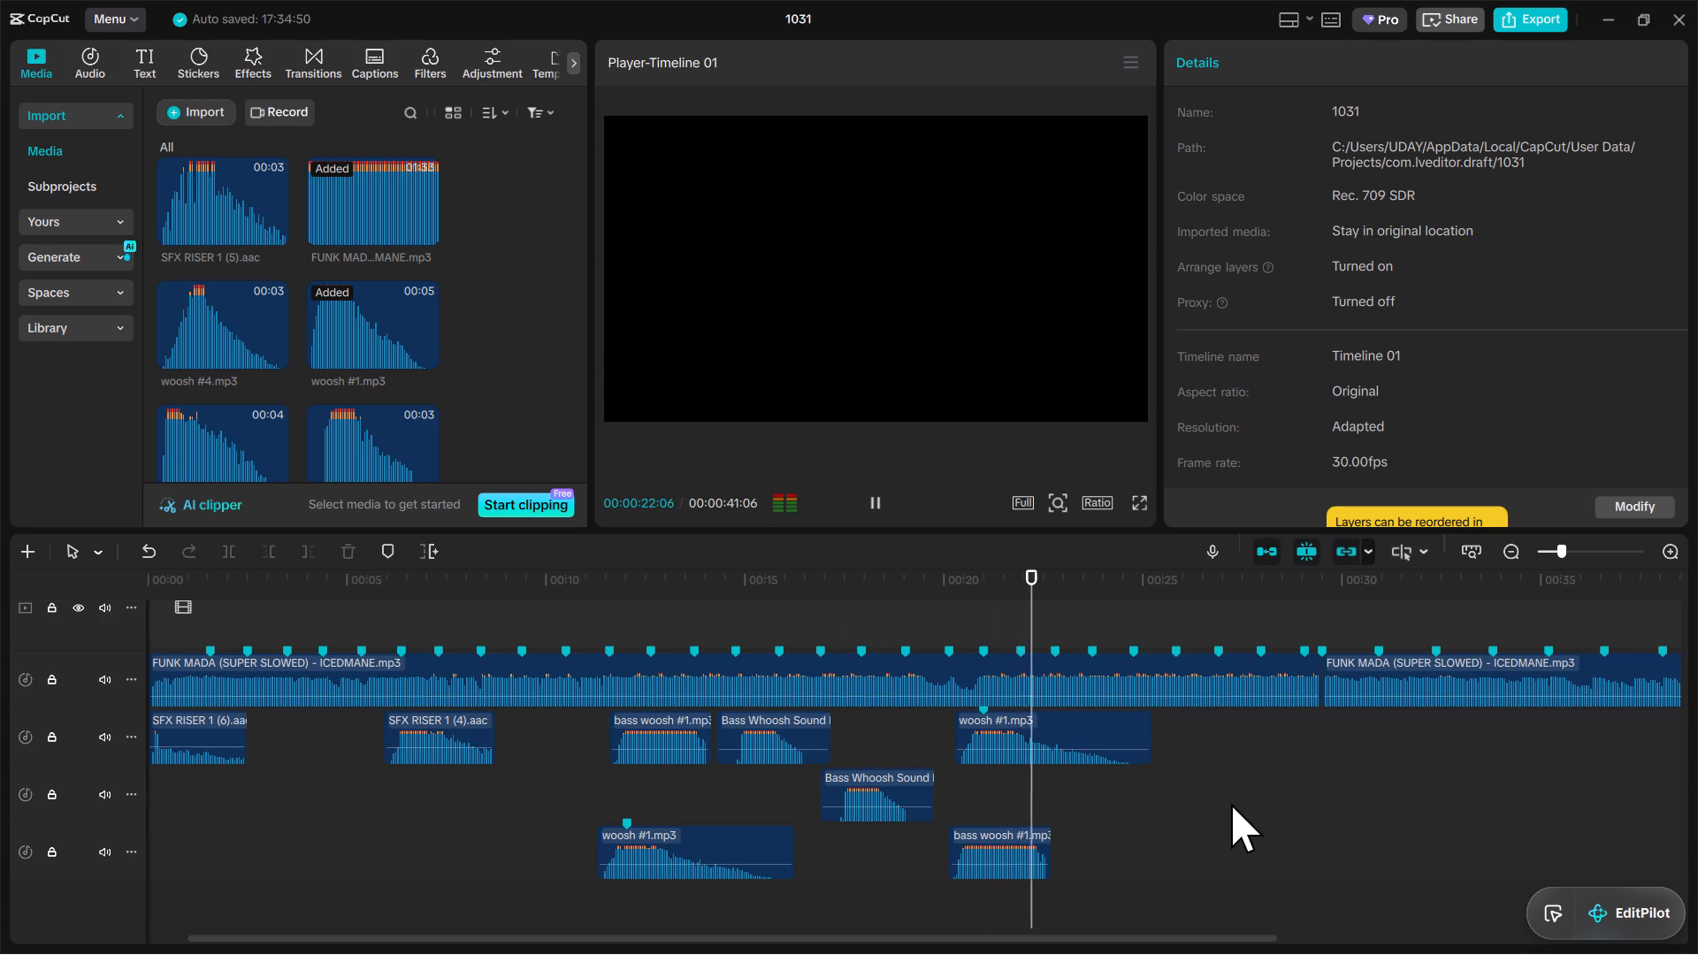
pyautogui.press('space')
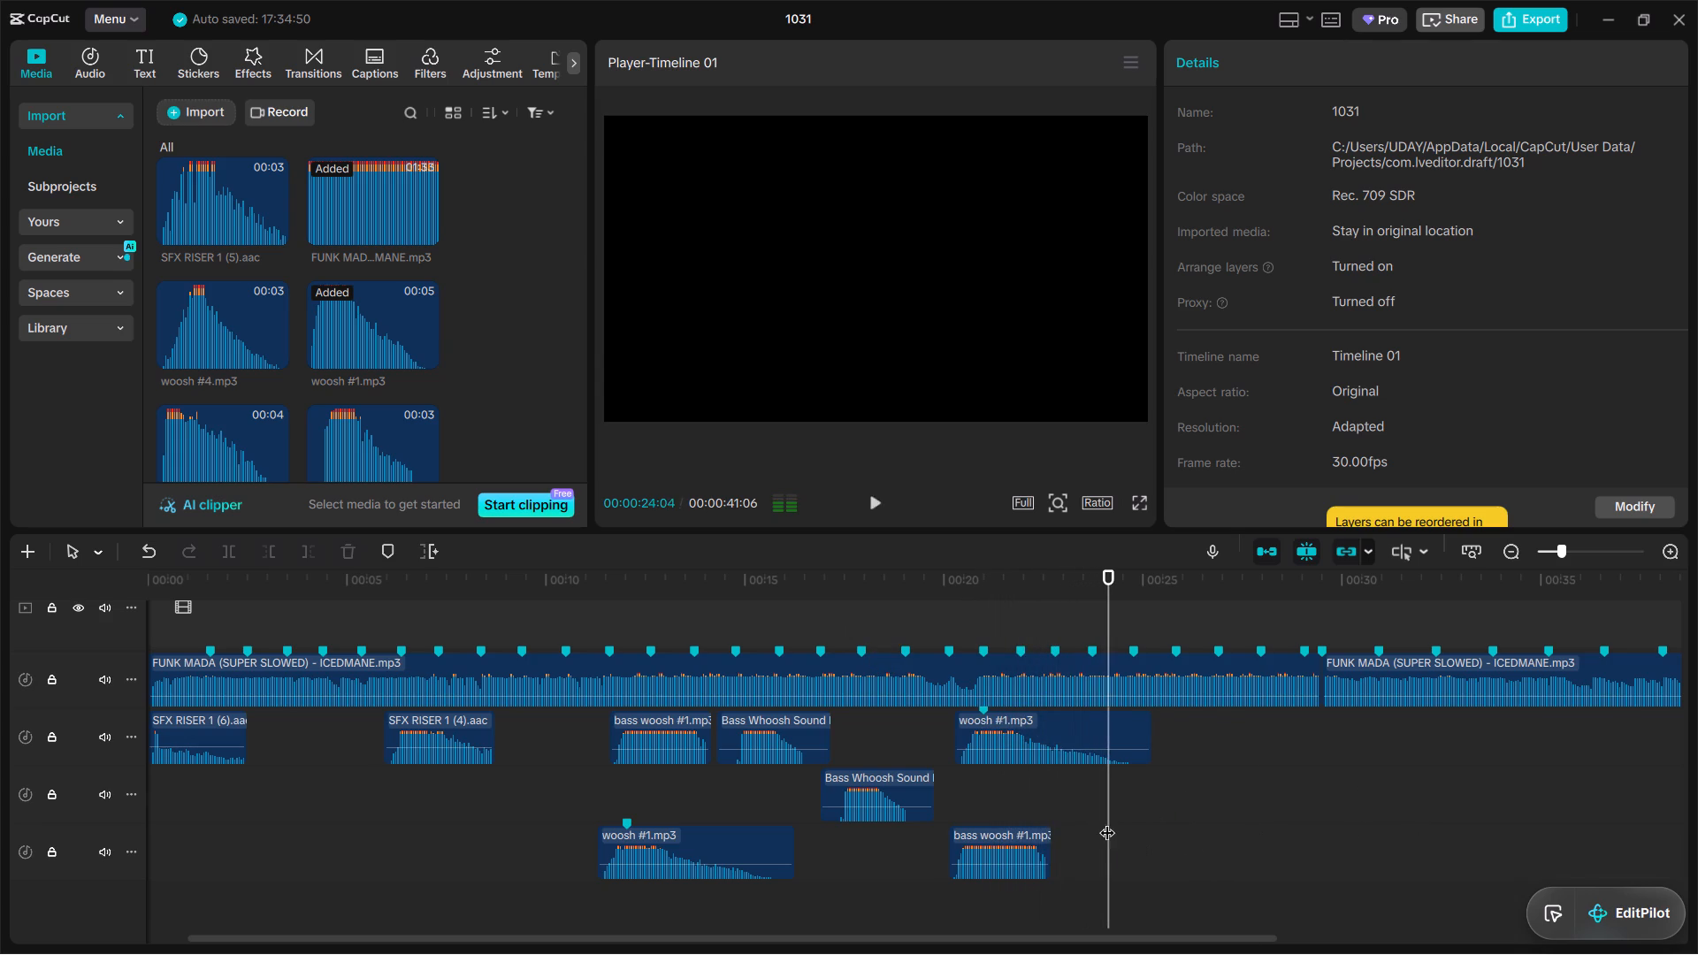
pyautogui.press('space')
pyautogui.press('space')
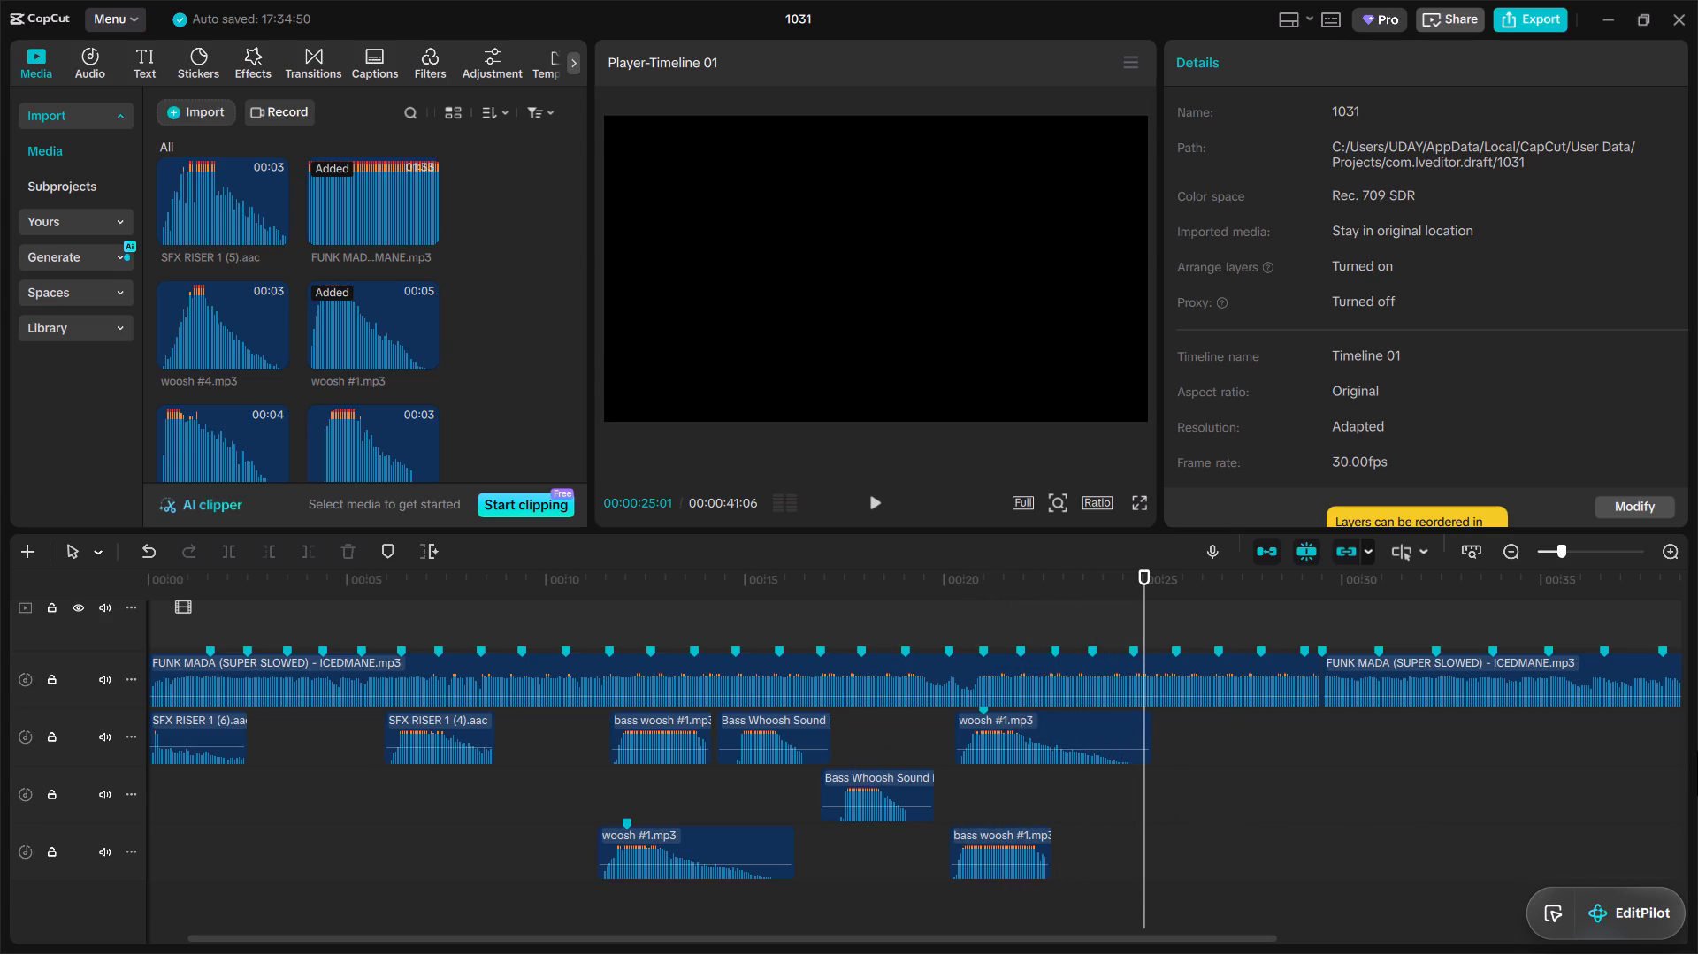
# Trim the end of the original Bass Whoosh clip back to the start of its duplicate.
pyautogui.moveTo(829, 722); pyautogui.dragTo(819, 723)
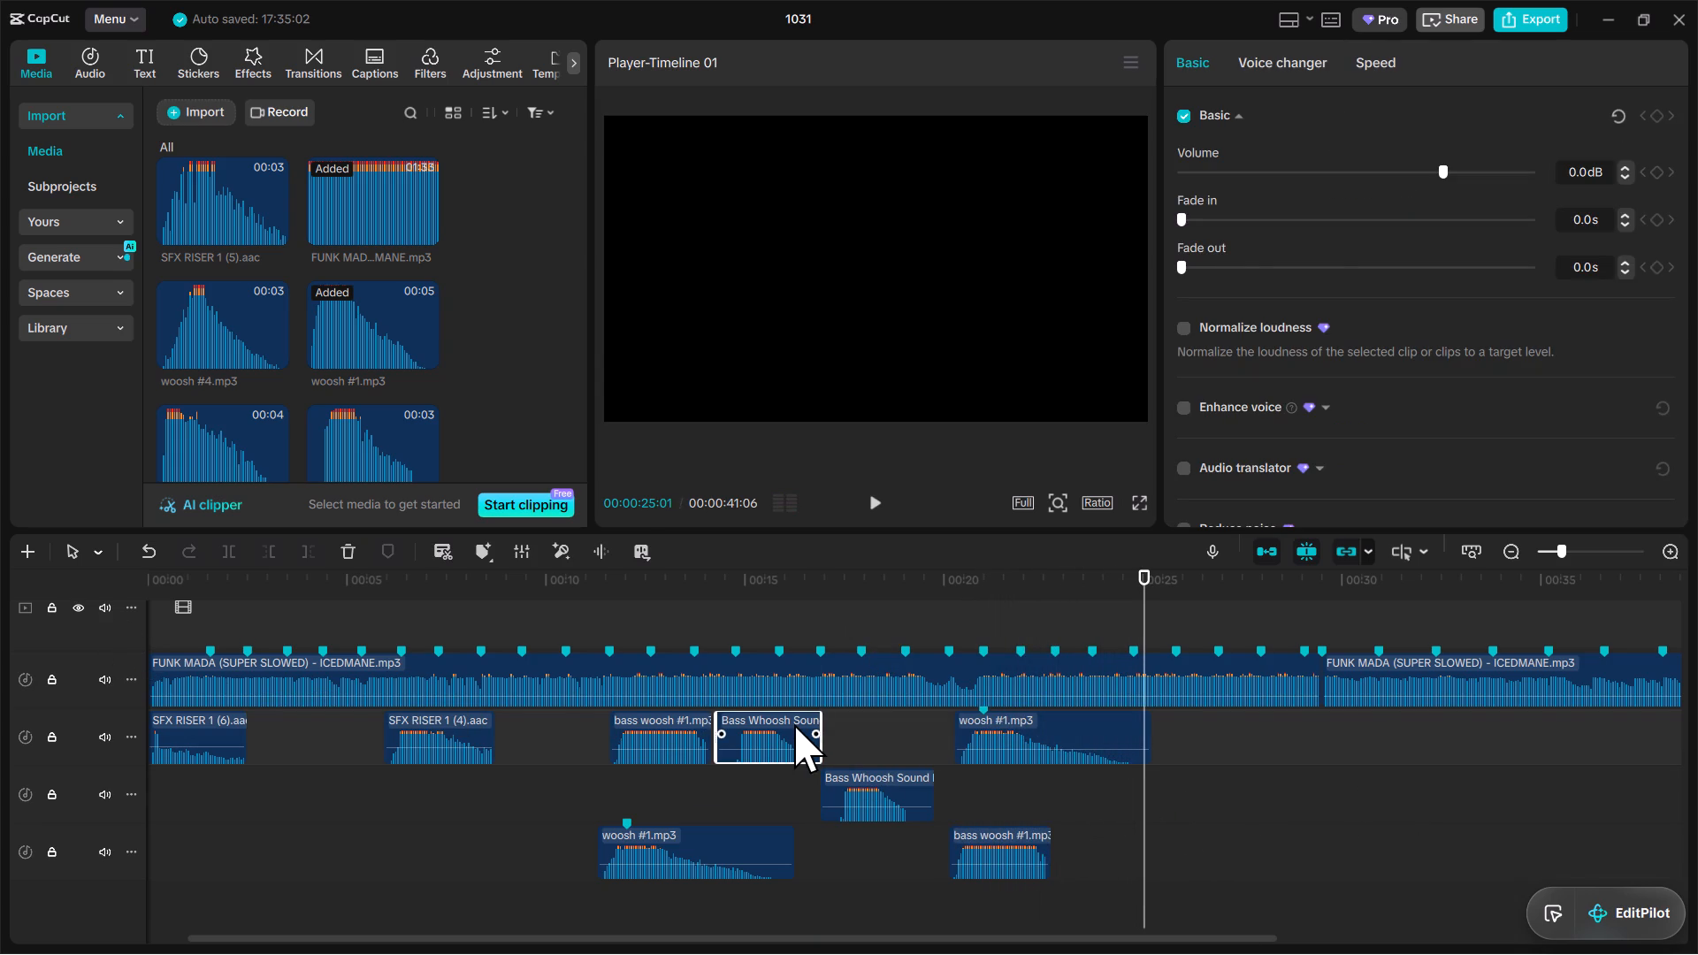
# Delete the original trimmed Bass Whoosh clip that ends at the start of its duplicate.
pyautogui.press('BackSpace')
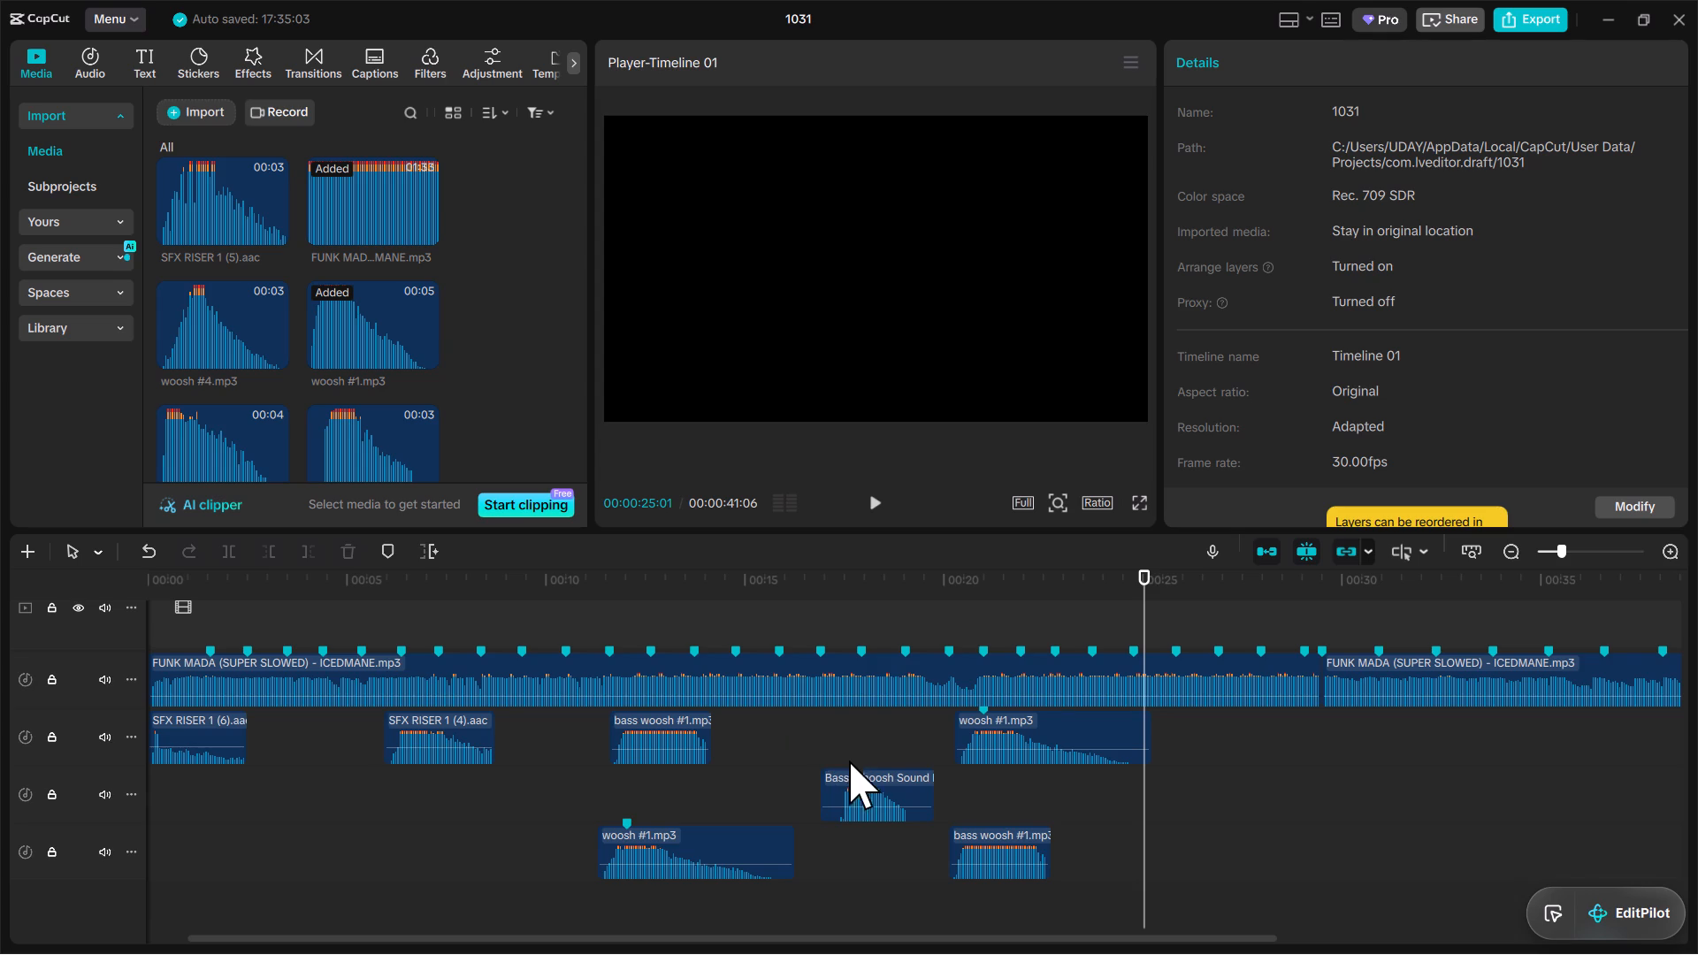
# Move the remaining Bass Whoosh clip up into the first effects track, keeping its start on the song's beat marker near 00:17.
pyautogui.moveTo(855, 770); pyautogui.dragTo(846, 753)
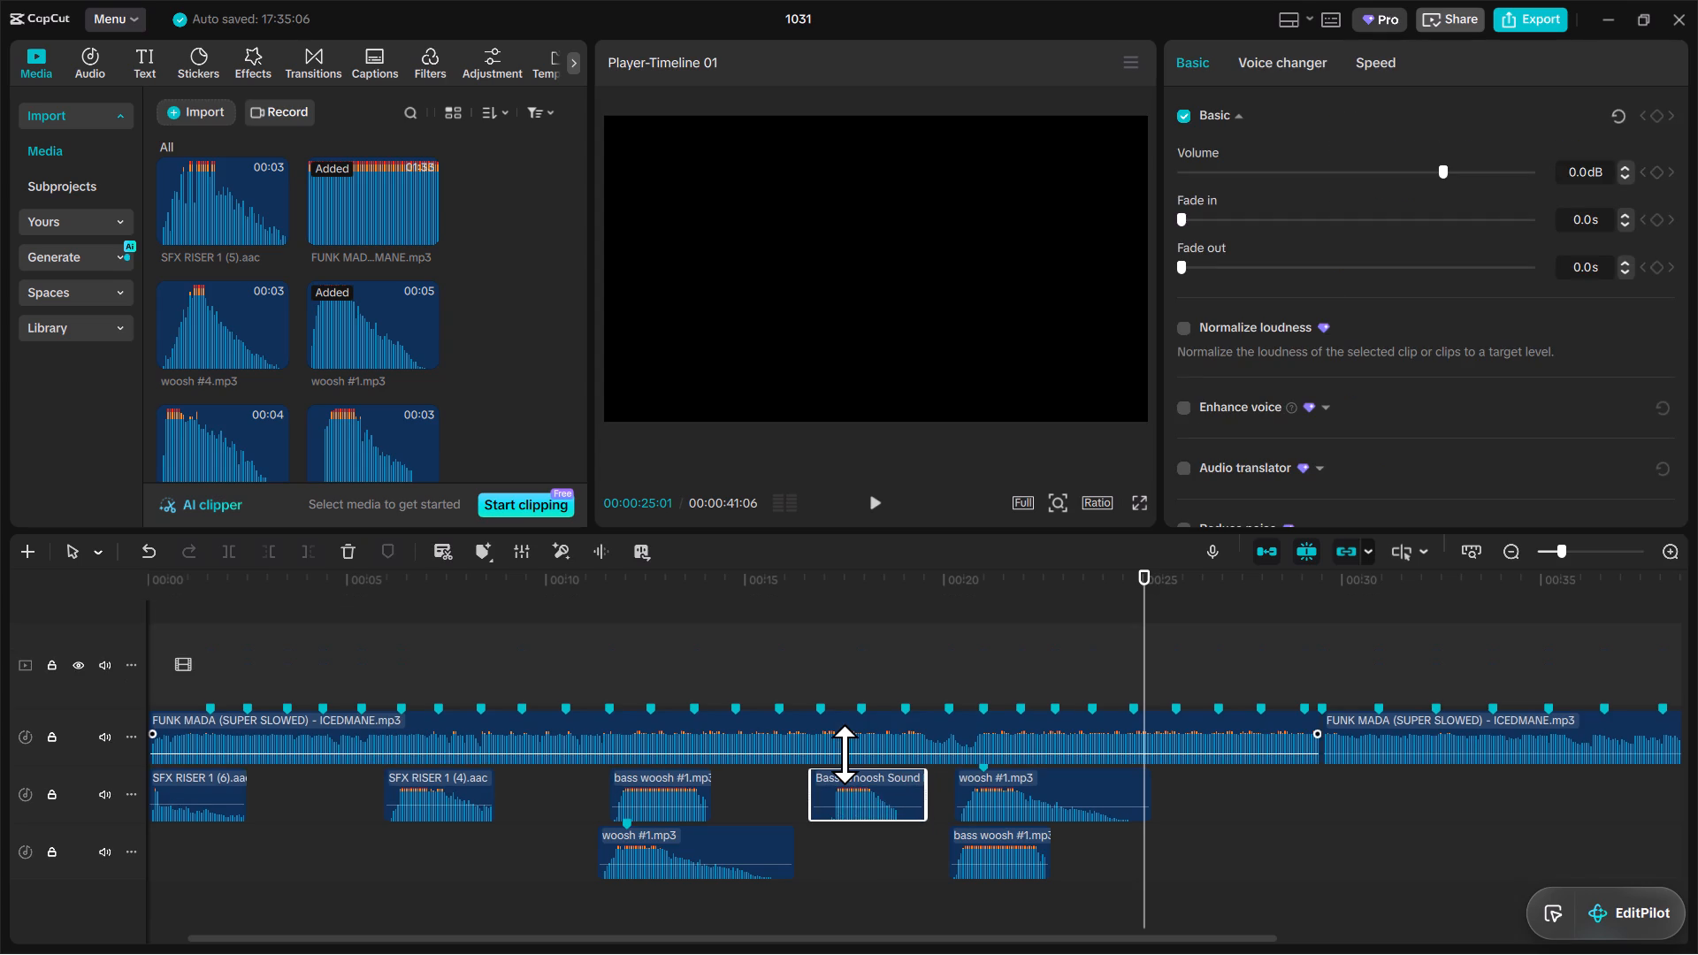
pyautogui.hotkey('ctrl', 'z')
pyautogui.moveTo(898, 827); pyautogui.dragTo(898, 813)
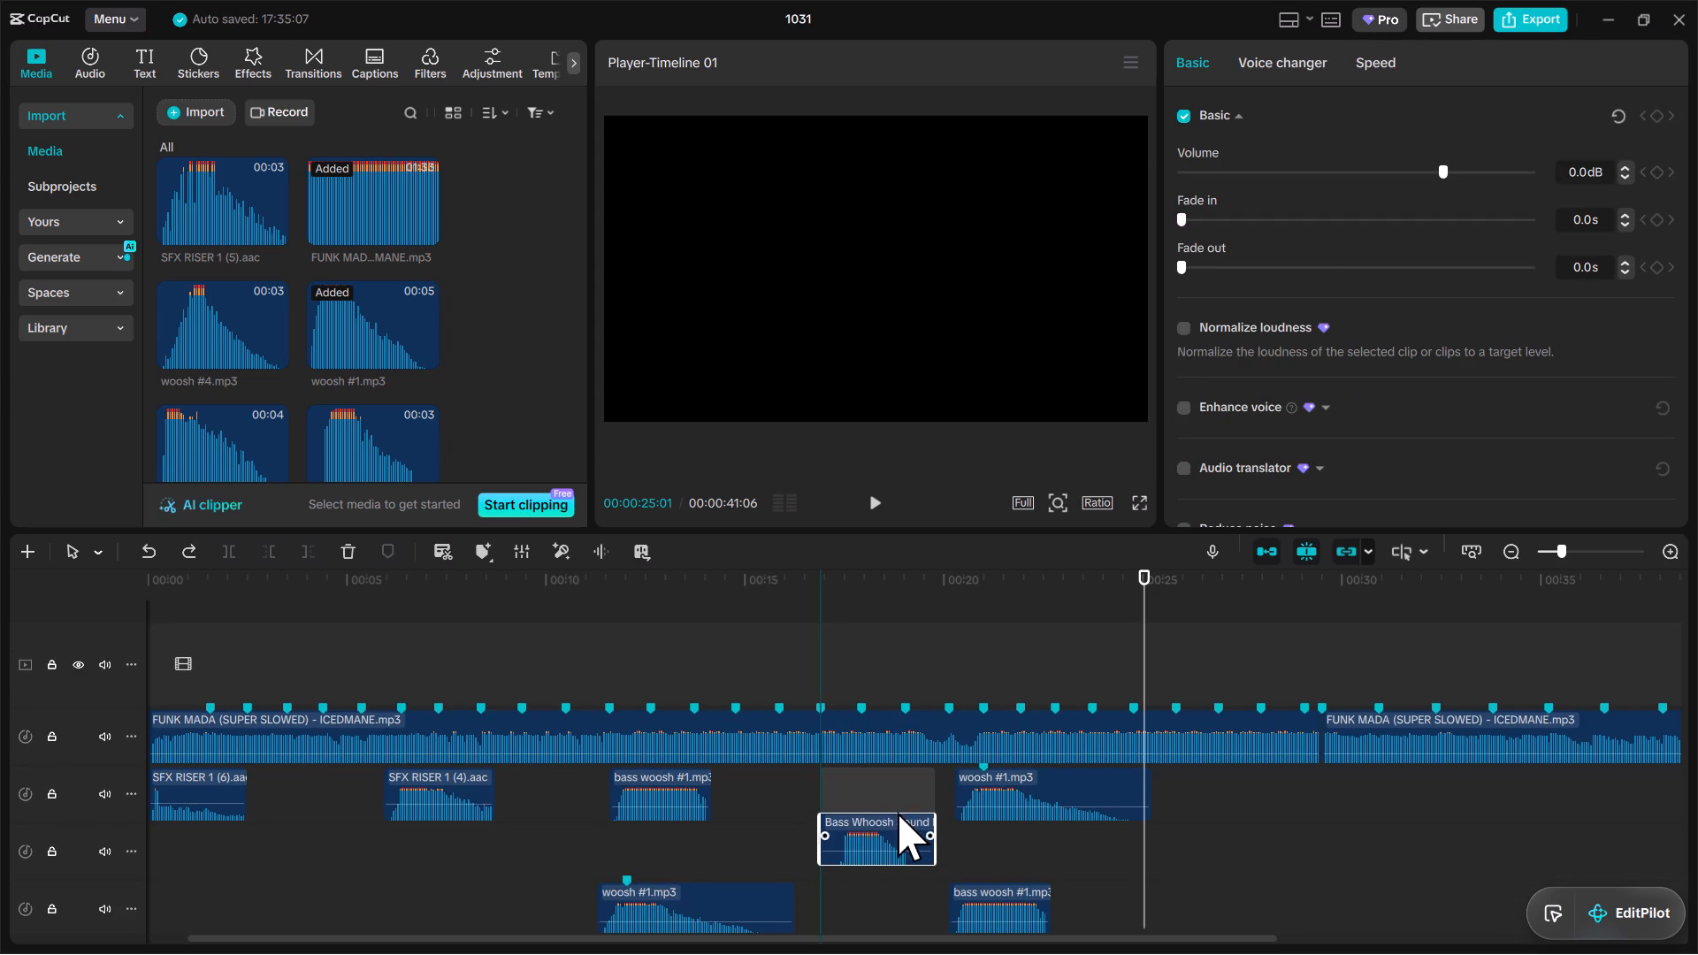
pyautogui.moveTo(898, 813); pyautogui.dragTo(901, 791)
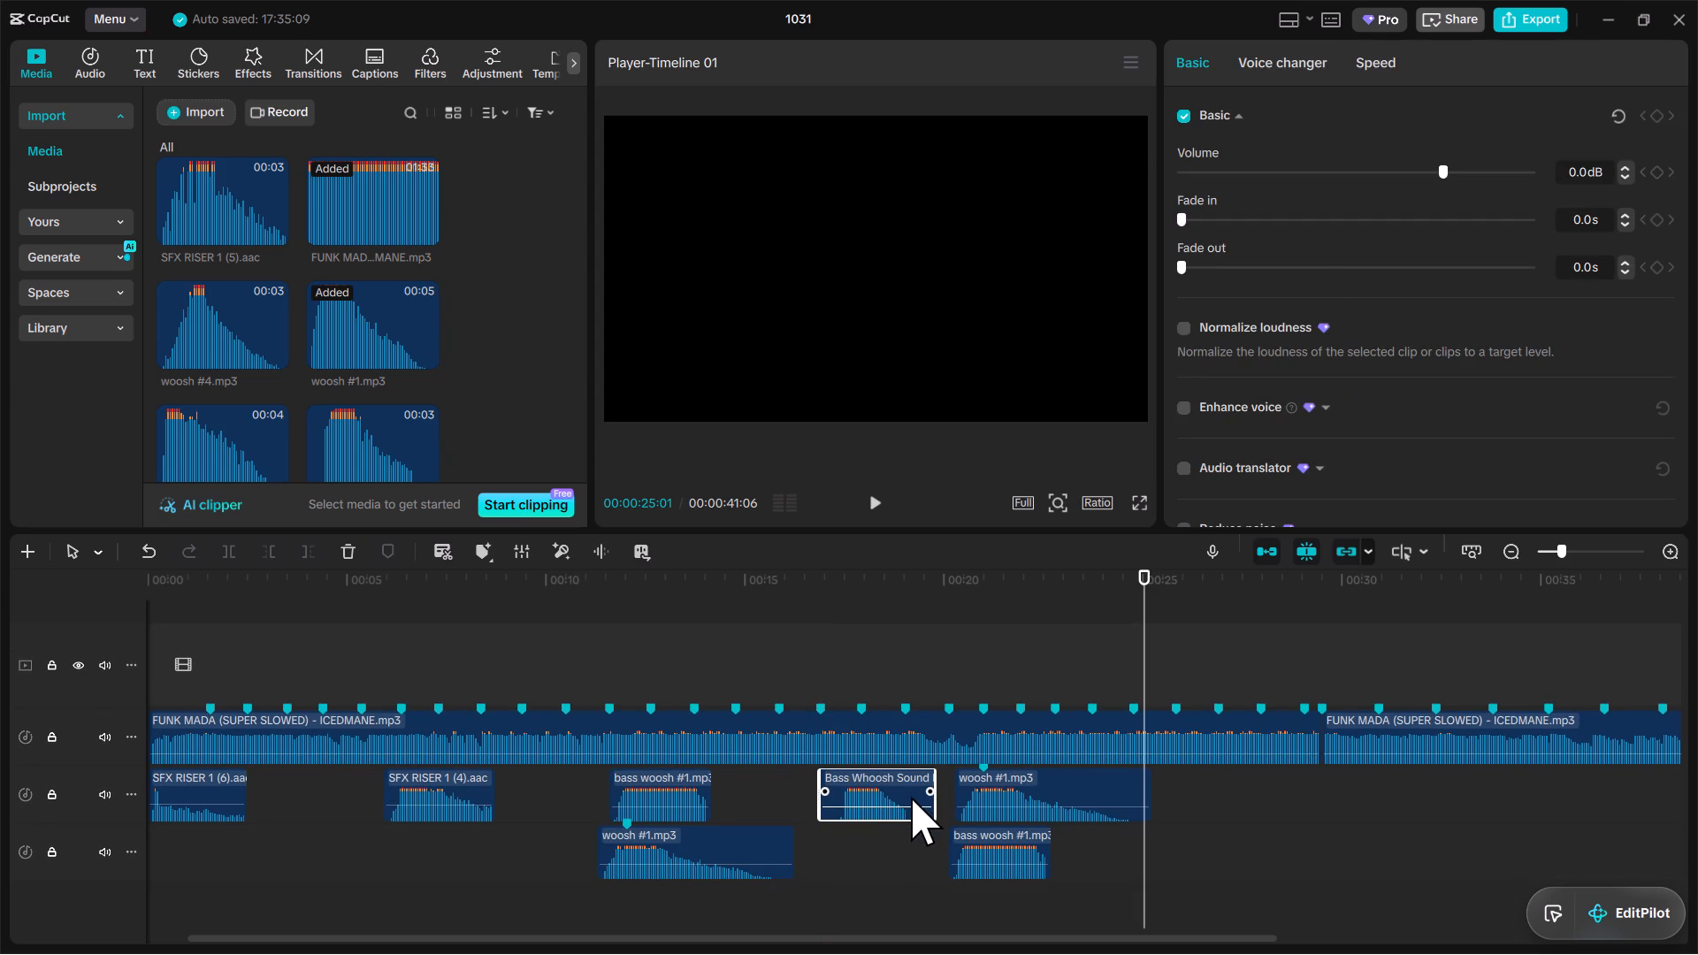
# Play the song between about 00:23 and 00:27 to listen for where another bass hit fits.
pyautogui.click(1031, 659)
pyautogui.press('space')
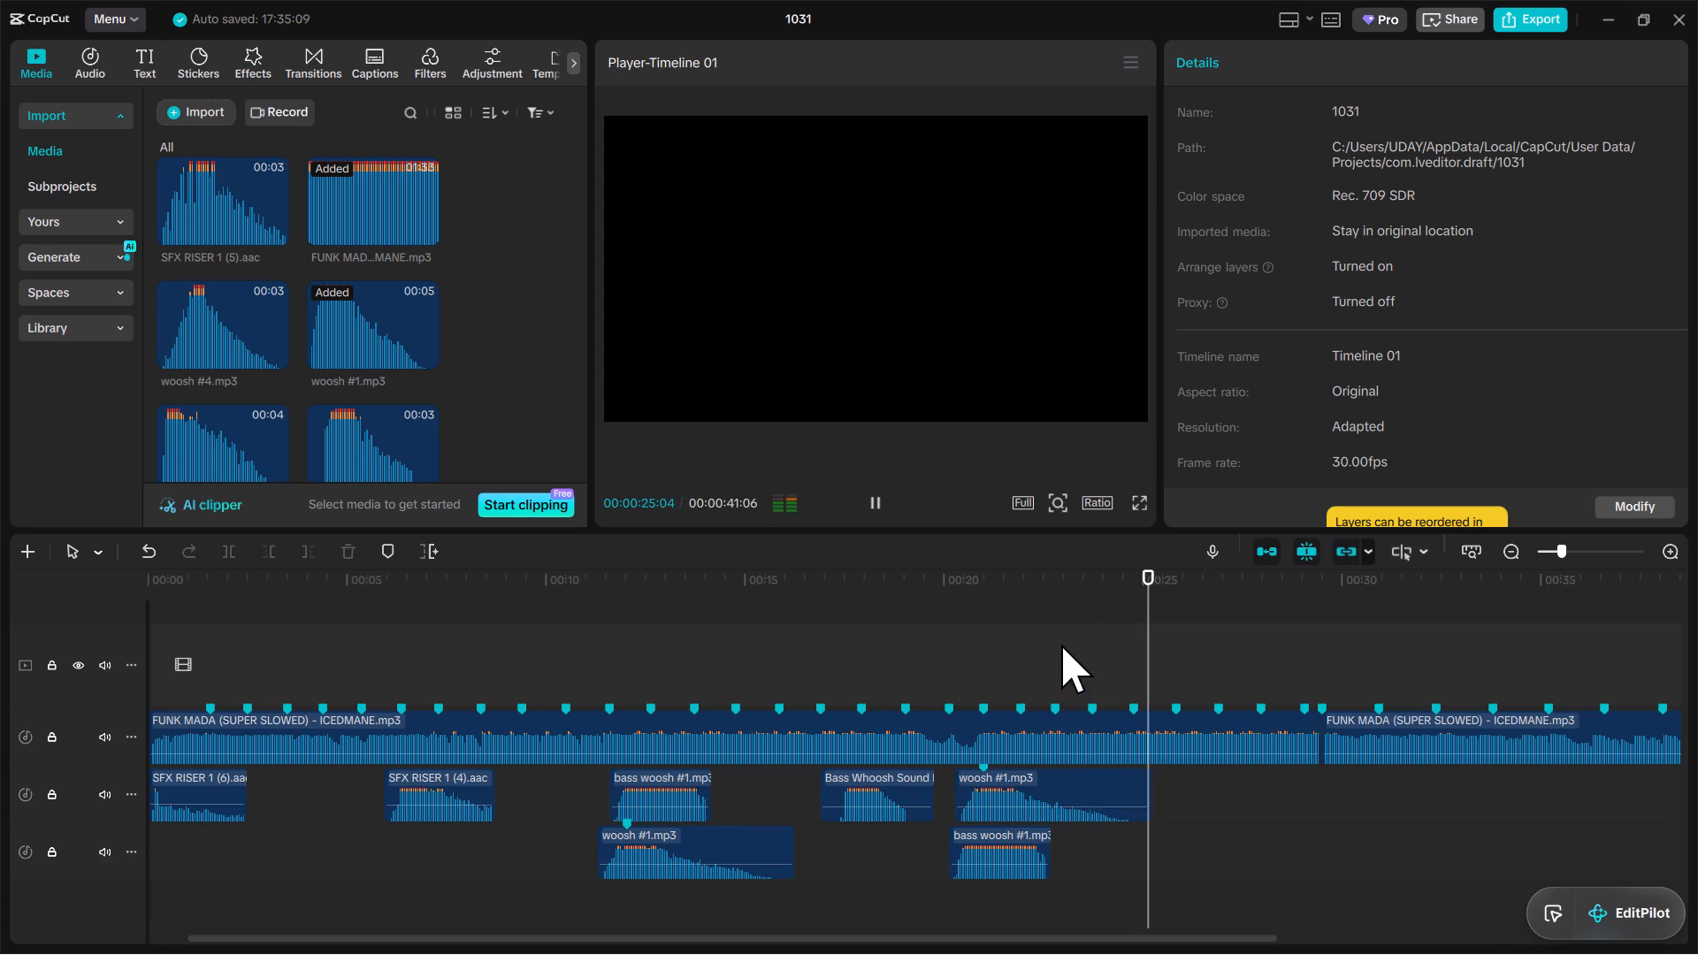
pyautogui.press('space')
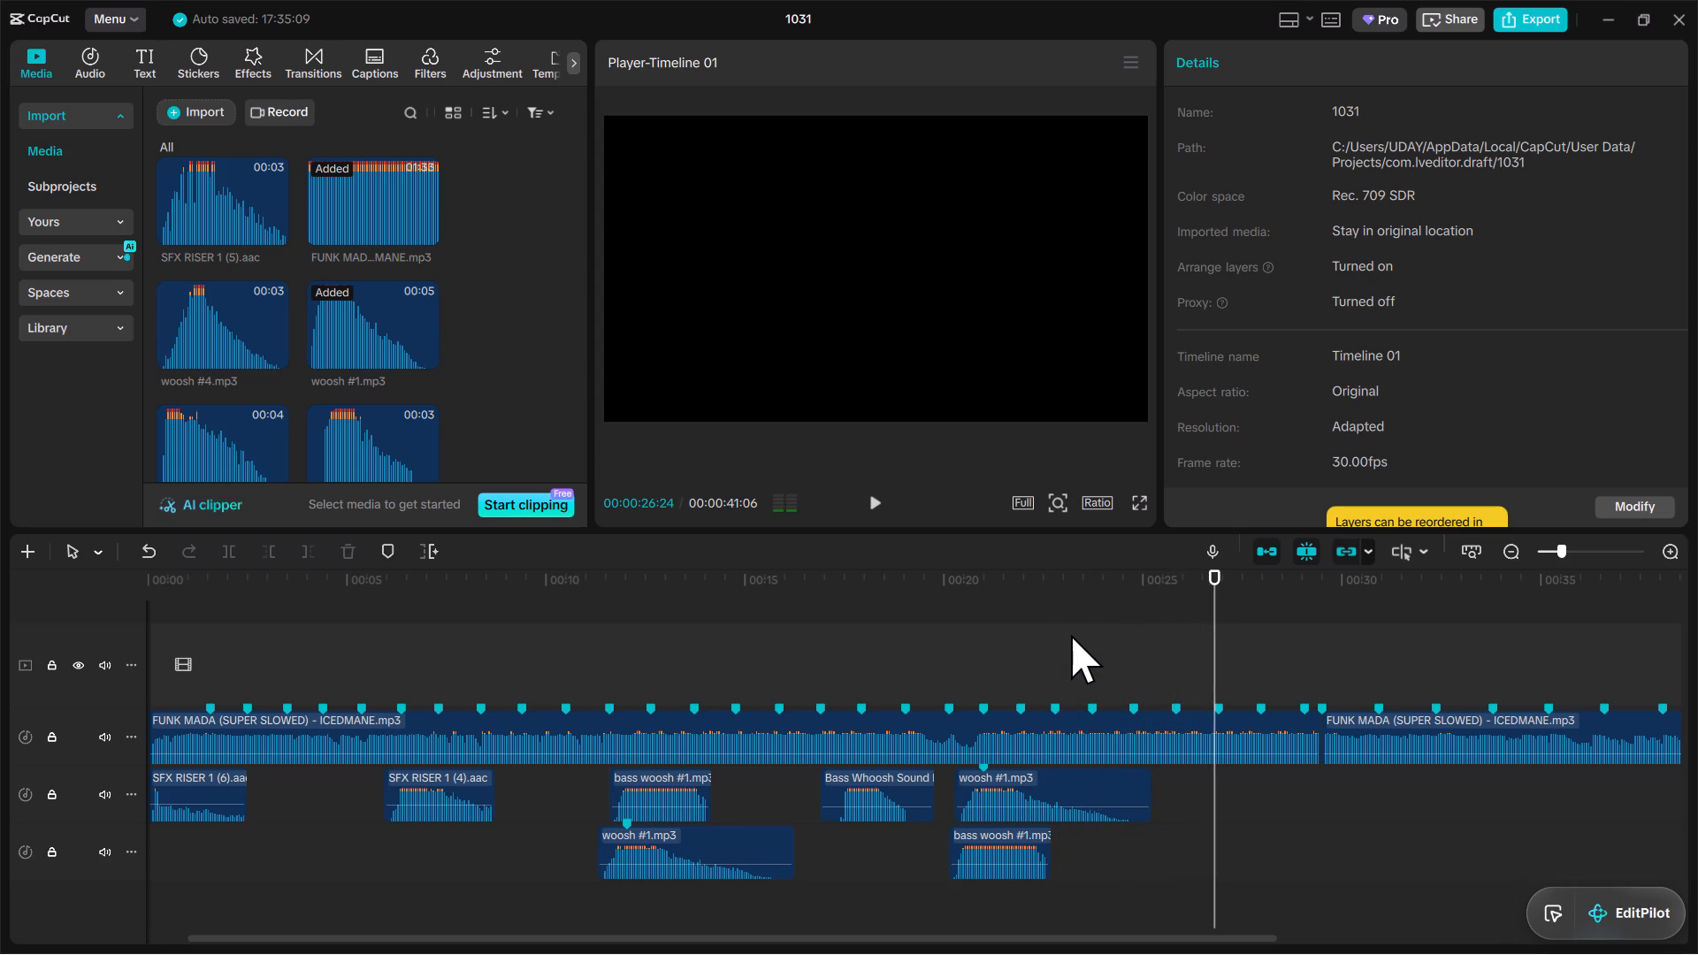
pyautogui.click(966, 604)
pyautogui.press('space')
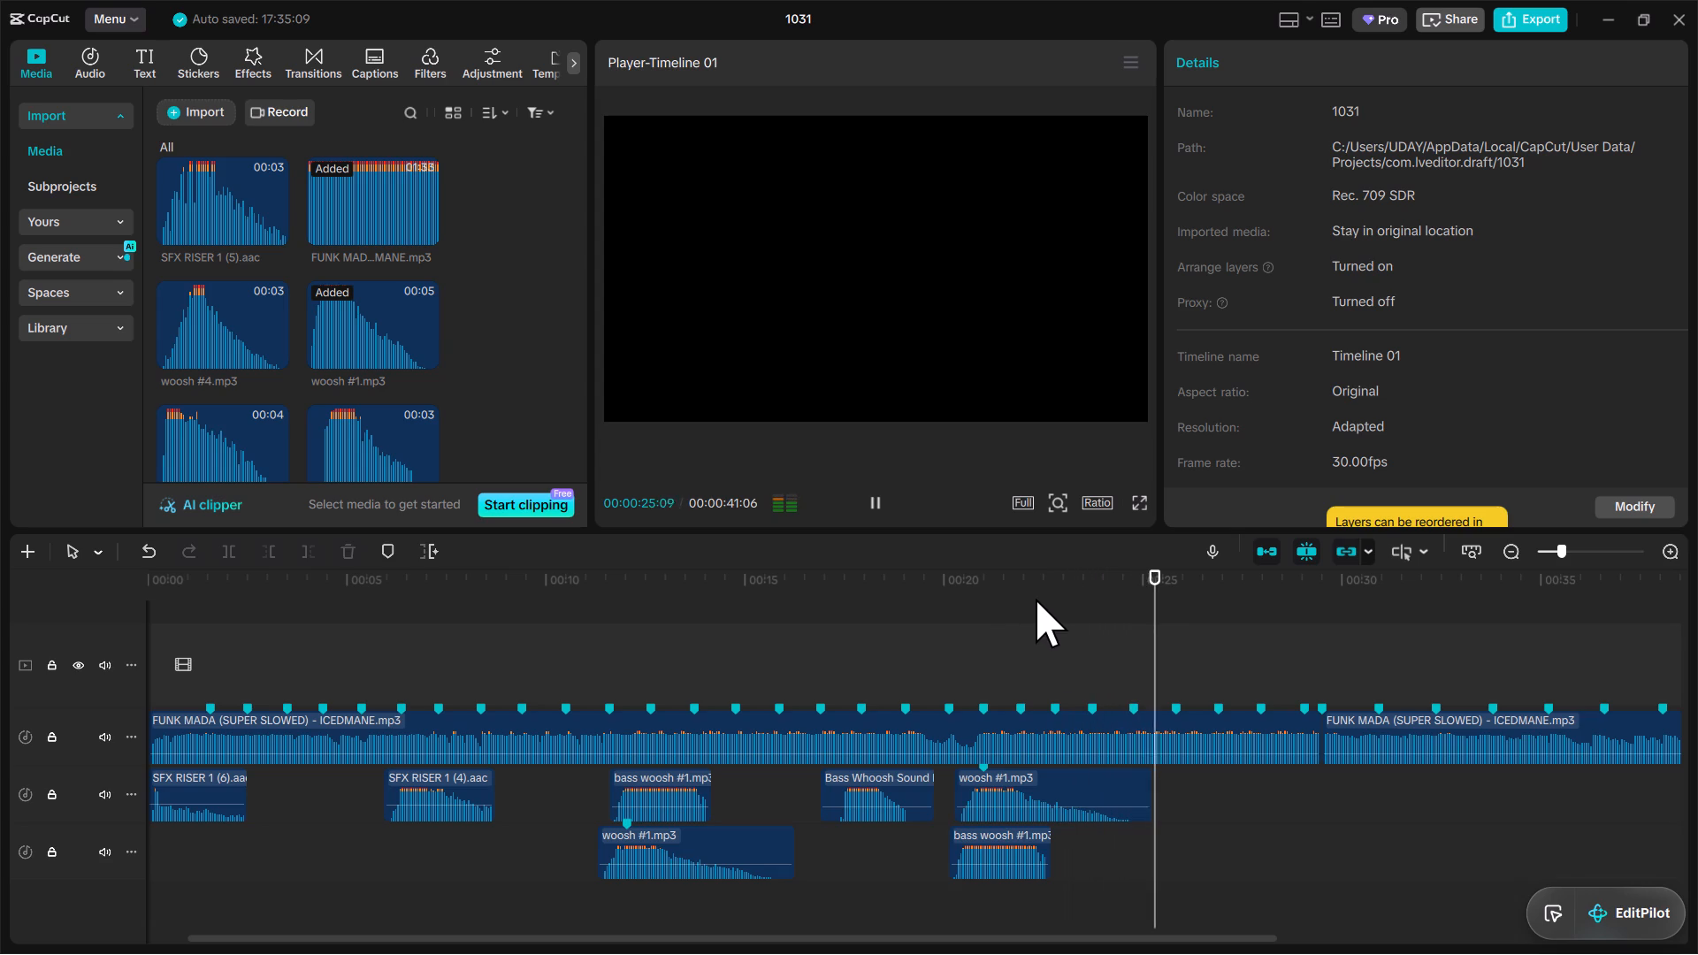
pyautogui.press('space')
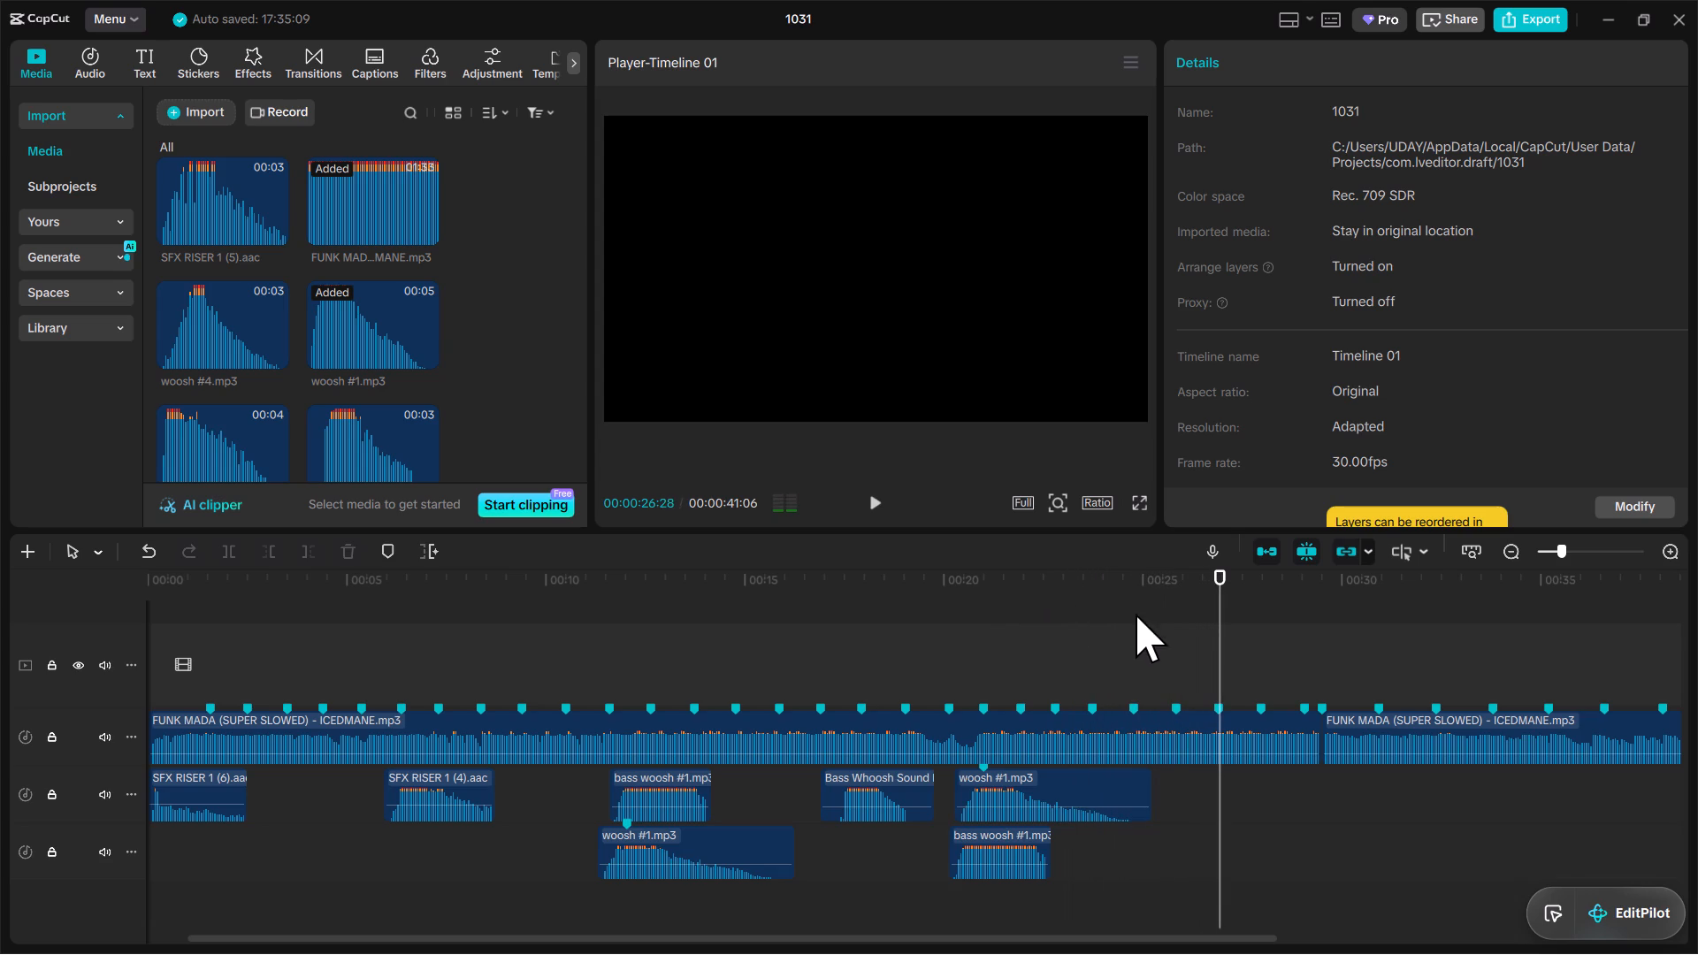
pyautogui.moveTo(1212, 629); pyautogui.dragTo(932, 628)
pyautogui.press('space')
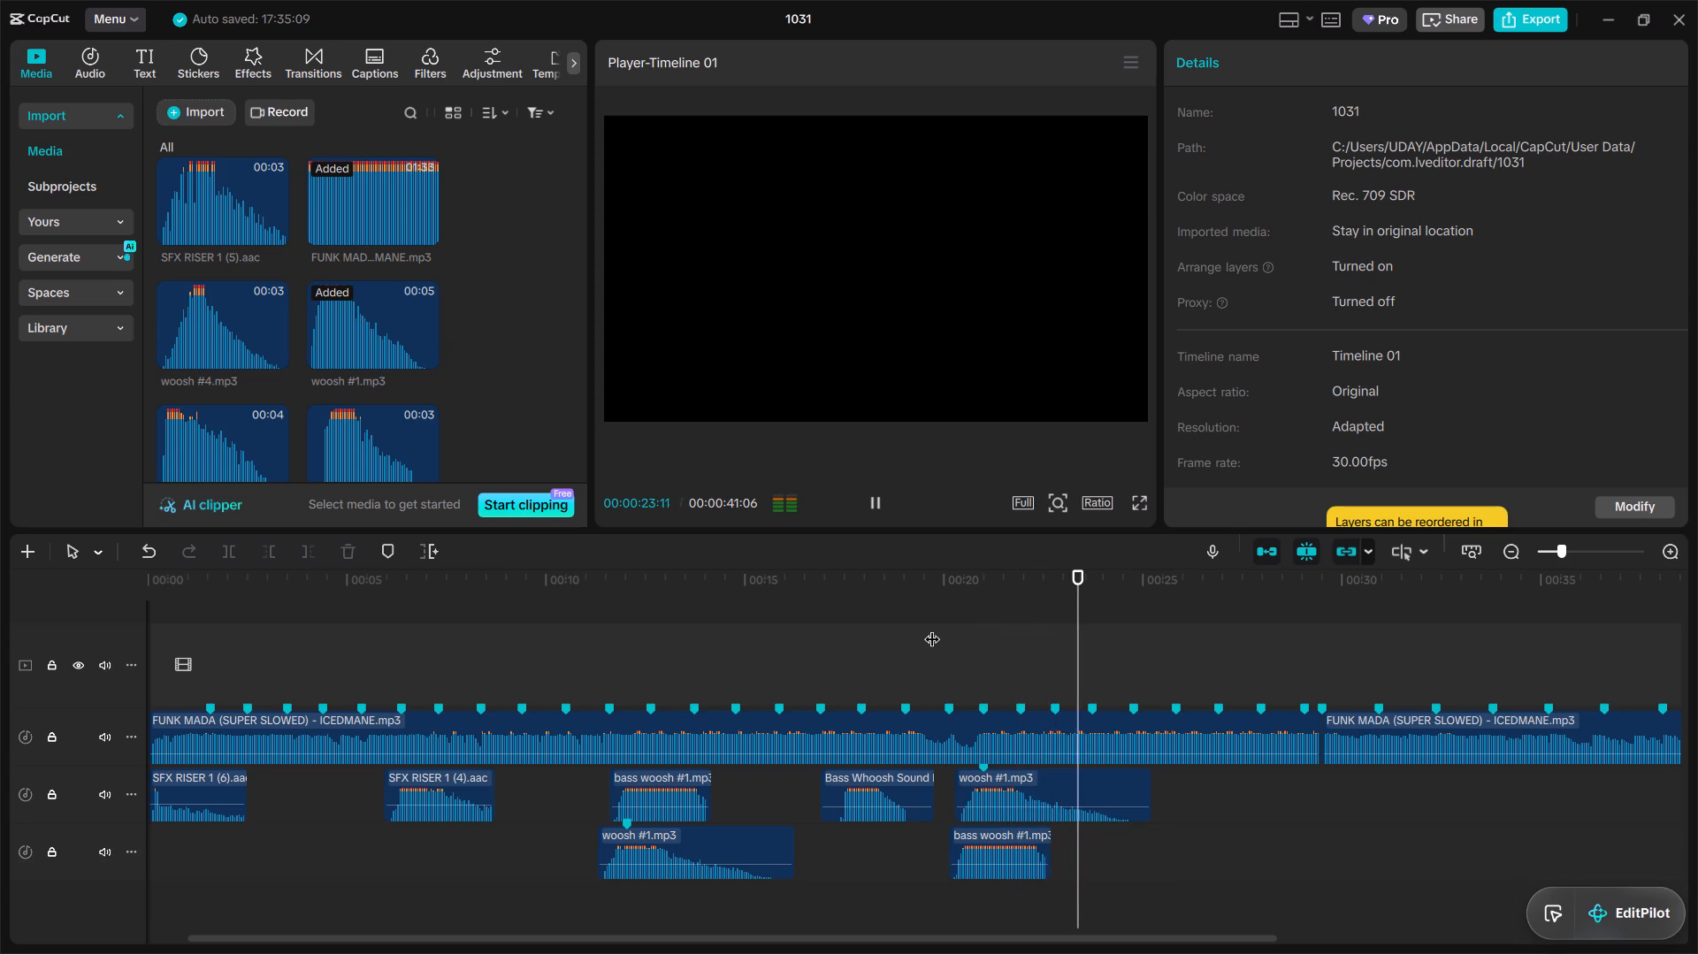
pyautogui.press('space')
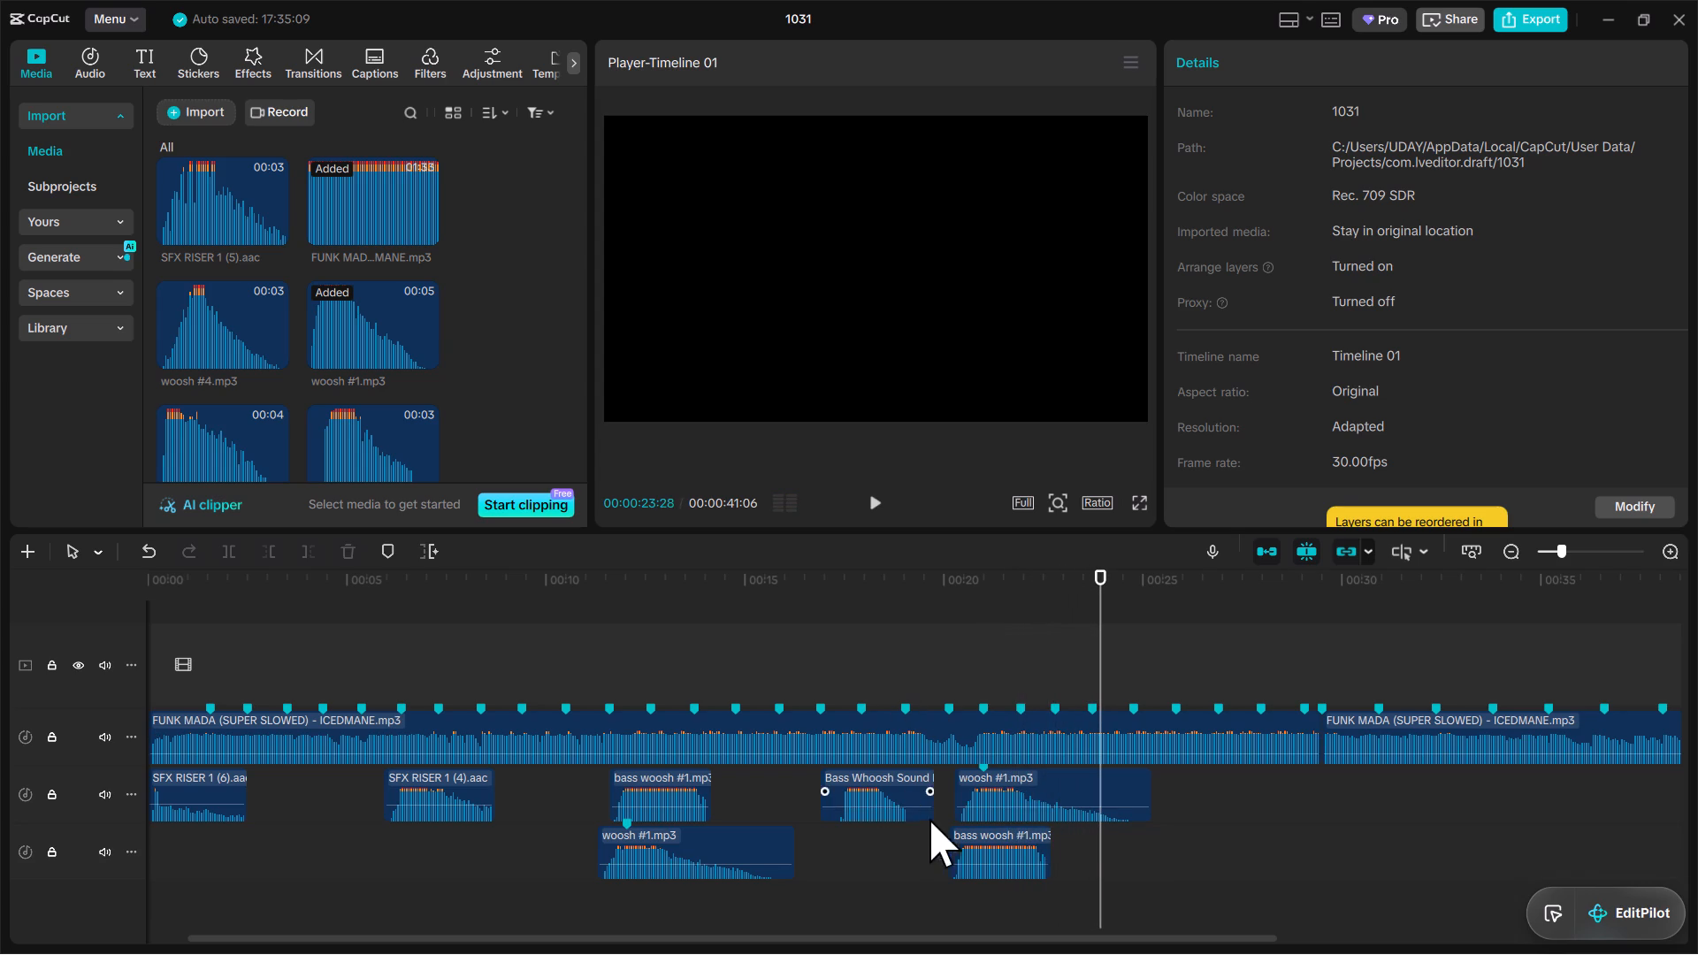
# Duplicate the Bass Whoosh clip at 00:23:28 on the lowest audio track, shift it earlier to about 00:23:05, and play it.
pyautogui.click(901, 805)
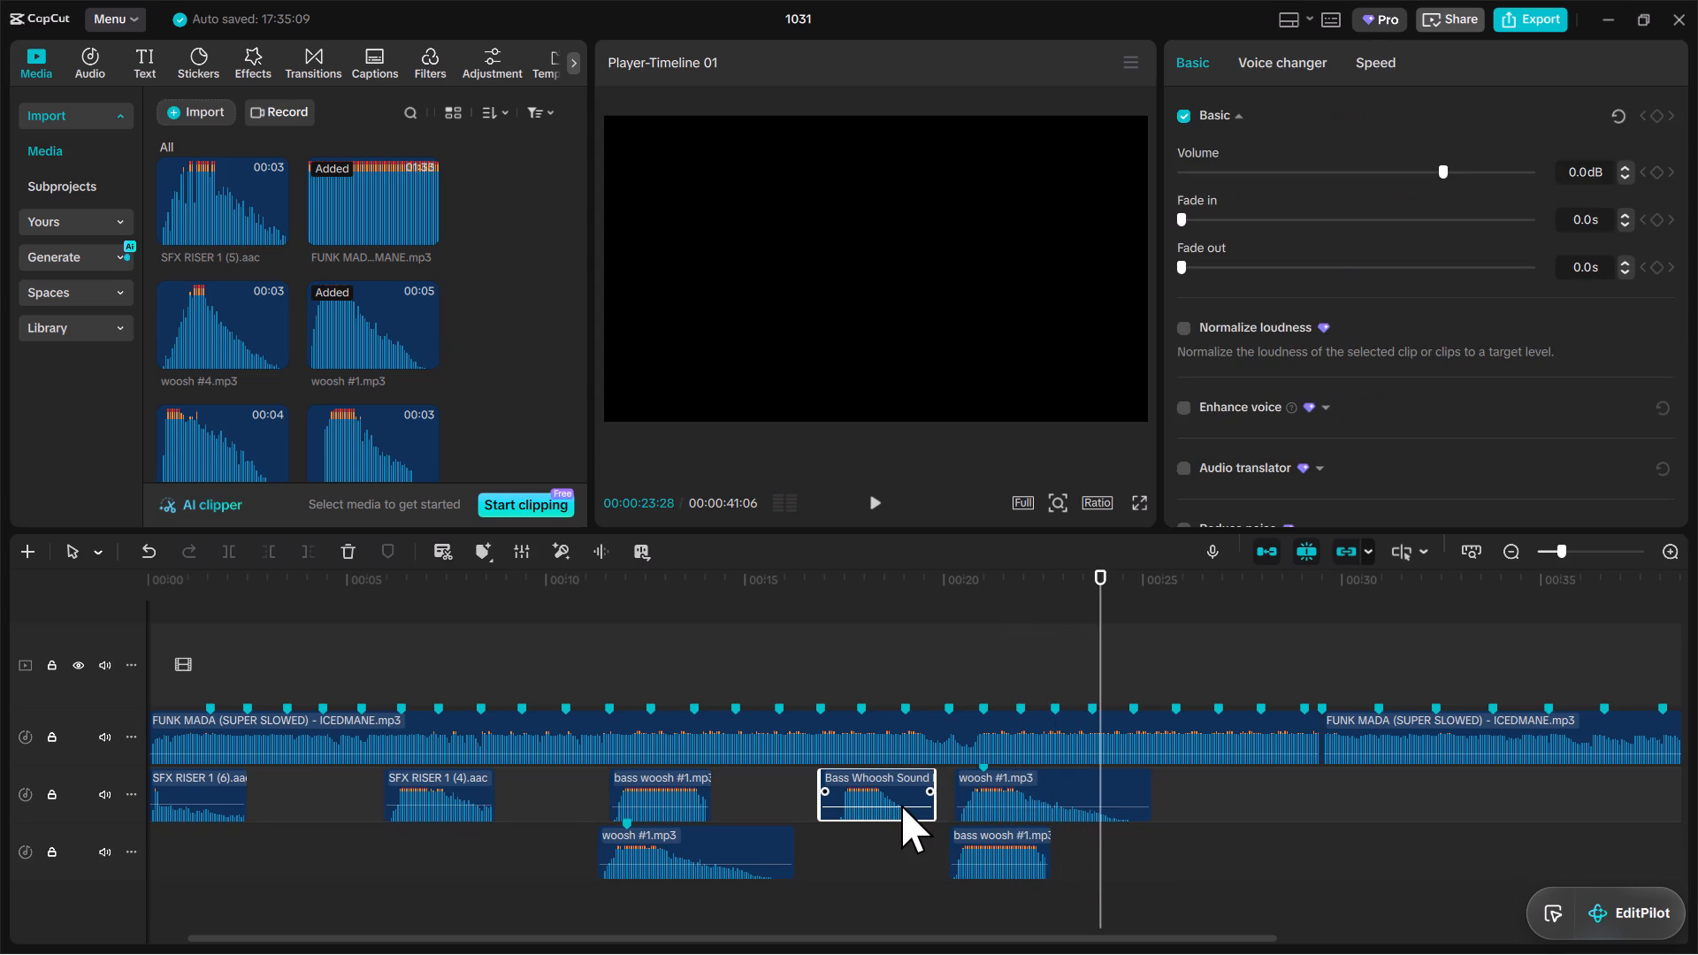
pyautogui.hotkey('ctrl', 'c')
pyautogui.hotkey('ctrl', 'v')
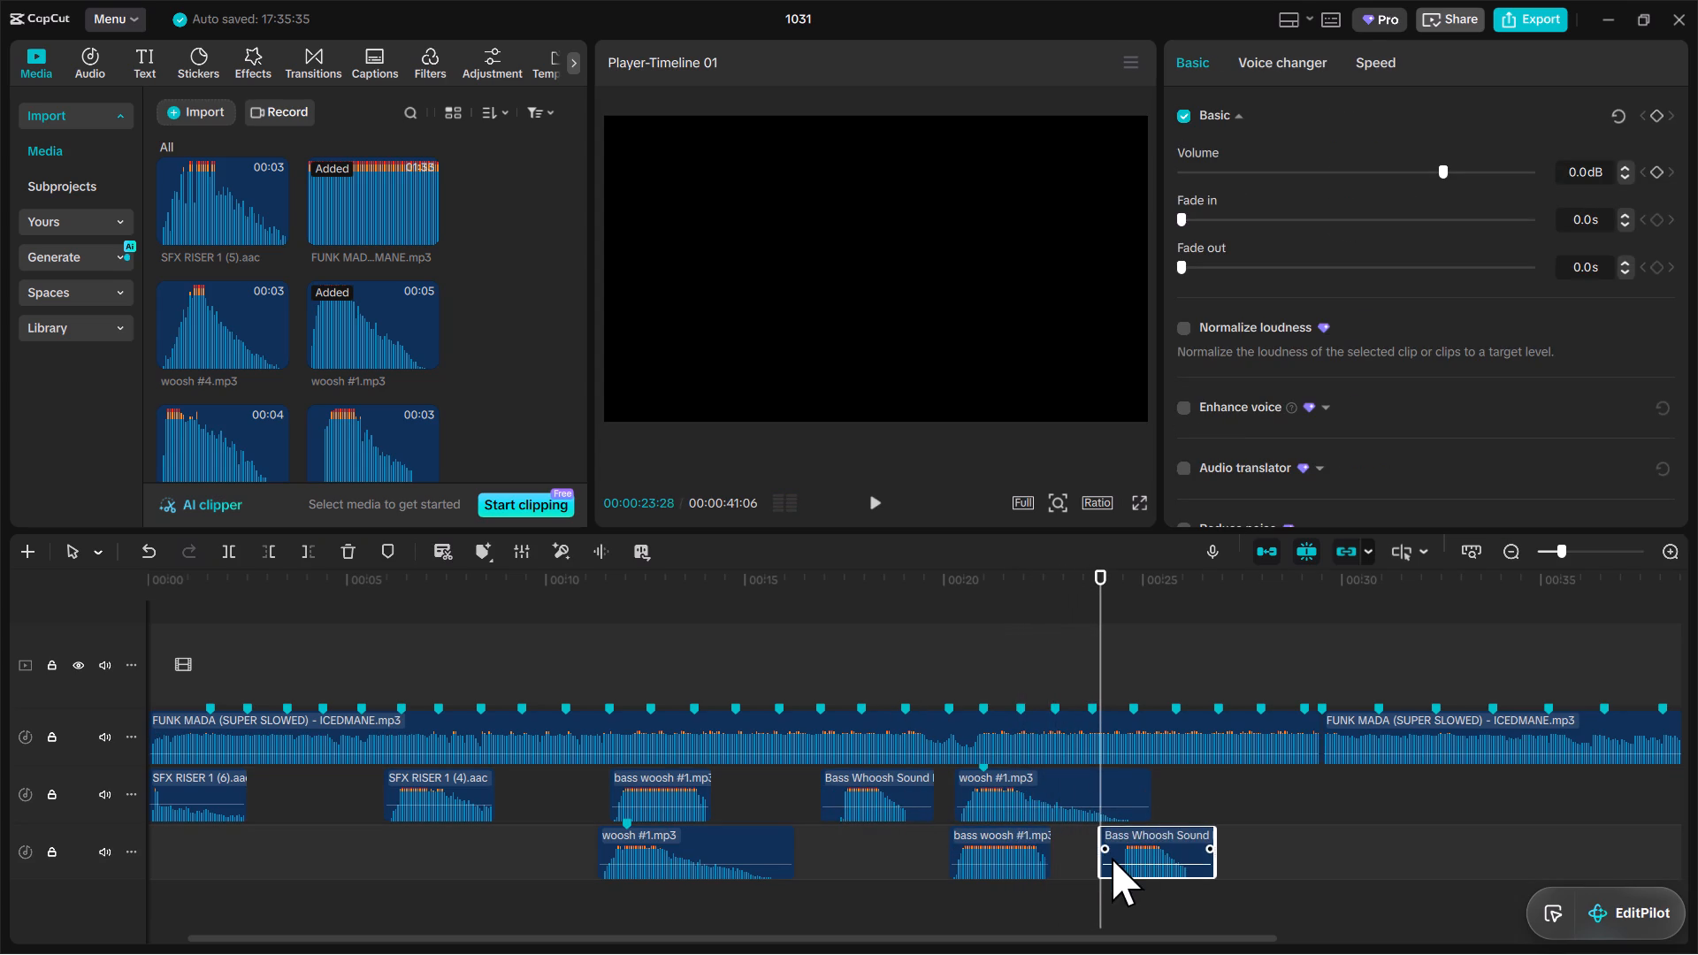
pyautogui.moveTo(1112, 858); pyautogui.dragTo(1081, 861)
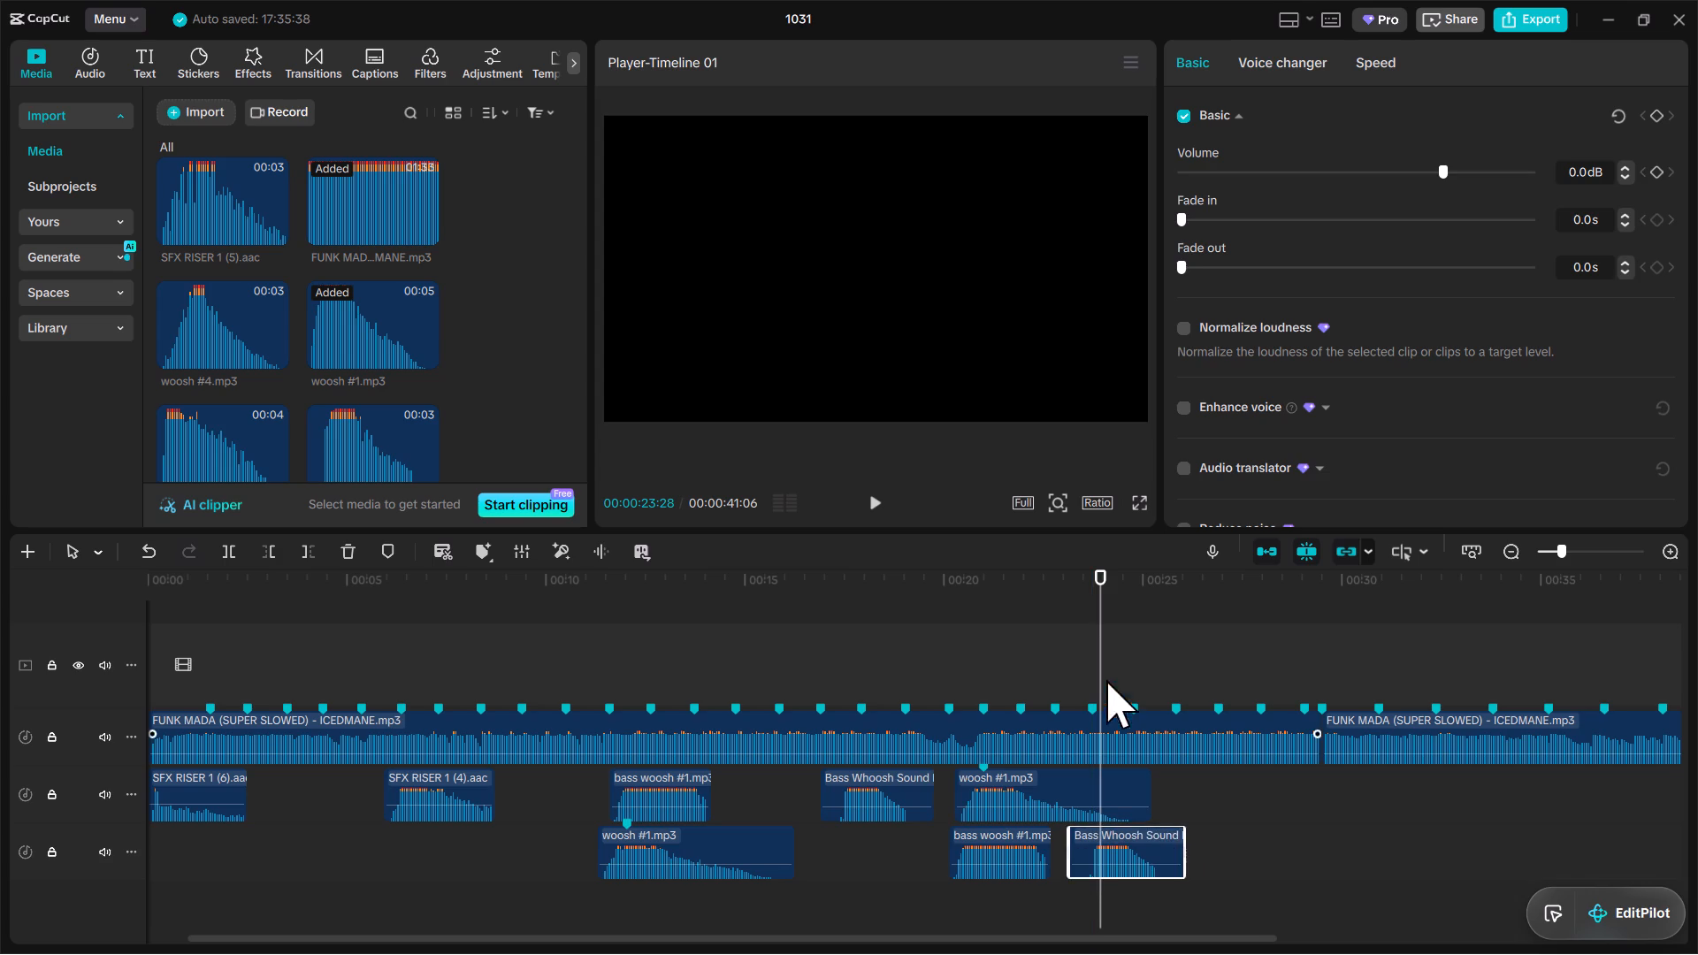
pyautogui.click(1052, 642)
pyautogui.press('space')
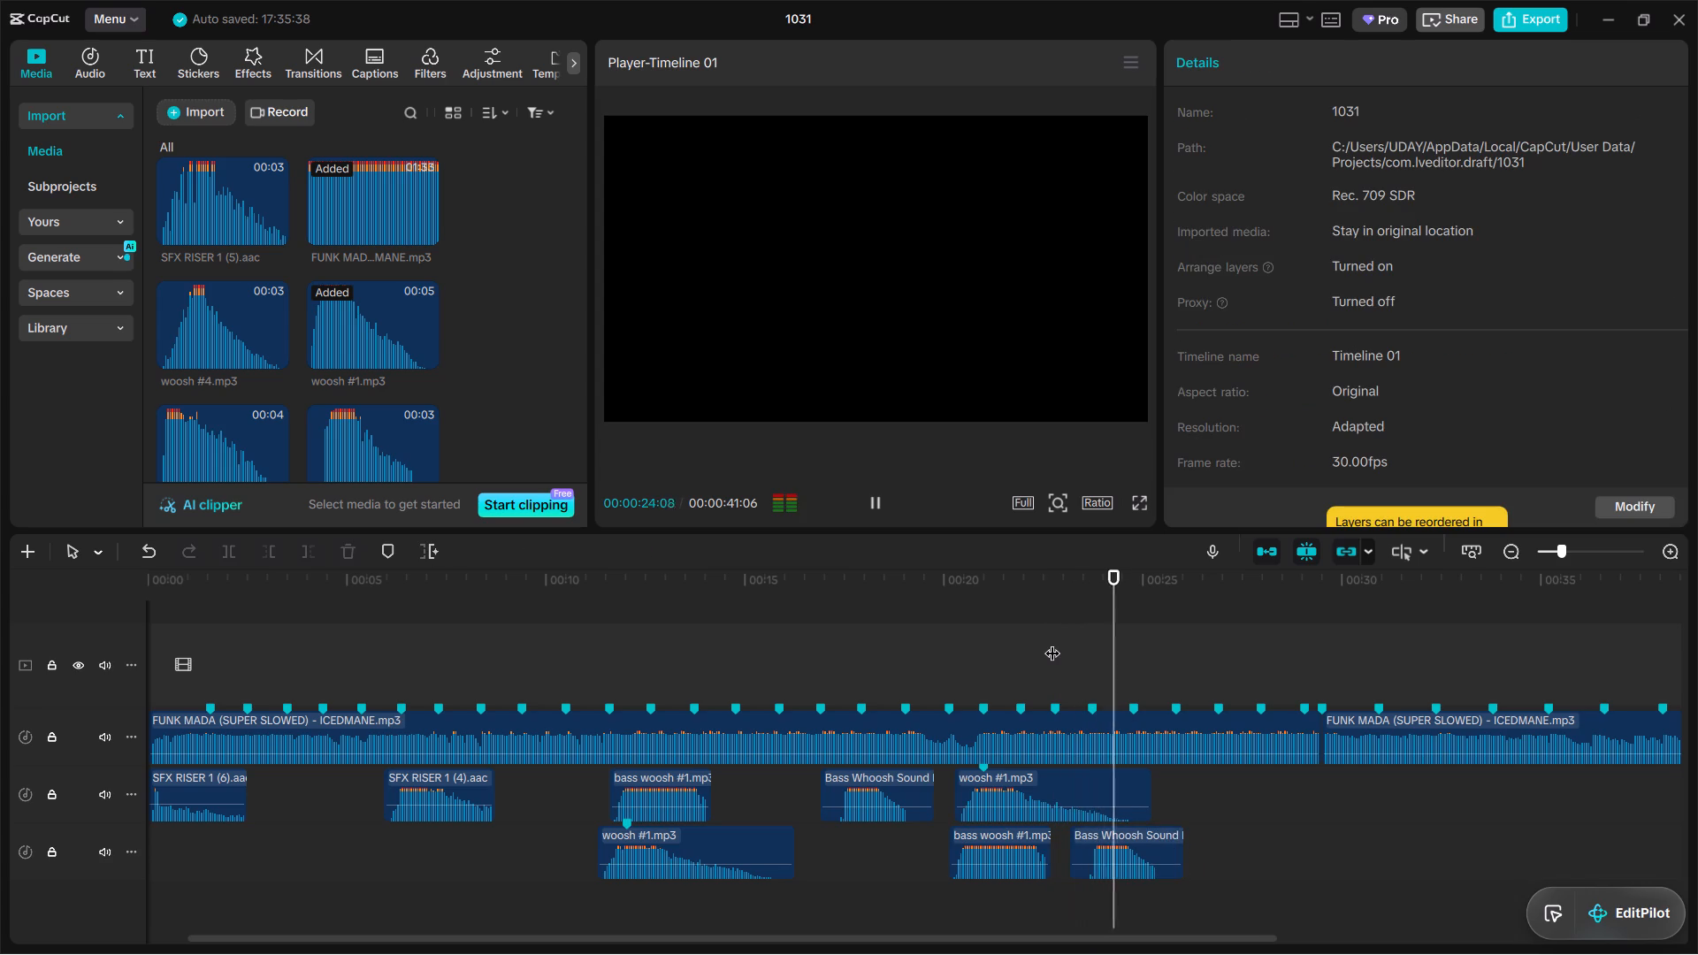
pyautogui.press('space')
# Shift the new Bass Whoosh copy slightly earlier, just after the second bass woosh #1 clip, and play through to the song join.
pyautogui.moveTo(1151, 837); pyautogui.dragTo(1144, 838)
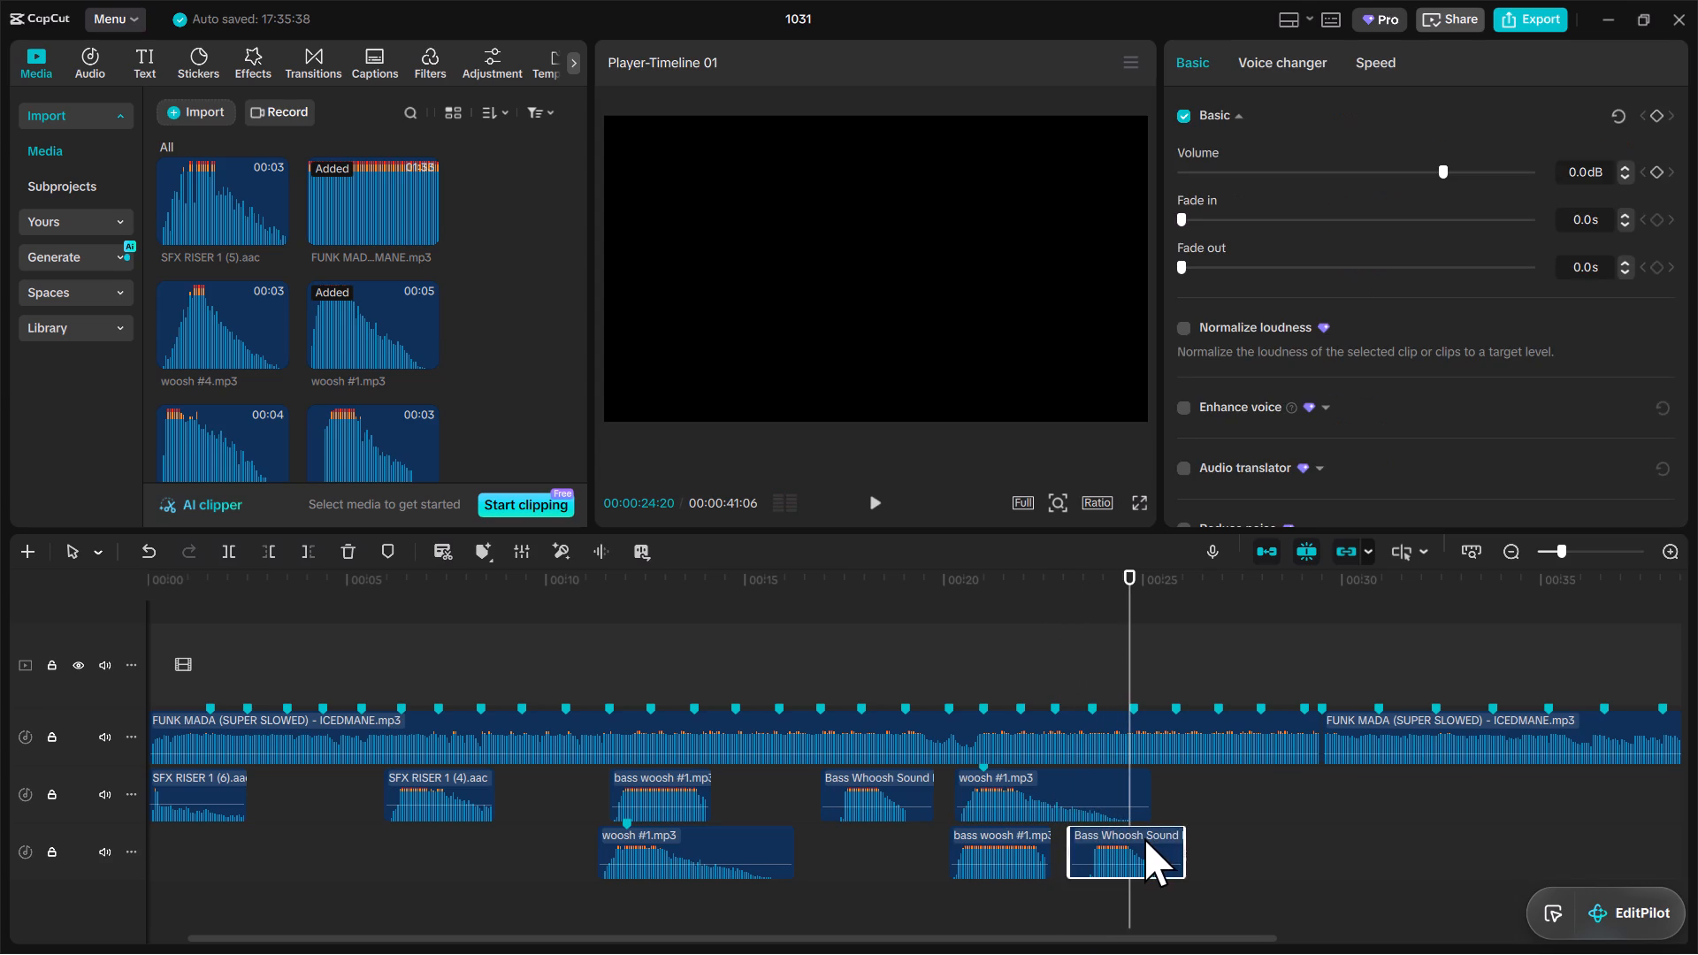
pyautogui.moveTo(1144, 838); pyautogui.dragTo(1136, 840)
pyautogui.click(1040, 663)
pyautogui.press('space')
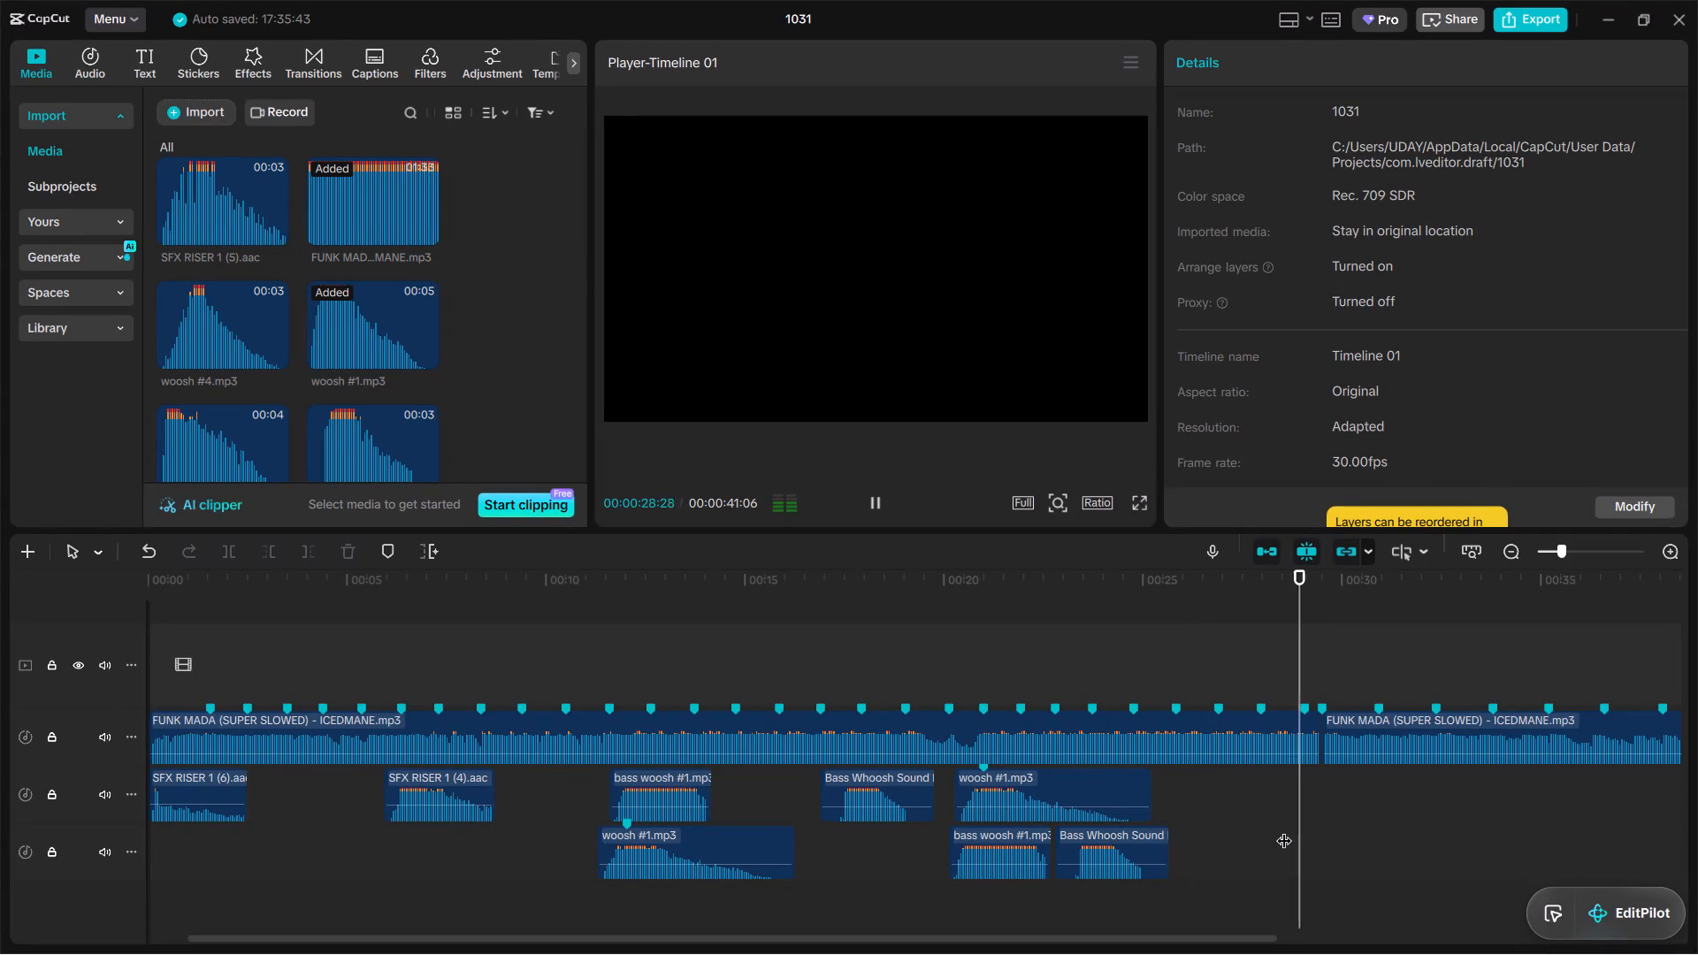
pyautogui.press('space')
# Duplicate the lower-track woosh #1 clip at 00:28:09 and shift it so its beat marker aligns with the start of the second song clip.
pyautogui.moveTo(1317, 583); pyautogui.dragTo(1274, 604)
pyautogui.moveTo(927, 891); pyautogui.dragTo(940, 839)
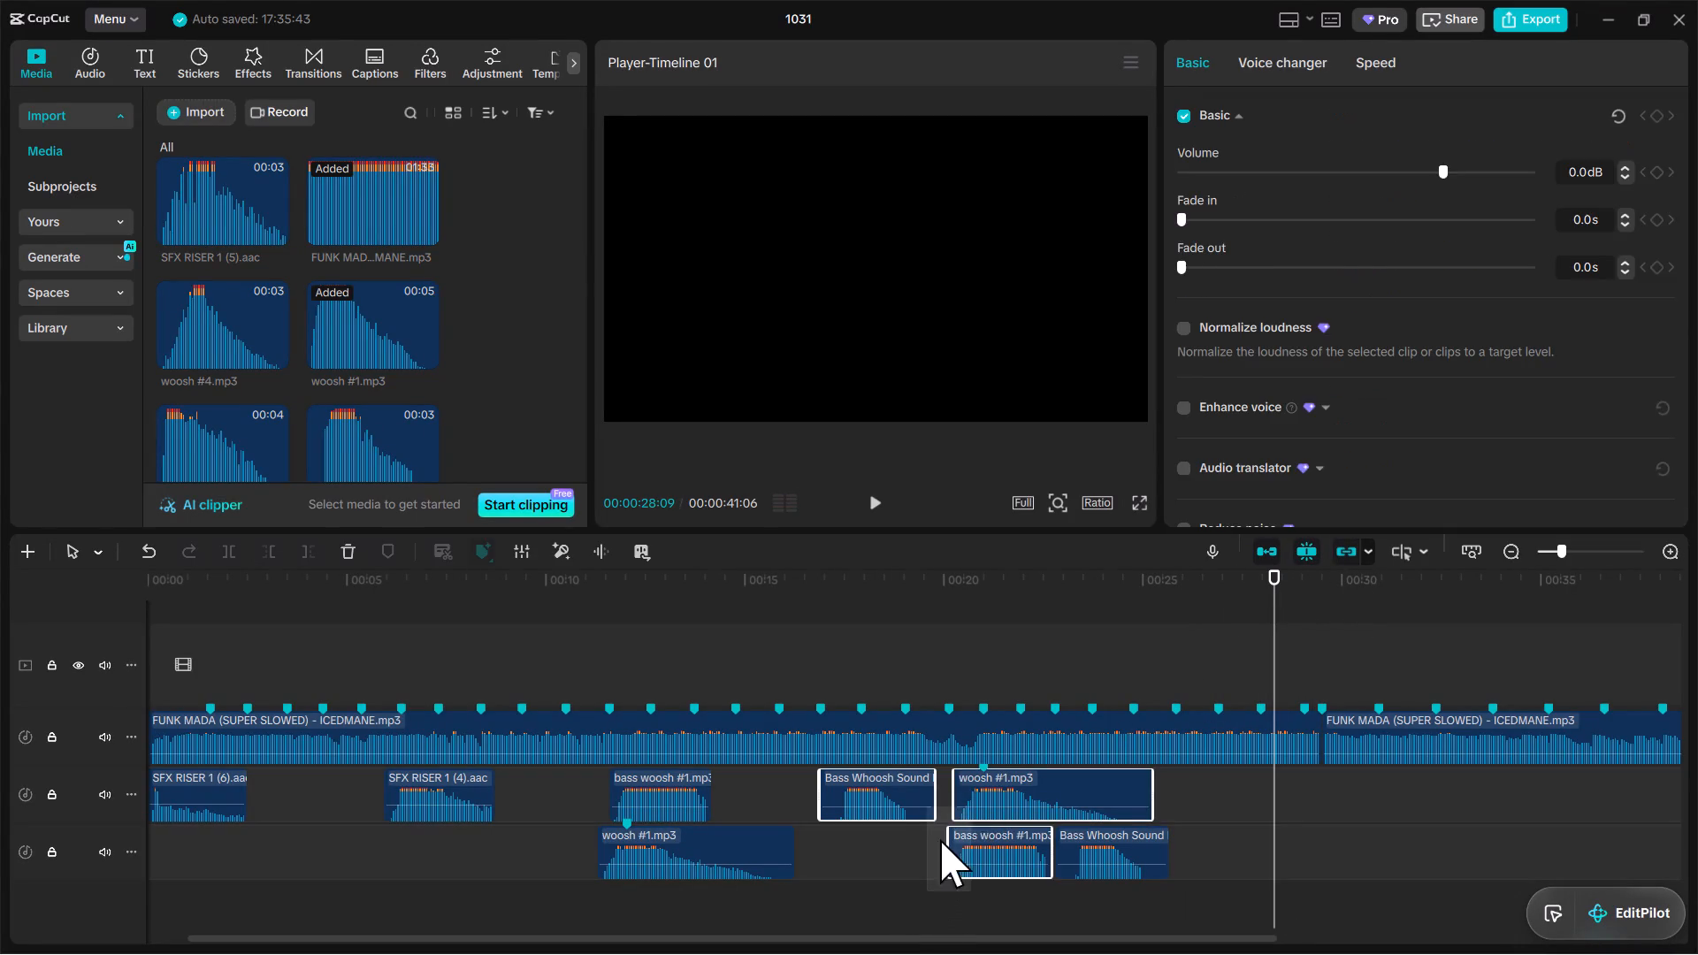
pyautogui.moveTo(940, 839); pyautogui.dragTo(907, 860)
pyautogui.click(774, 875)
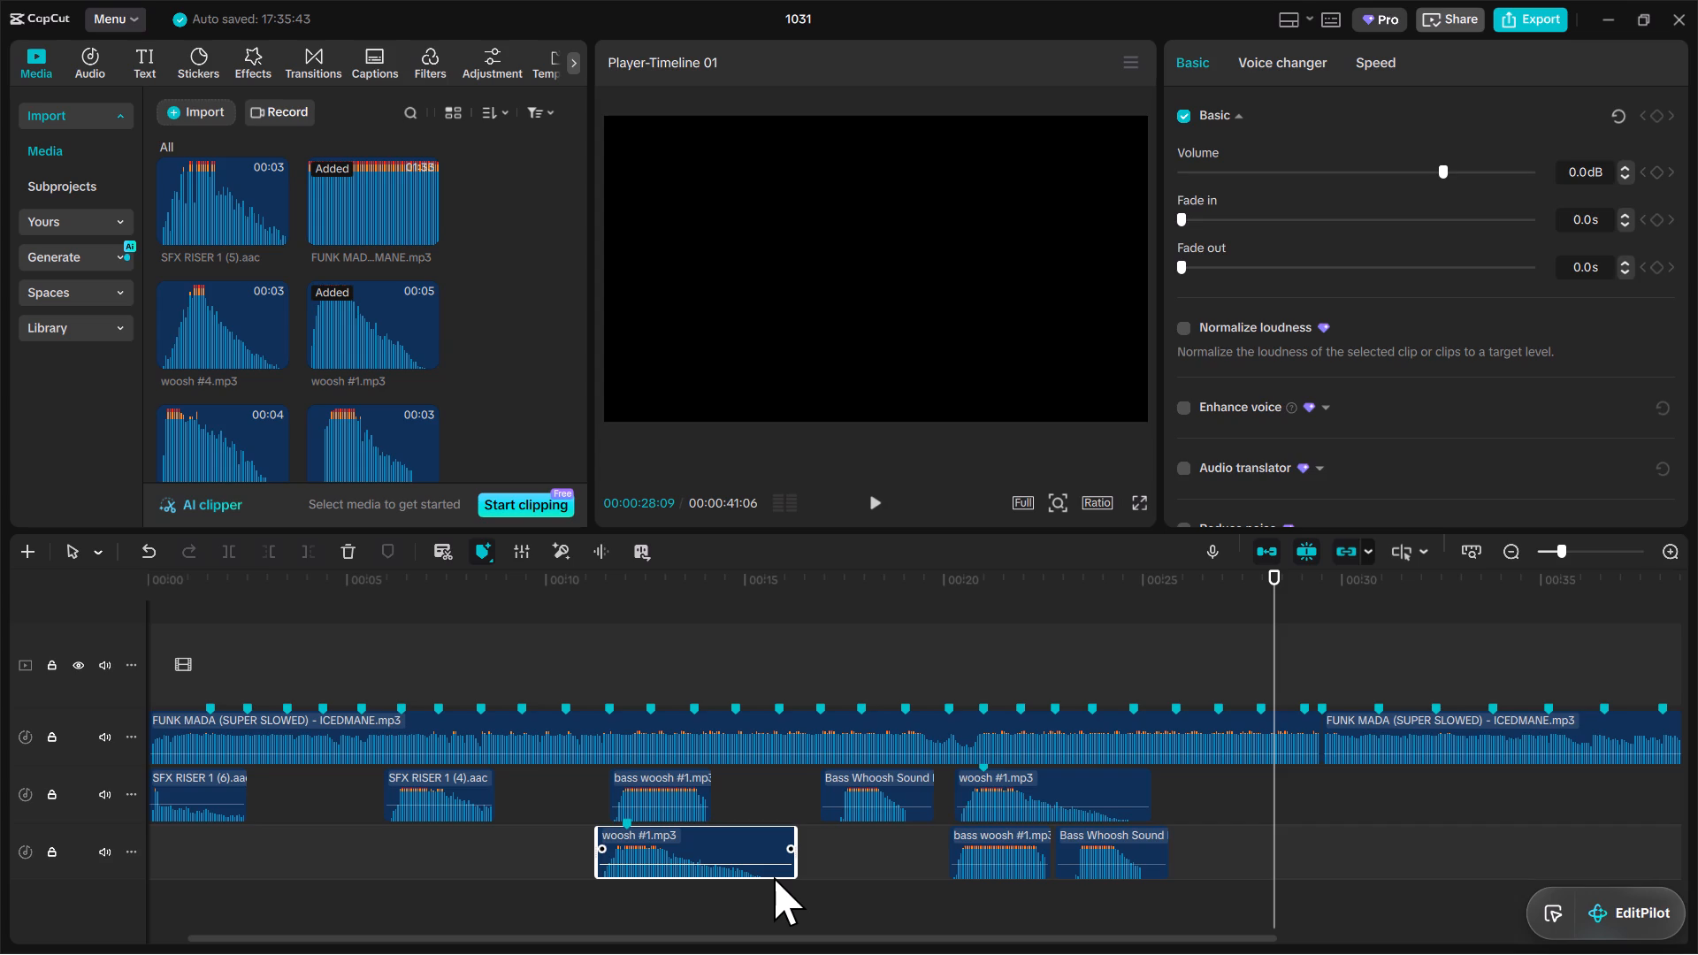
pyautogui.hotkey('ctrl', 'c')
pyautogui.hotkey('ctrl', 'v')
pyautogui.moveTo(1399, 834); pyautogui.dragTo(1411, 834)
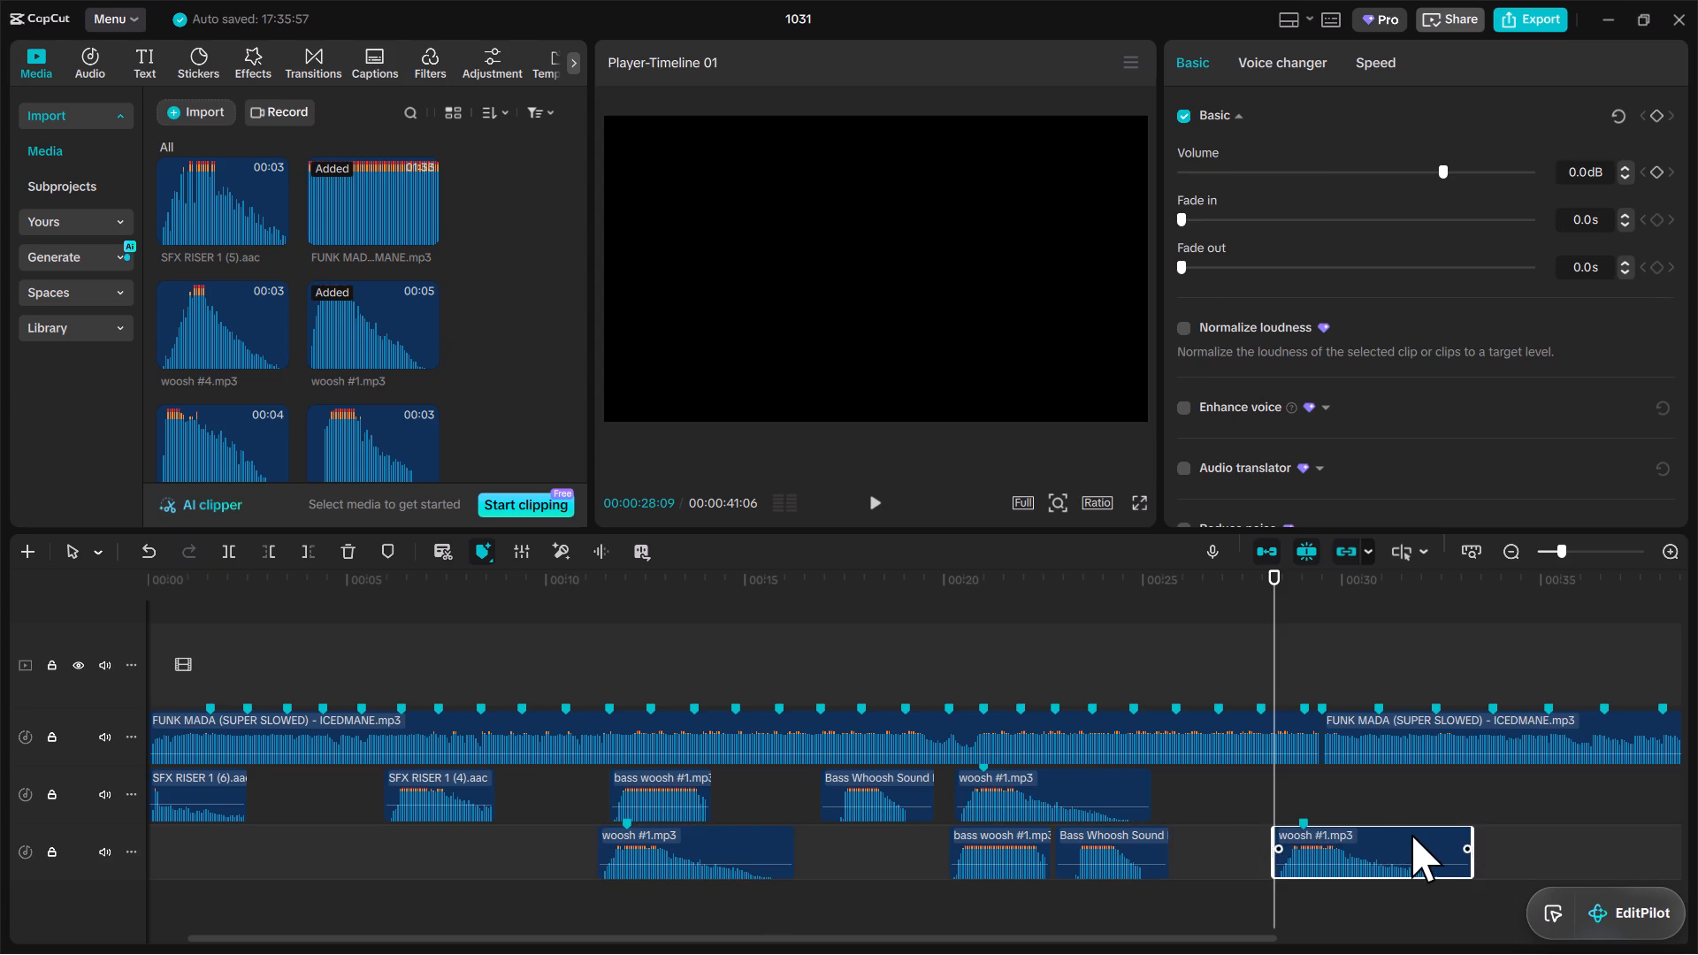
pyautogui.moveTo(1411, 834); pyautogui.dragTo(1416, 836)
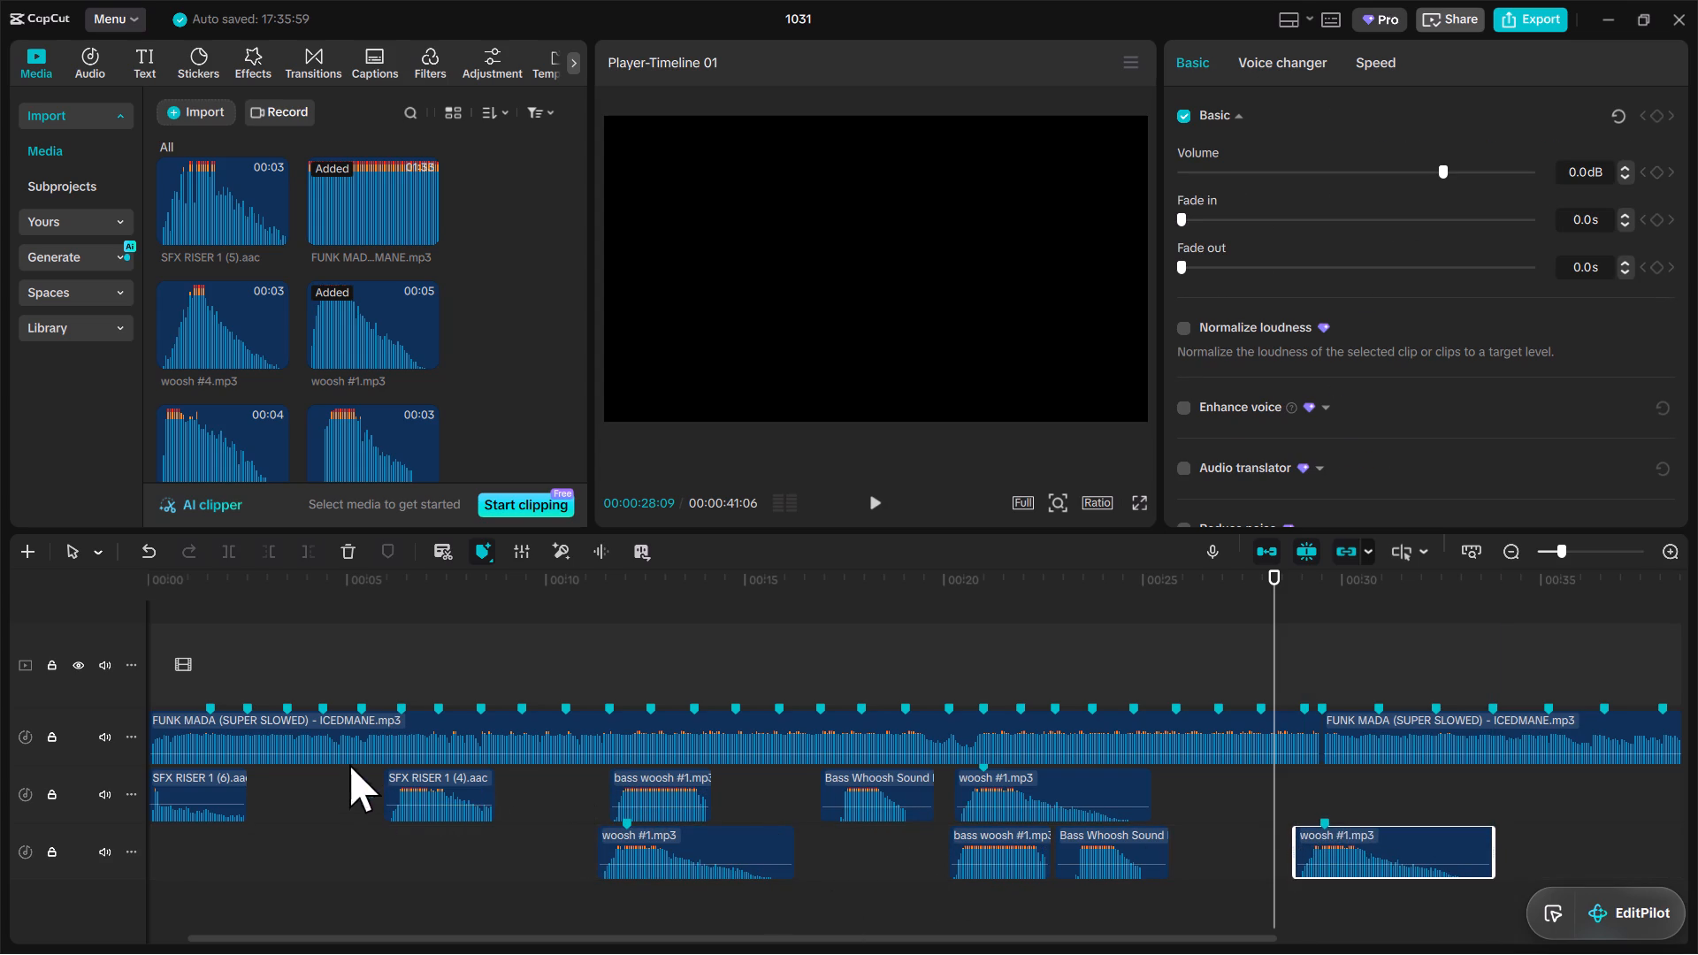
# Preview WOOSH #2.mp3 and place it above the copied woosh #1 clip, starting at the second song clip's start.
pyautogui.scroll(-4, 267, 782)
pyautogui.scroll(-7, 166, 439)
pyautogui.click(234, 377)
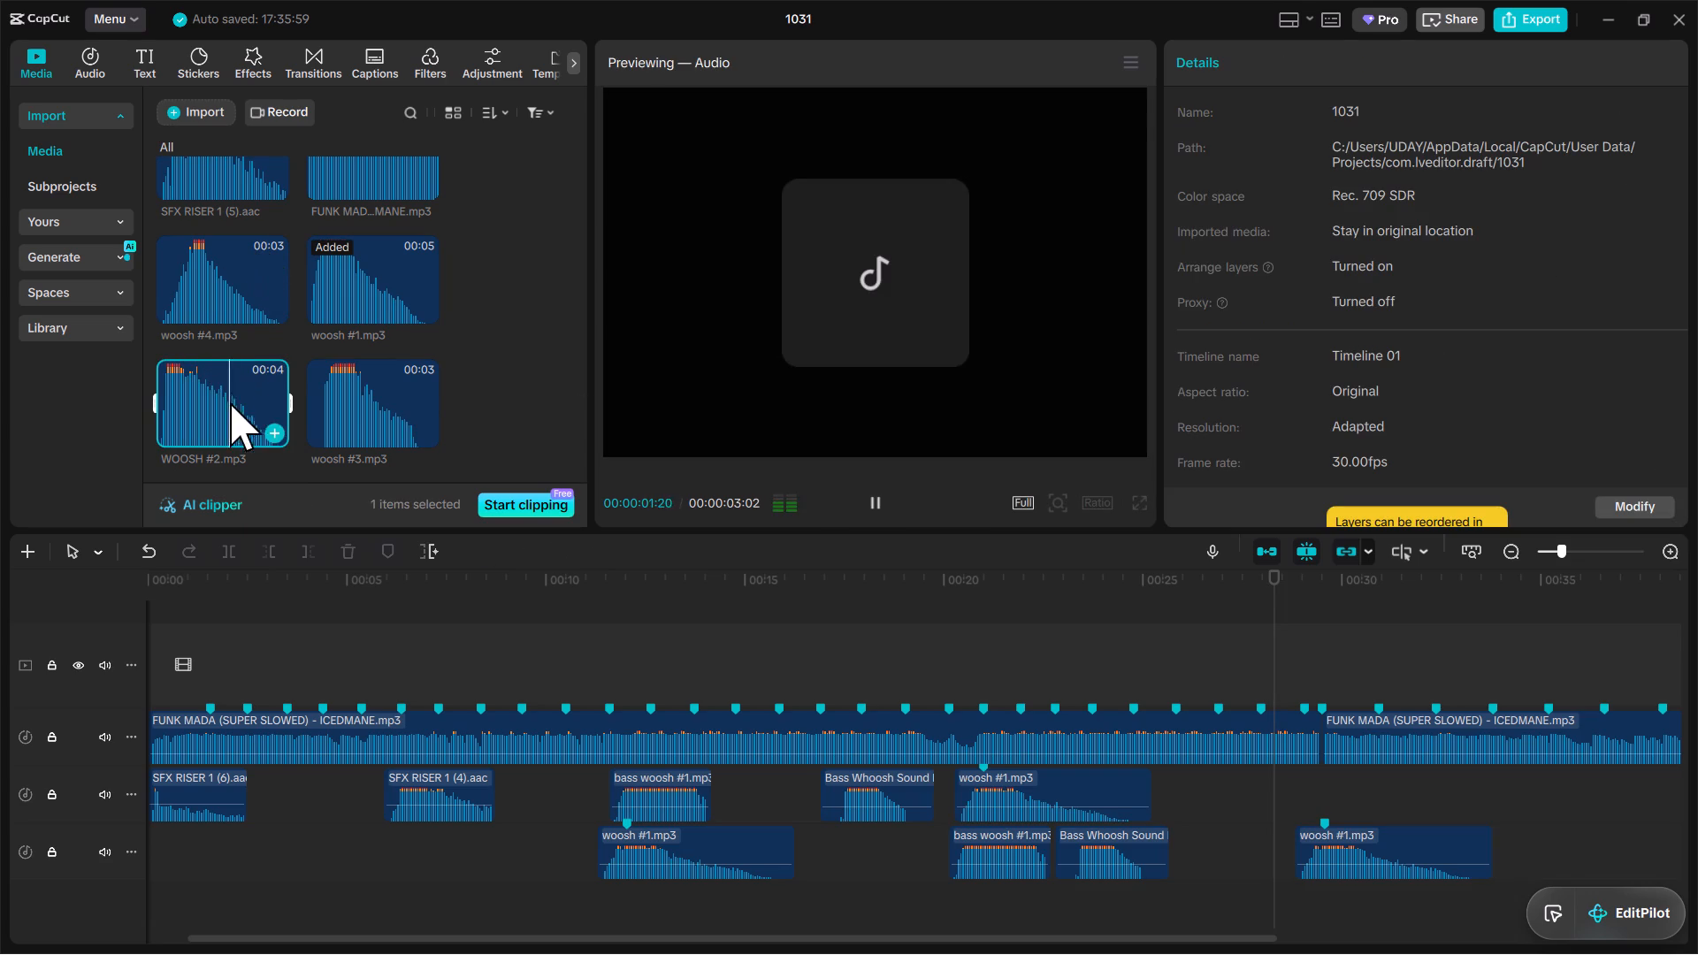
pyautogui.moveTo(230, 402); pyautogui.dragTo(1321, 809)
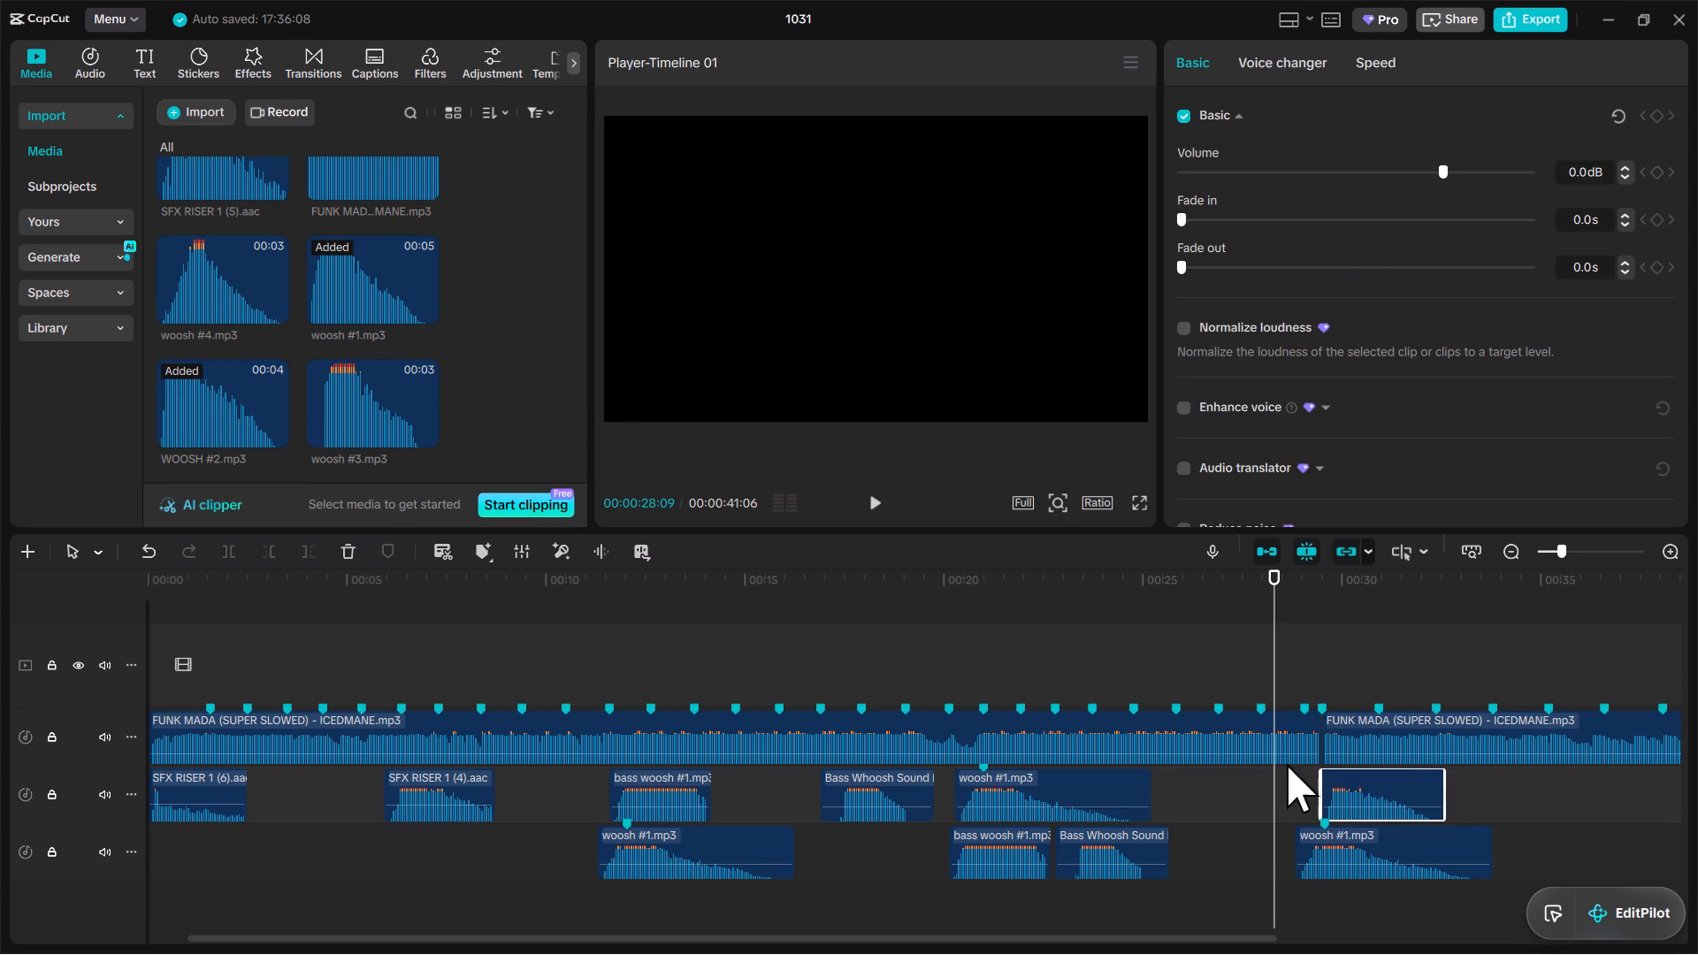
# Shift the WOOSH #2 clip earlier to about 00:29:09 so its waveform peak meets the song join, and play it.
pyautogui.moveTo(1572, 554); pyautogui.dragTo(1587, 554)
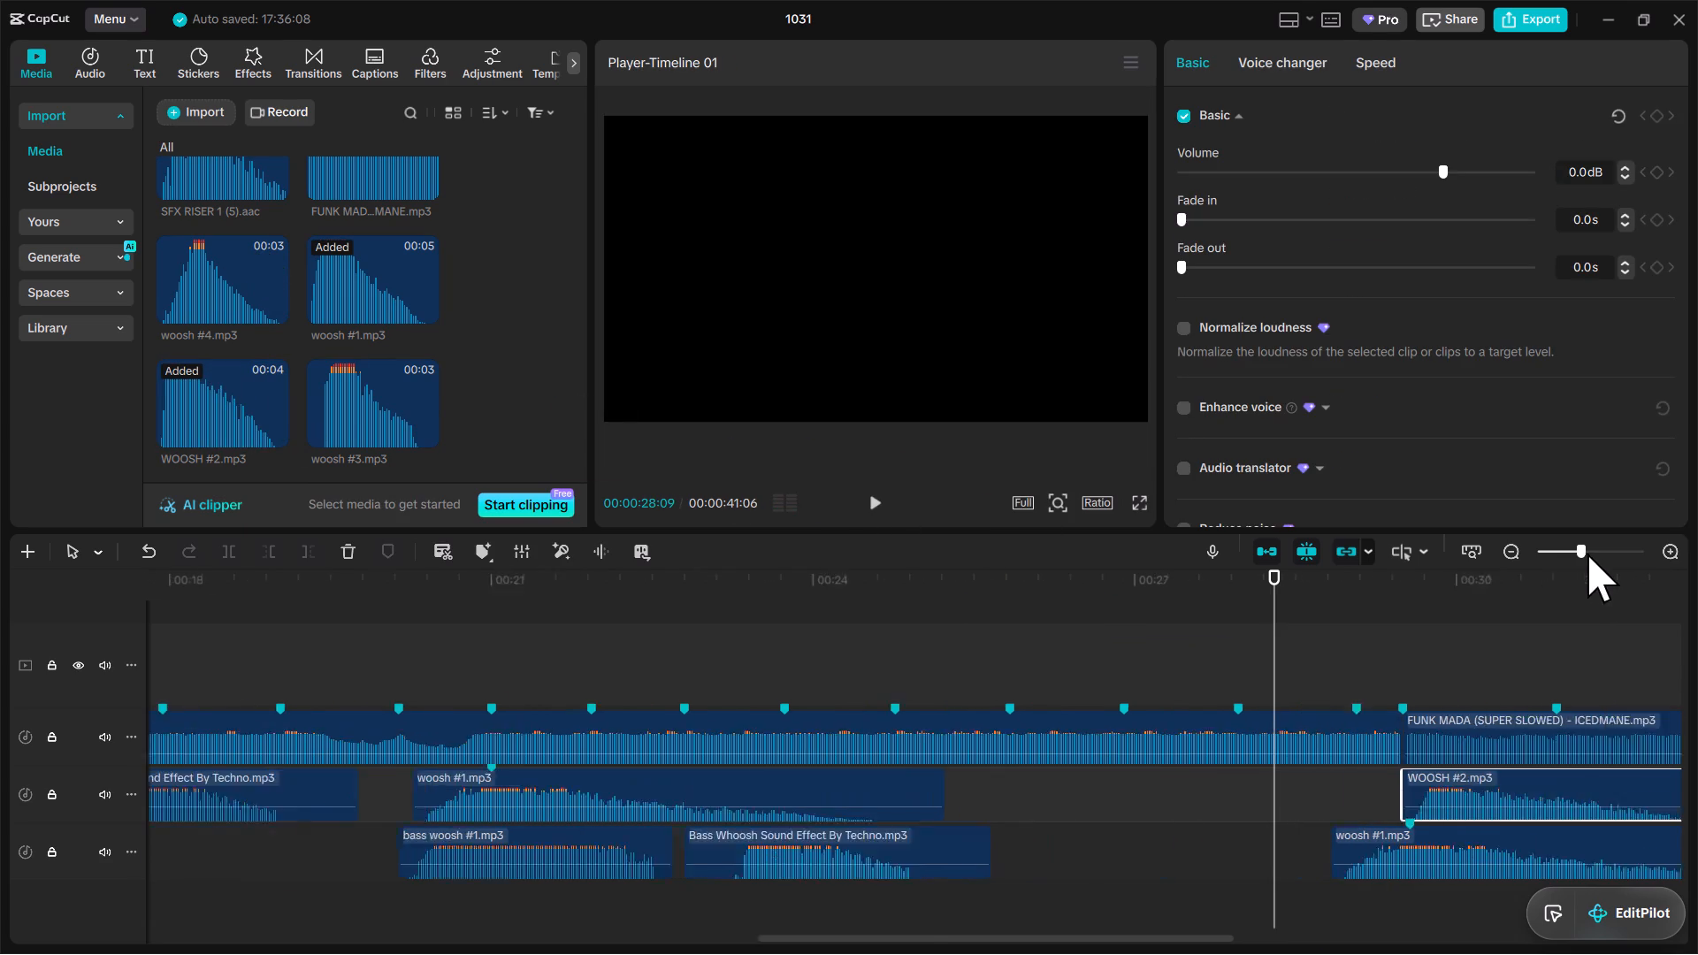
pyautogui.moveTo(1587, 554); pyautogui.dragTo(1586, 558)
pyautogui.moveTo(1482, 708); pyautogui.dragTo(1476, 721)
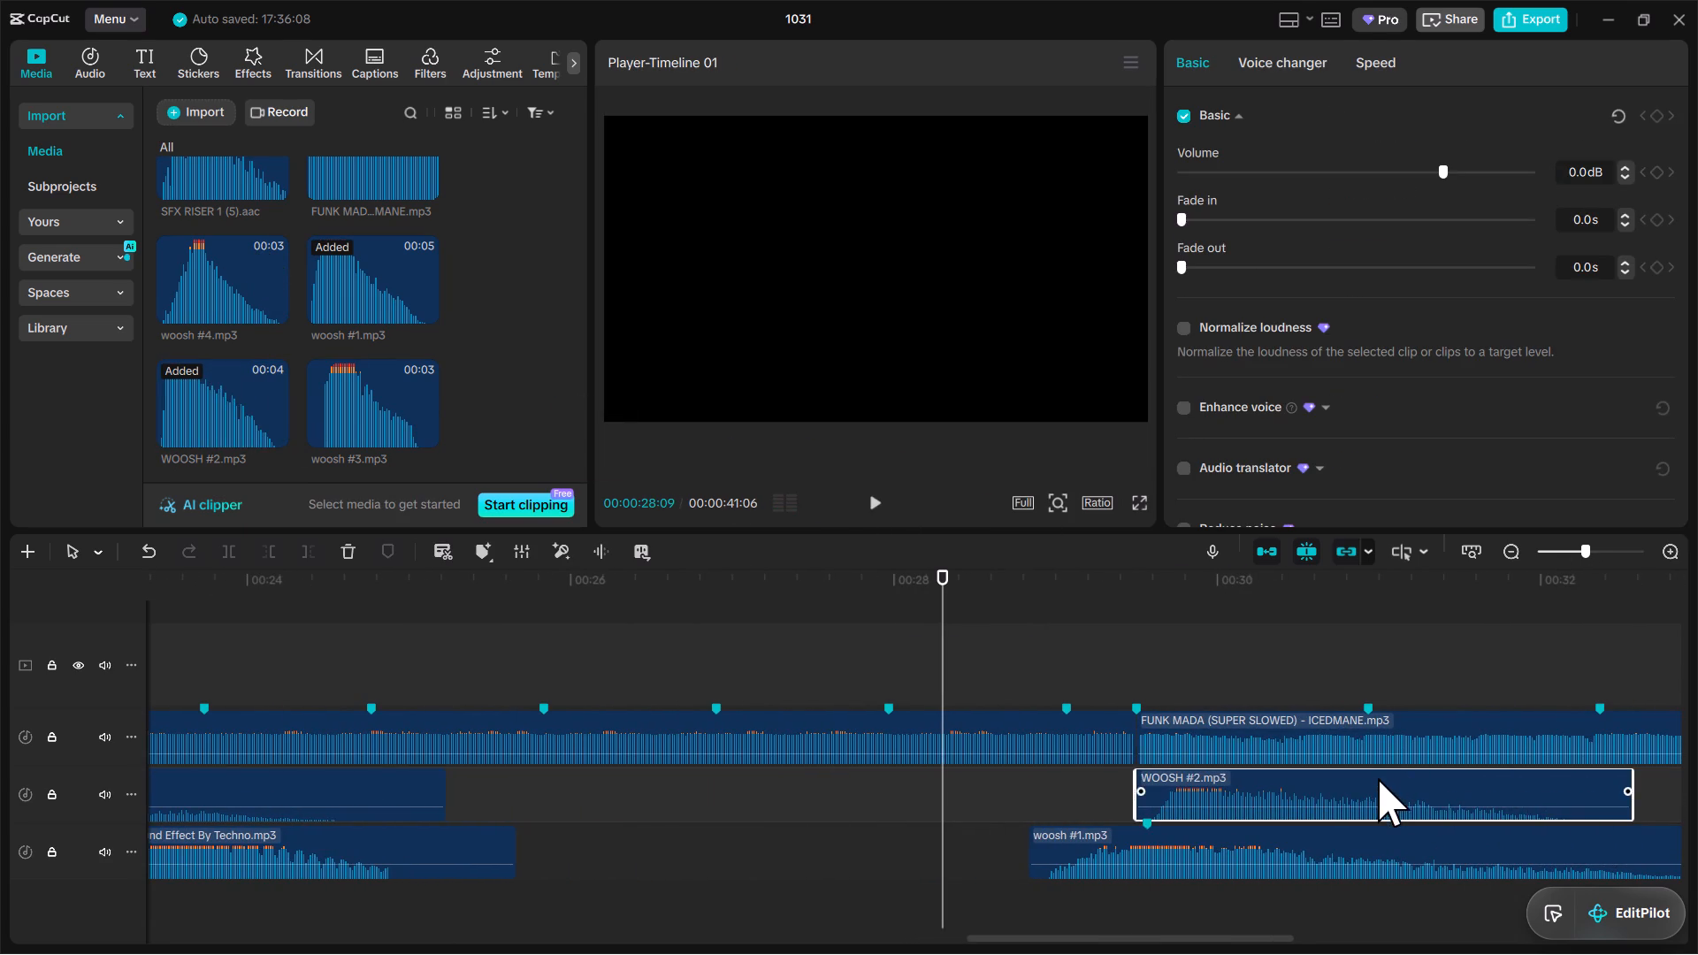
pyautogui.moveTo(1378, 778); pyautogui.dragTo(1345, 787)
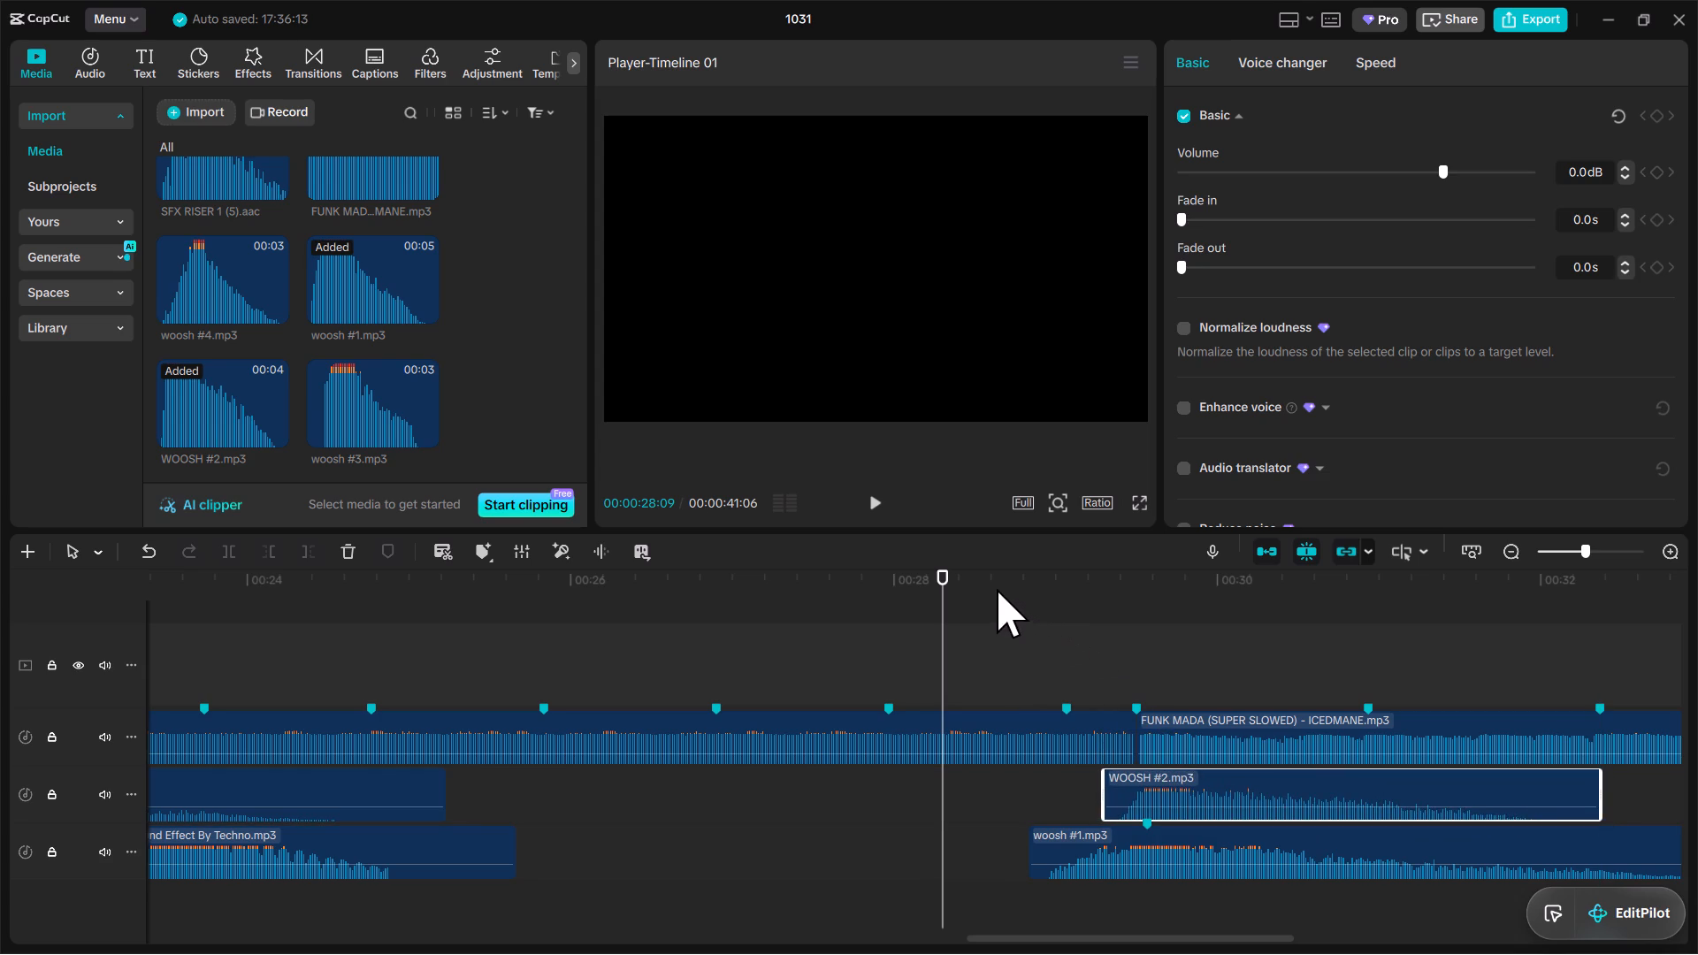
pyautogui.click(997, 589)
pyautogui.press('space')
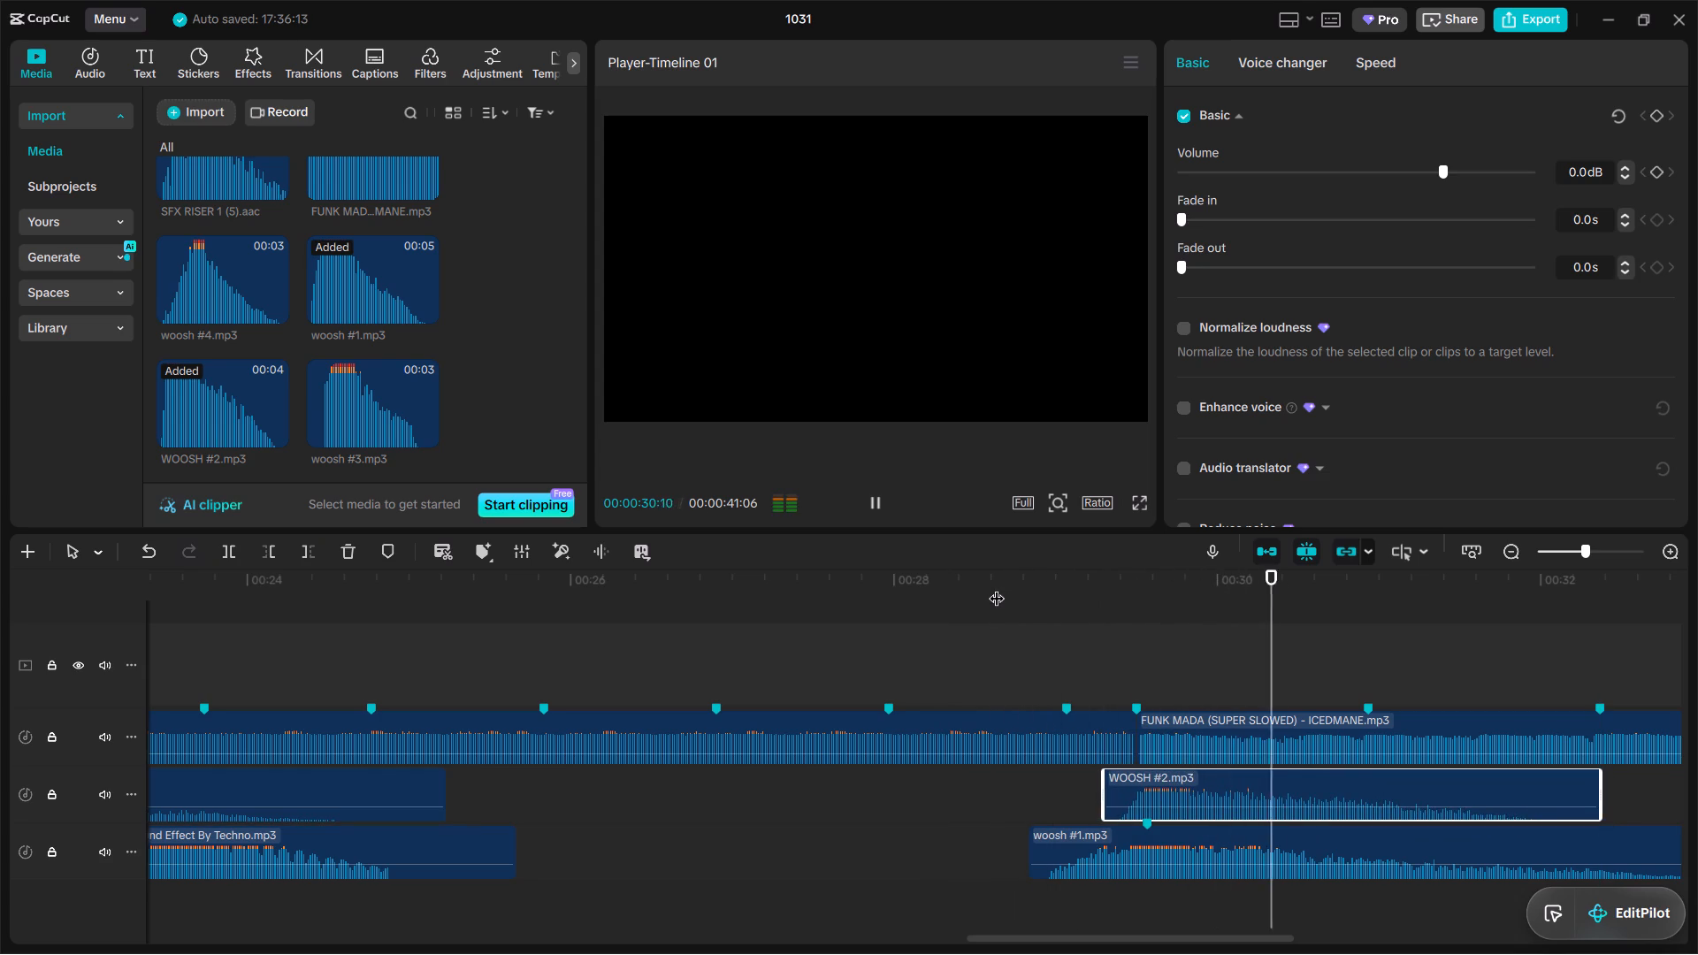
pyautogui.press('space')
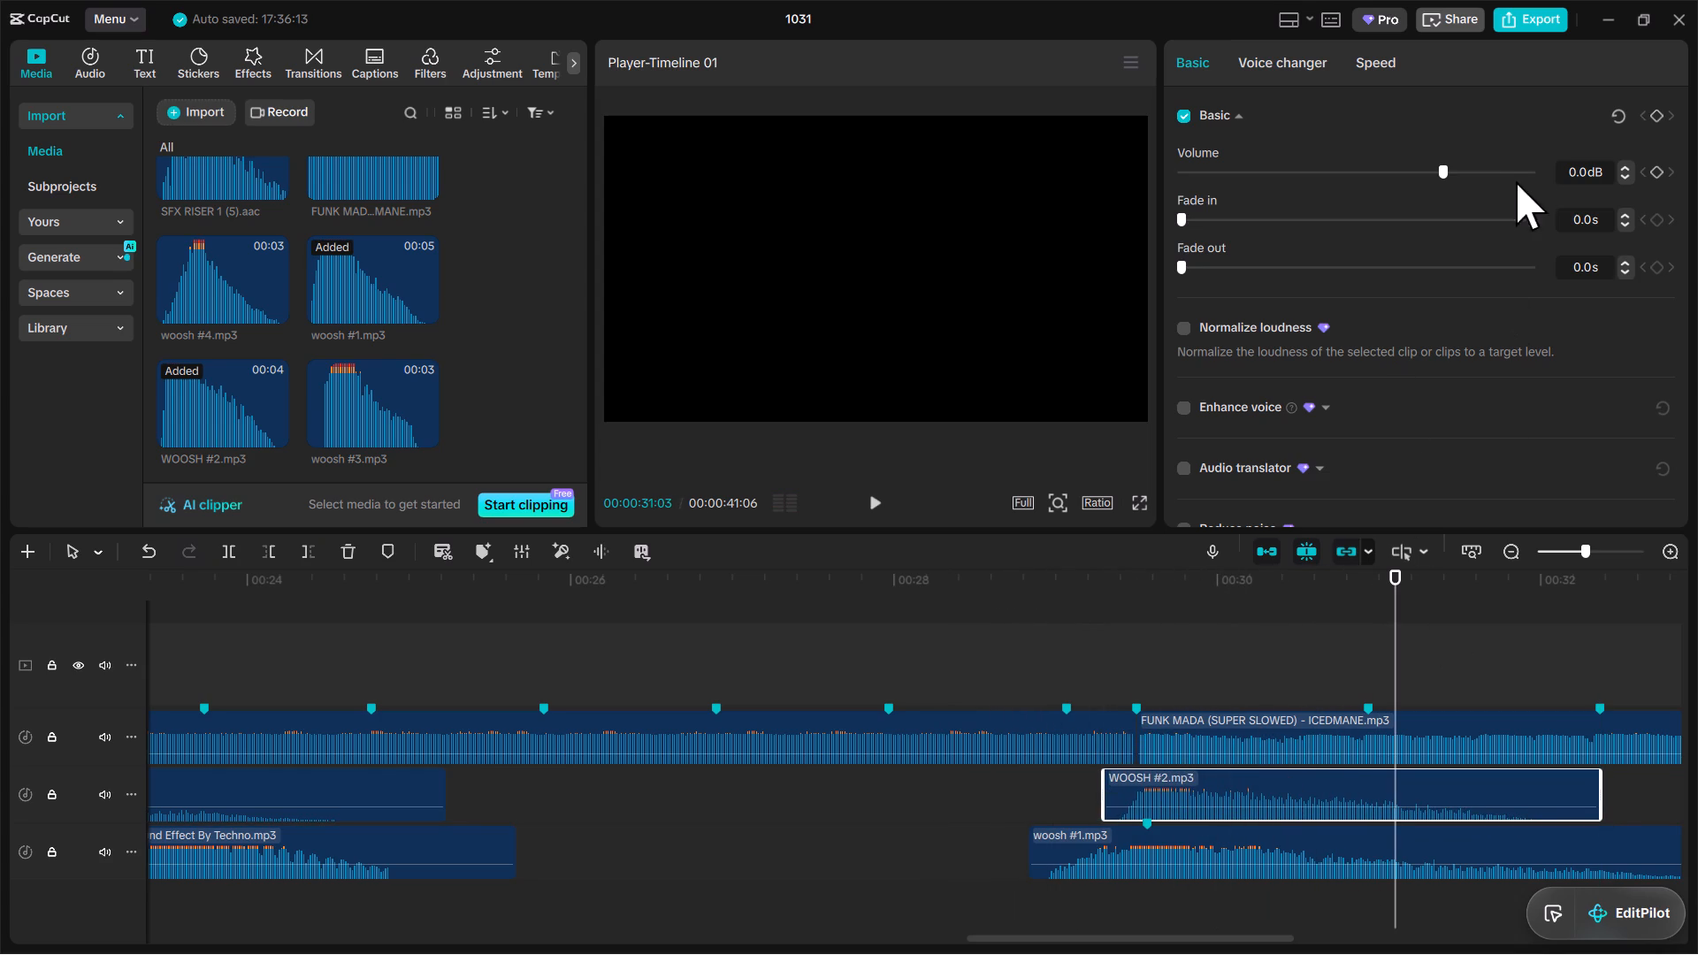
# Lower the WOOSH #2 clip's volume to -6.2 dB and play the section from 00:28:15.
pyautogui.moveTo(1440, 174); pyautogui.dragTo(1412, 183)
pyautogui.click(975, 580)
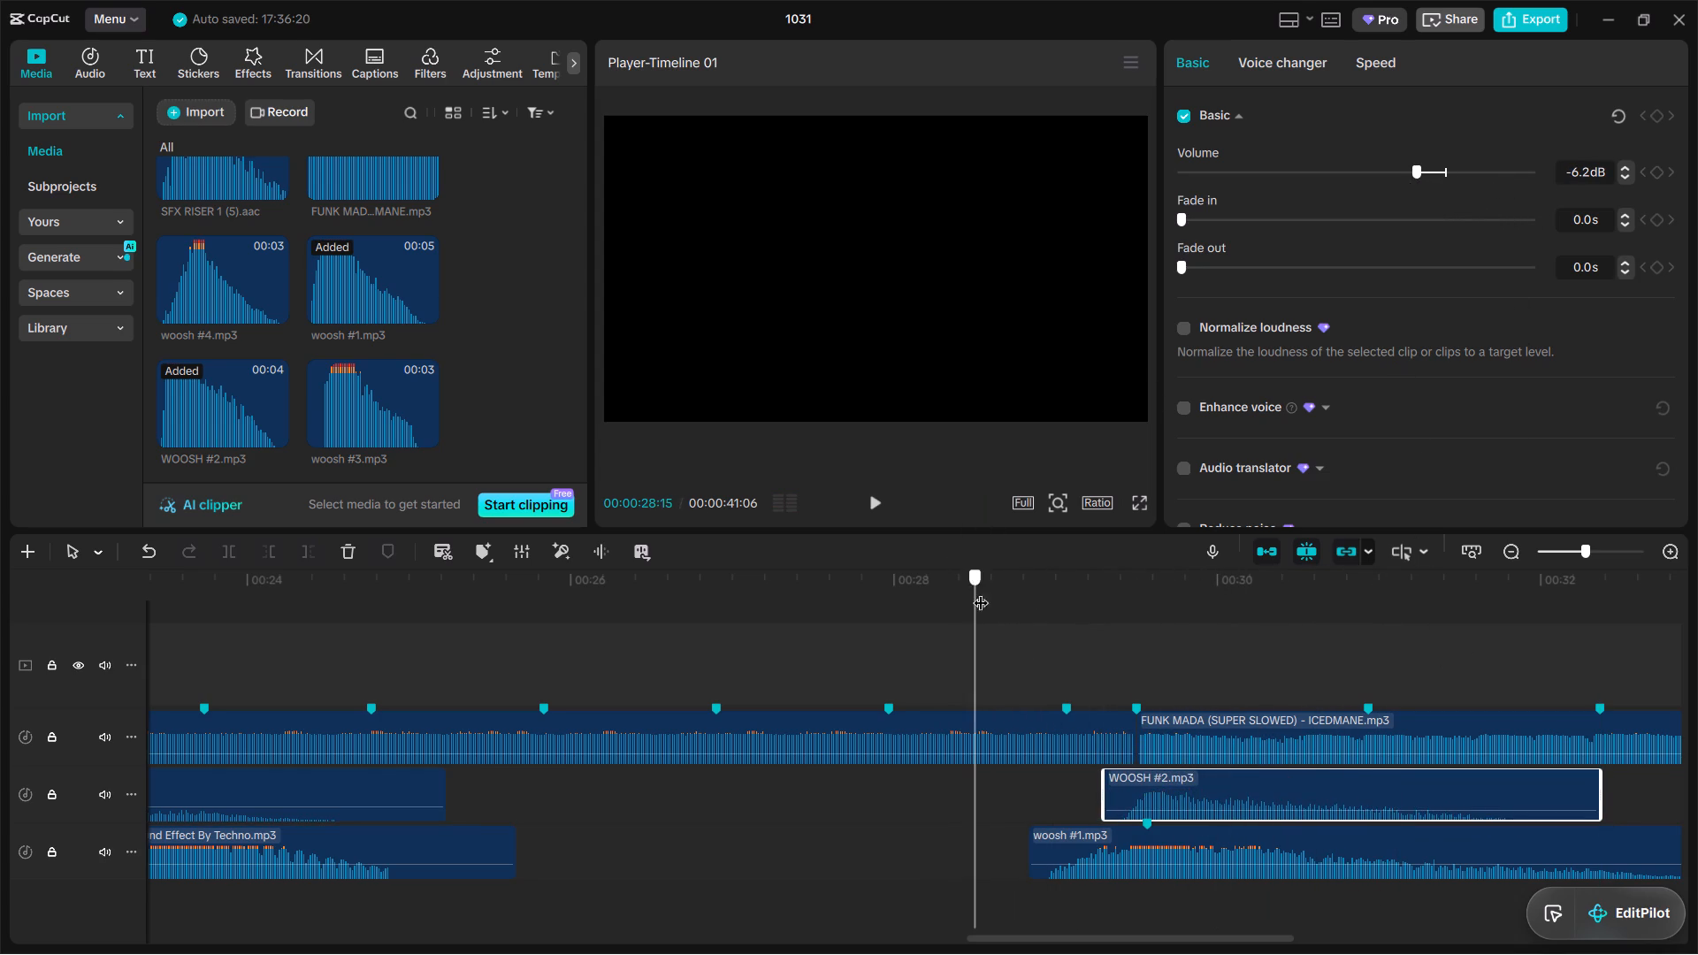
pyautogui.press('space')
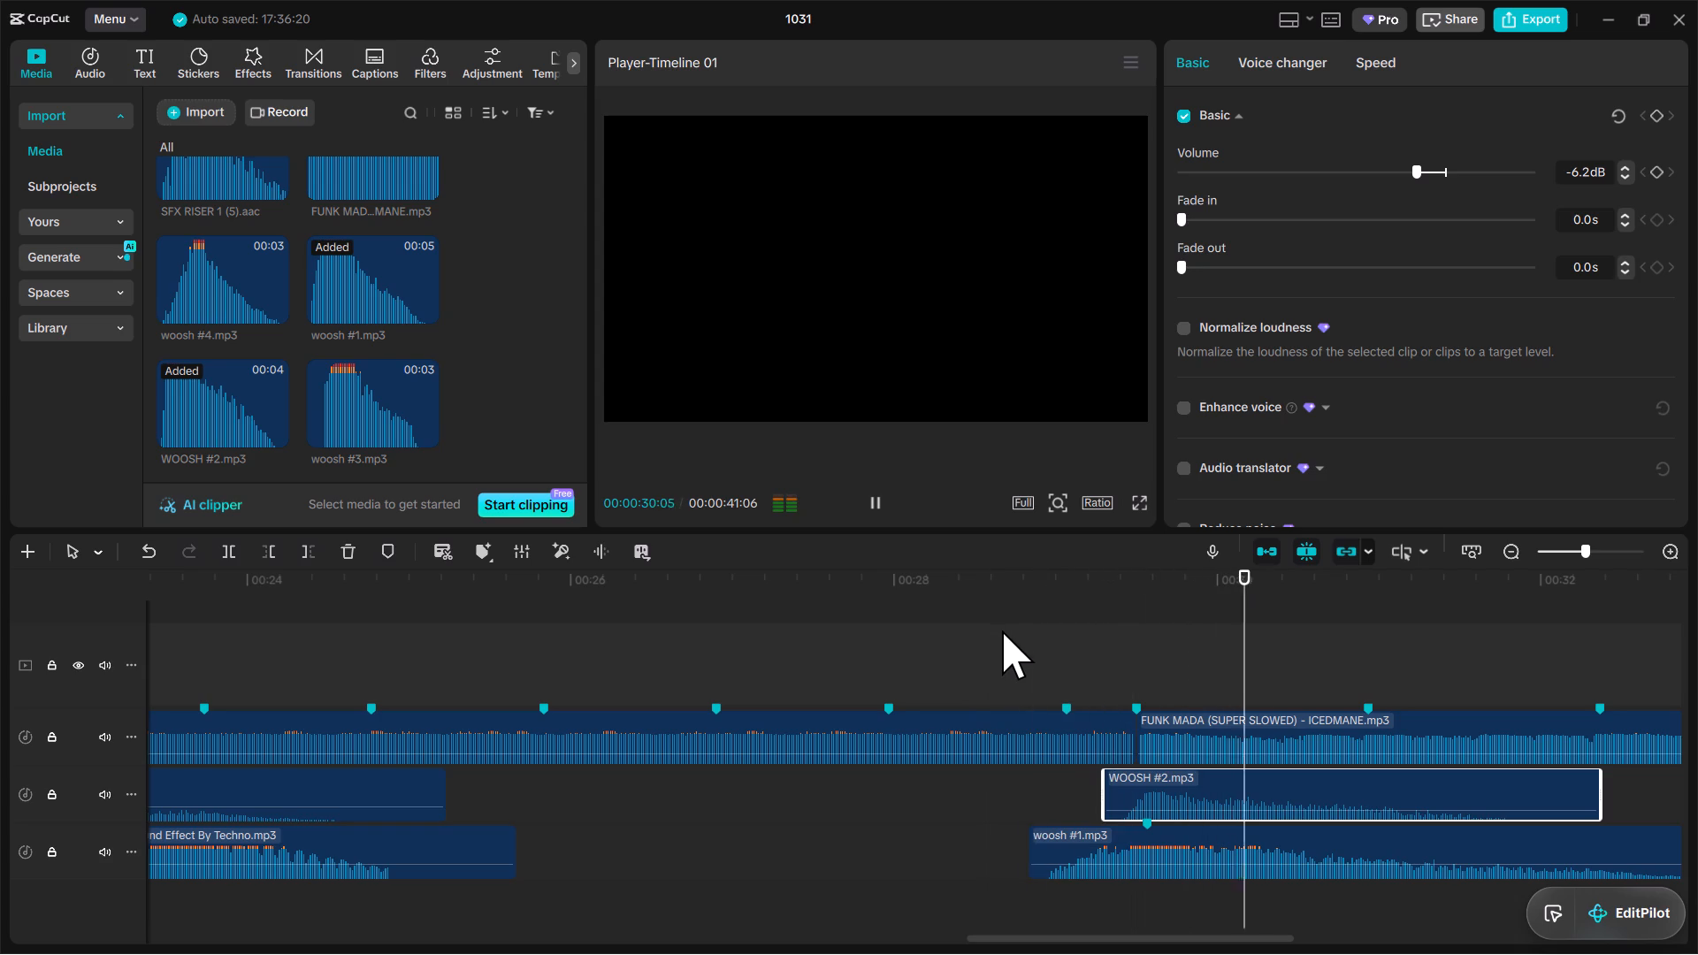
pyautogui.press('space')
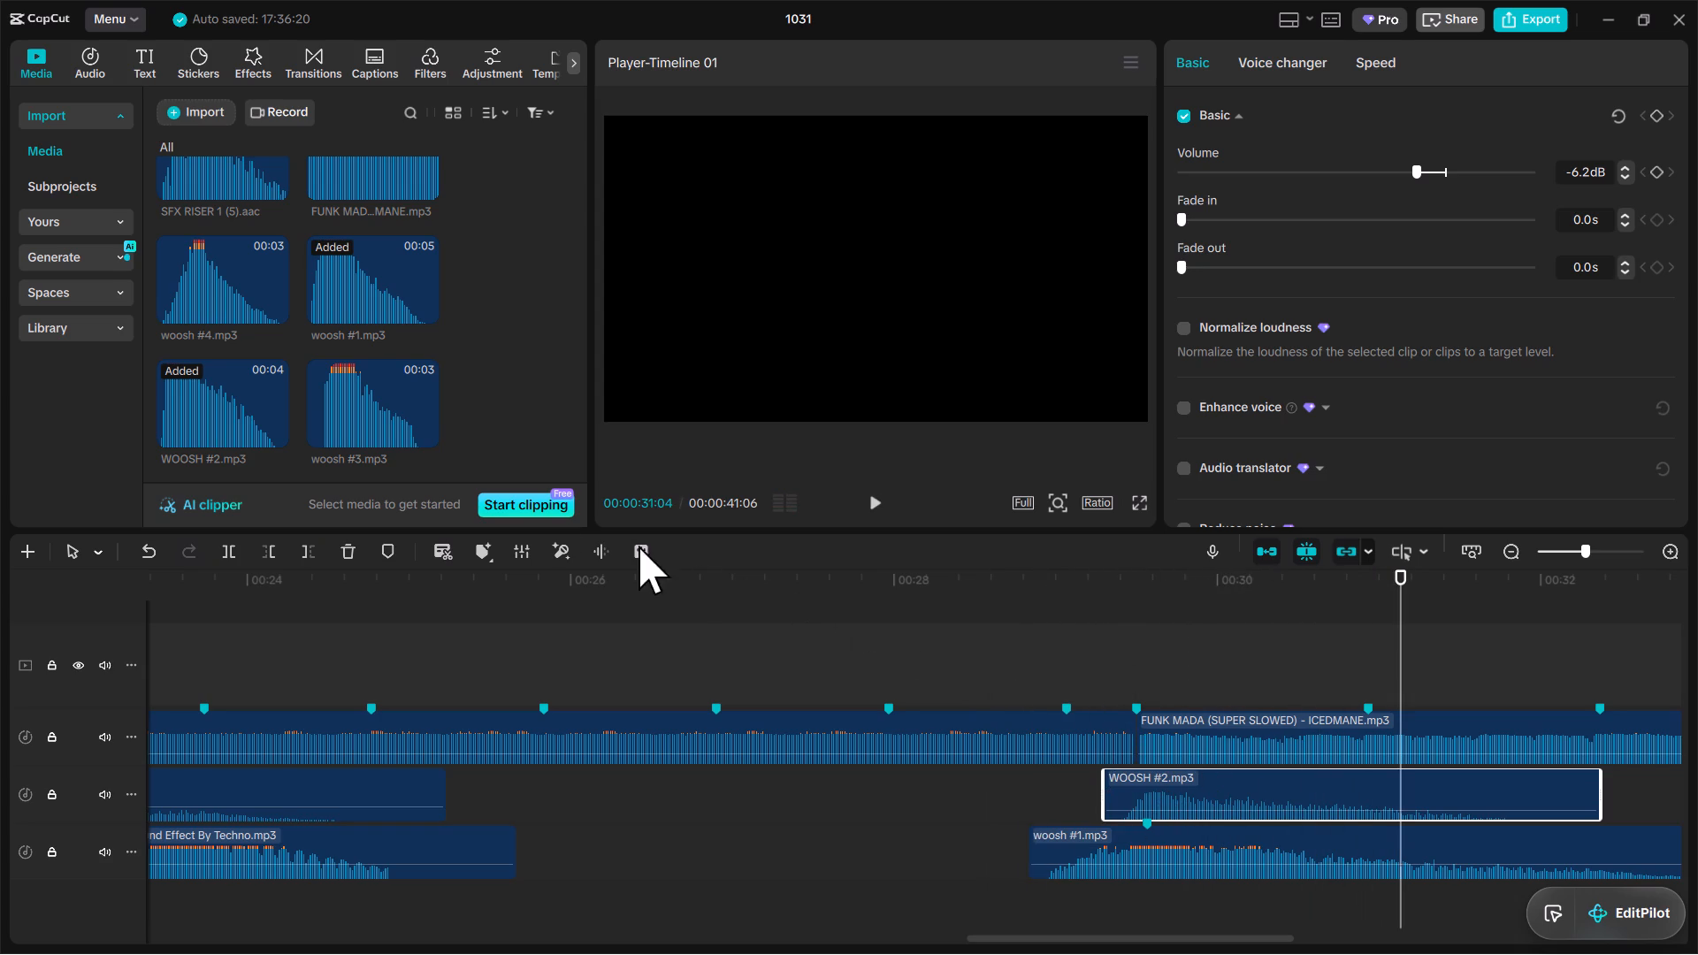
# Generate beat markers on the WOOSH #2 clip and play it against the song join.
pyautogui.click(539, 699)
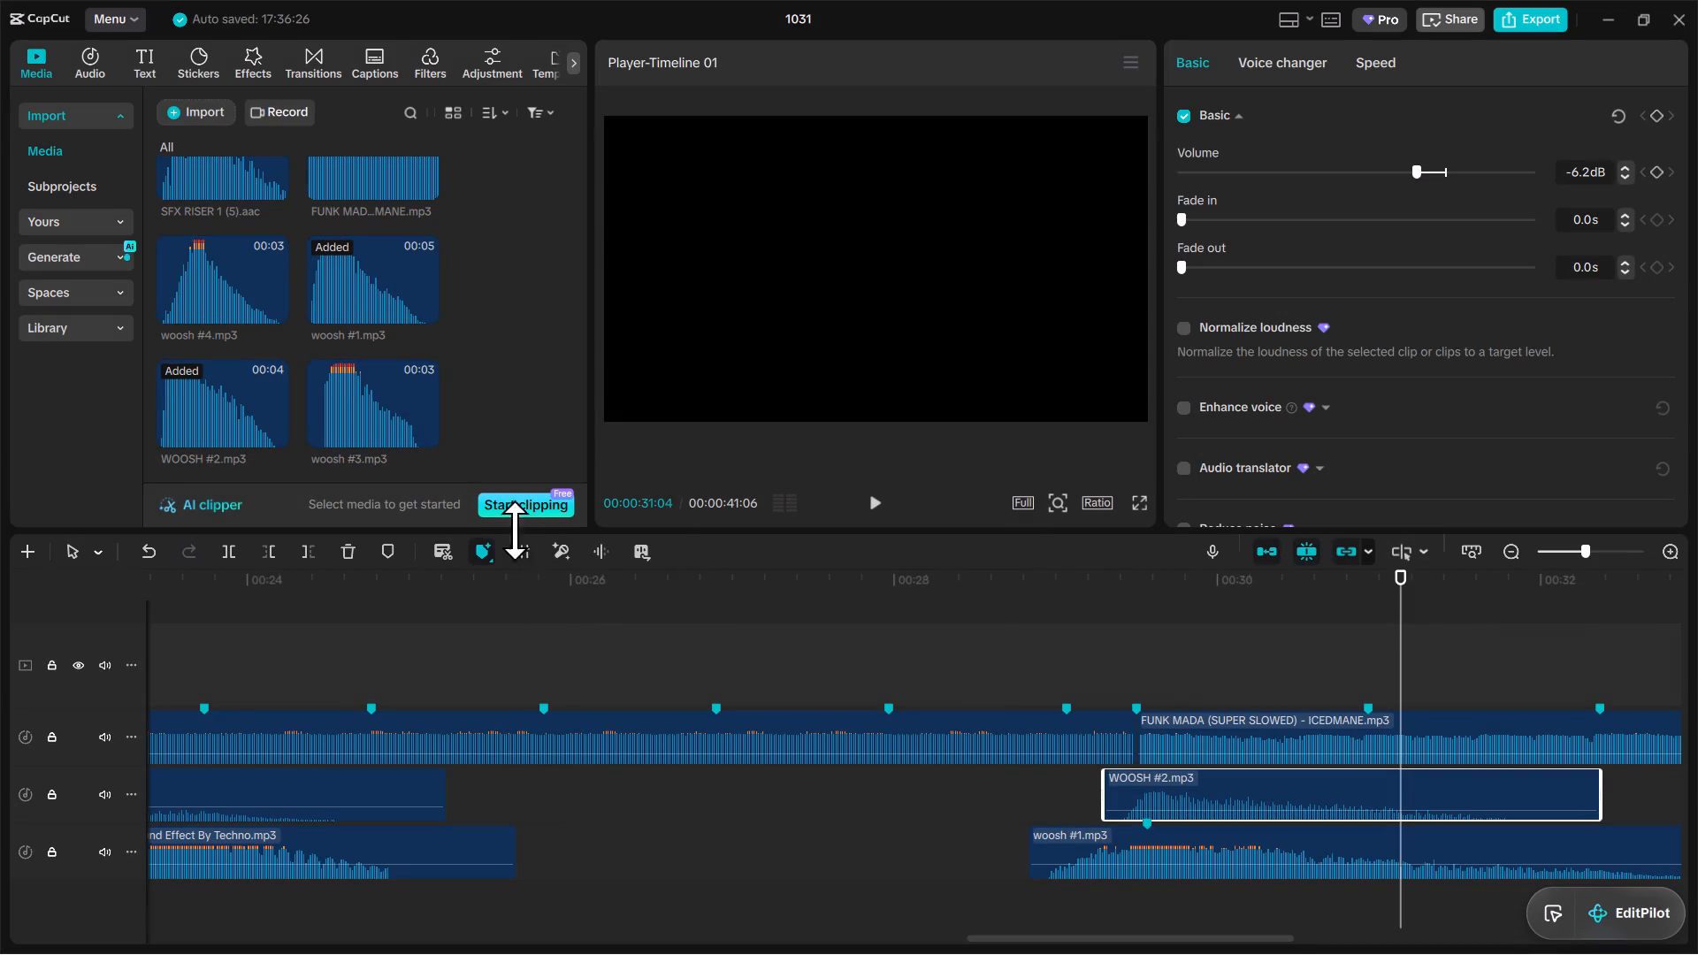
pyautogui.click(532, 711)
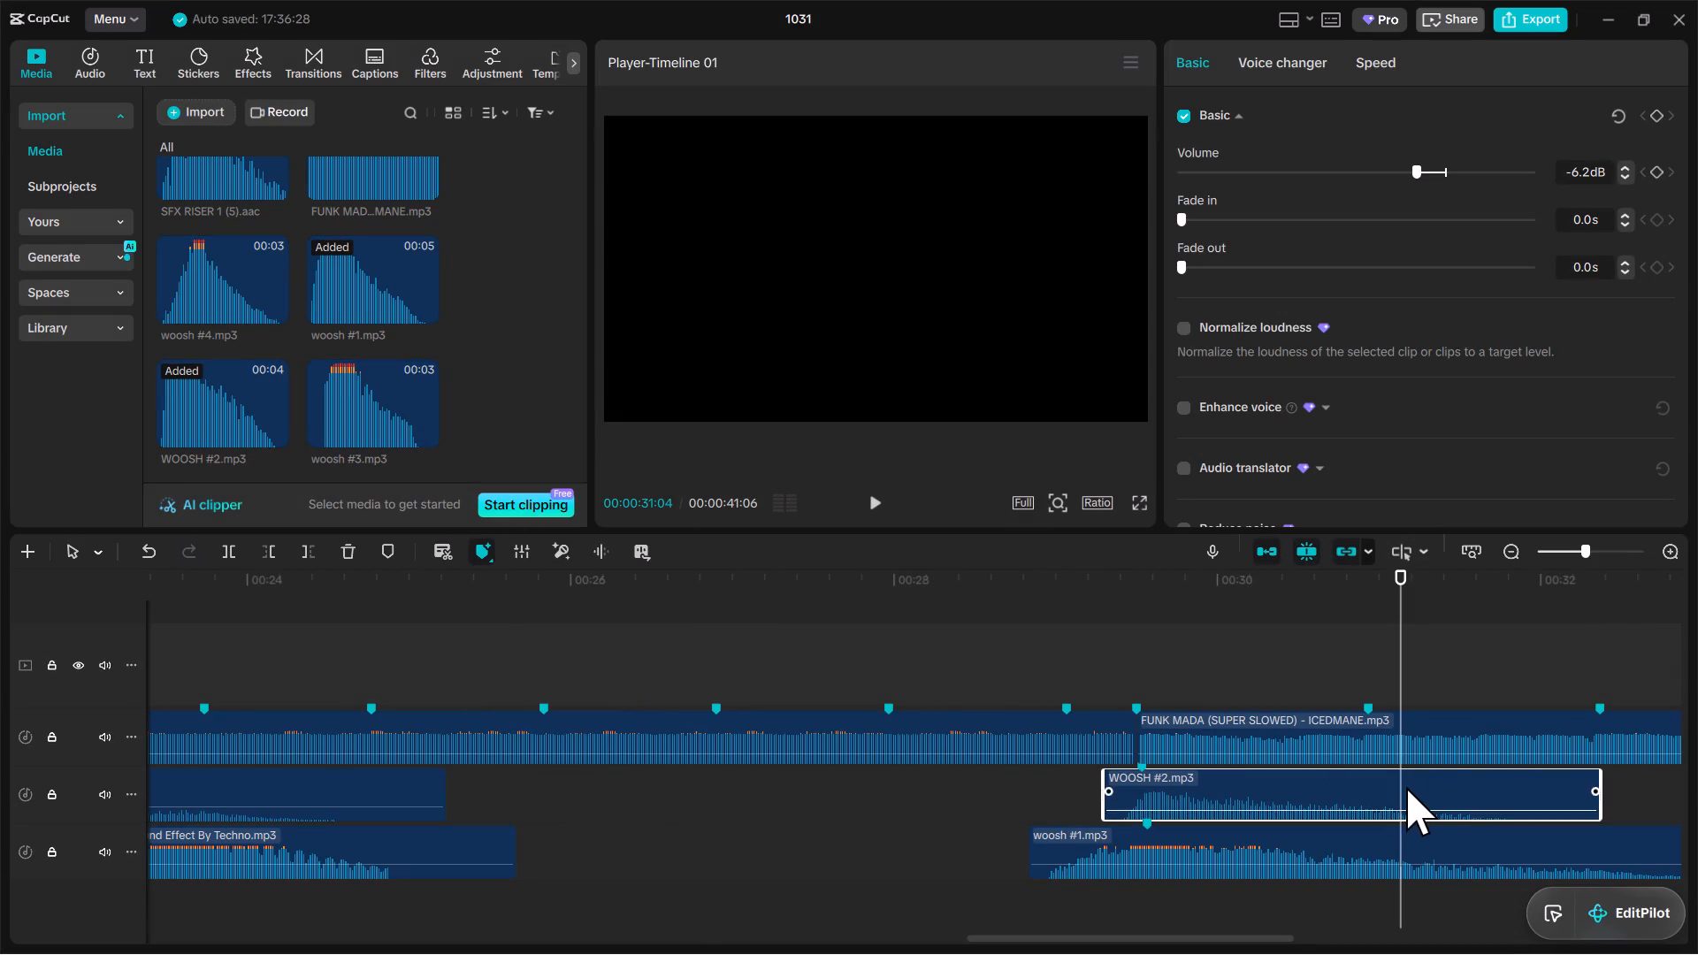
pyautogui.moveTo(1406, 787); pyautogui.dragTo(1412, 797)
pyautogui.click(1005, 601)
pyautogui.press('space')
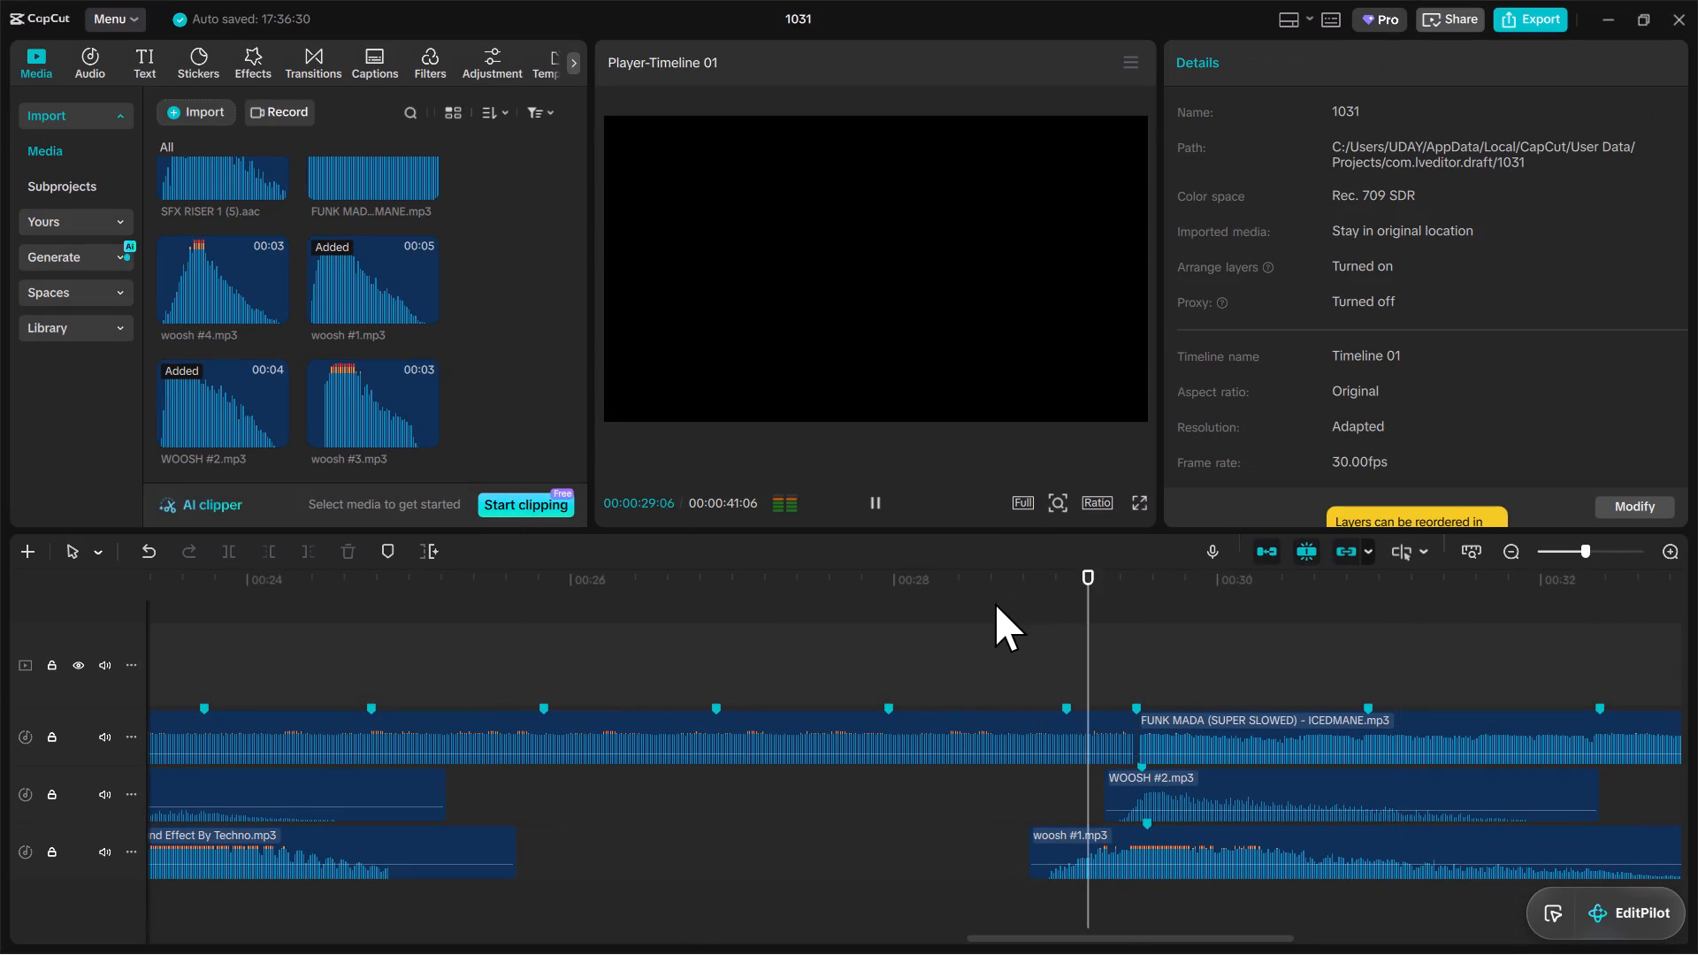
pyautogui.press('space')
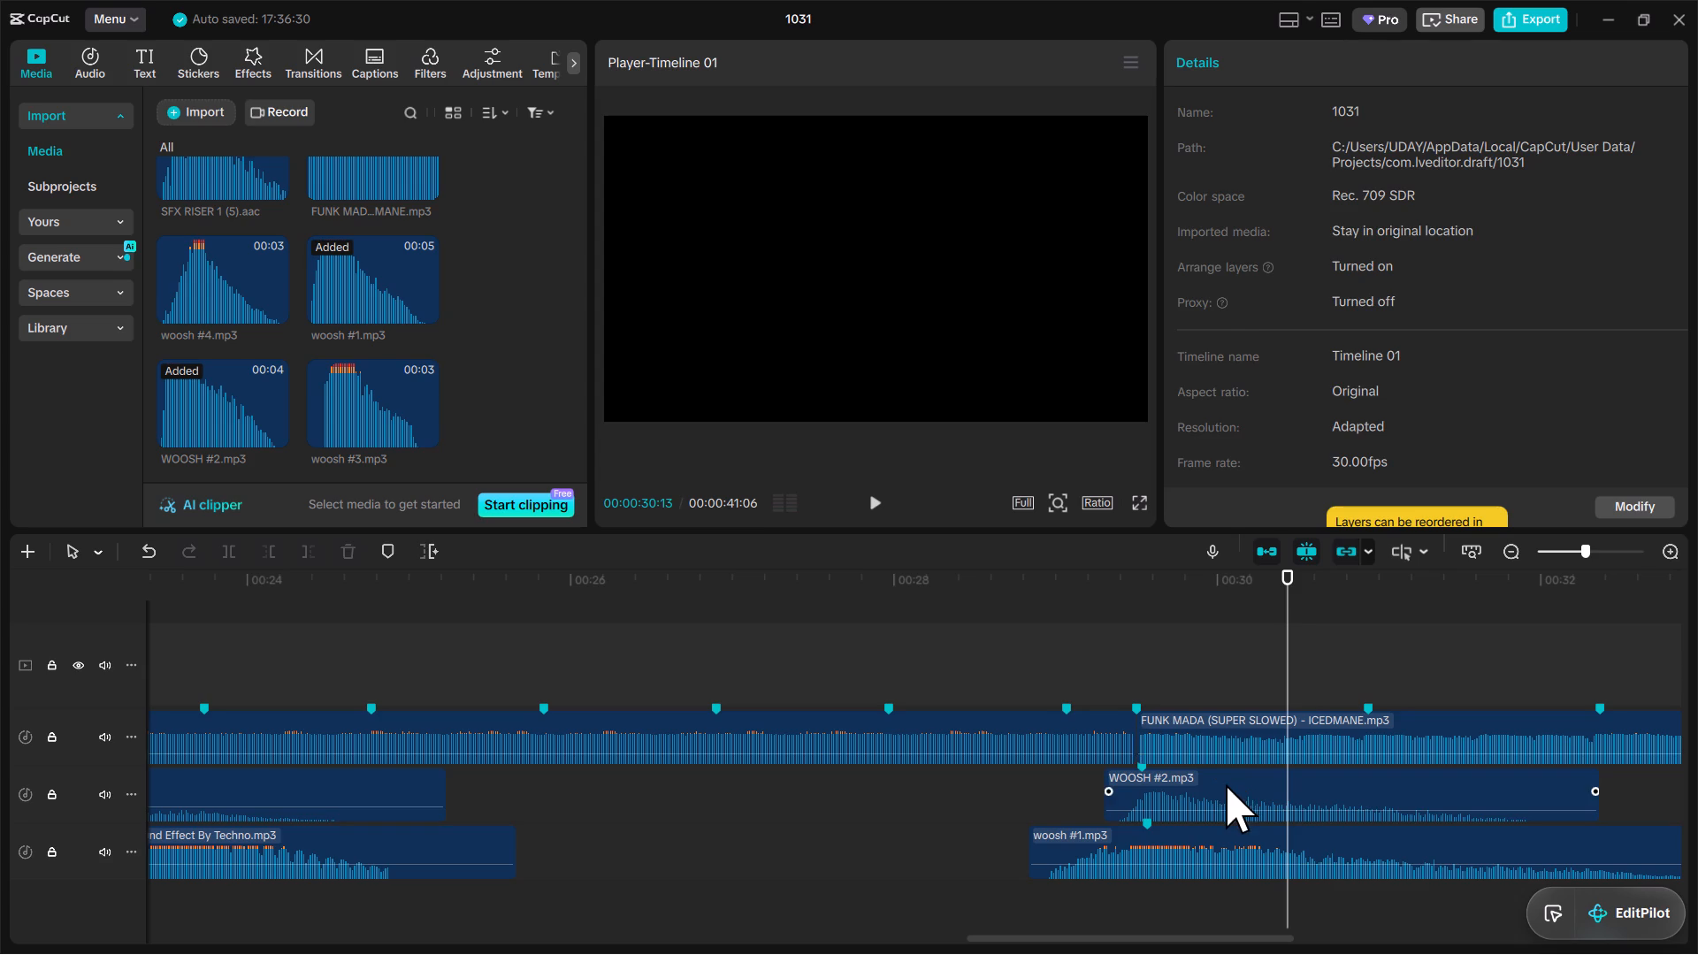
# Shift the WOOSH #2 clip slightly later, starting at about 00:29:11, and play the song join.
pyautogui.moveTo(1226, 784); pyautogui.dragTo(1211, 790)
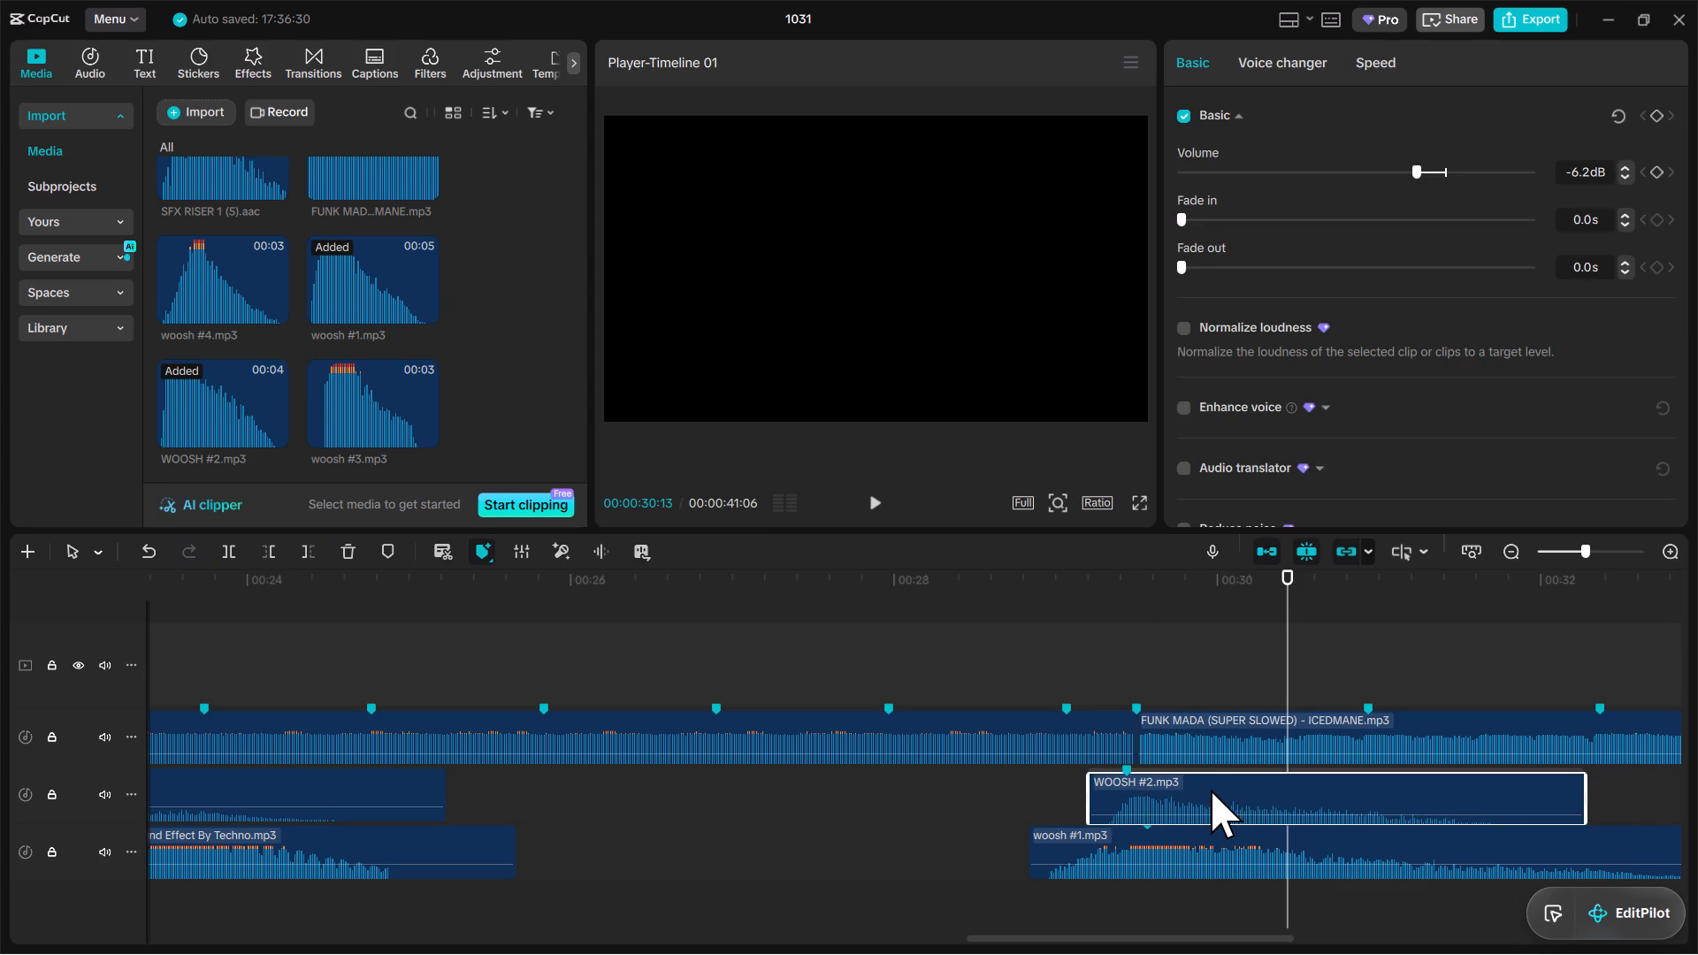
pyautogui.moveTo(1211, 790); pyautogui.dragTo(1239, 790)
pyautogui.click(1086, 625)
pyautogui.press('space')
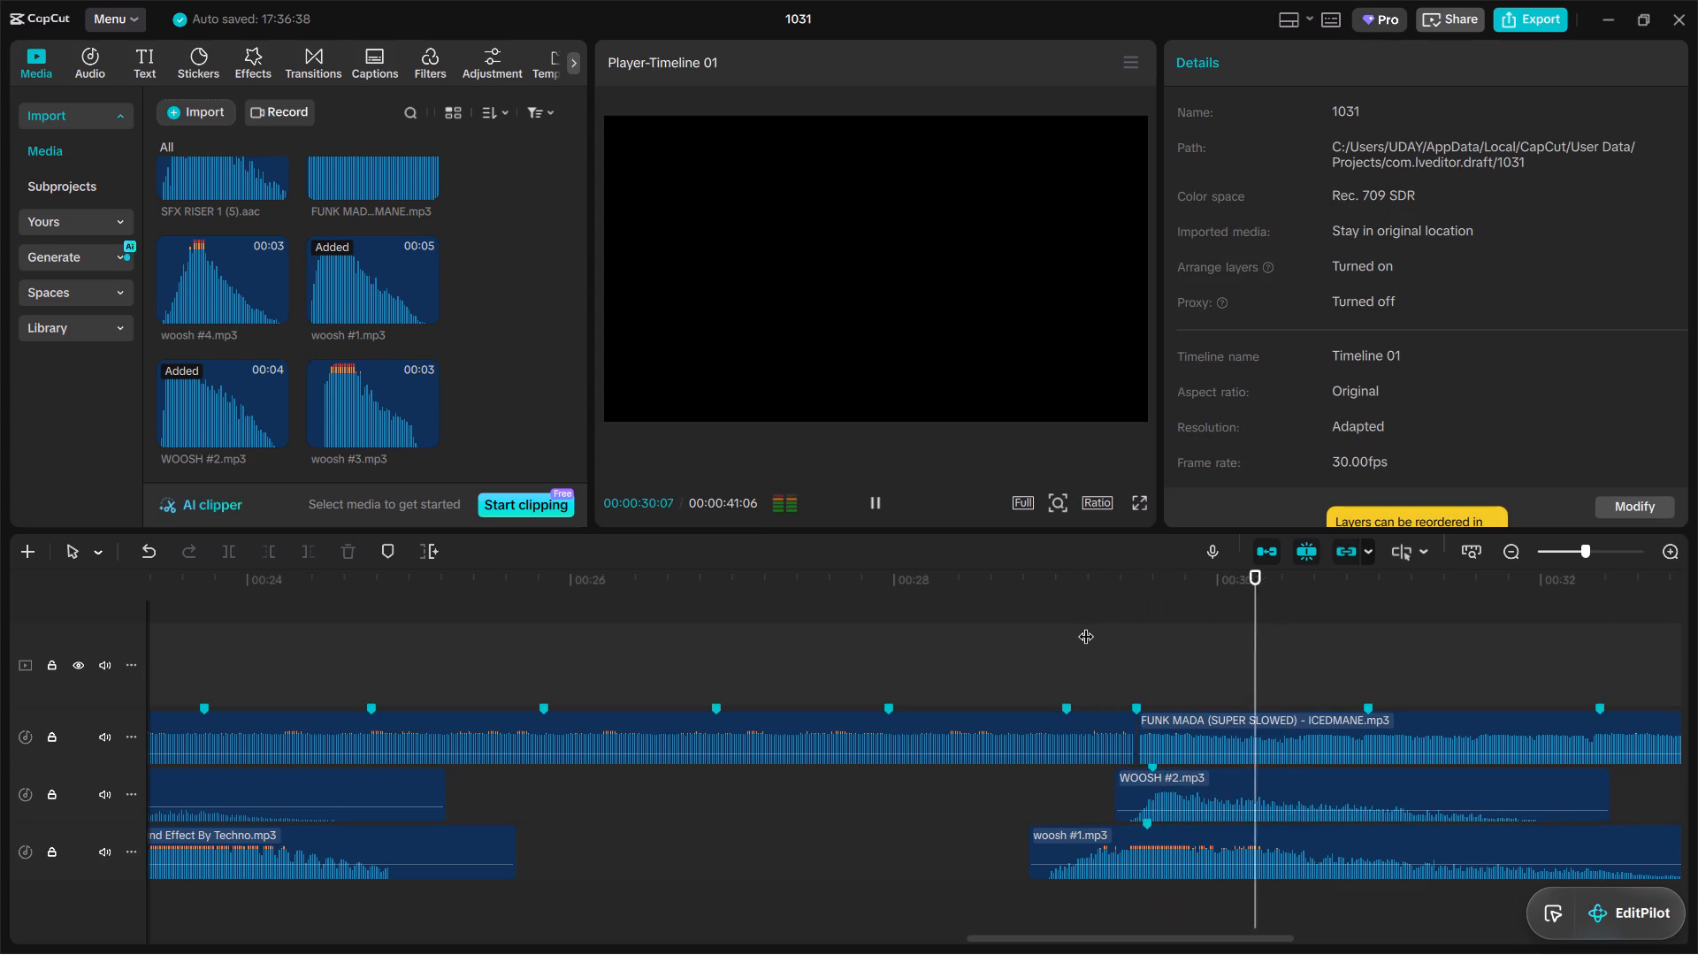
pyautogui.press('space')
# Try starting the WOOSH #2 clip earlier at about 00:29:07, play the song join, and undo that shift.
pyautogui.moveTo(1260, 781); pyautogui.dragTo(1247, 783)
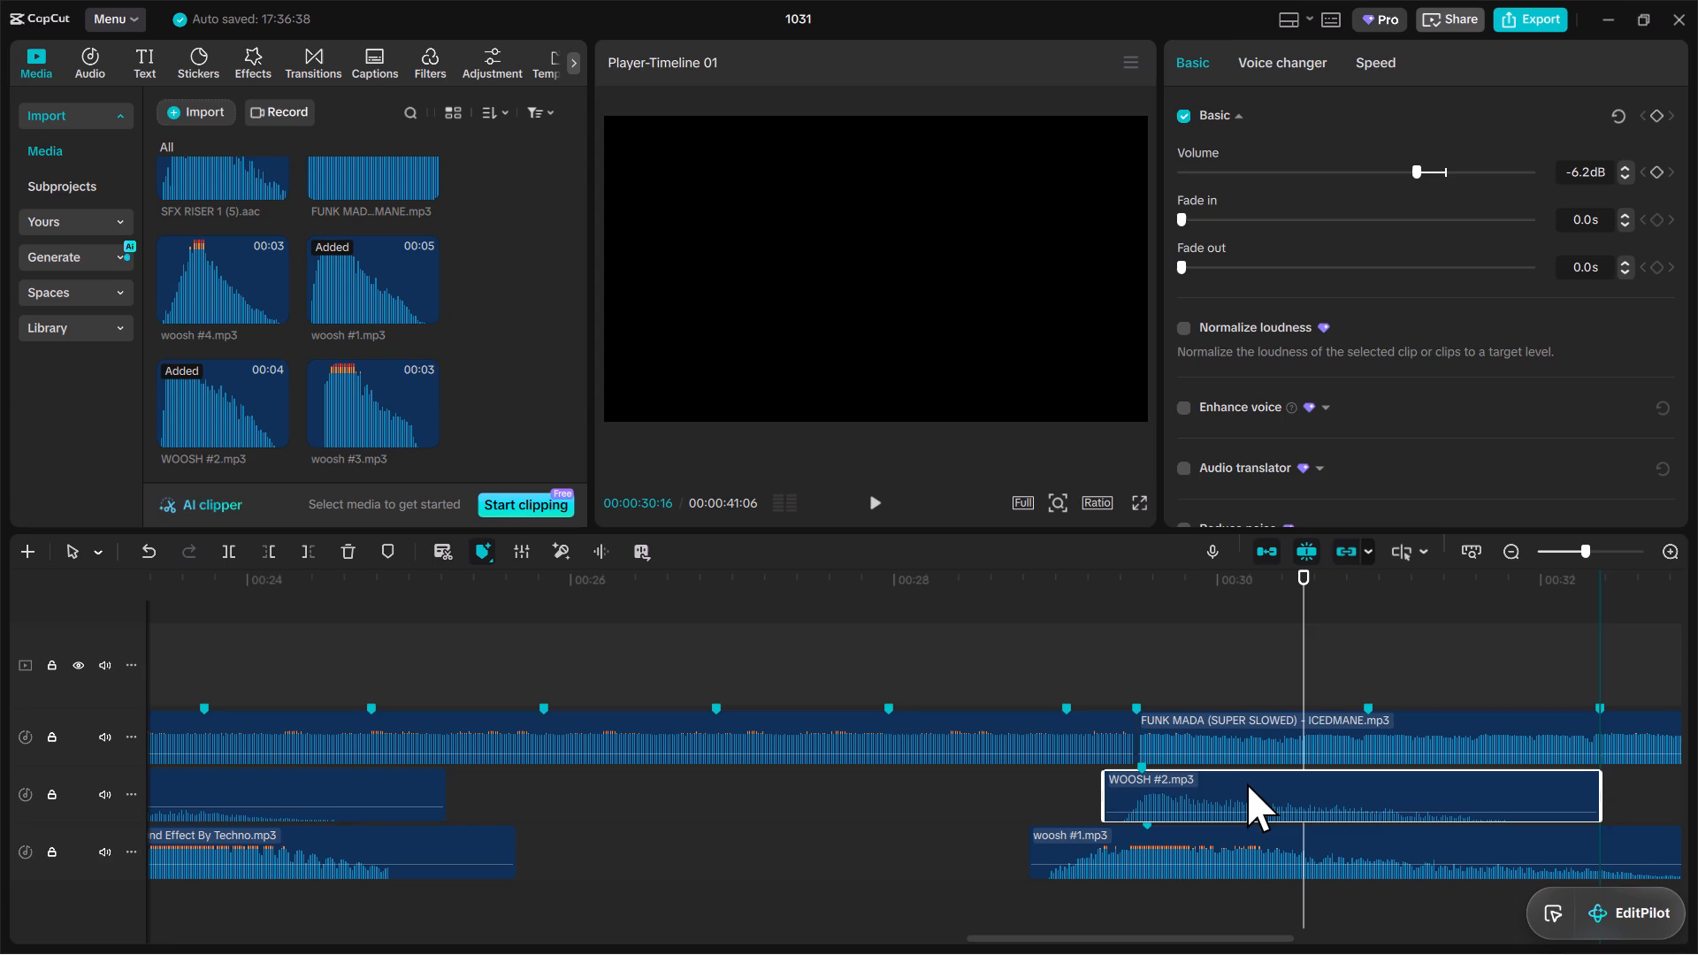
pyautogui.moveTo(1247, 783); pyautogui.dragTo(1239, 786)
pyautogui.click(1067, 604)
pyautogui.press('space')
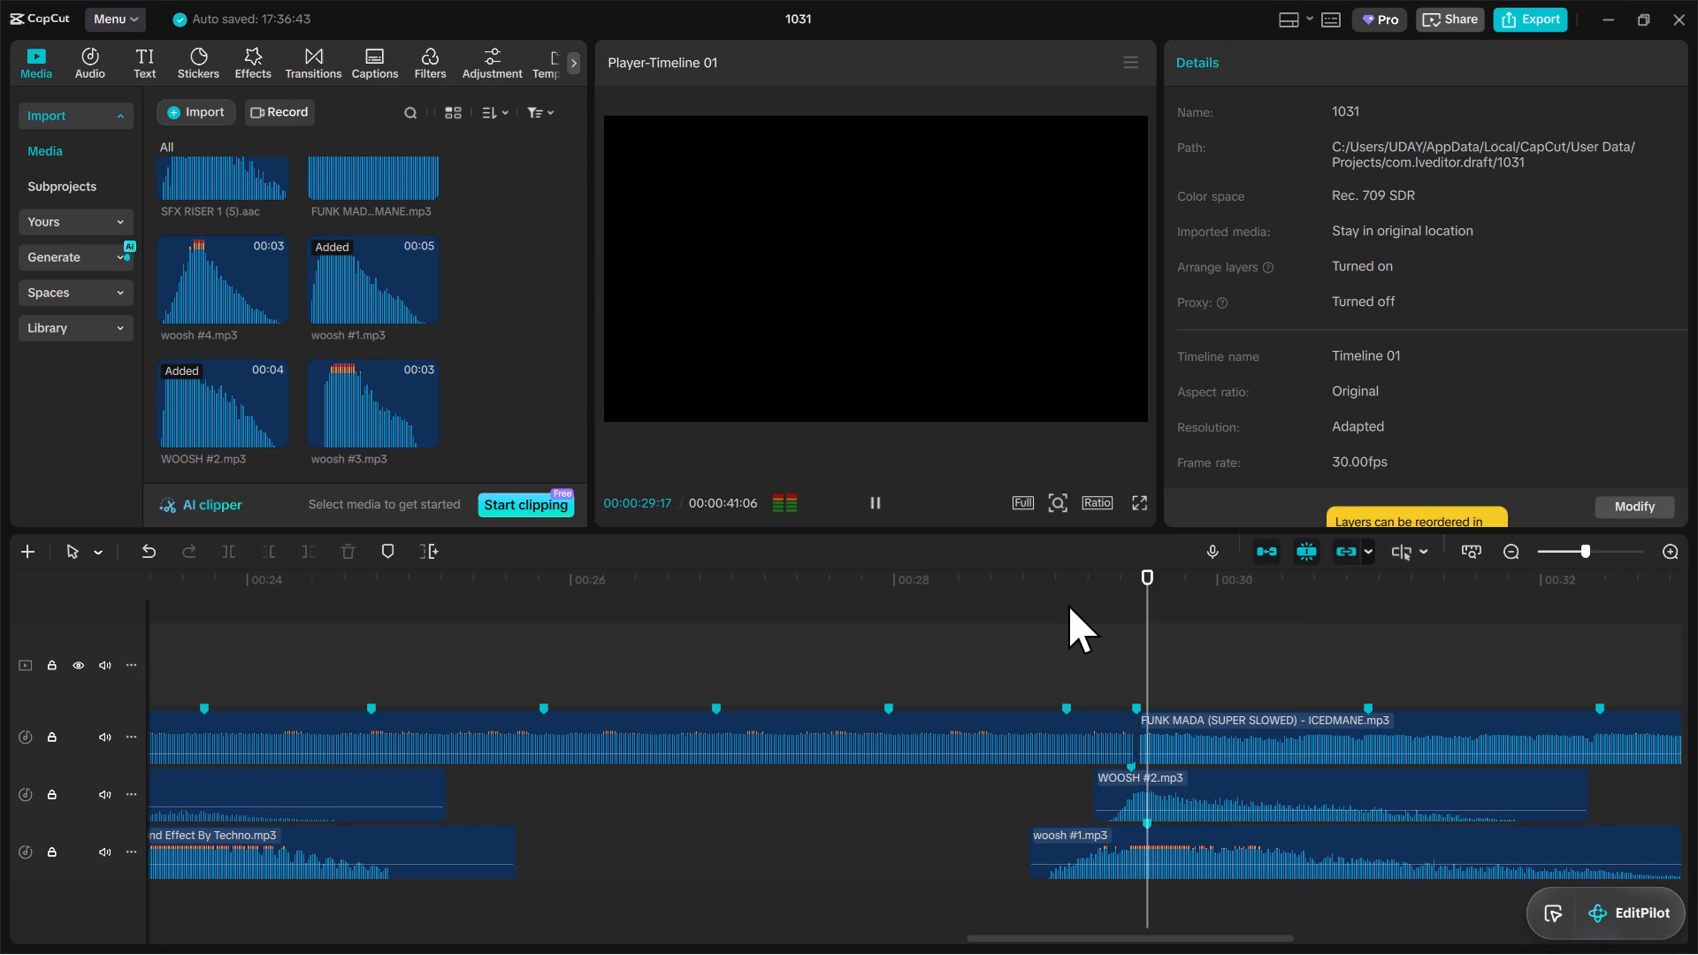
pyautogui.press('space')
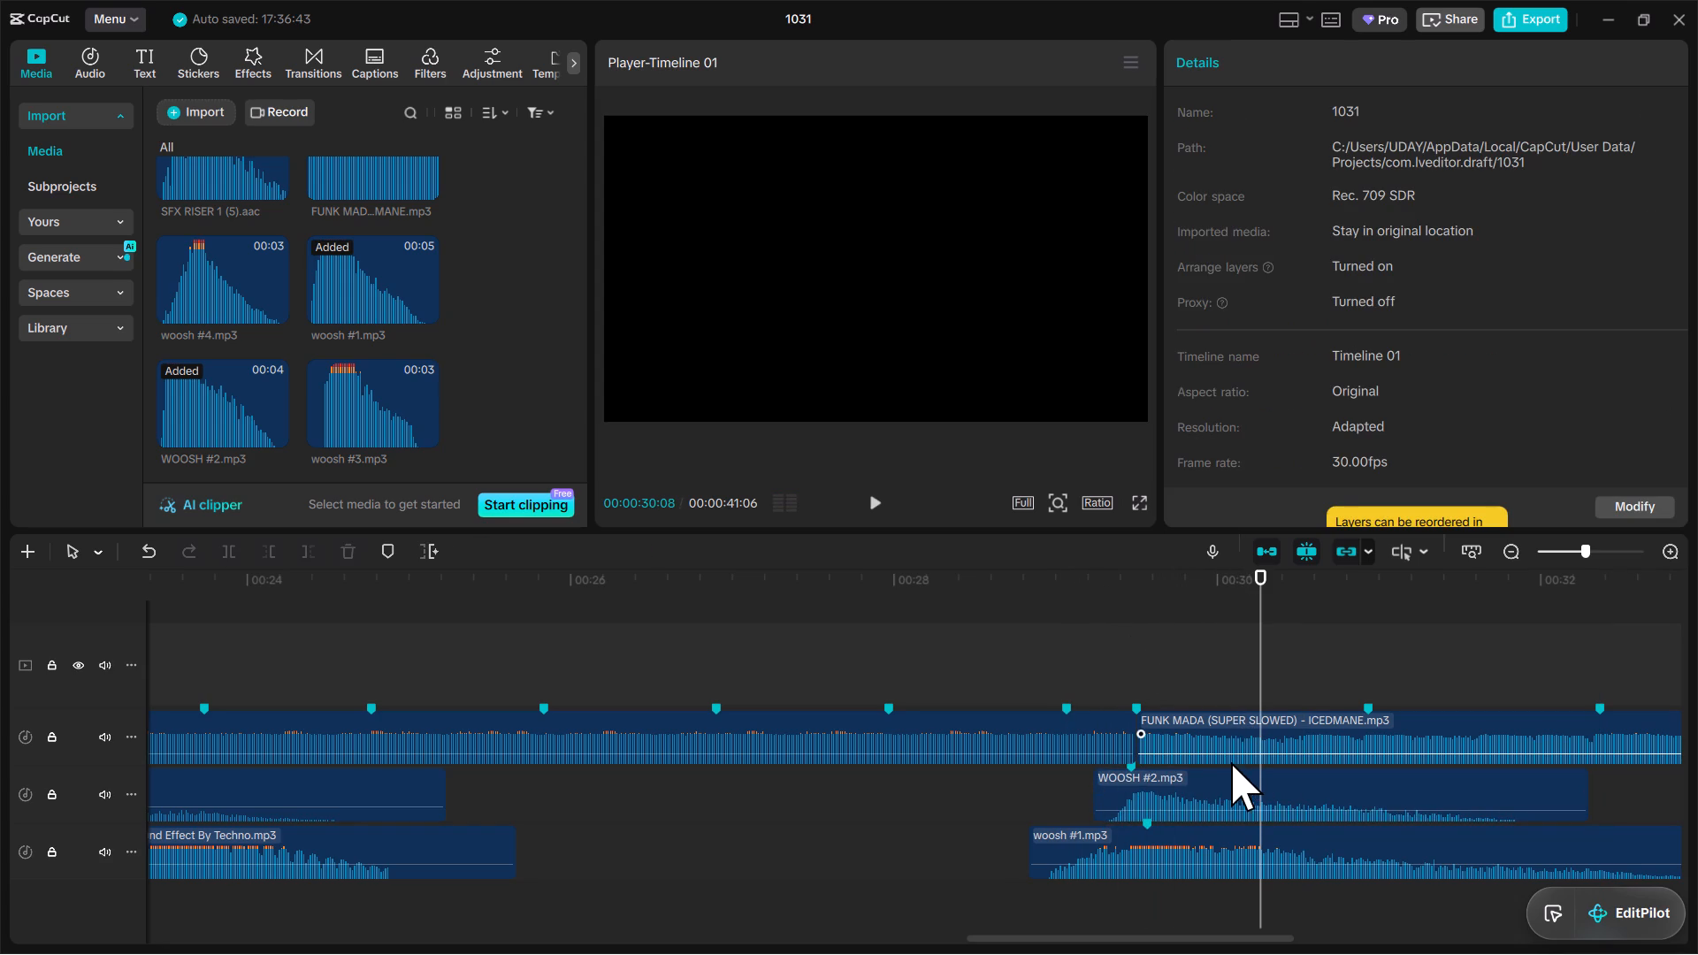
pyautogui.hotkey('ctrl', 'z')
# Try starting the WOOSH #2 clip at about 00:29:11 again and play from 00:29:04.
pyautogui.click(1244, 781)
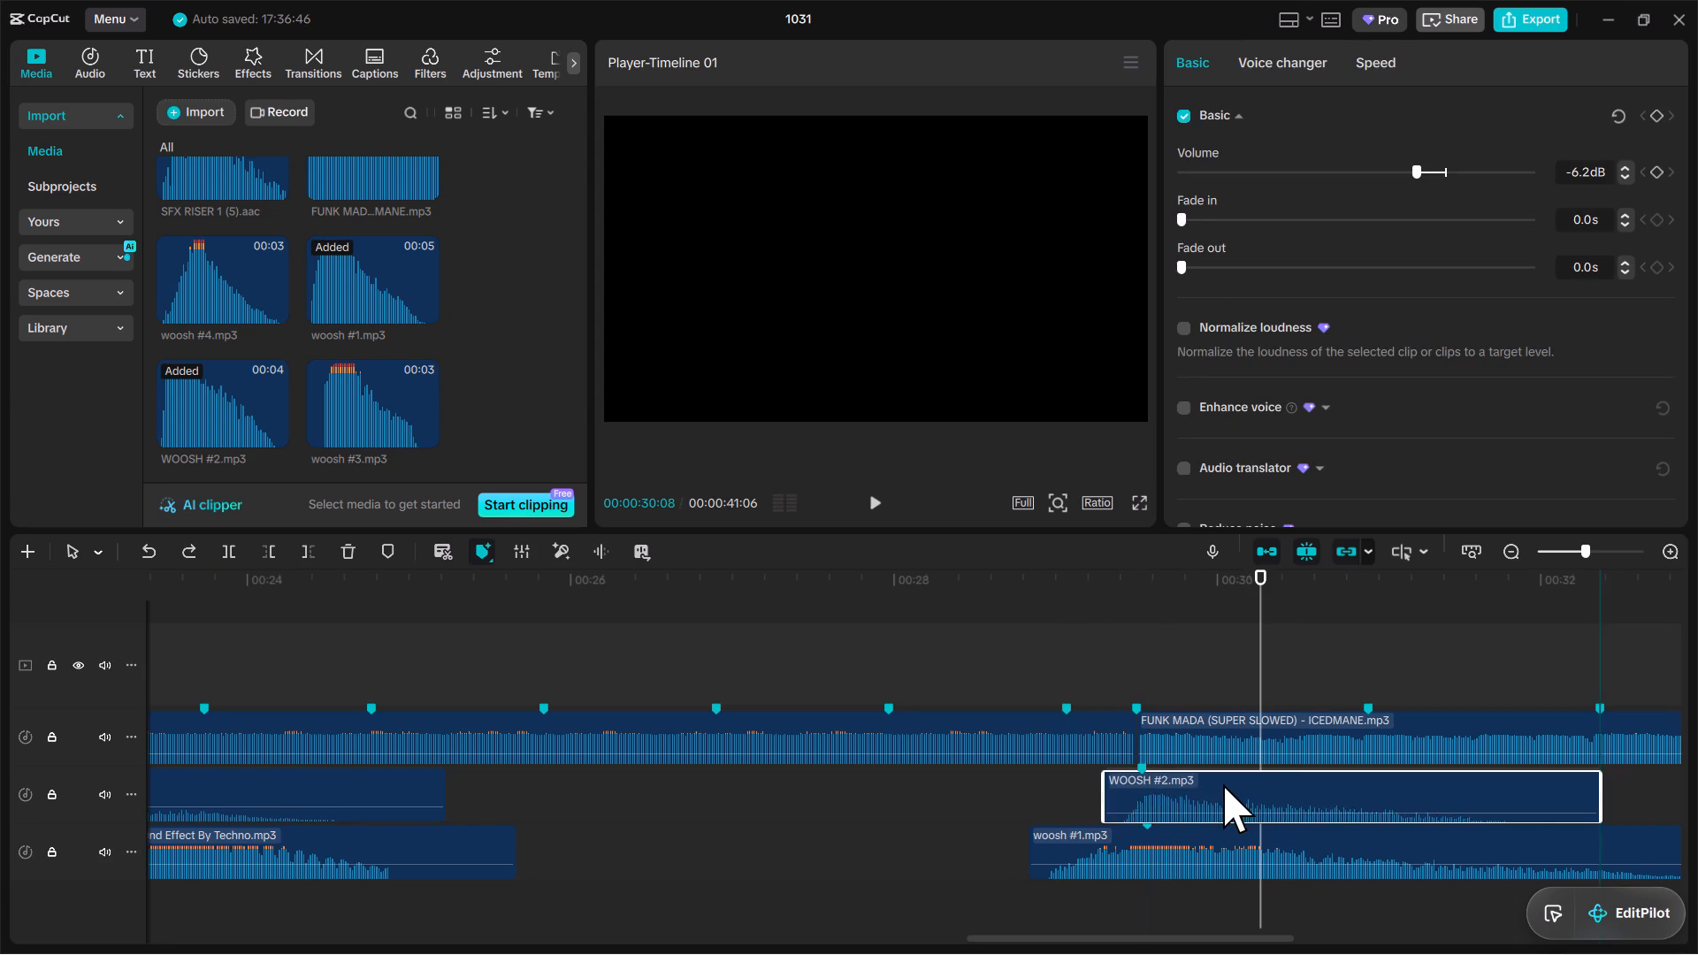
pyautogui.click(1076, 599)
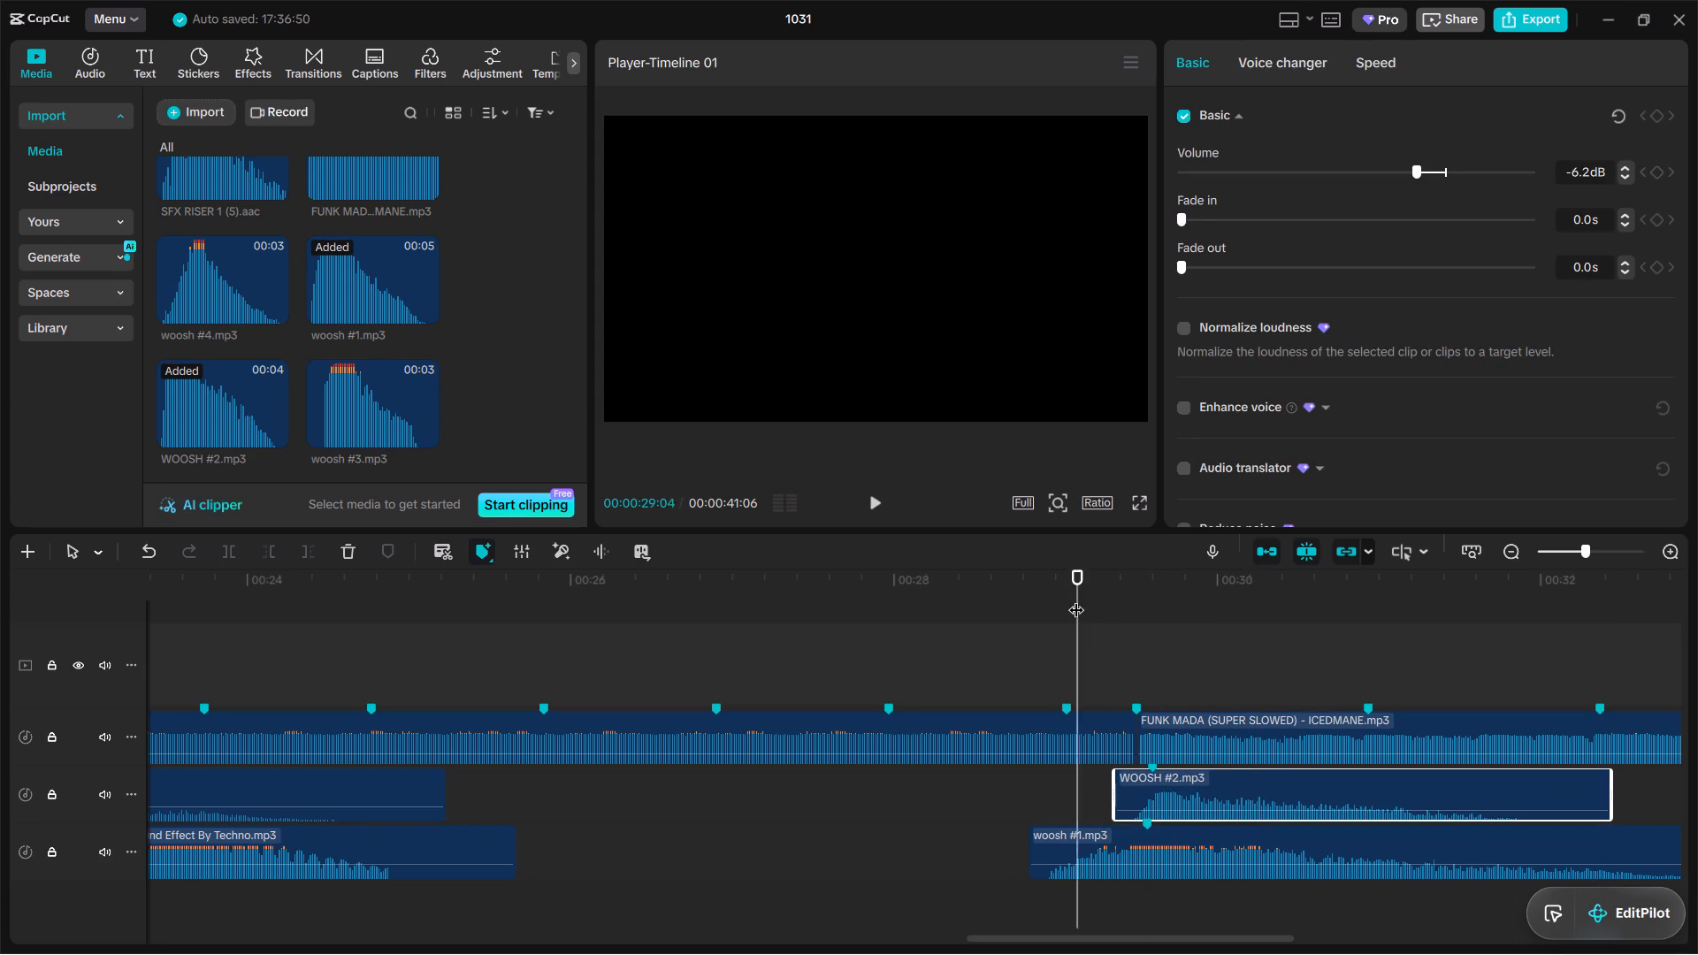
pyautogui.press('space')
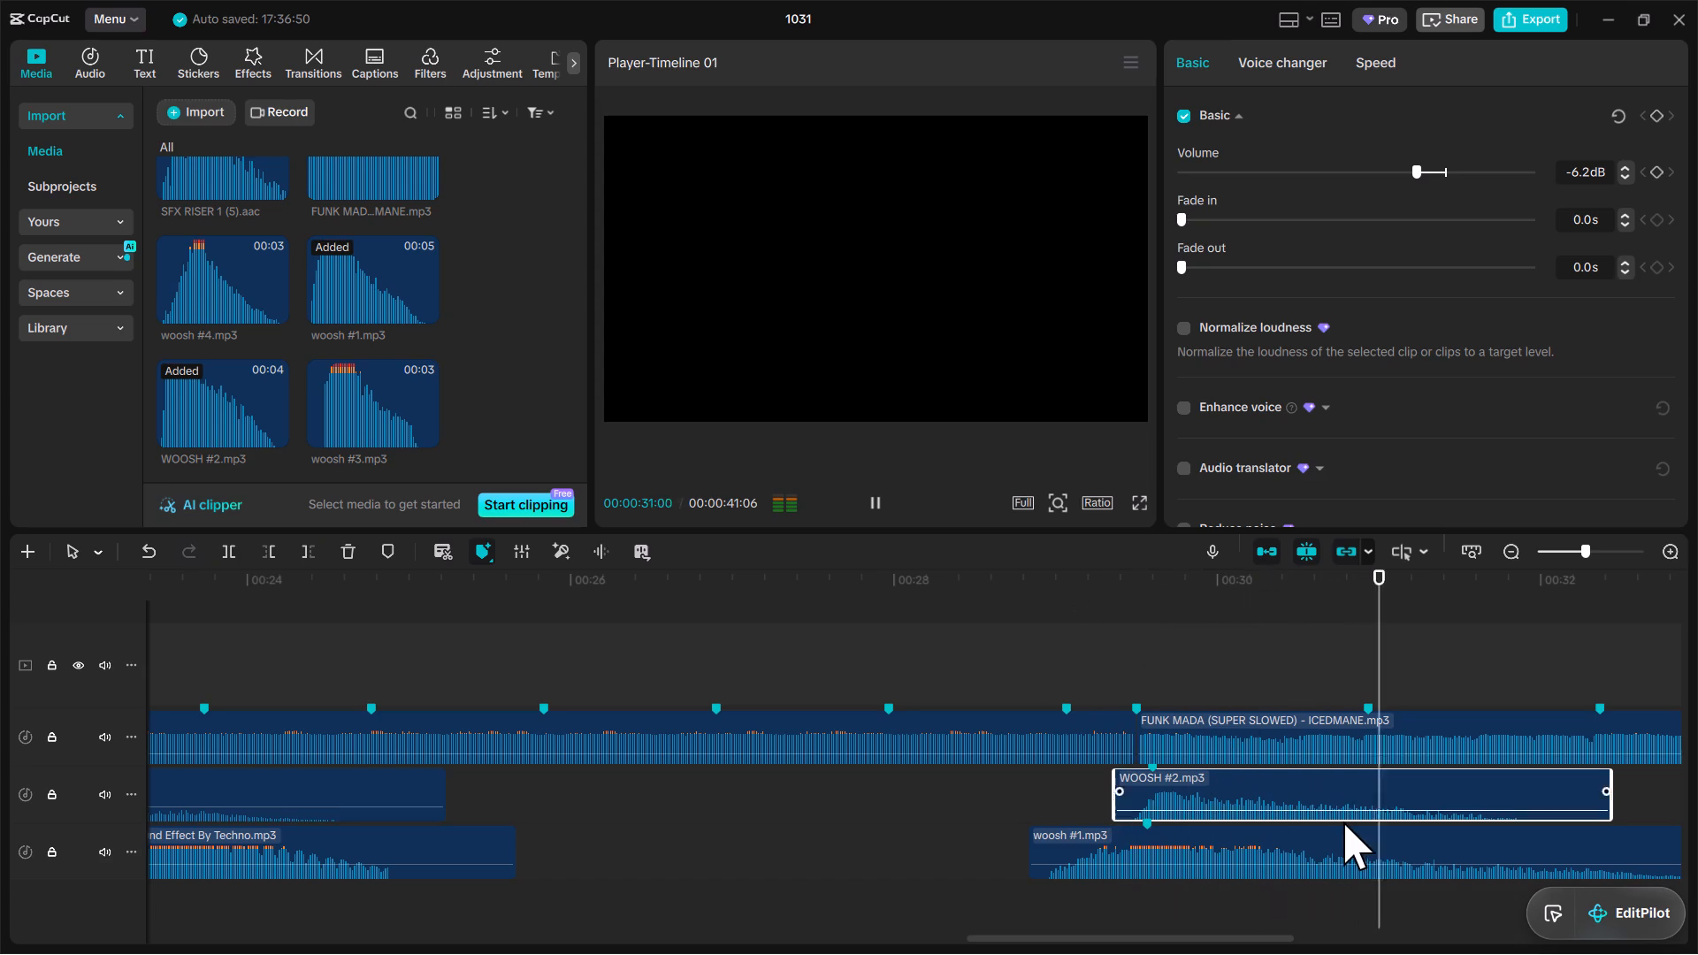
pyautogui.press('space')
# Move the WOOSH #2 clip earlier so its beat marker lines up with the song's marker at 00:29:15, and play from 00:29:02.
pyautogui.moveTo(1205, 776); pyautogui.dragTo(1189, 780)
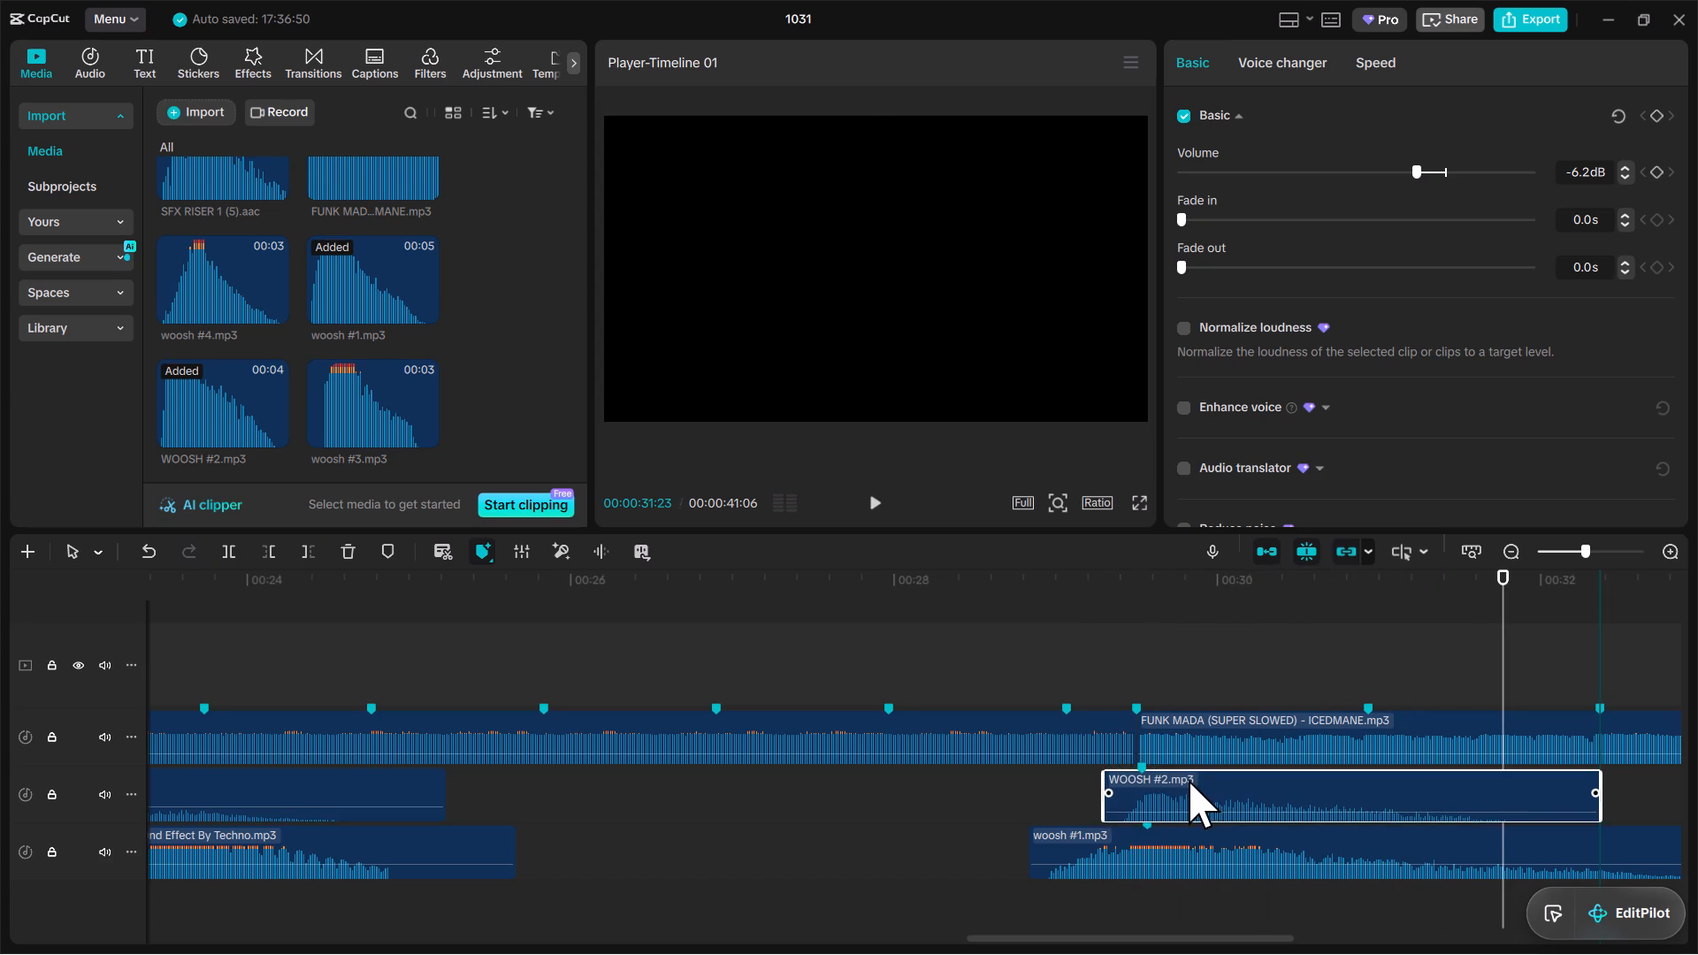
pyautogui.moveTo(1189, 780); pyautogui.dragTo(1189, 781)
pyautogui.click(1136, 725)
pyautogui.click(1136, 714)
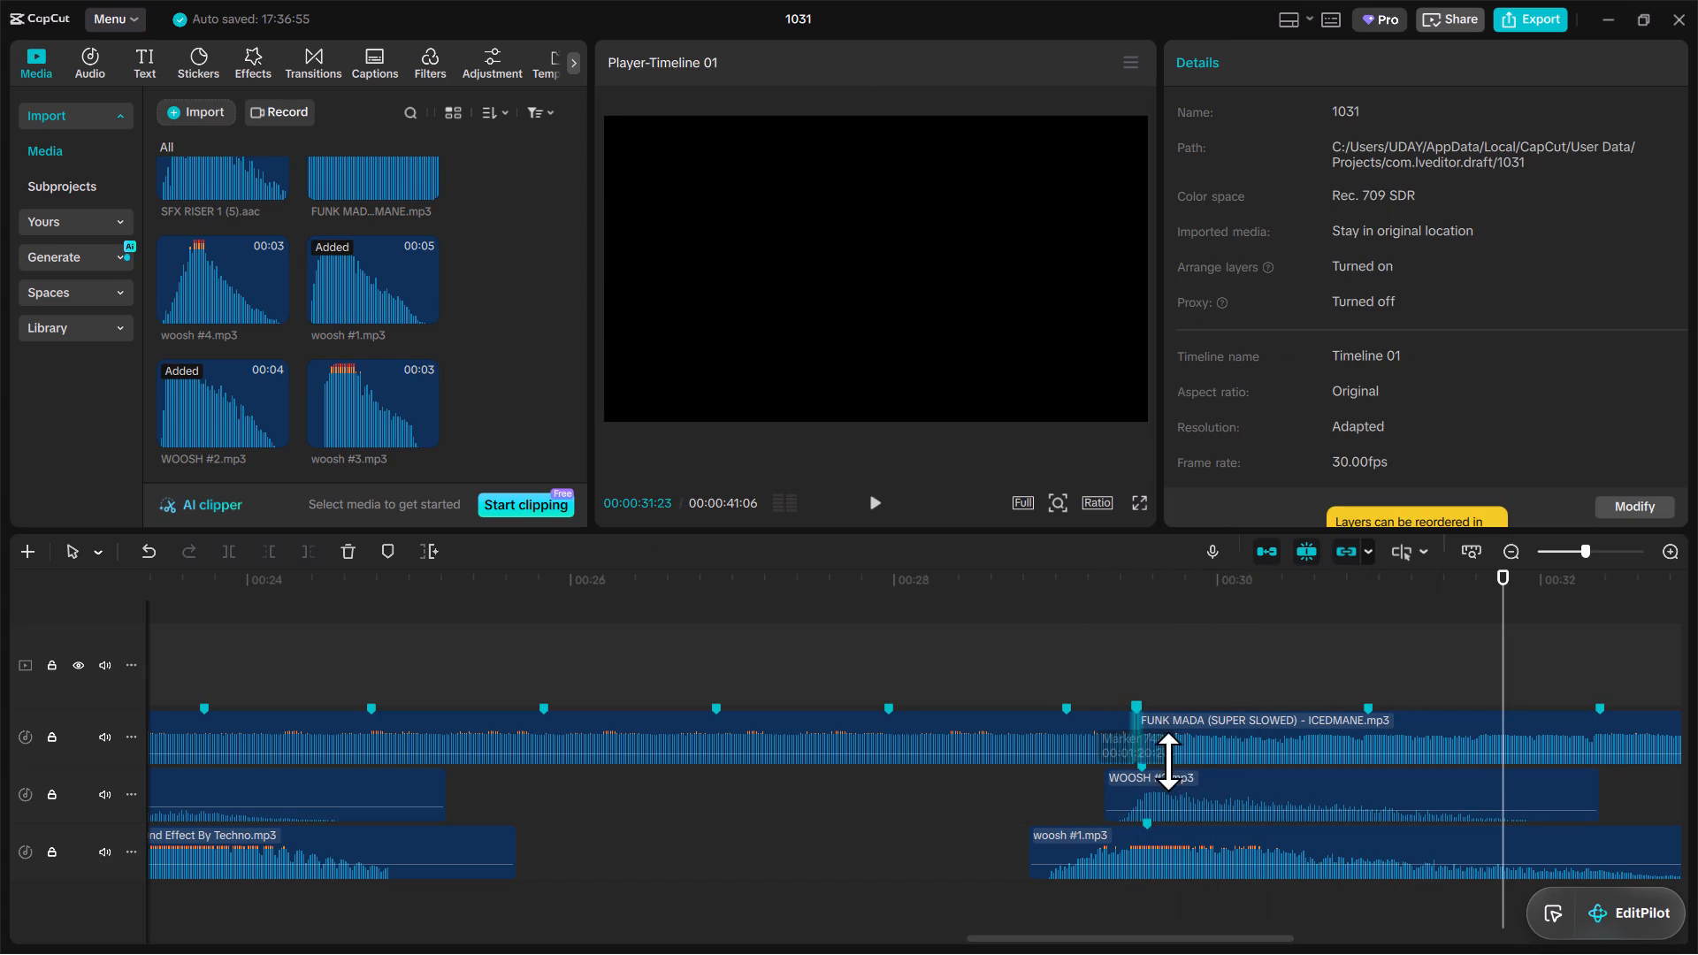
pyautogui.click(1224, 783)
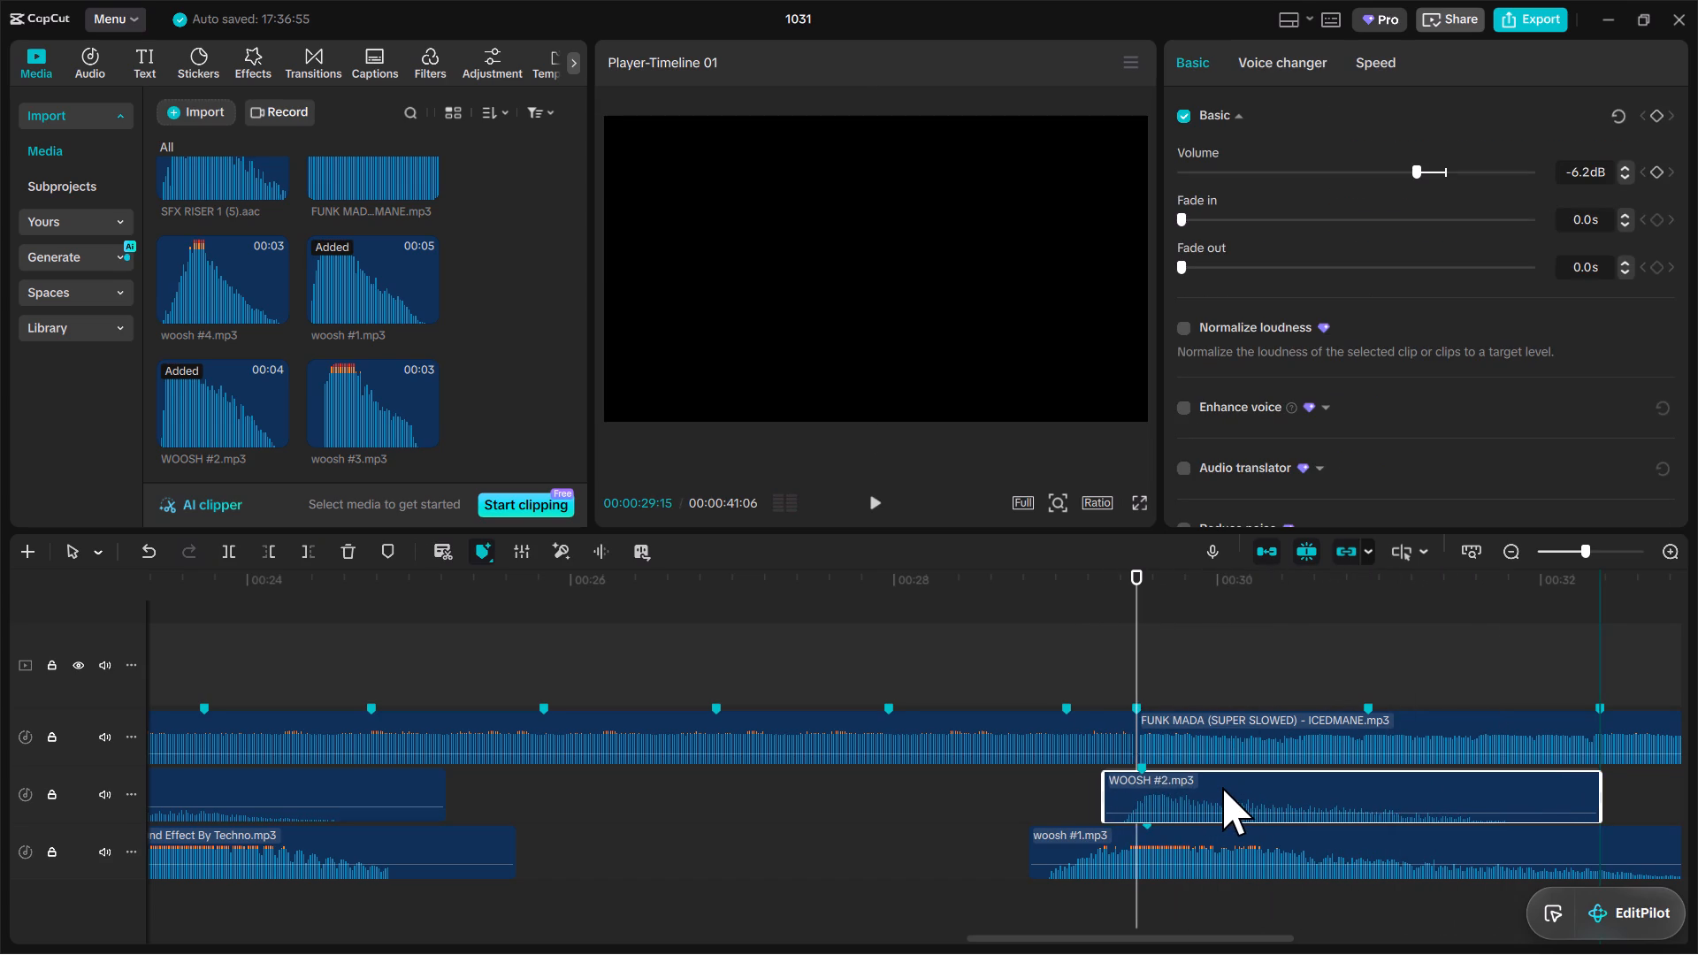
pyautogui.click(1067, 632)
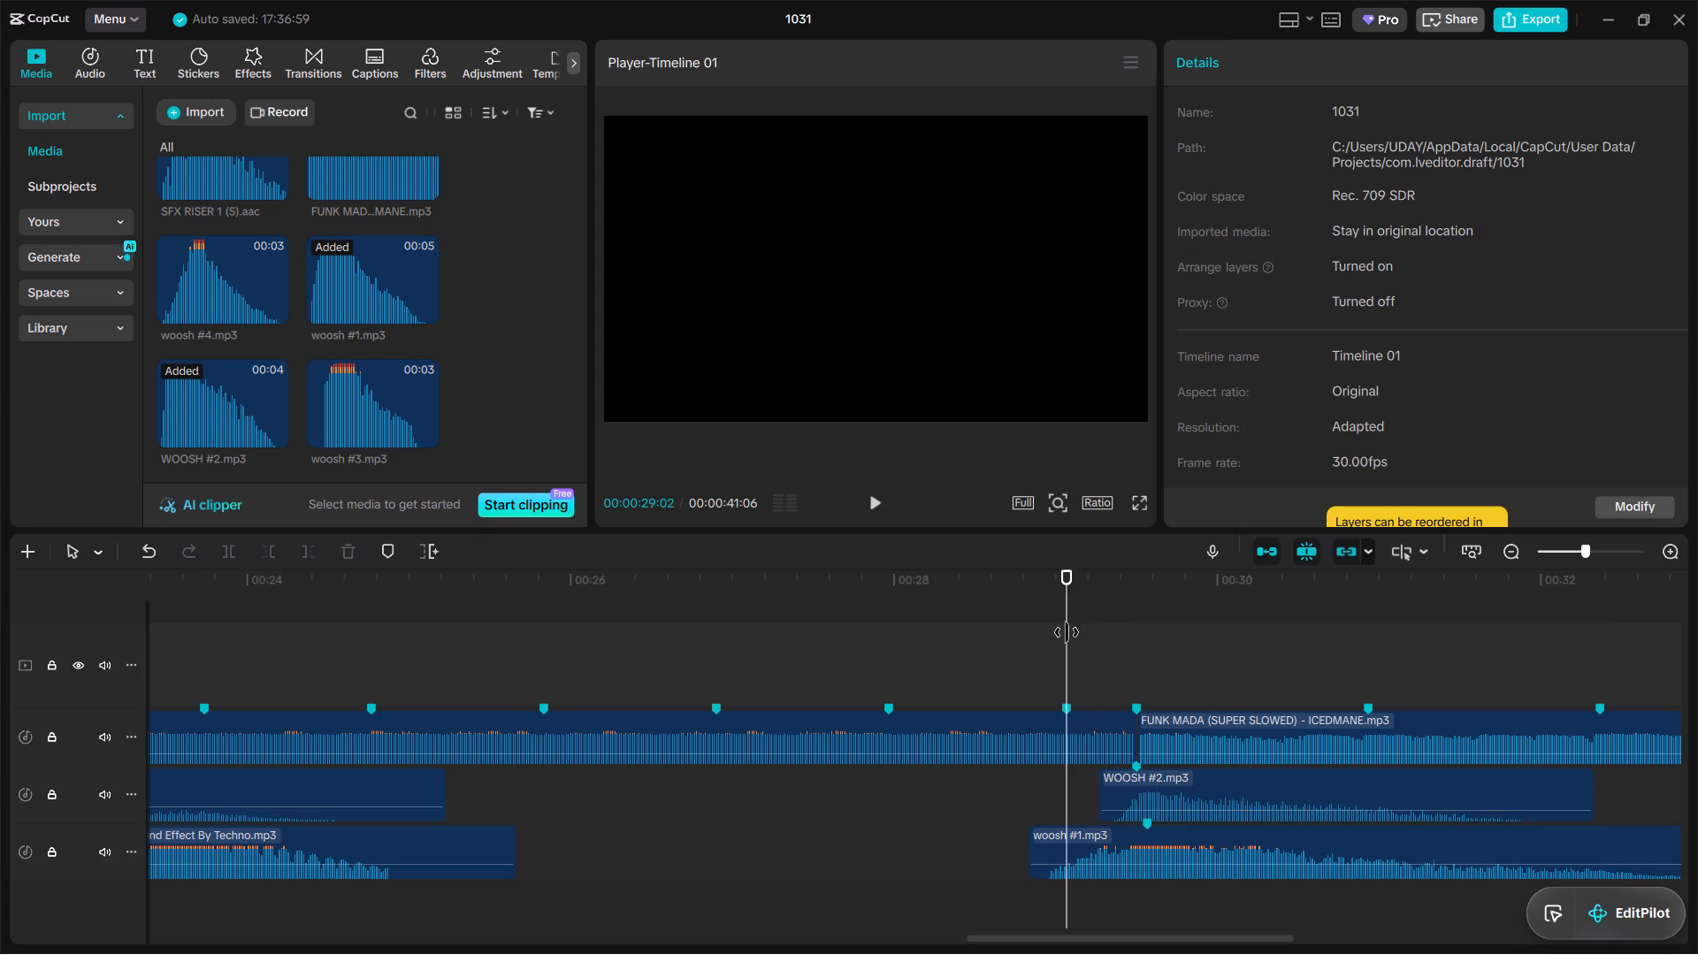
pyautogui.press('space')
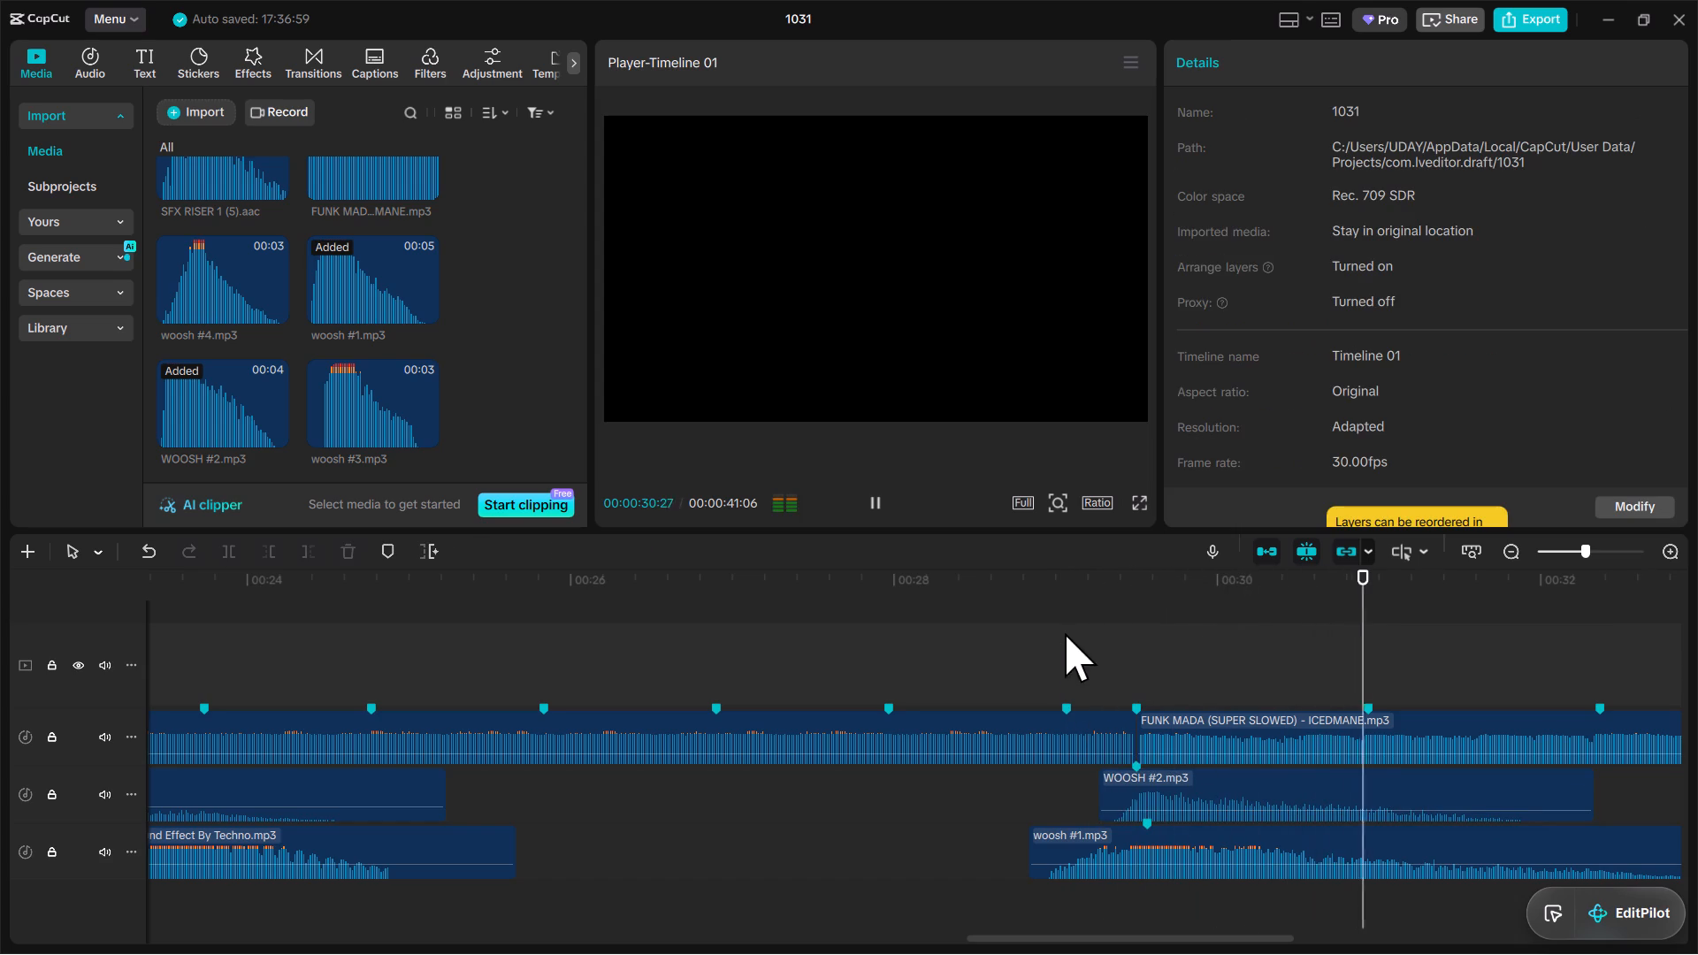
pyautogui.press('space')
# Preview the bass whoosh sounds and place bass woosh #2.mp3 on a new track below woosh #1, starting at about 00:28:18.
pyautogui.scroll(13, 338, 364)
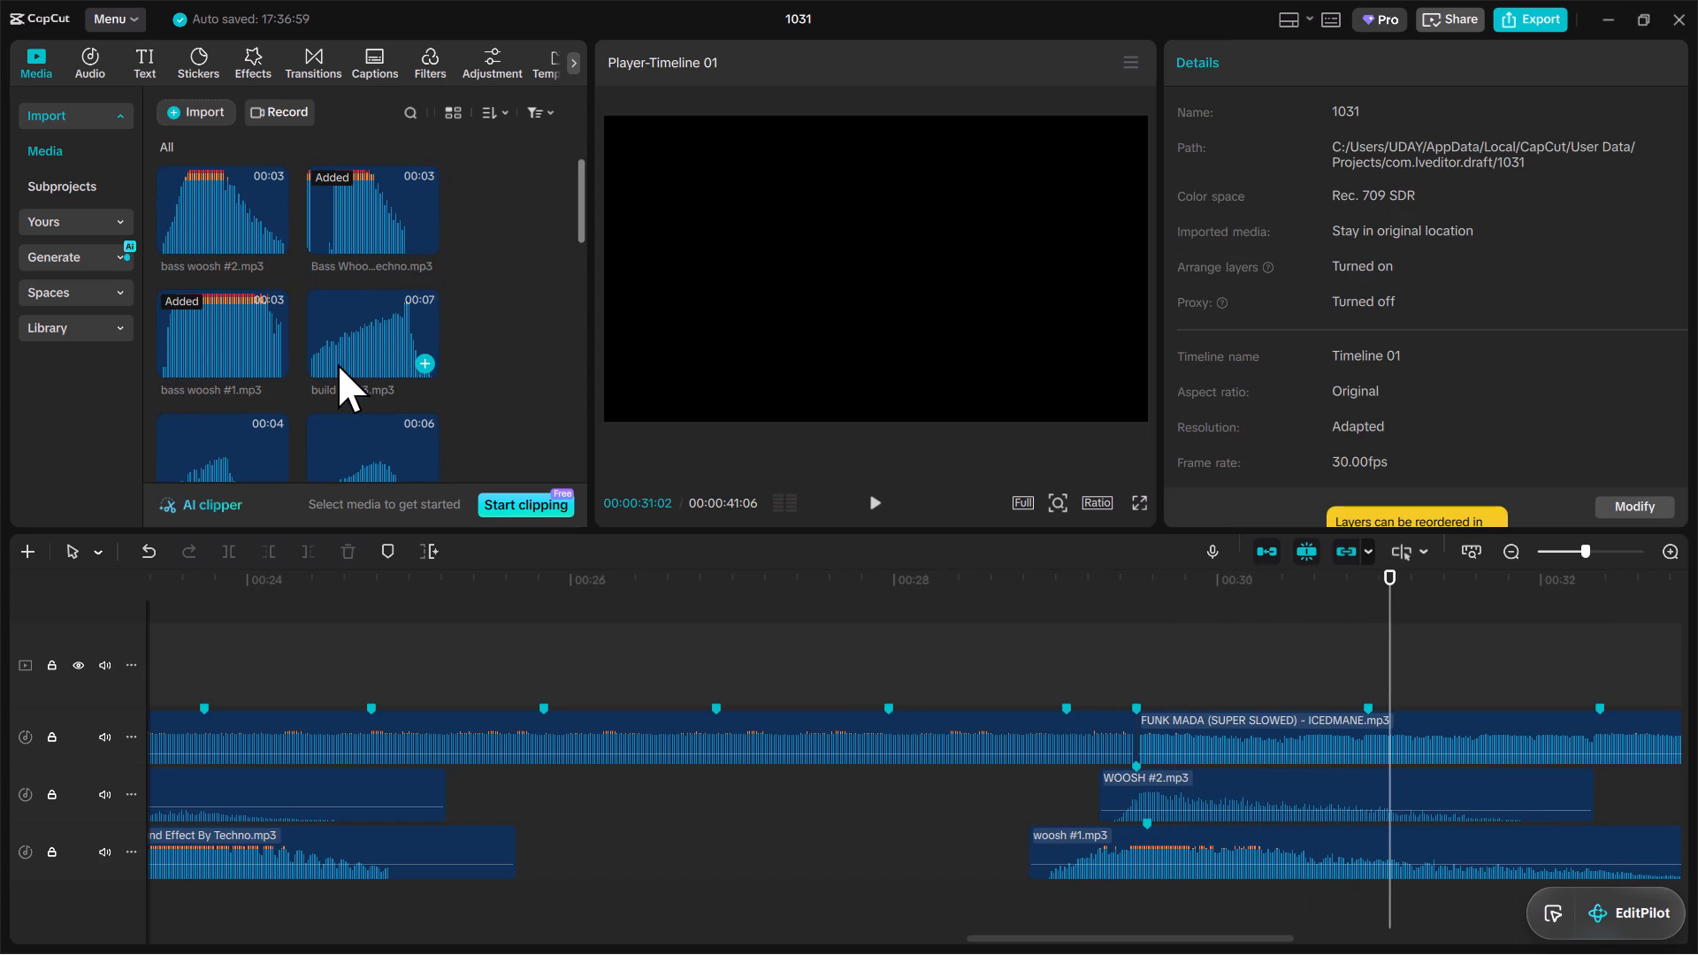
pyautogui.scroll(2, 338, 364)
pyautogui.click(404, 229)
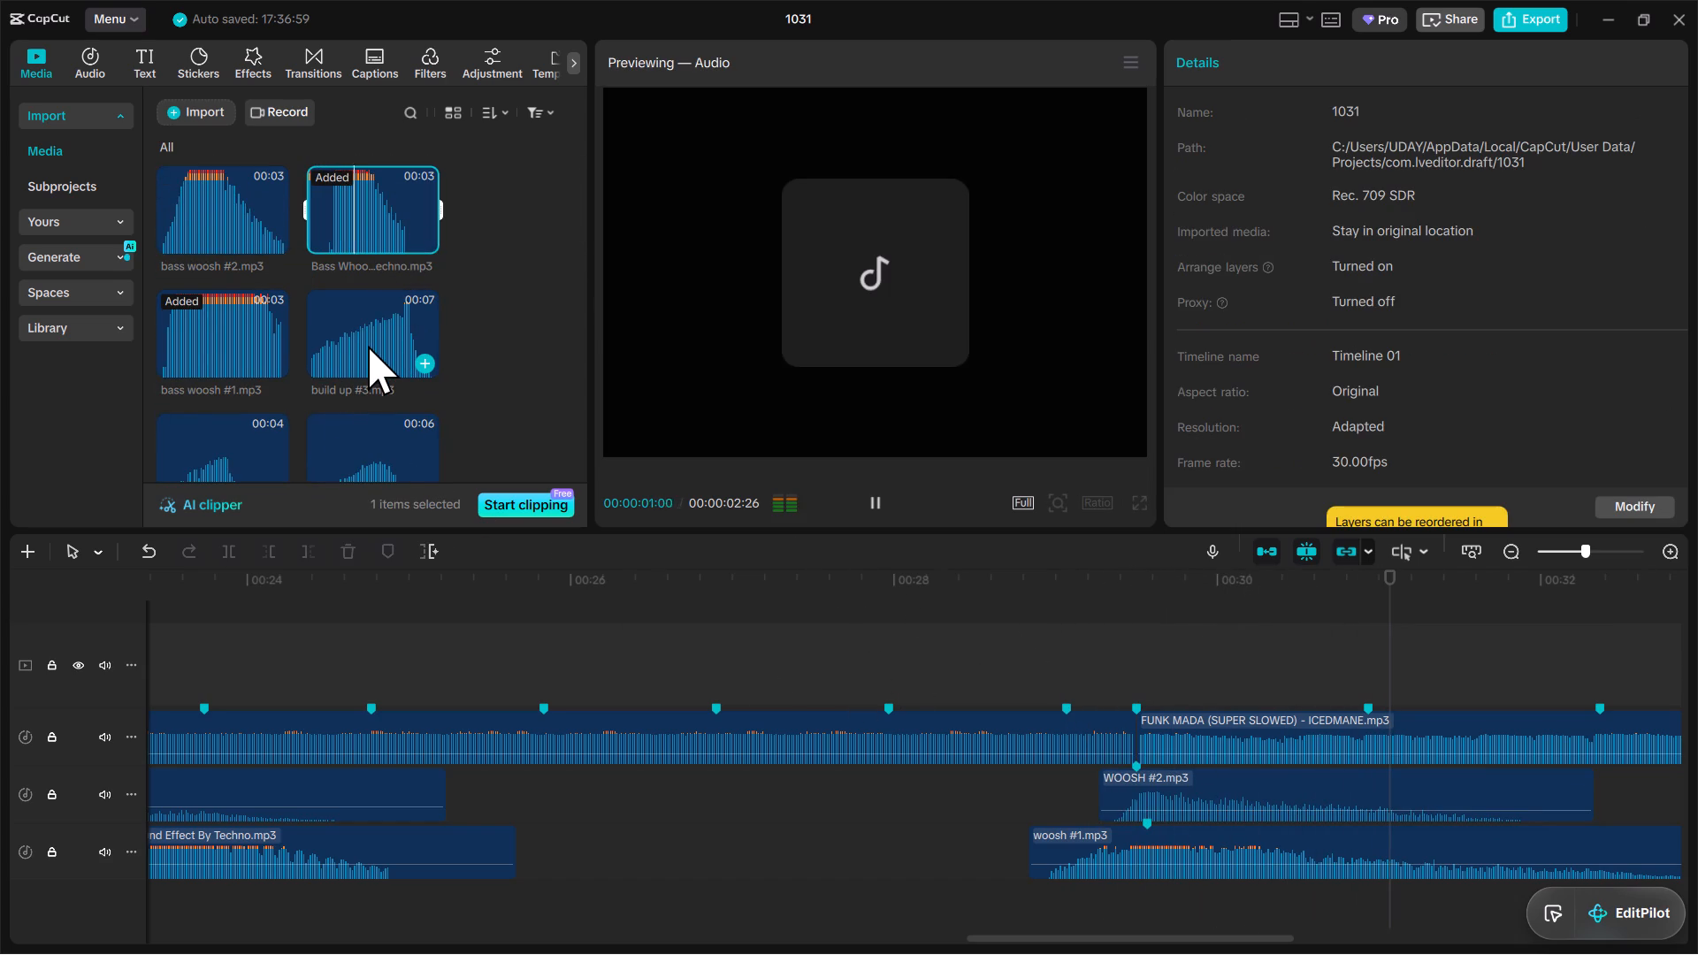
pyautogui.click(195, 184)
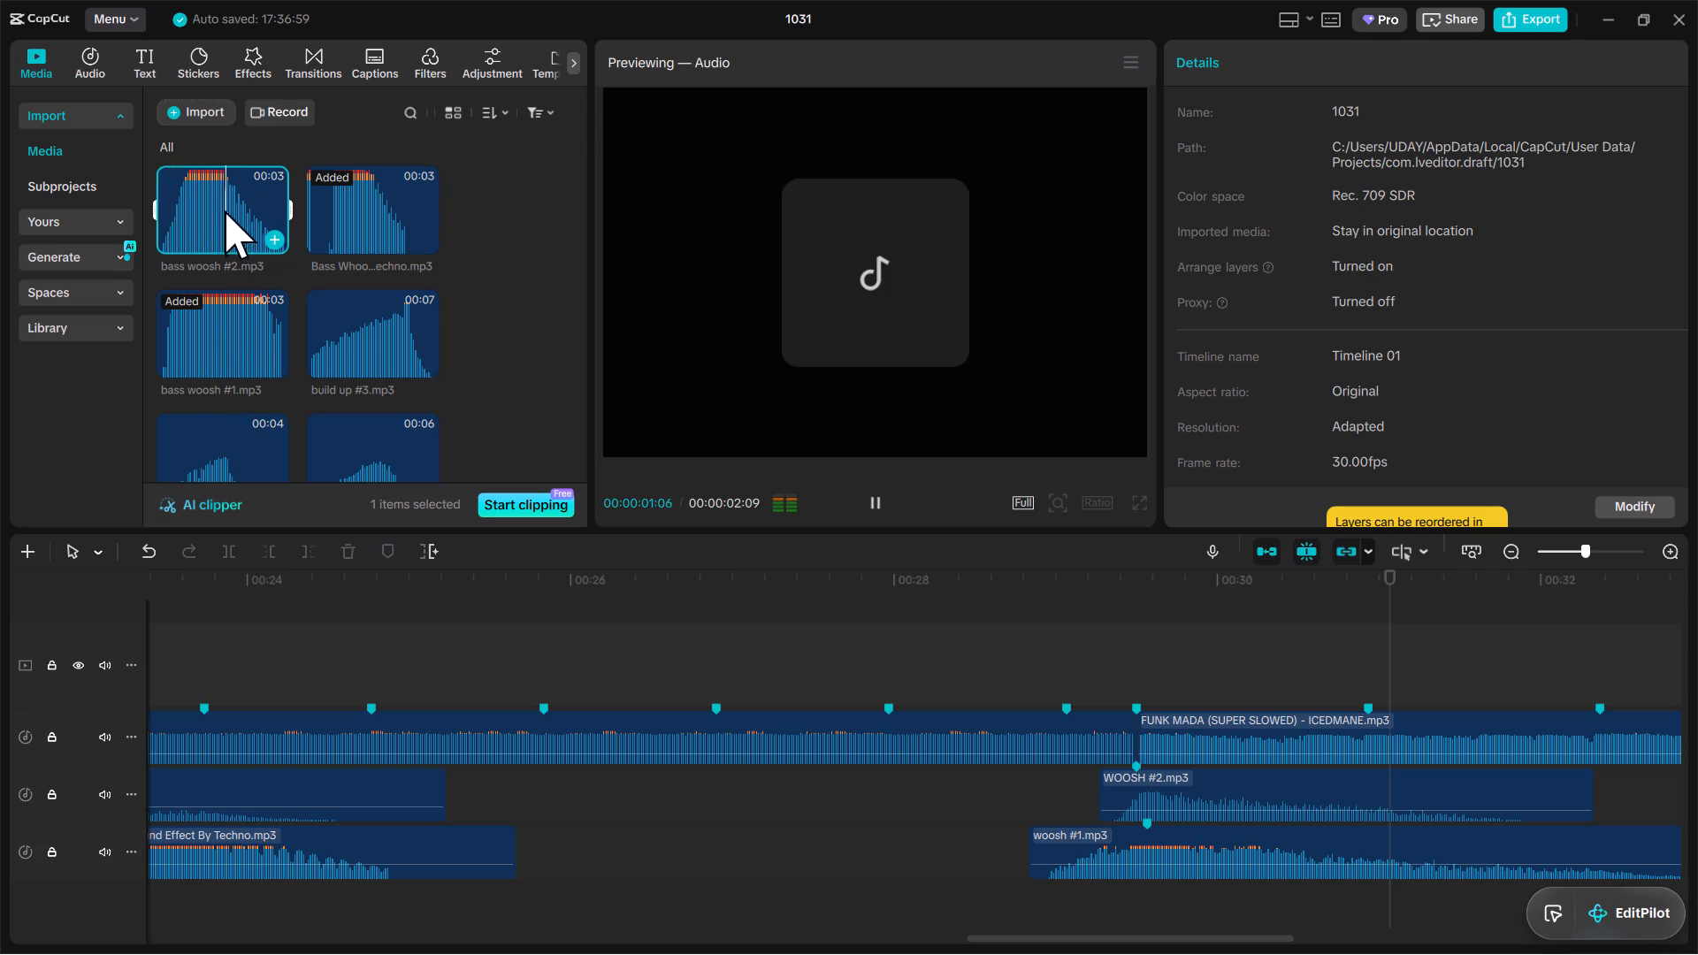
pyautogui.moveTo(225, 210); pyautogui.dragTo(989, 895)
pyautogui.scroll(-3, 1060, 838)
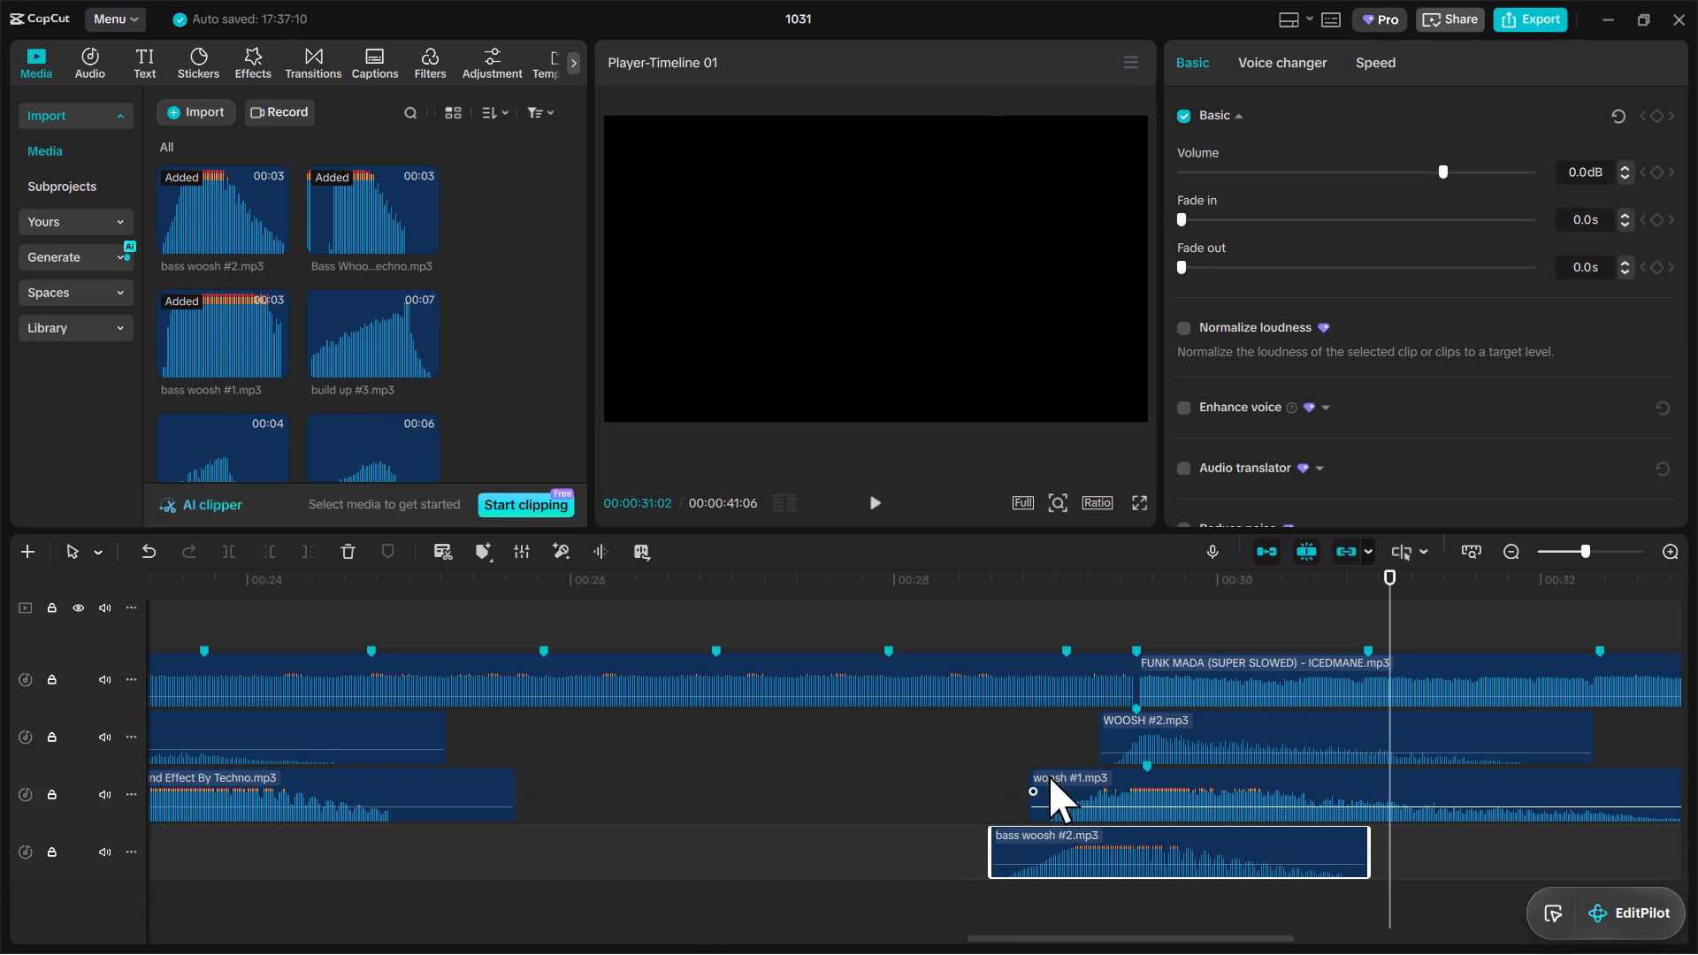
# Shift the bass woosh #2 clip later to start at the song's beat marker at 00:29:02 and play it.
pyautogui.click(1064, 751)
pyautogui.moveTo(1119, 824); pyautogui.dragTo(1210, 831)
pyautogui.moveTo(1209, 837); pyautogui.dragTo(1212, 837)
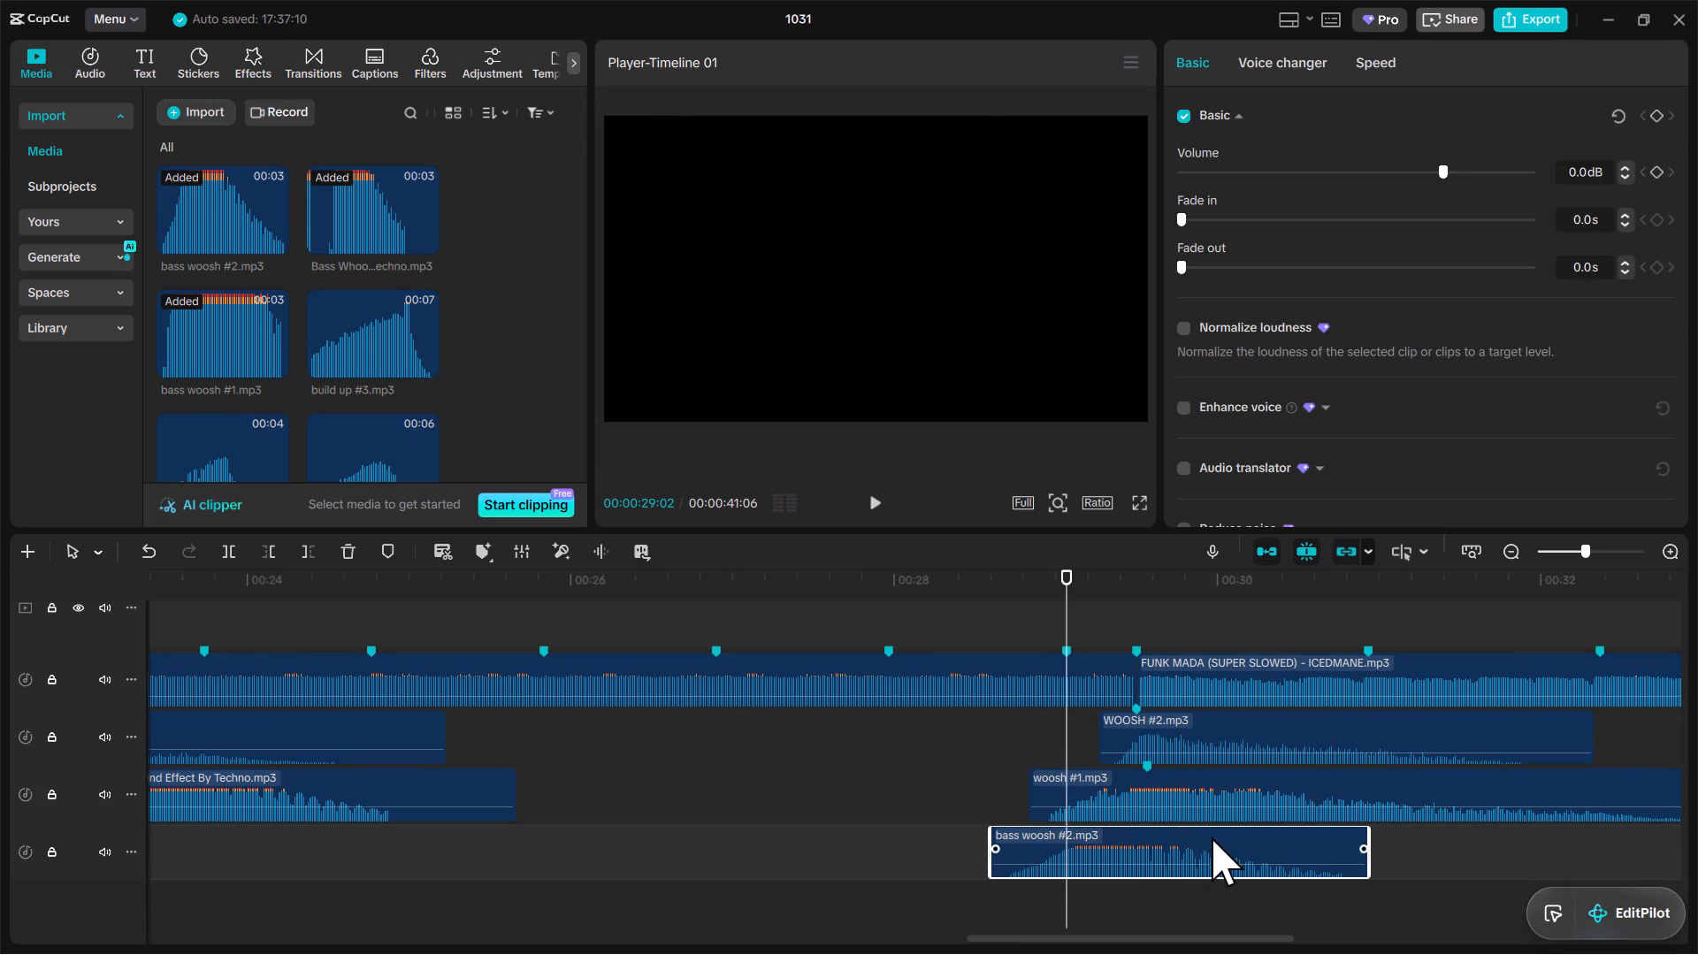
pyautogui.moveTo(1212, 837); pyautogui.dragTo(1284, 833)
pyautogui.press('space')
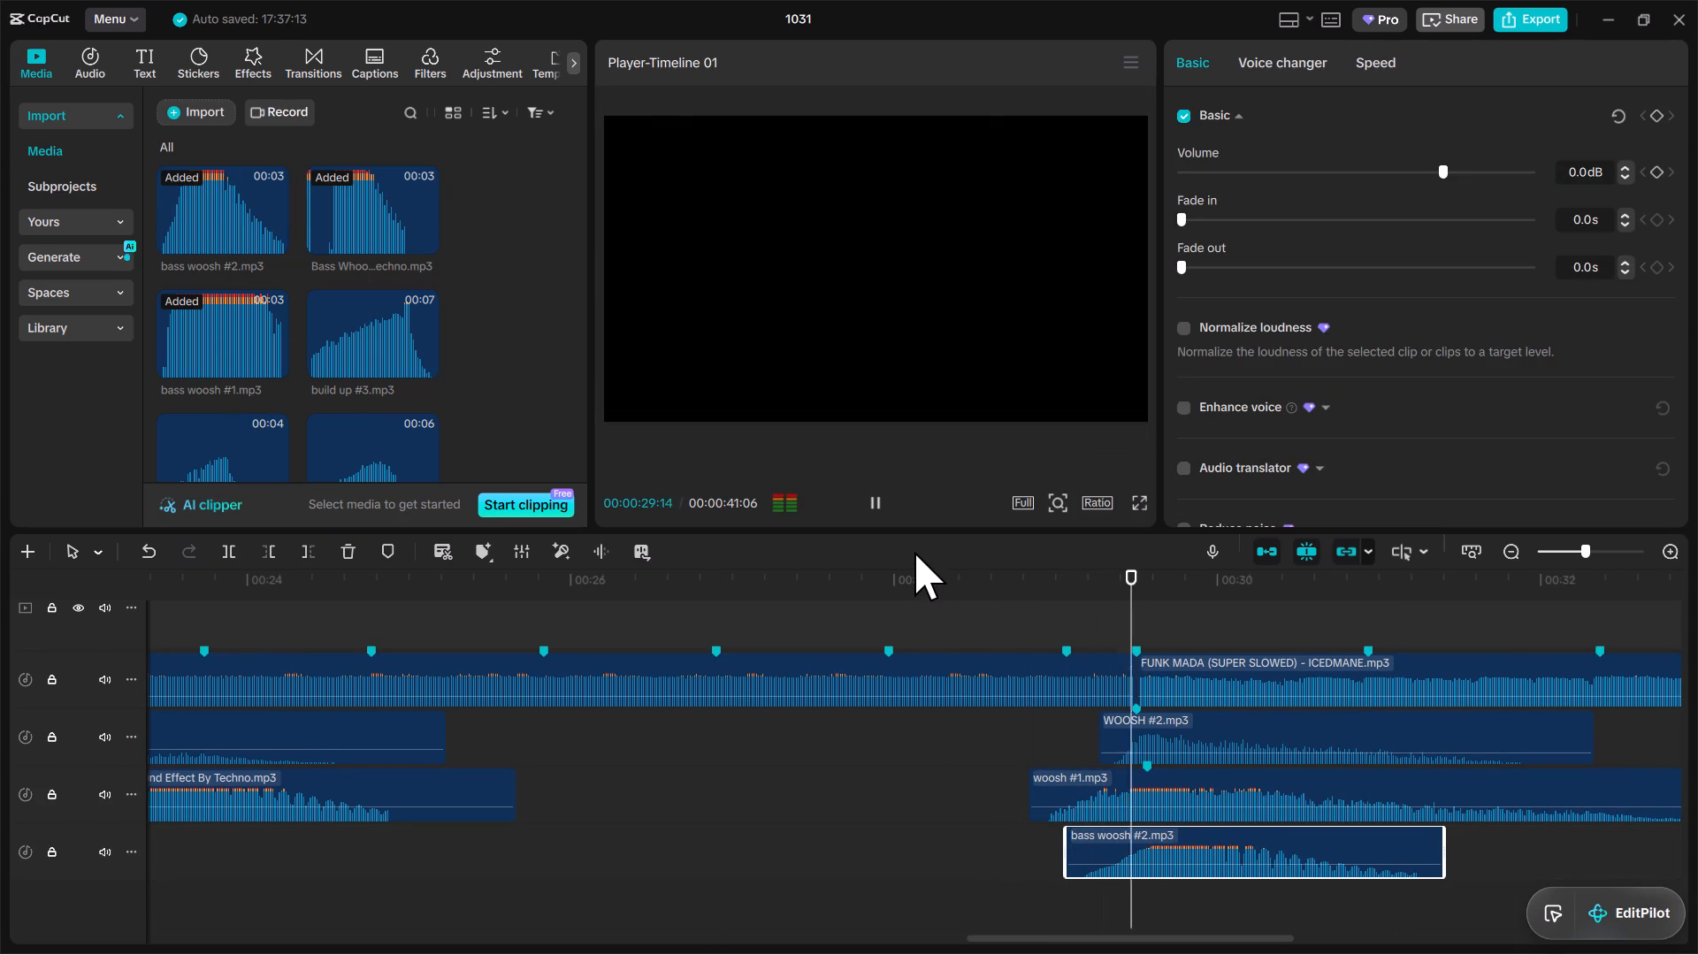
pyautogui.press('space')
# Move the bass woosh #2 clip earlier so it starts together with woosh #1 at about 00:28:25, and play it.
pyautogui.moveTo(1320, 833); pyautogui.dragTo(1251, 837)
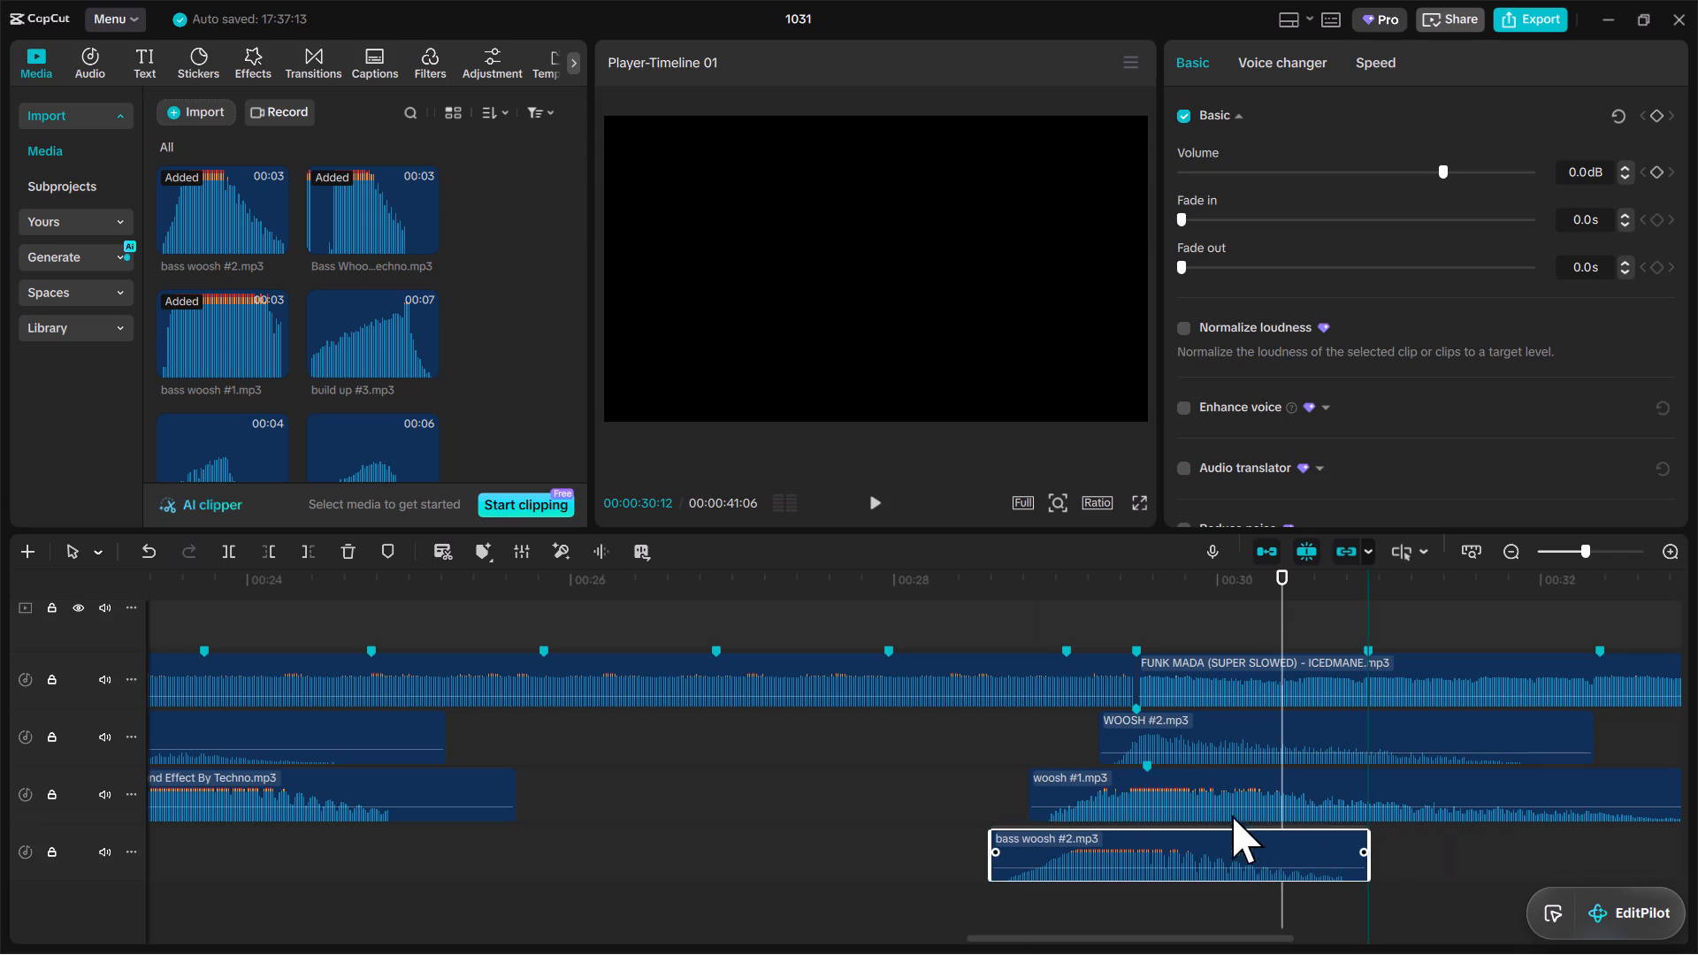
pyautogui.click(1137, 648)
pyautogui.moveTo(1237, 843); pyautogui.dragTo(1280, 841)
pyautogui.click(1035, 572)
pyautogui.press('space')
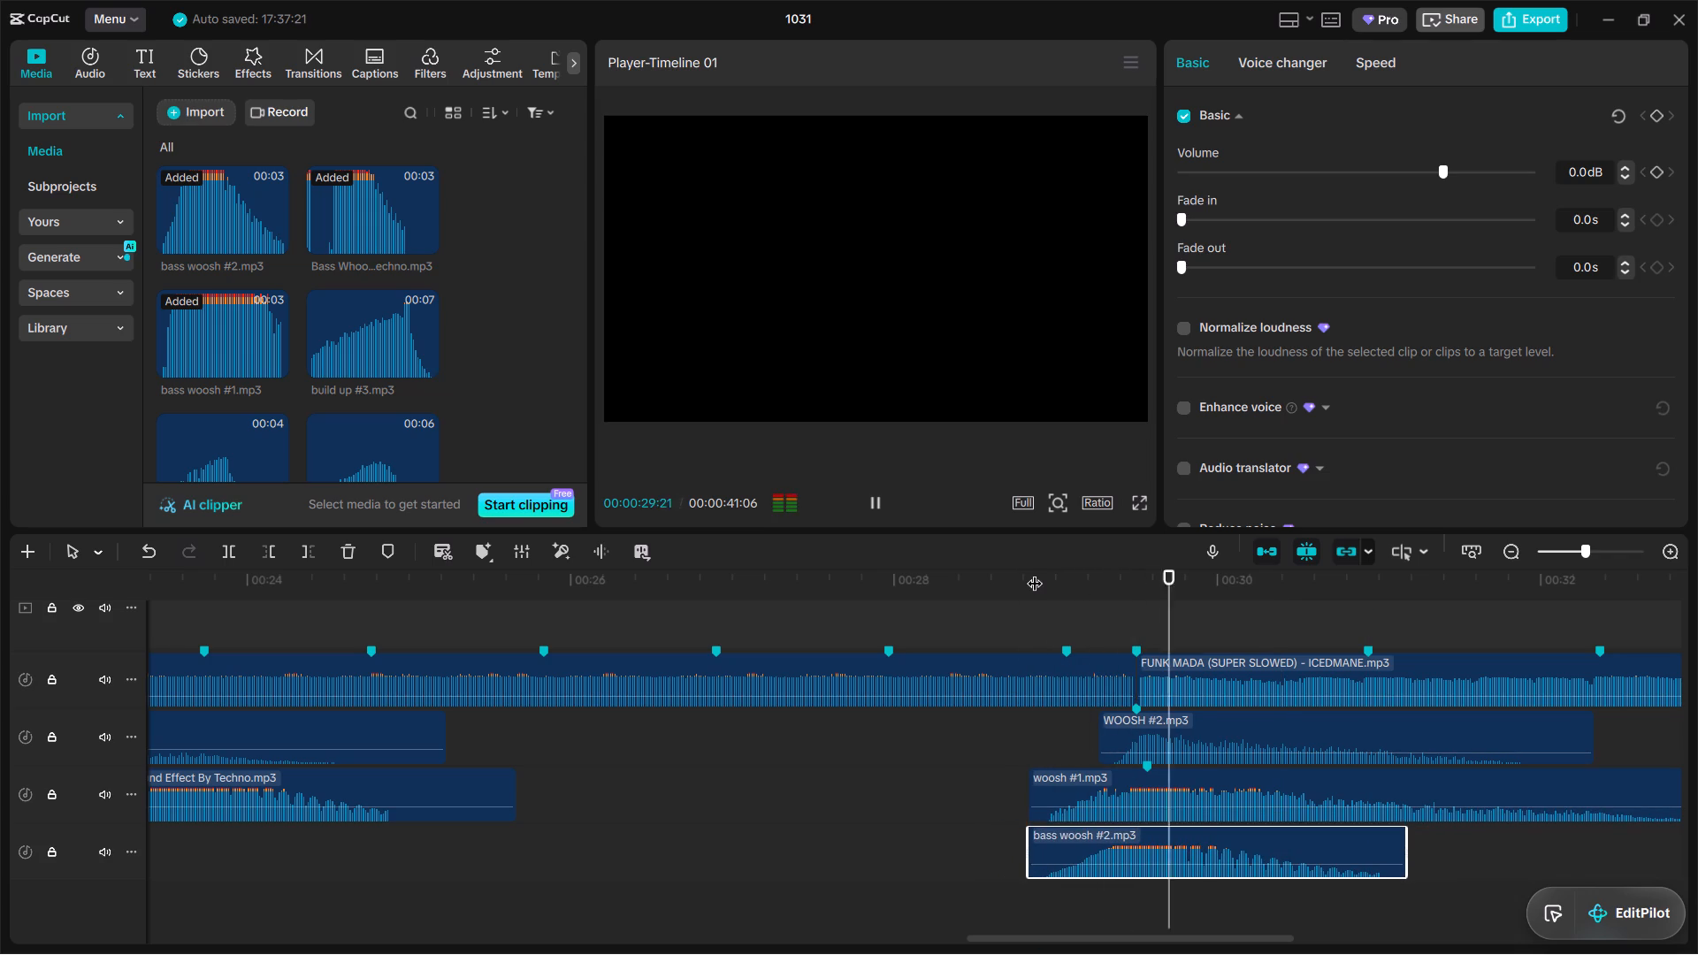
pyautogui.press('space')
# Raise the bass woosh #2 clip's volume to 6.4 dB and play the section leading into the song join.
pyautogui.click(1252, 852)
pyautogui.moveTo(1442, 183); pyautogui.dragTo(1457, 180)
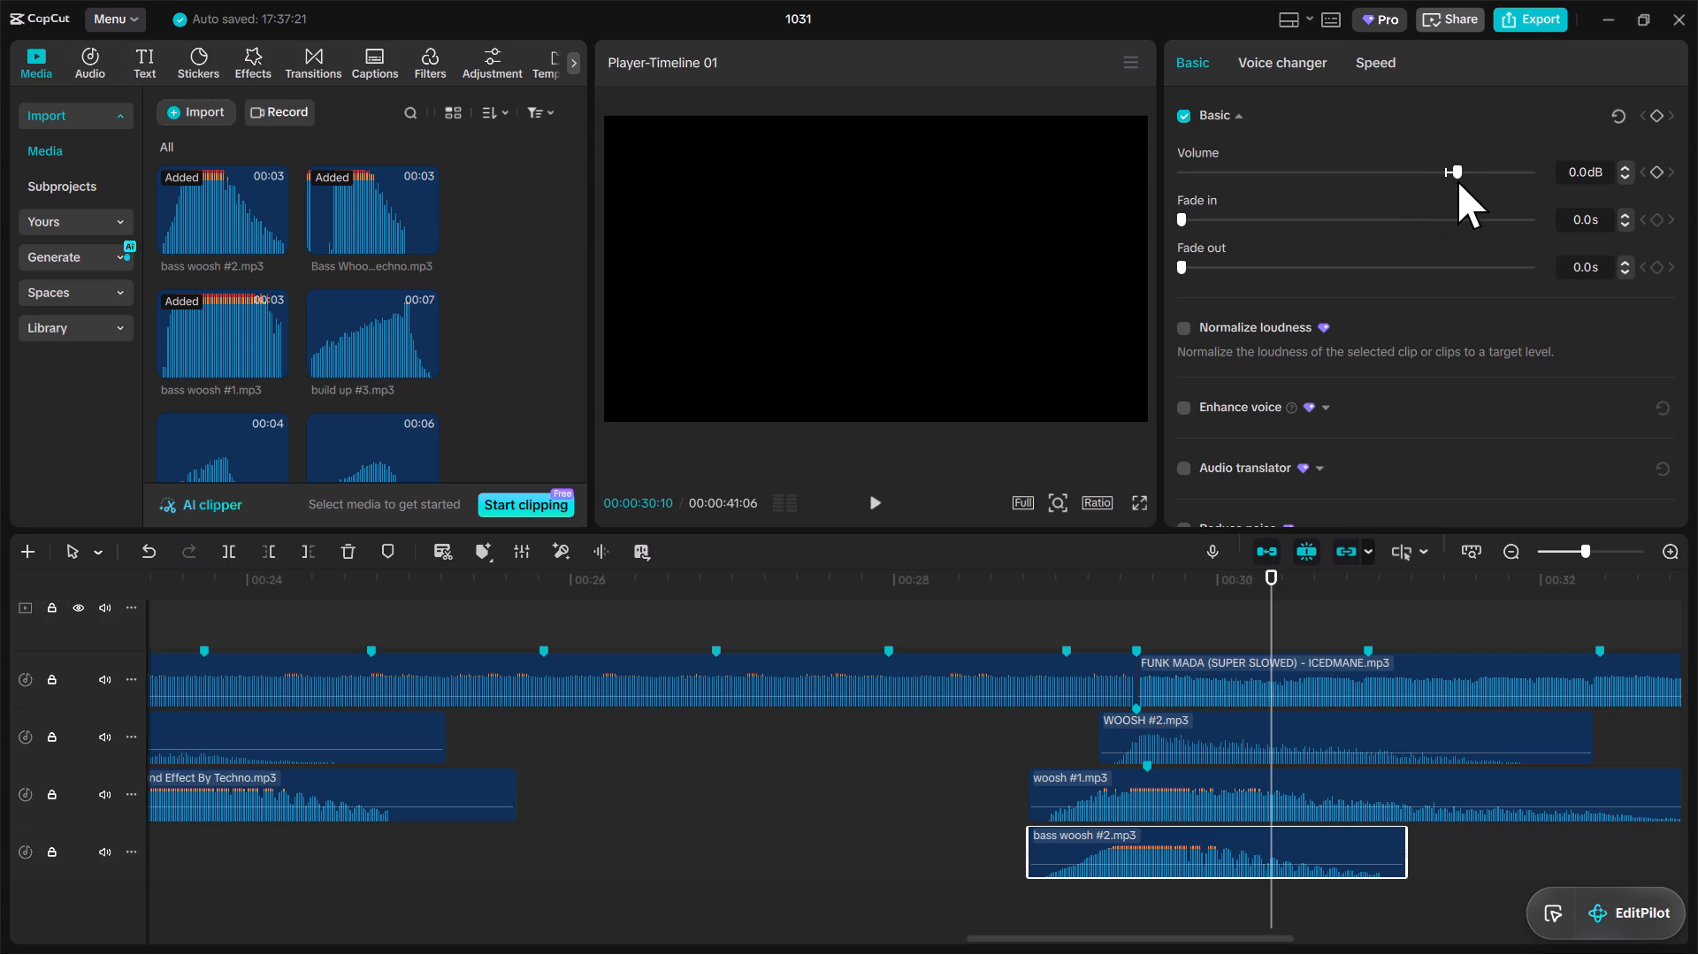
pyautogui.moveTo(1457, 180); pyautogui.dragTo(1467, 180)
pyautogui.click(956, 596)
pyautogui.press('space')
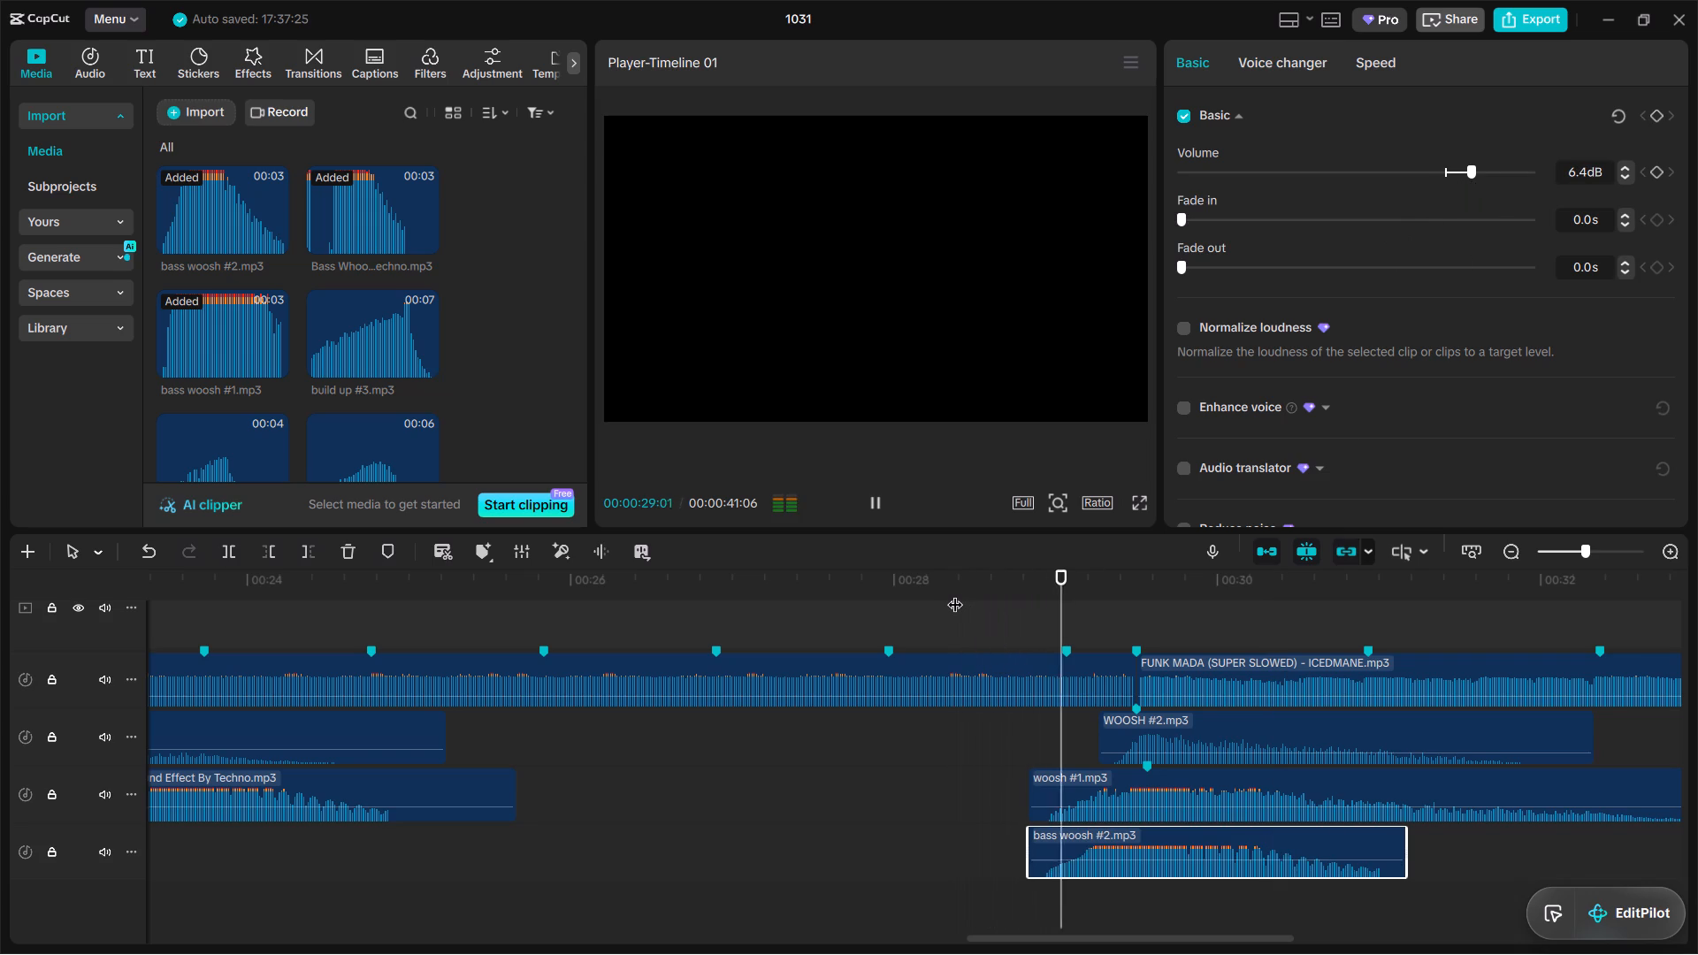
pyautogui.press('space')
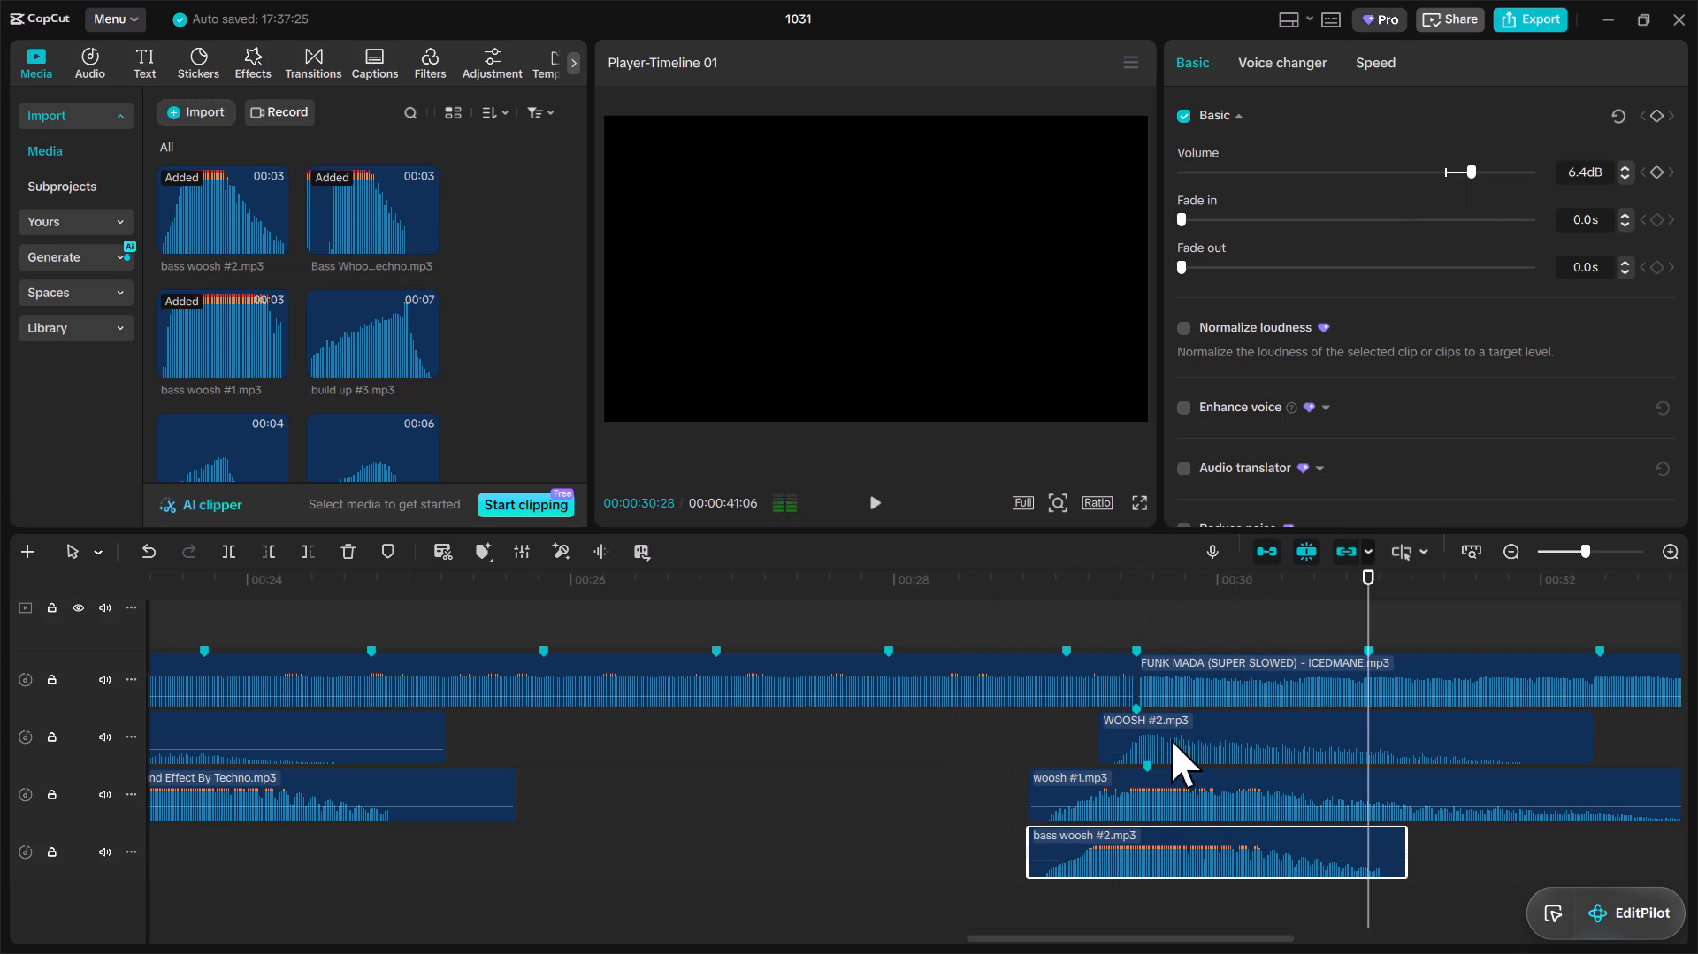
# Restack the effects with bass woosh #2 directly below the song and WOOSH #2 between it and woosh #1, and play the song join.
pyautogui.moveTo(1286, 845); pyautogui.dragTo(1284, 731)
pyautogui.moveTo(1289, 783); pyautogui.dragTo(1288, 742)
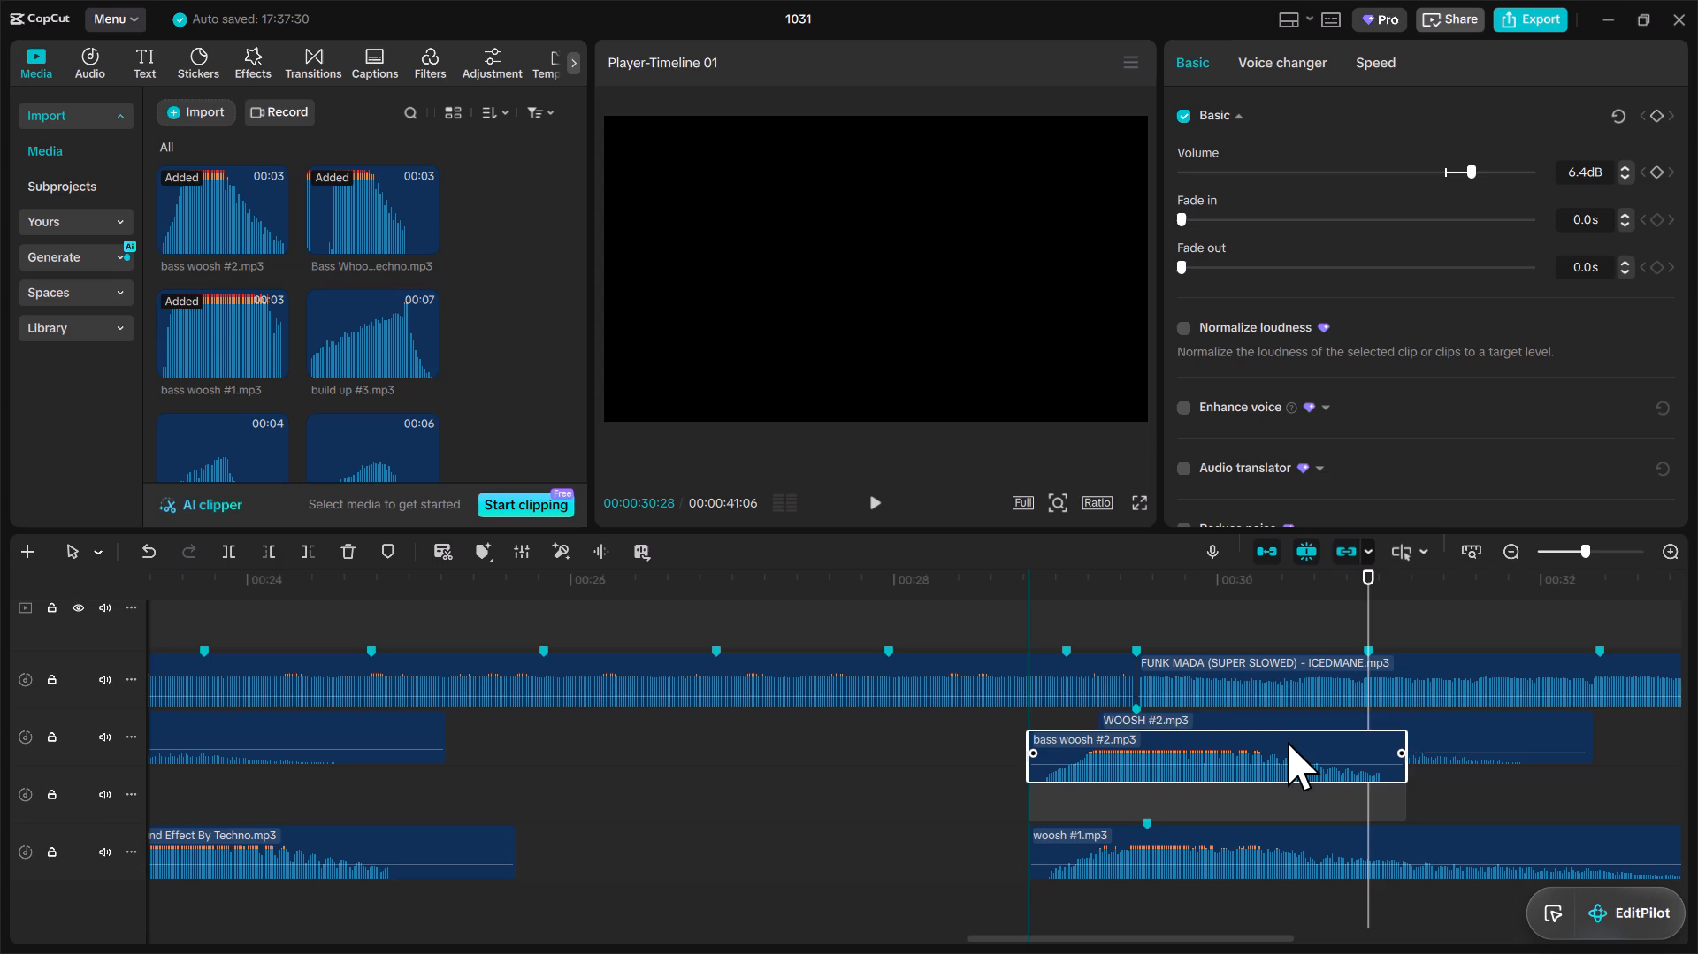
pyautogui.moveTo(1288, 742); pyautogui.dragTo(1286, 719)
pyautogui.moveTo(1286, 734); pyautogui.dragTo(1291, 771)
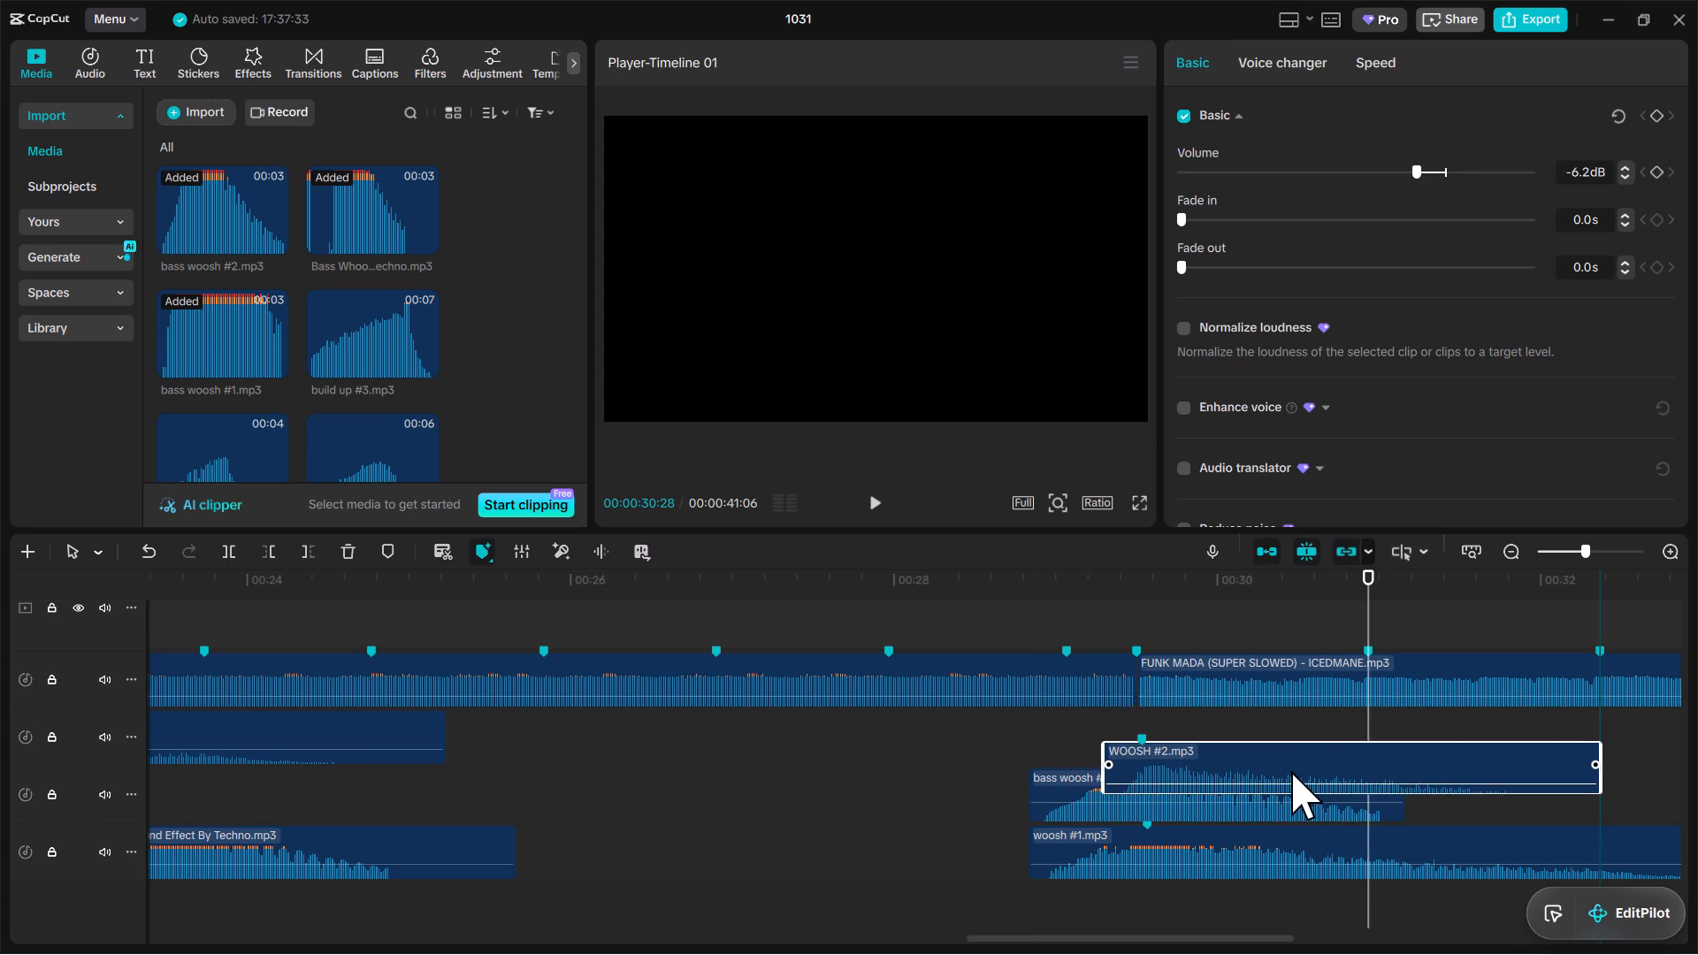
pyautogui.moveTo(1291, 771); pyautogui.dragTo(1291, 793)
pyautogui.moveTo(1288, 783); pyautogui.dragTo(1280, 744)
pyautogui.hotkey('ctrl', 'z')
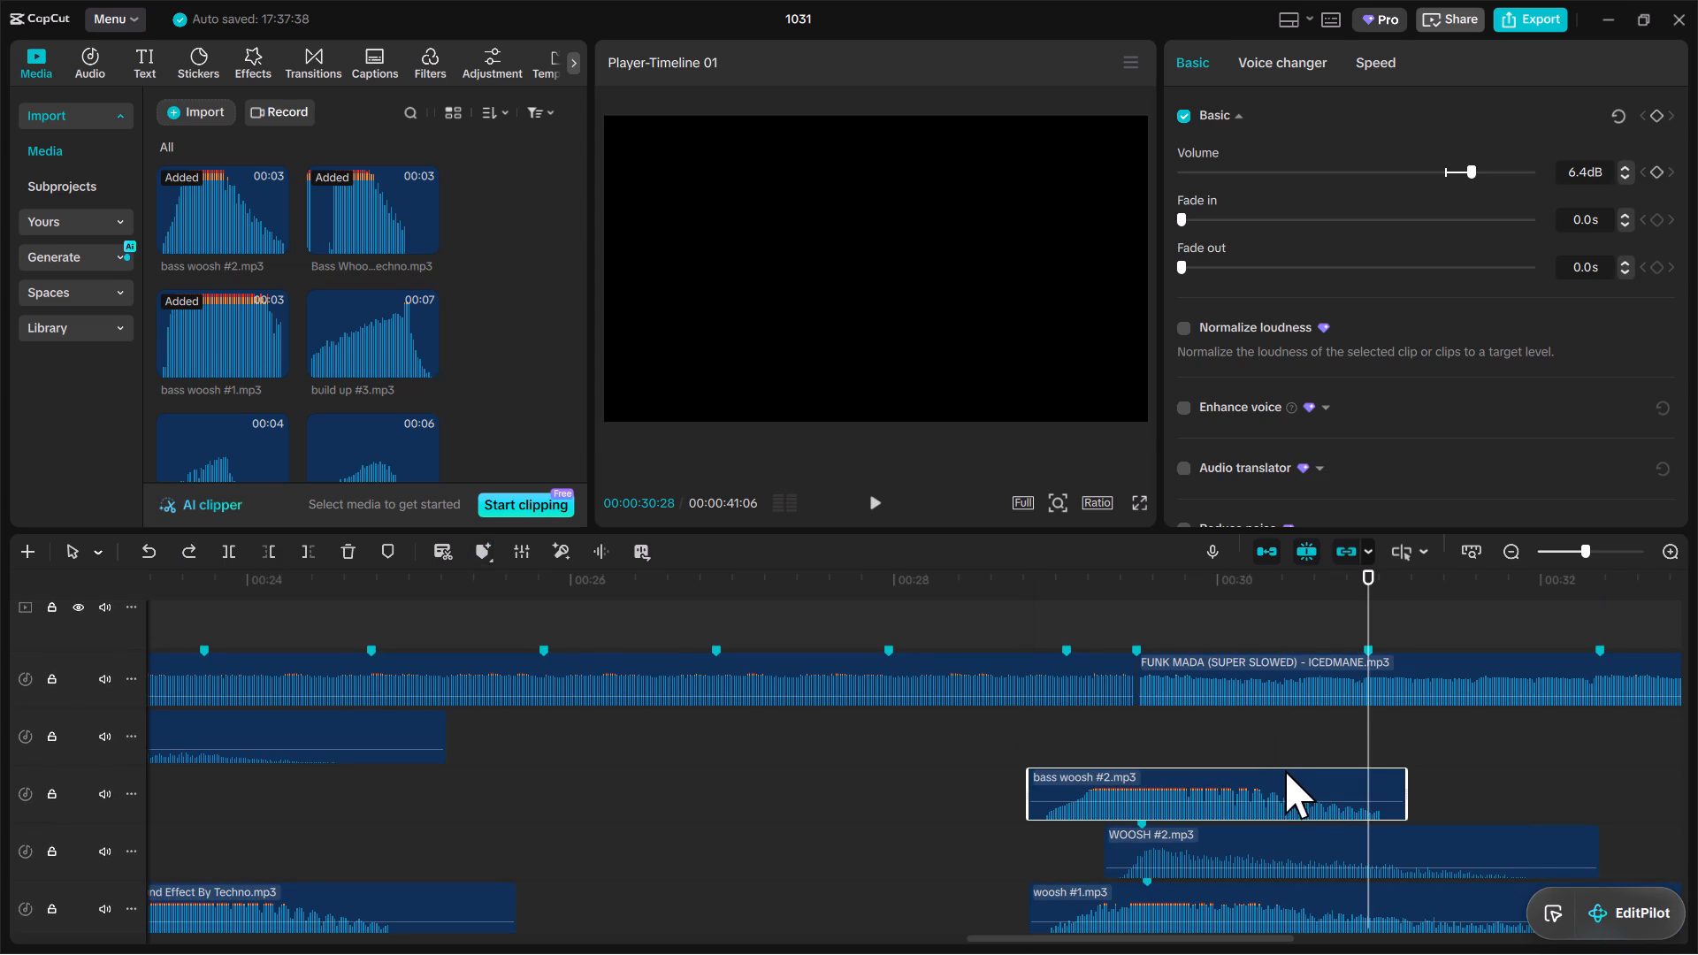
pyautogui.moveTo(1293, 780); pyautogui.dragTo(1290, 740)
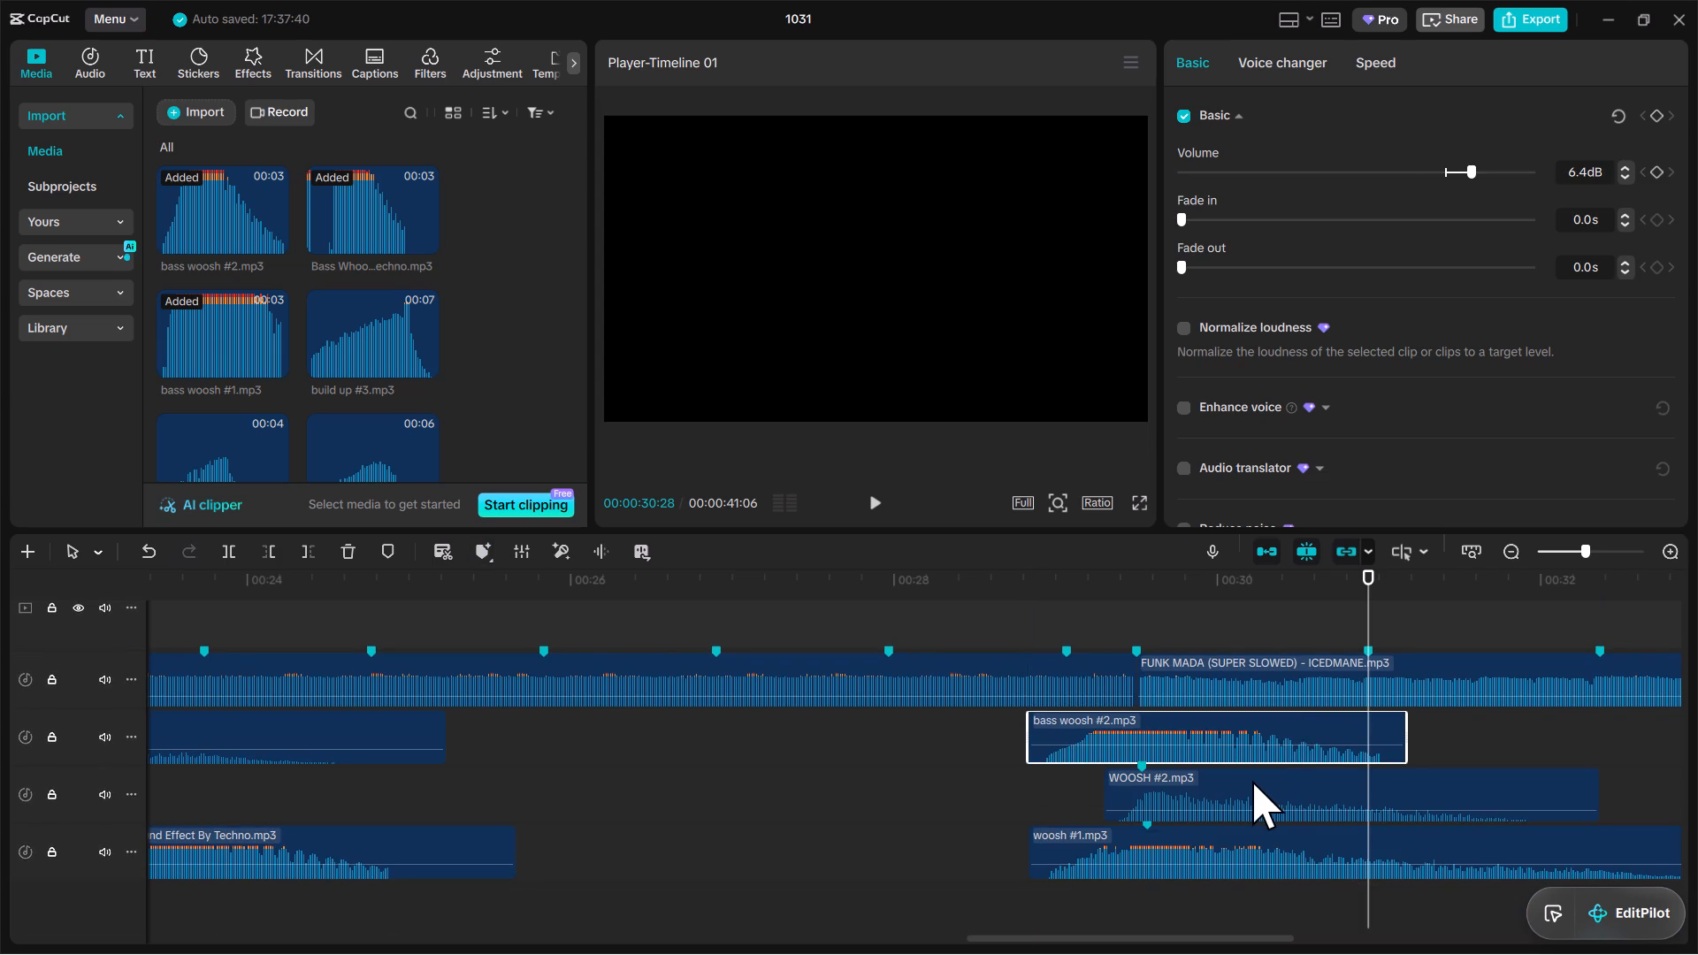
pyautogui.click(1017, 568)
pyautogui.press('space')
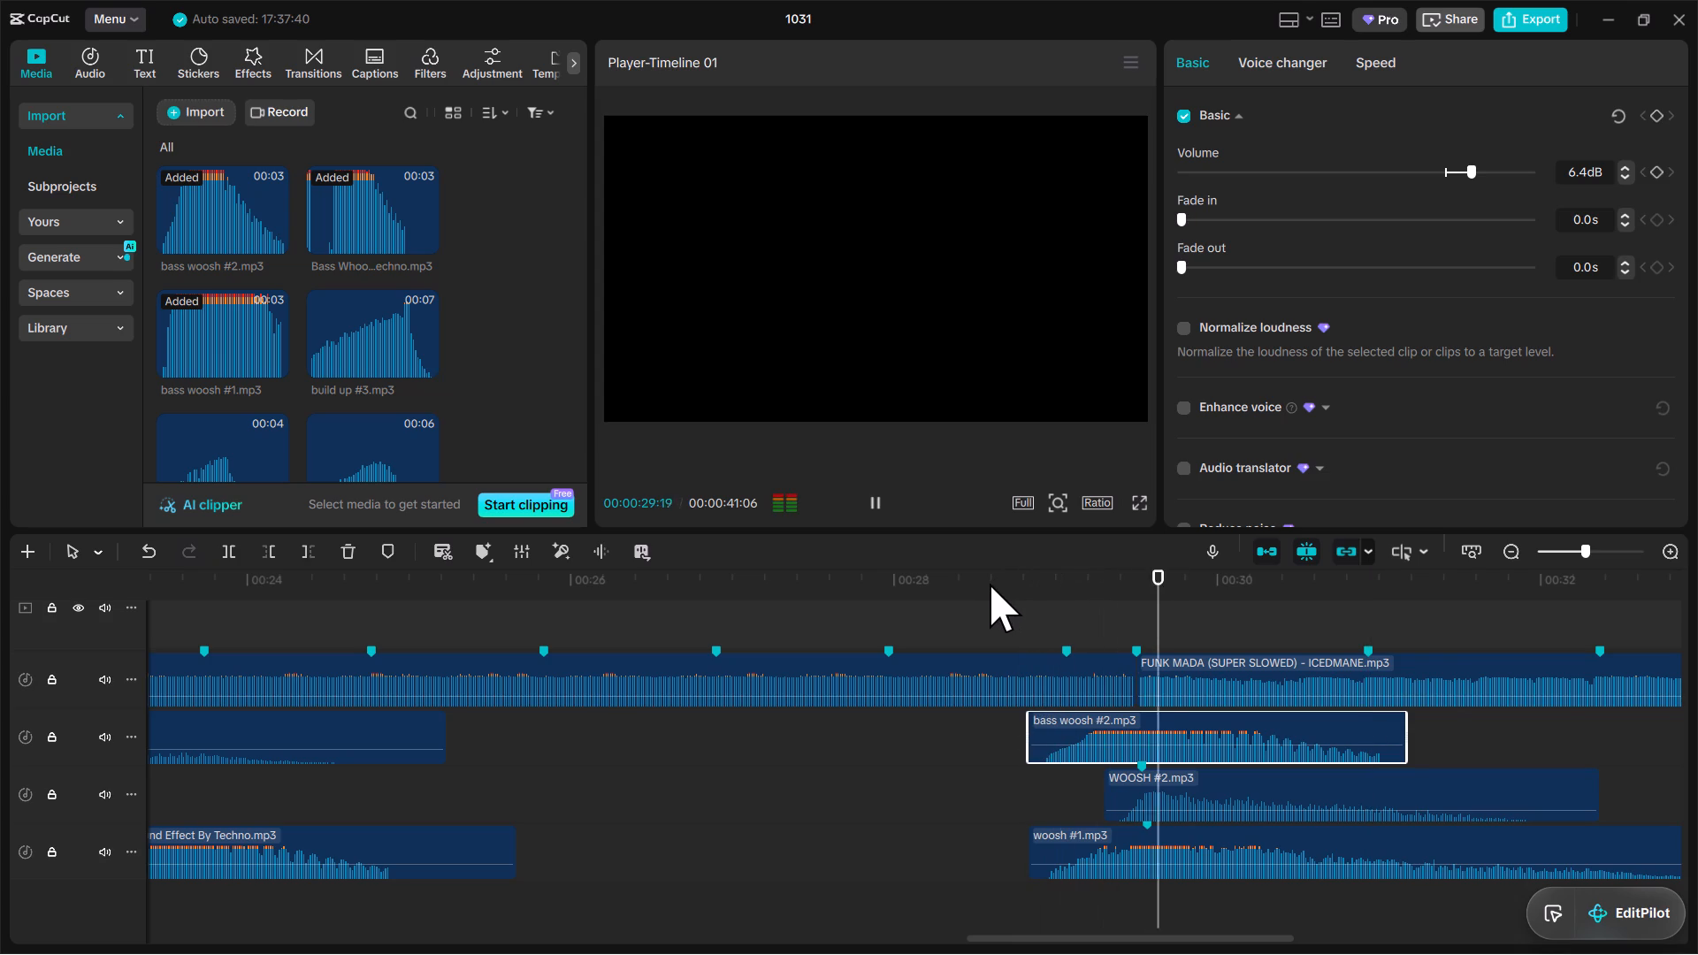
pyautogui.press('space')
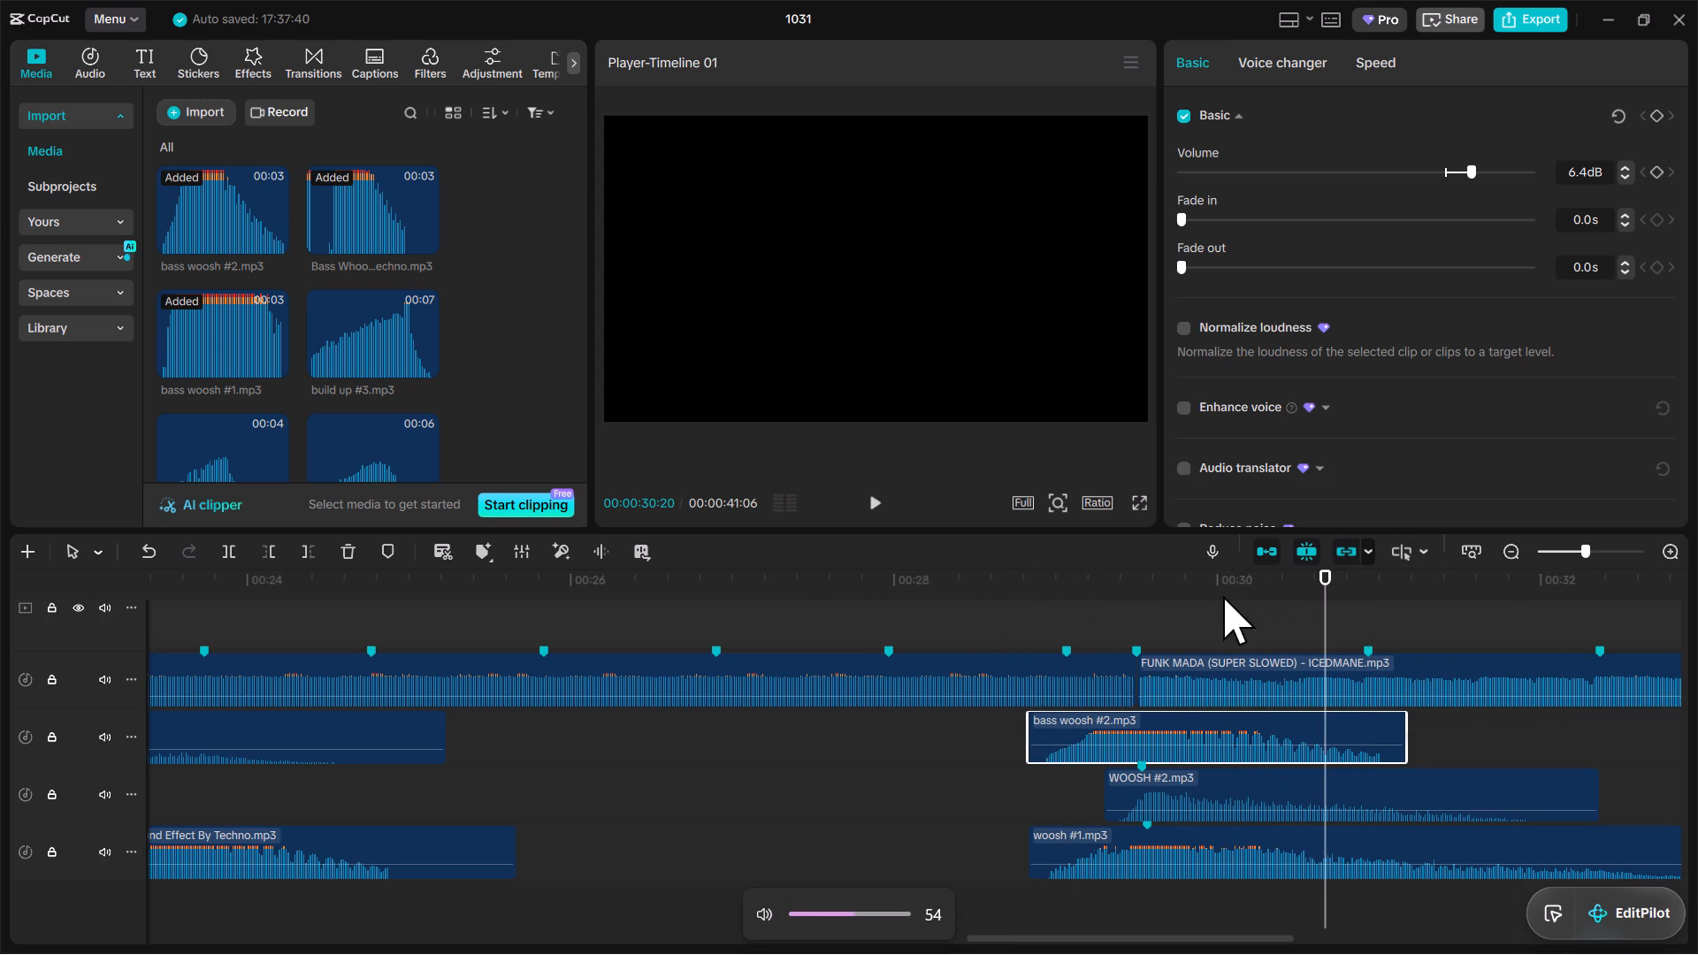
pyautogui.click(1040, 573)
pyautogui.press('space')
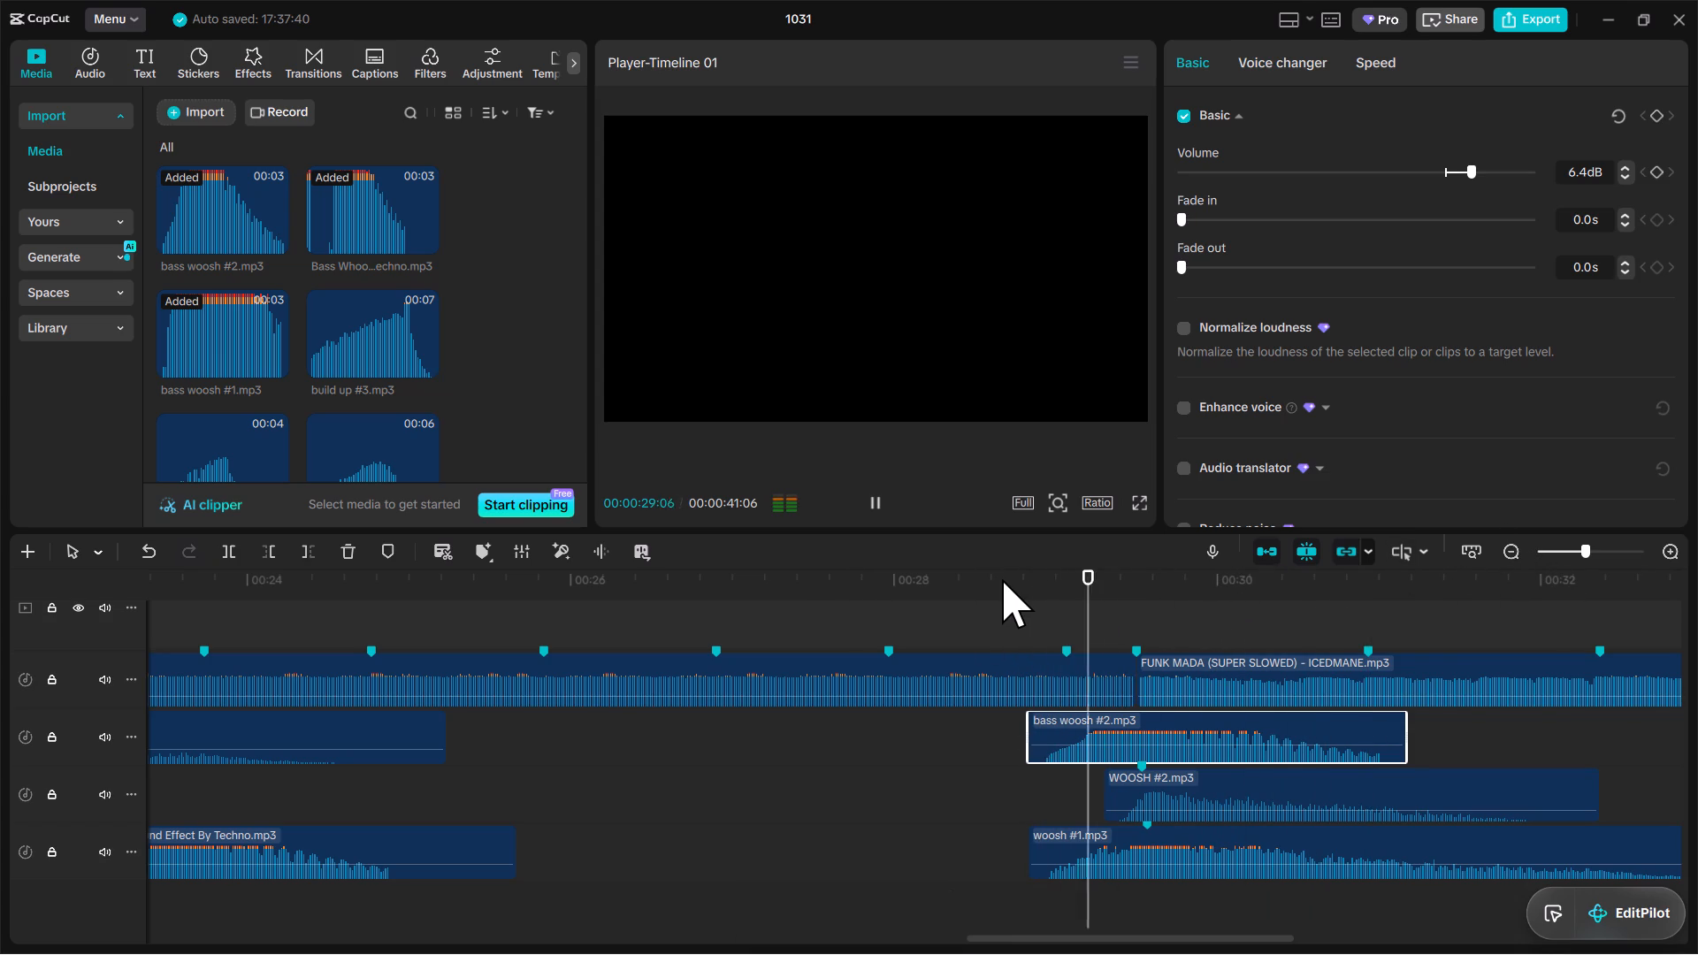
pyautogui.press('space')
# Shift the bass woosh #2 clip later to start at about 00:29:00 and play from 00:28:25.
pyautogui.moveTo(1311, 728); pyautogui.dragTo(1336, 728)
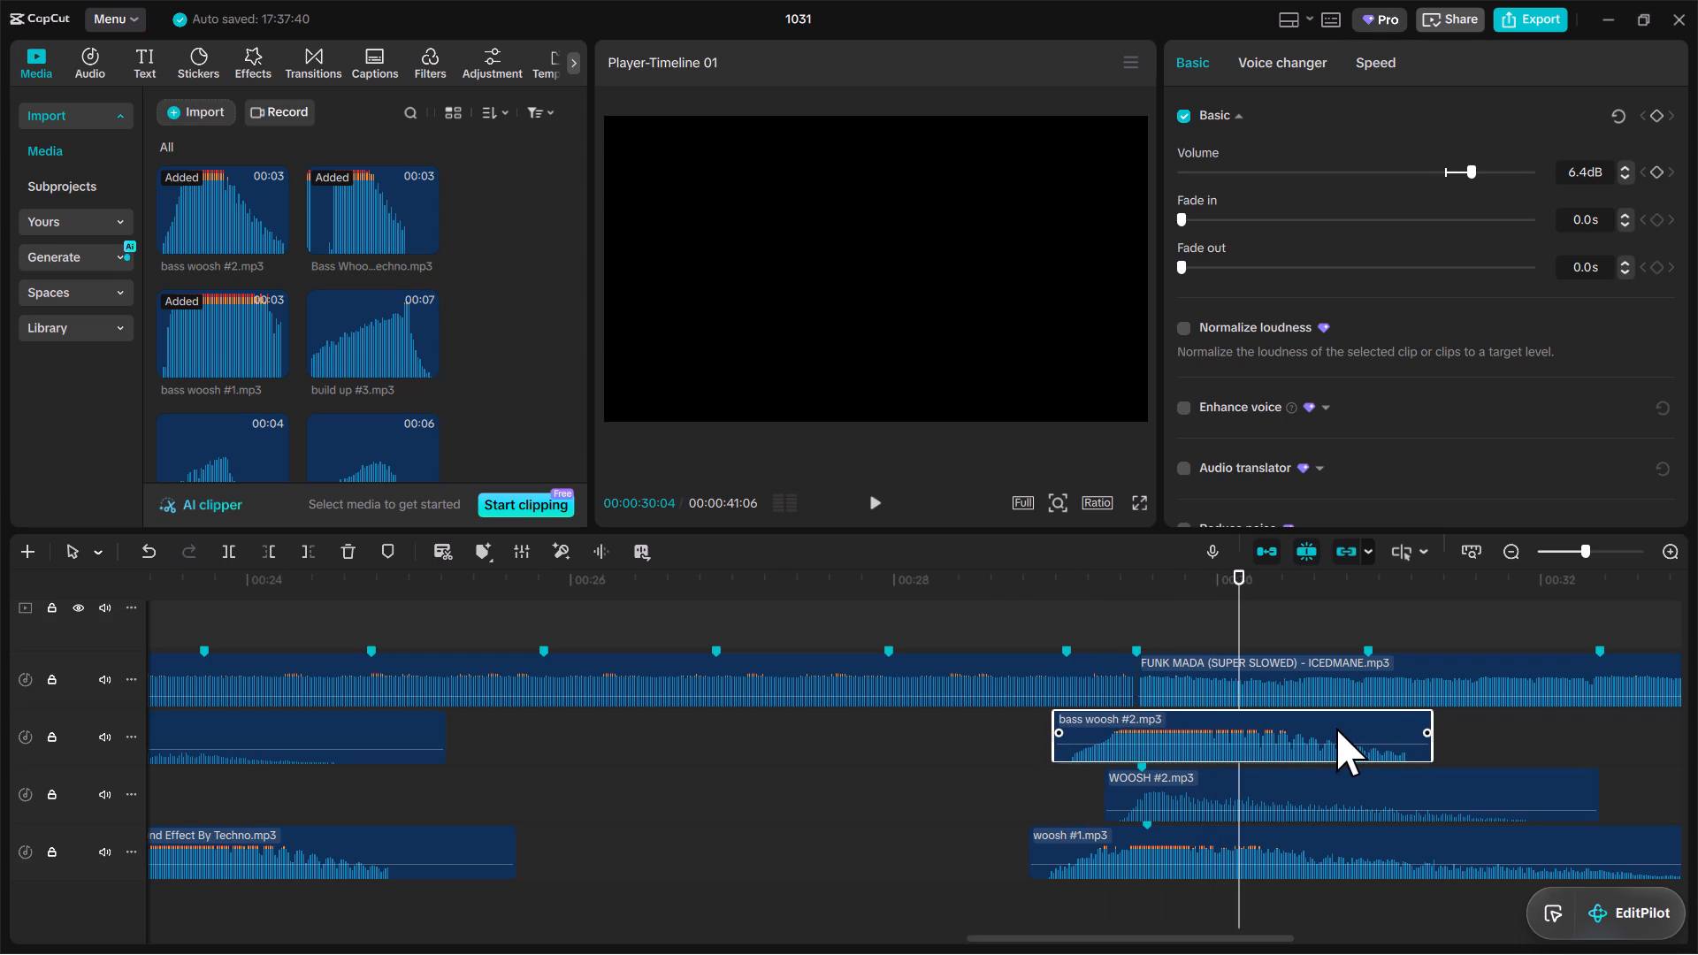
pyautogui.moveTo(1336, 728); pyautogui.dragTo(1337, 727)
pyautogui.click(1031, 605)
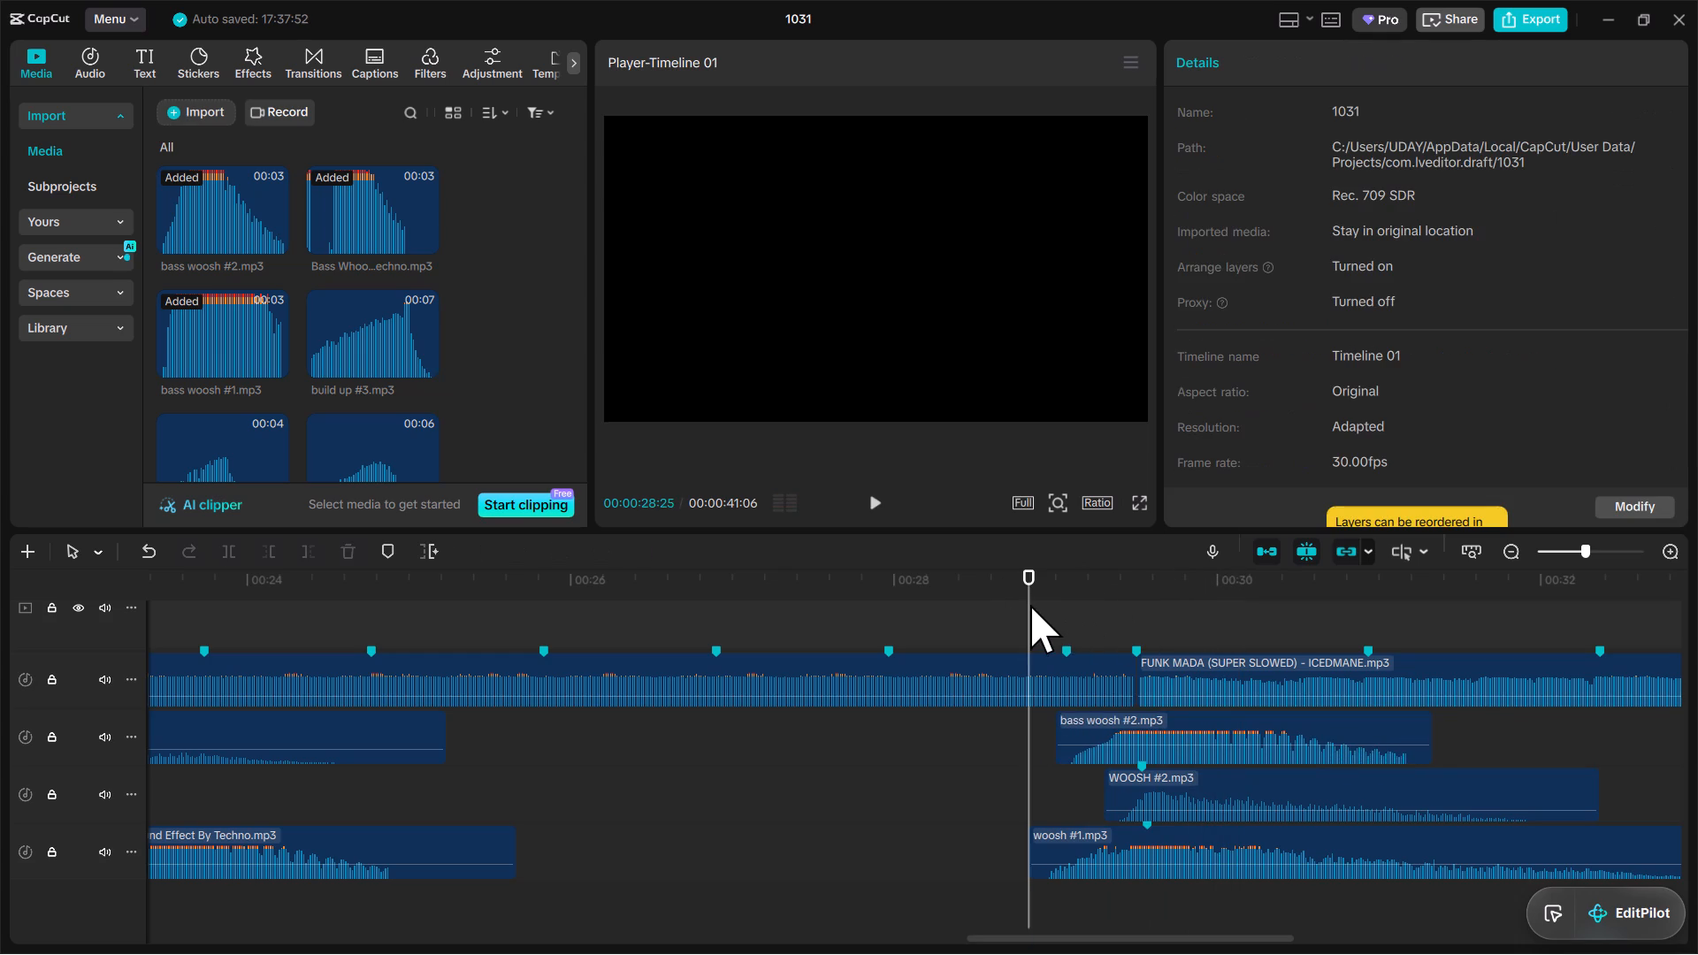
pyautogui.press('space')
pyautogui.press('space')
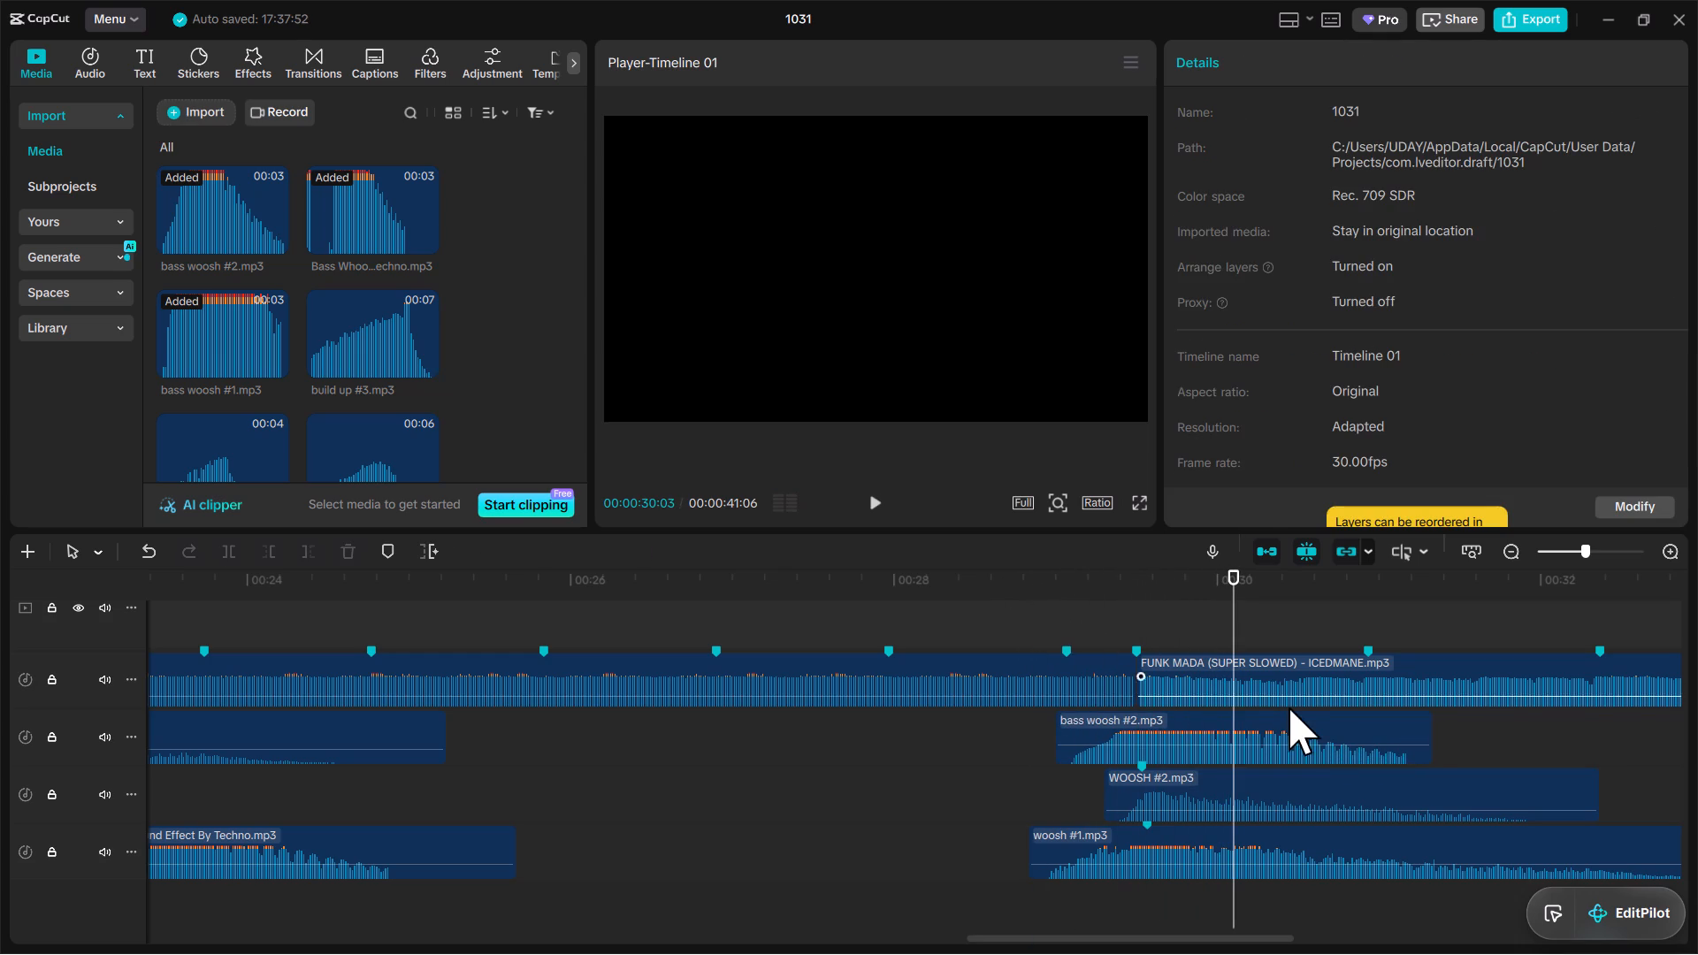
# Move the bass woosh #2 clip earlier to start at about 00:28:16 and play through the song join from about 00:23:15.
pyautogui.moveTo(1291, 707); pyautogui.dragTo(1253, 711)
pyautogui.moveTo(1364, 723); pyautogui.dragTo(1290, 721)
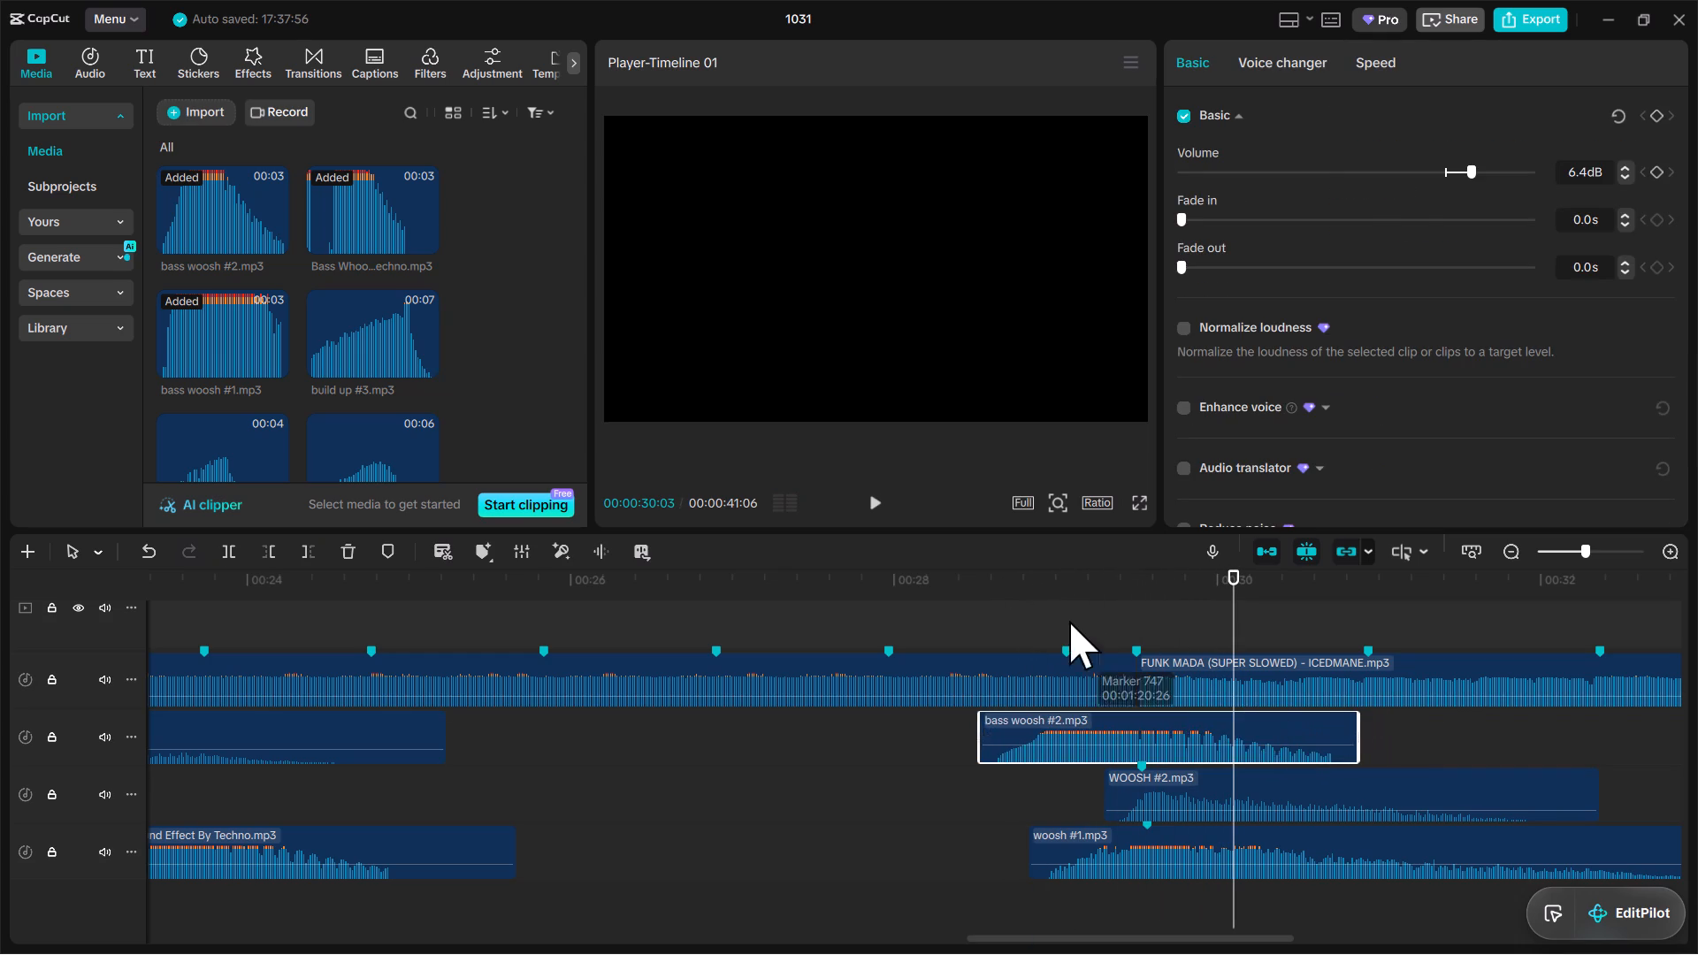
pyautogui.click(1064, 618)
pyautogui.press('space')
pyautogui.press('space')
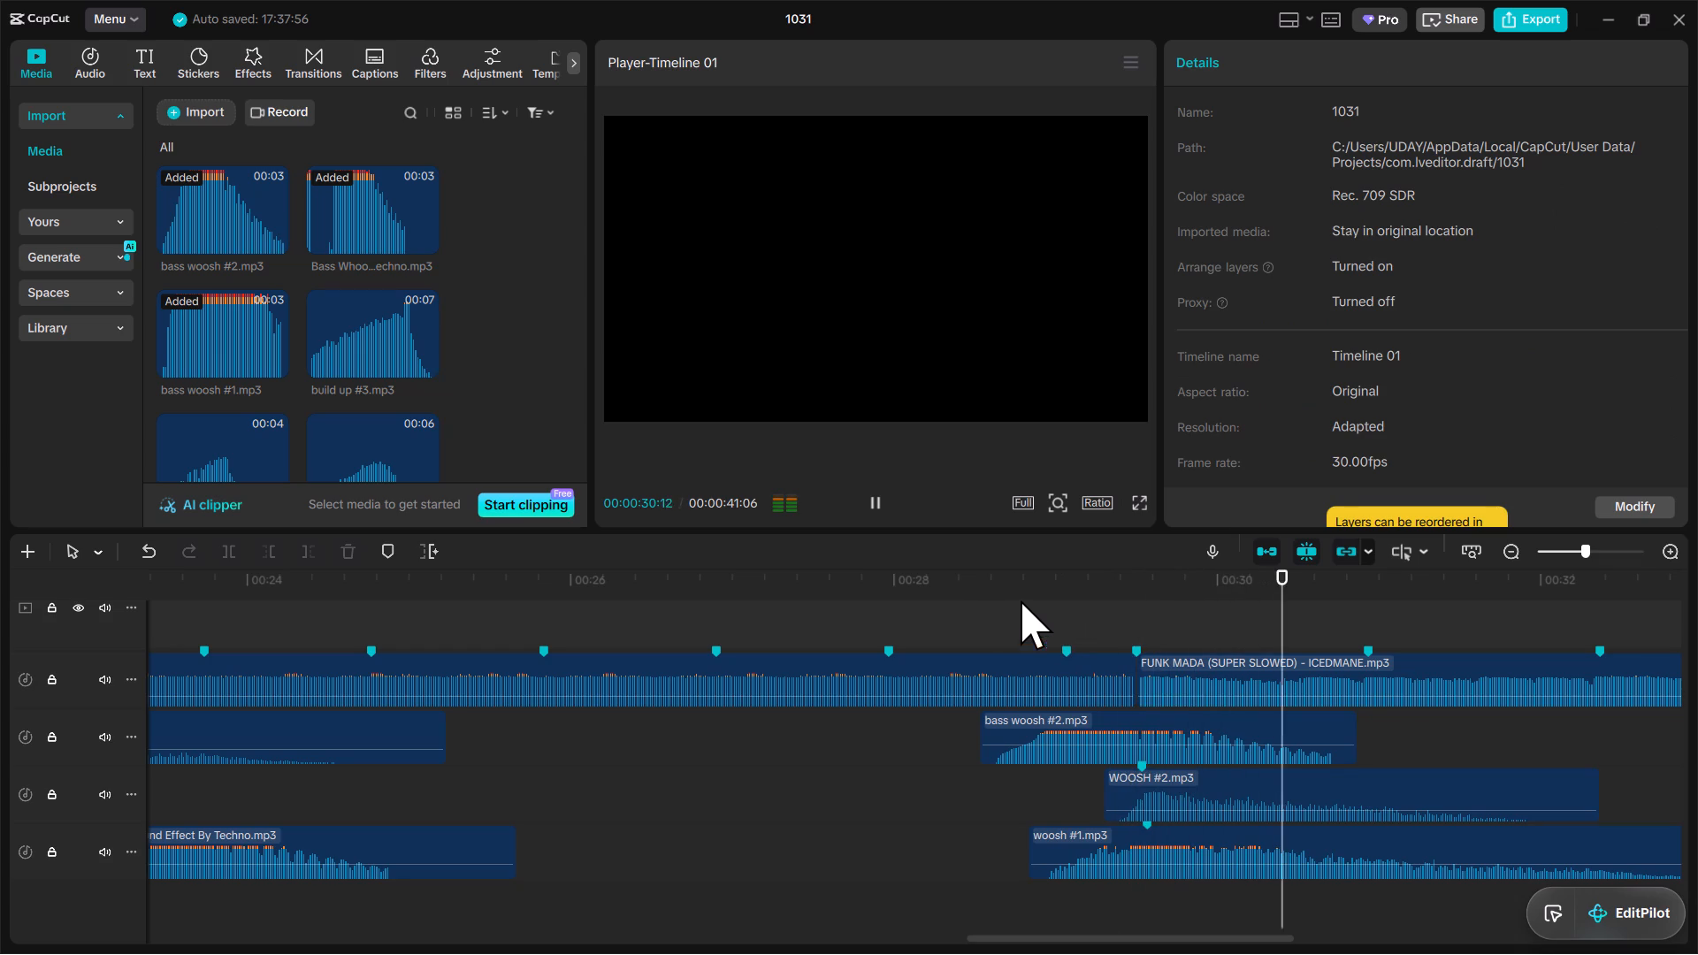
pyautogui.moveTo(1570, 555); pyautogui.dragTo(1544, 570)
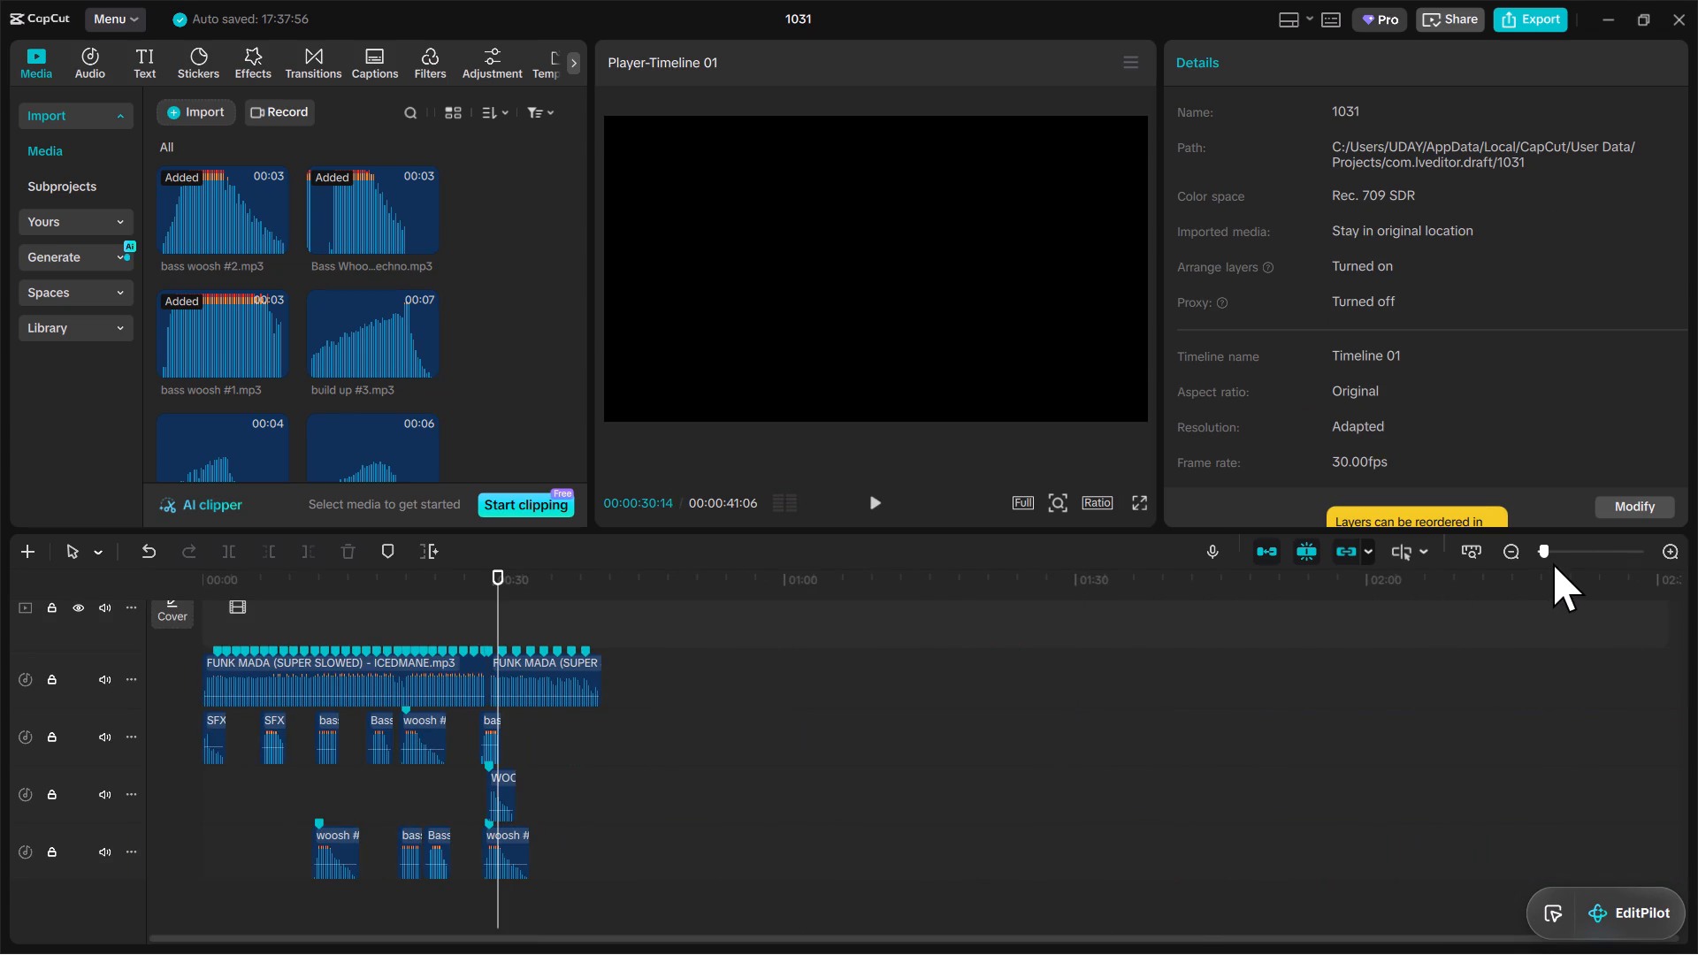
pyautogui.click(1551, 554)
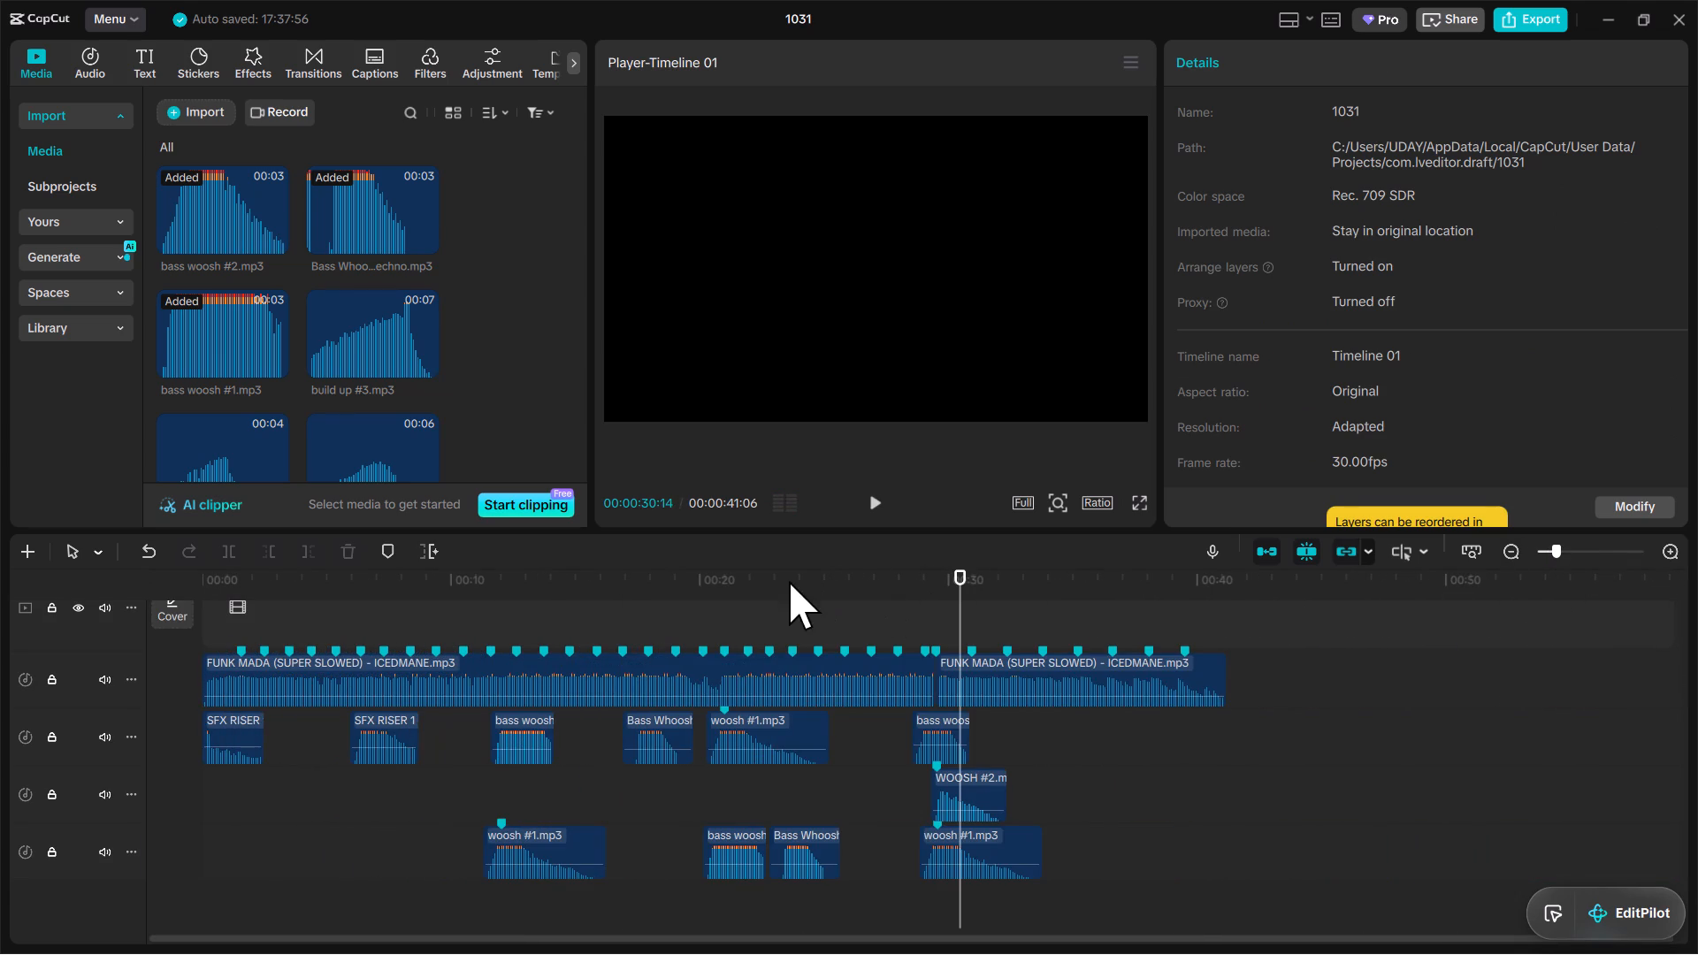
pyautogui.click(789, 581)
pyautogui.press('space')
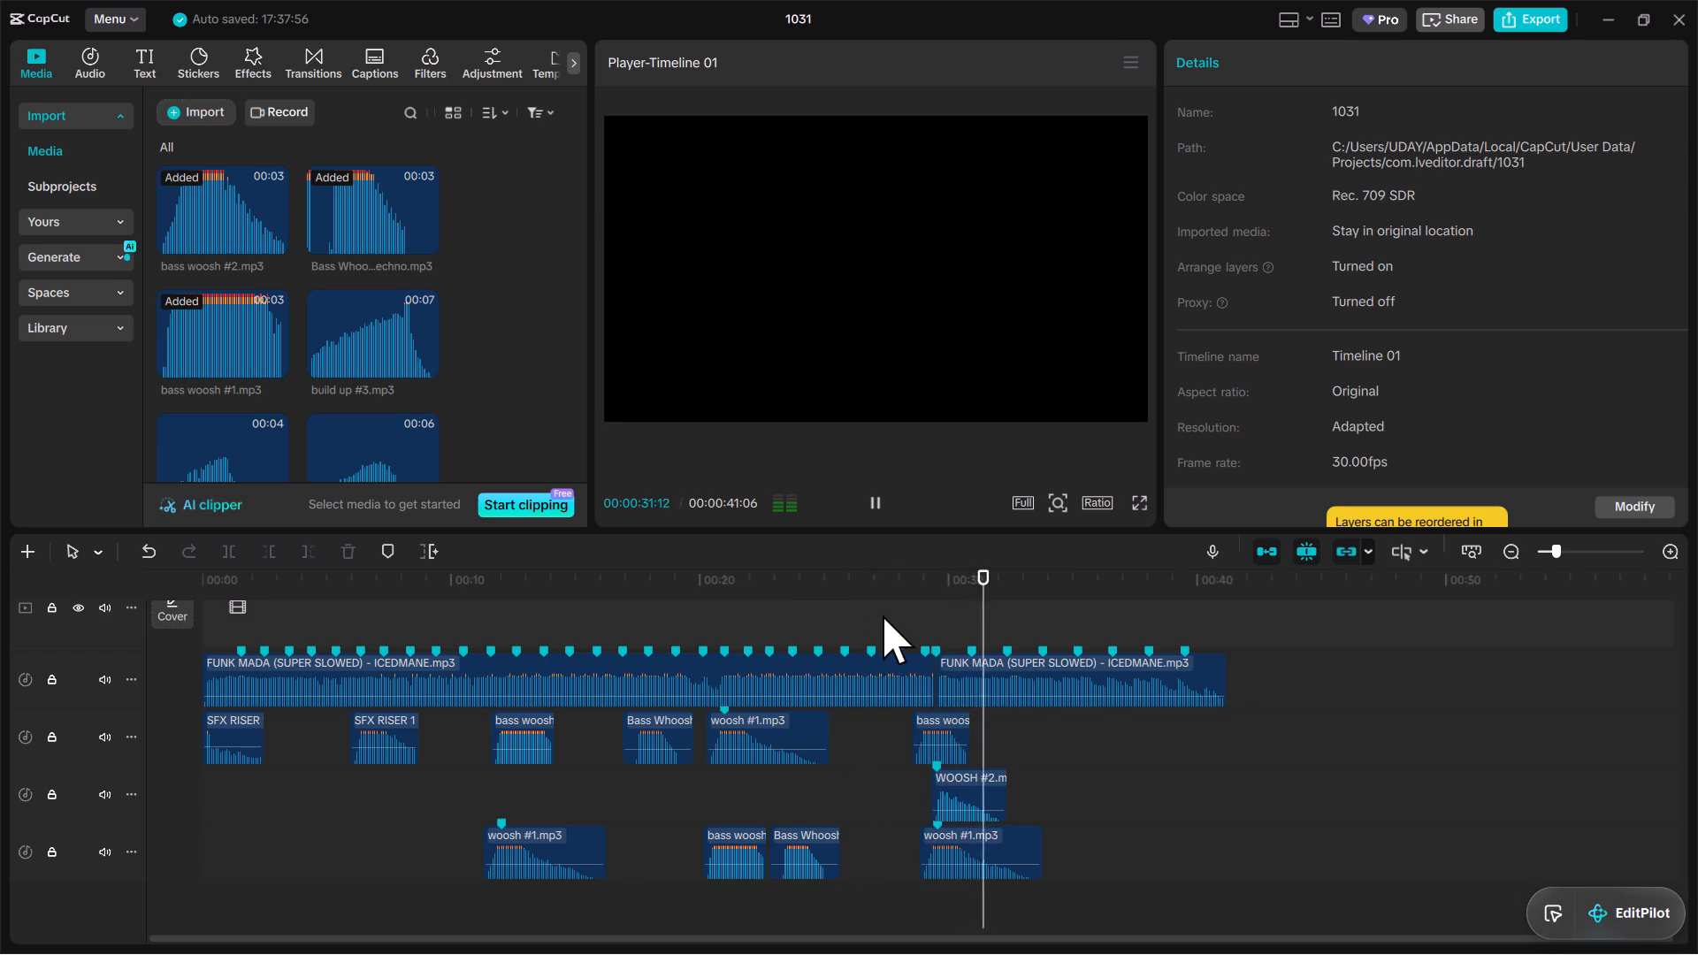
pyautogui.press('space')
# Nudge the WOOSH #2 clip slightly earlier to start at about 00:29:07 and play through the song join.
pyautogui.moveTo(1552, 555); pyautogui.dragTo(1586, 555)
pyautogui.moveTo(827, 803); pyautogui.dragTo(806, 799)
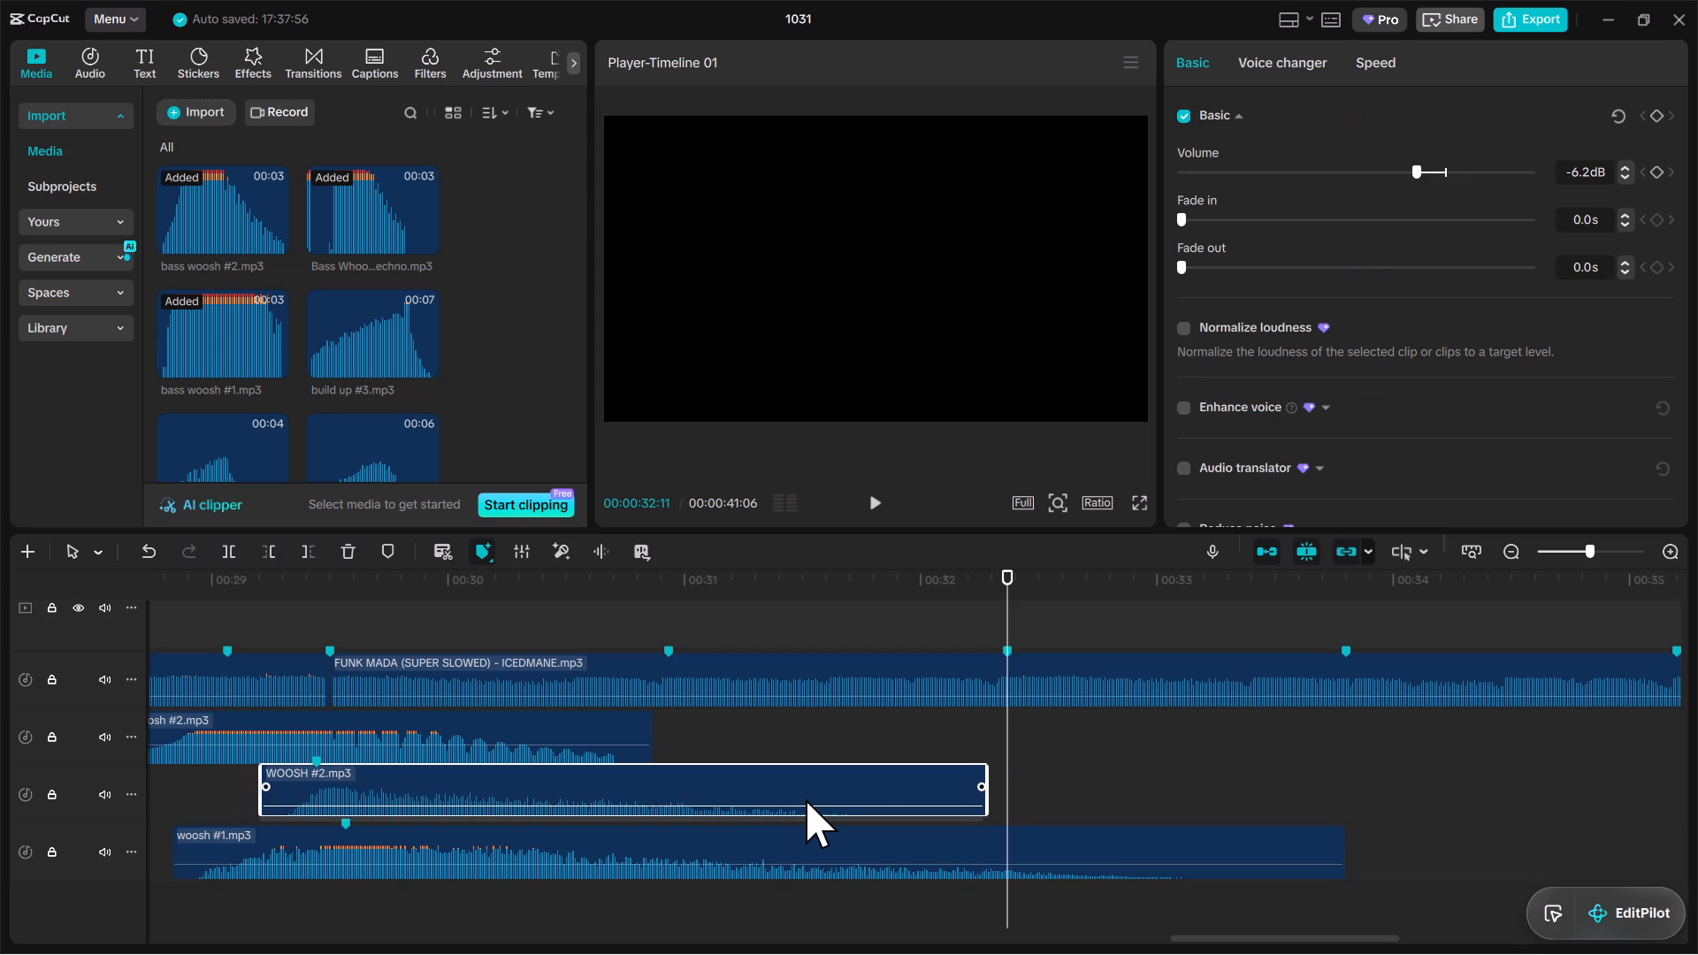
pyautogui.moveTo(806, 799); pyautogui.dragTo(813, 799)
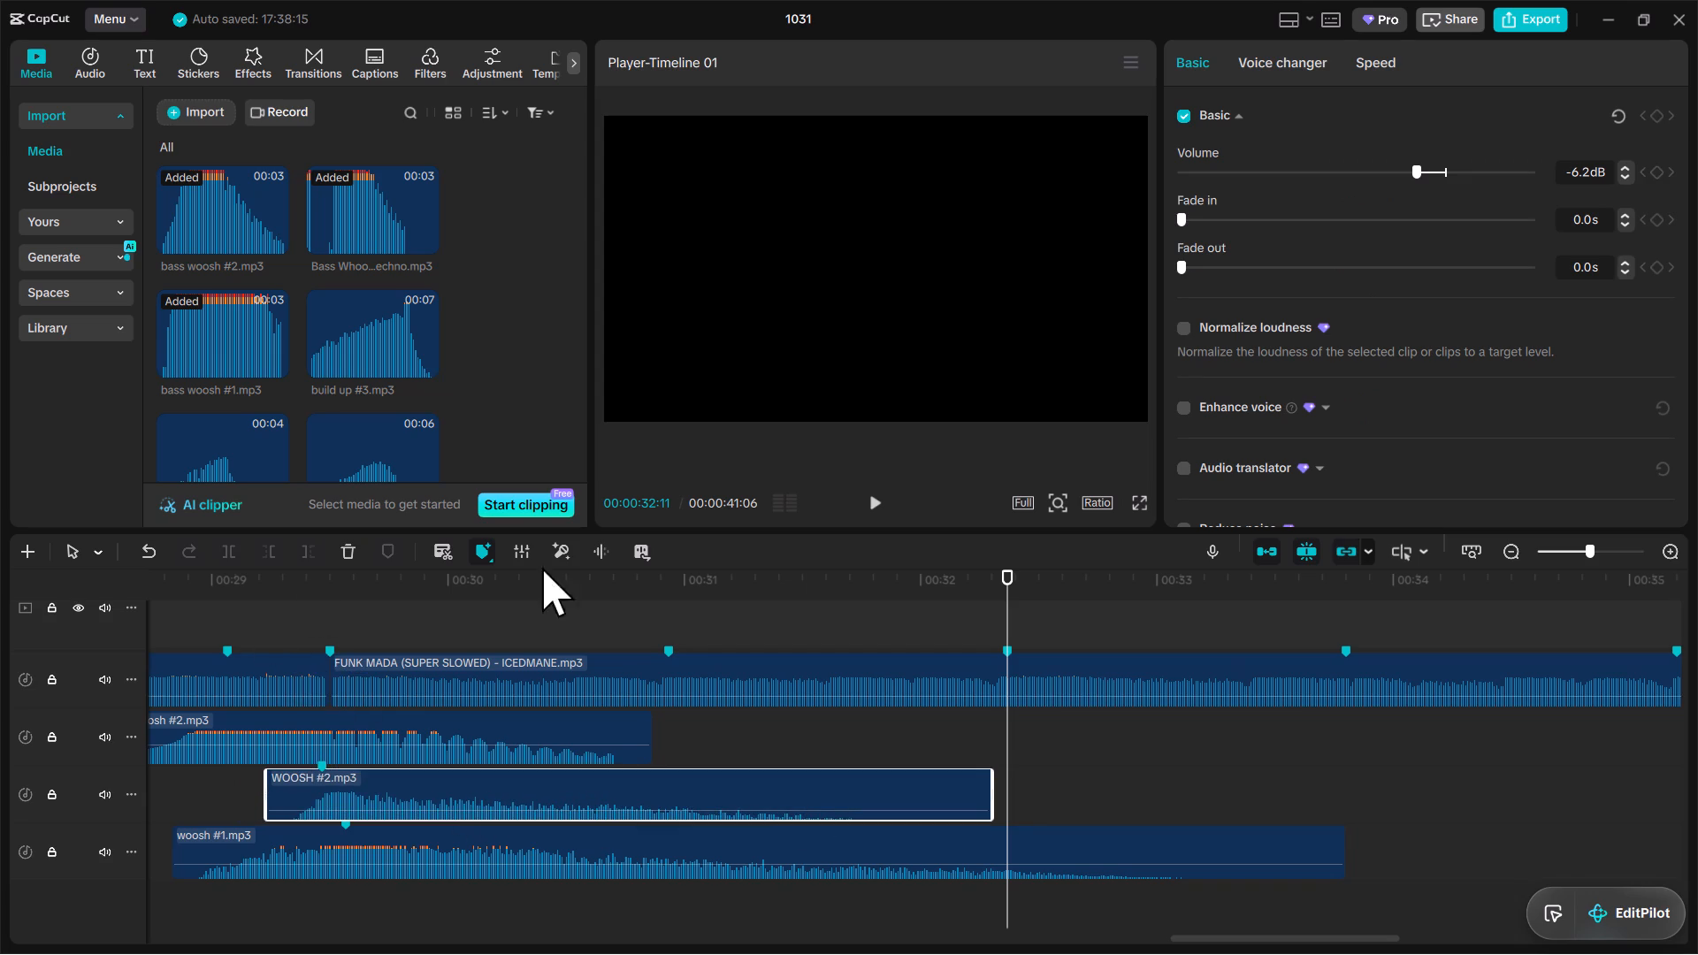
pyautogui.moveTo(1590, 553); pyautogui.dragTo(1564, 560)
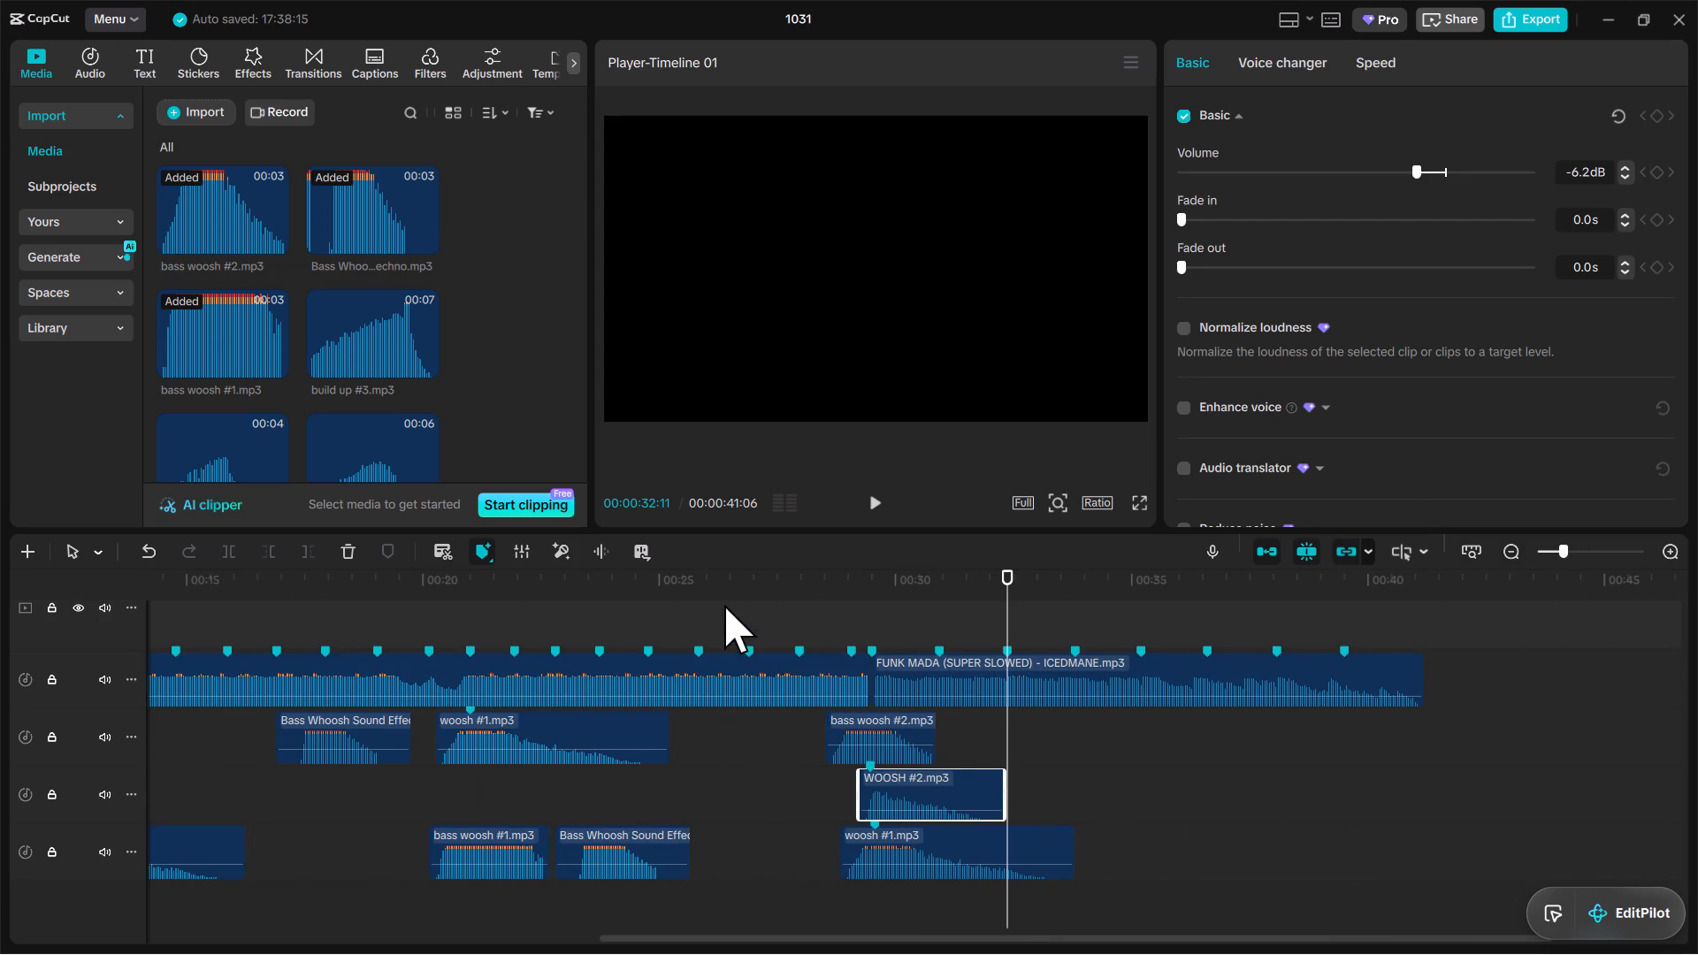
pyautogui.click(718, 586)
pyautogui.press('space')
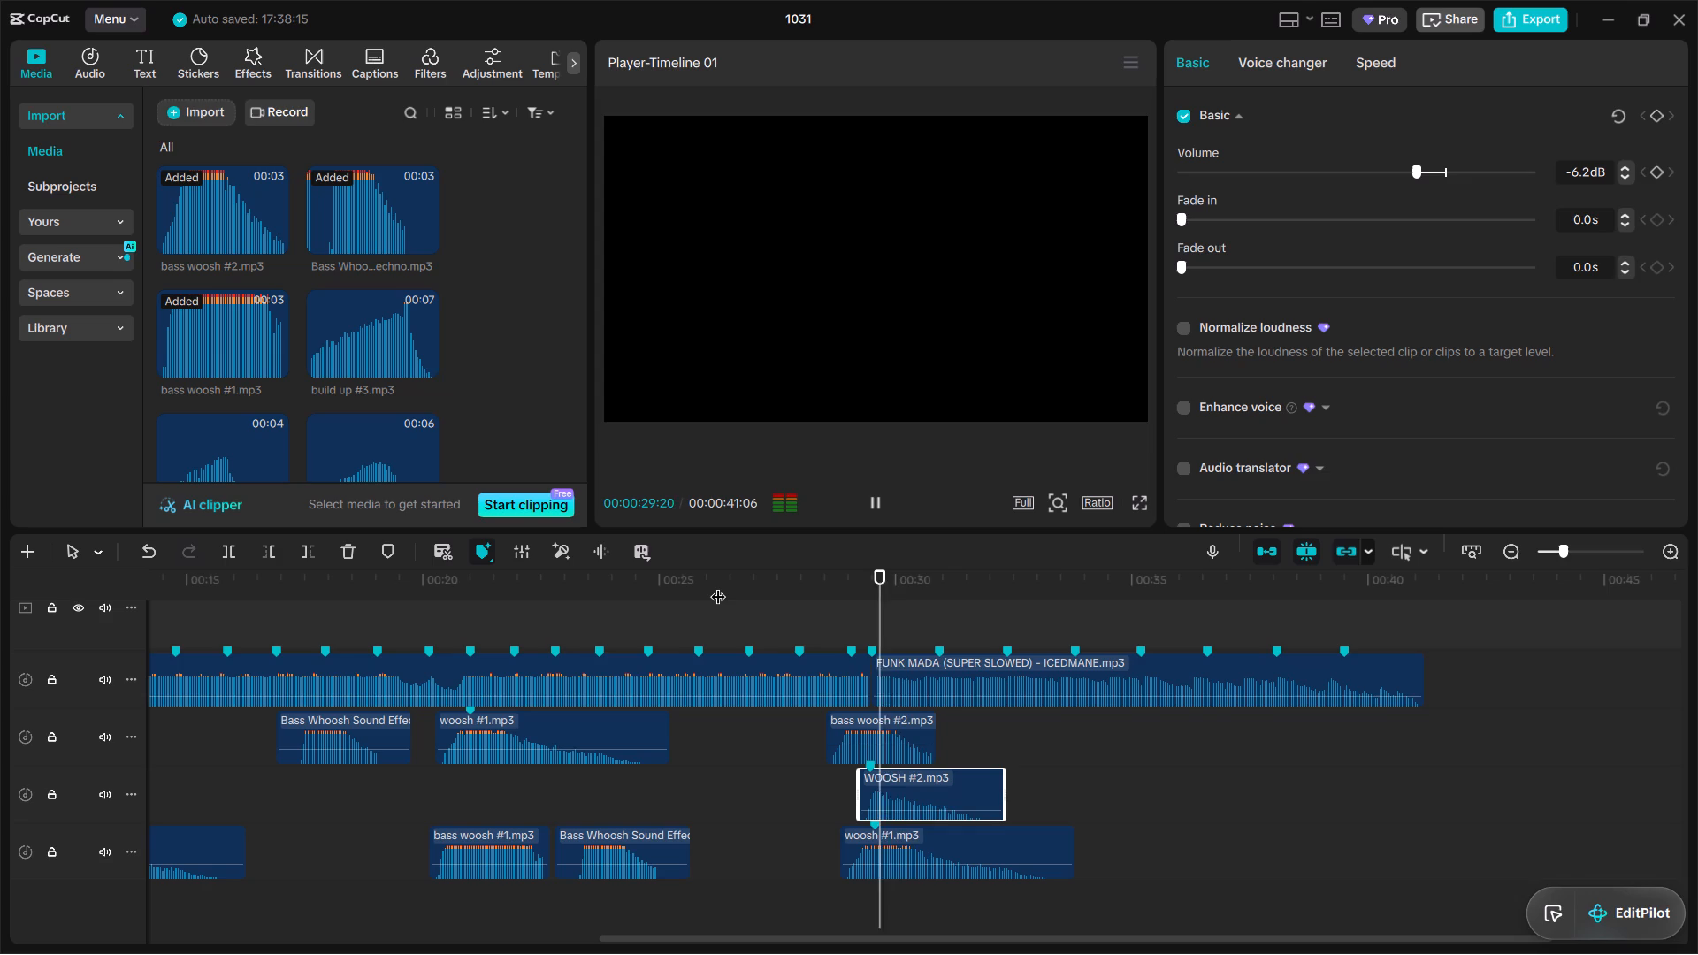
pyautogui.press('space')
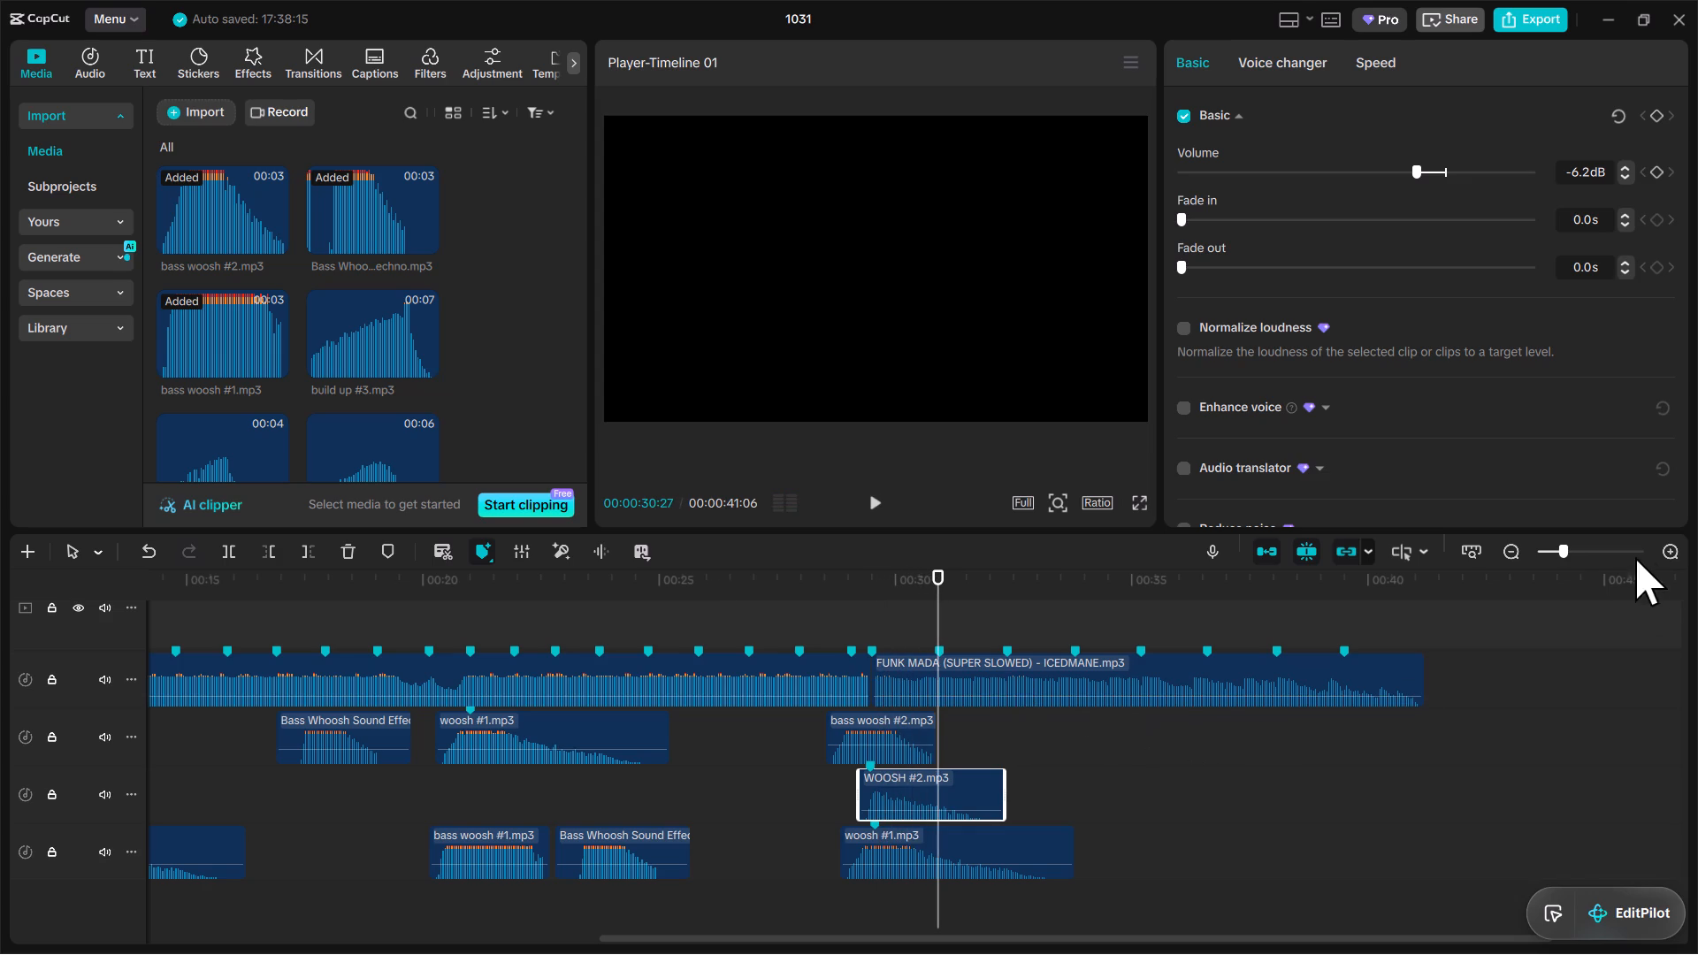
# Shift the WOOSH #2 clip slightly later so its marker lines up with the song marker at the join, and play it.
pyautogui.click(1583, 550)
pyautogui.click(1025, 780)
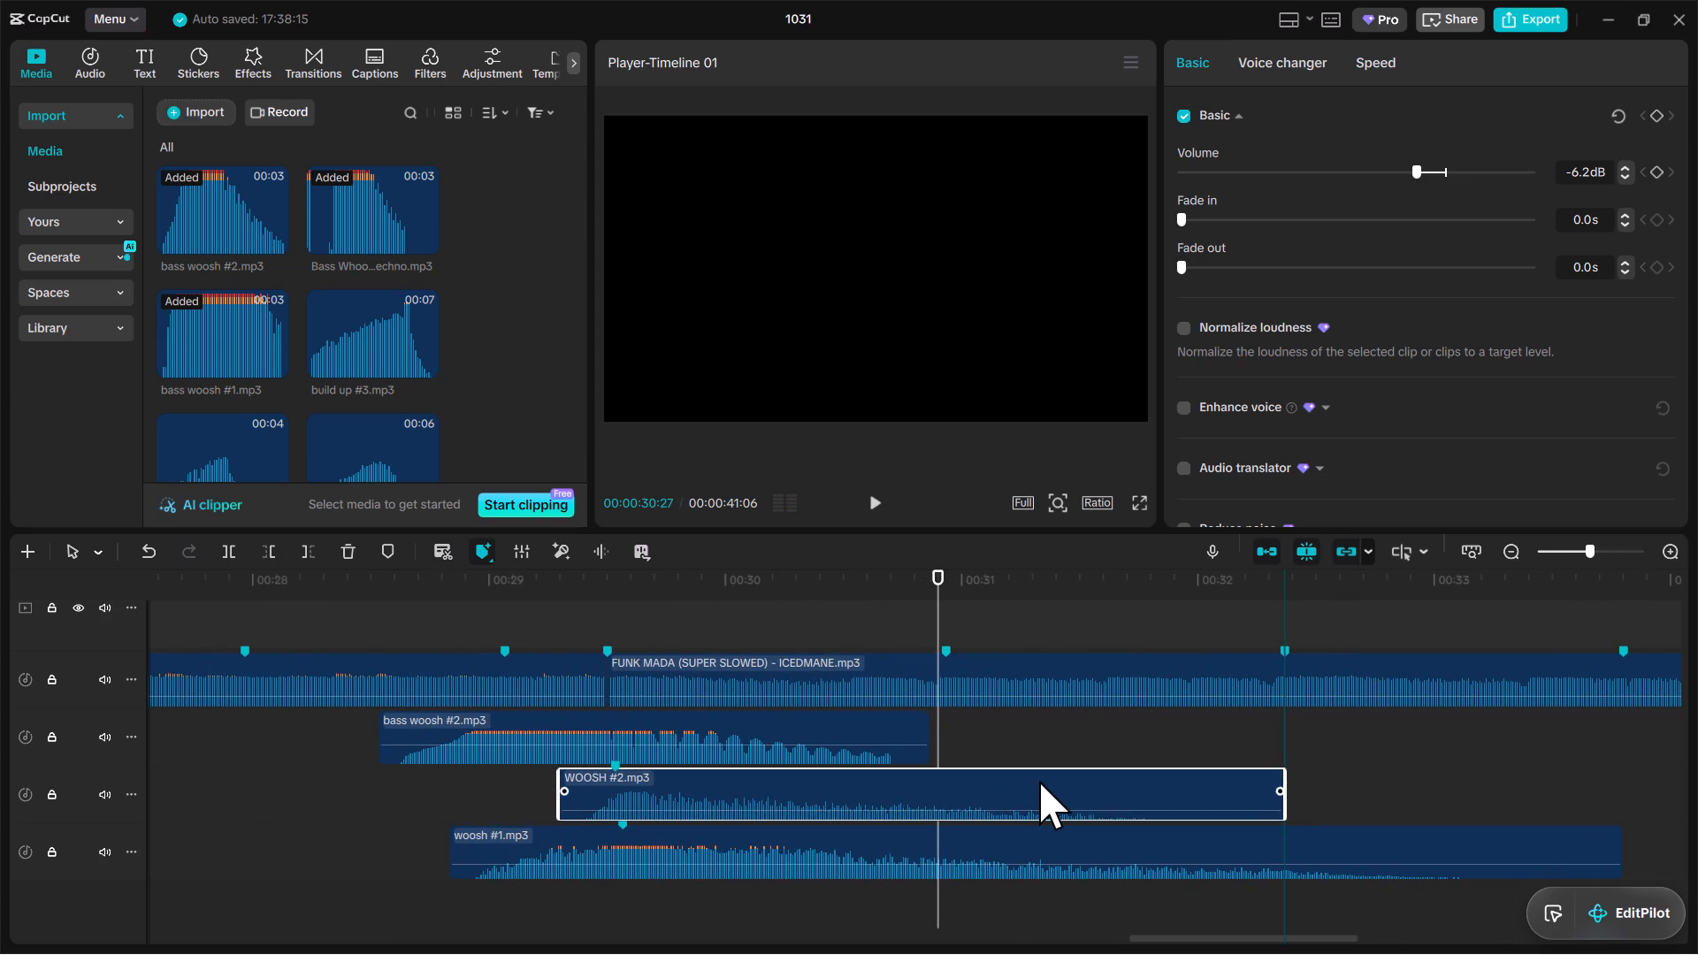
pyautogui.click(608, 653)
pyautogui.moveTo(874, 796); pyautogui.dragTo(882, 798)
pyautogui.click(432, 585)
pyautogui.press('space')
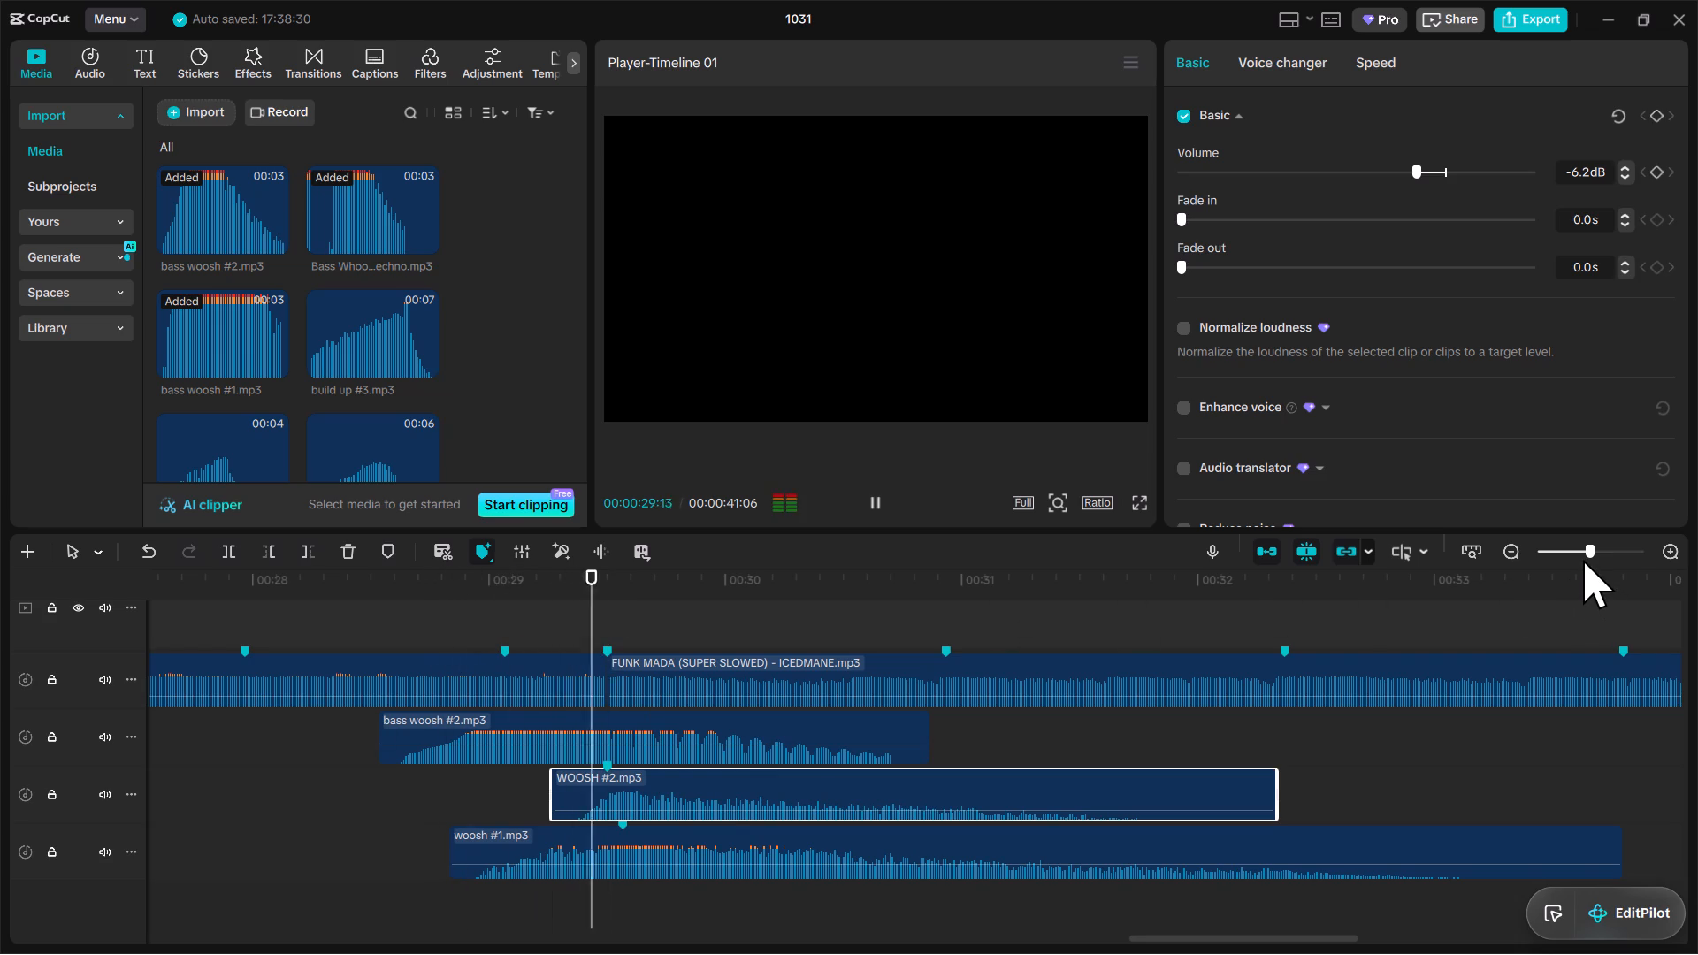
# Play the timeline from the beginning to review the song with all its sound effects.
pyautogui.moveTo(1585, 550); pyautogui.dragTo(1556, 555)
pyautogui.click(728, 609)
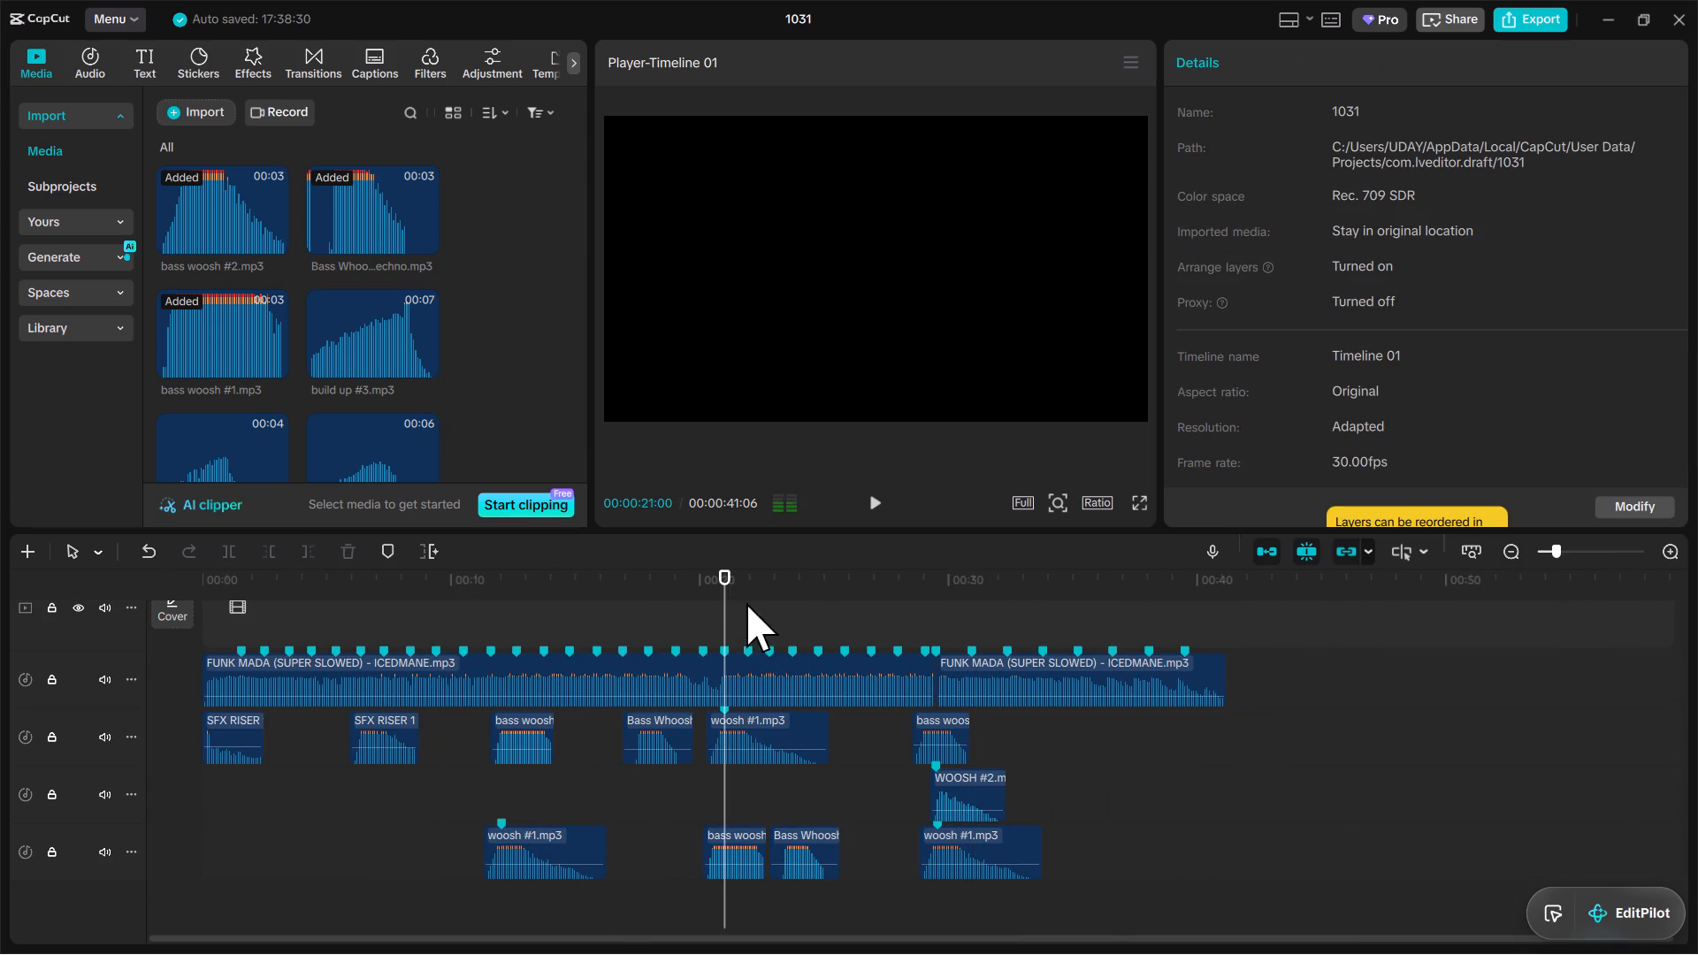
pyautogui.click(210, 582)
pyautogui.press('space')
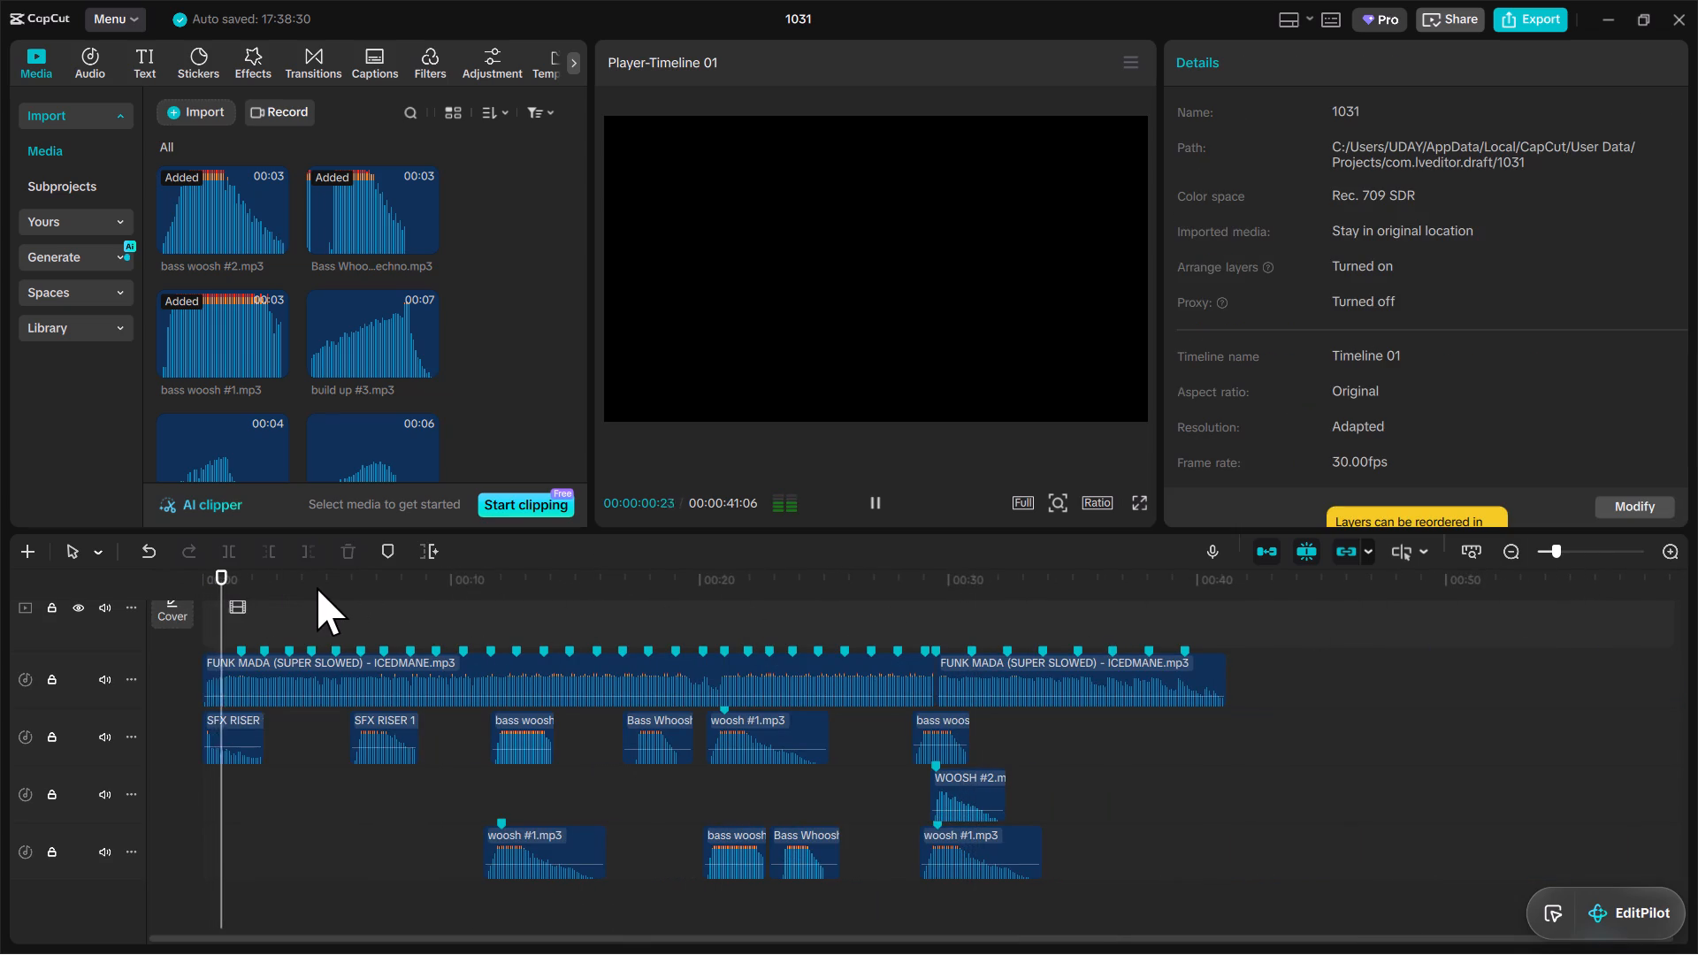
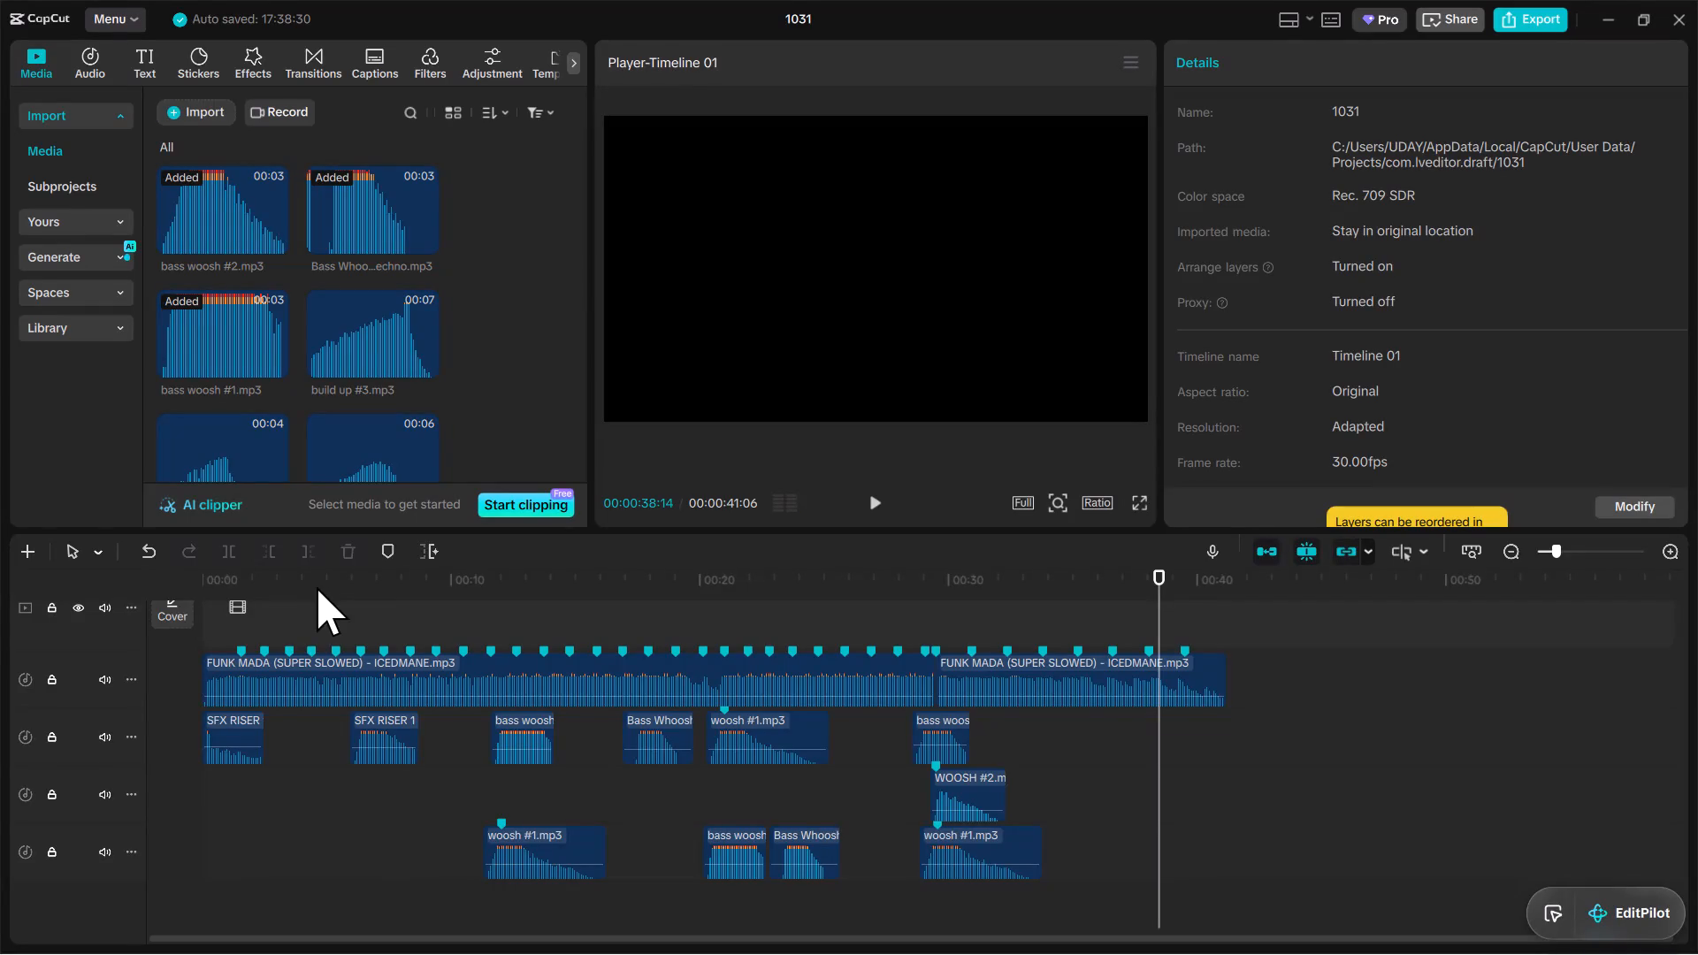
# Play from about 00:30, split the second song clip at the beat marker at 00:33:24, and delete the remainder.
pyautogui.click(946, 580)
pyautogui.press('space')
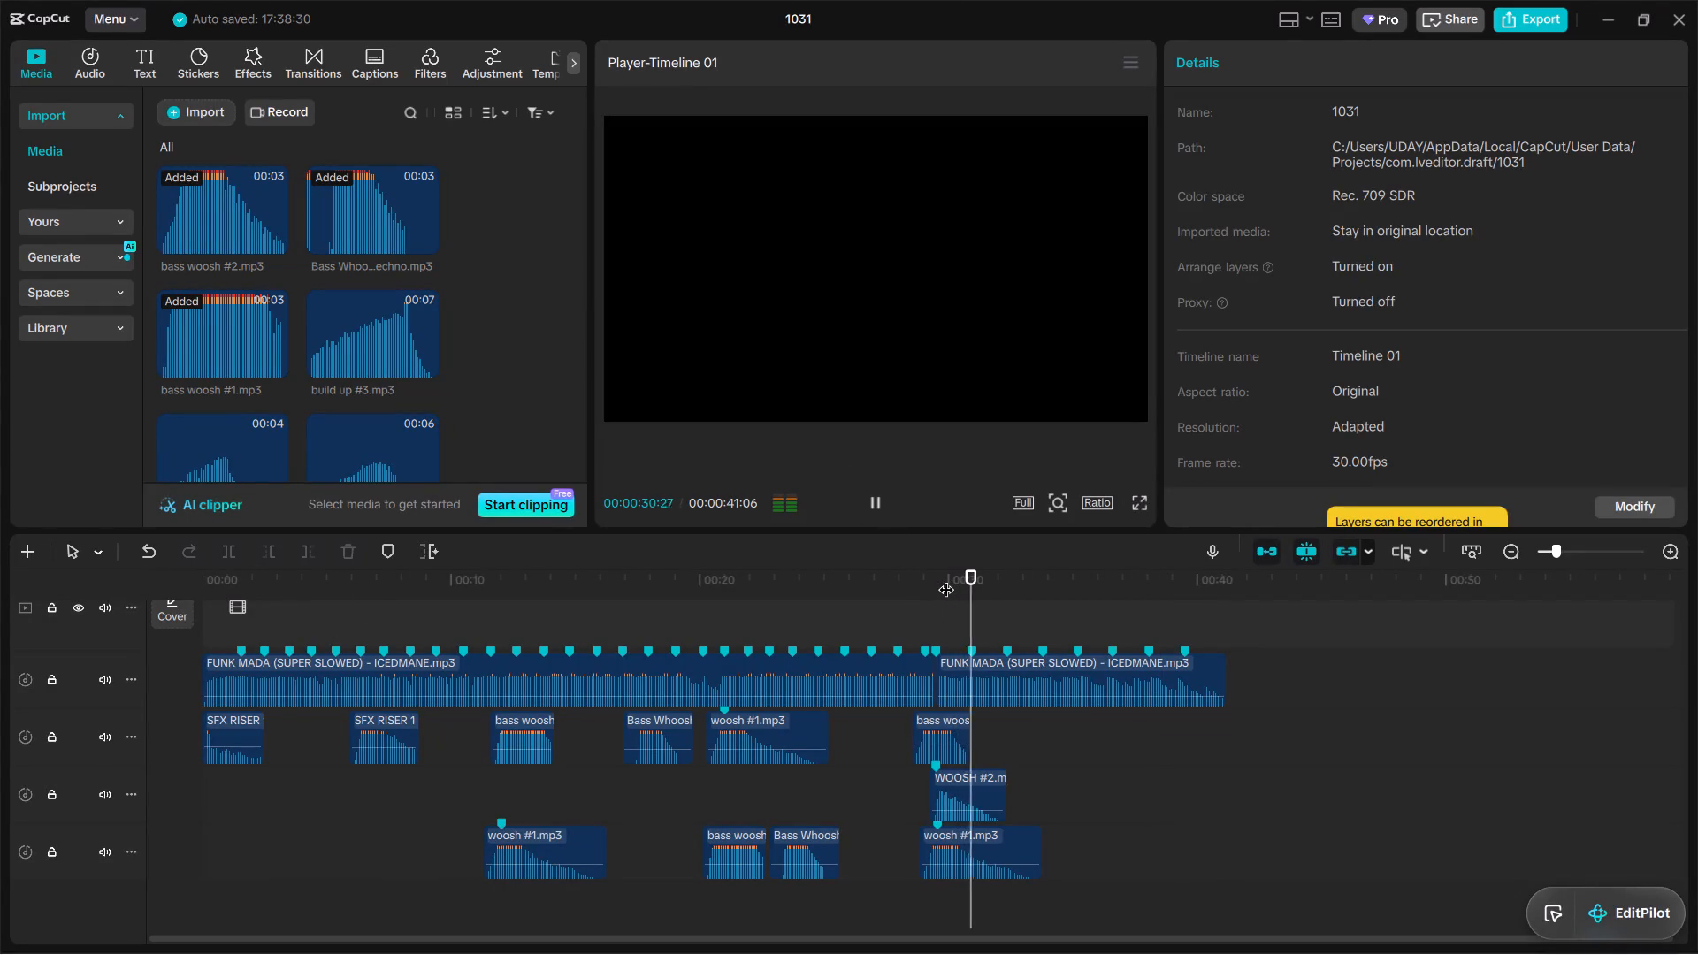
pyautogui.press('space')
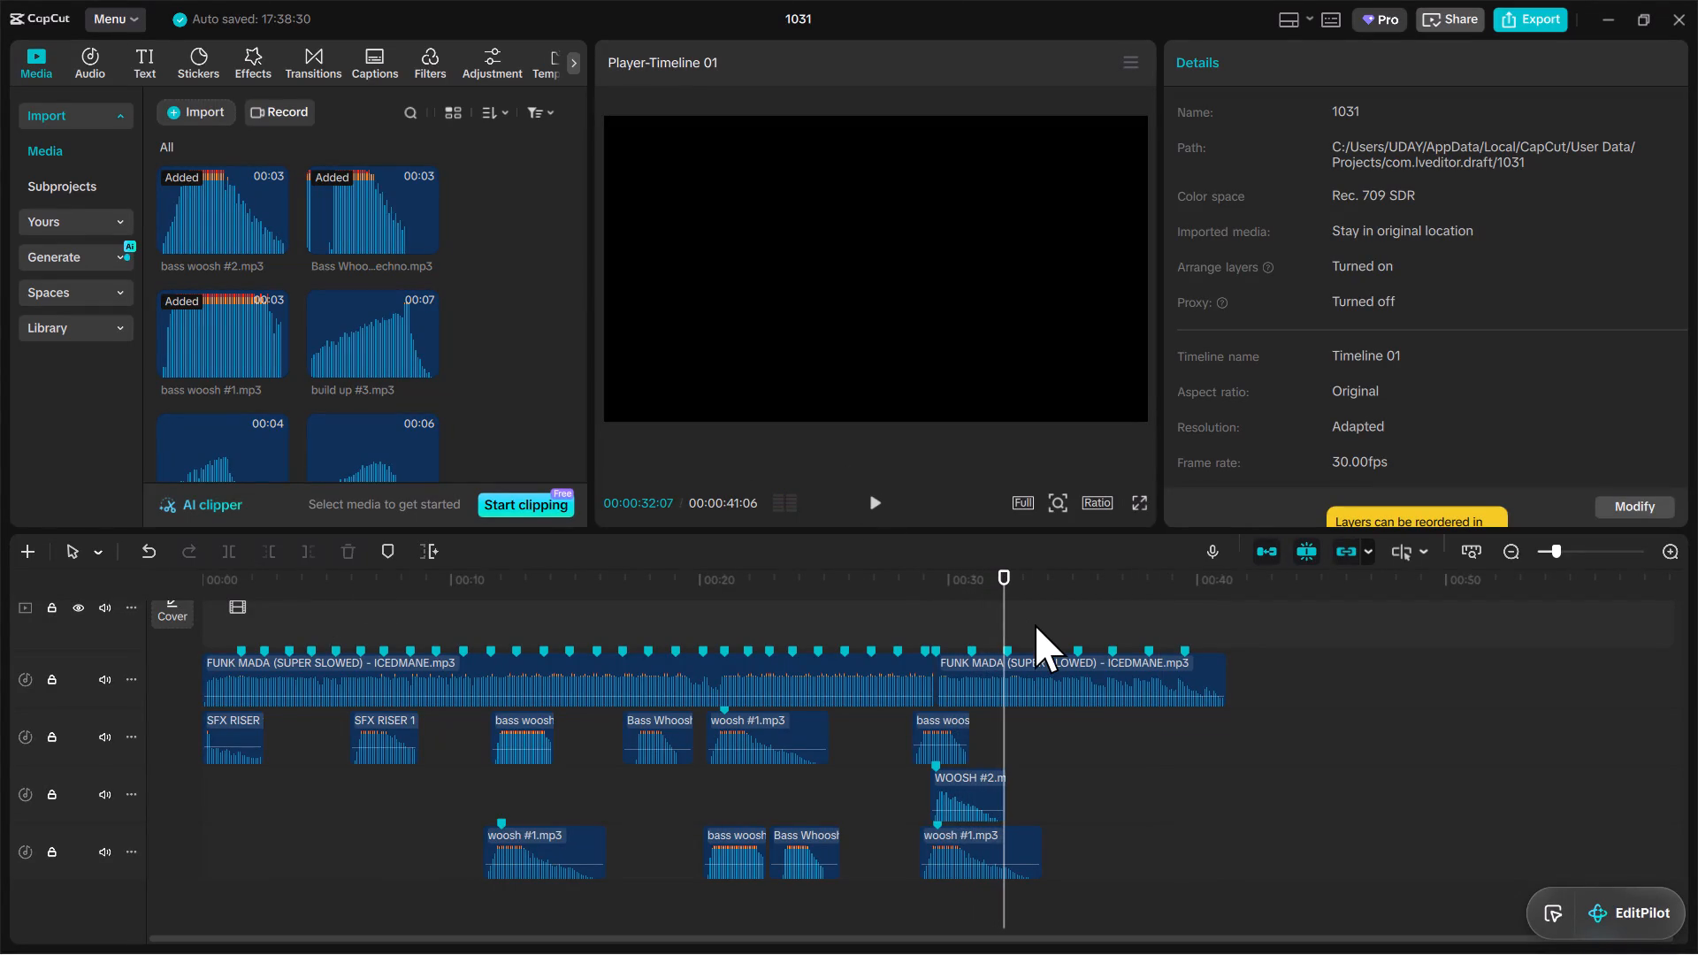
pyautogui.press('space')
pyautogui.press('space')
pyautogui.press('space')
pyautogui.press('space')
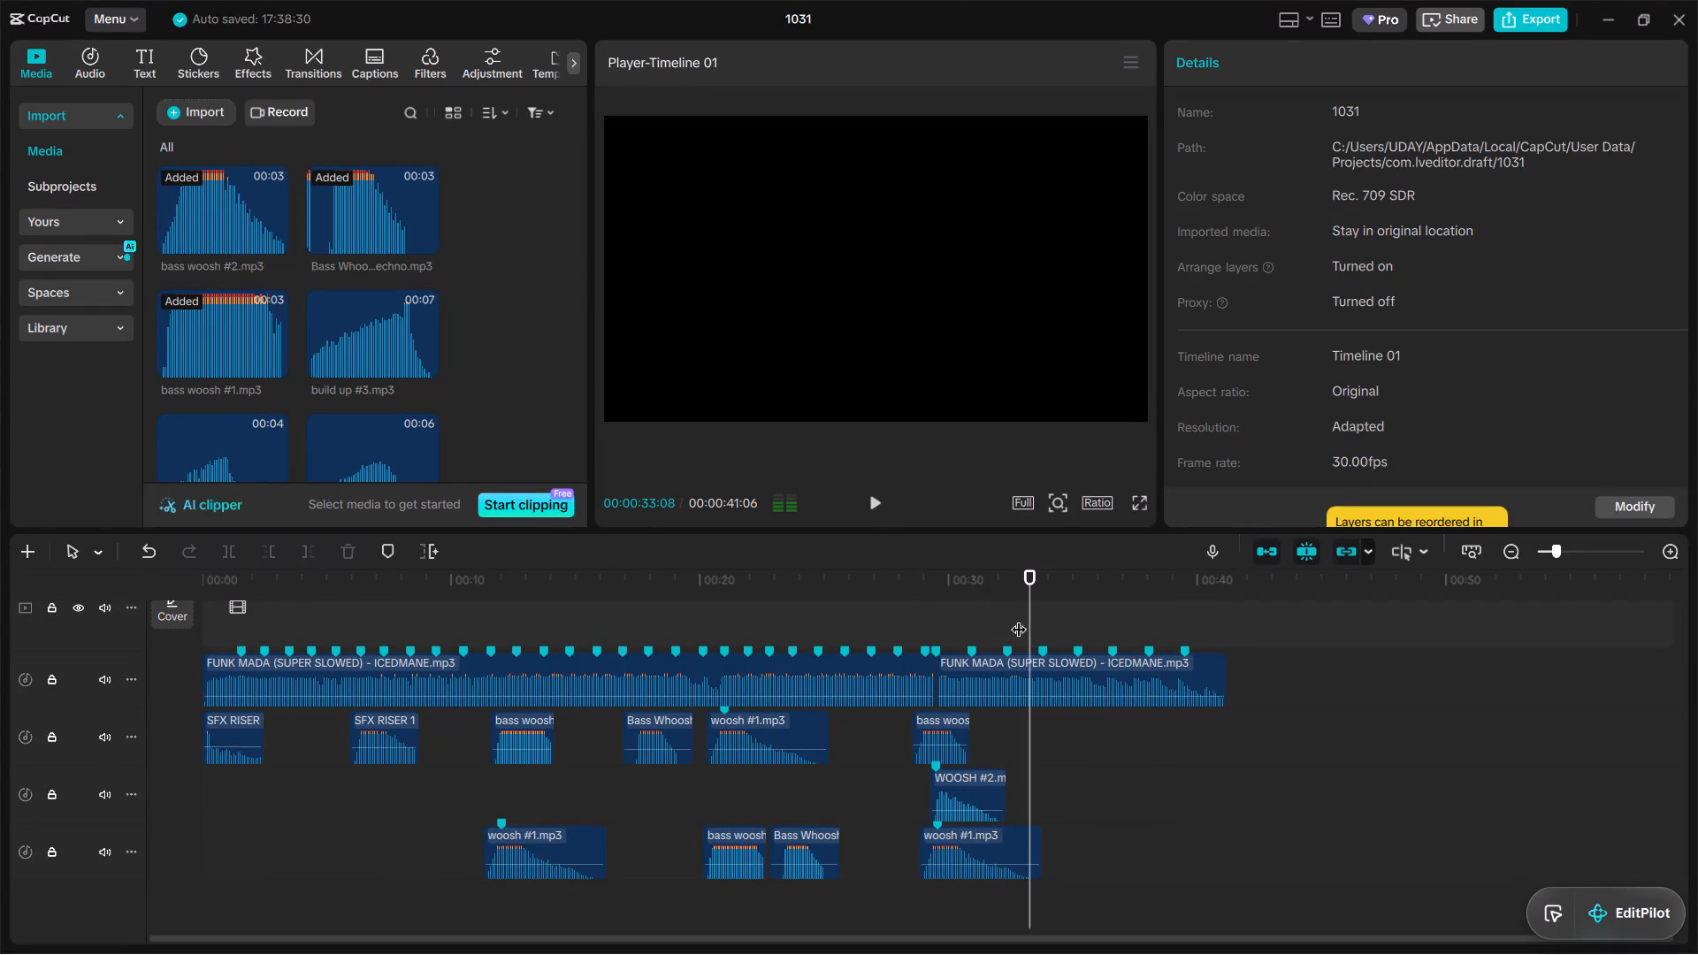
pyautogui.click(1079, 672)
pyautogui.click(1034, 600)
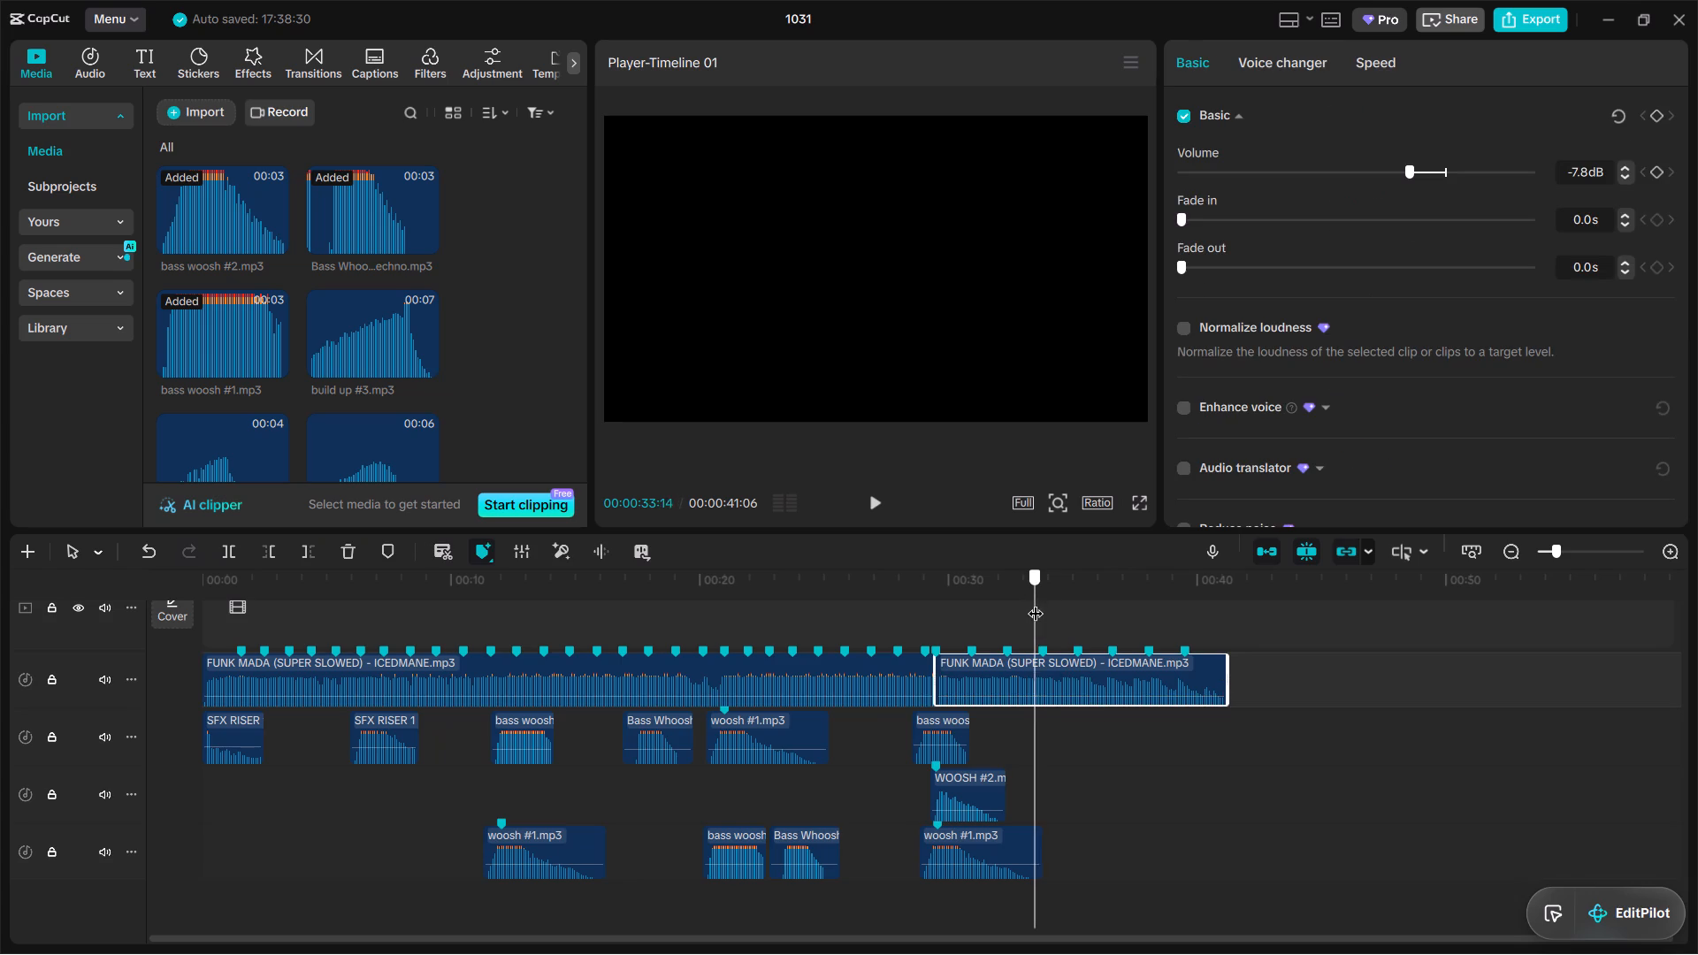
pyautogui.press('s')
pyautogui.press('BackSpace')
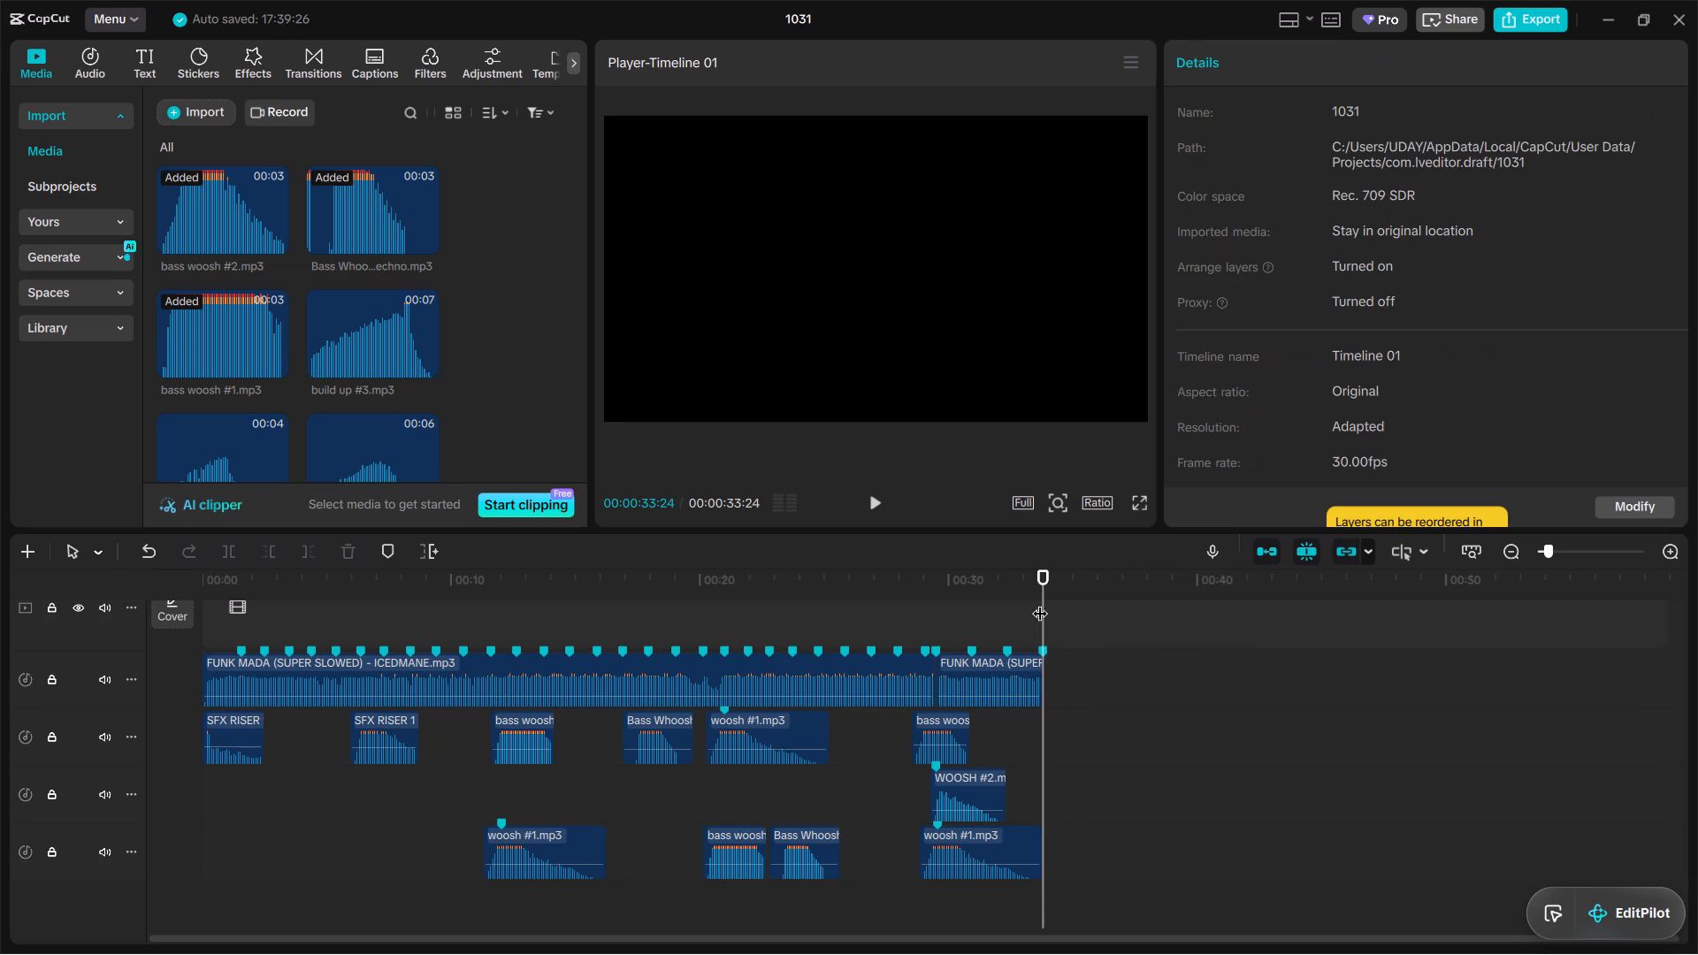
# Add a 1.0 s fade-out to the second song clip and play its ending.
pyautogui.click(1005, 660)
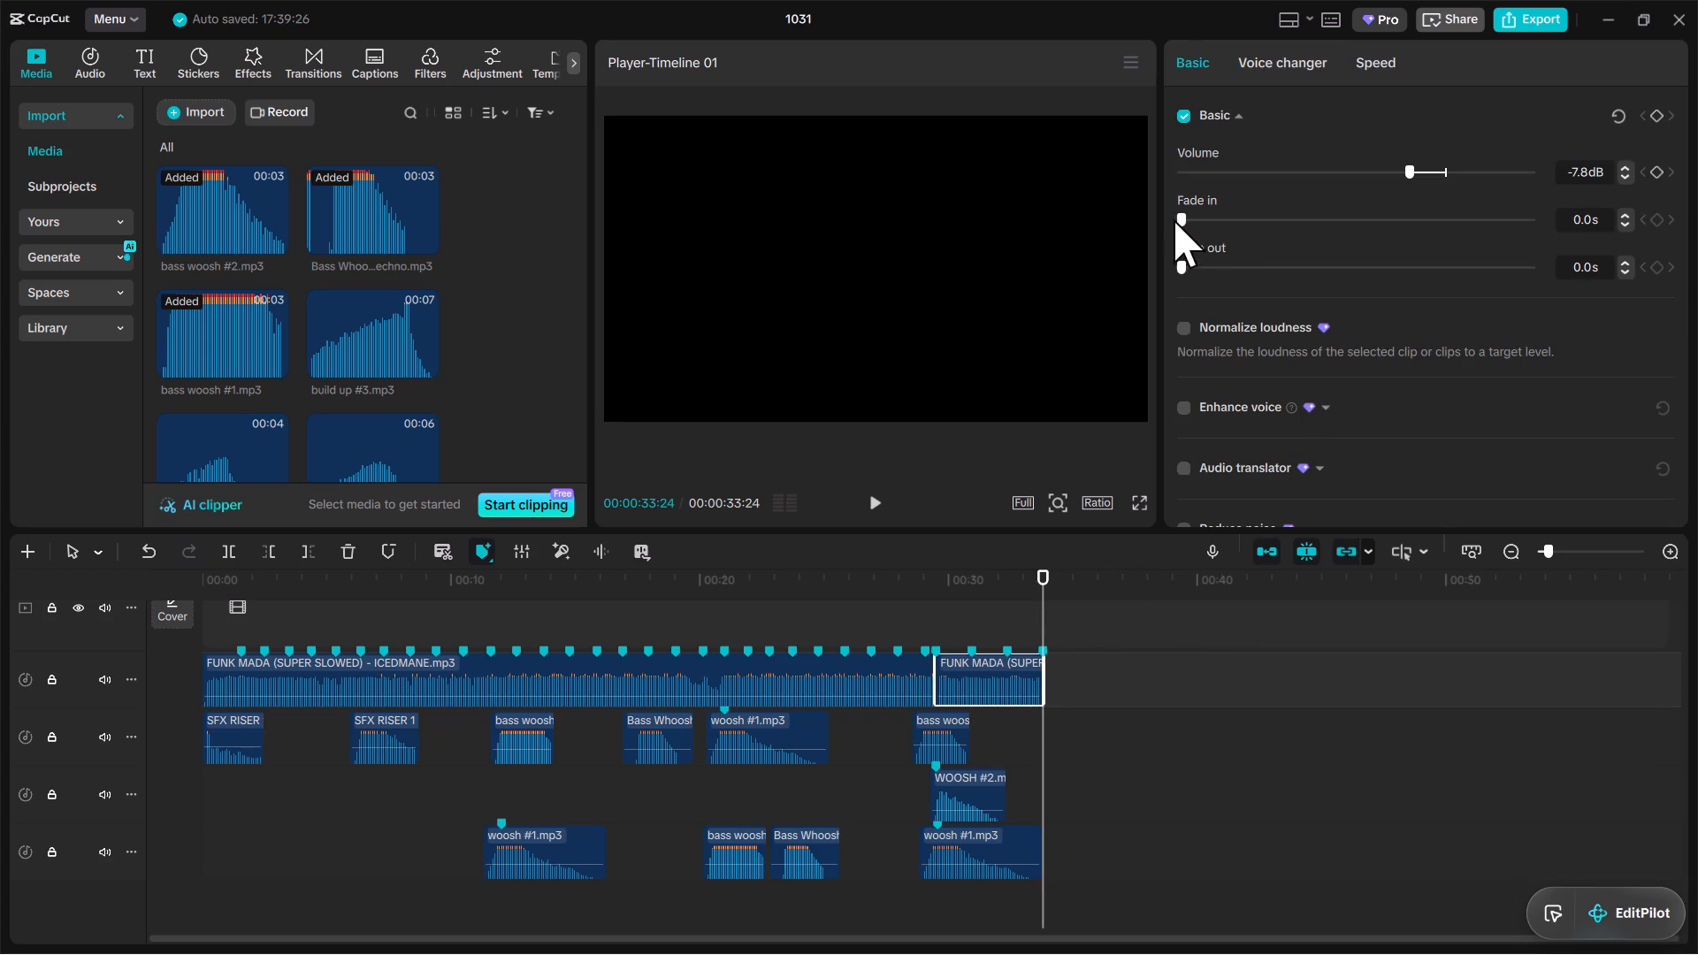
pyautogui.moveTo(1184, 264); pyautogui.dragTo(1259, 264)
pyautogui.moveTo(1259, 264); pyautogui.dragTo(1265, 266)
pyautogui.click(983, 572)
pyautogui.press('space')
# Shorten the end of the second song clip to about 00:33:14 and play the faded ending.
pyautogui.moveTo(1045, 677); pyautogui.dragTo(1029, 684)
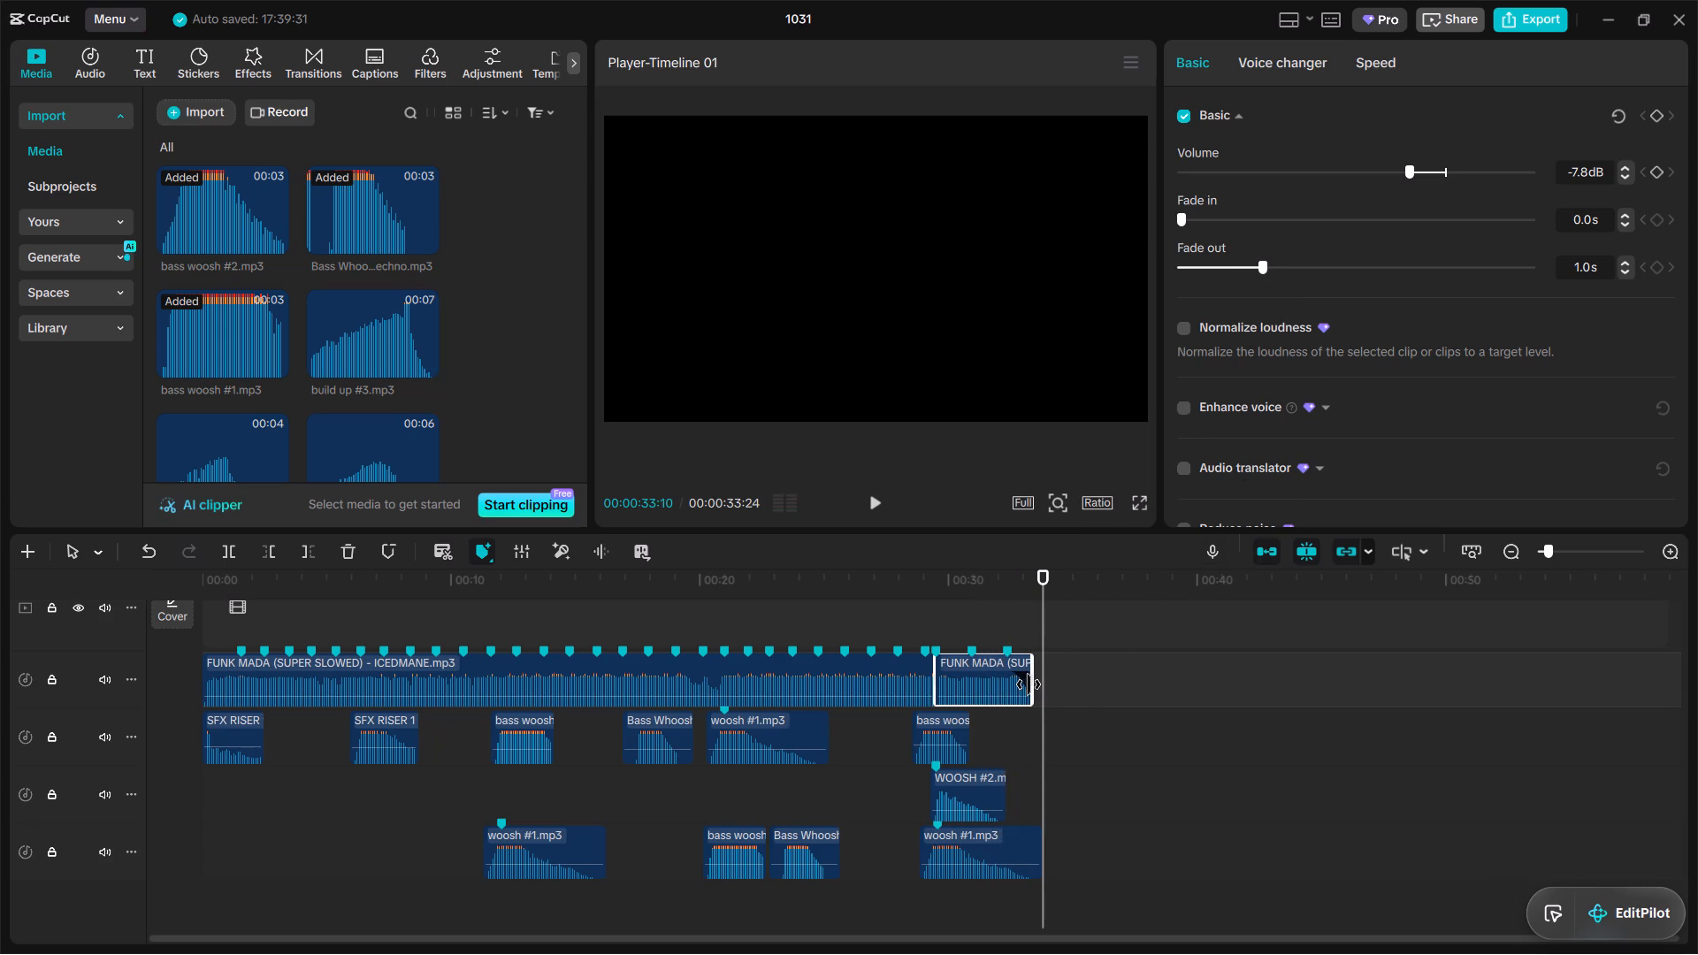
pyautogui.moveTo(1029, 684); pyautogui.dragTo(1031, 684)
pyautogui.click(990, 587)
pyautogui.press('space')
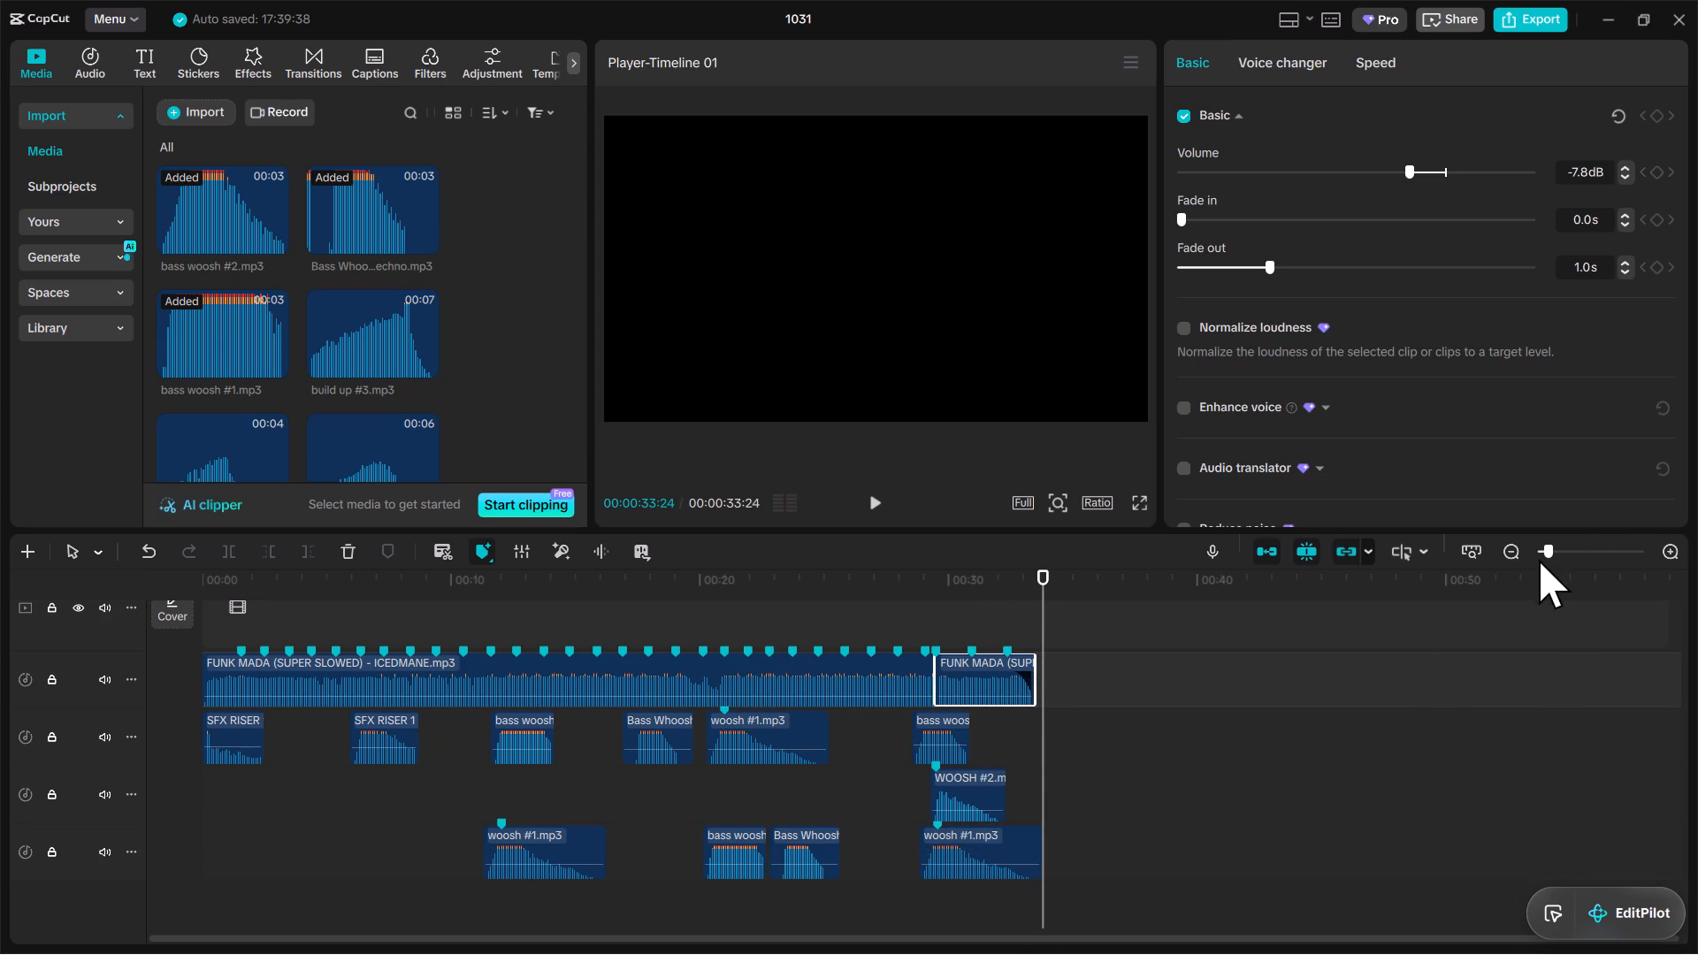
# Trim the last woosh #1 clip so it ends with the song at 00:33:14.
pyautogui.moveTo(1543, 556); pyautogui.dragTo(1564, 559)
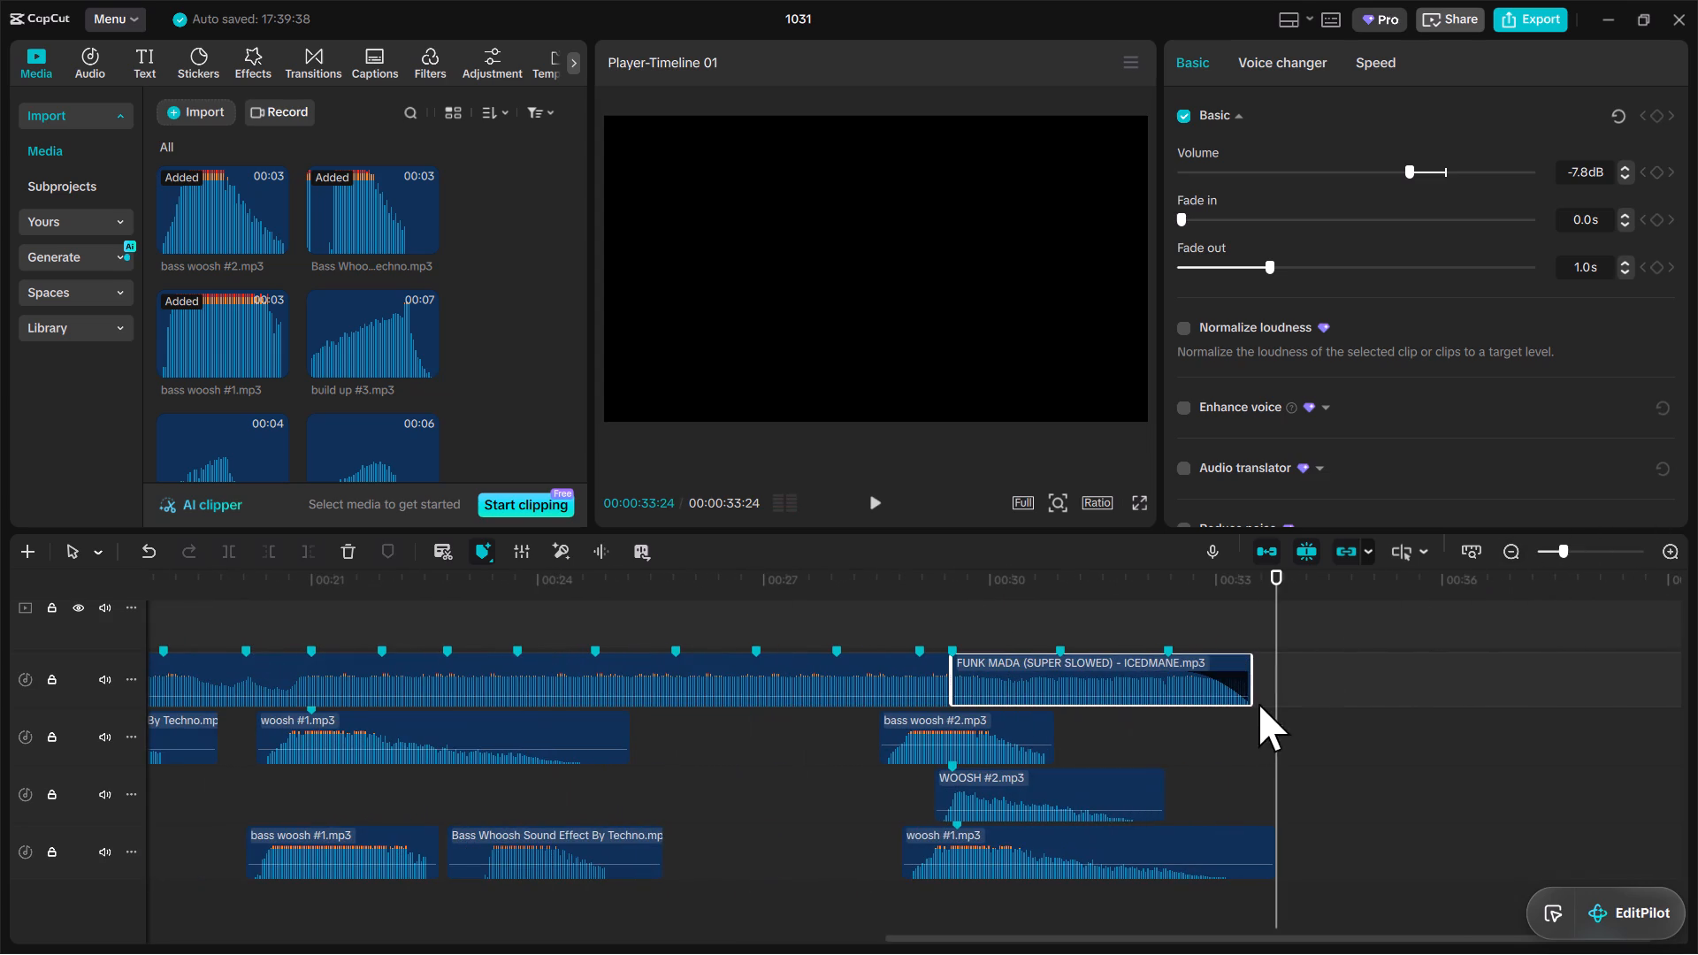
pyautogui.moveTo(1281, 736); pyautogui.dragTo(1250, 740)
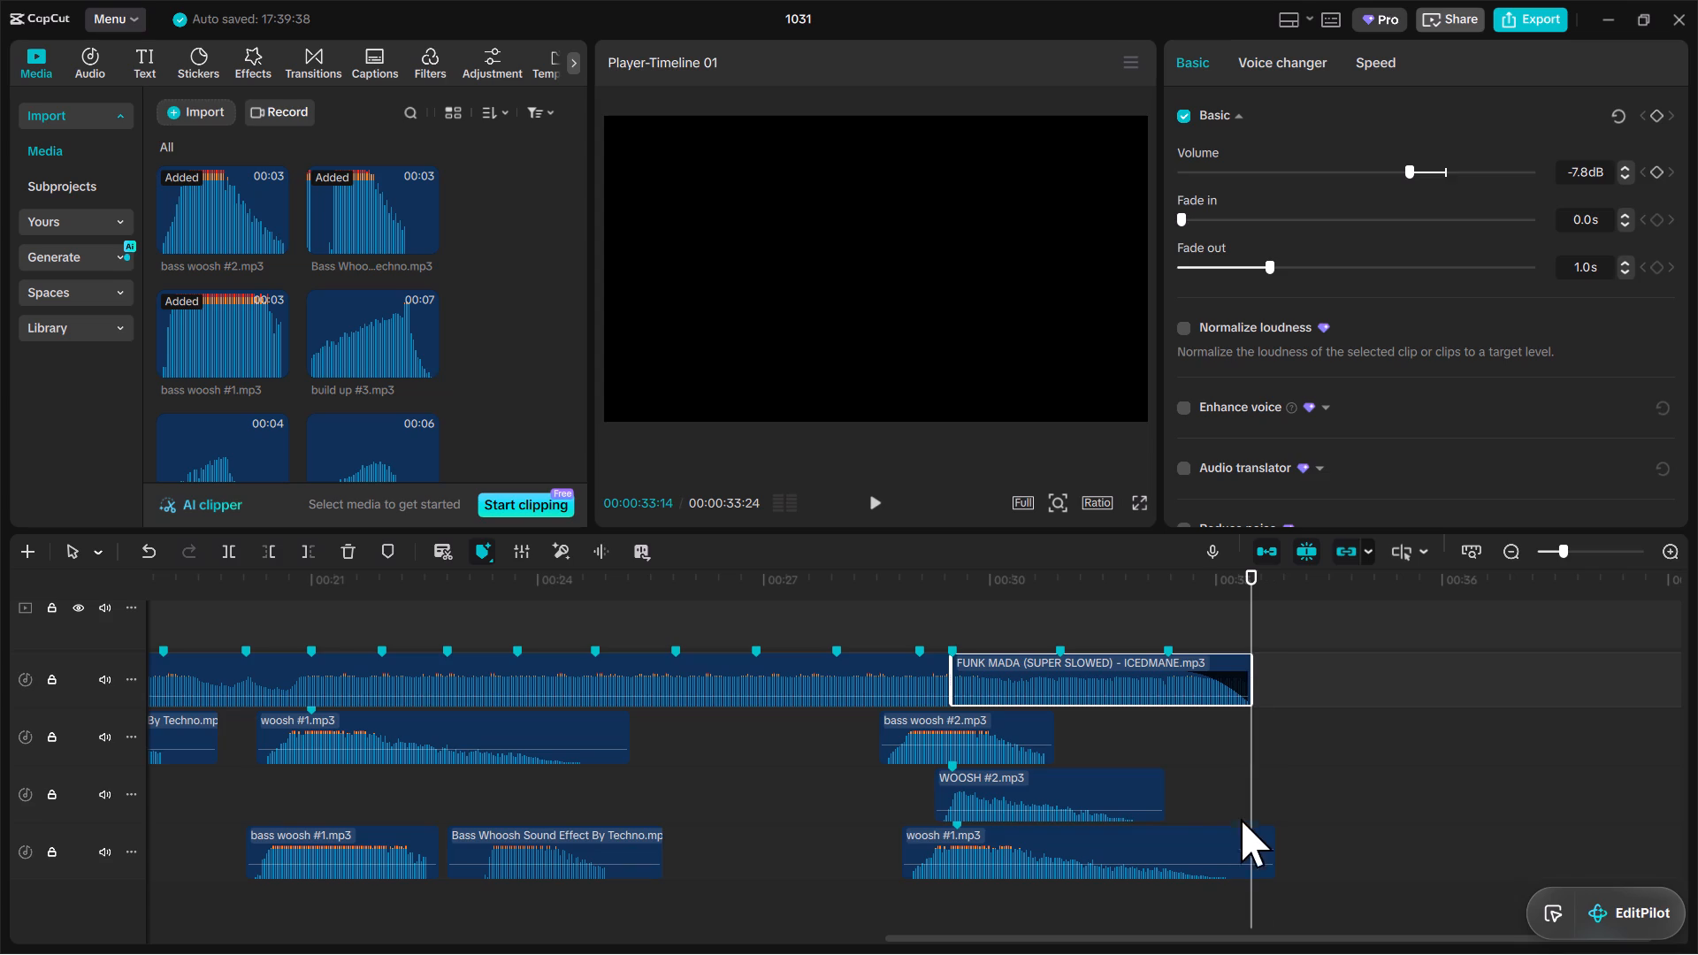
pyautogui.click(1233, 838)
pyautogui.press('w')
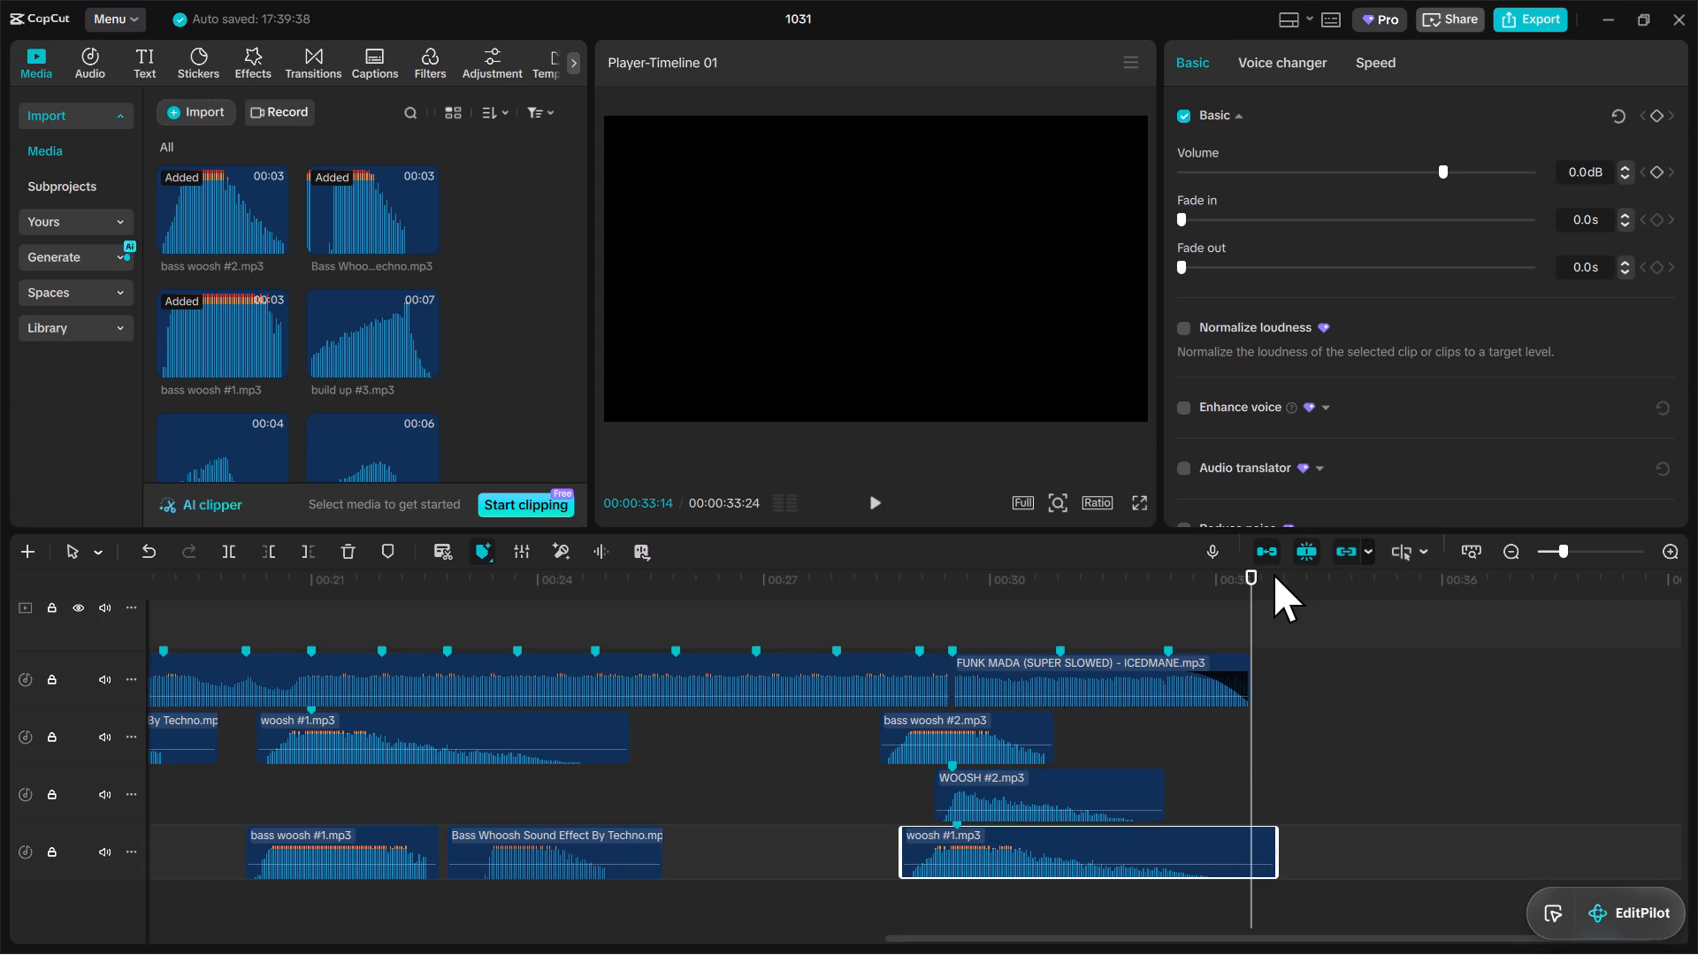
# Play the timeline from the beginning to review the shortened song with its sound effects and faded ending.
pyautogui.click(1549, 548)
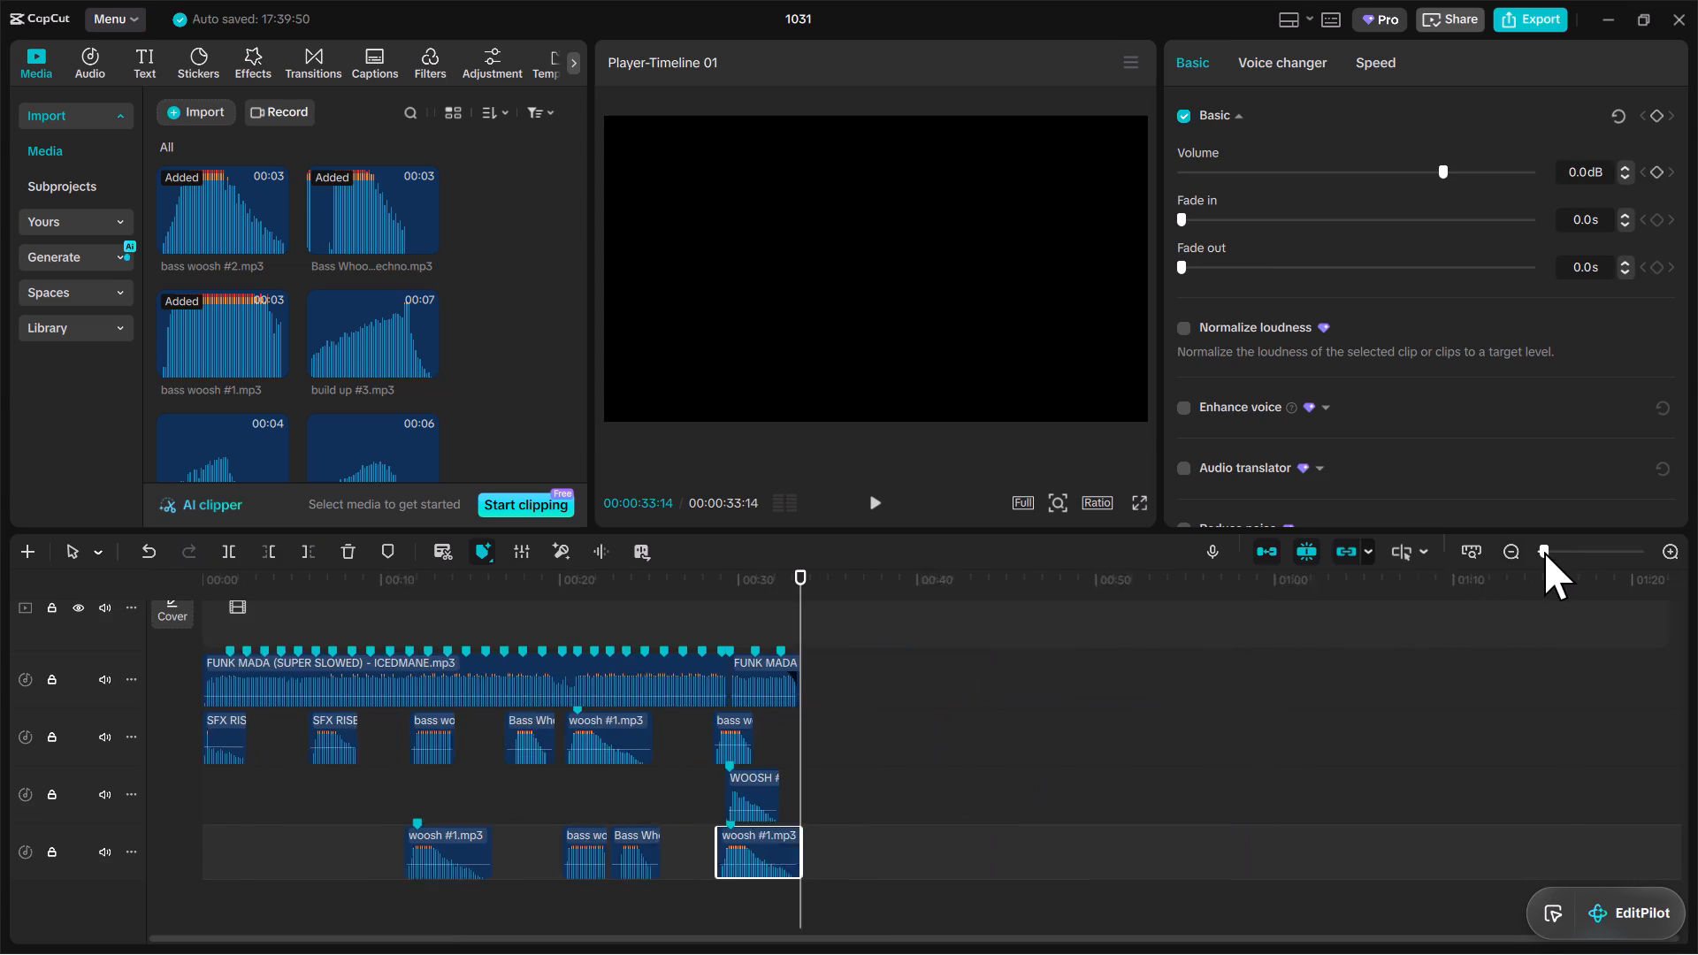
pyautogui.click(207, 612)
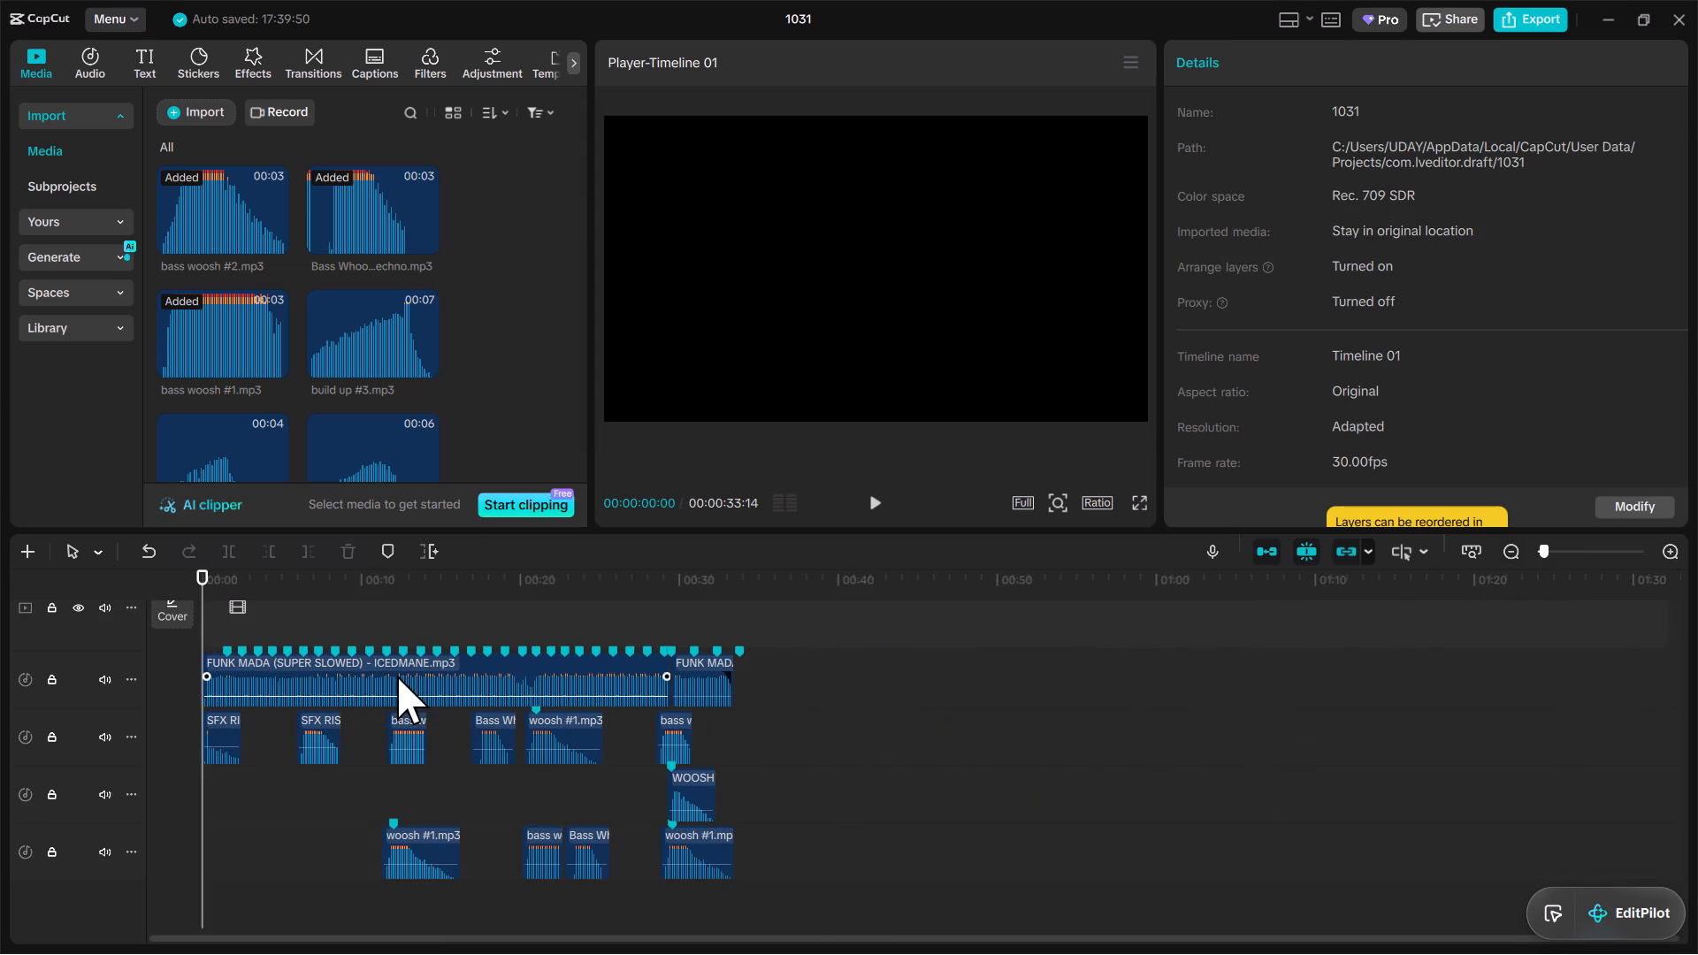
pyautogui.press('space')
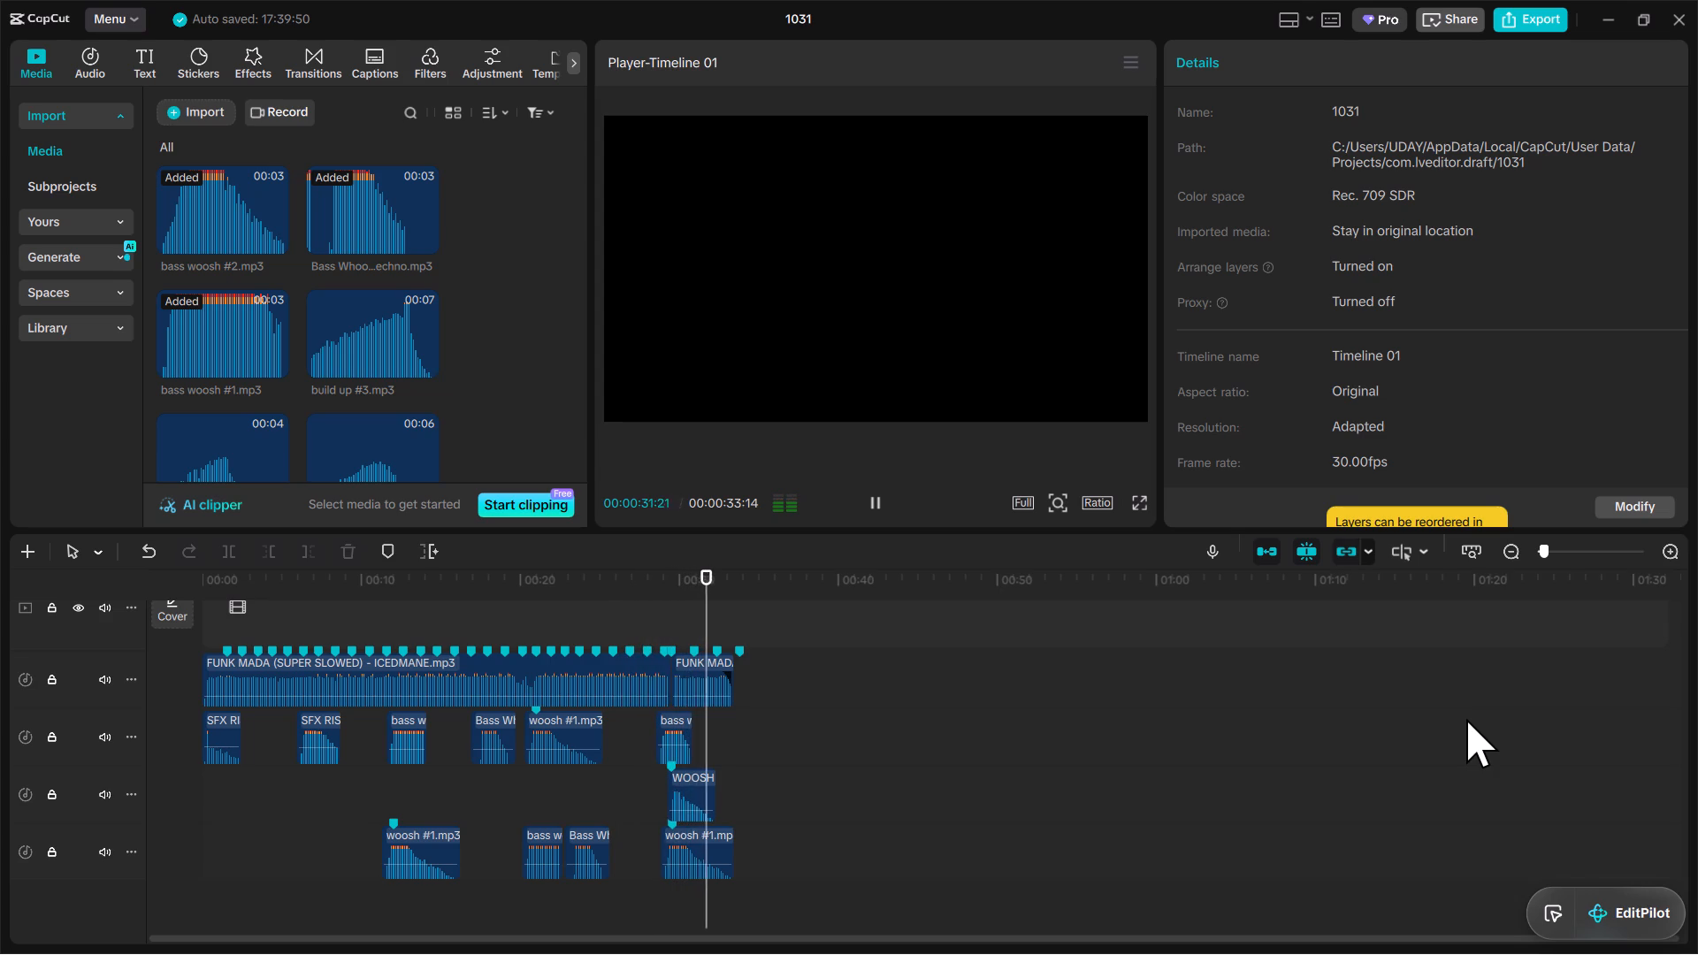
pyautogui.press('space')
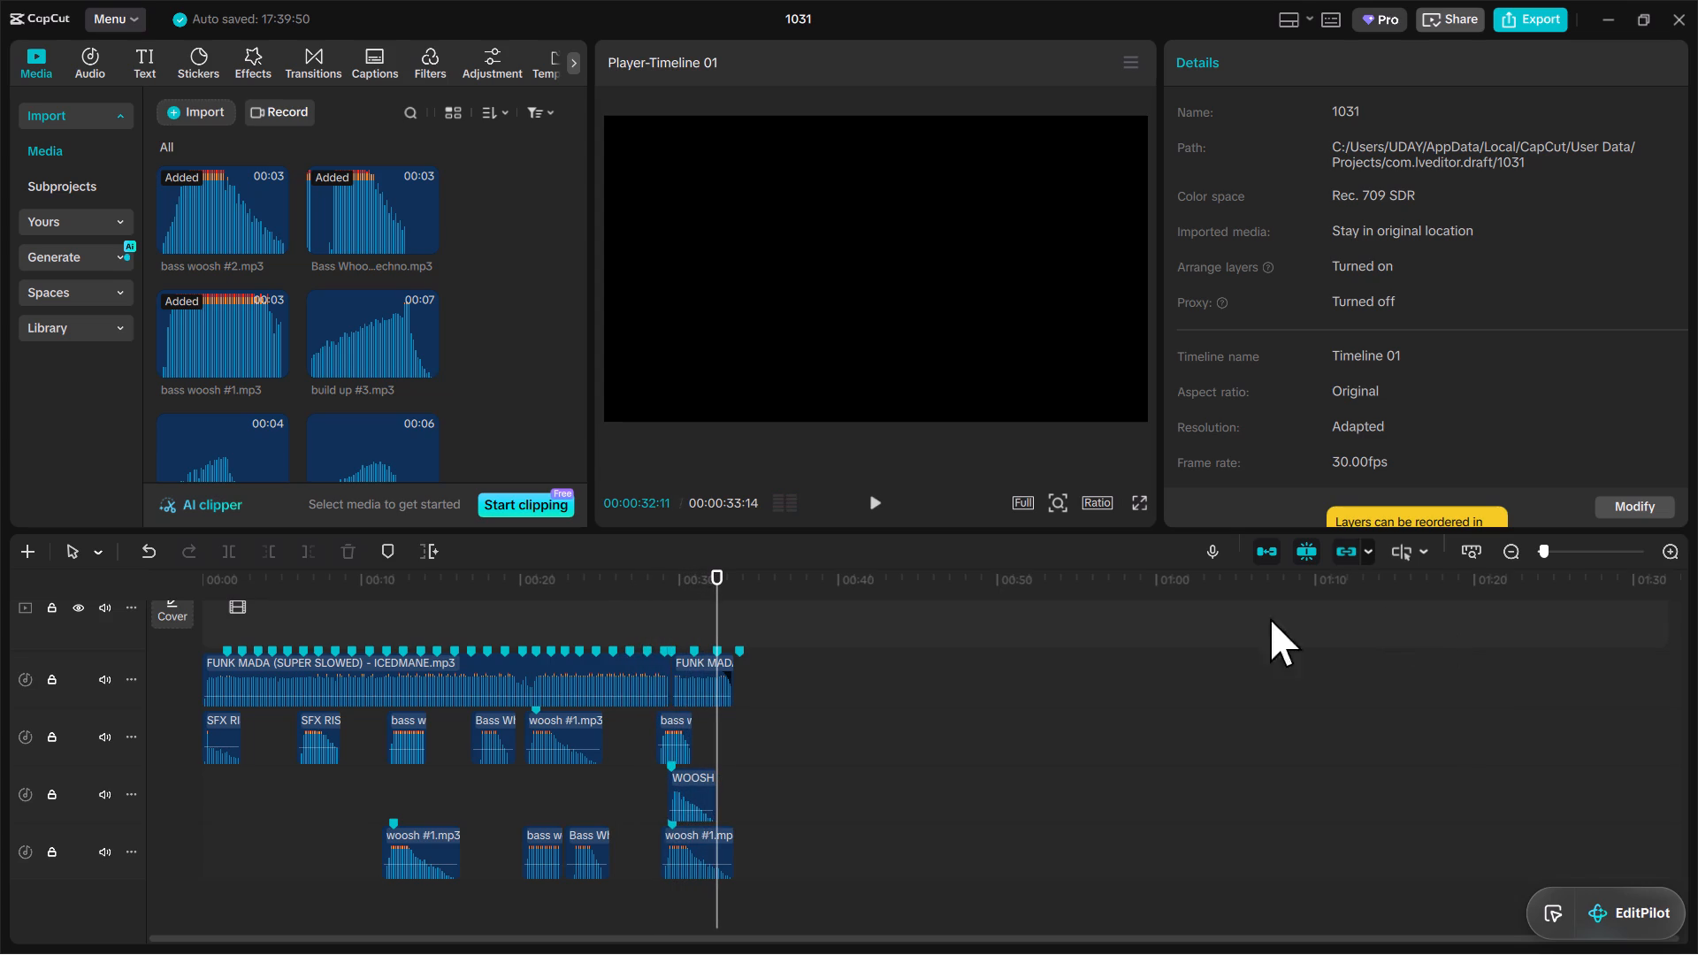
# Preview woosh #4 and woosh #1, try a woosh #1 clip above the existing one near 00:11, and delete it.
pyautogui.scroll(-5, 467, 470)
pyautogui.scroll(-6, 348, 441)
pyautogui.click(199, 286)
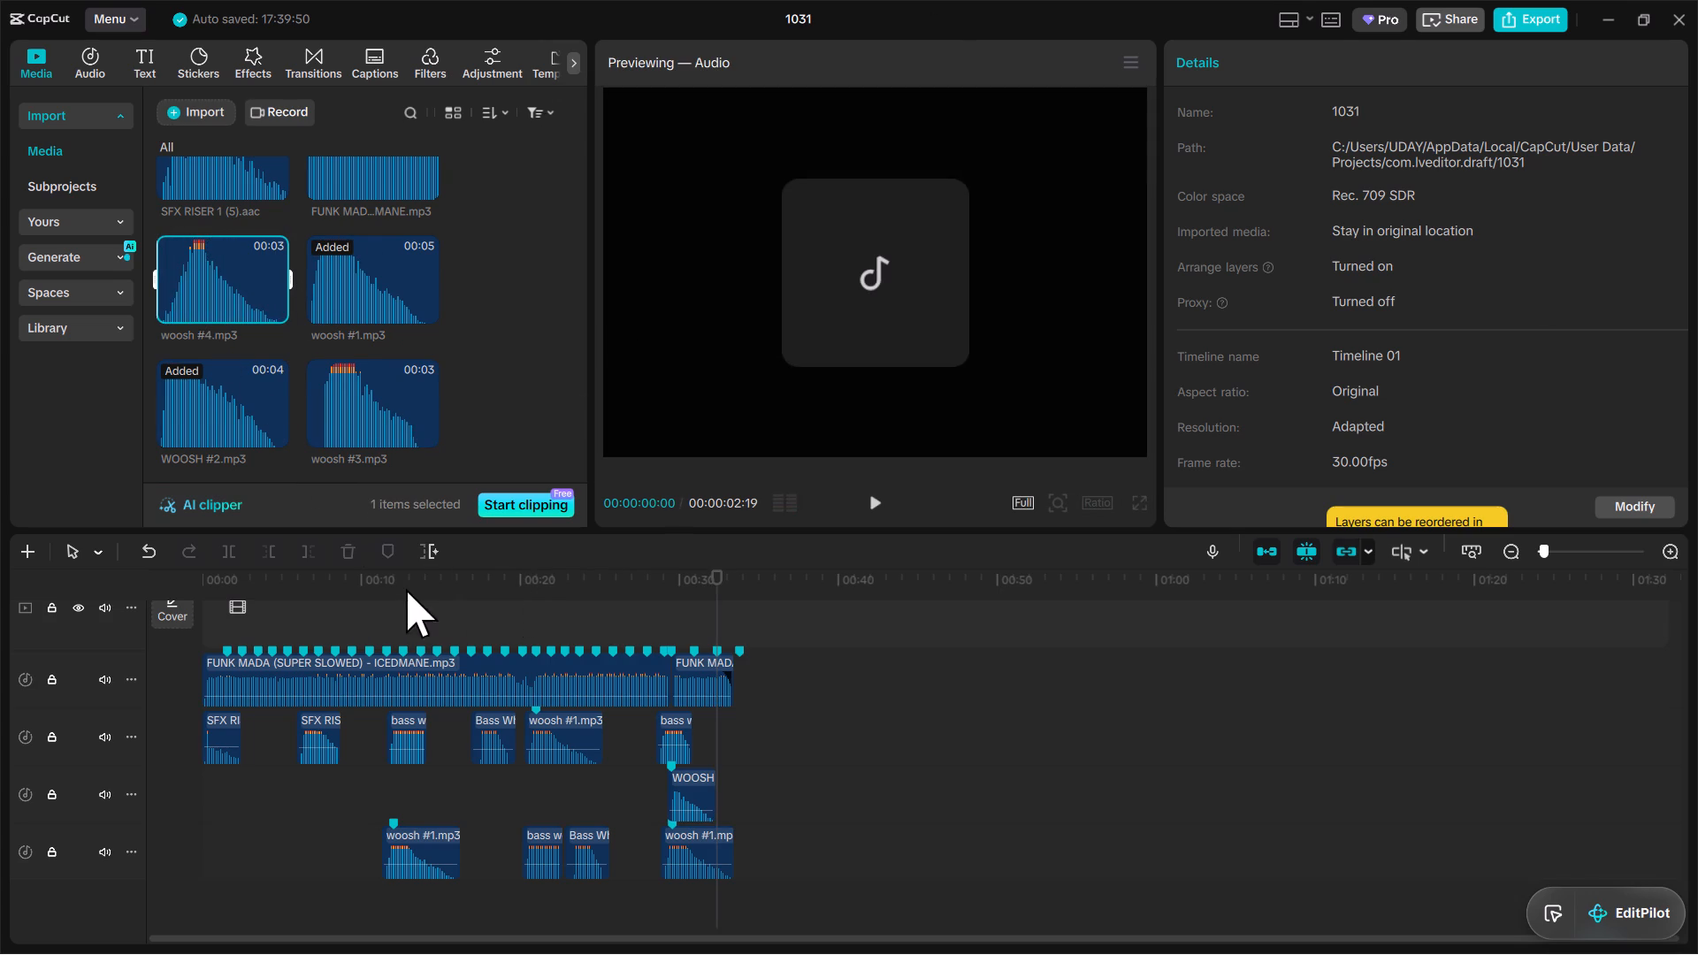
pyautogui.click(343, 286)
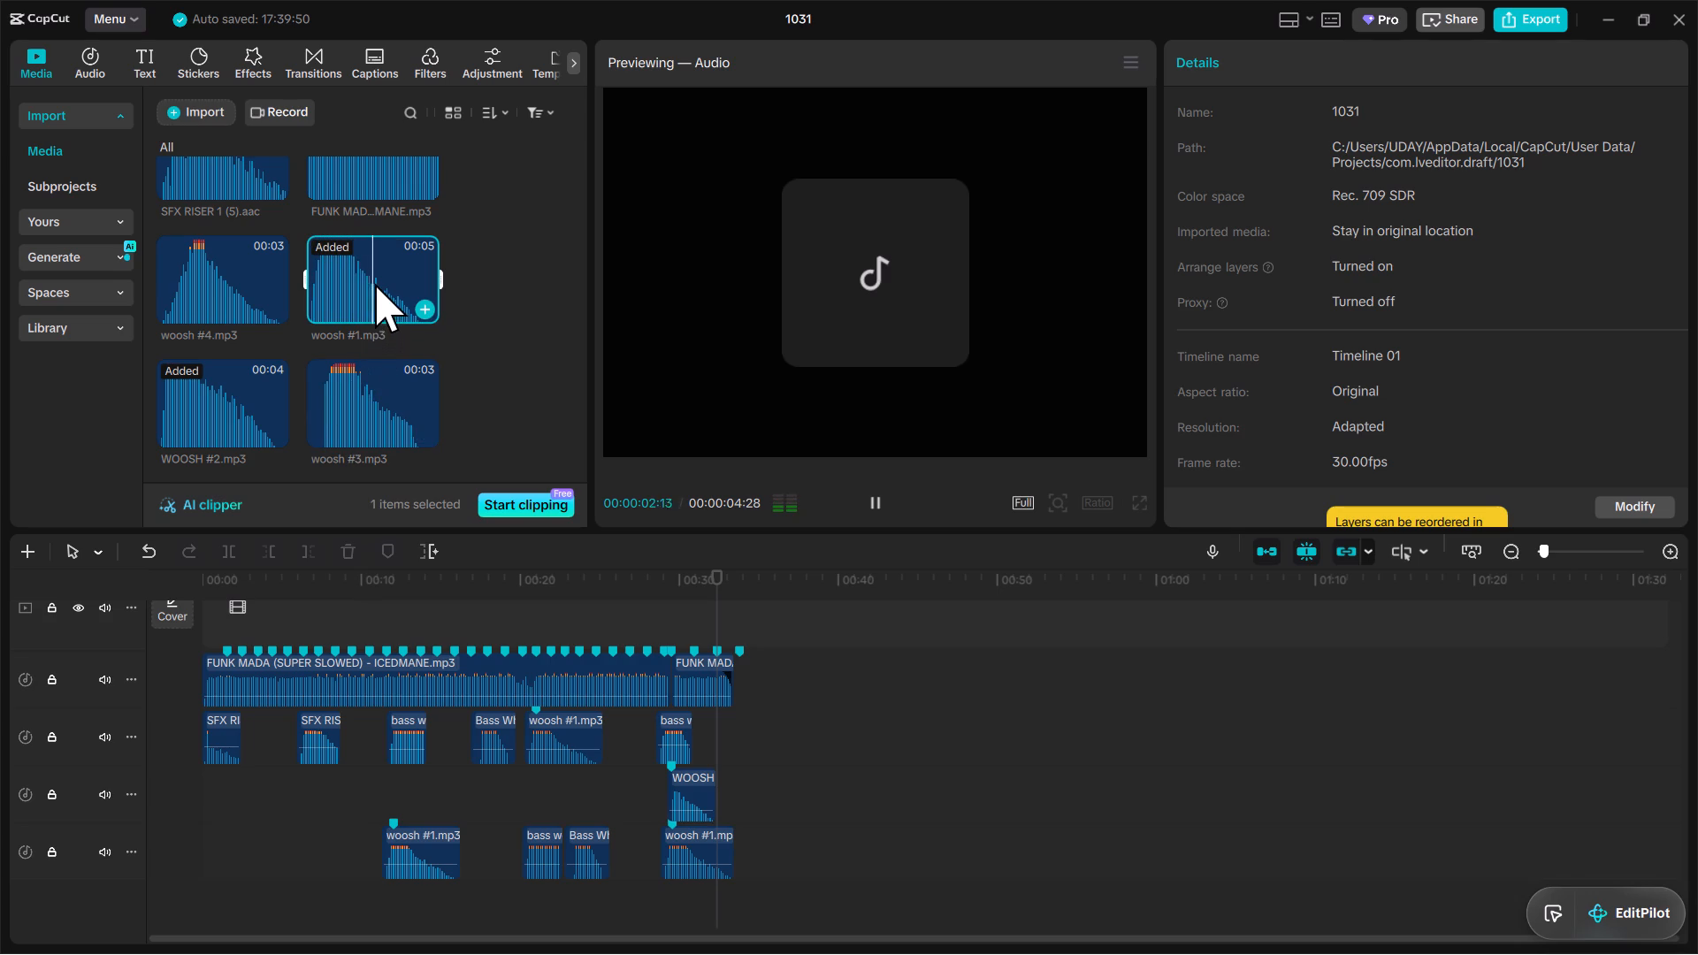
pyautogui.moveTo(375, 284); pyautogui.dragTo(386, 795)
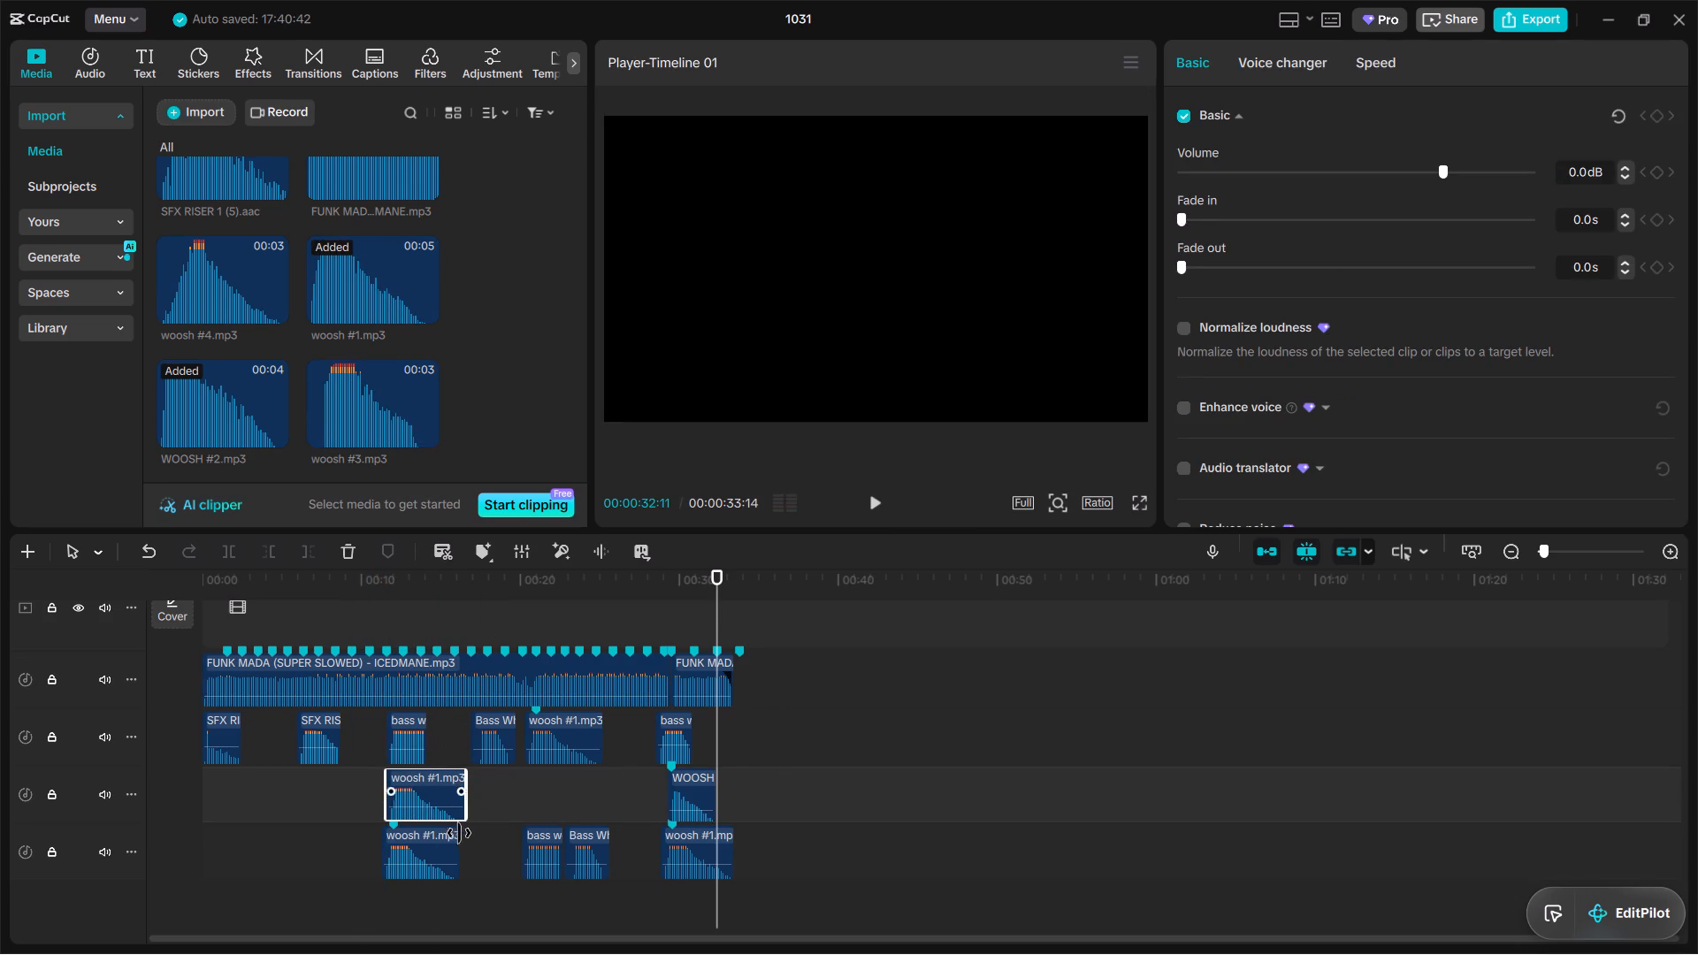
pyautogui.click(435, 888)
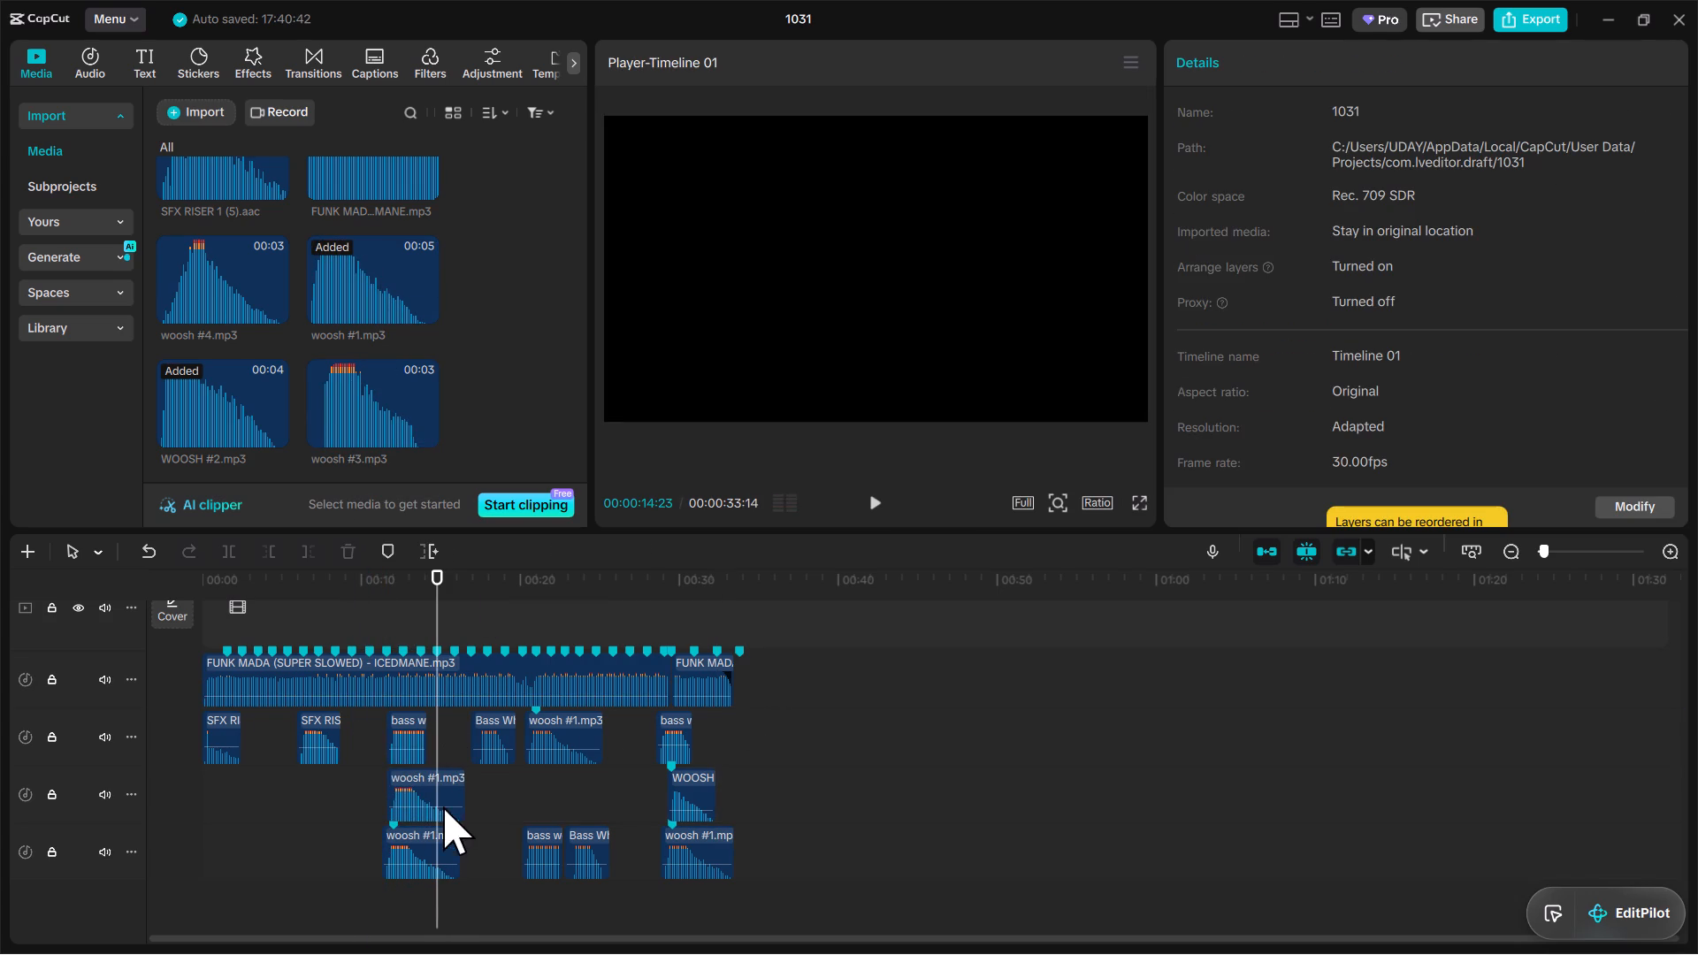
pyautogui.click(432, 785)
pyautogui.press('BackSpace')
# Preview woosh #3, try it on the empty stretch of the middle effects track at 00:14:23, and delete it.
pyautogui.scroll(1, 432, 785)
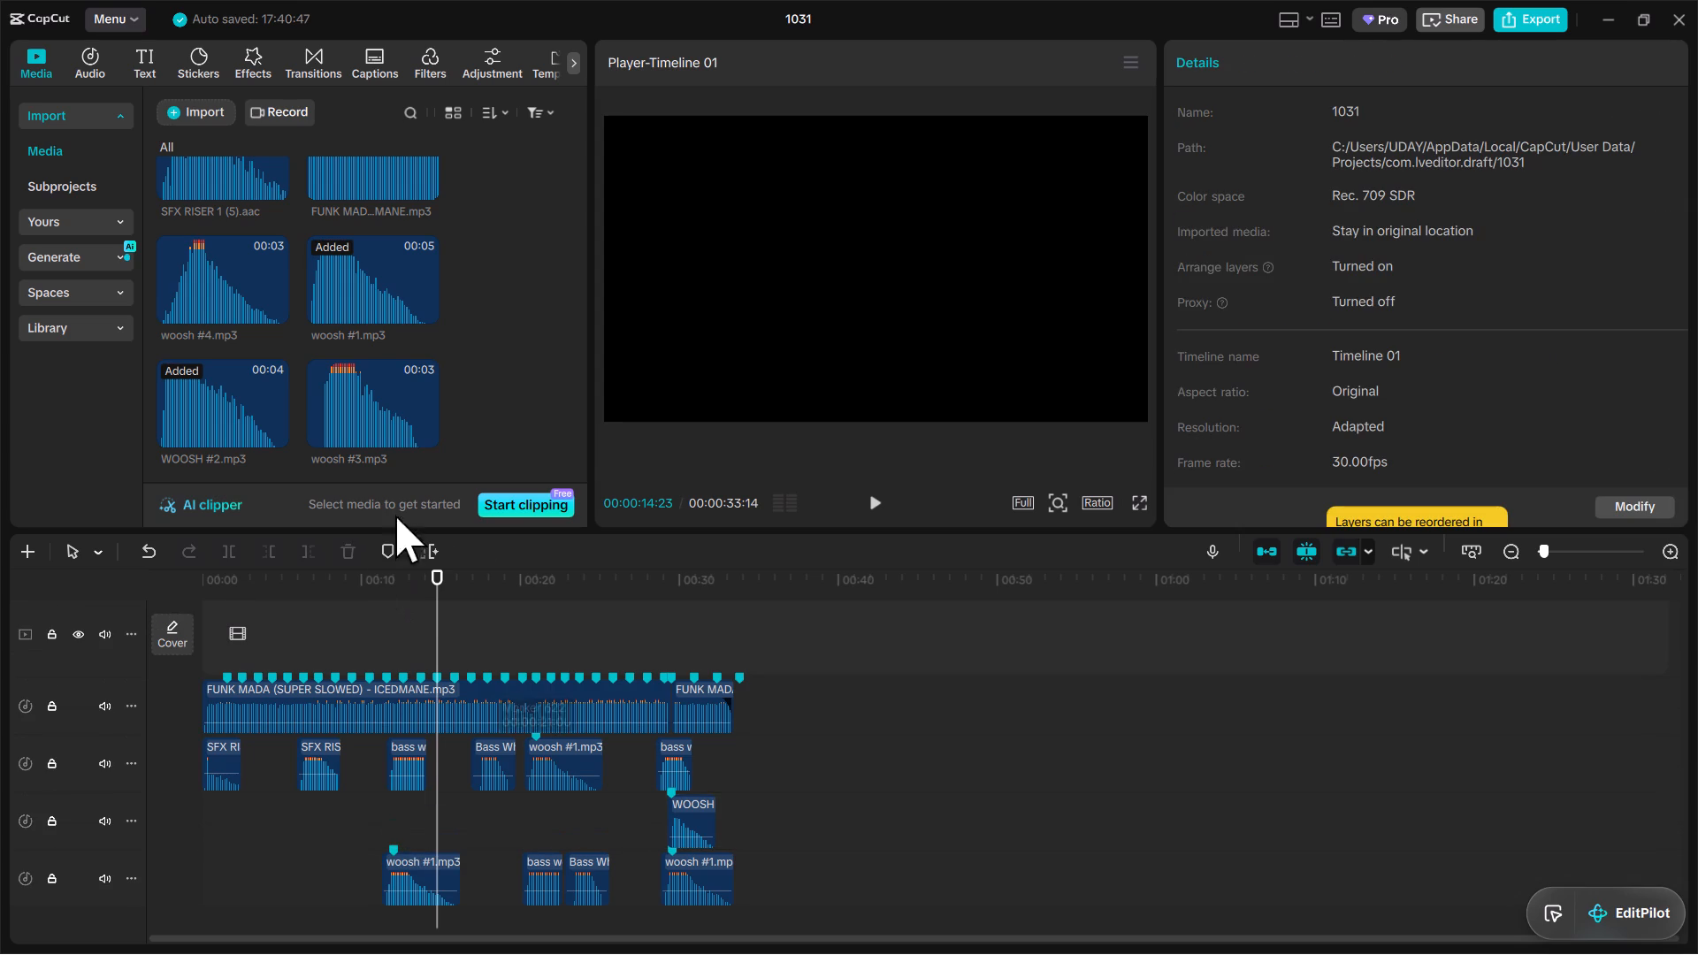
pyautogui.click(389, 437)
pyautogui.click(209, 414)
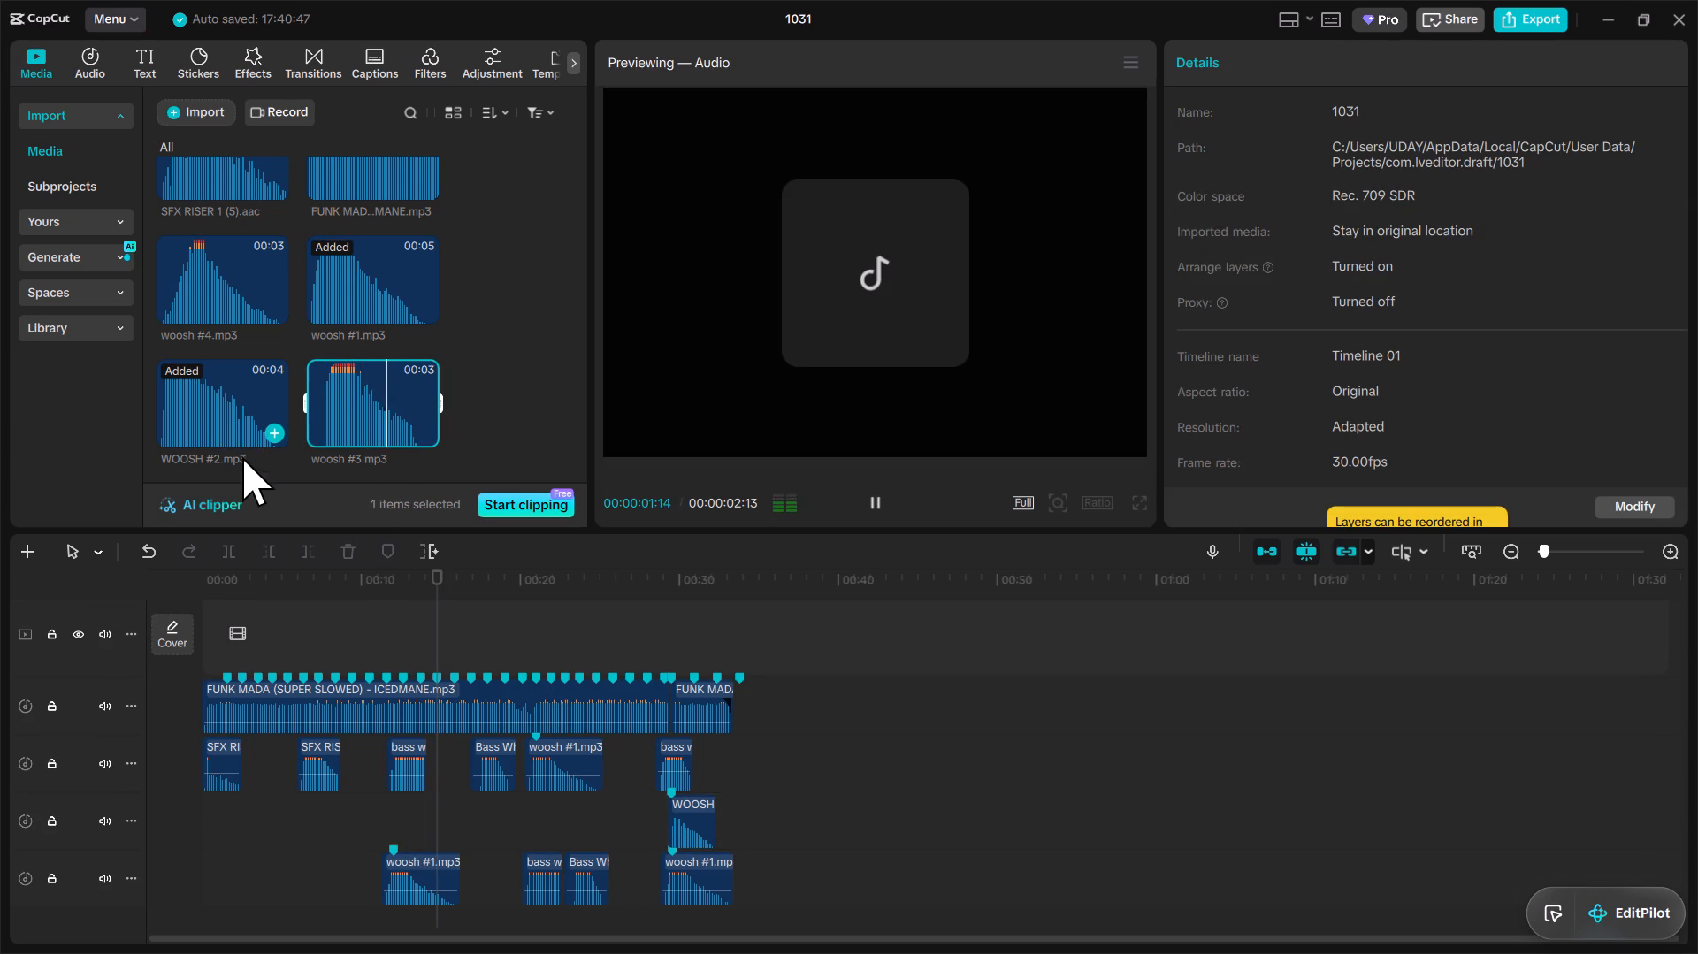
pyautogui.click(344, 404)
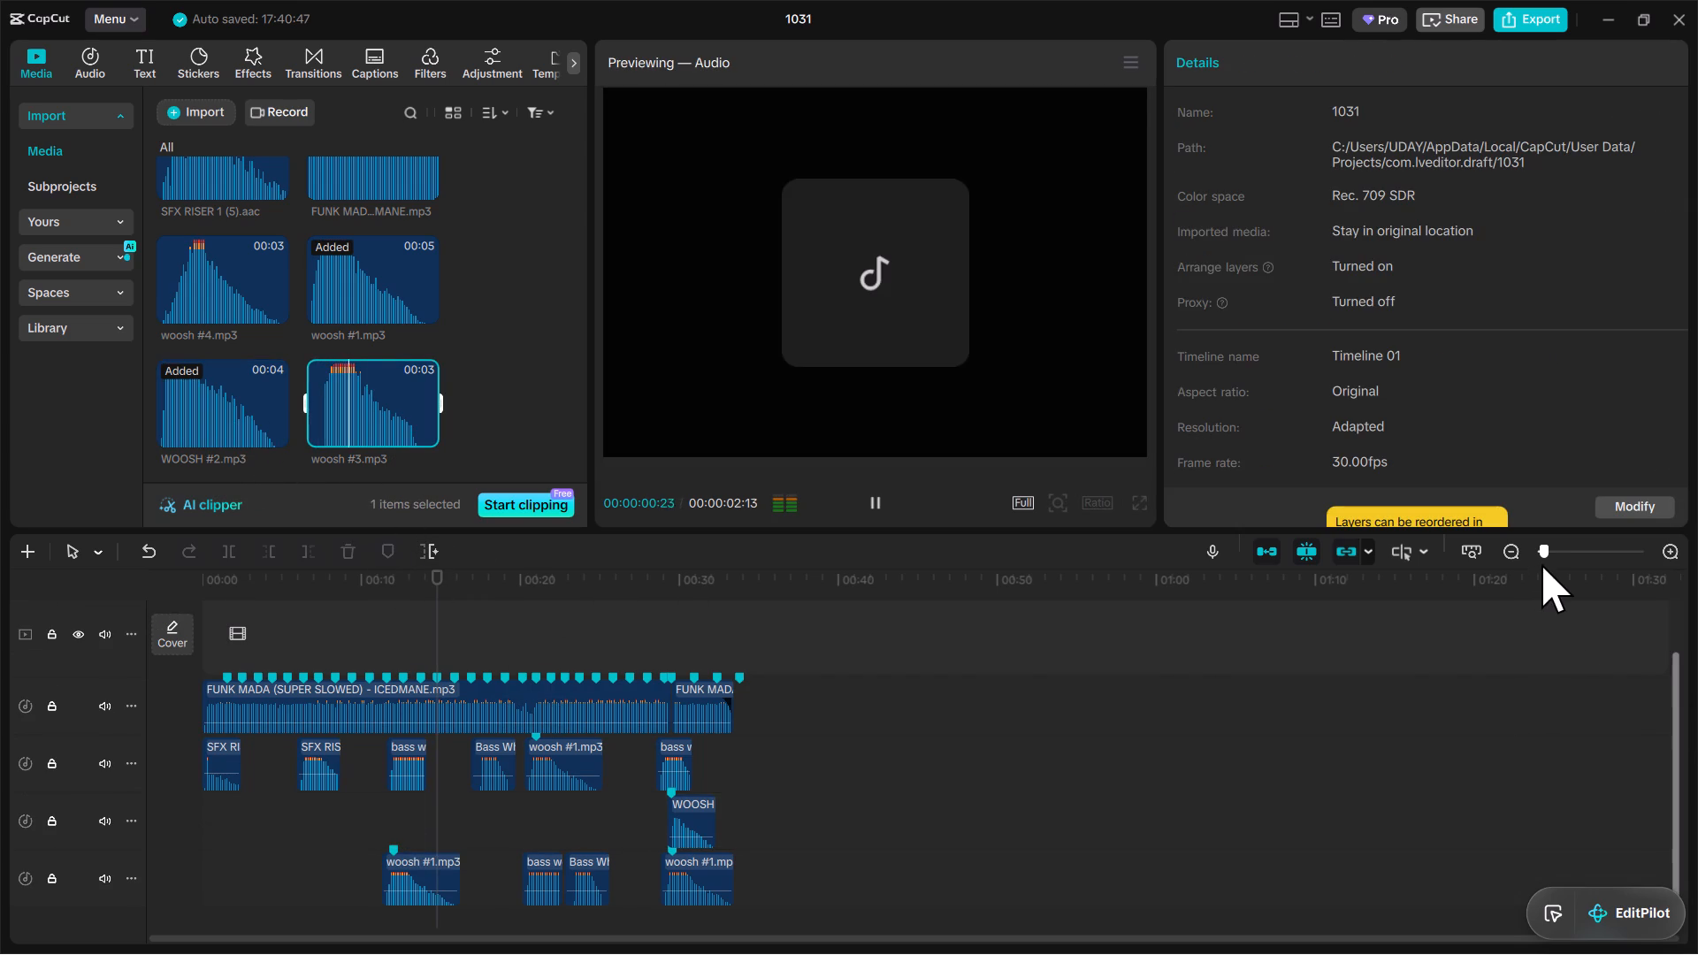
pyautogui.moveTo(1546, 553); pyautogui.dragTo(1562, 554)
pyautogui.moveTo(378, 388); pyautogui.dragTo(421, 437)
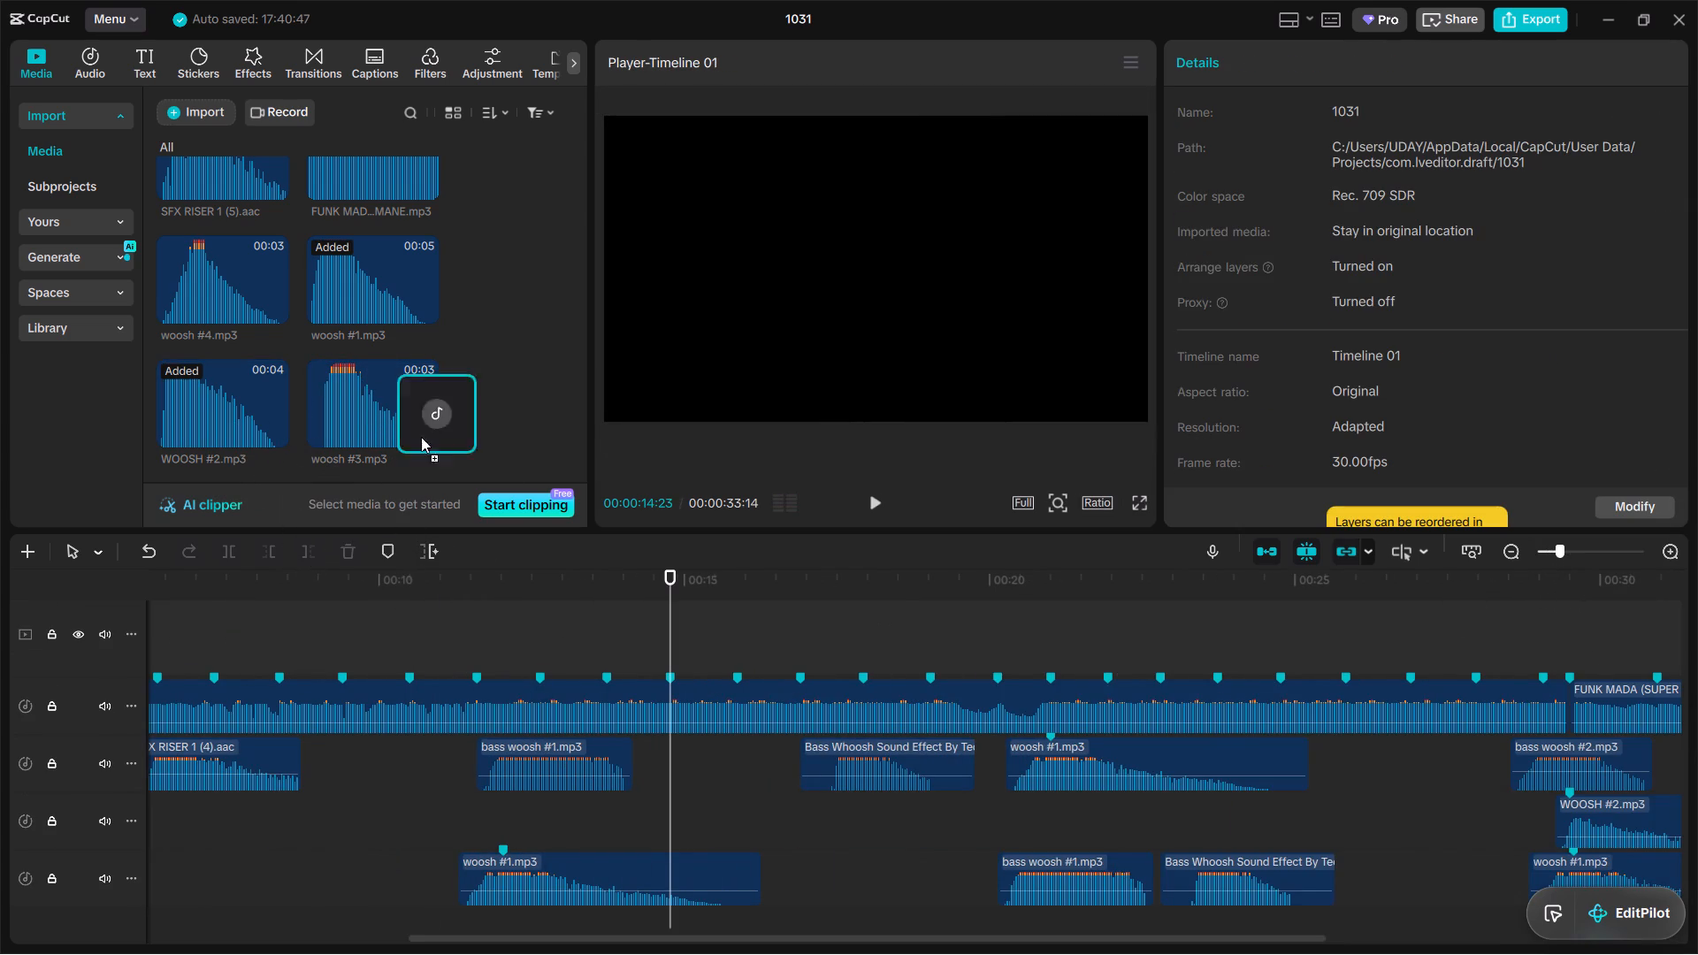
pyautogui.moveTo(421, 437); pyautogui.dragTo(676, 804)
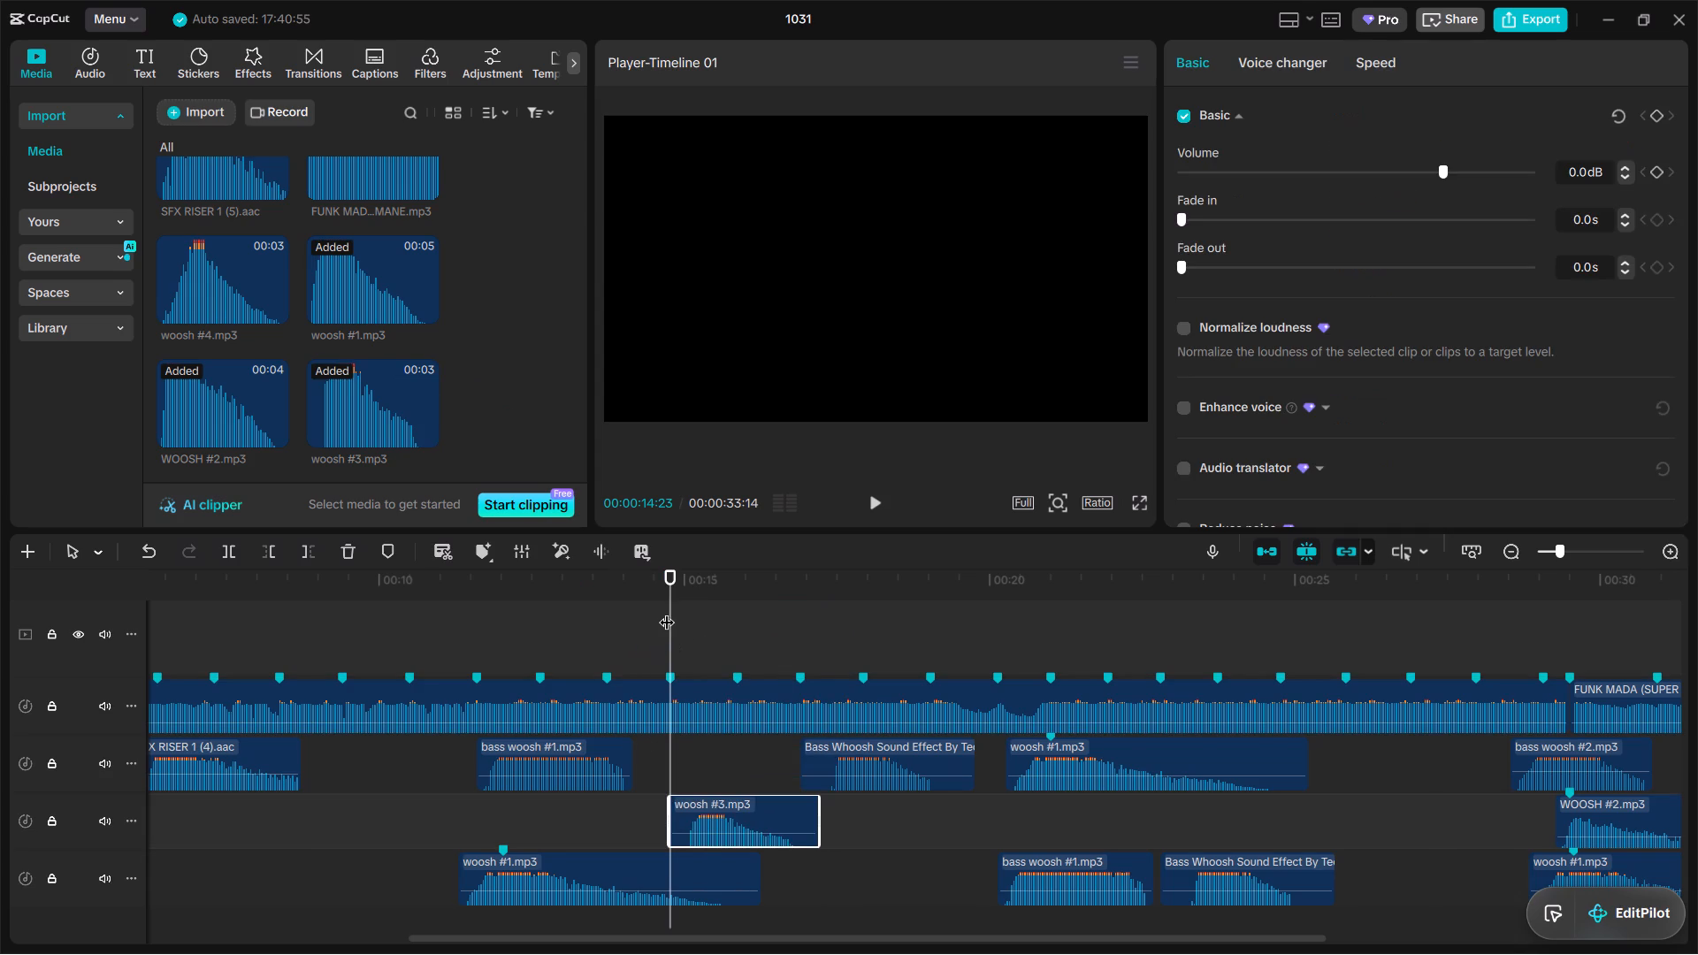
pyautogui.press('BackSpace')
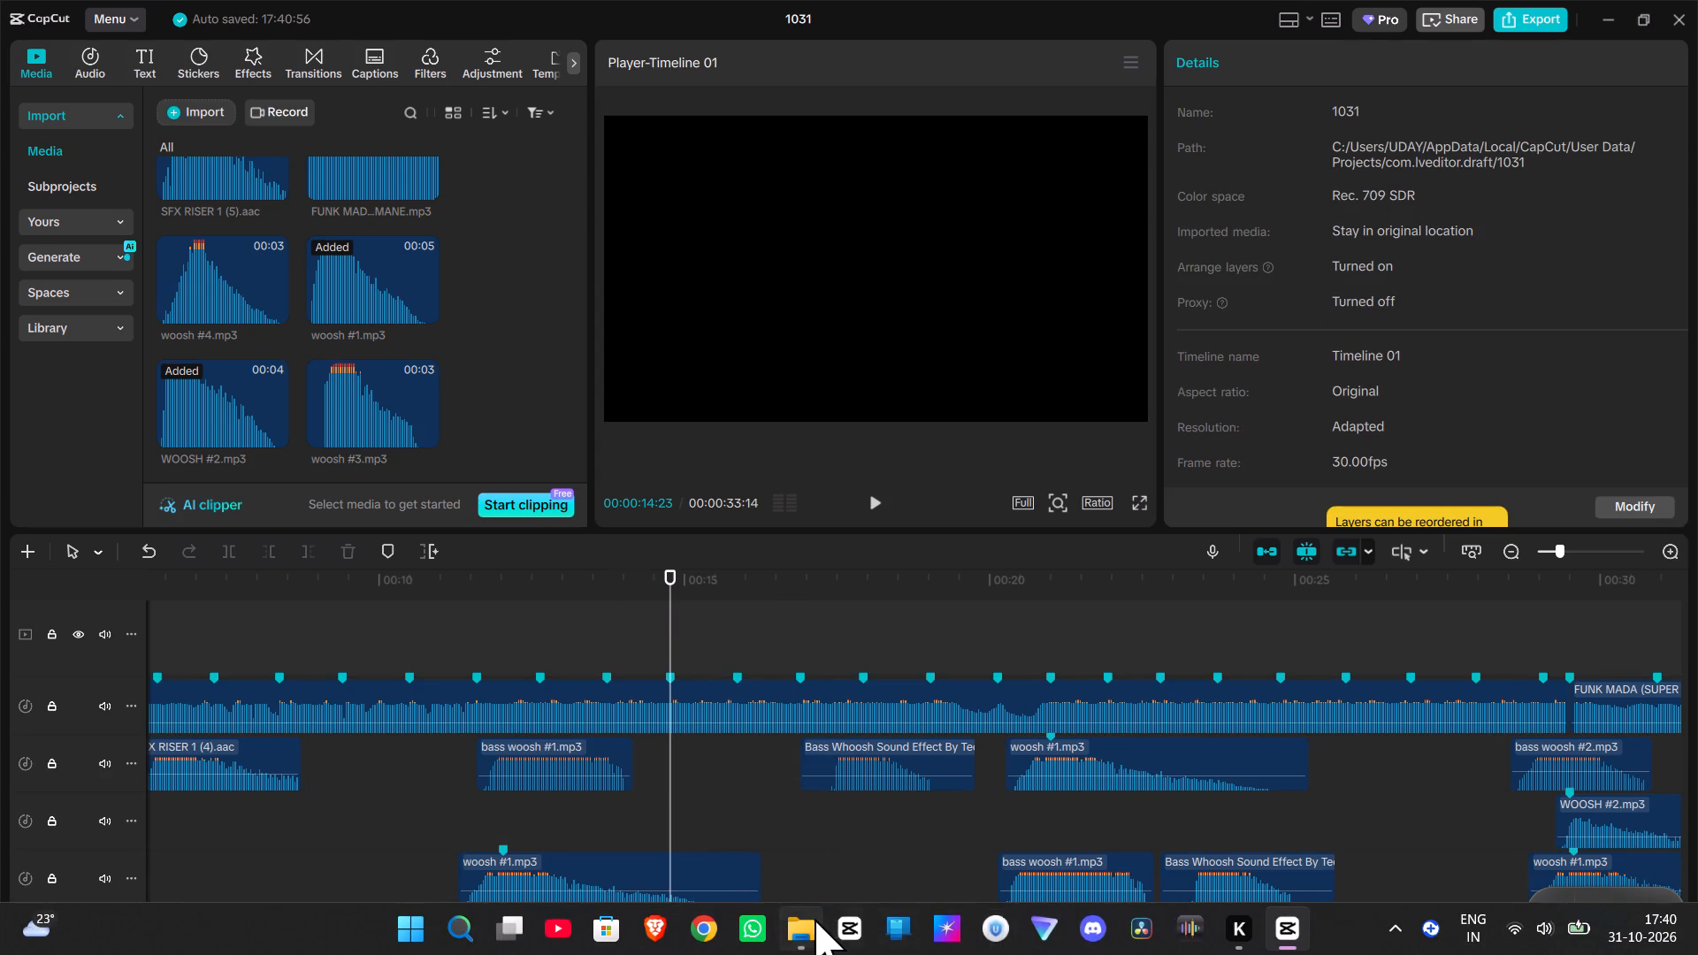
# Import sword impact.mp3 and sword slash #1, #2 and #3 from the SOUND DESIGN PACK 2 folder into the project media.
pyautogui.click(791, 821)
pyautogui.scroll(-6, 654, 618)
pyautogui.click(471, 662)
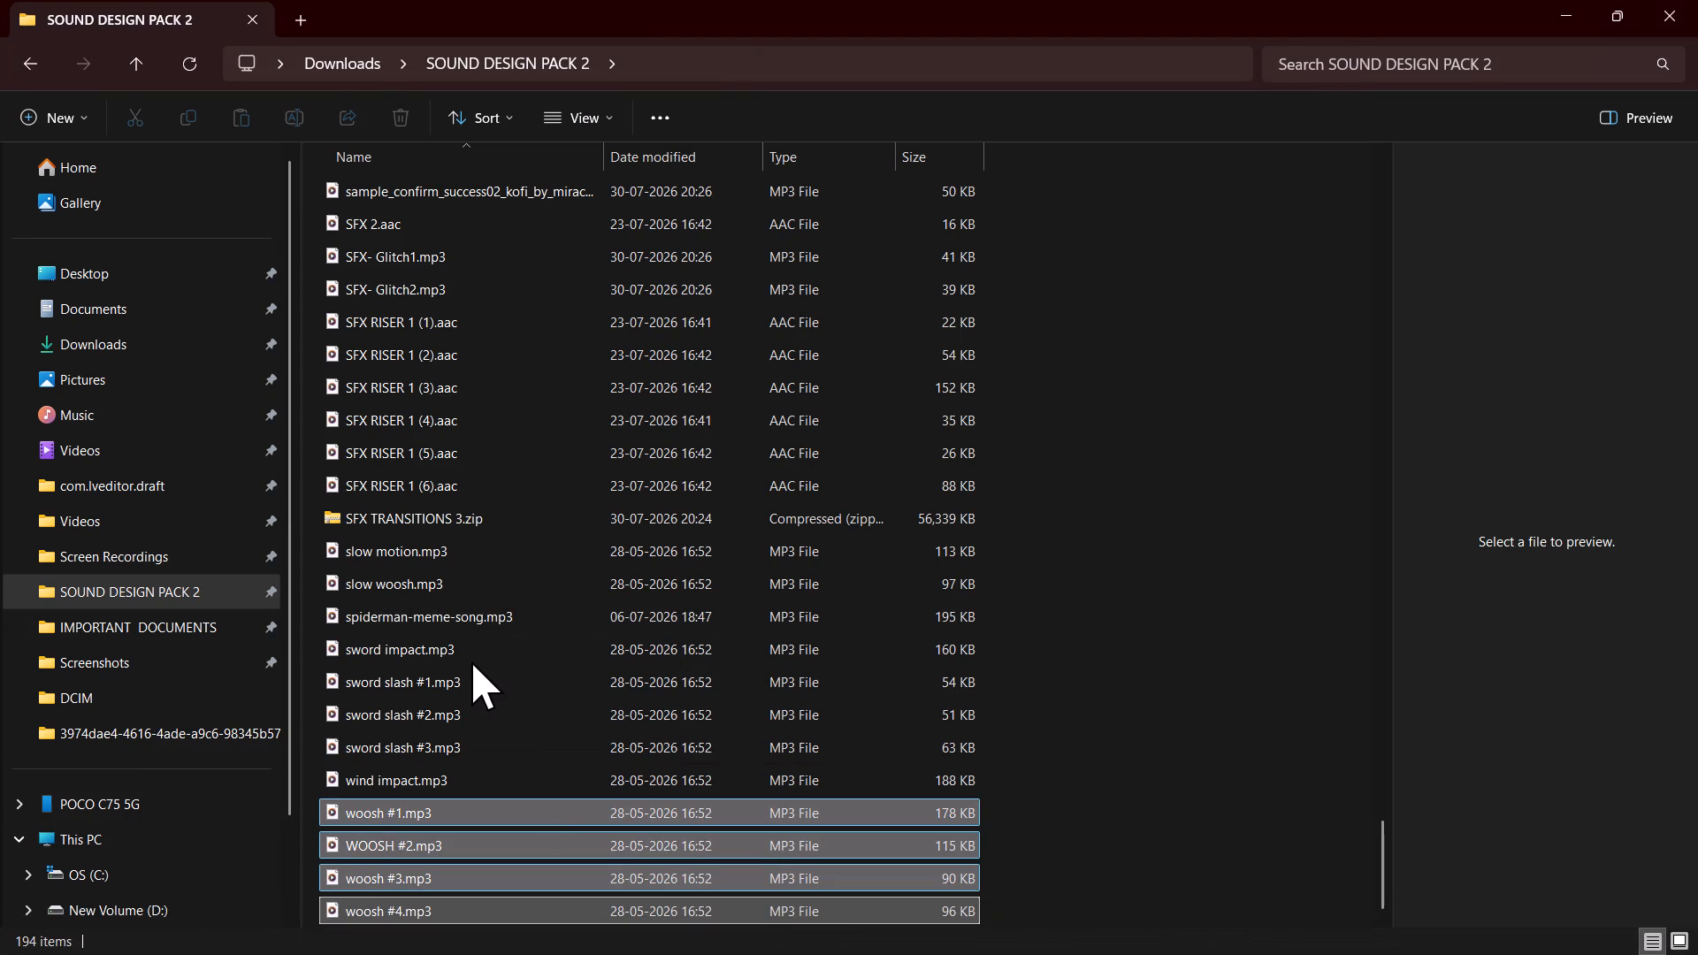
pyautogui.doubleClick(471, 661)
pyautogui.click(1688, 1)
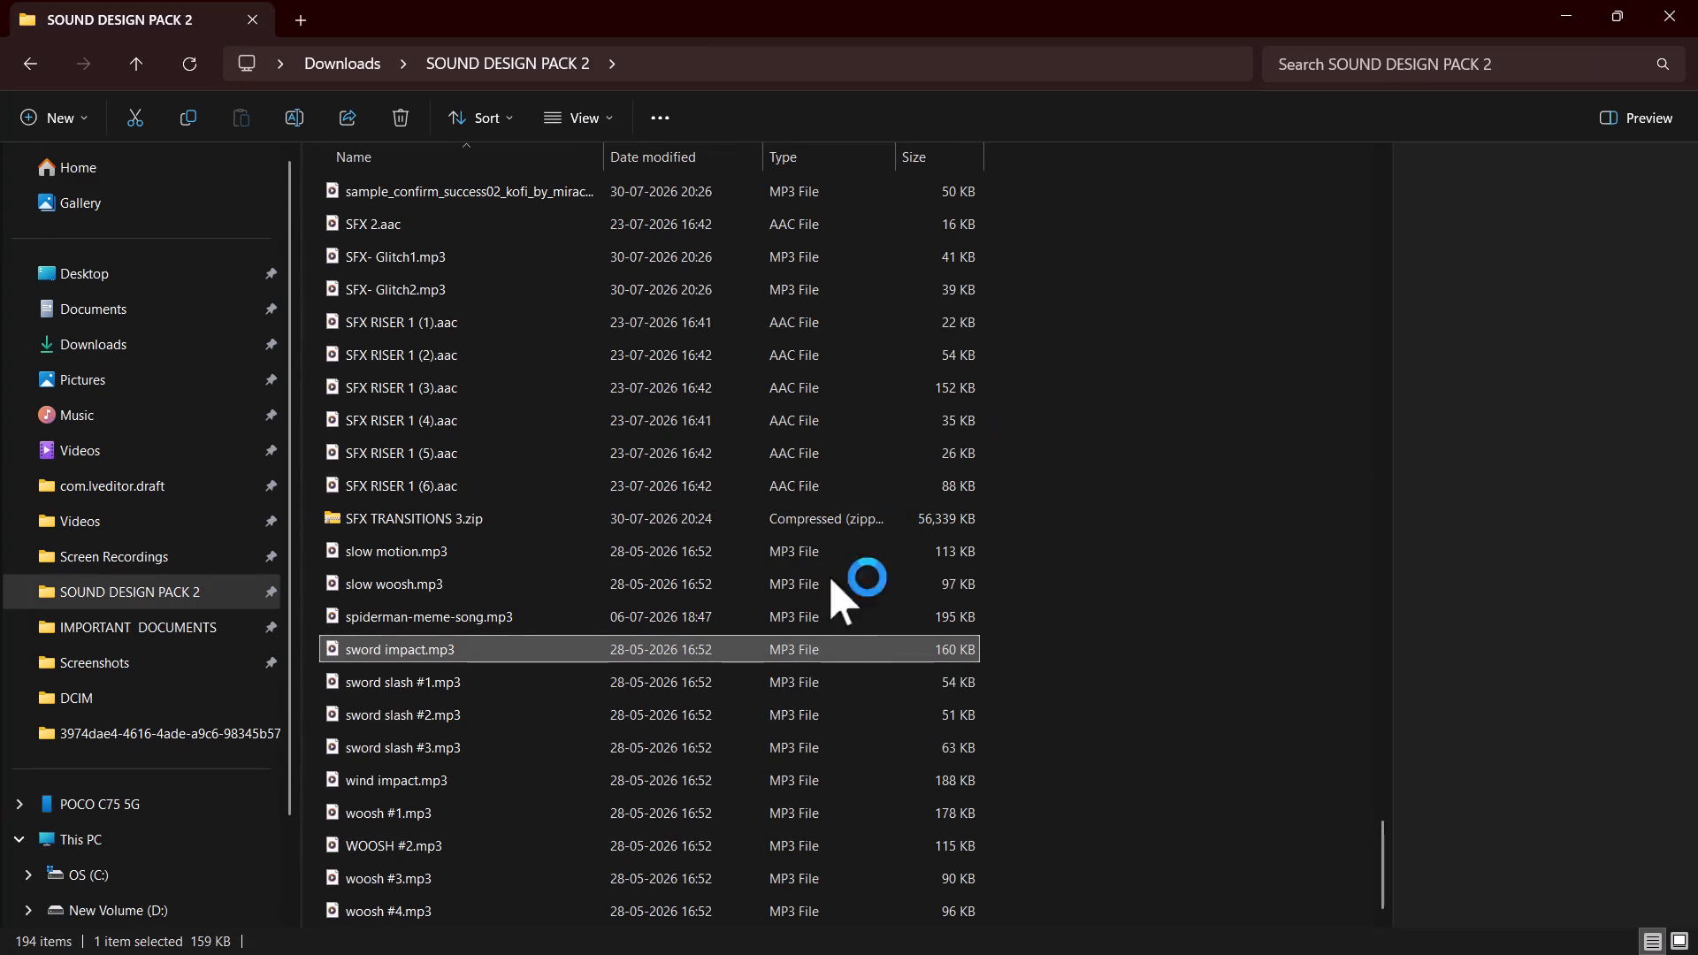
pyautogui.moveTo(1025, 666); pyautogui.dragTo(741, 787)
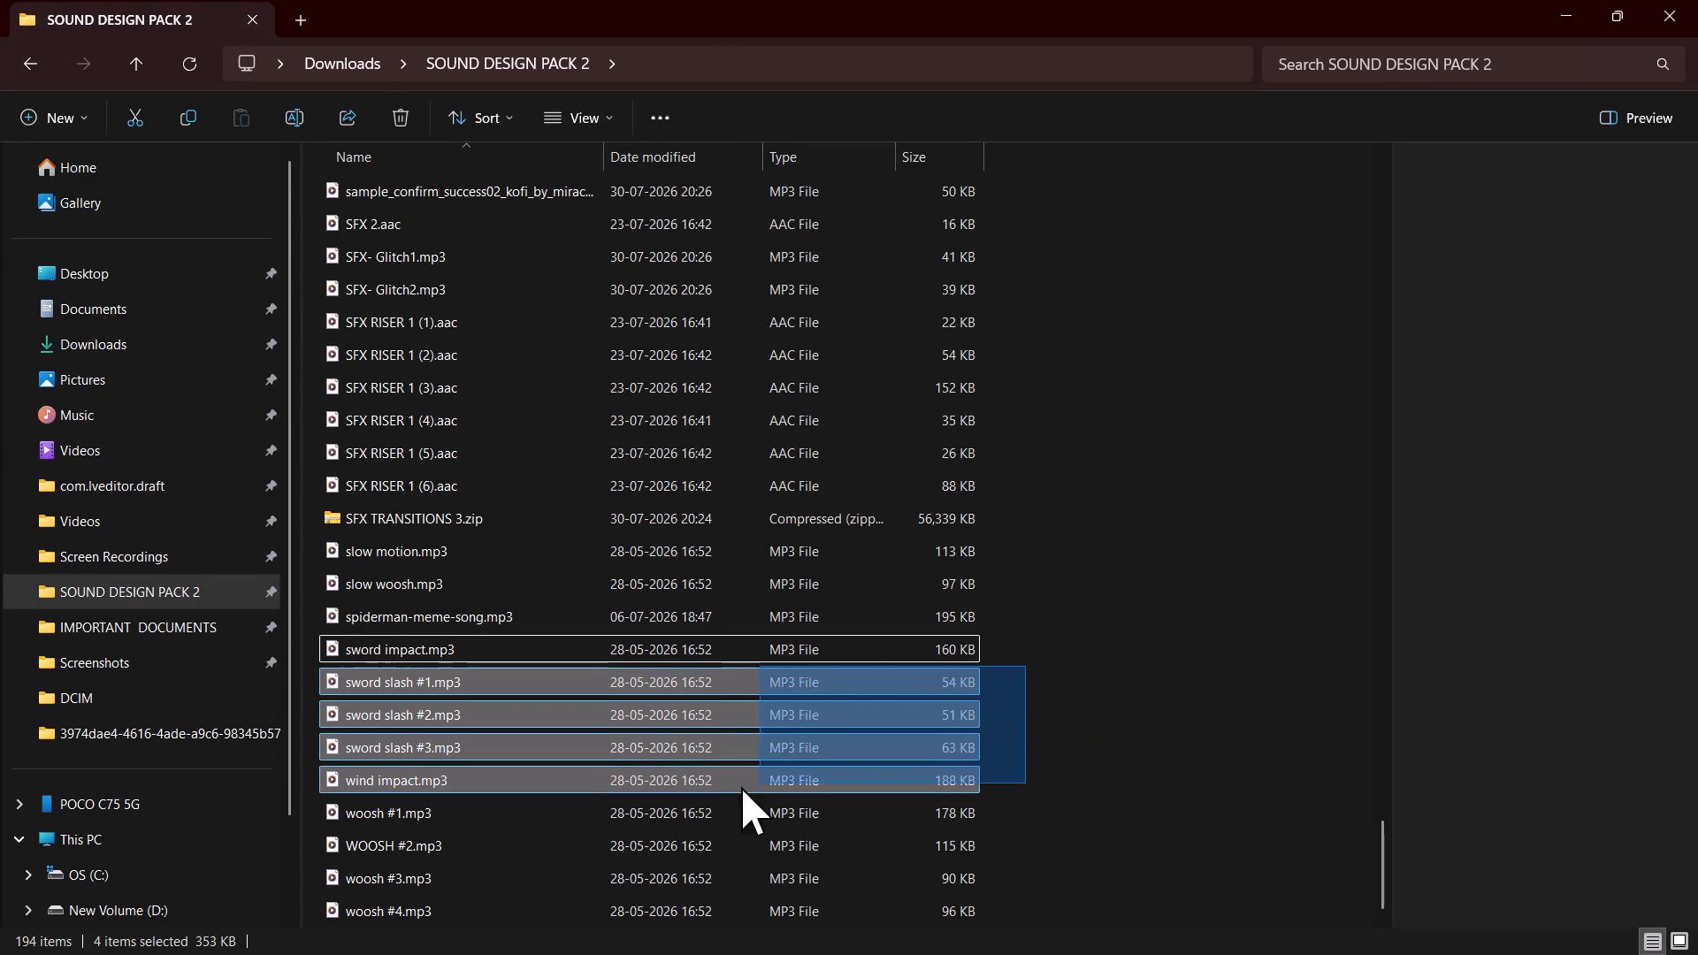
pyautogui.moveTo(741, 787); pyautogui.dragTo(724, 790)
pyautogui.click(990, 697)
pyautogui.moveTo(1007, 649); pyautogui.dragTo(854, 765)
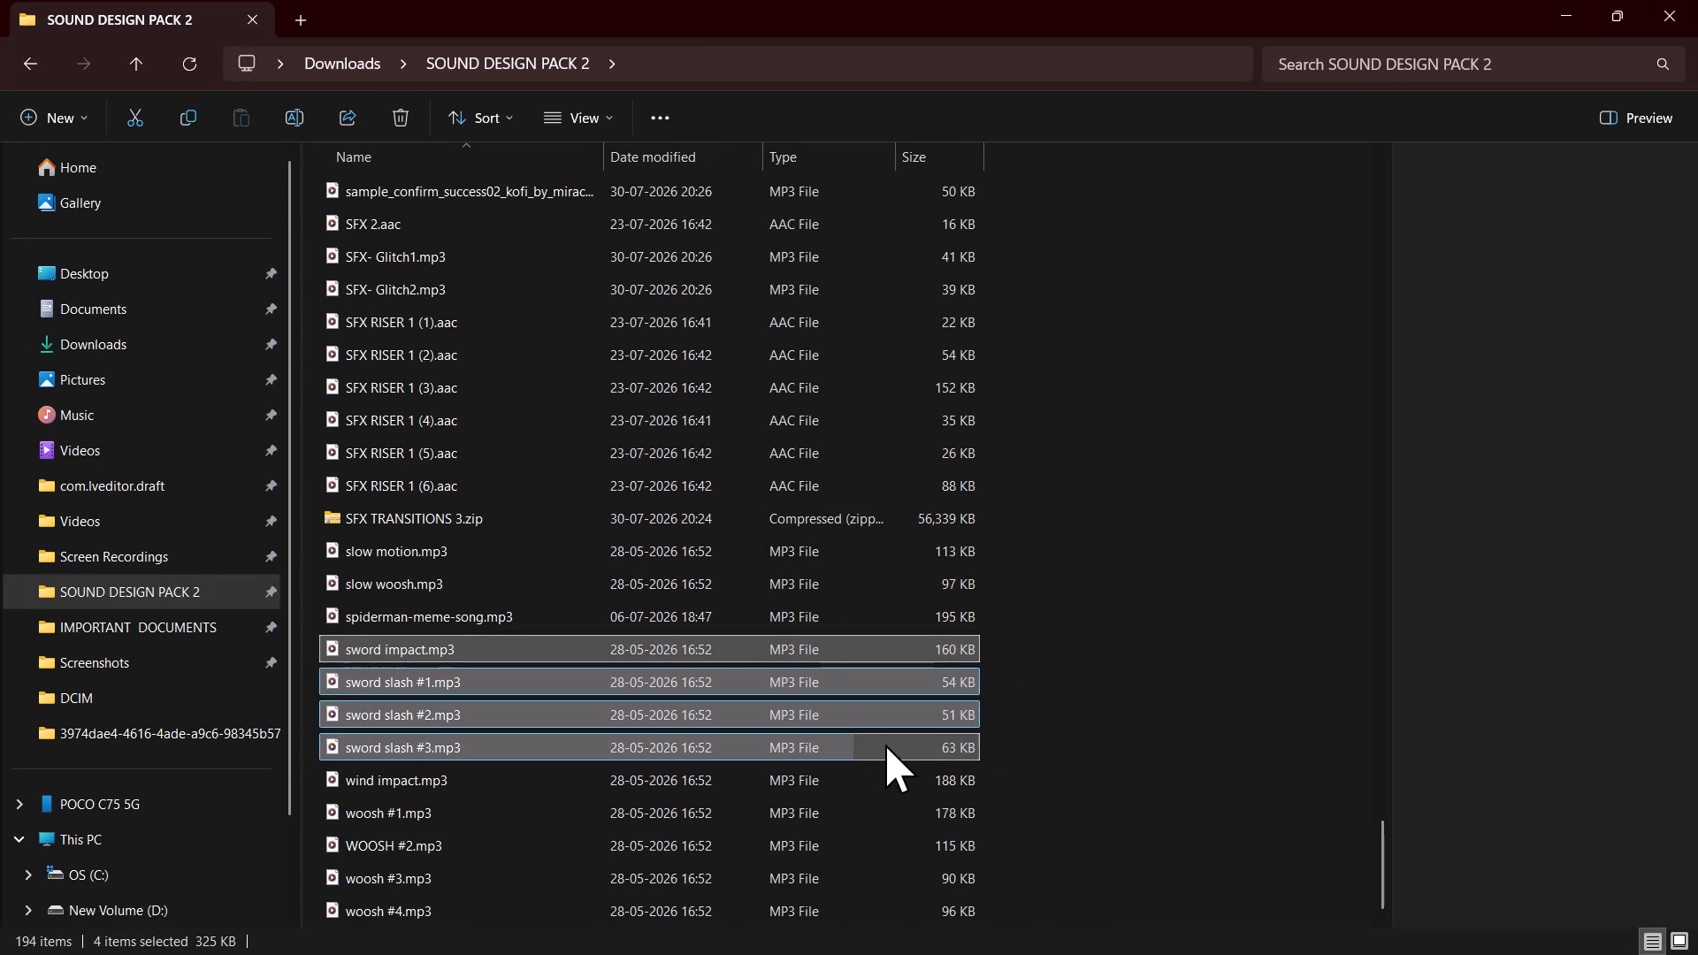
pyautogui.click(1134, 686)
pyautogui.moveTo(1003, 643); pyautogui.dragTo(853, 745)
pyautogui.moveTo(856, 743); pyautogui.dragTo(1156, 829)
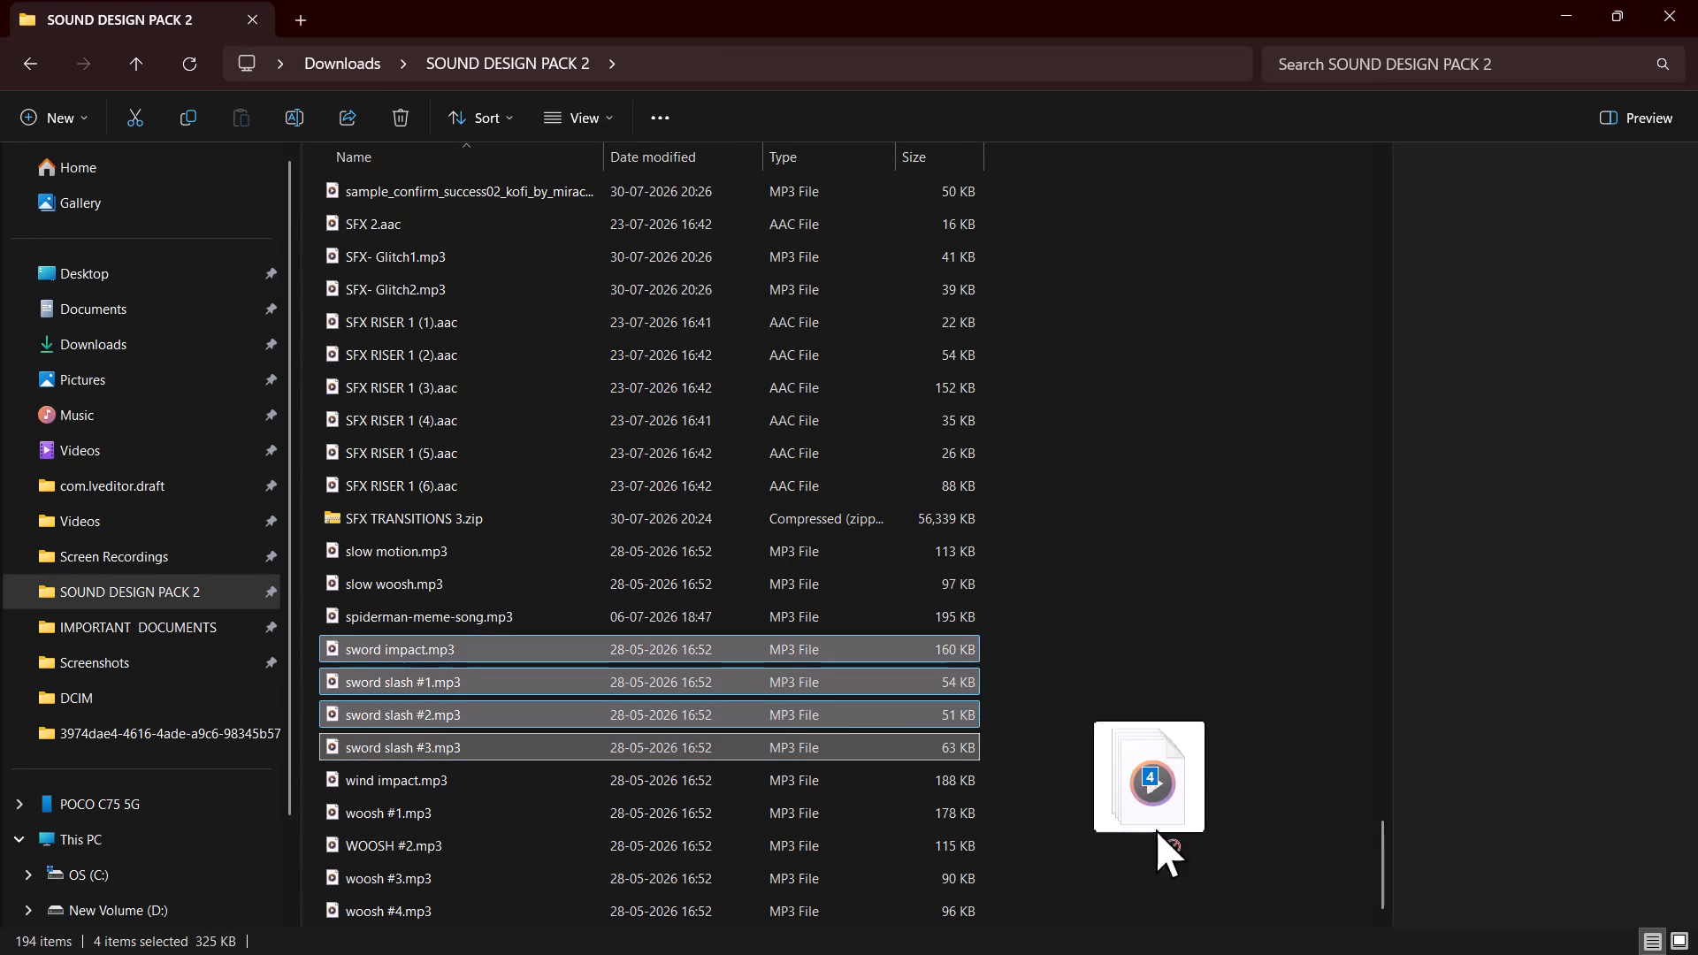
pyautogui.moveTo(1156, 829); pyautogui.dragTo(471, 360)
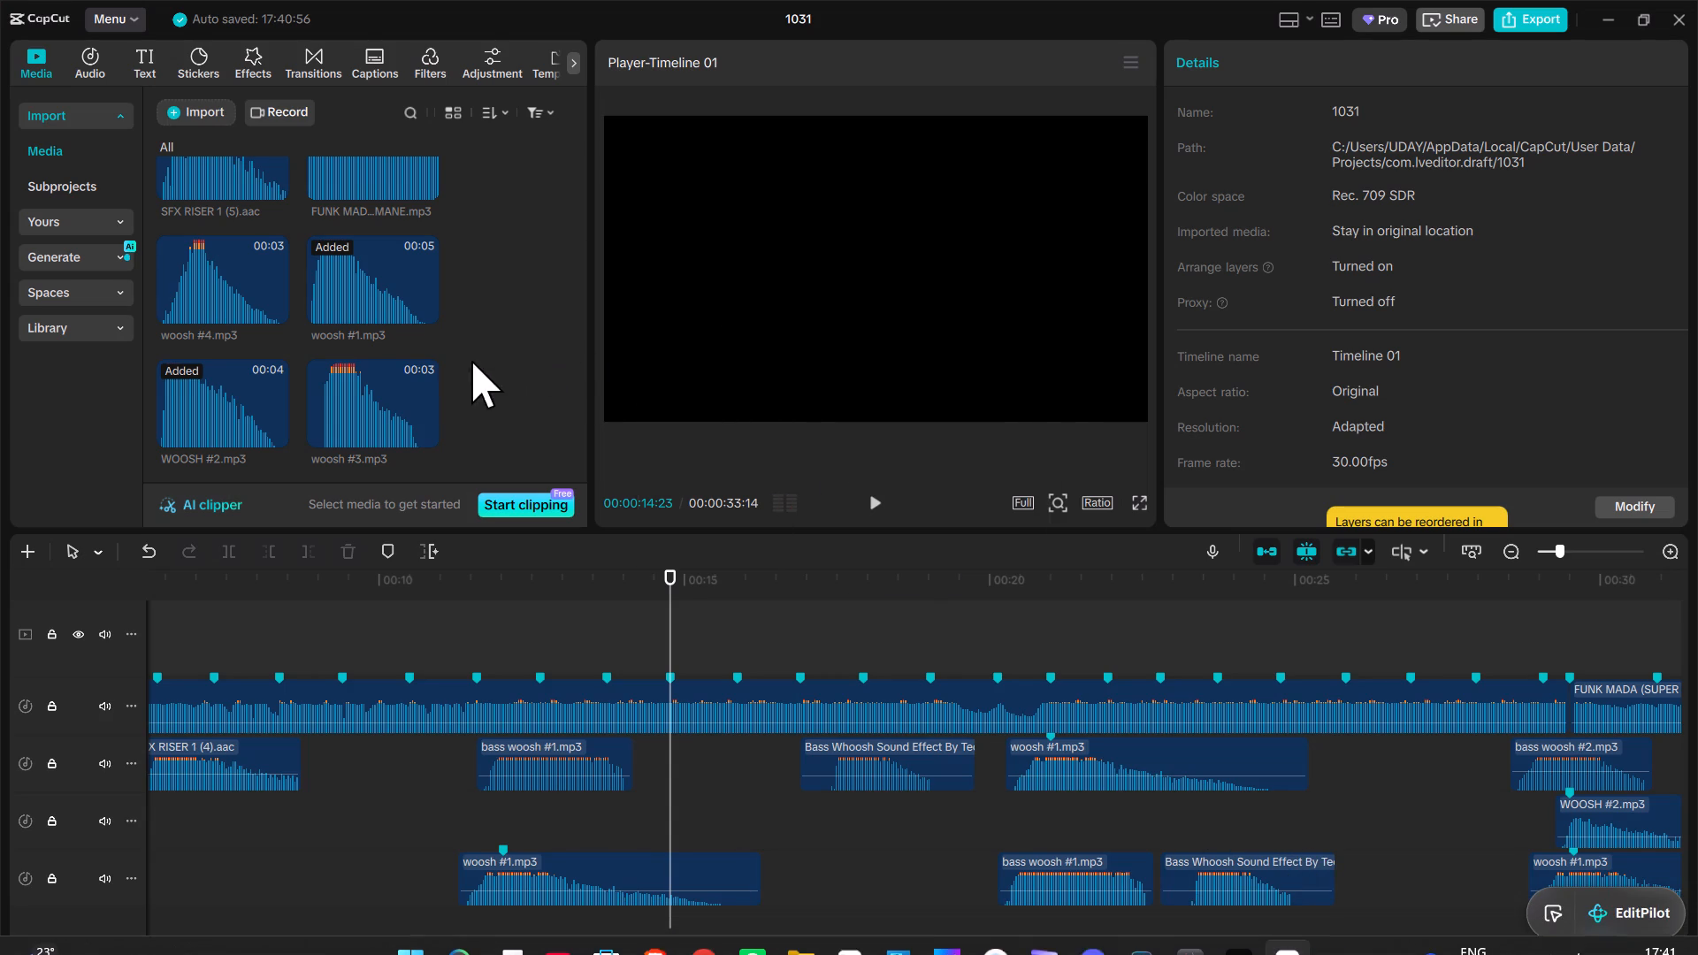
# Preview the sword slash #3, #1 and #2 and sword impact sounds, and remove sword impact.mp3 from the project media.
pyautogui.scroll(-7, 504, 348)
pyautogui.click(210, 271)
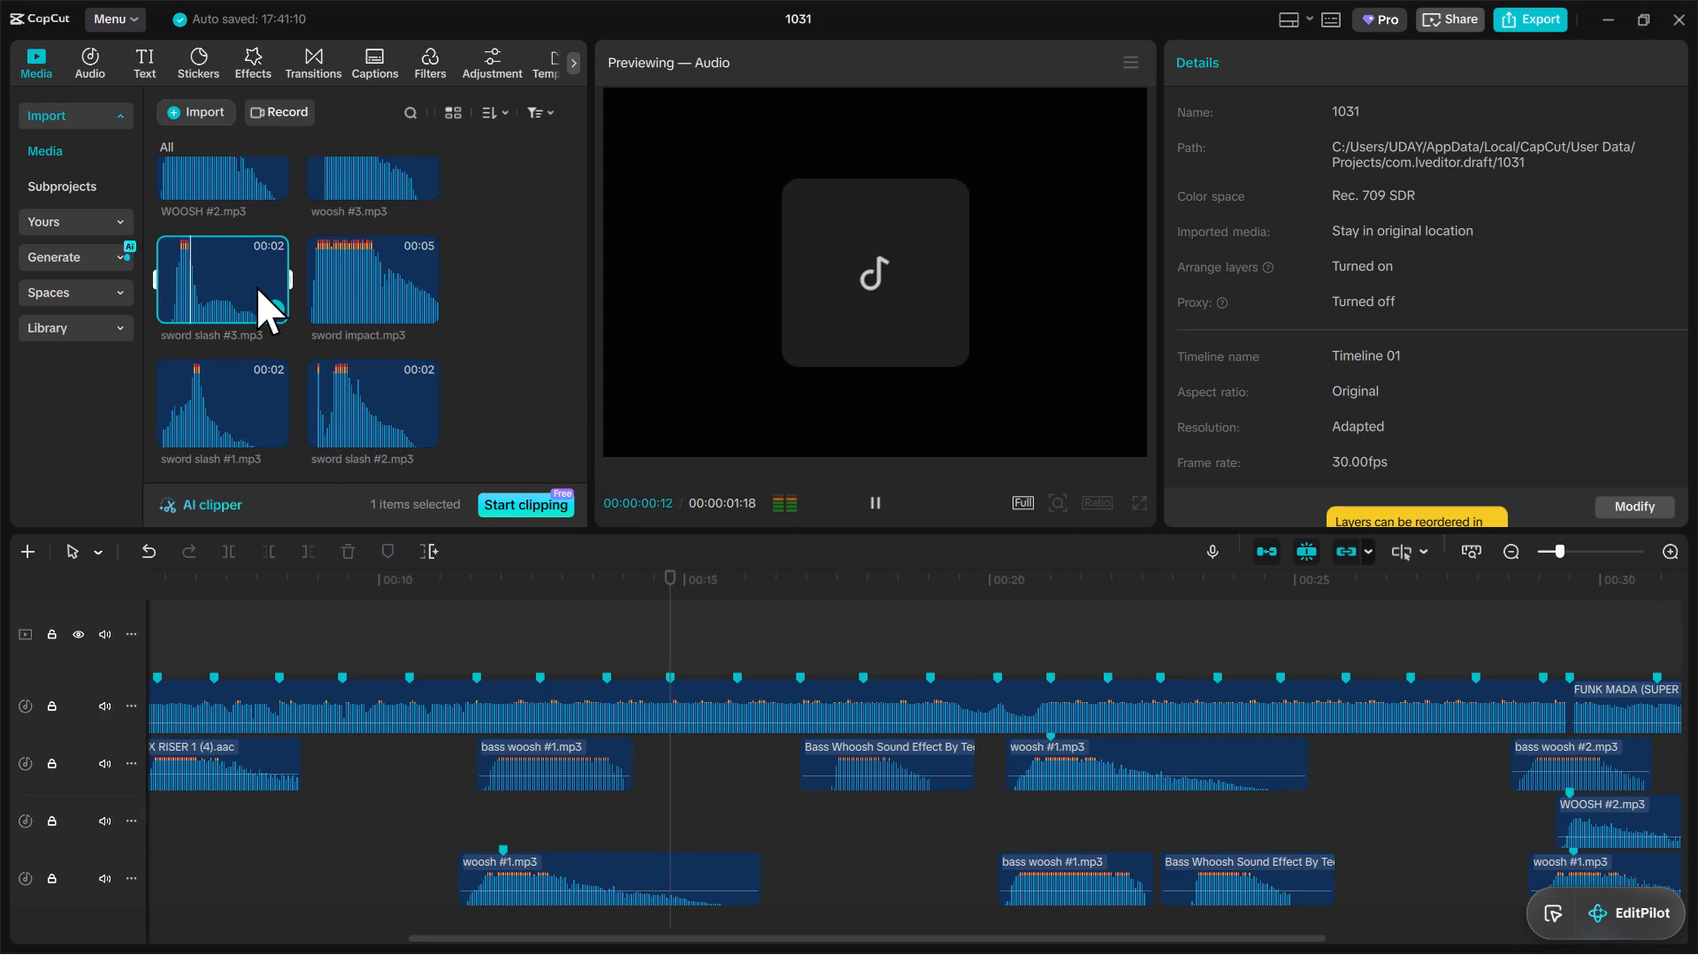
pyautogui.click(348, 284)
pyautogui.click(186, 399)
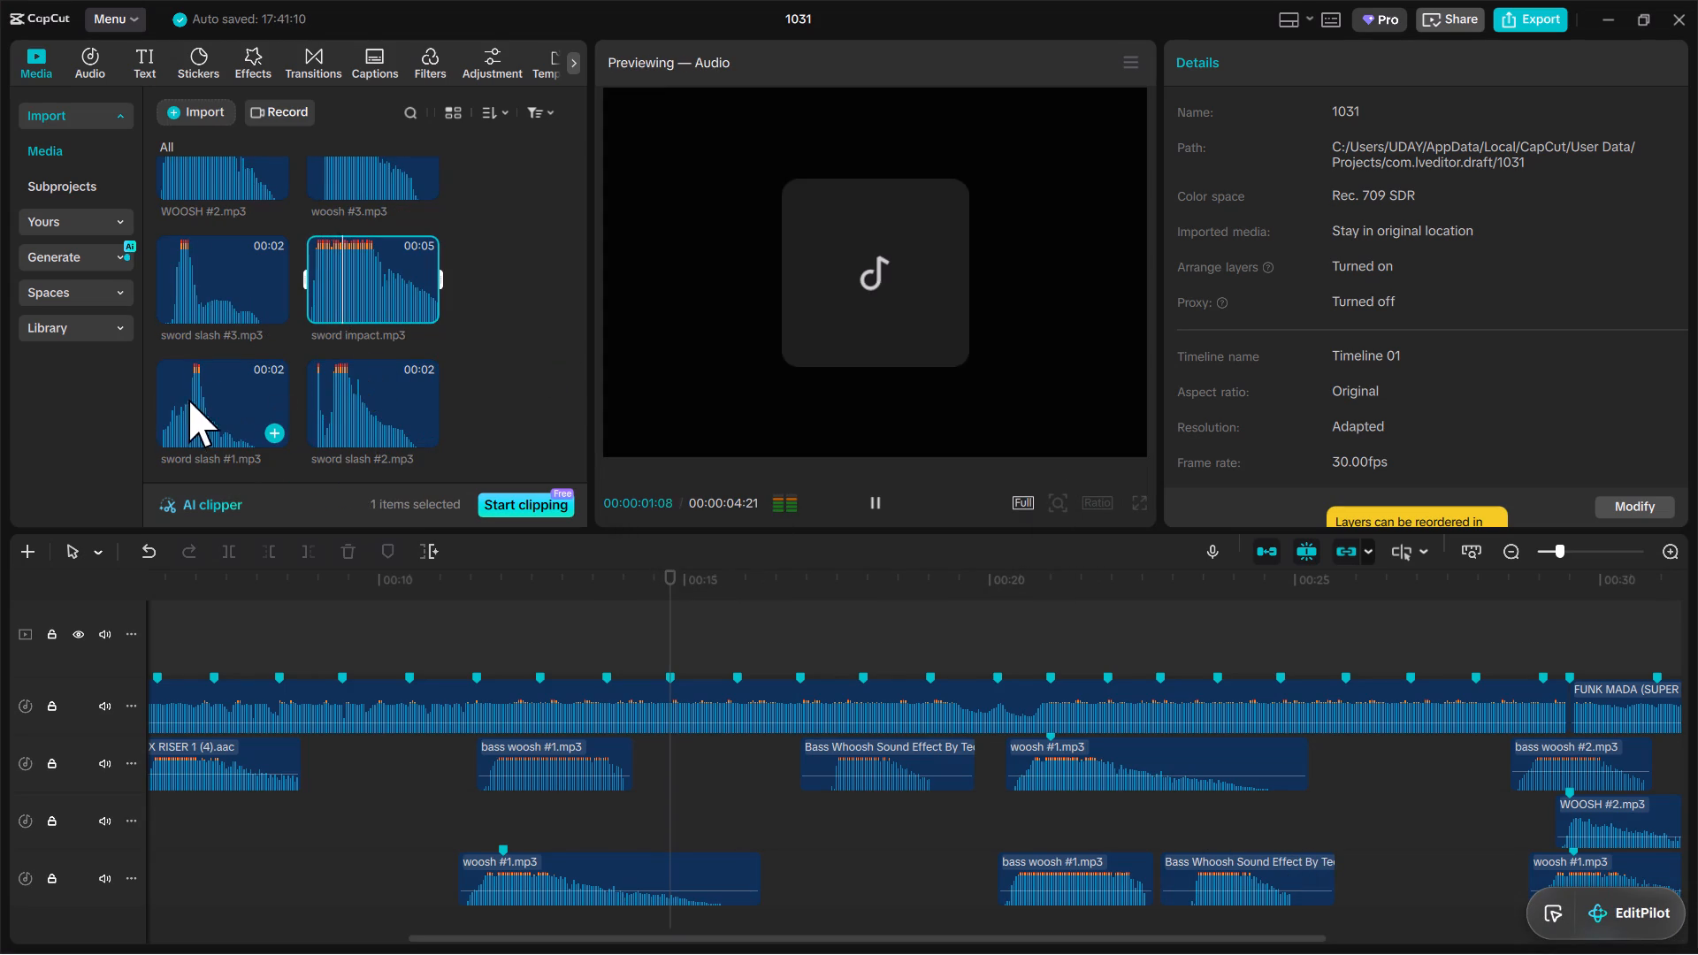
pyautogui.click(310, 418)
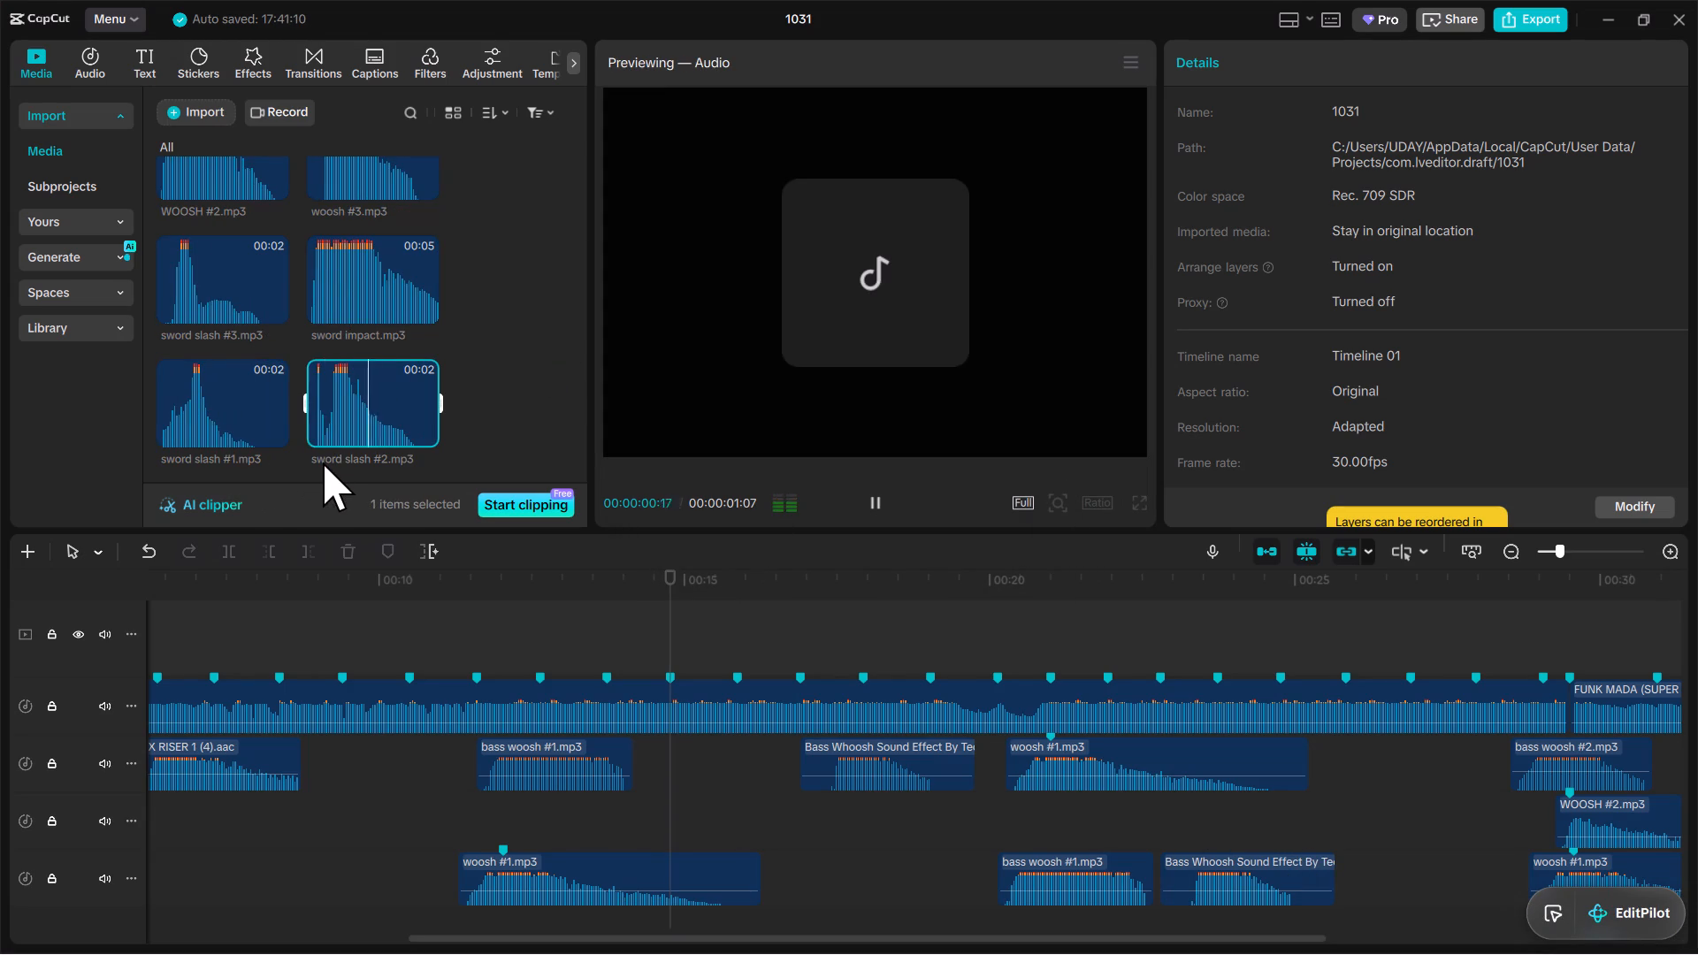
pyautogui.click(390, 283)
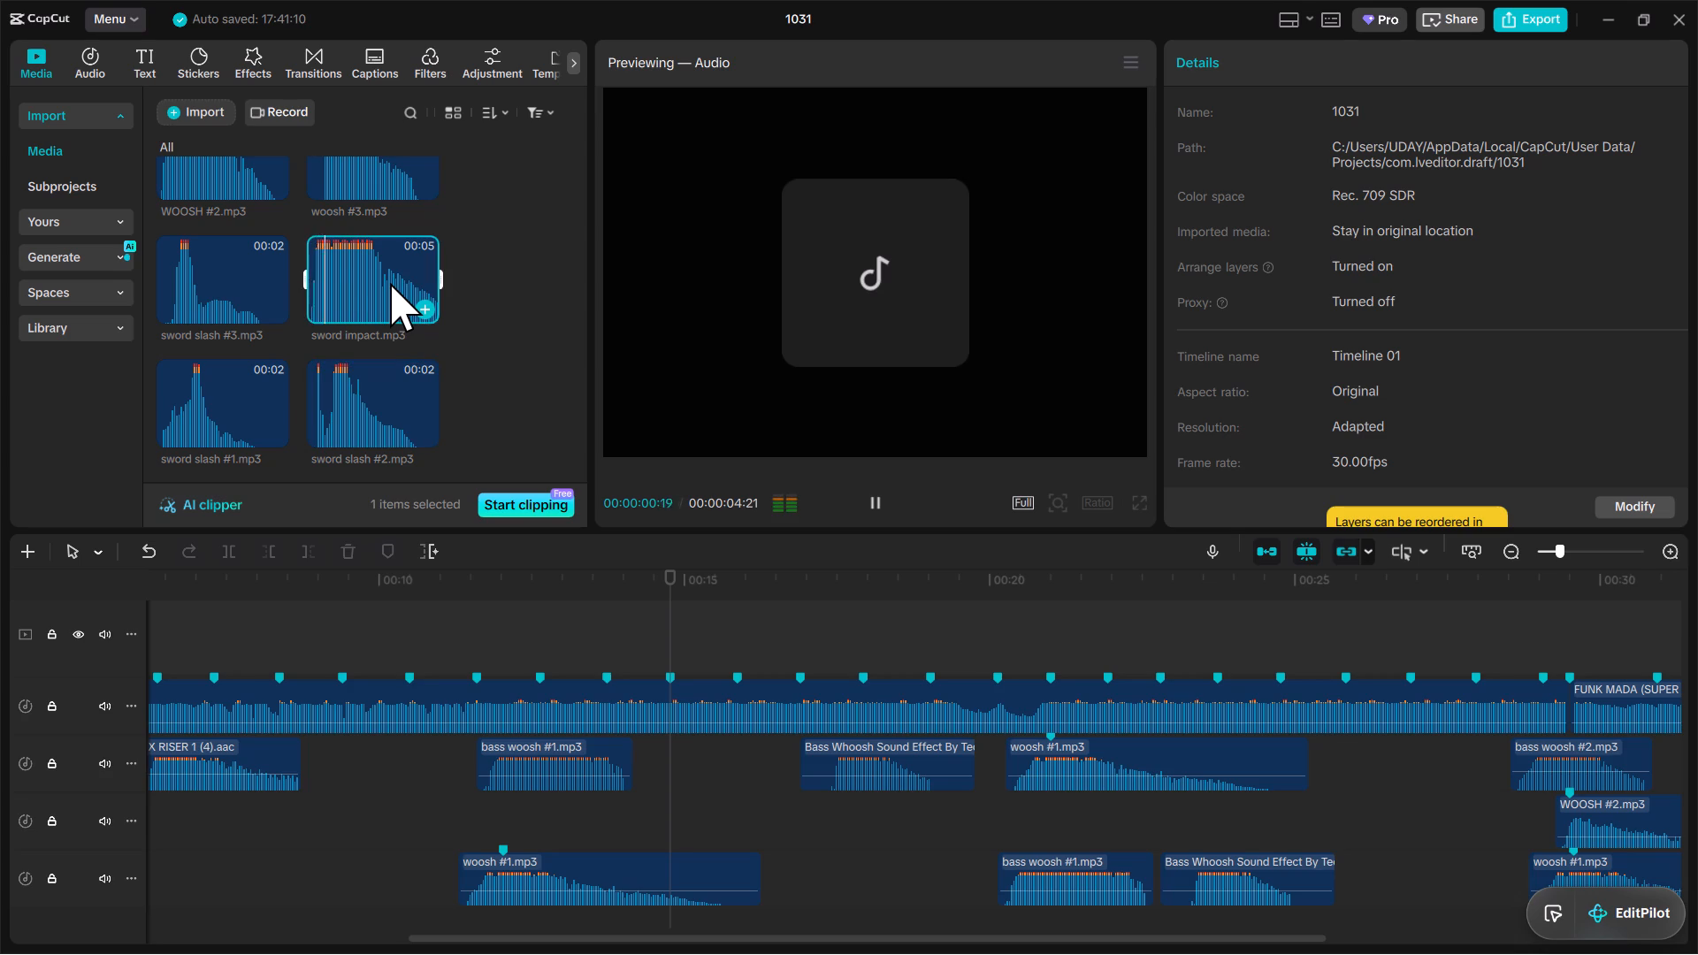
pyautogui.press('BackSpace')
# Preview the three sword slash sounds again and remove sword slash #1.mp3 from the project media.
pyautogui.click(230, 300)
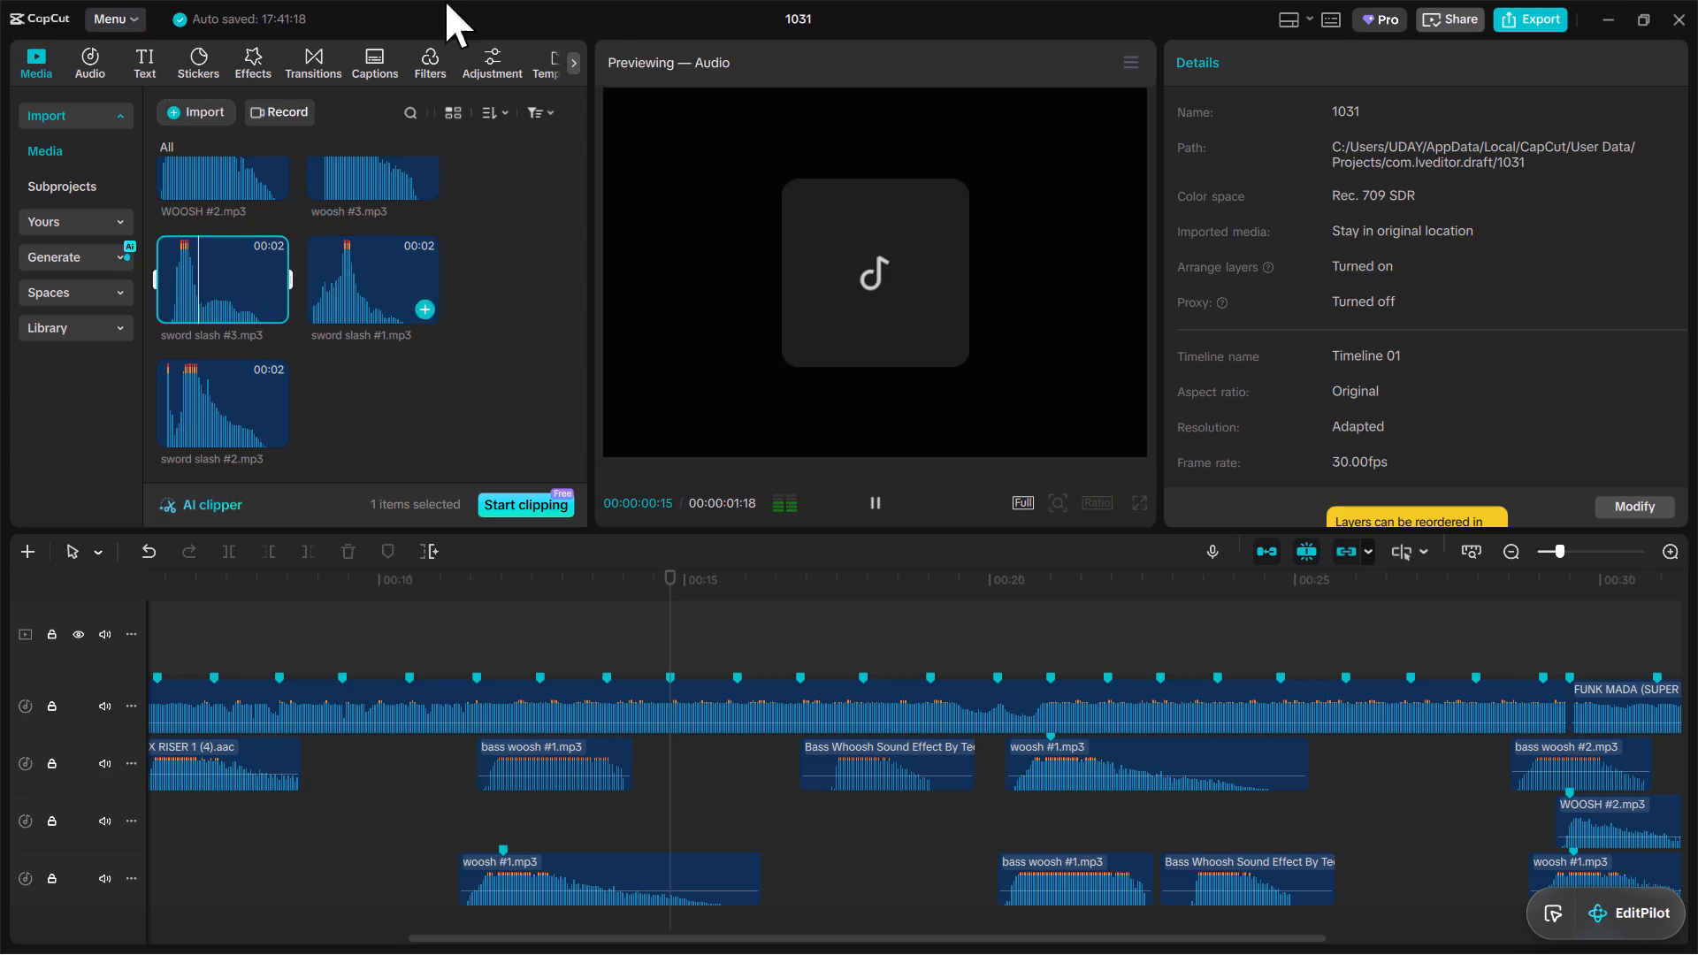
pyautogui.click(354, 314)
pyautogui.click(242, 378)
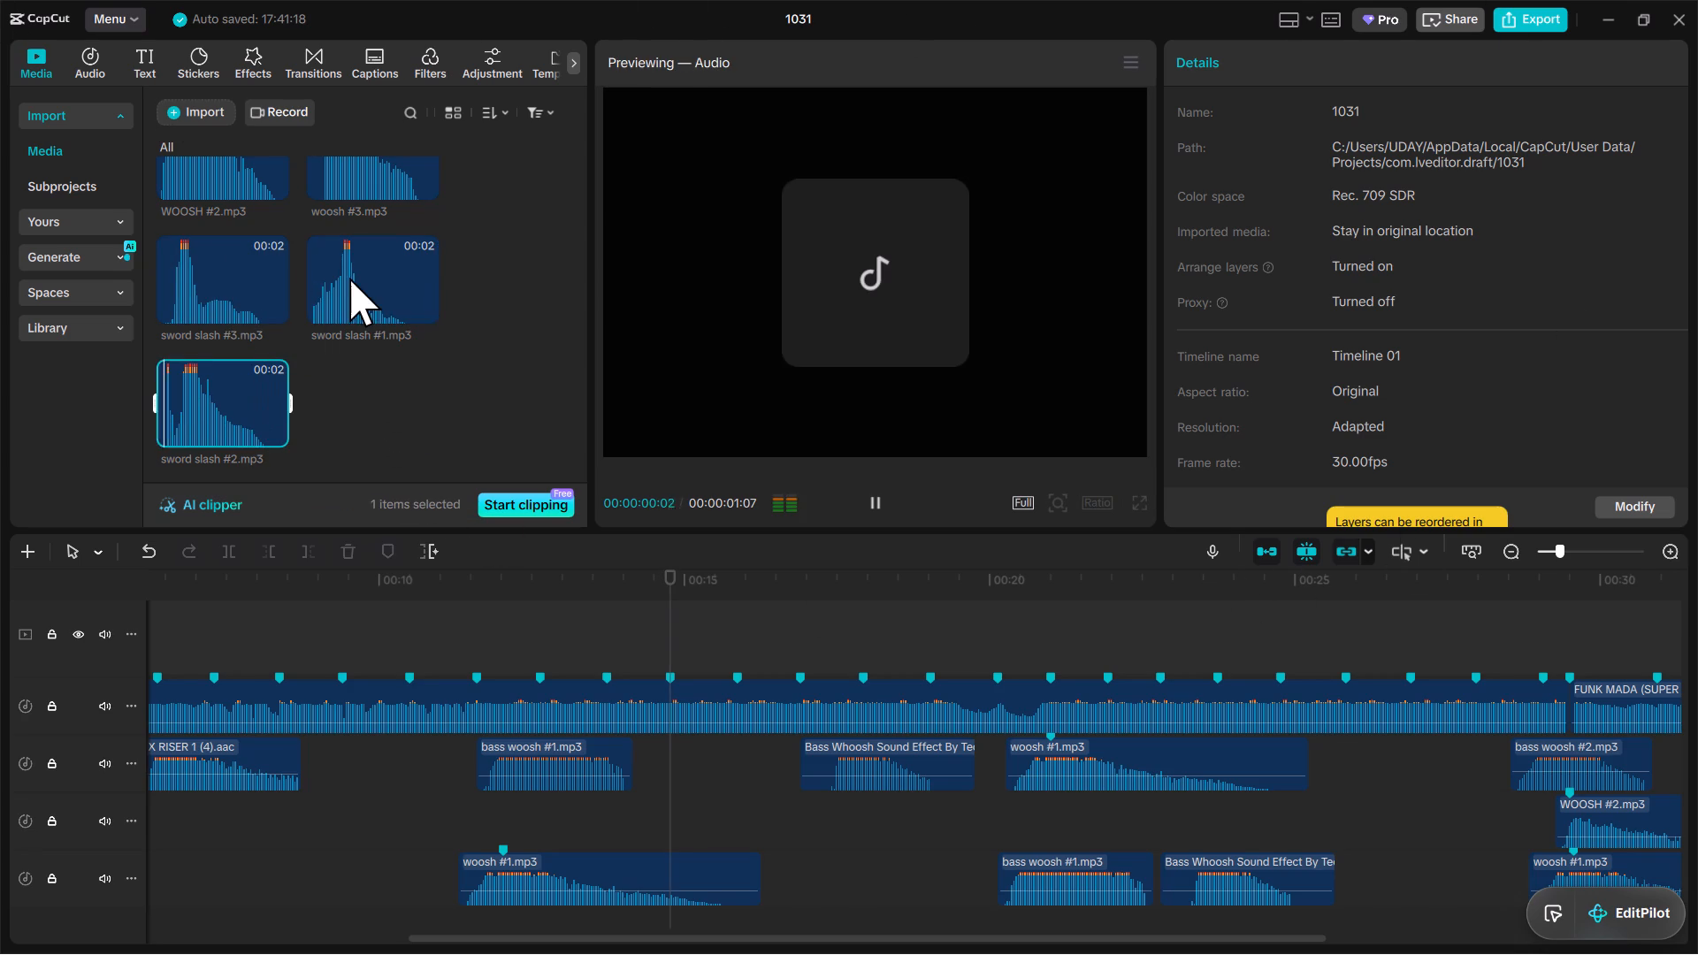
pyautogui.click(365, 266)
pyautogui.press('BackSpace')
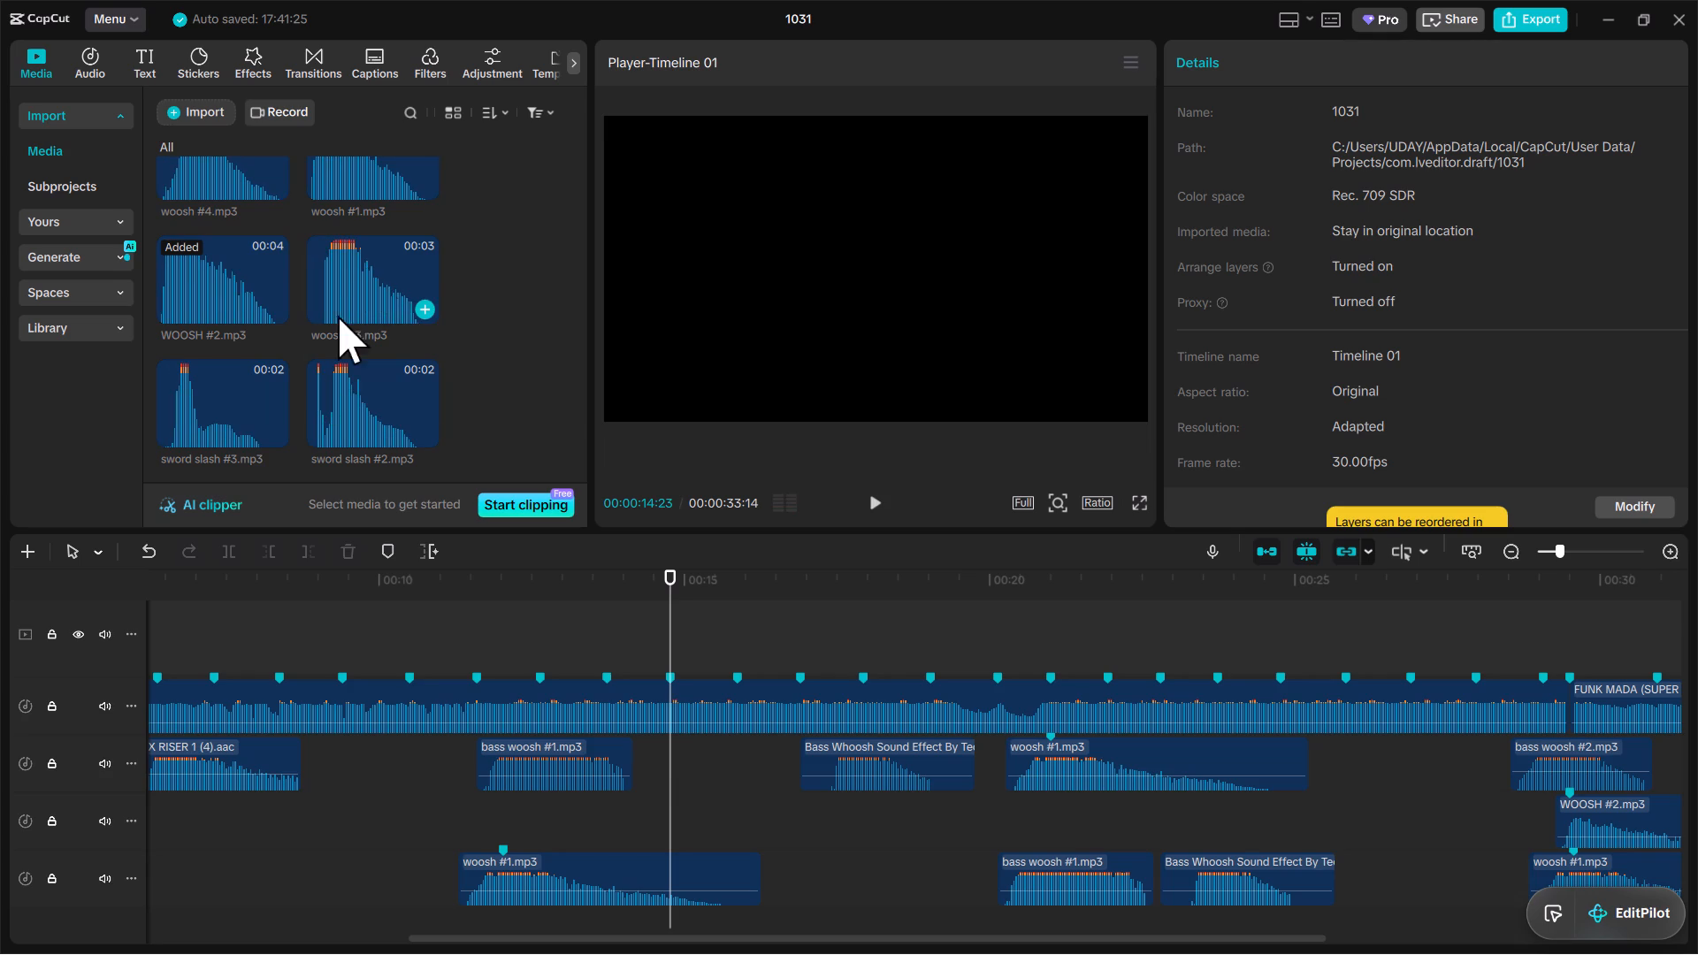
# Place sword slash #3.mp3 on the empty stretch of the middle effects track at about 00:15:00 and play that passage.
pyautogui.scroll(-1, 811, 694)
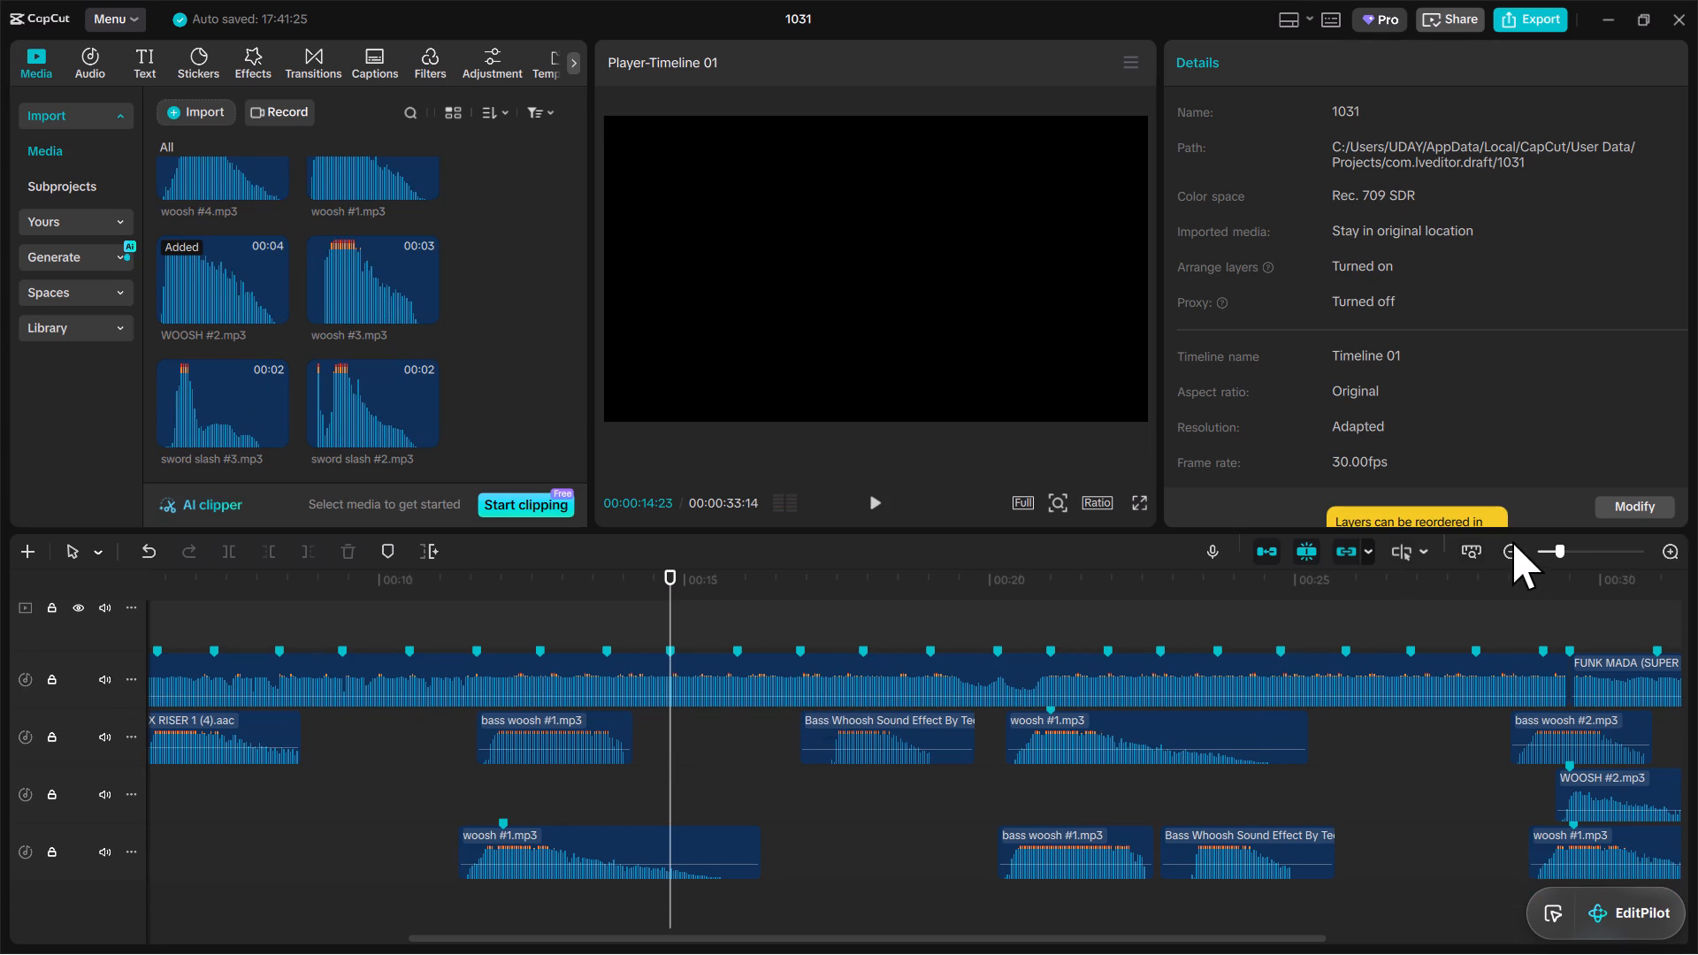
pyautogui.moveTo(1552, 543); pyautogui.dragTo(1546, 553)
pyautogui.click(1563, 549)
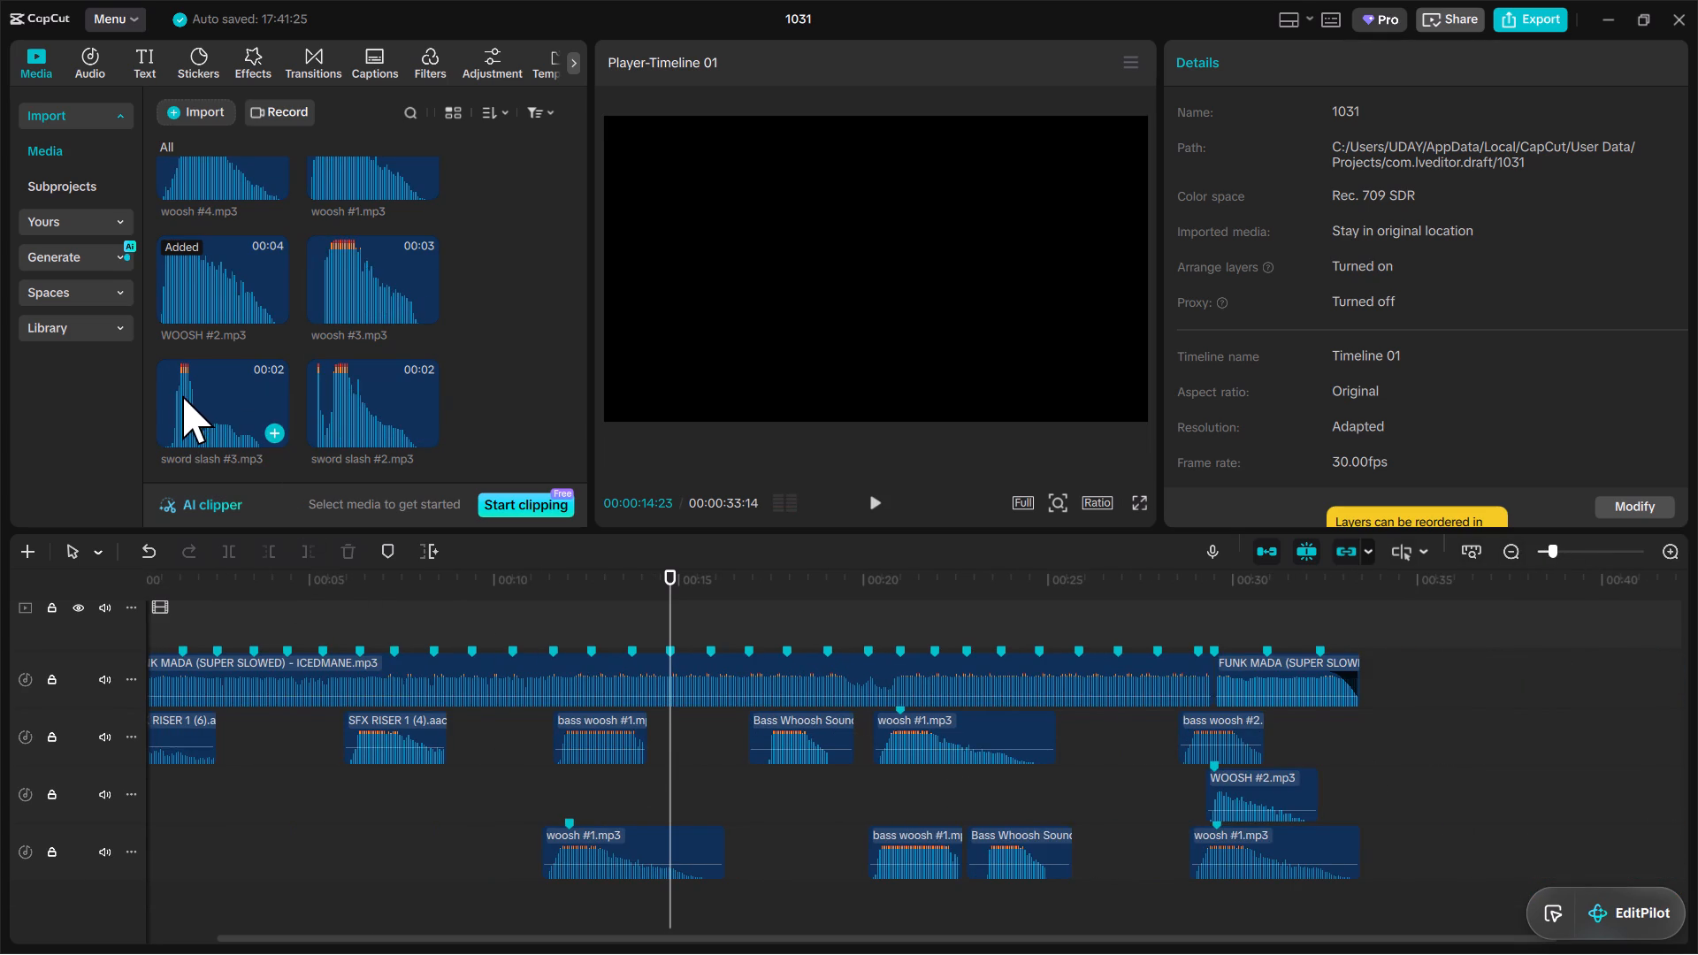
pyautogui.moveTo(182, 395); pyautogui.dragTo(680, 780)
pyautogui.click(644, 599)
pyautogui.press('space')
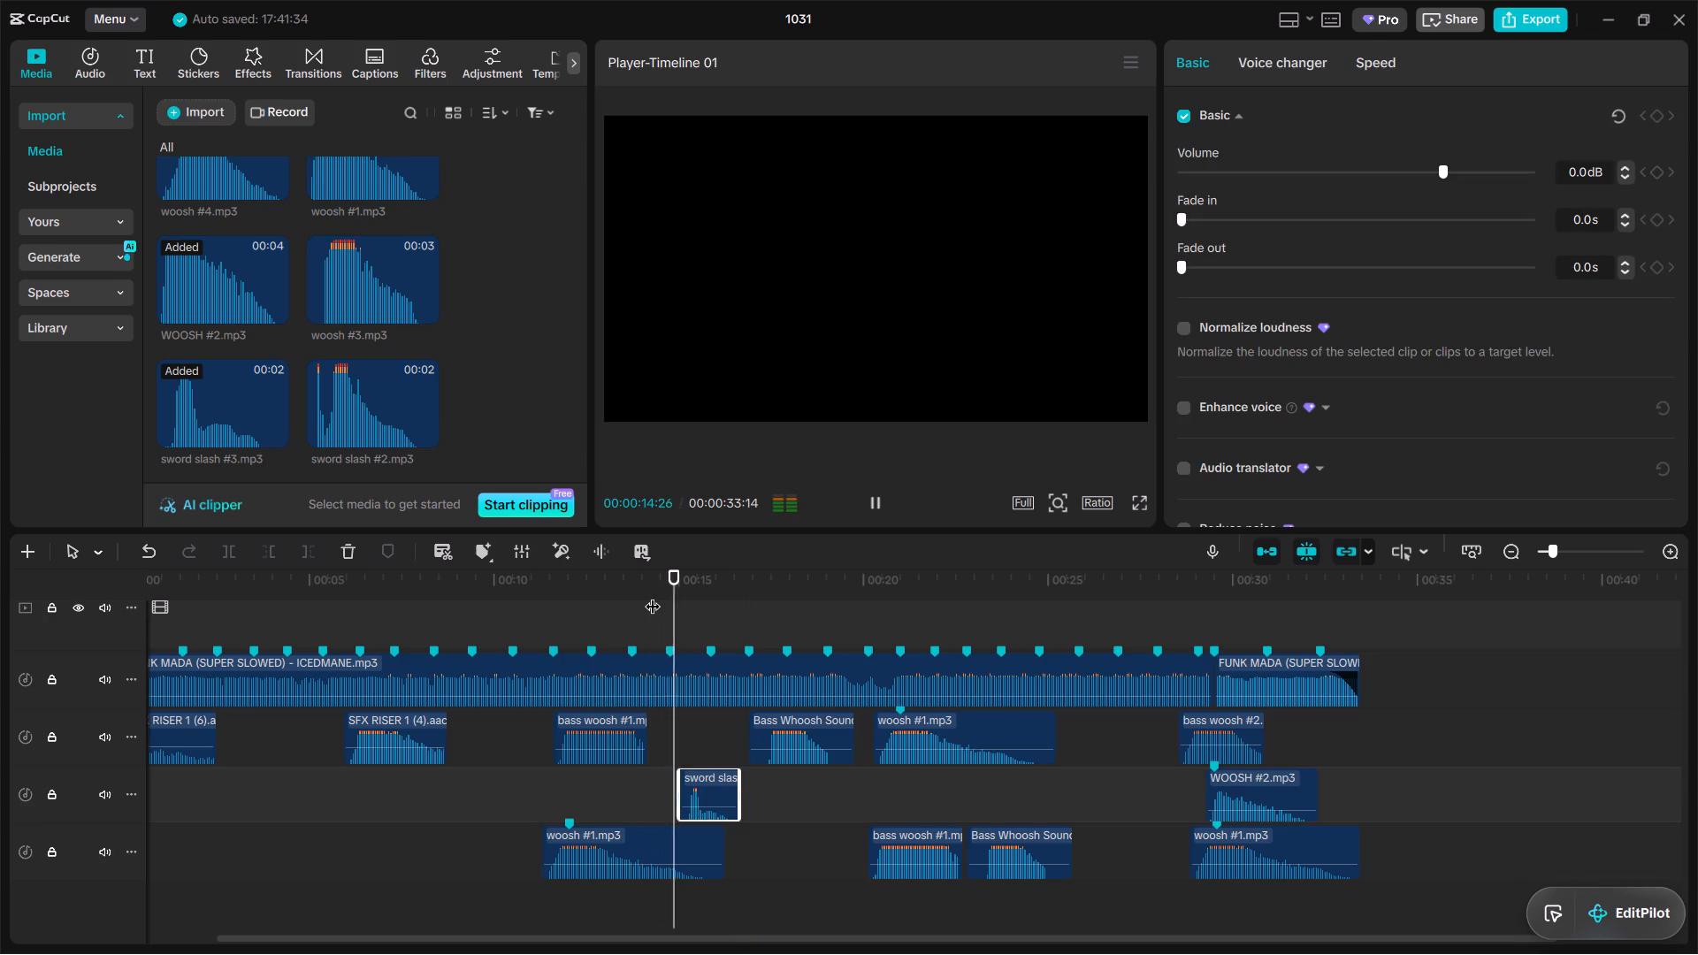
pyautogui.press('space')
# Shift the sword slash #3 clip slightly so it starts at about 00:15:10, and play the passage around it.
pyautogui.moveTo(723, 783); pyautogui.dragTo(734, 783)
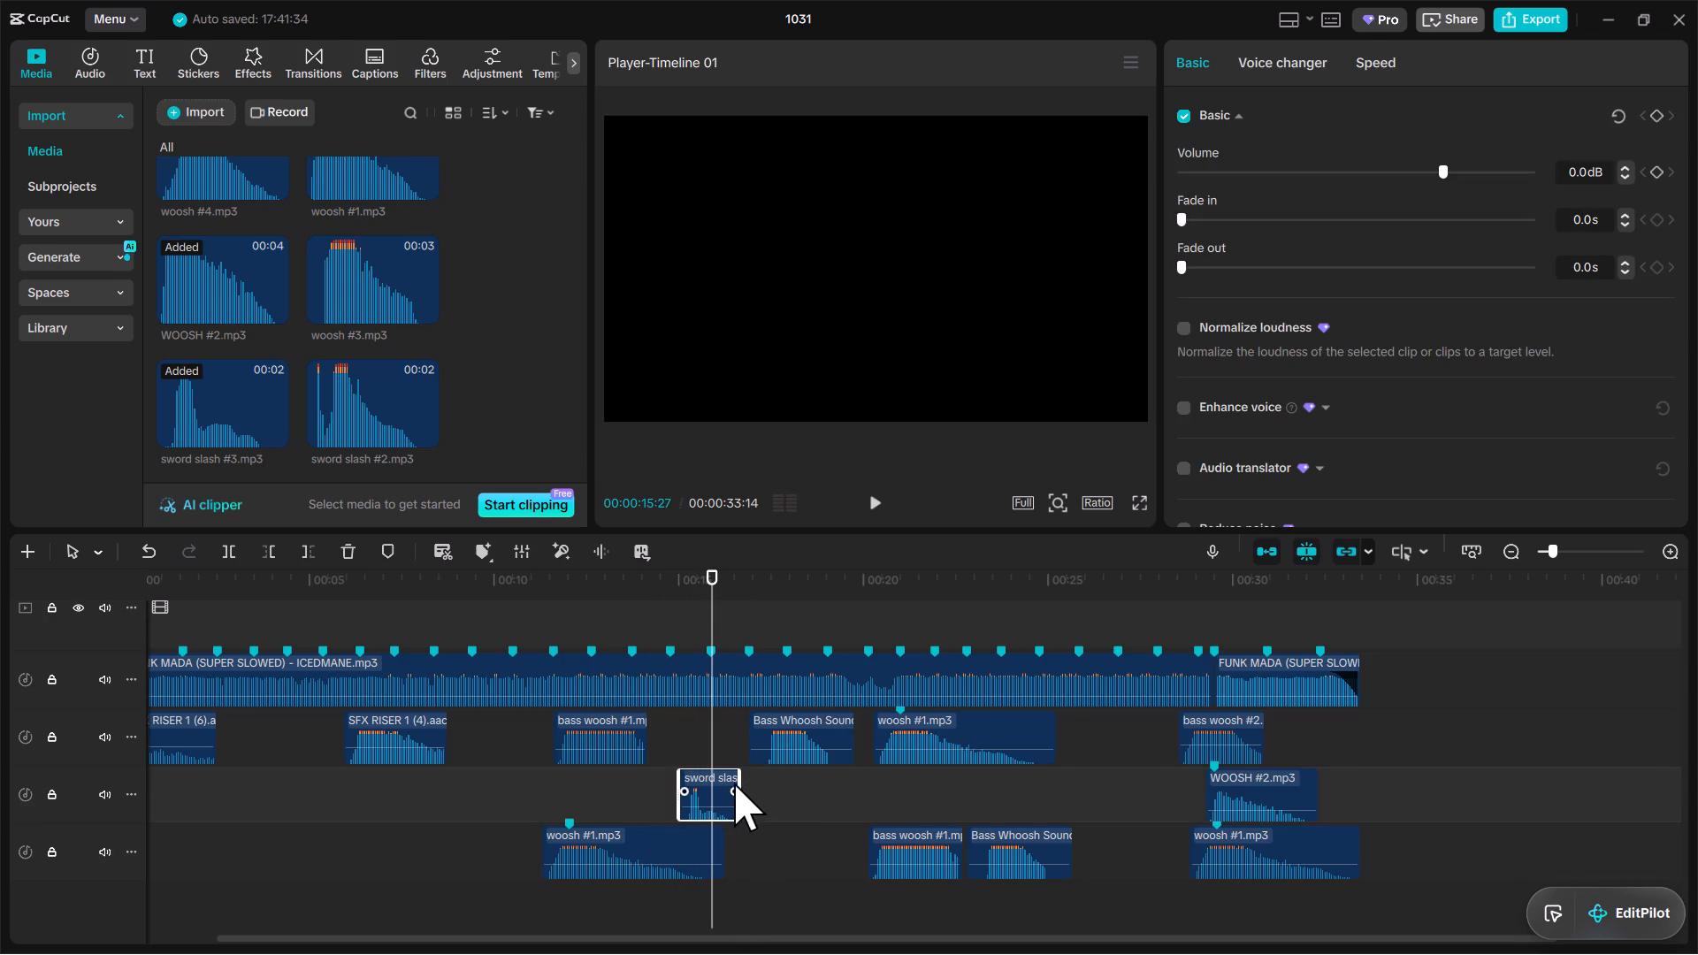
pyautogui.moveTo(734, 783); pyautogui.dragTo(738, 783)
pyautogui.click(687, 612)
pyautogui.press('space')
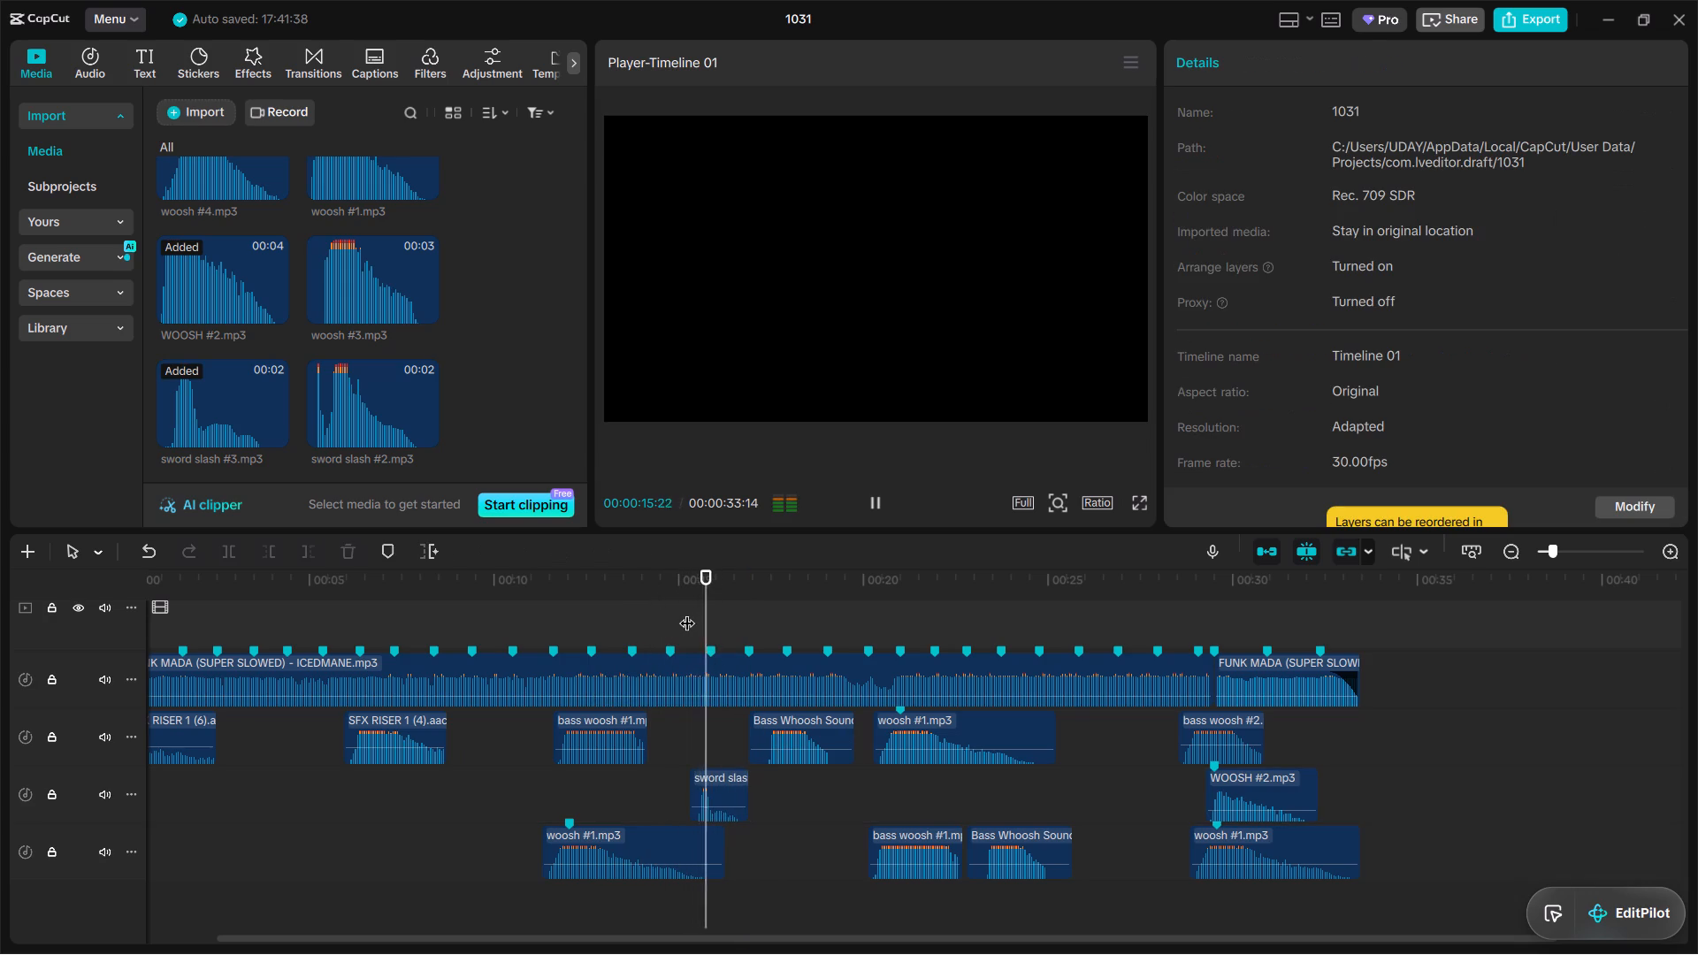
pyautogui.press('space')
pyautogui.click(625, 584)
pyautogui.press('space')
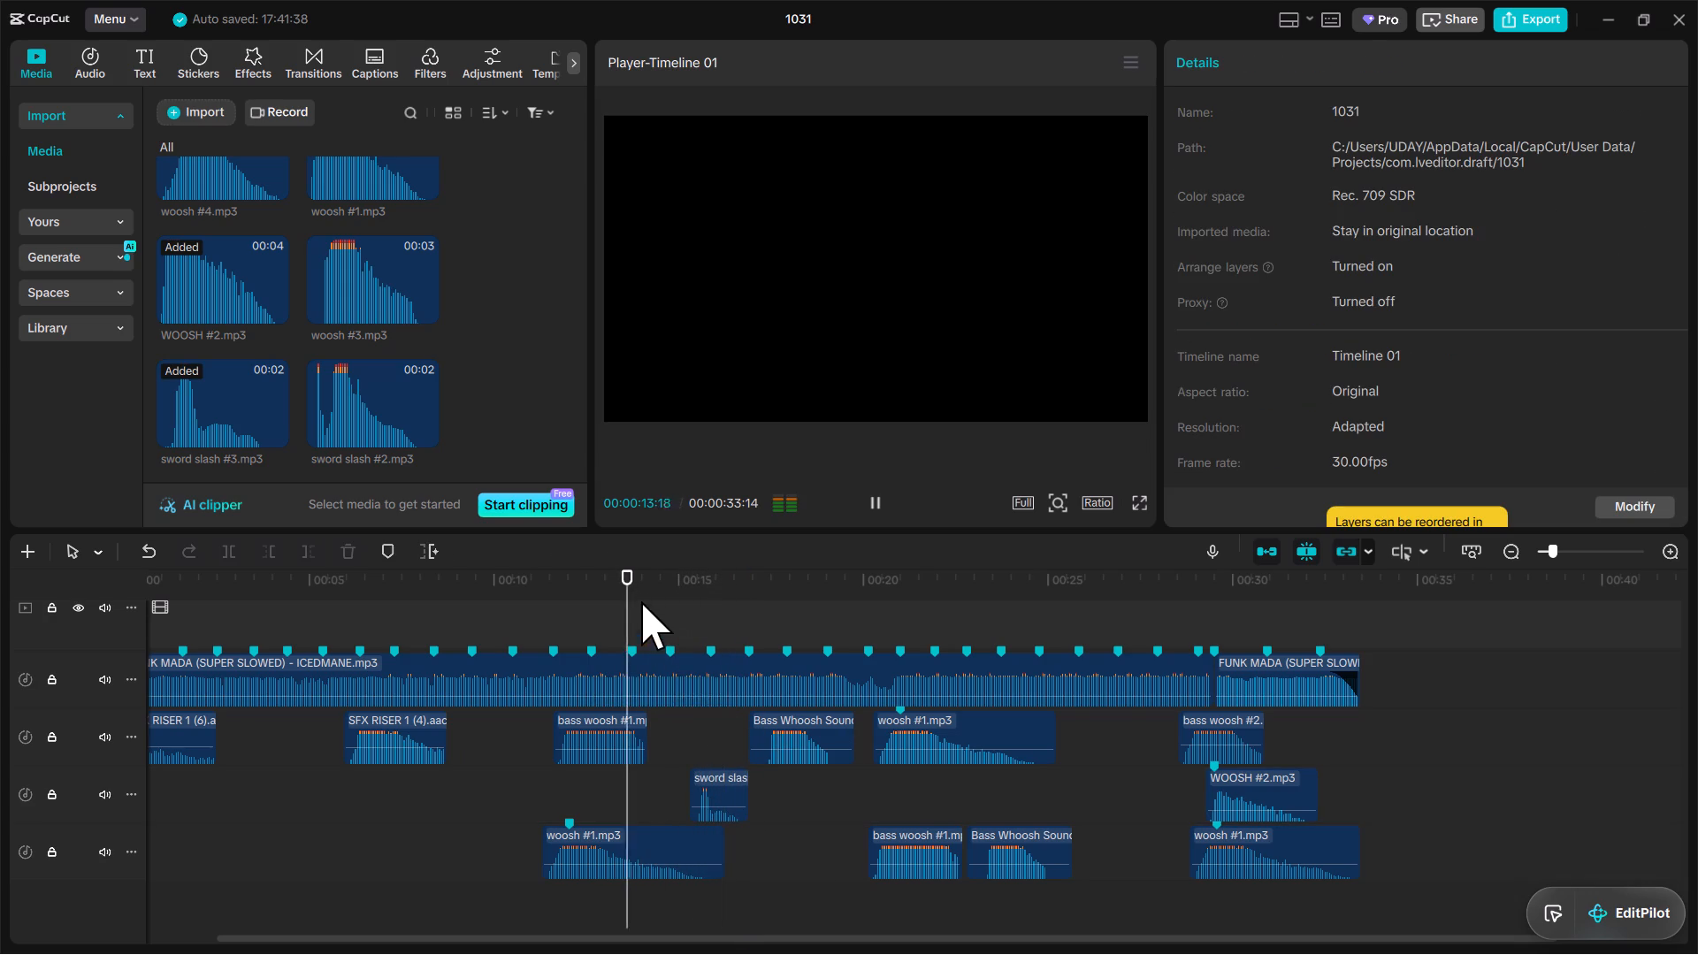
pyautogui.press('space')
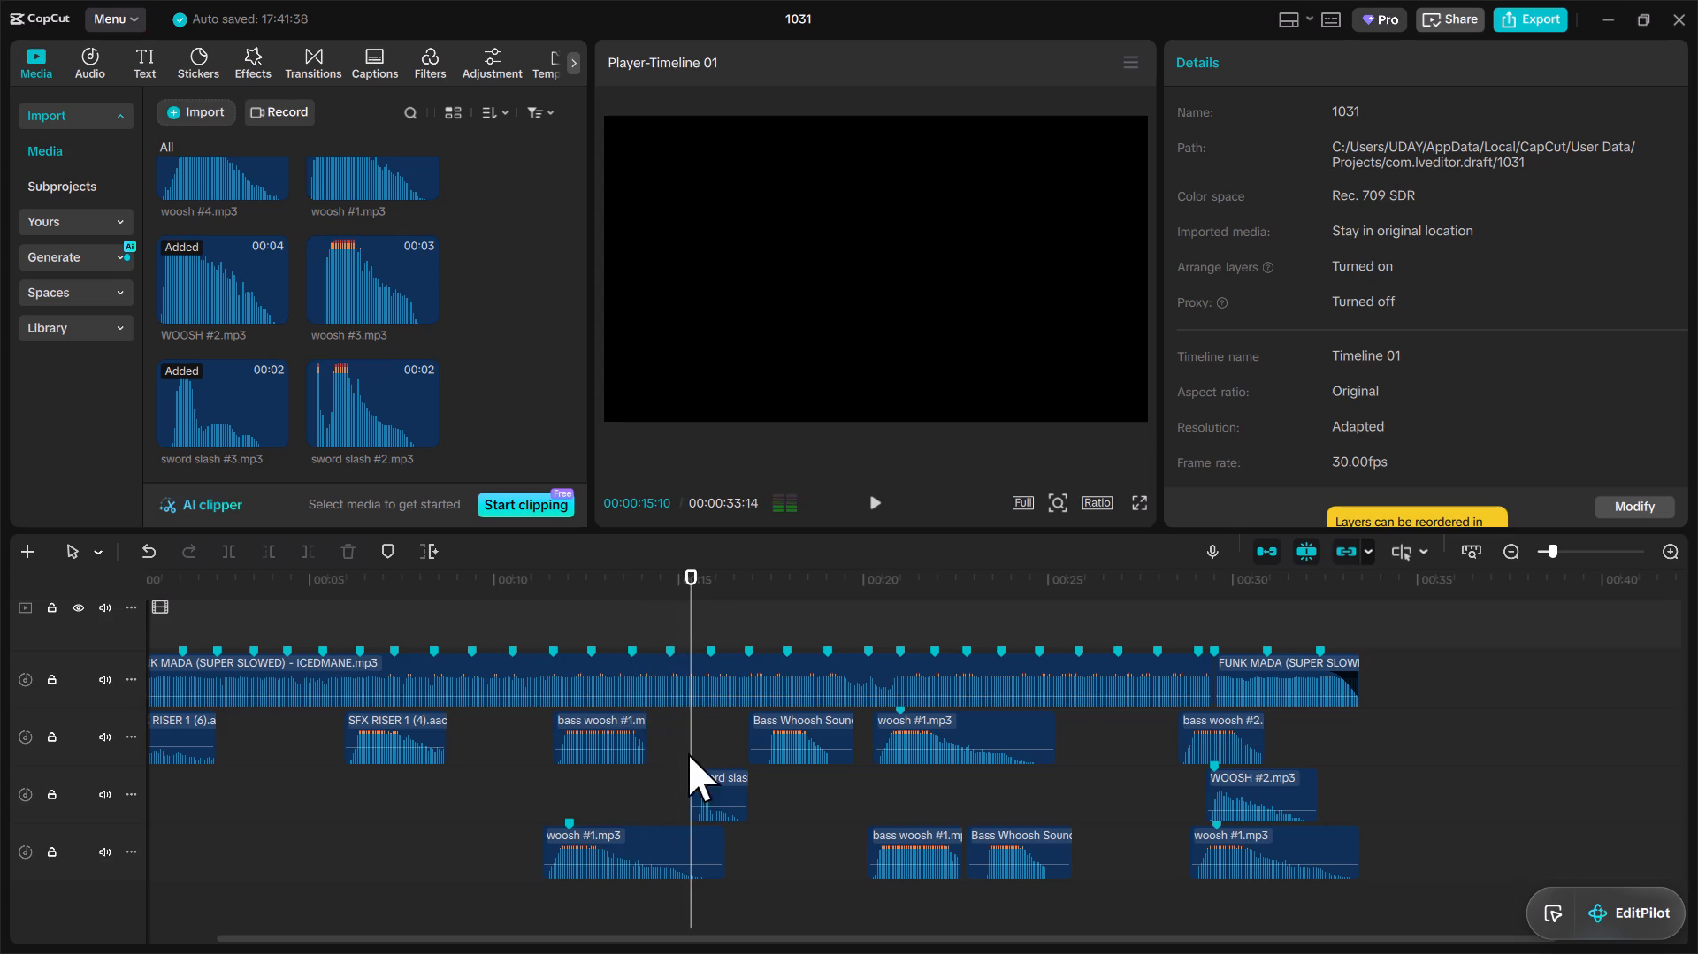
# Auto-mark beats on the sword slash #3 clip with Beats 2 and align its beat mark with the playhead at 00:15:10.
pyautogui.moveTo(1561, 551); pyautogui.dragTo(1576, 552)
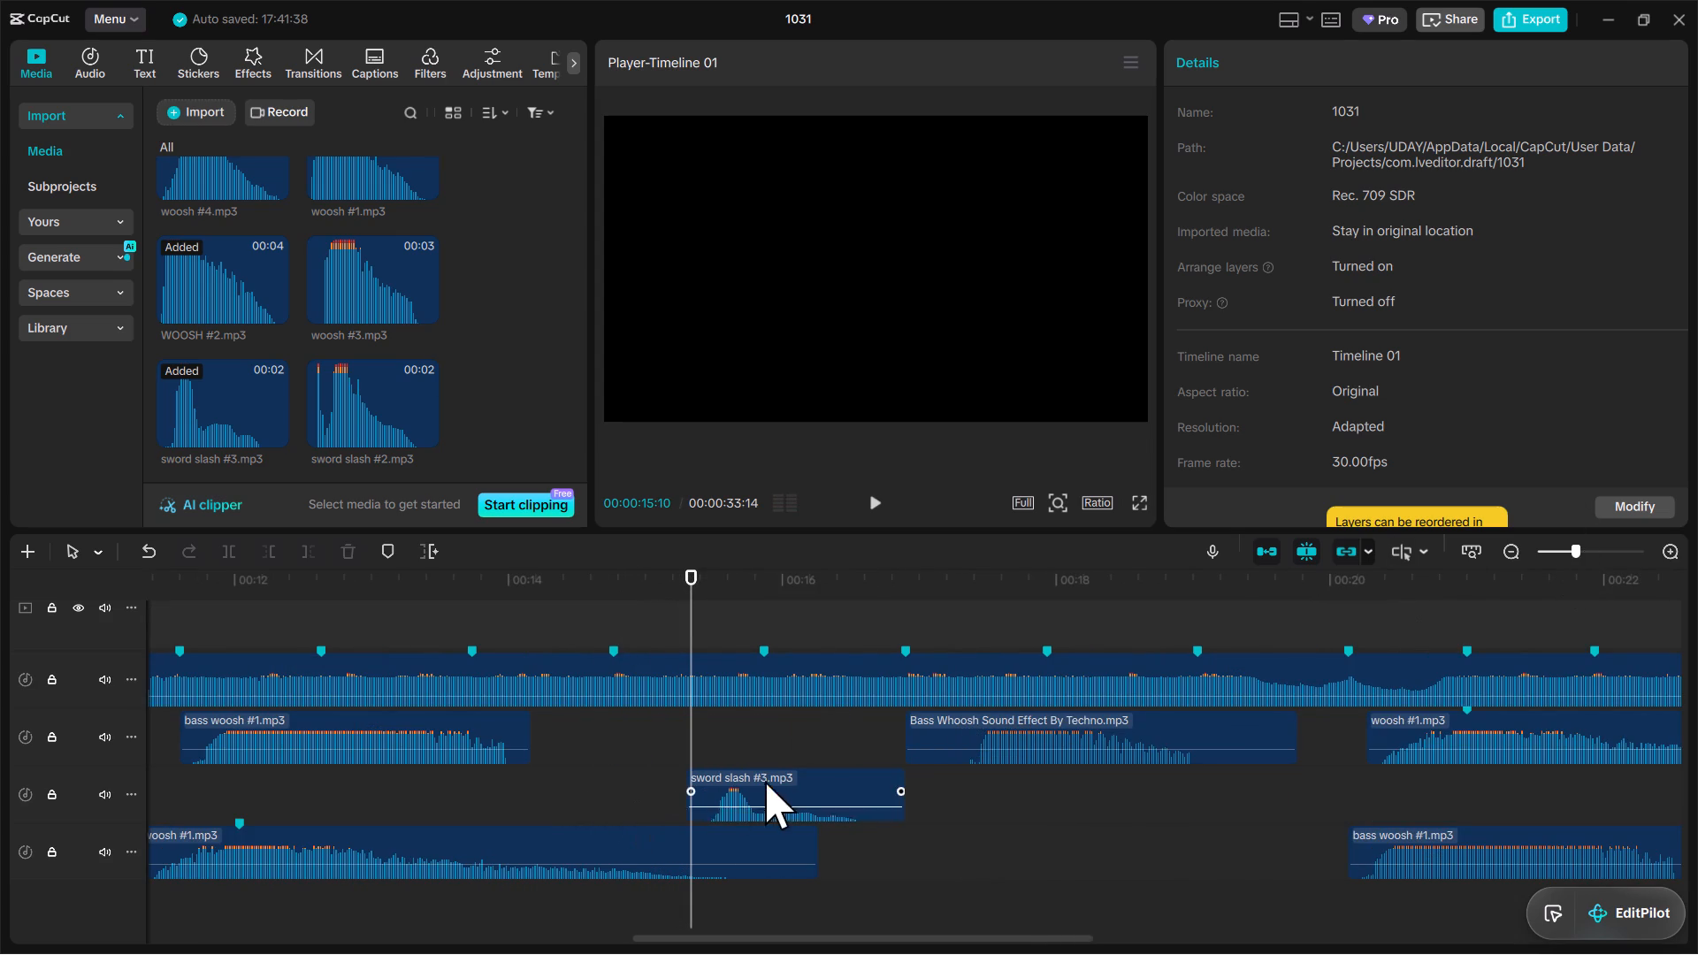
pyautogui.click(811, 781)
pyautogui.click(537, 713)
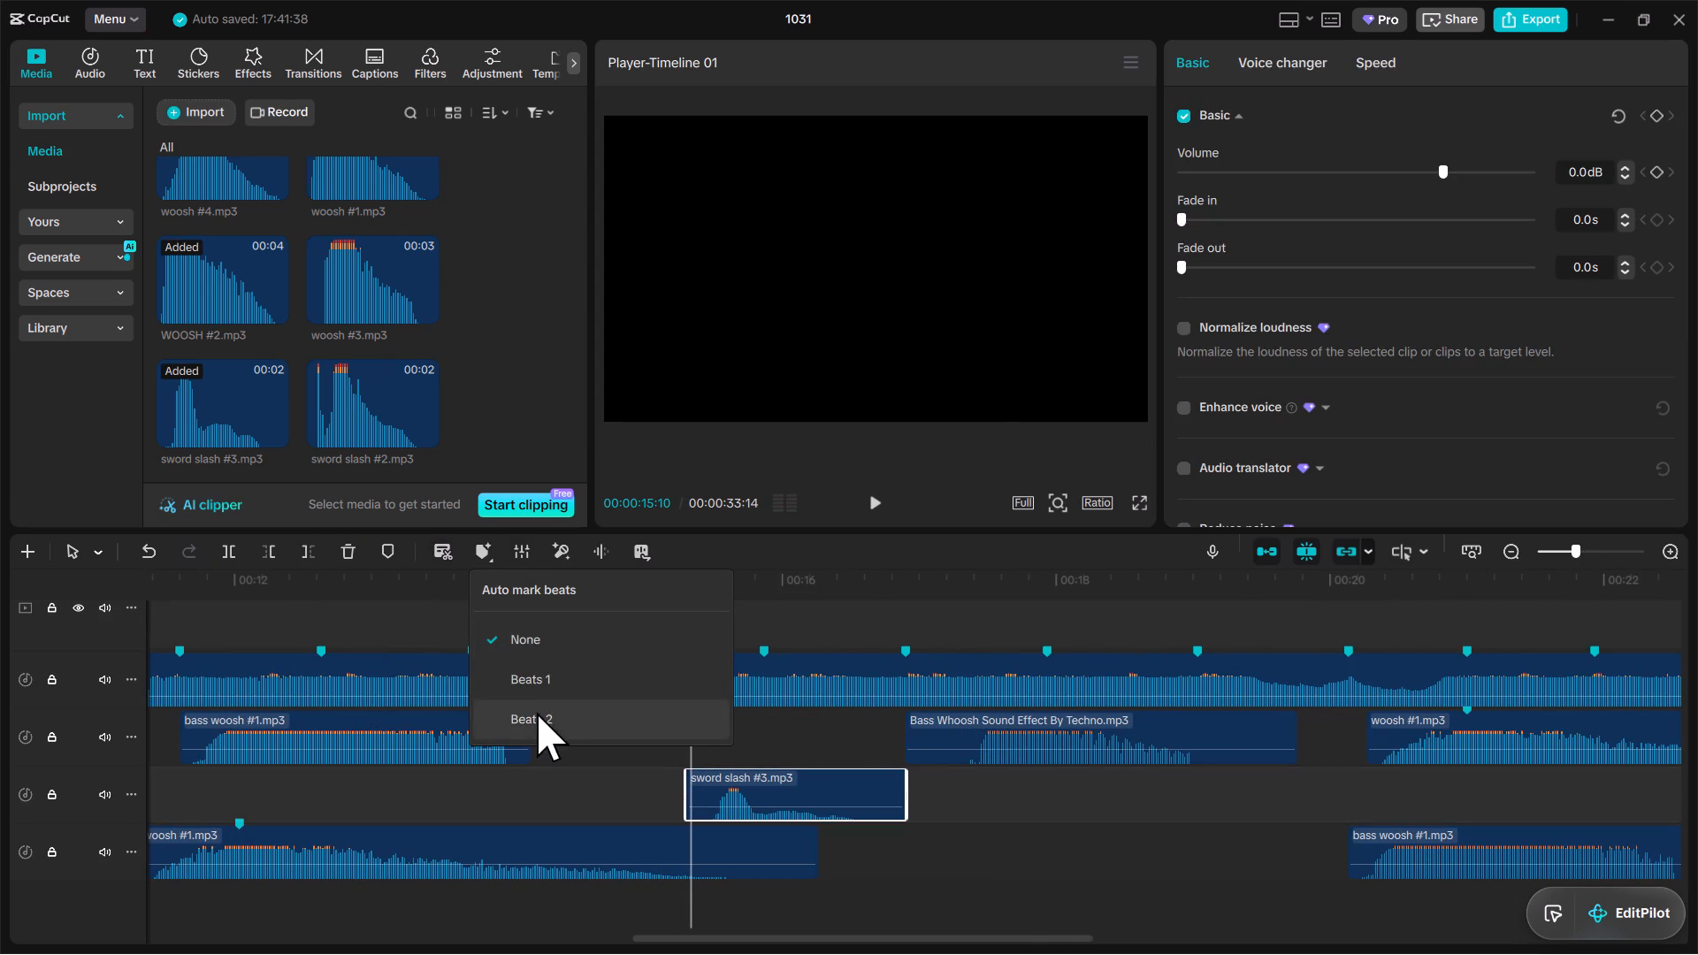
pyautogui.moveTo(796, 784); pyautogui.dragTo(770, 783)
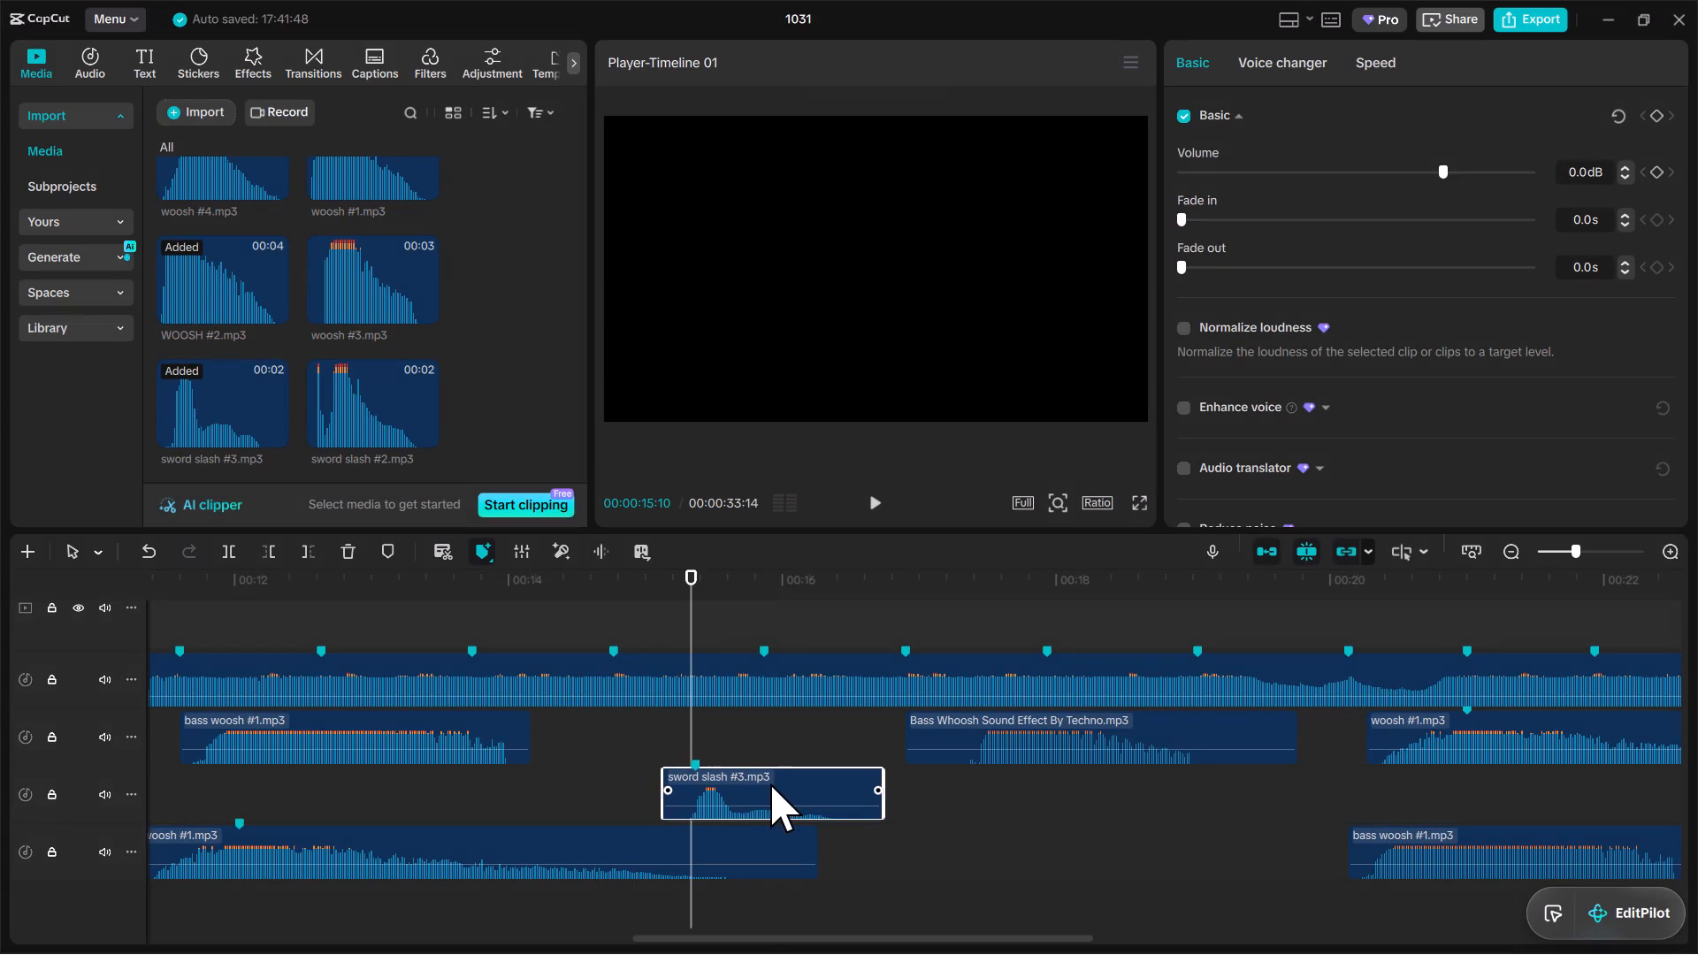
pyautogui.moveTo(770, 783); pyautogui.dragTo(768, 783)
# Set the sword slash #3 clip's volume to 6.2 dB and play it from 00:15:00.
pyautogui.click(644, 607)
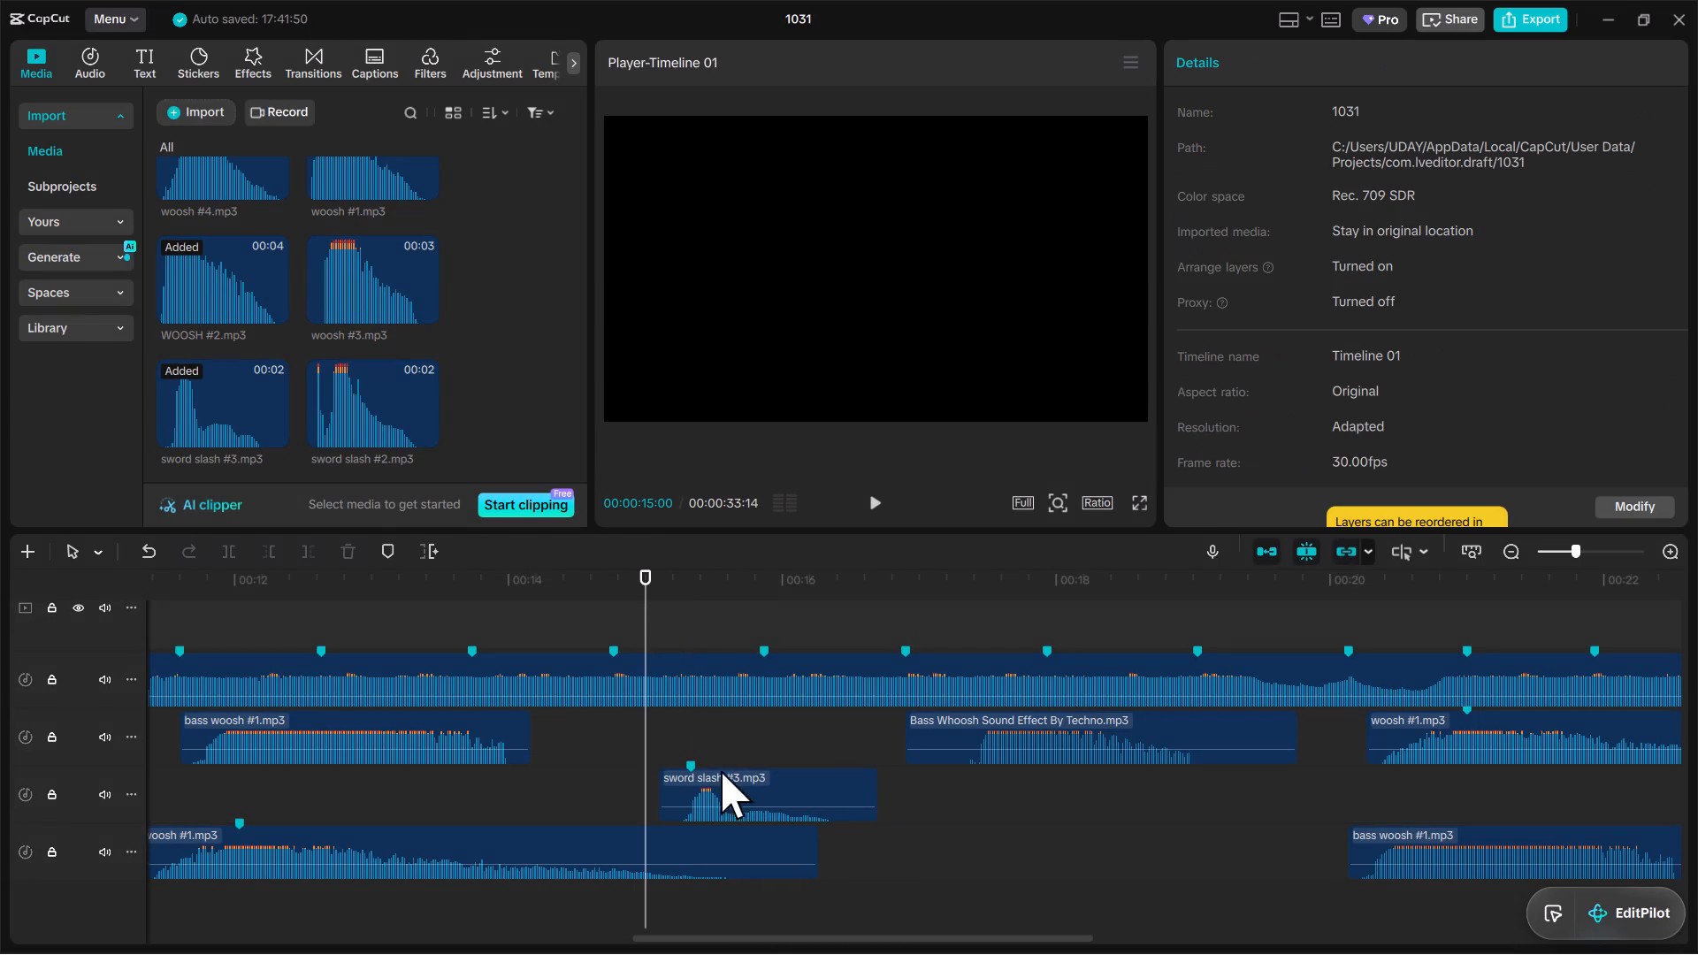
pyautogui.click(730, 781)
pyautogui.moveTo(1435, 175); pyautogui.dragTo(1466, 176)
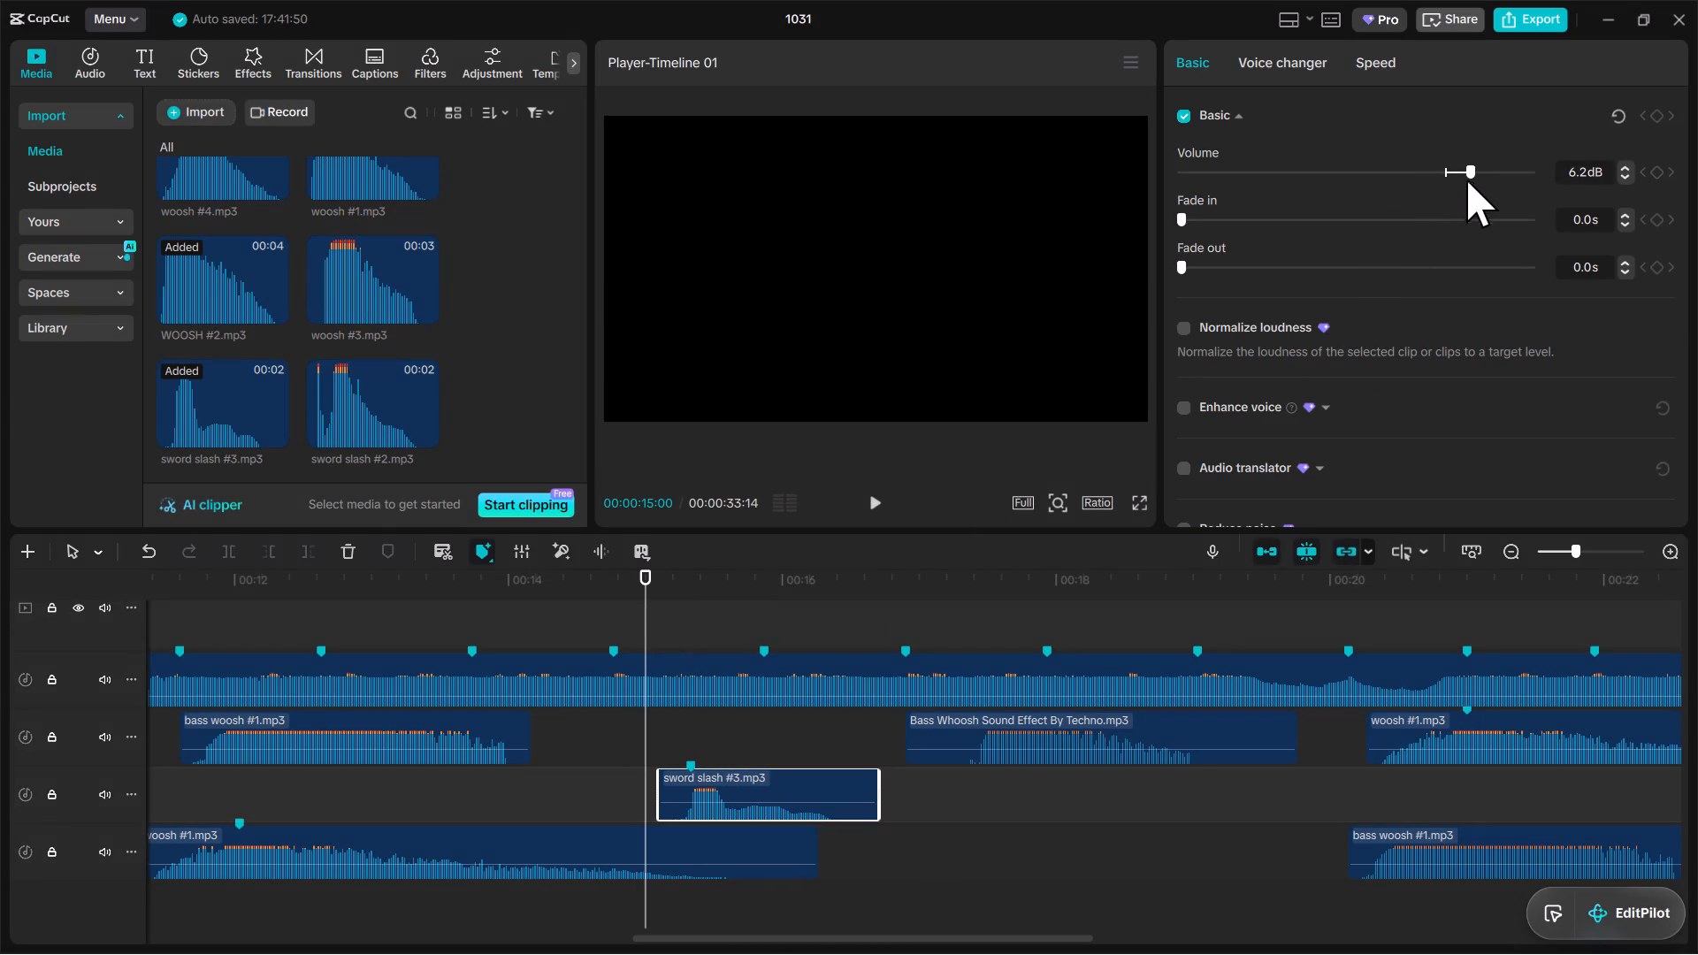
pyautogui.press('space')
pyautogui.press('space')
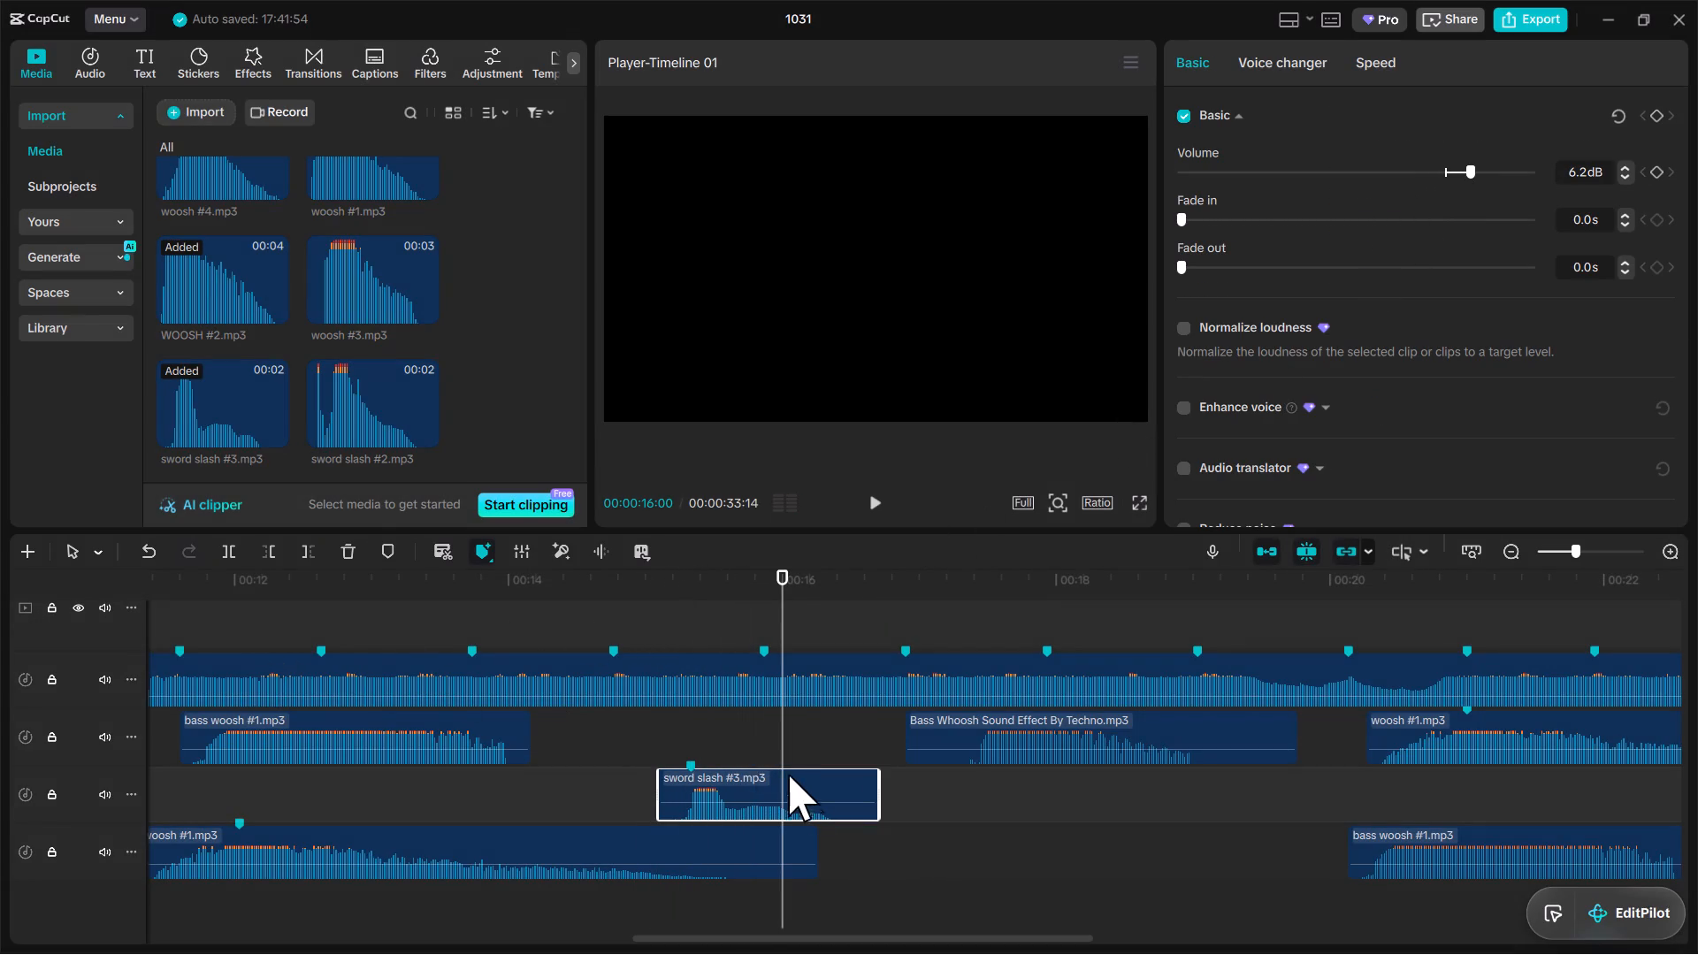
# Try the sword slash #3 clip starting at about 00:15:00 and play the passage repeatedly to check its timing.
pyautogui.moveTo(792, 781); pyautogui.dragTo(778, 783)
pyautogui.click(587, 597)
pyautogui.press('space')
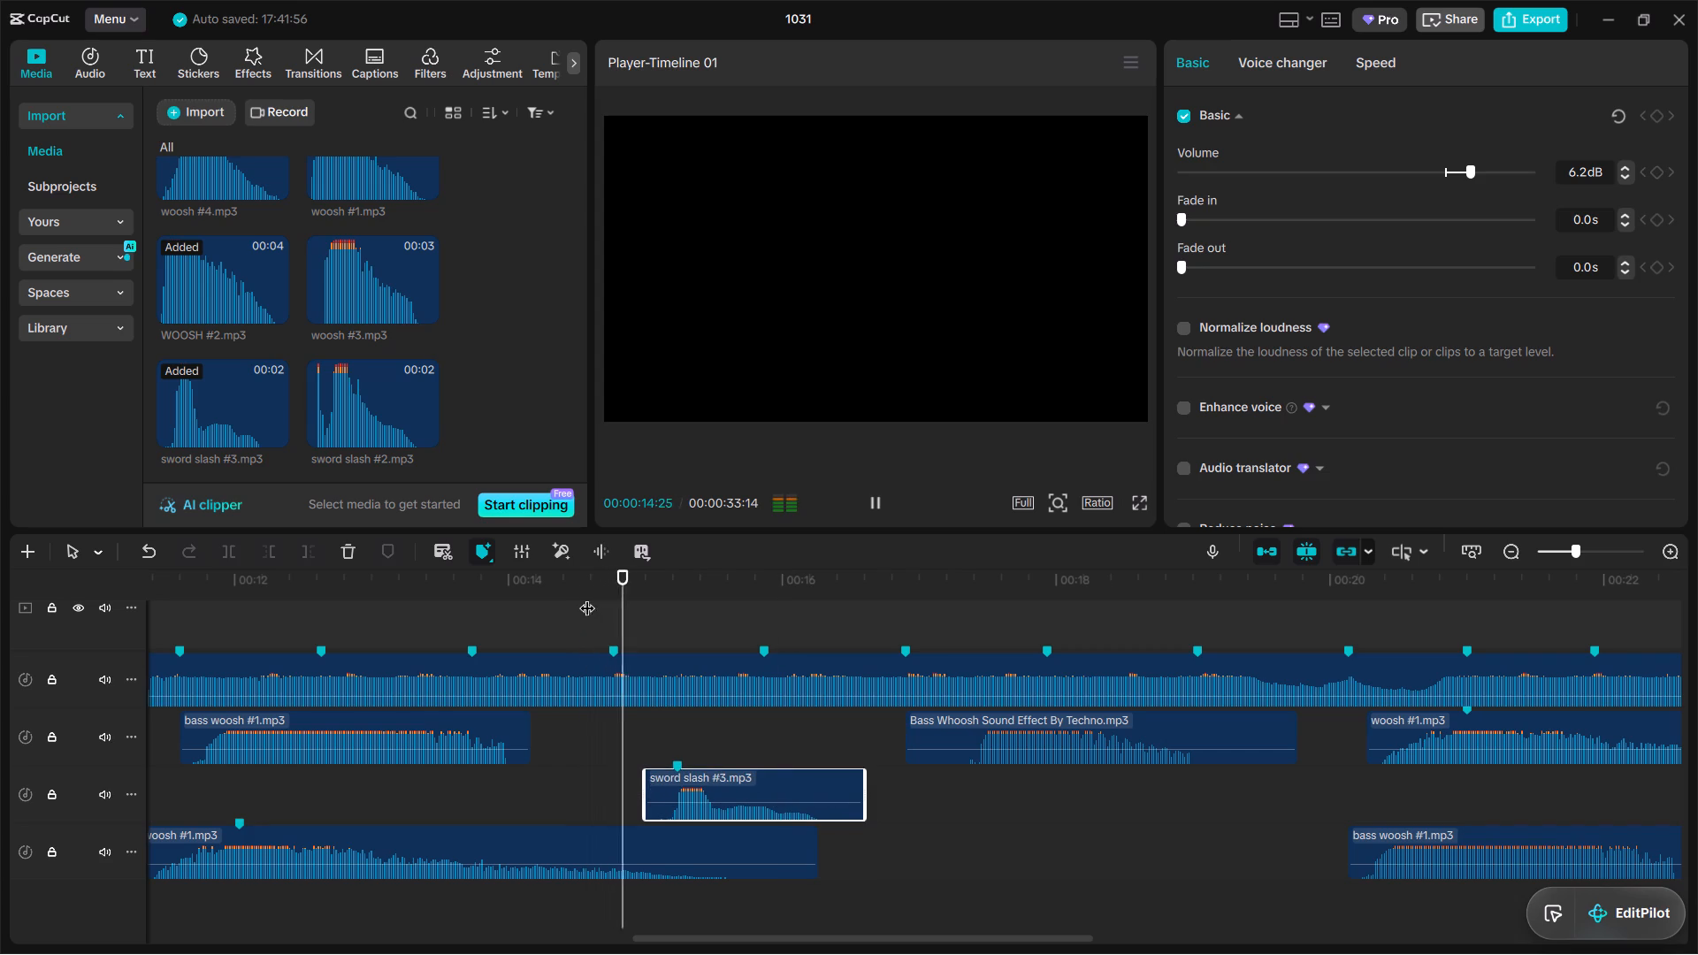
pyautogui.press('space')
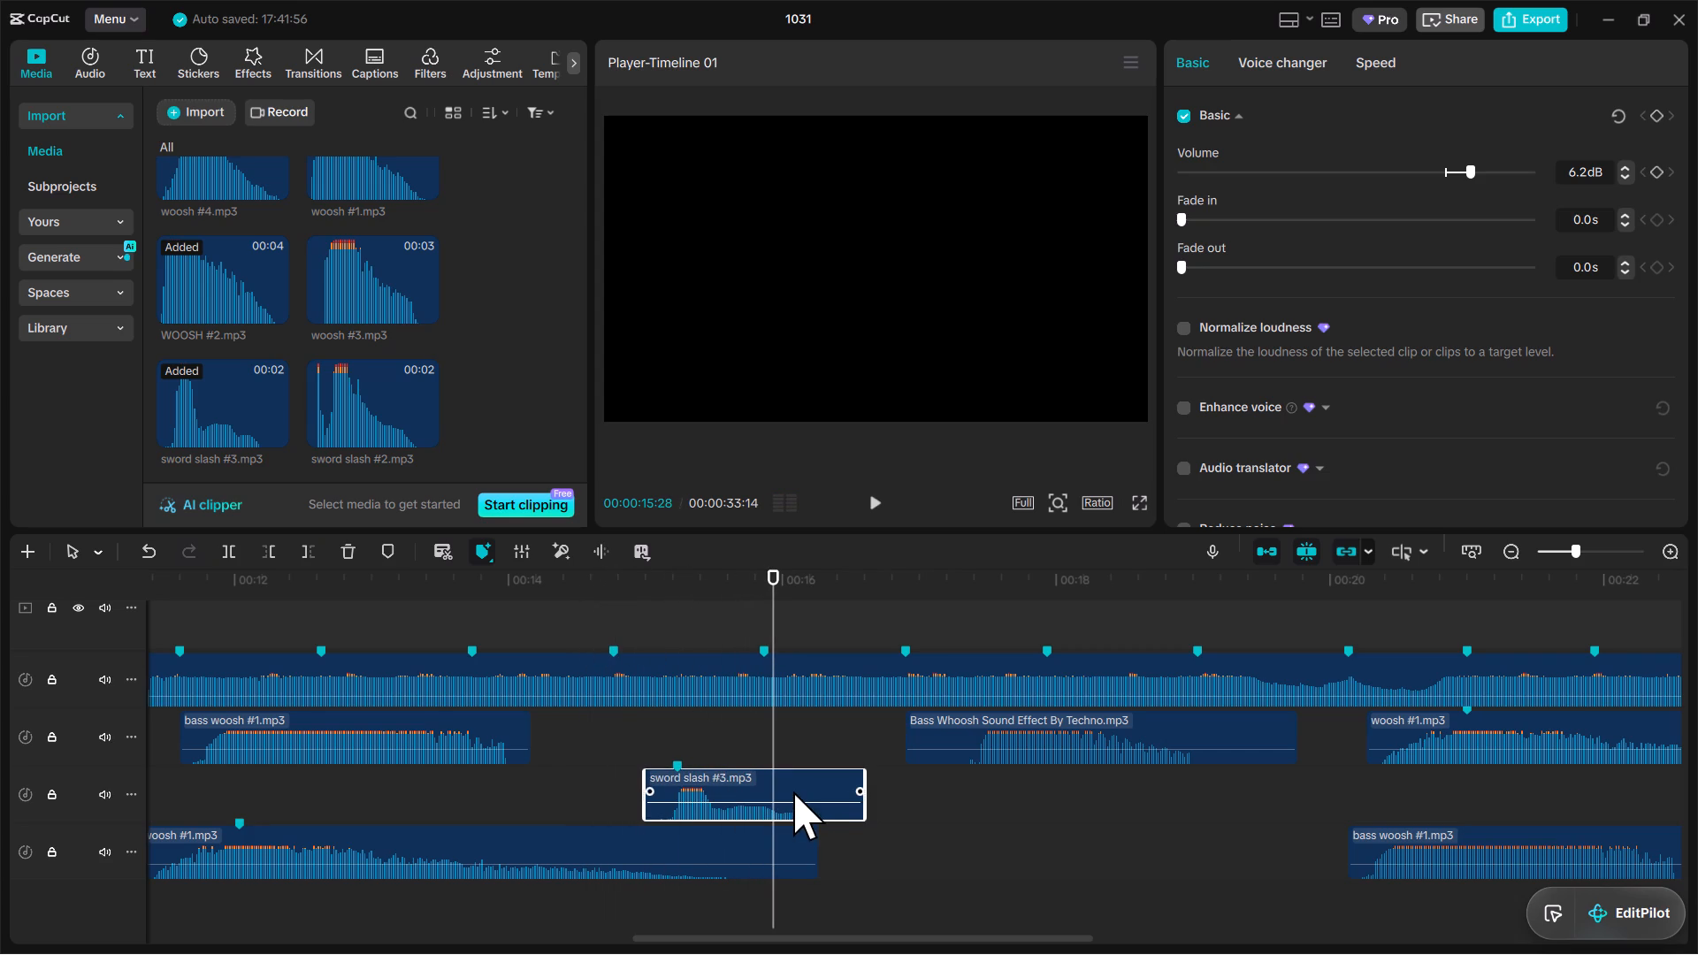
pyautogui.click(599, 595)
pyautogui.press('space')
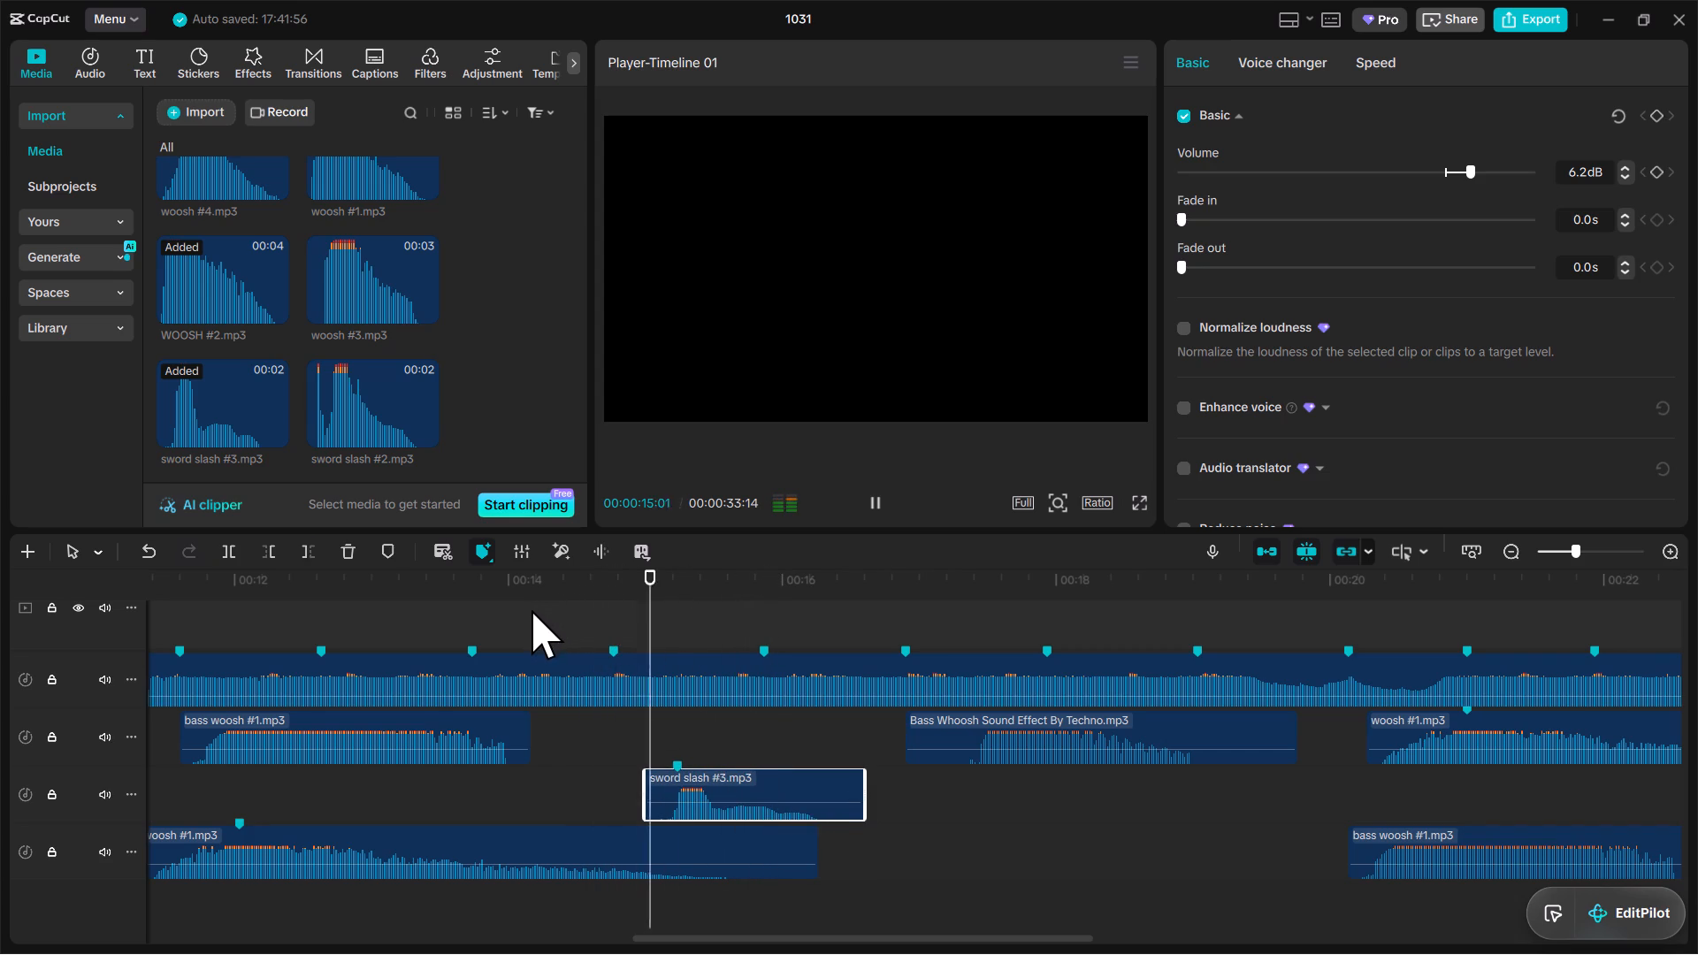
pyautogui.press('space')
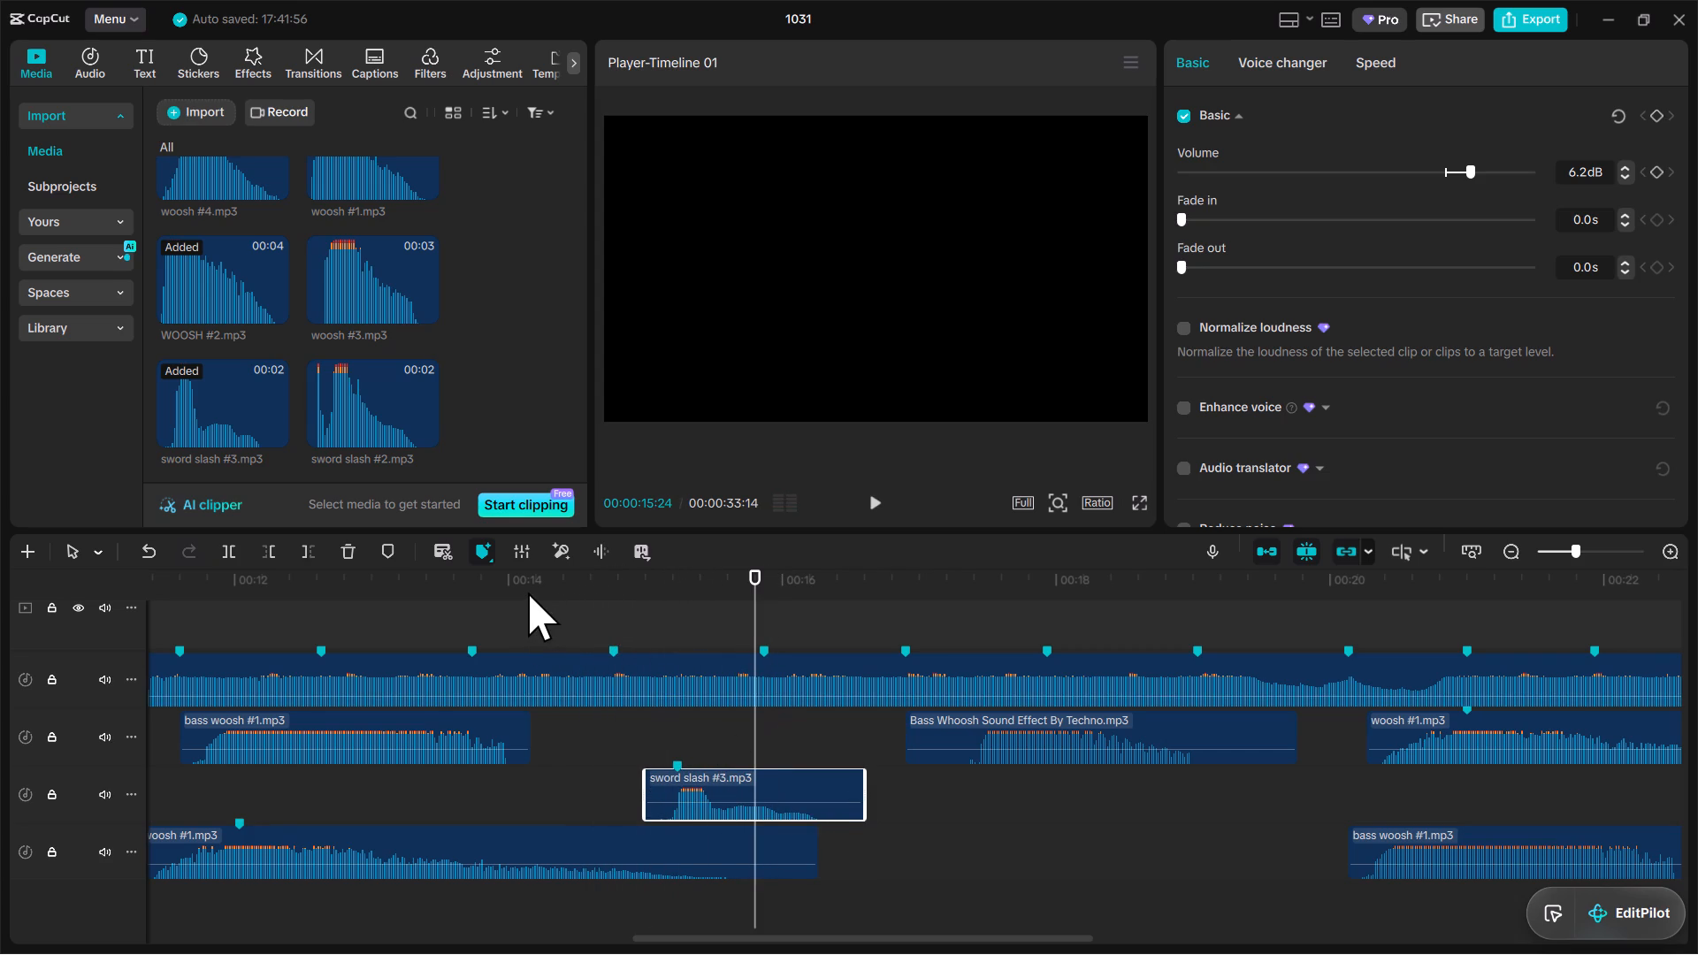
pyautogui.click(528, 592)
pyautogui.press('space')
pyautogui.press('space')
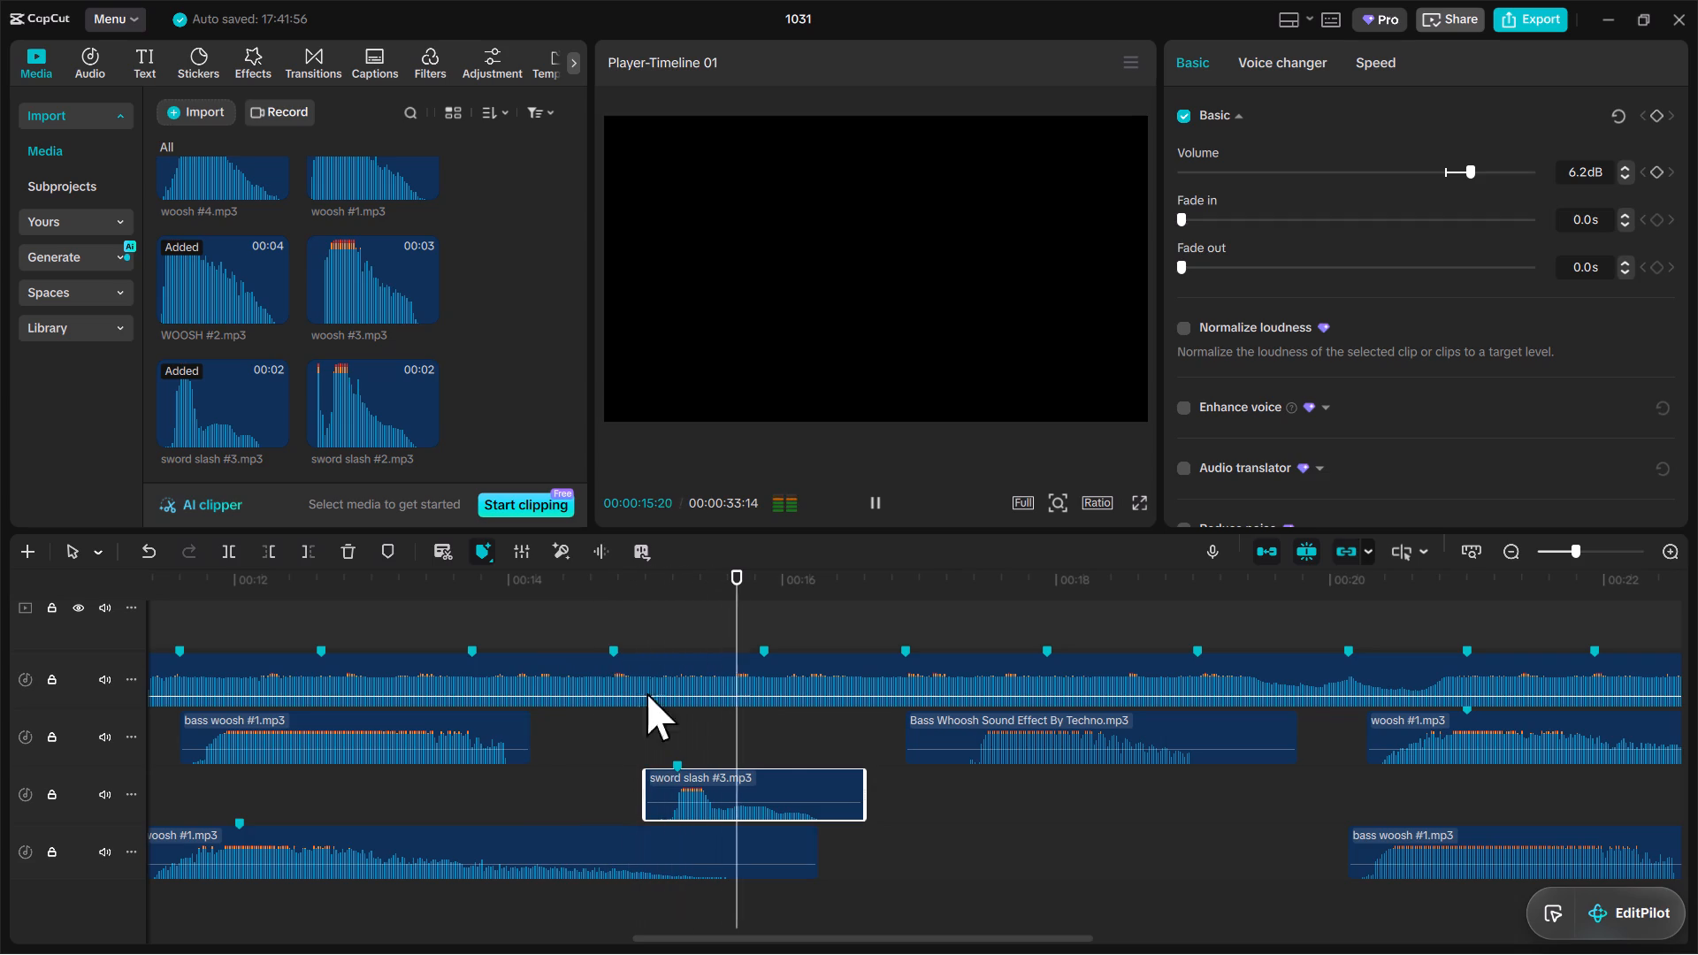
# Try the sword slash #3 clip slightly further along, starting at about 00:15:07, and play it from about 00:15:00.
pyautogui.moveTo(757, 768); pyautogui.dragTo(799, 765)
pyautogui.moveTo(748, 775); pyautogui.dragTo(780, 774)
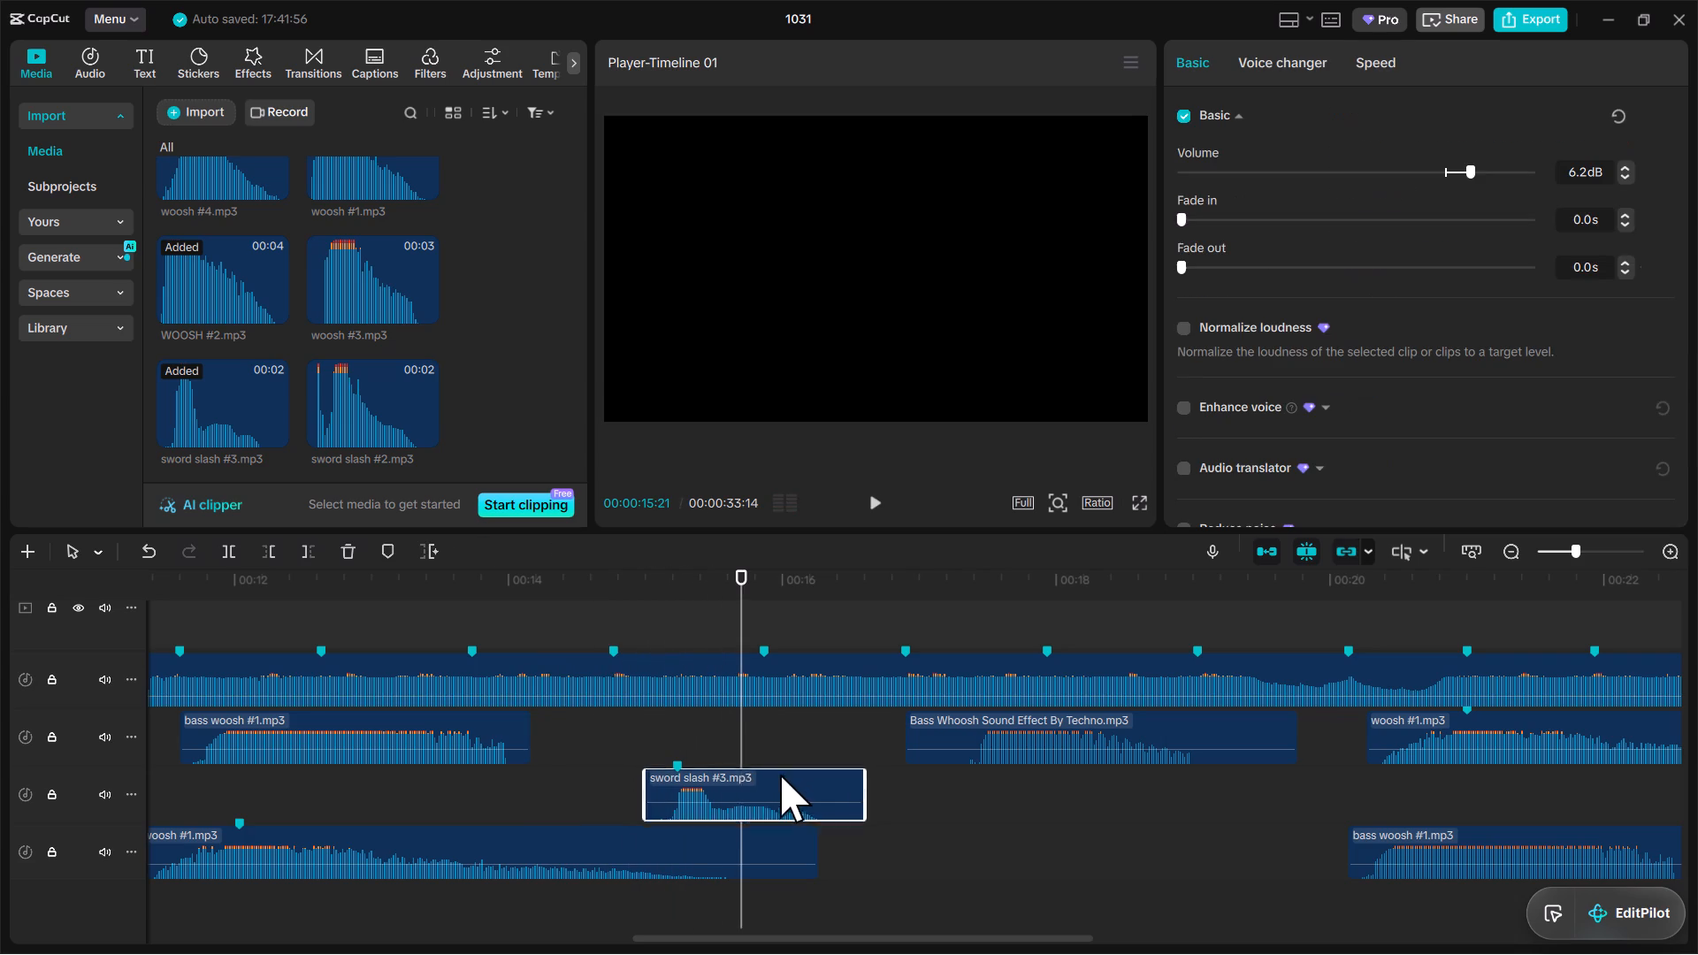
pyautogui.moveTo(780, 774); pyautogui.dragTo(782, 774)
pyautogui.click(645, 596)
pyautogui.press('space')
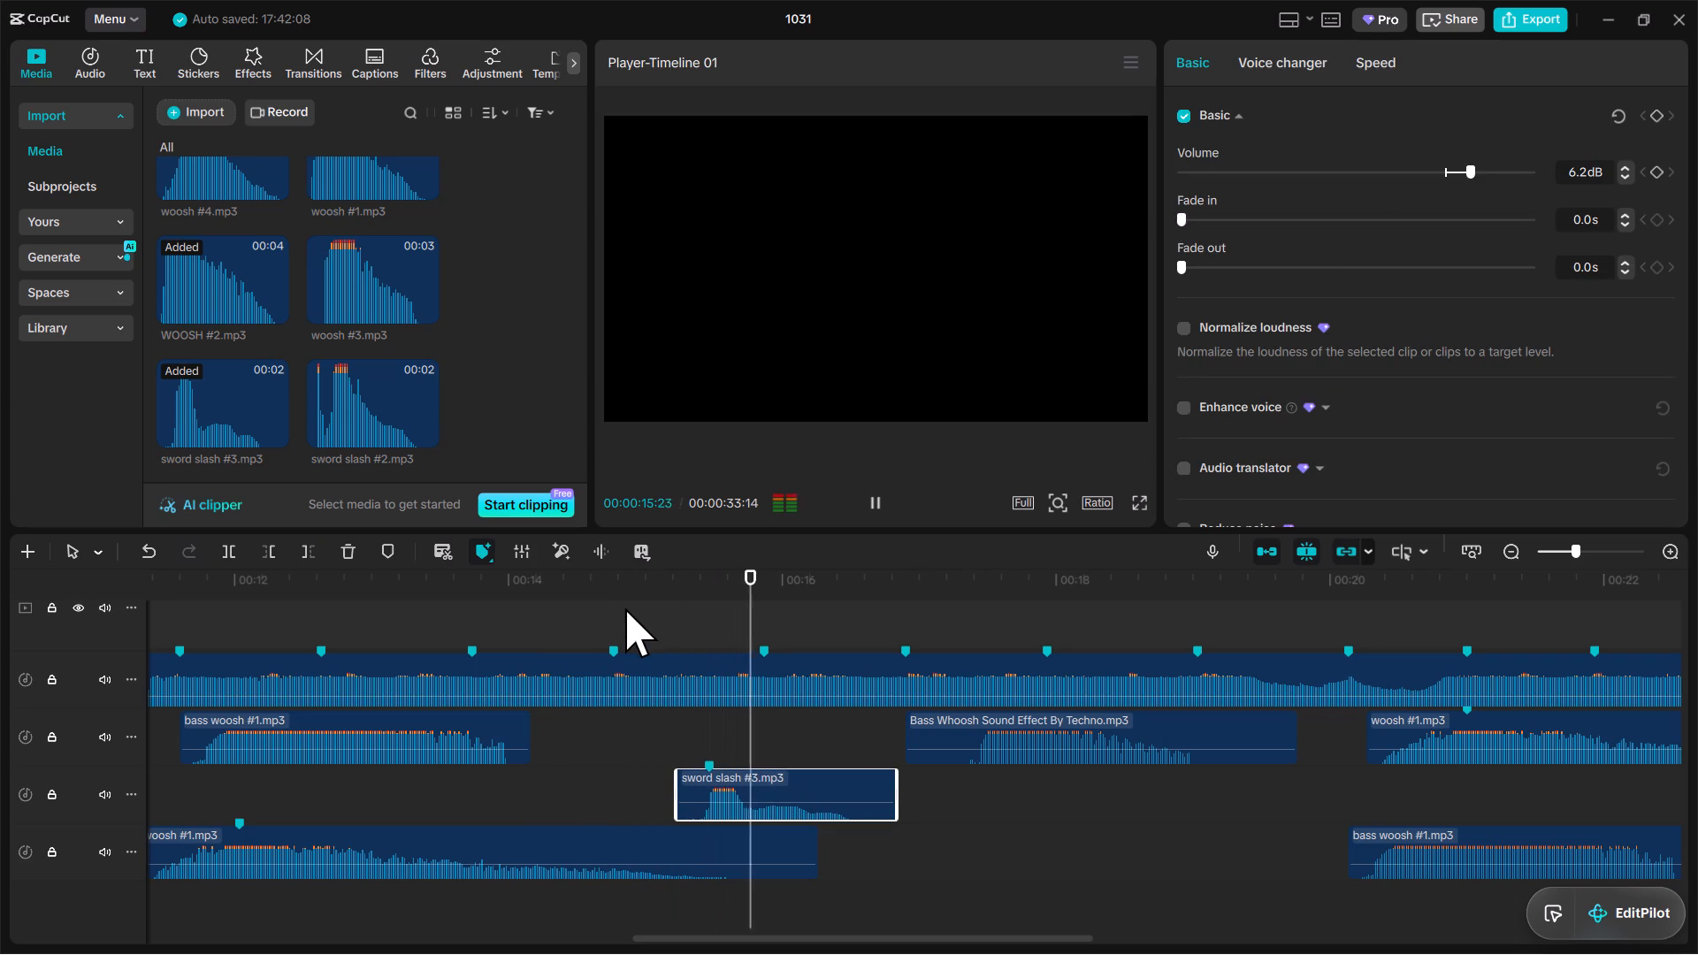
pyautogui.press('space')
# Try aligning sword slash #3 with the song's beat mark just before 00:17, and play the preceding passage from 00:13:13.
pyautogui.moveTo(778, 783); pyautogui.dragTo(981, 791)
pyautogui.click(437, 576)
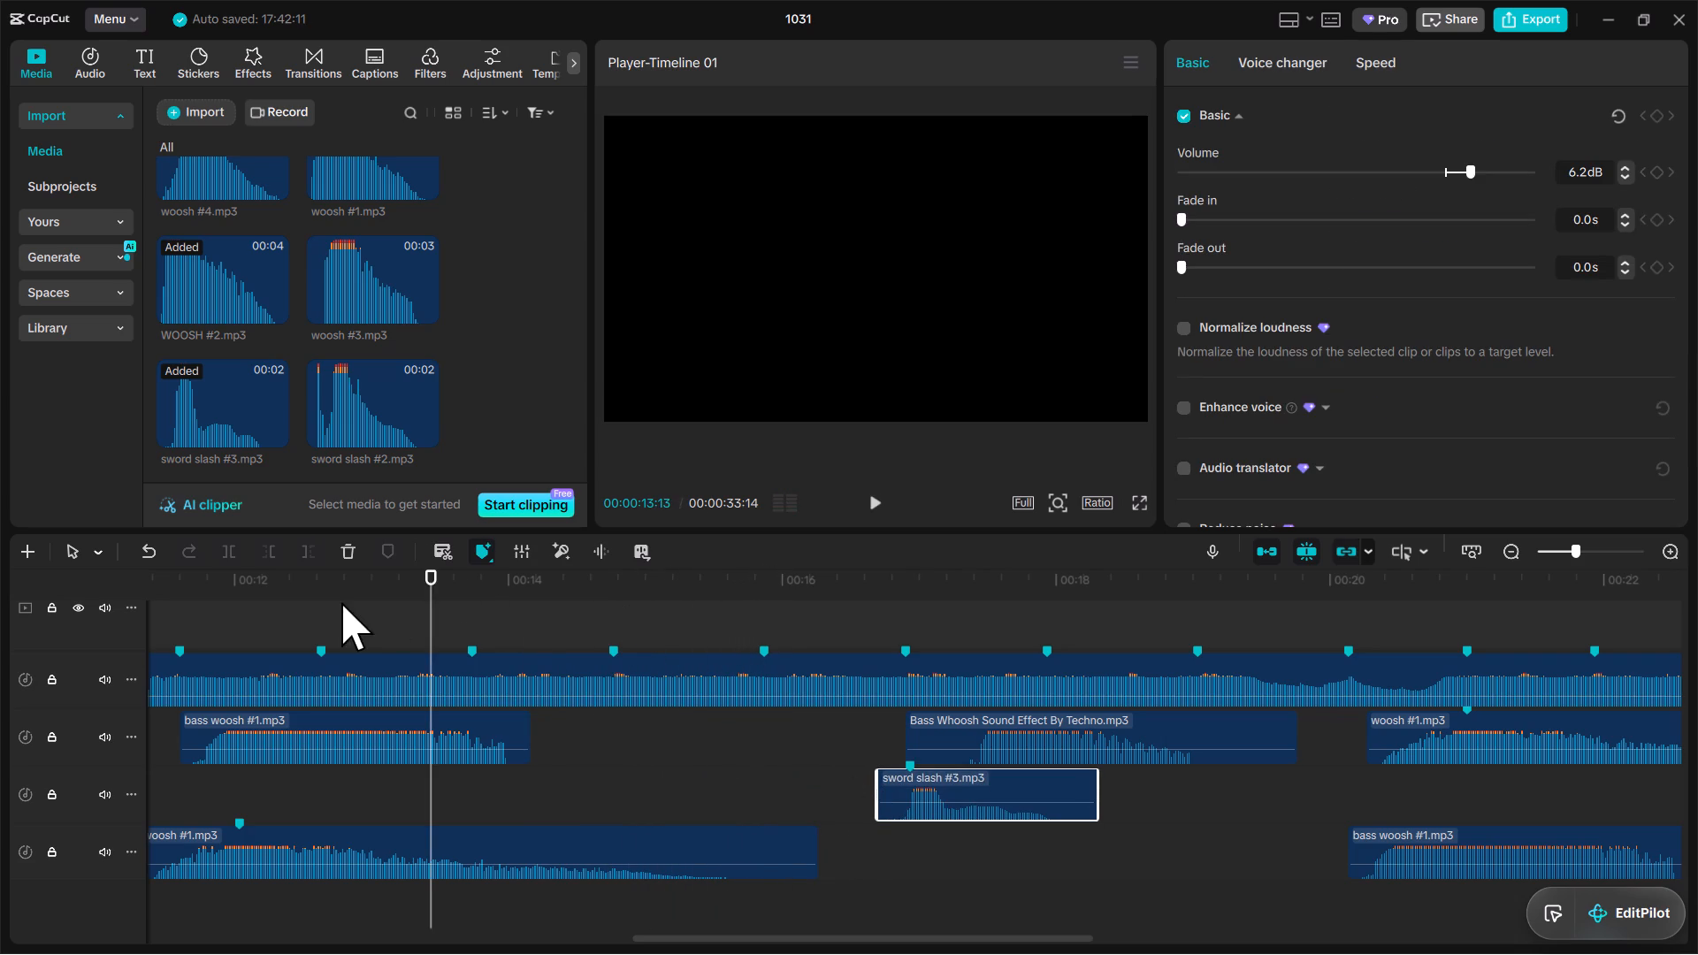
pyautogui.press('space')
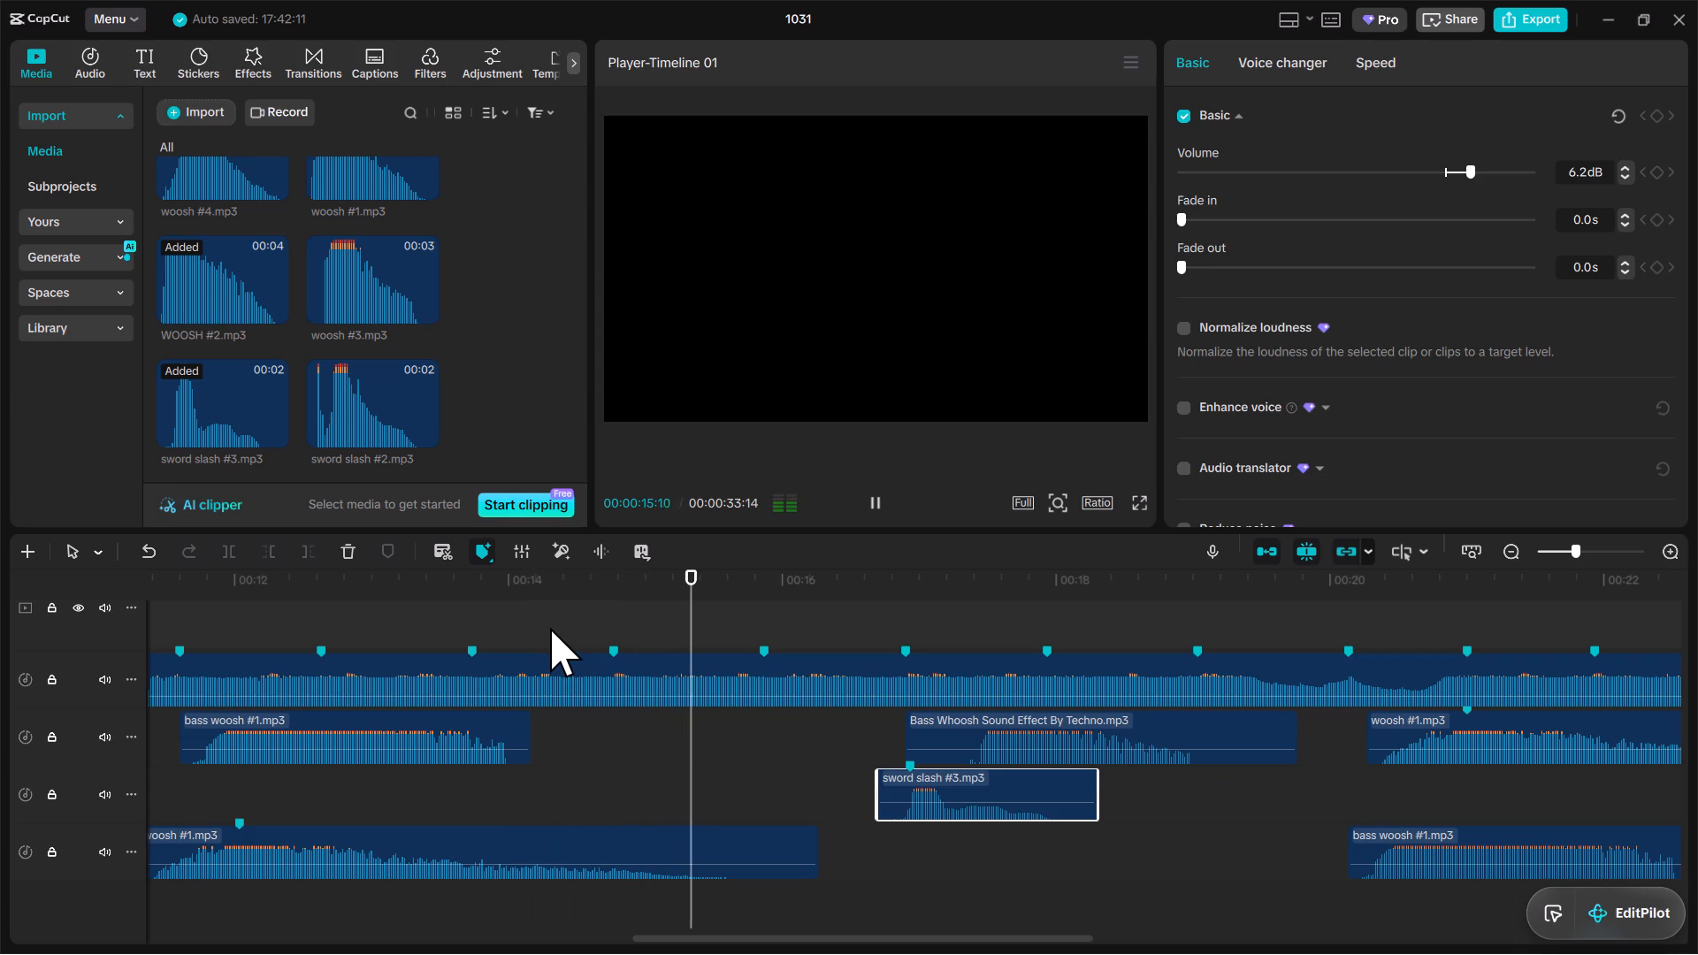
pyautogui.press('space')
# Move the sword slash #3 clip earlier so its beat mark lines up with the playhead at 00:15:04.
pyautogui.moveTo(1034, 775); pyautogui.dragTo(841, 767)
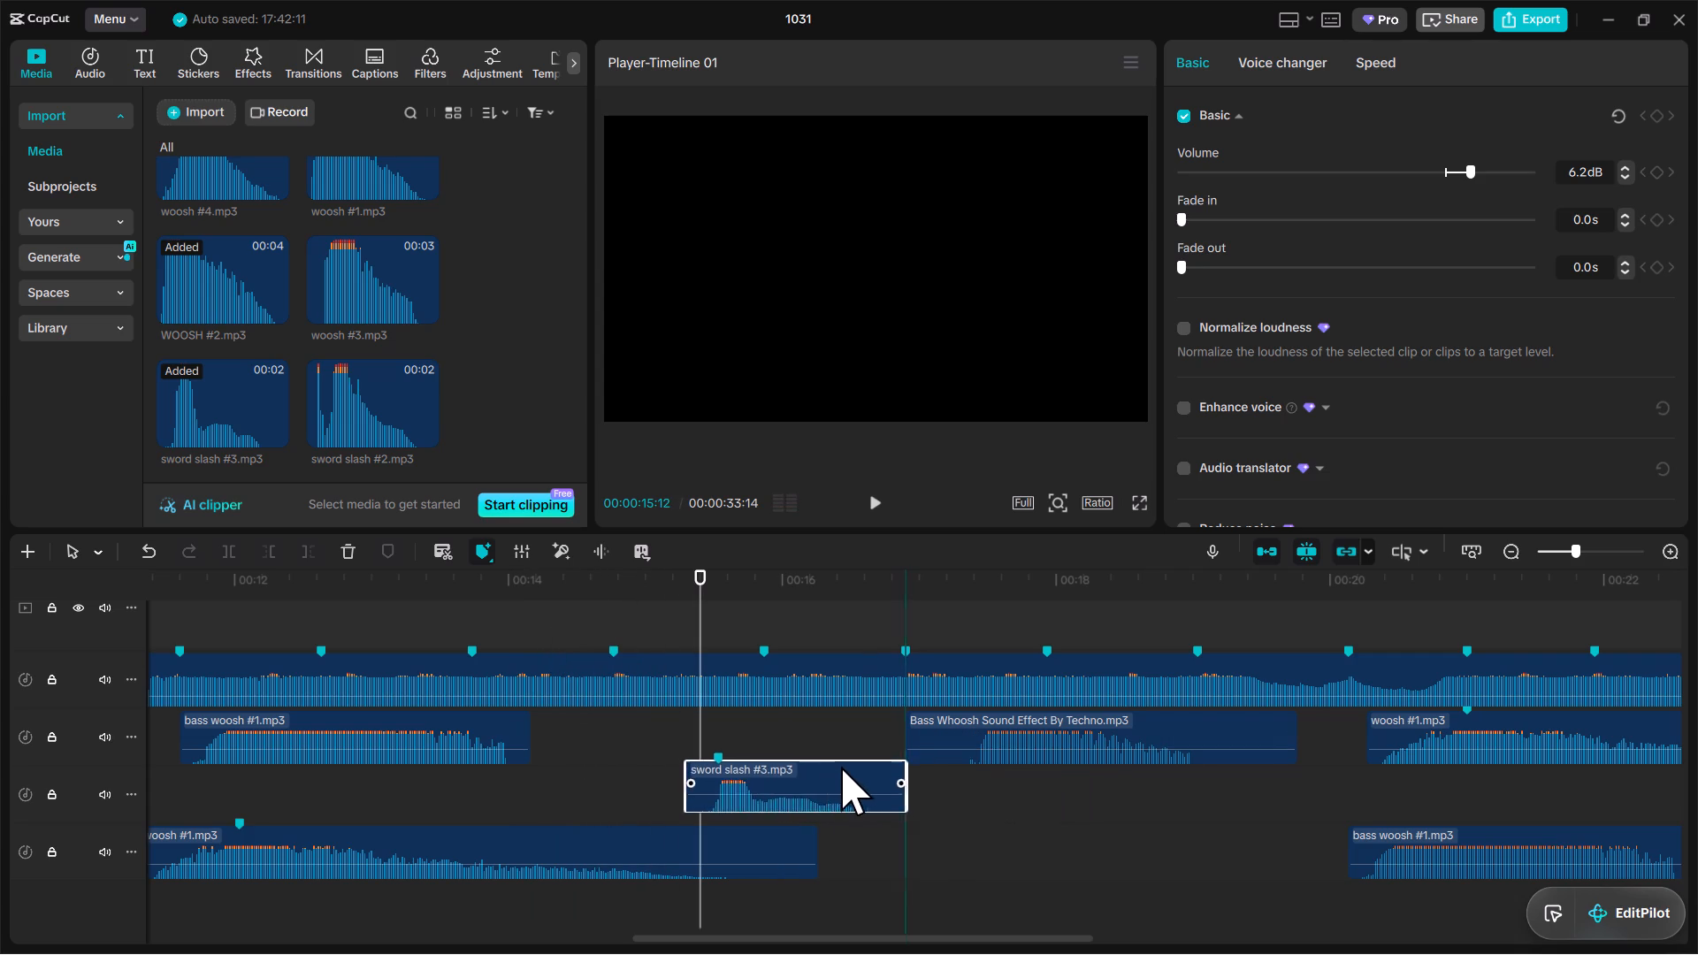
pyautogui.moveTo(841, 767); pyautogui.dragTo(803, 767)
pyautogui.click(650, 615)
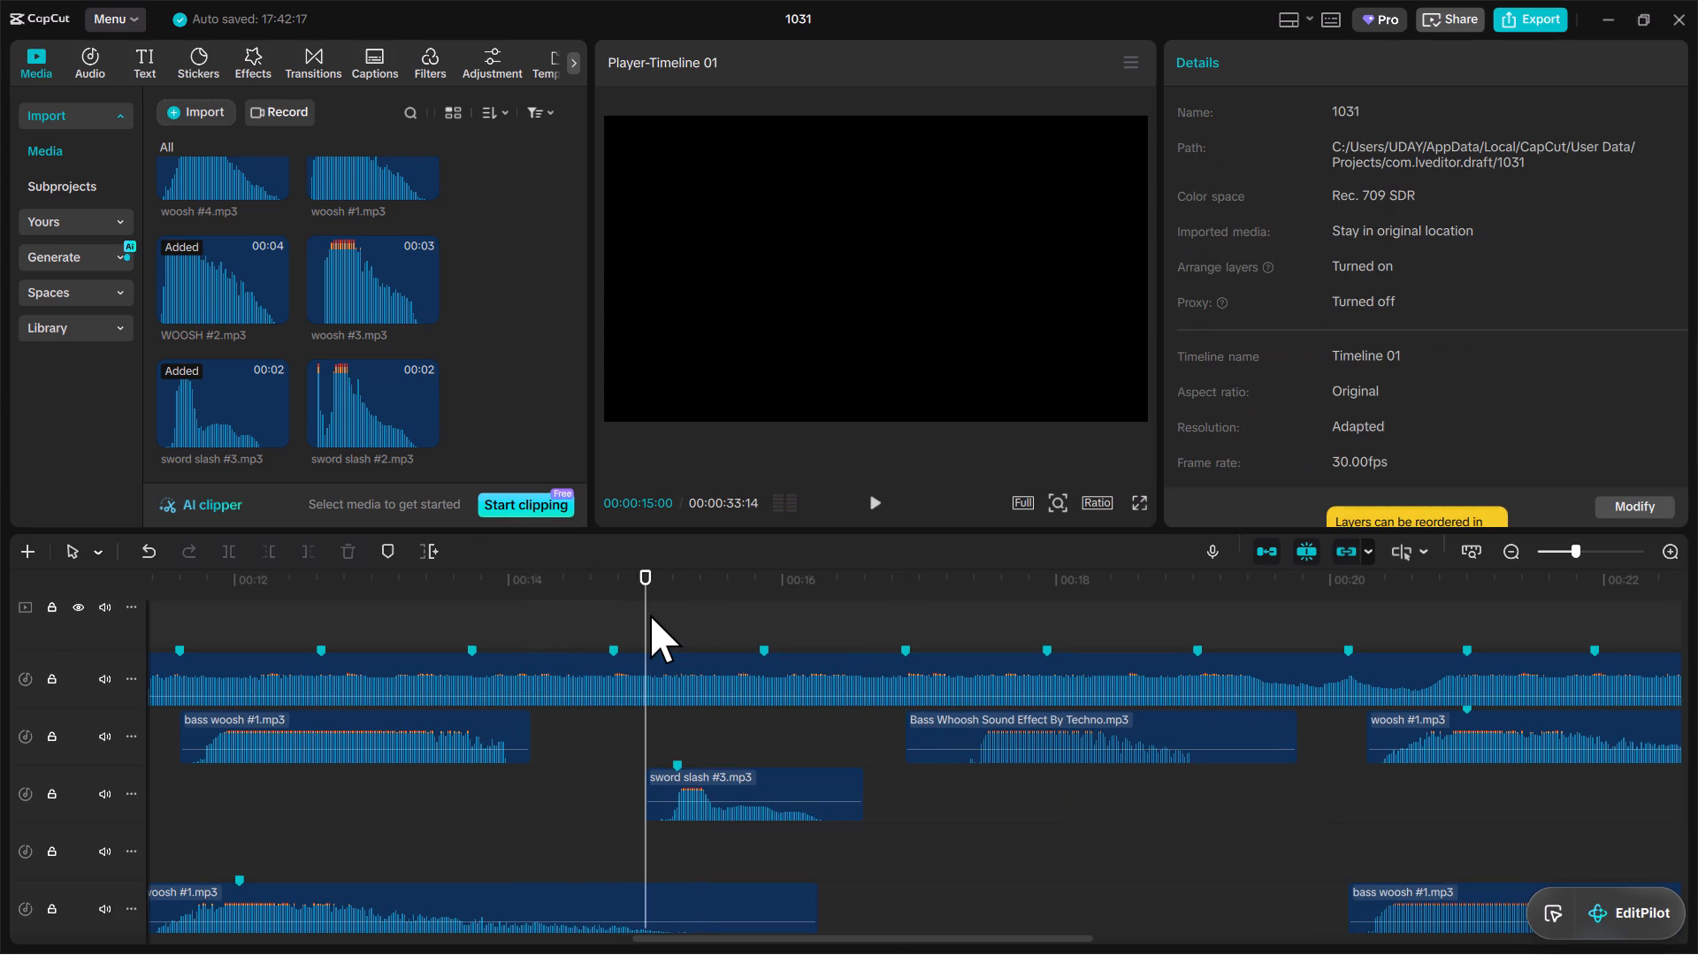
pyautogui.moveTo(650, 615); pyautogui.dragTo(666, 625)
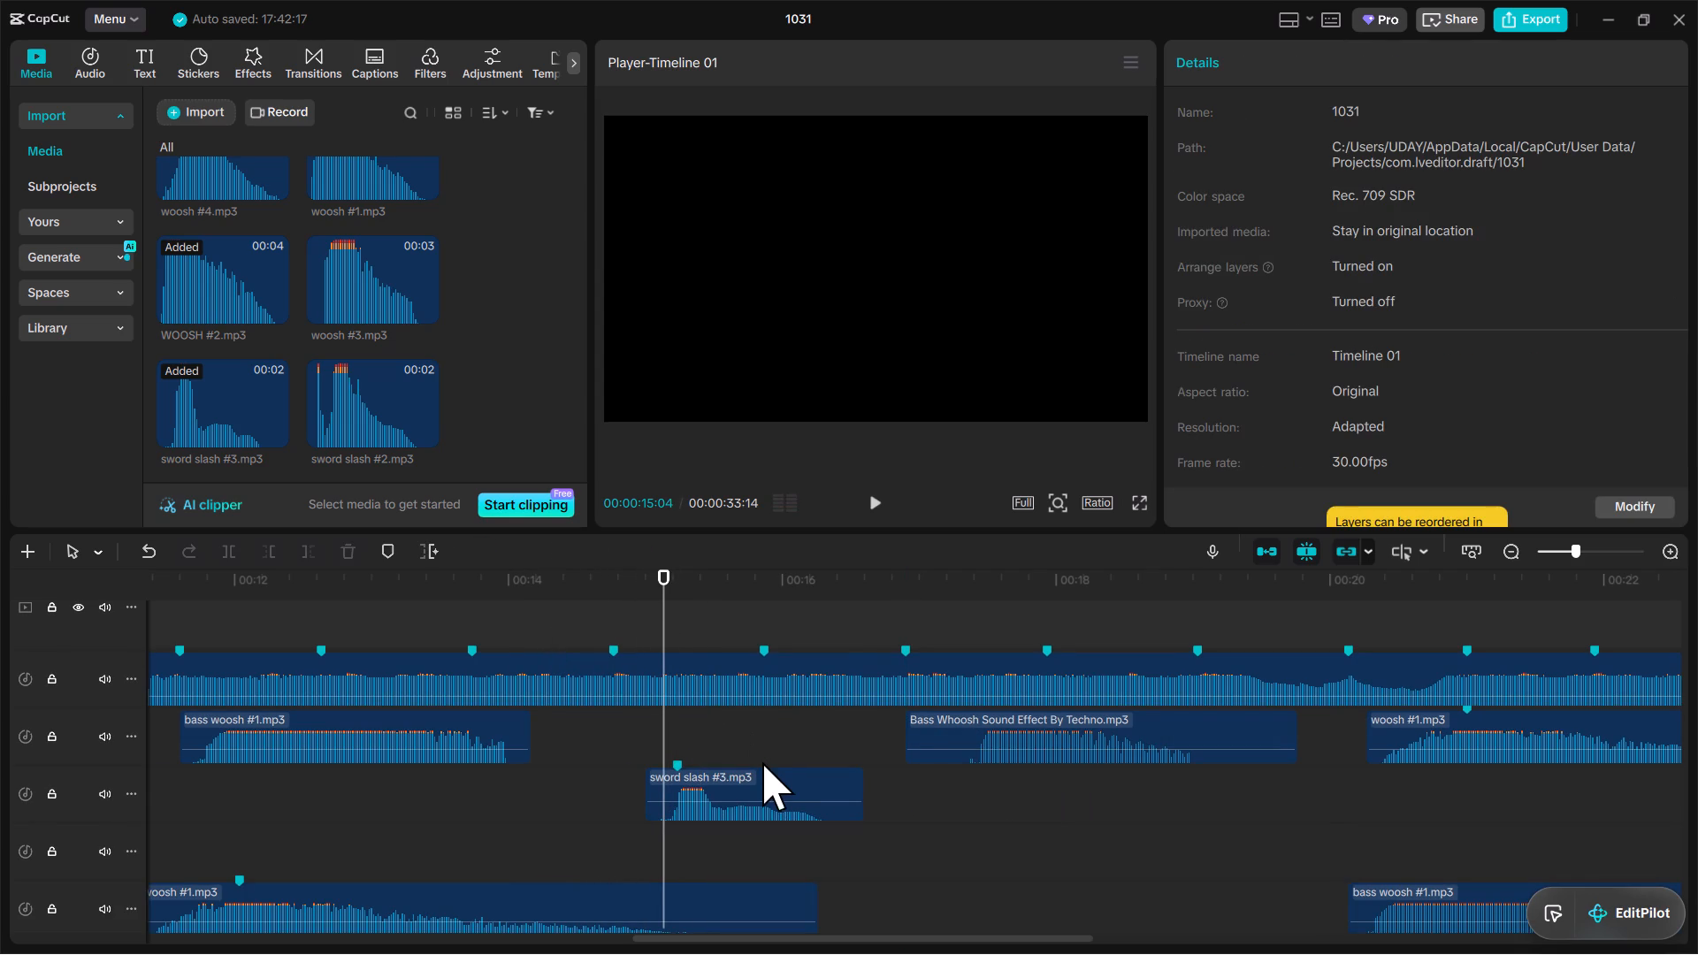
pyautogui.moveTo(770, 783); pyautogui.dragTo(761, 783)
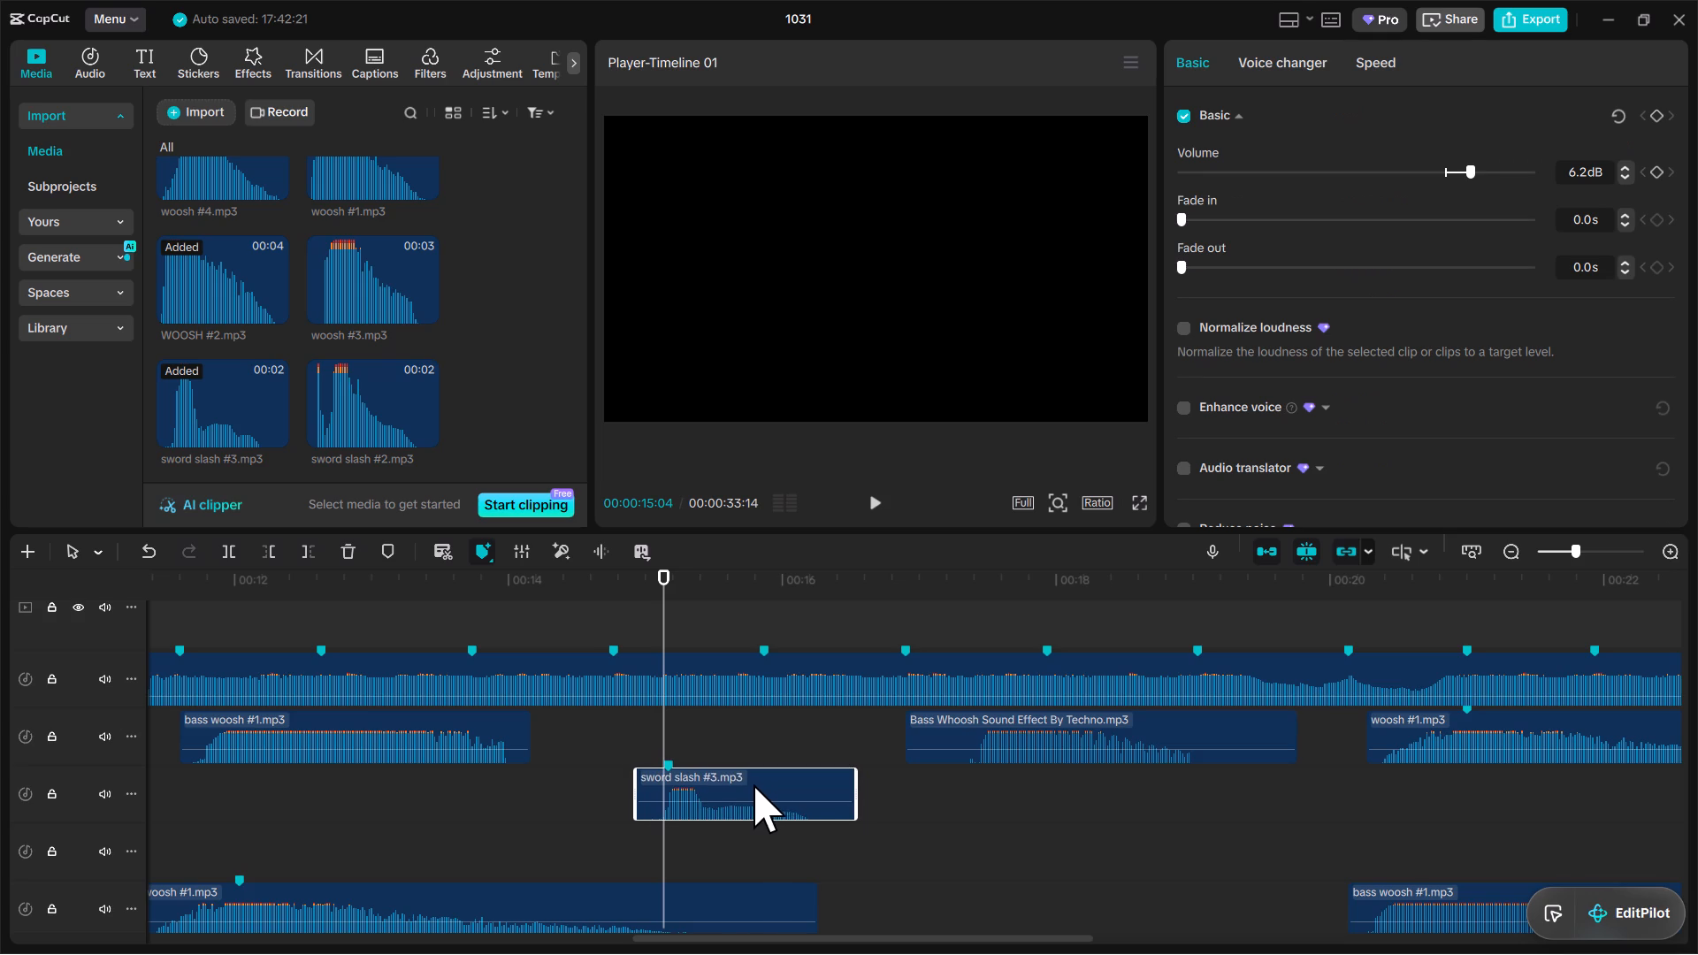
pyautogui.click(771, 779)
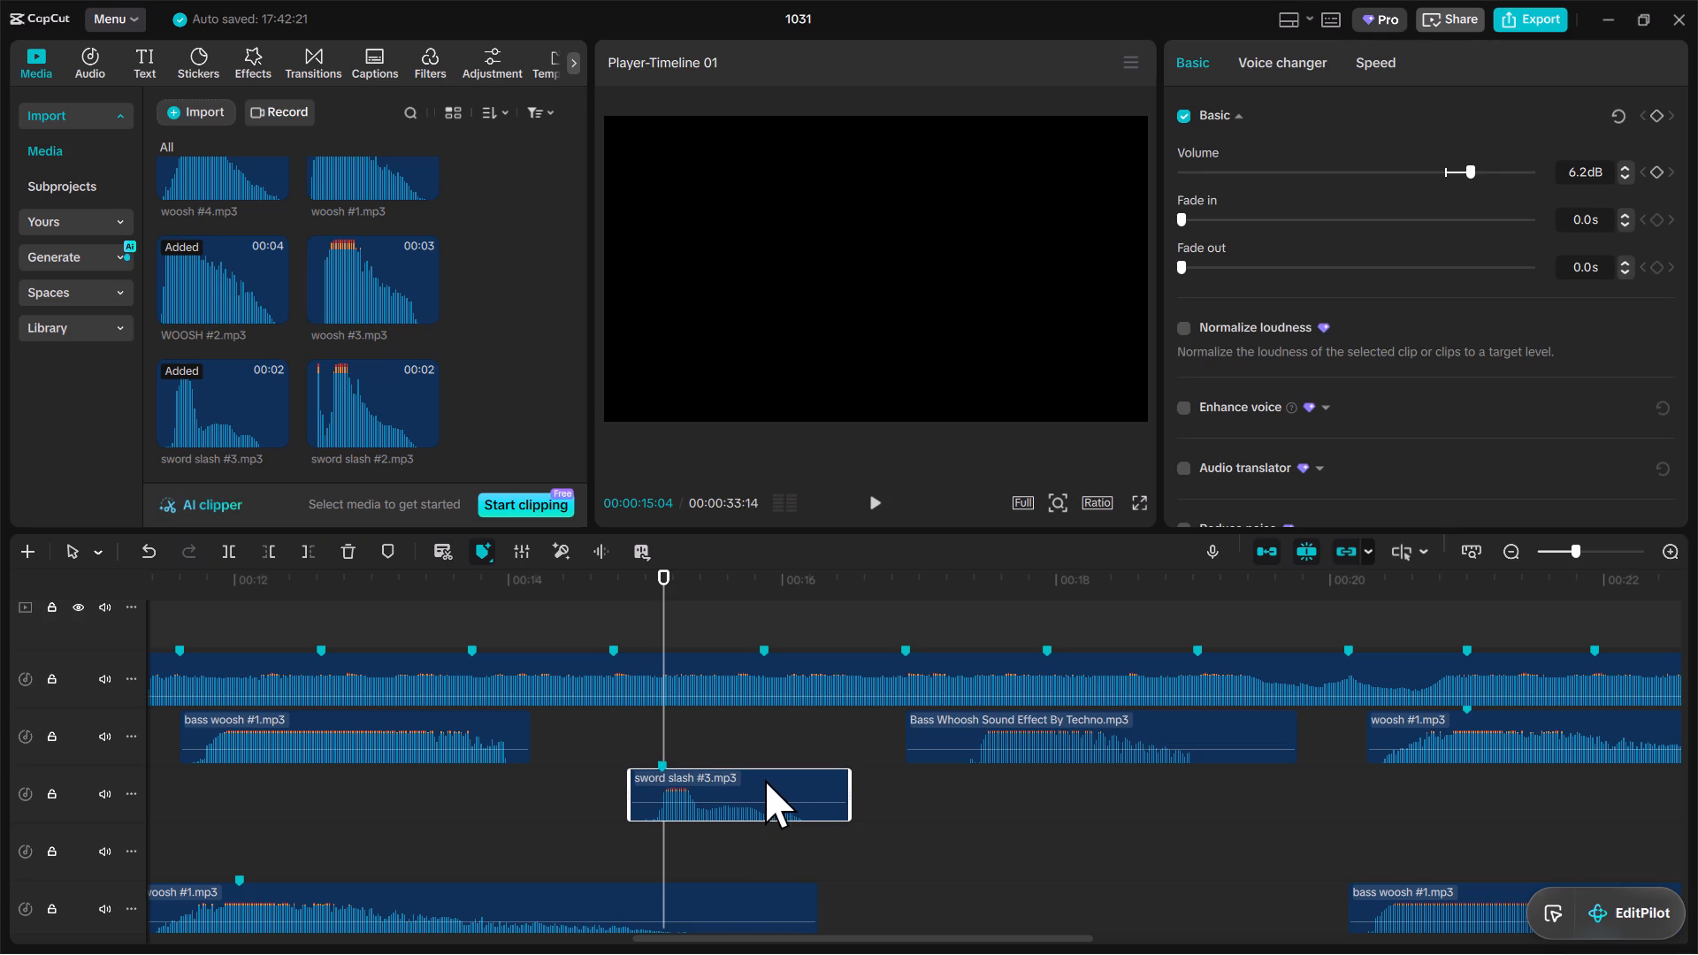
# Nudge the sword slash #3 clip one frame earlier so its beat mark sits at 00:15:03, playing the passage before and after.
pyautogui.click(588, 598)
pyautogui.press('space')
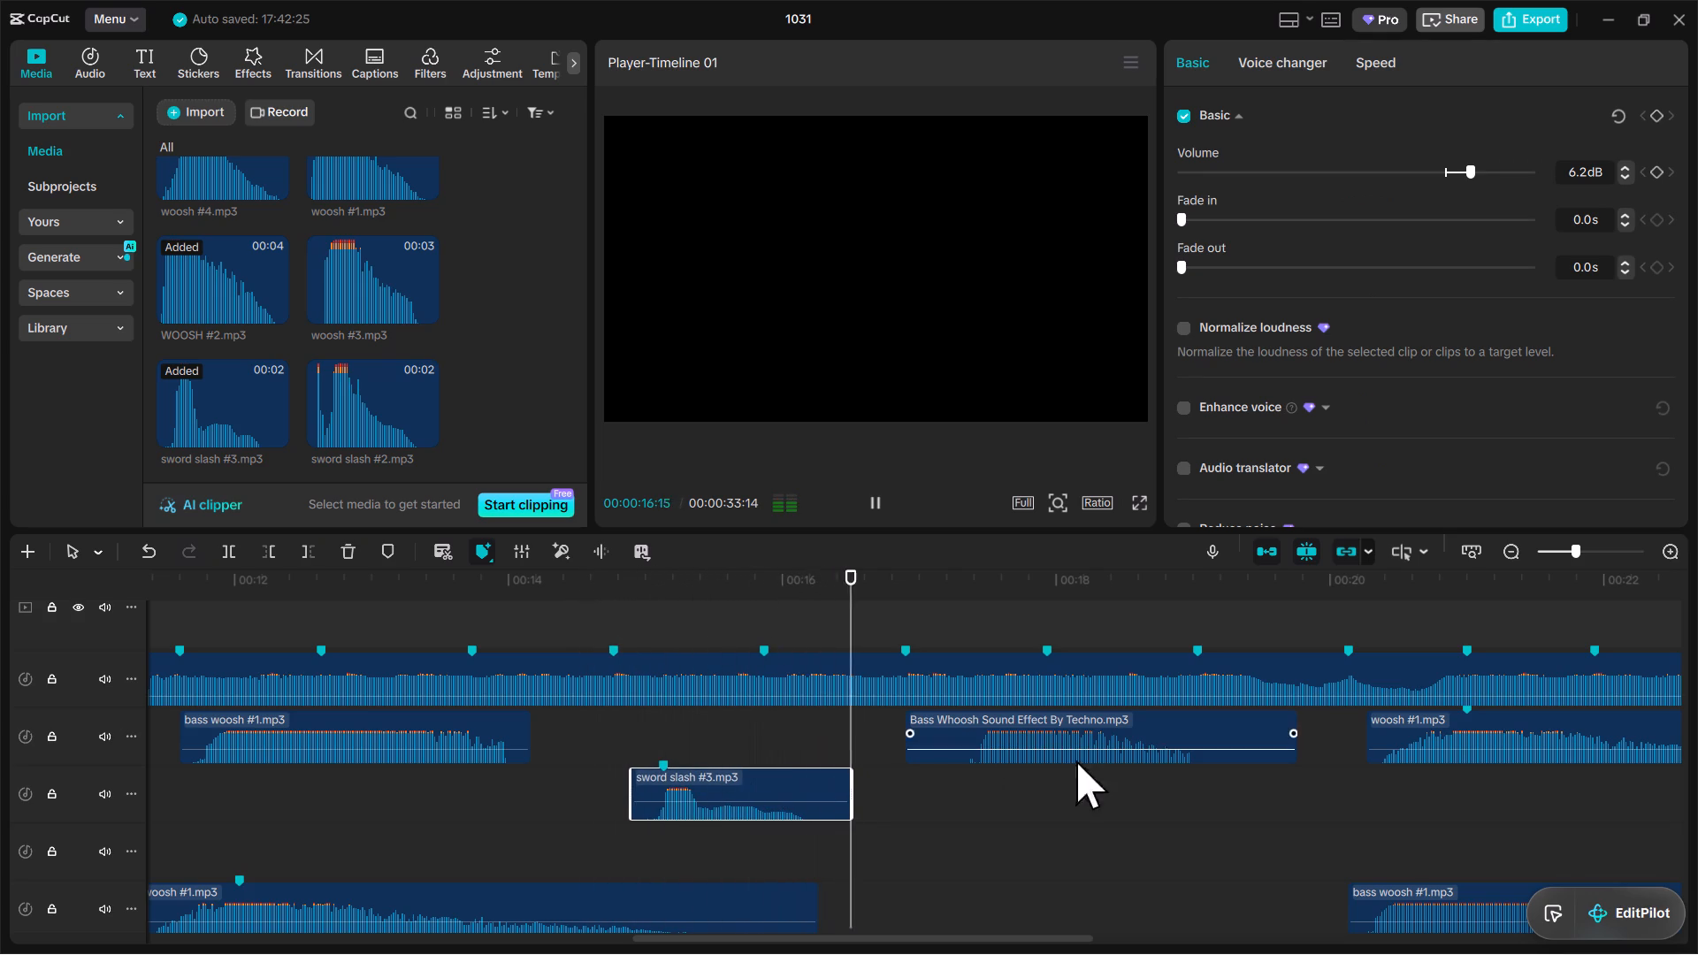
pyautogui.press('space')
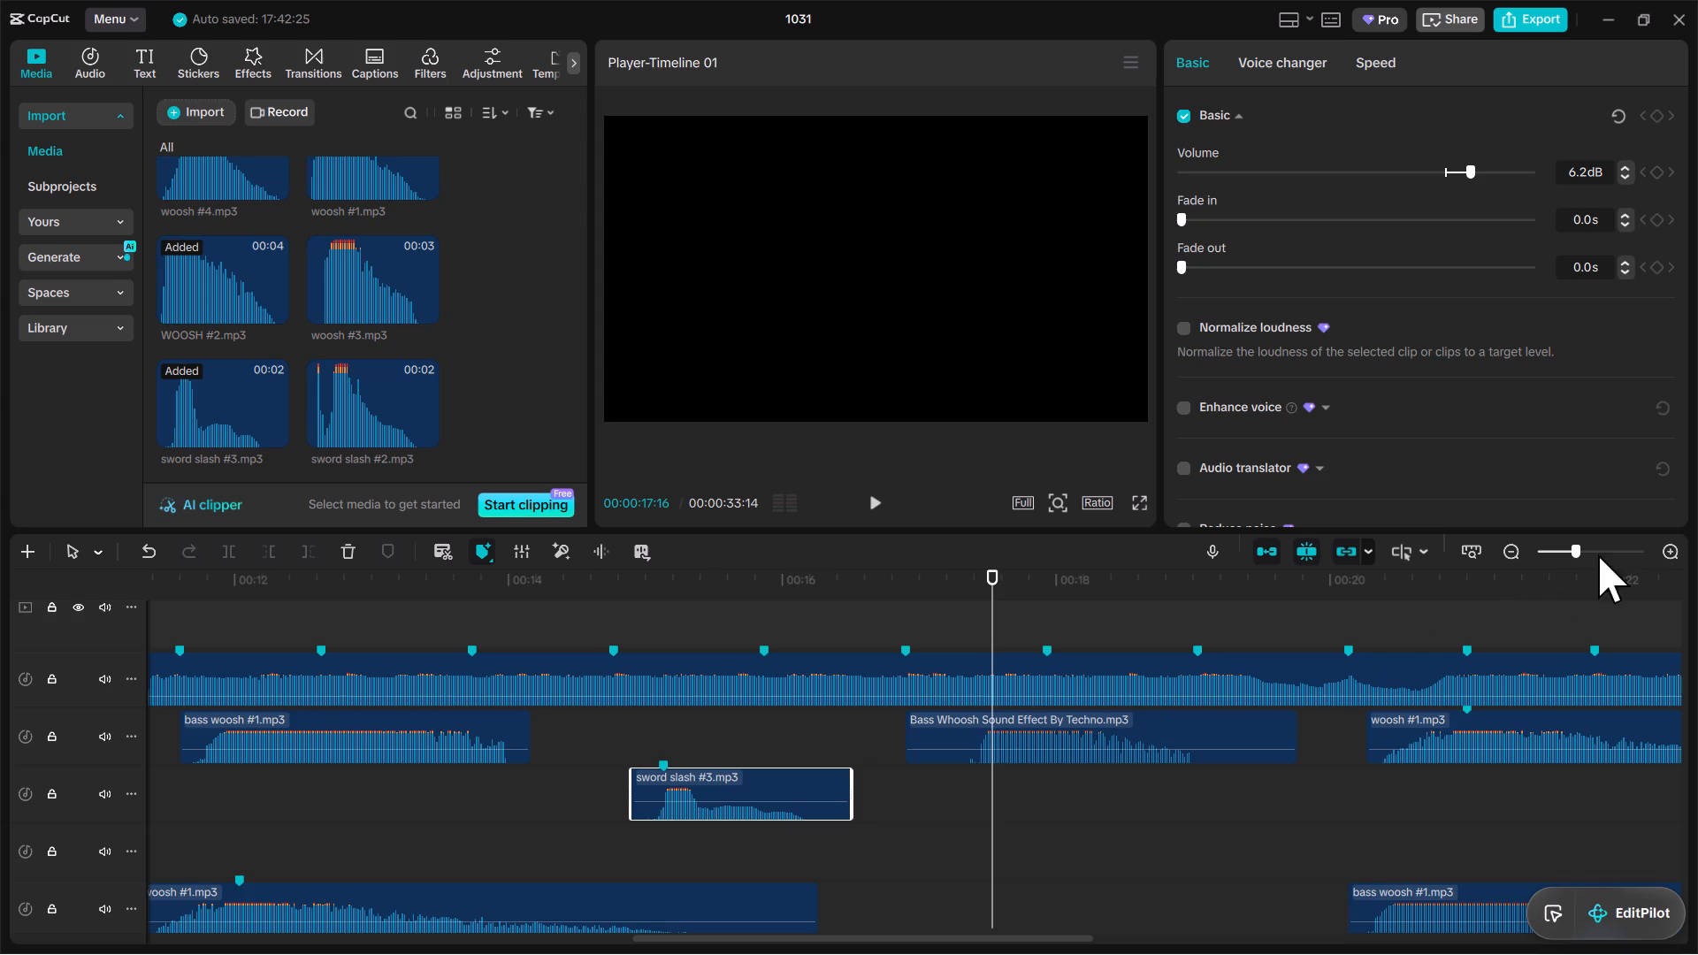
pyautogui.moveTo(1572, 560); pyautogui.dragTo(1582, 557)
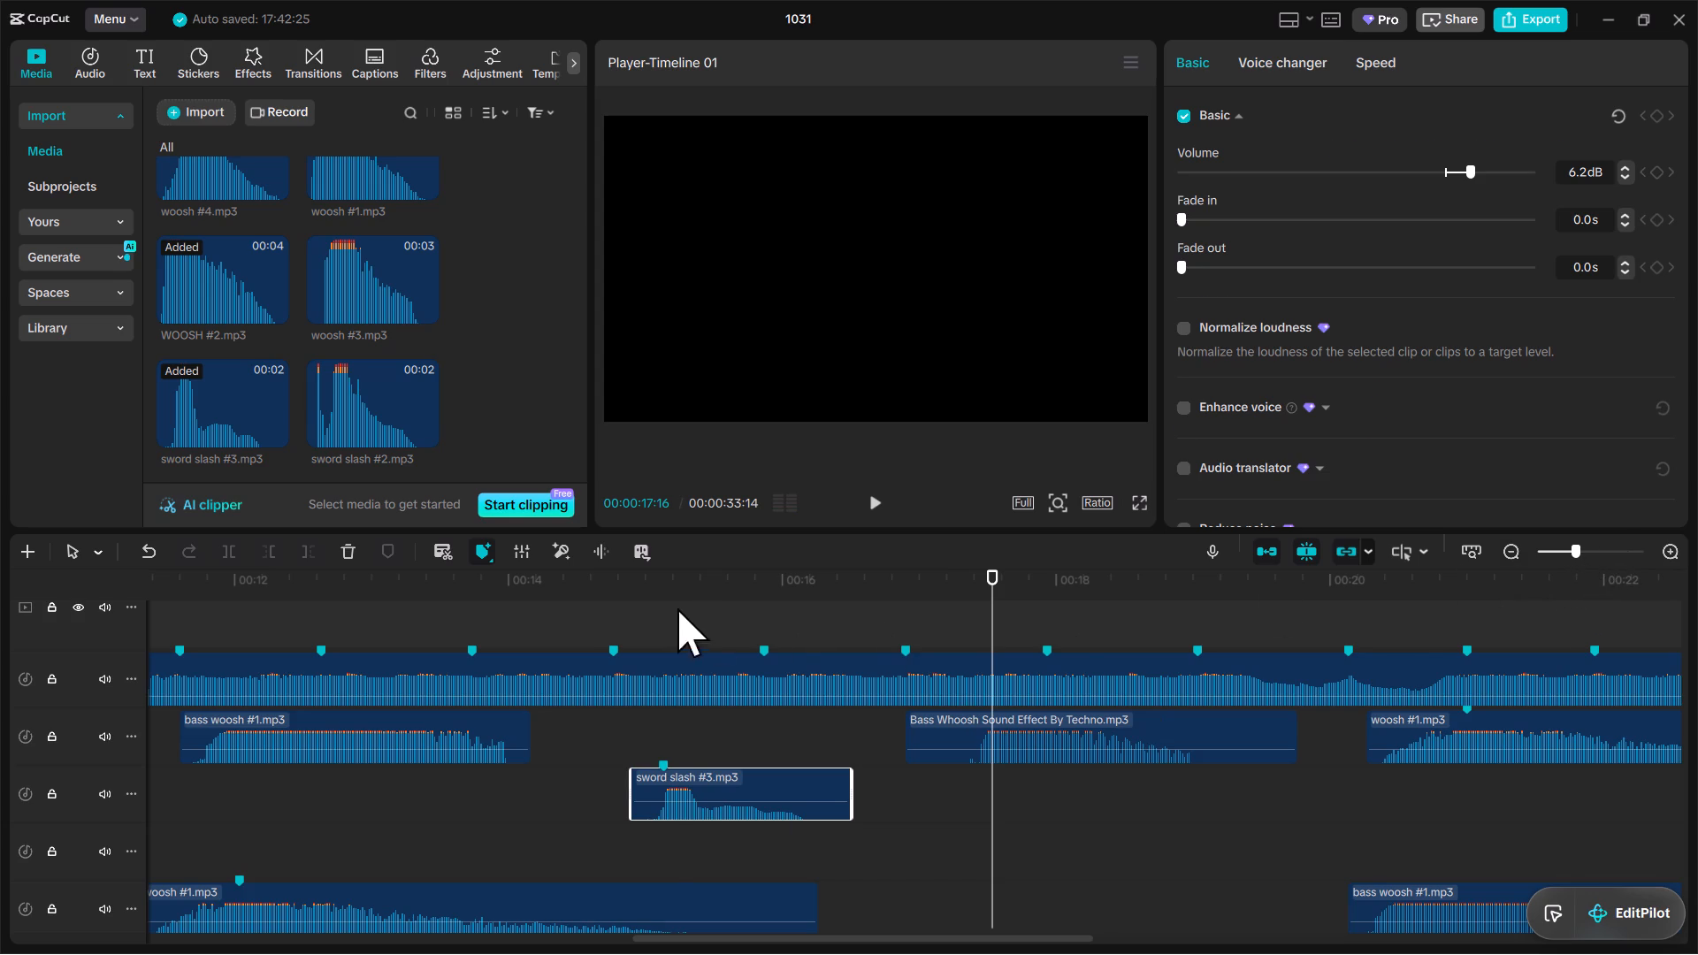
pyautogui.click(676, 608)
pyautogui.moveTo(1556, 542); pyautogui.dragTo(1587, 542)
pyautogui.moveTo(1568, 550); pyautogui.dragTo(1578, 550)
pyautogui.moveTo(1579, 555); pyautogui.dragTo(1607, 555)
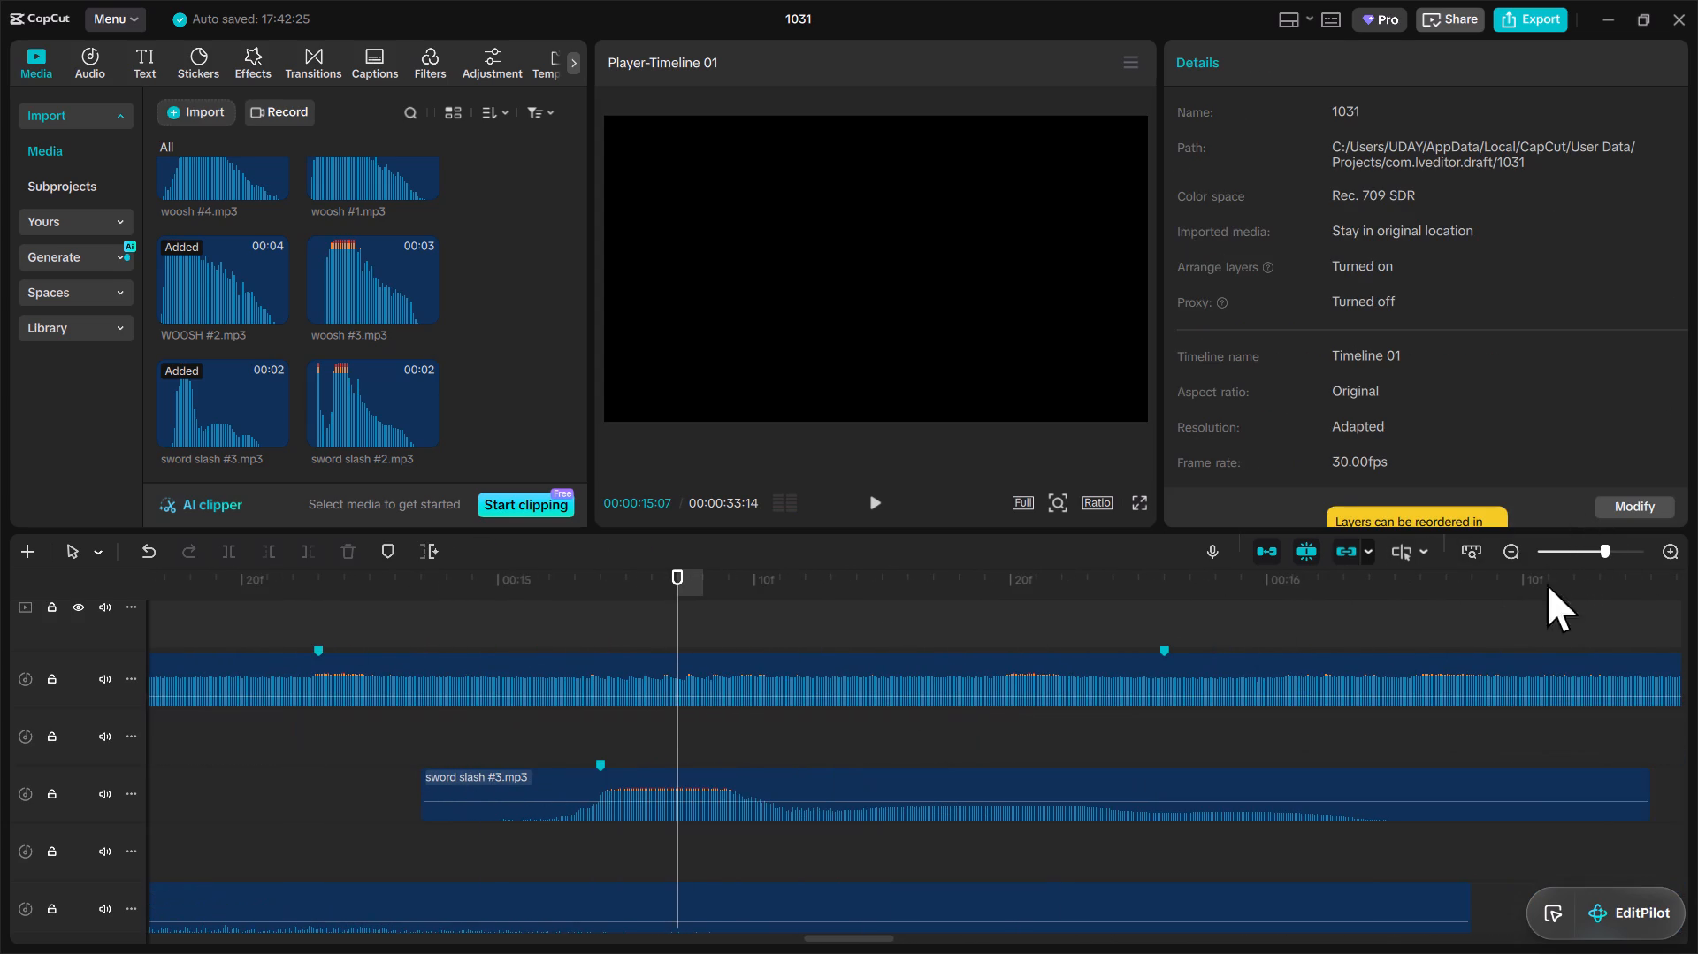
pyautogui.moveTo(1140, 789); pyautogui.dragTo(1118, 790)
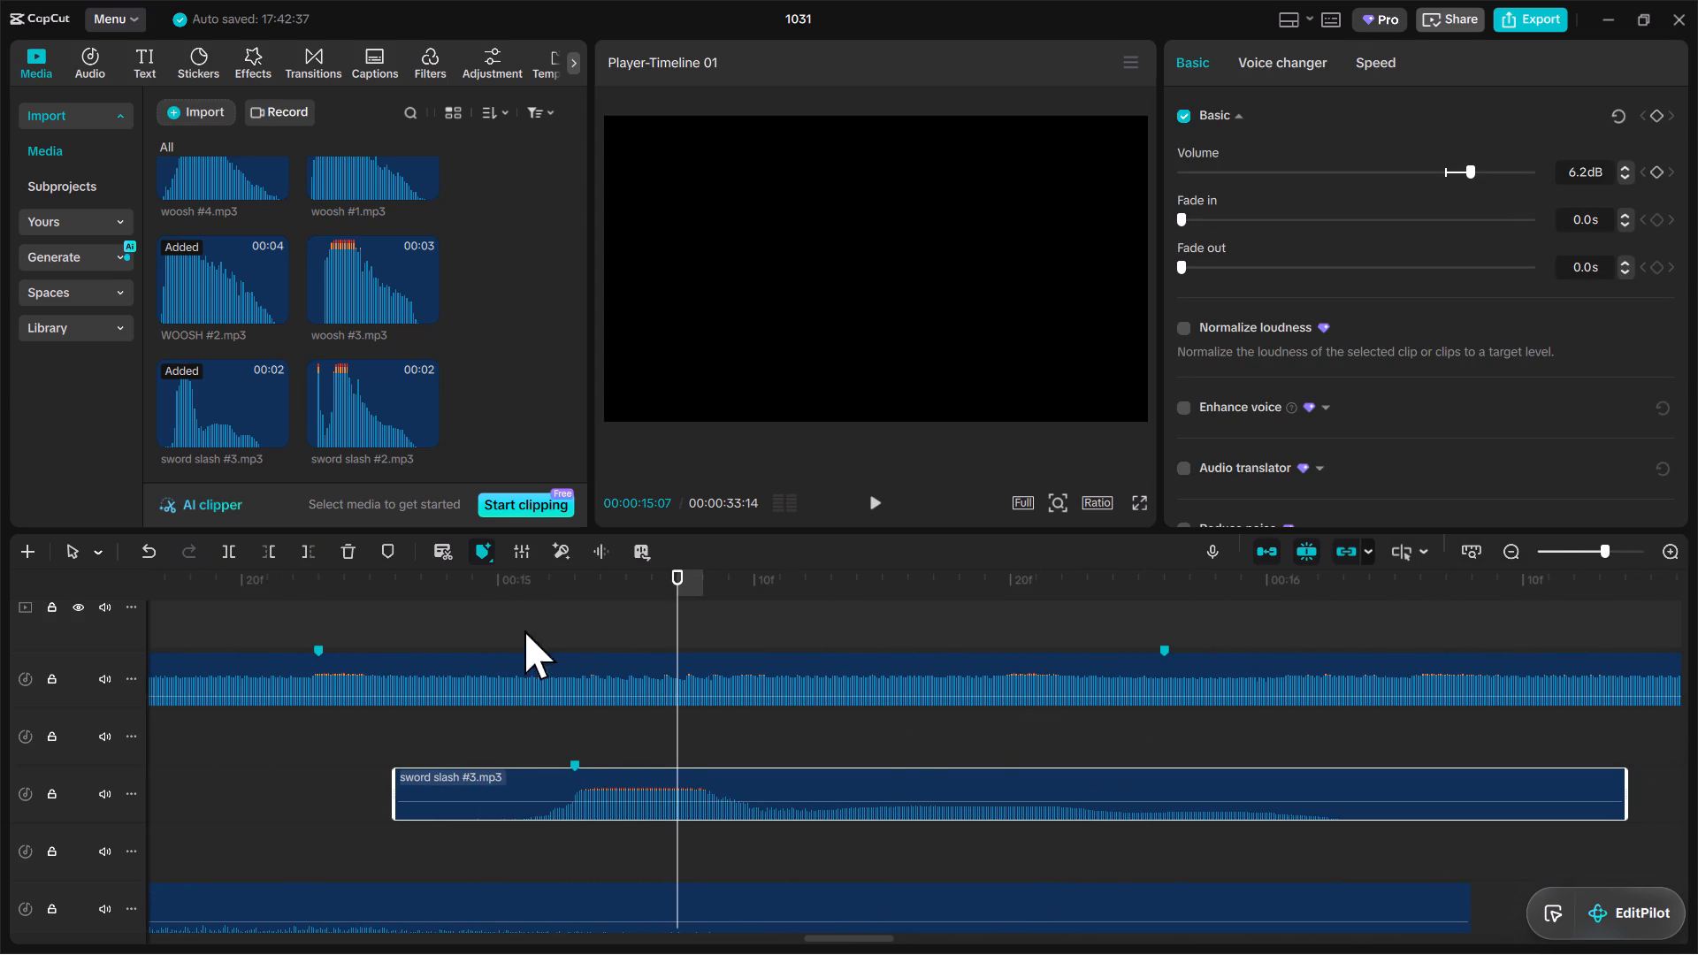
pyautogui.click(381, 592)
pyautogui.press('space')
pyautogui.press('space')
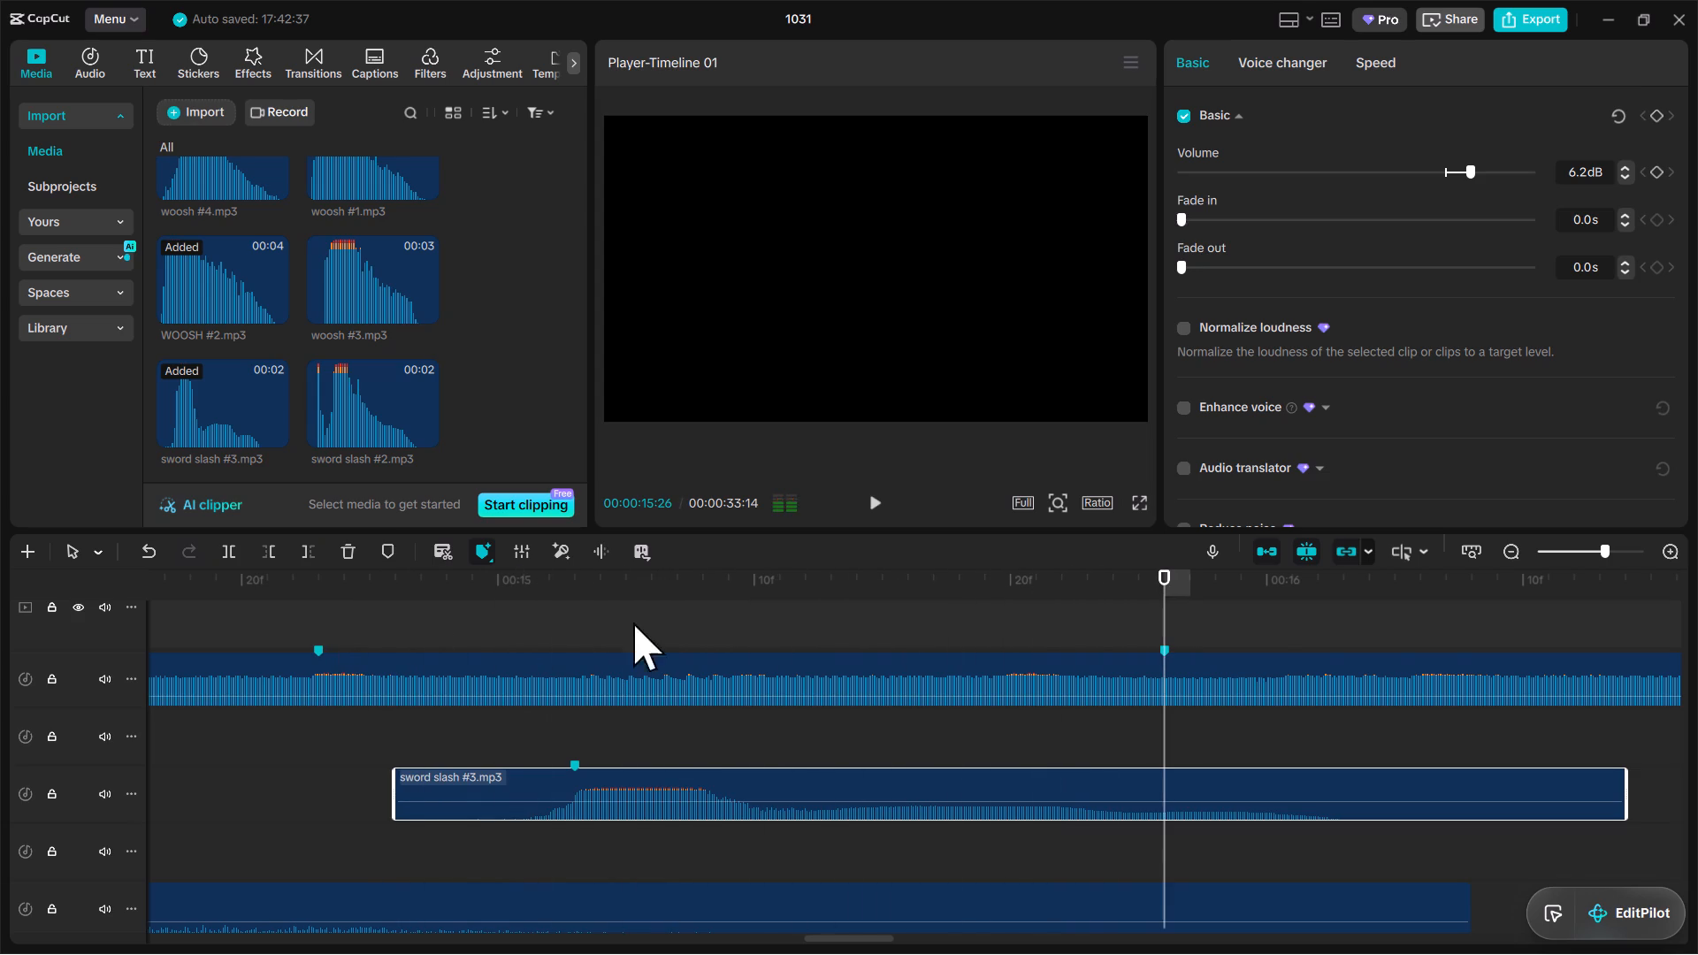
# Lower the sword slash #3 clip's volume to -3.5 dB and play the passage around it.
pyautogui.moveTo(1596, 550); pyautogui.dragTo(1581, 558)
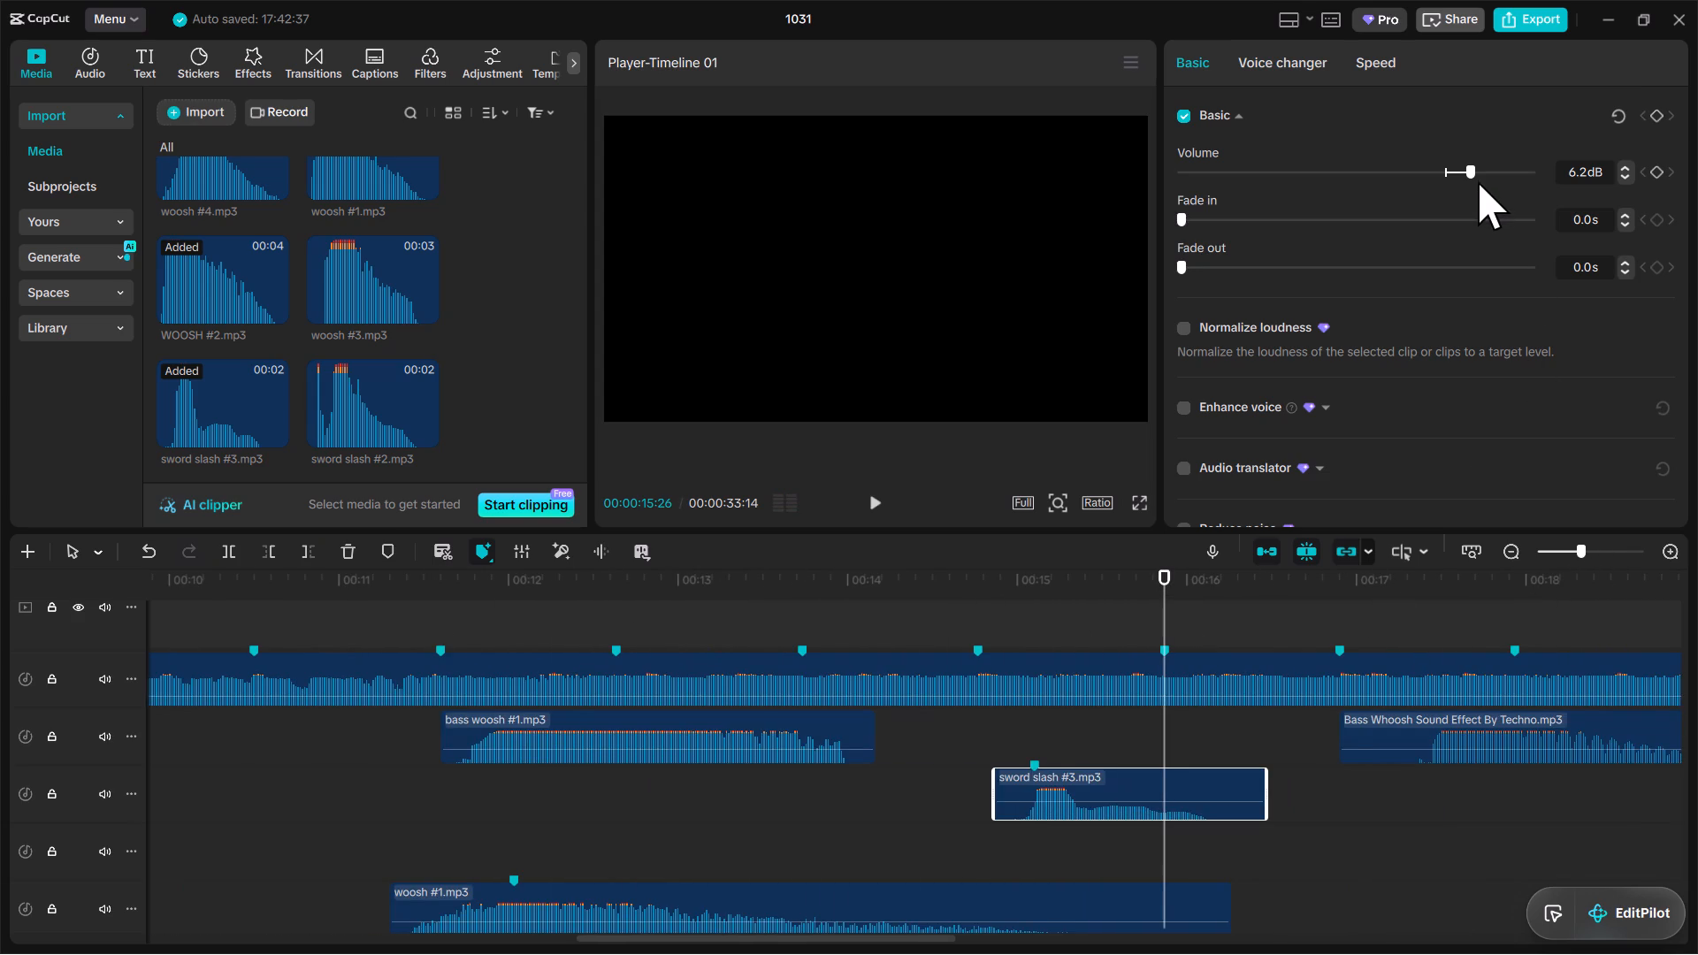
pyautogui.moveTo(1472, 173); pyautogui.dragTo(1458, 183)
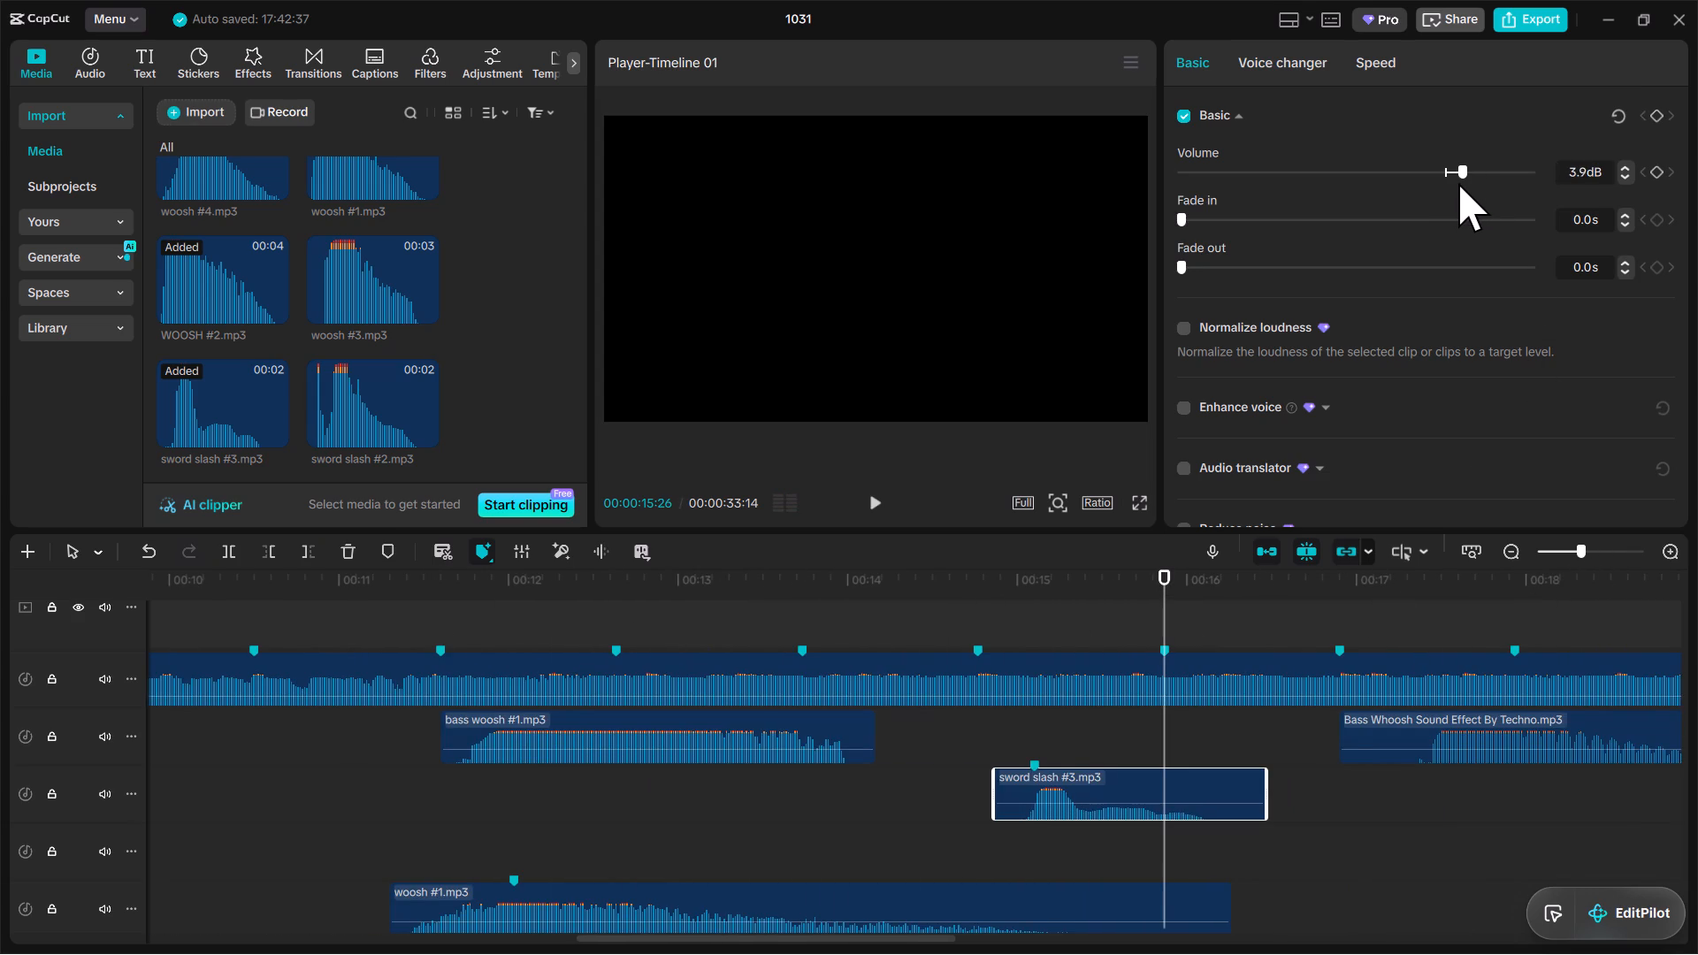
pyautogui.moveTo(1458, 183); pyautogui.dragTo(1411, 202)
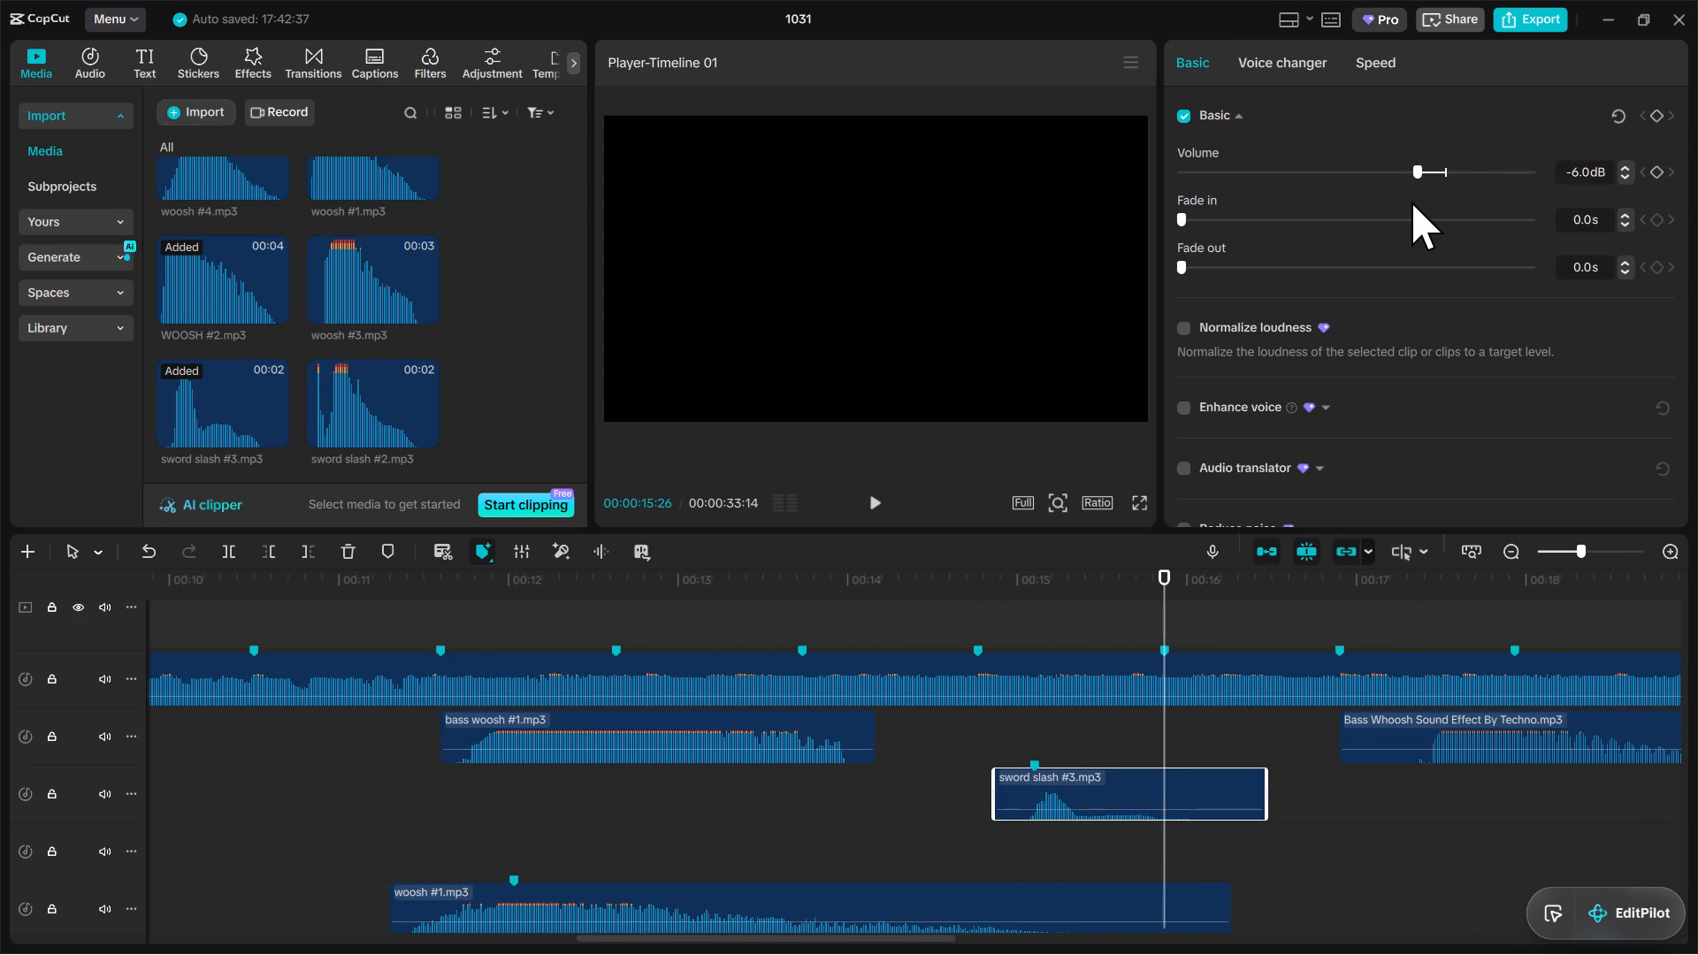
pyautogui.moveTo(1411, 202); pyautogui.dragTo(1425, 202)
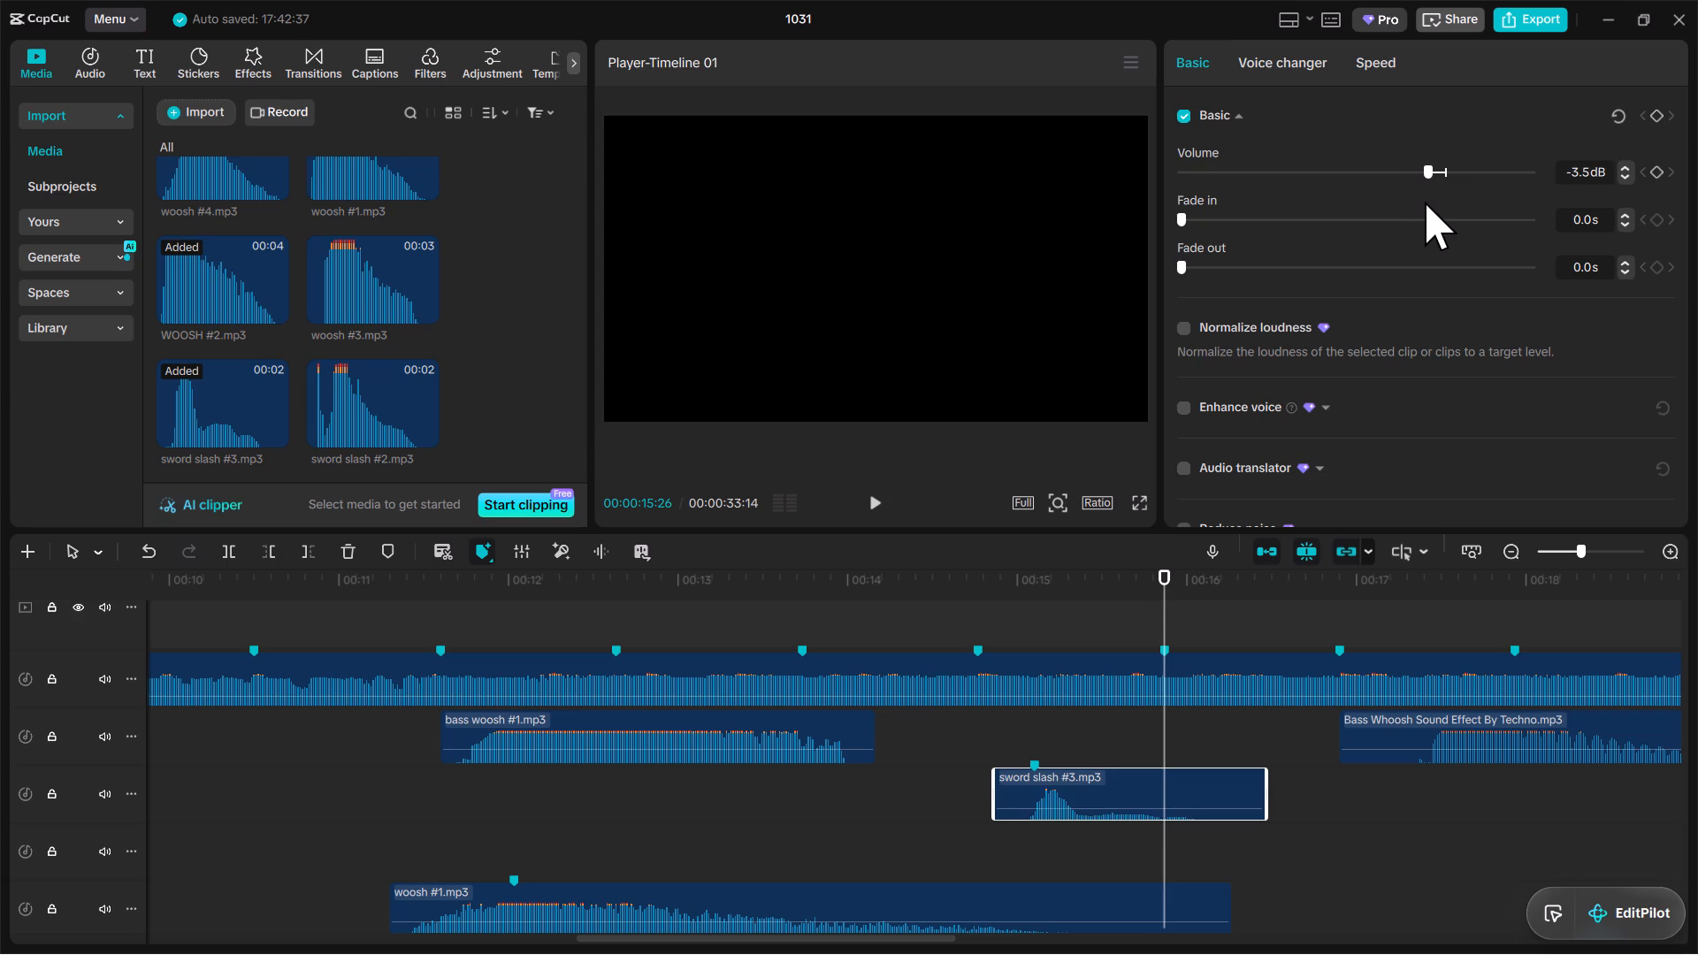
pyautogui.moveTo(1425, 202); pyautogui.dragTo(1424, 202)
pyautogui.click(957, 595)
pyautogui.press('space')
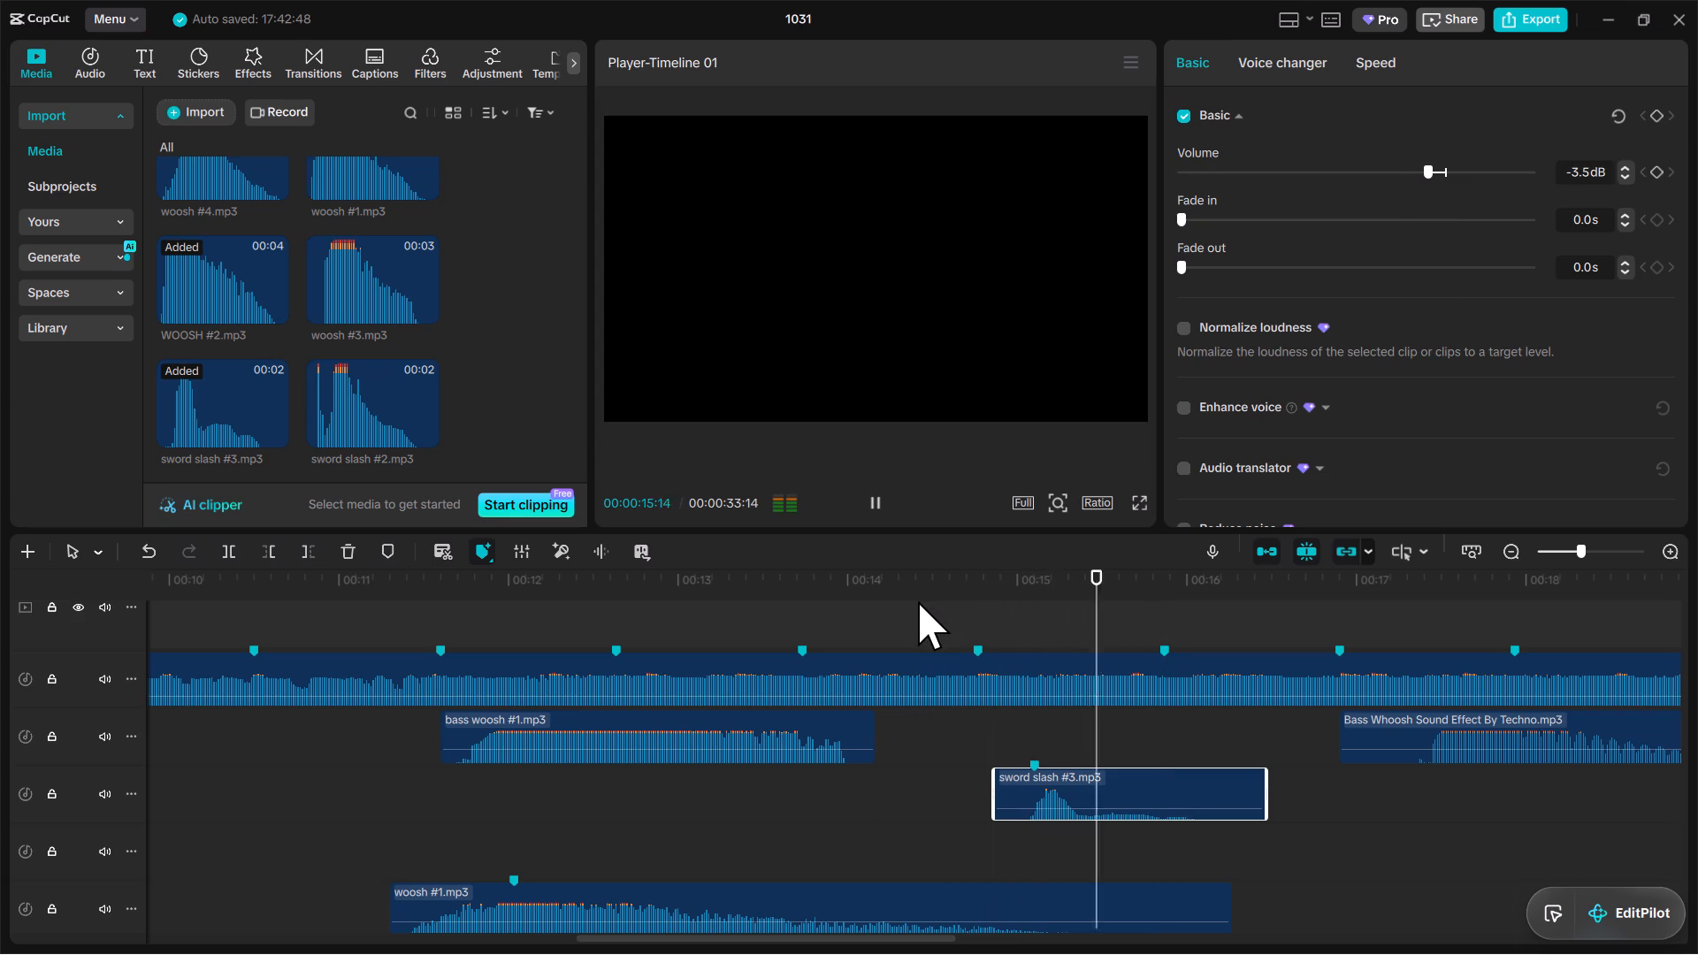
pyautogui.press('space')
# Audition the sword slash #2 sound effect from the imported media.
pyautogui.moveTo(1566, 539); pyautogui.dragTo(1557, 541)
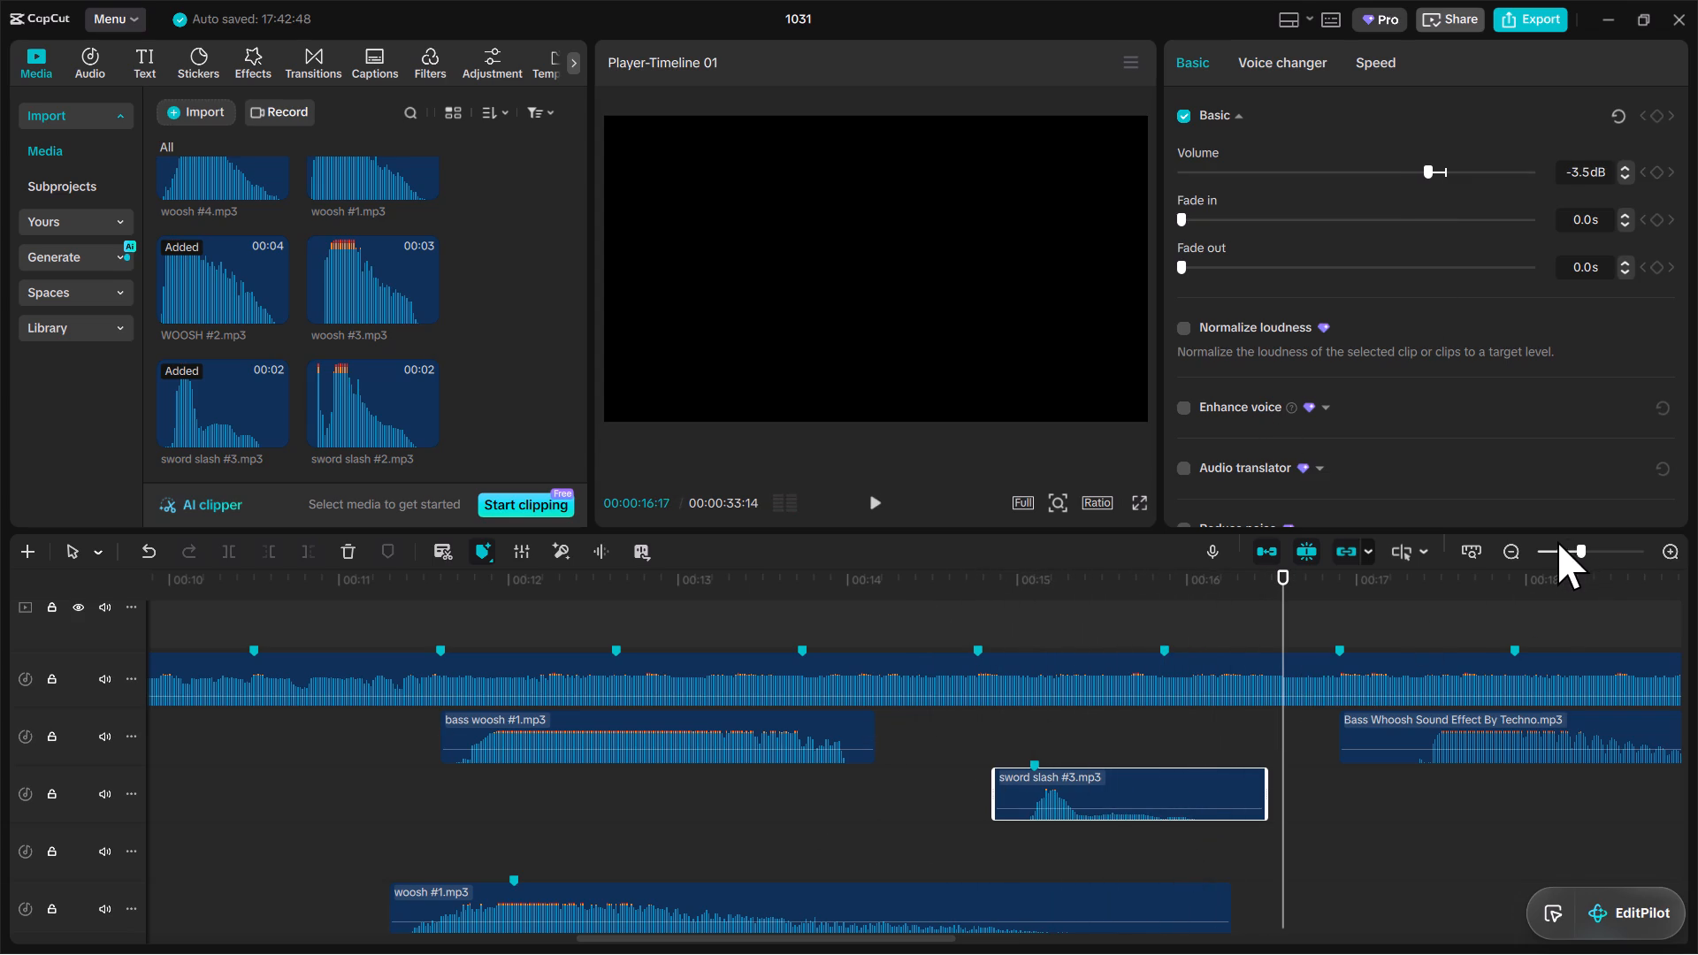
pyautogui.moveTo(1557, 541); pyautogui.dragTo(1548, 546)
pyautogui.moveTo(1579, 547); pyautogui.dragTo(1558, 557)
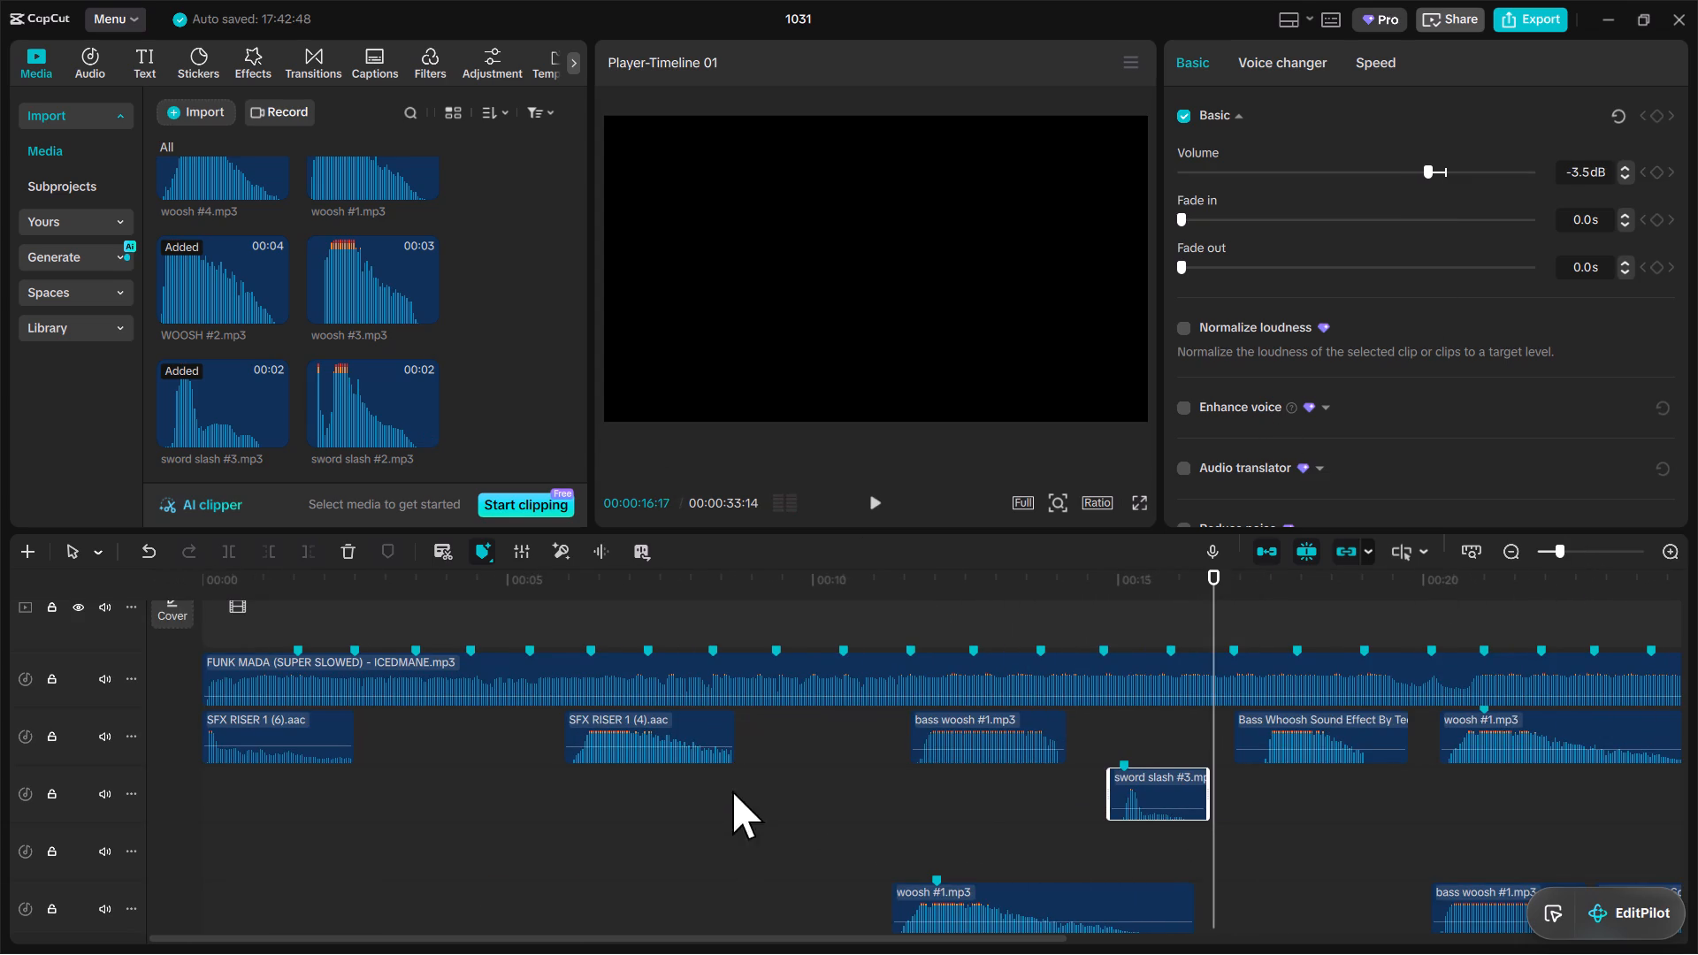
pyautogui.click(362, 404)
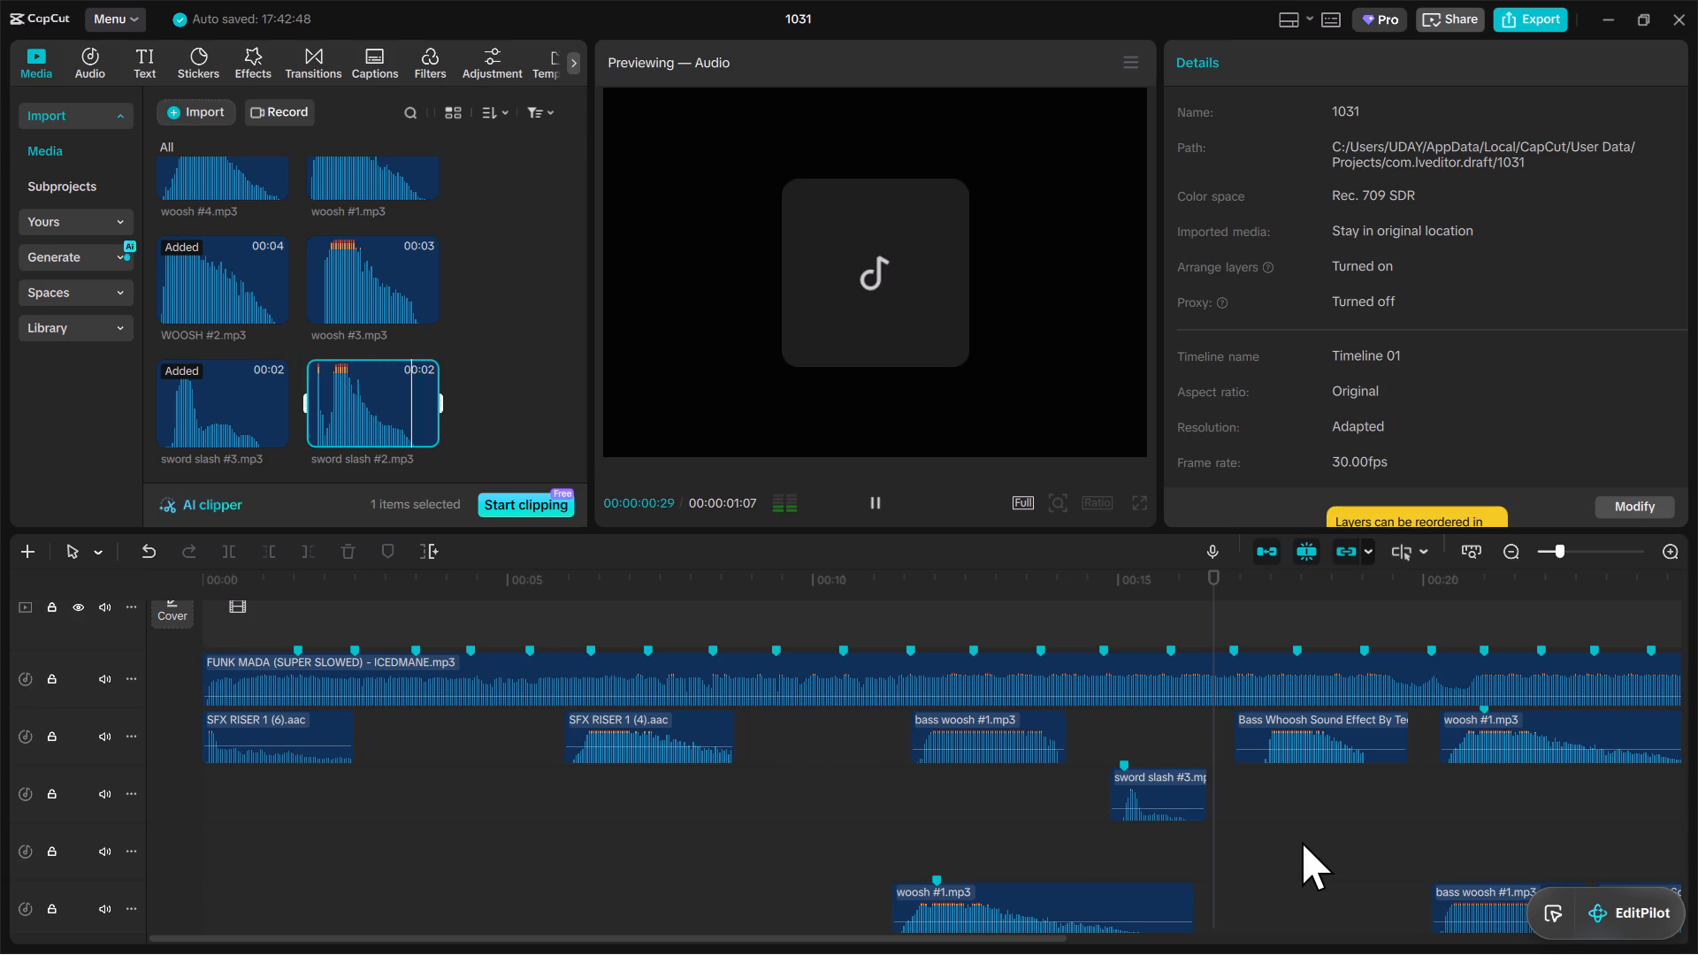
pyautogui.press('space')
pyautogui.press('space')
pyautogui.press('space')
pyautogui.press('space')
pyautogui.press('space')
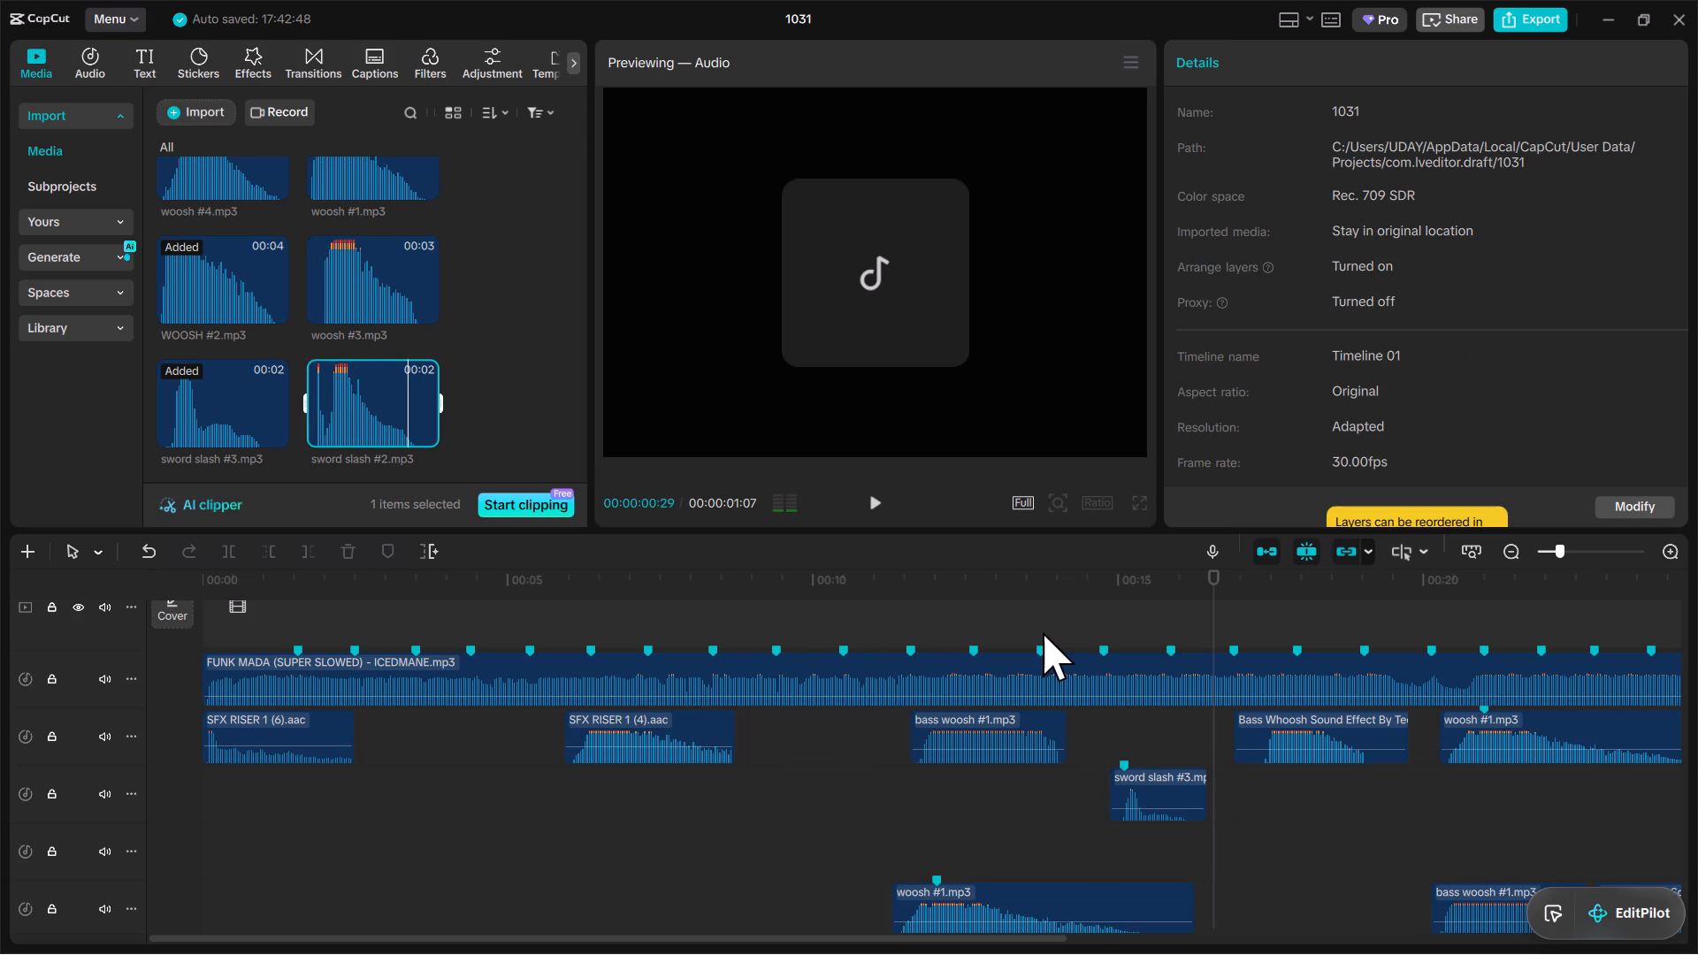
pyautogui.moveTo(1179, 753); pyautogui.dragTo(1236, 786)
pyautogui.press('space')
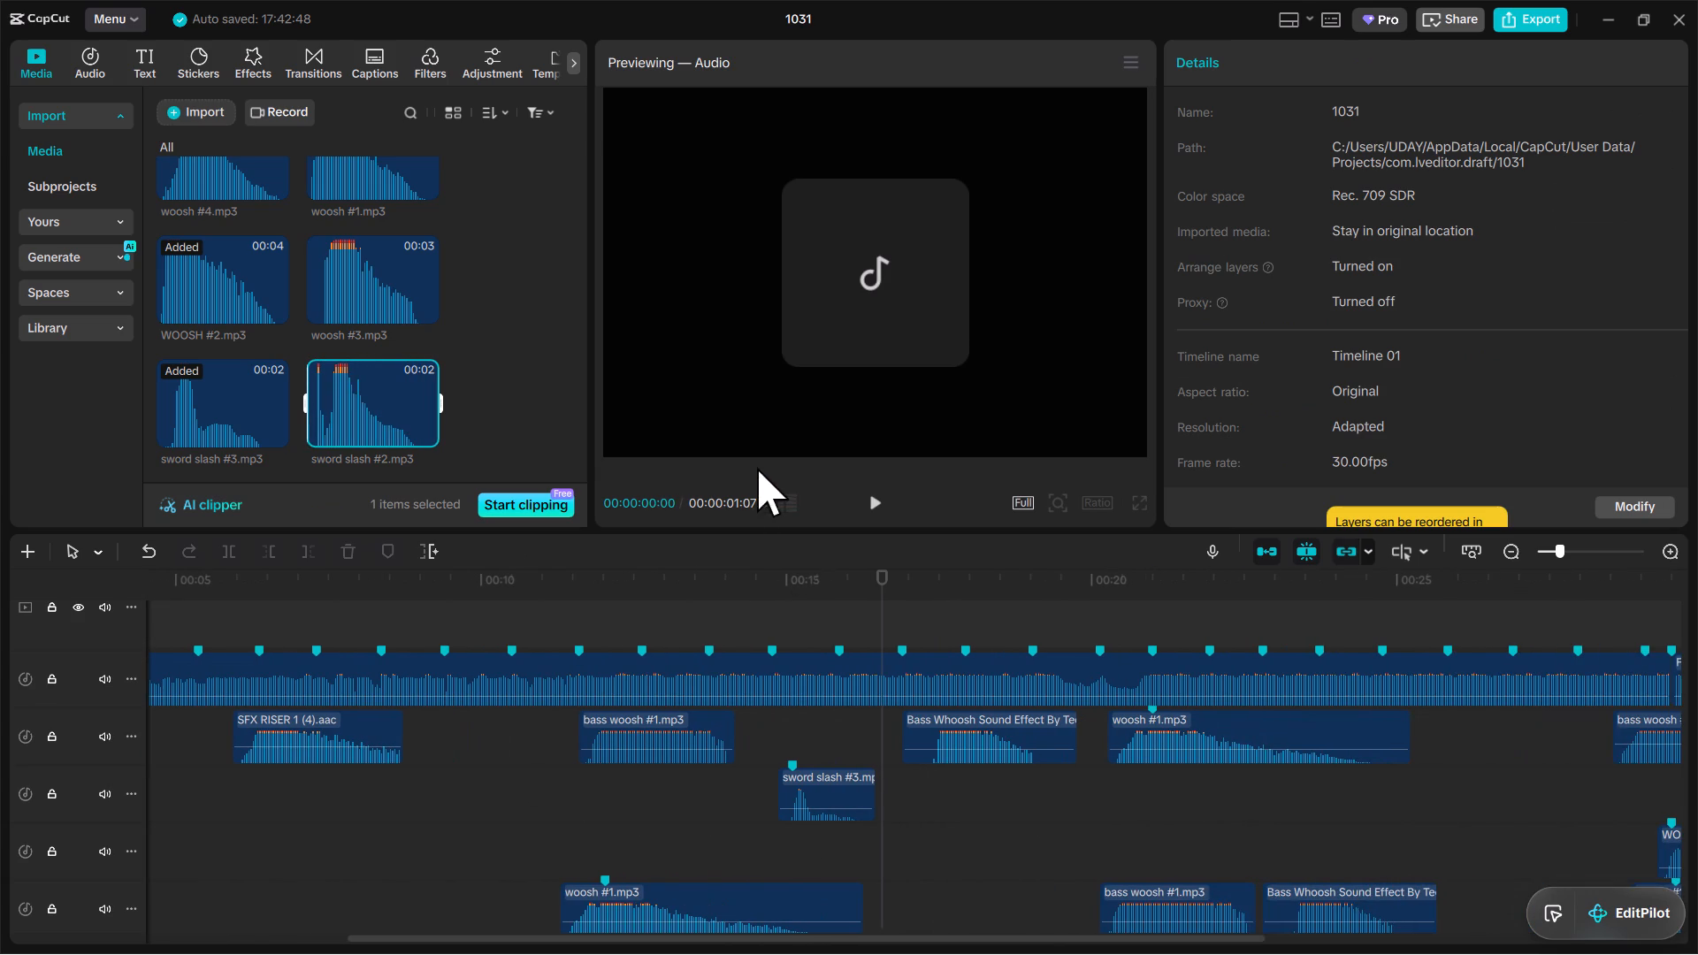
# Play the timeline from about 00:17 to just before 00:27, listening for a spot for another sound effect.
pyautogui.click(860, 493)
pyautogui.click(944, 600)
pyautogui.click(950, 569)
pyautogui.click(930, 657)
pyautogui.click(861, 502)
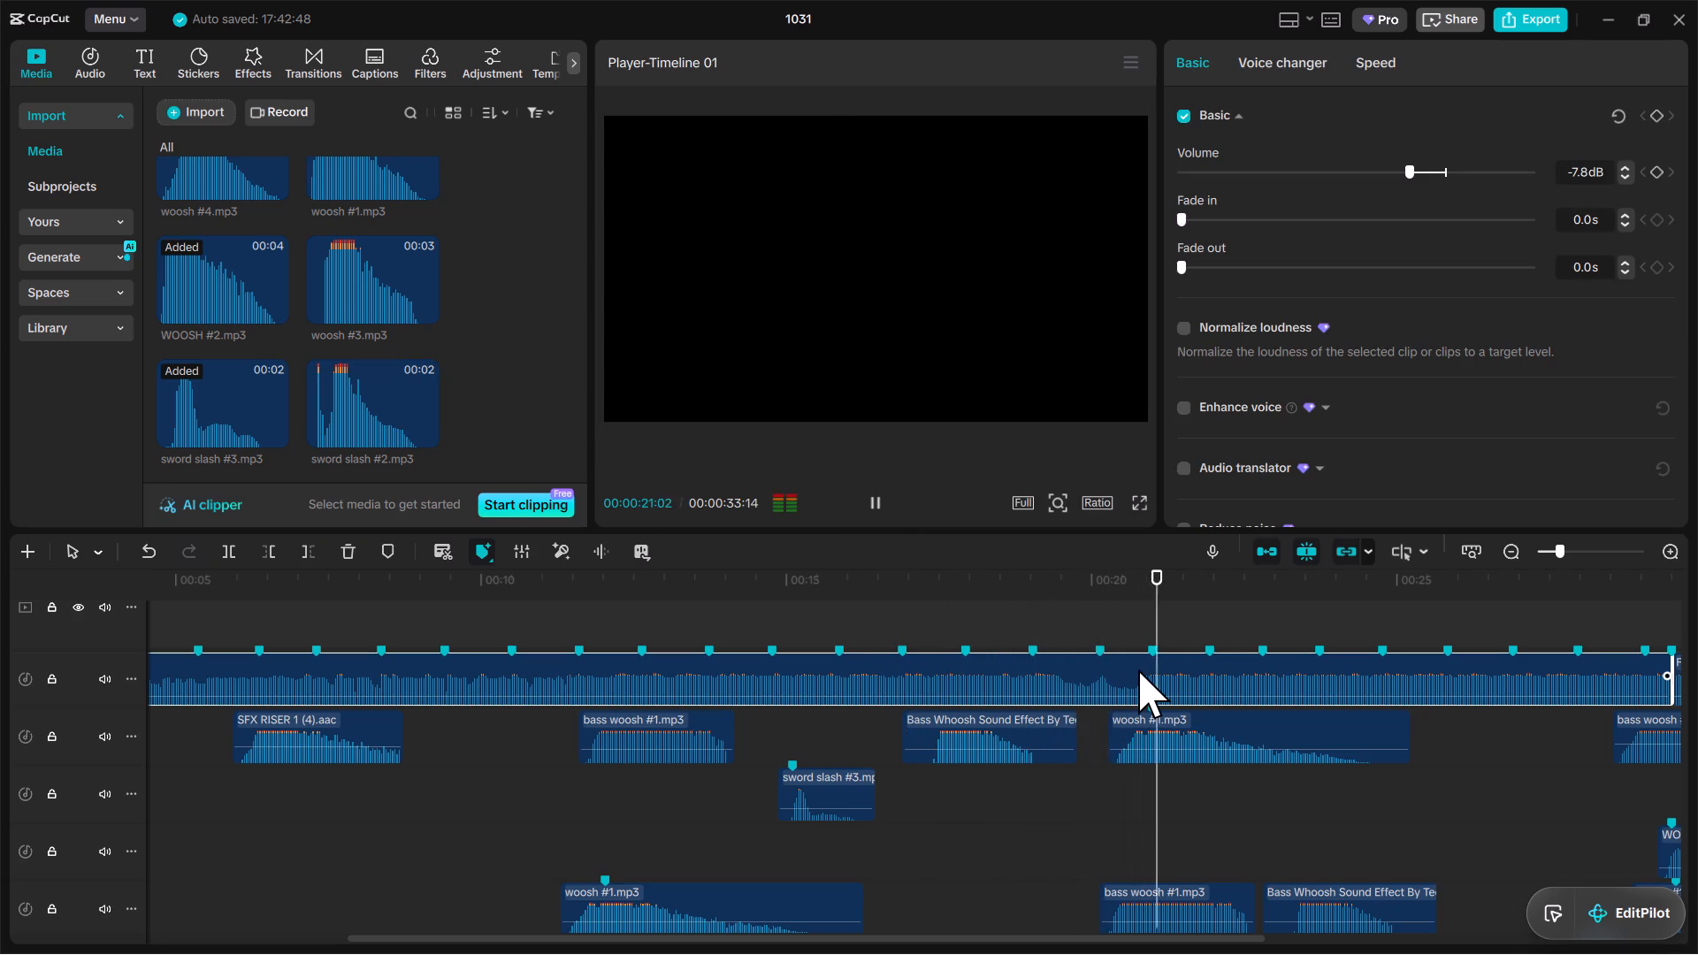
pyautogui.click(1132, 829)
pyautogui.moveTo(1138, 831); pyautogui.dragTo(1151, 838)
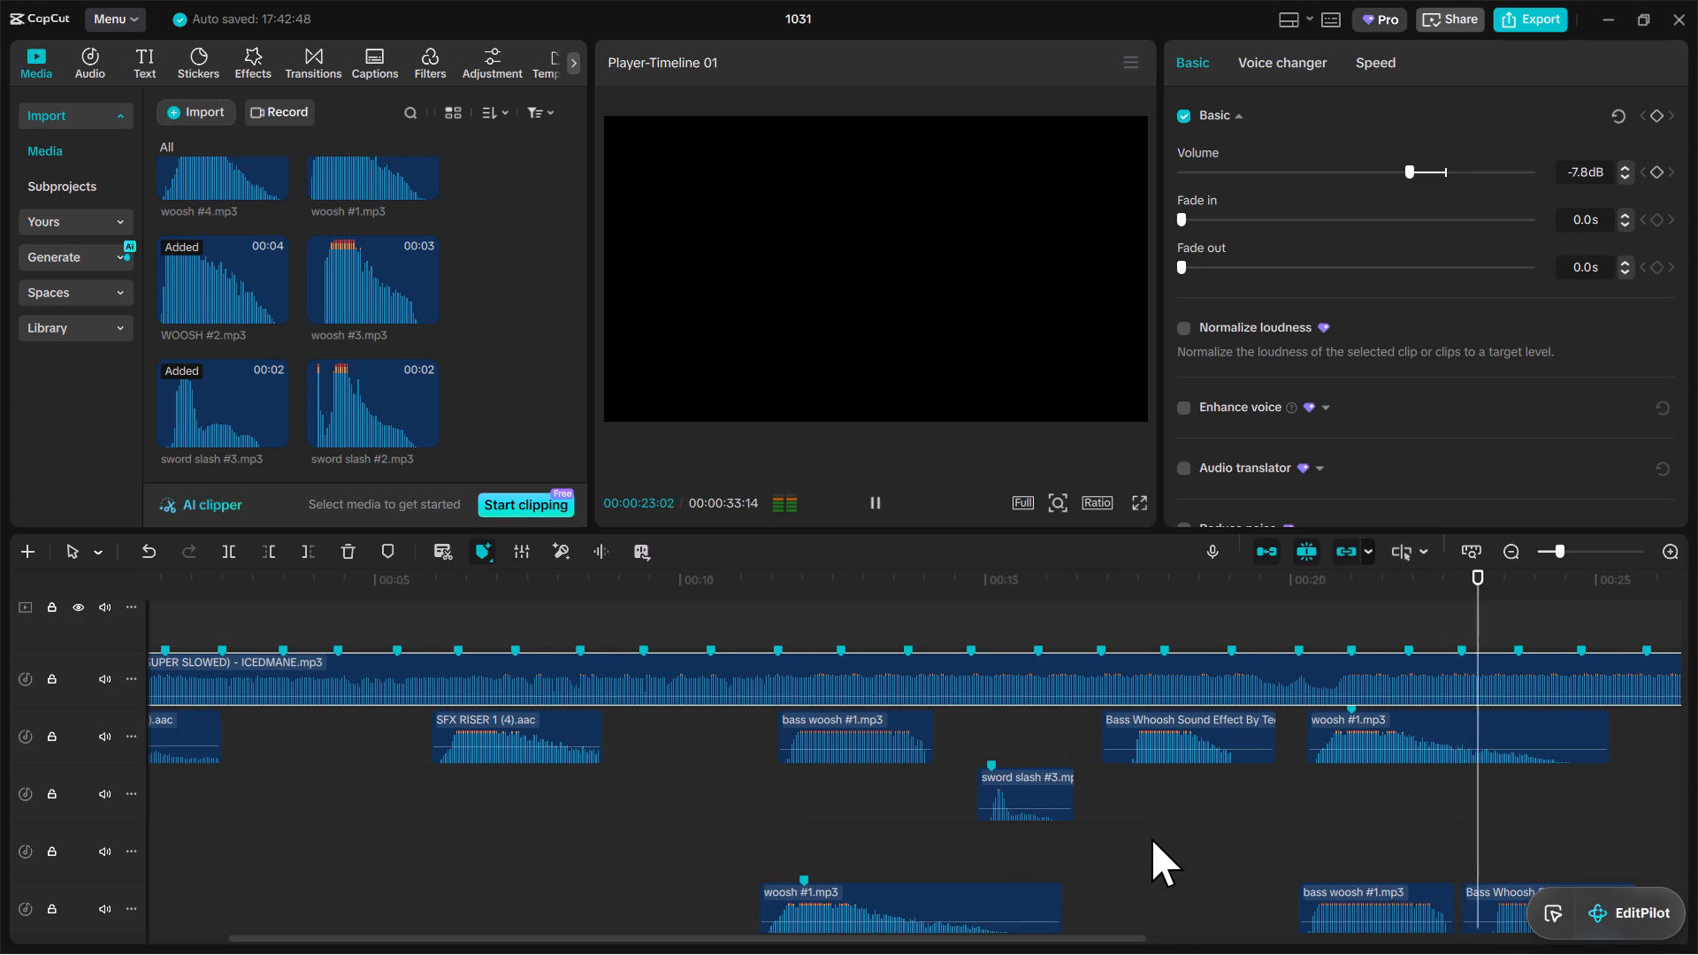
pyautogui.moveTo(1151, 838); pyautogui.dragTo(1152, 843)
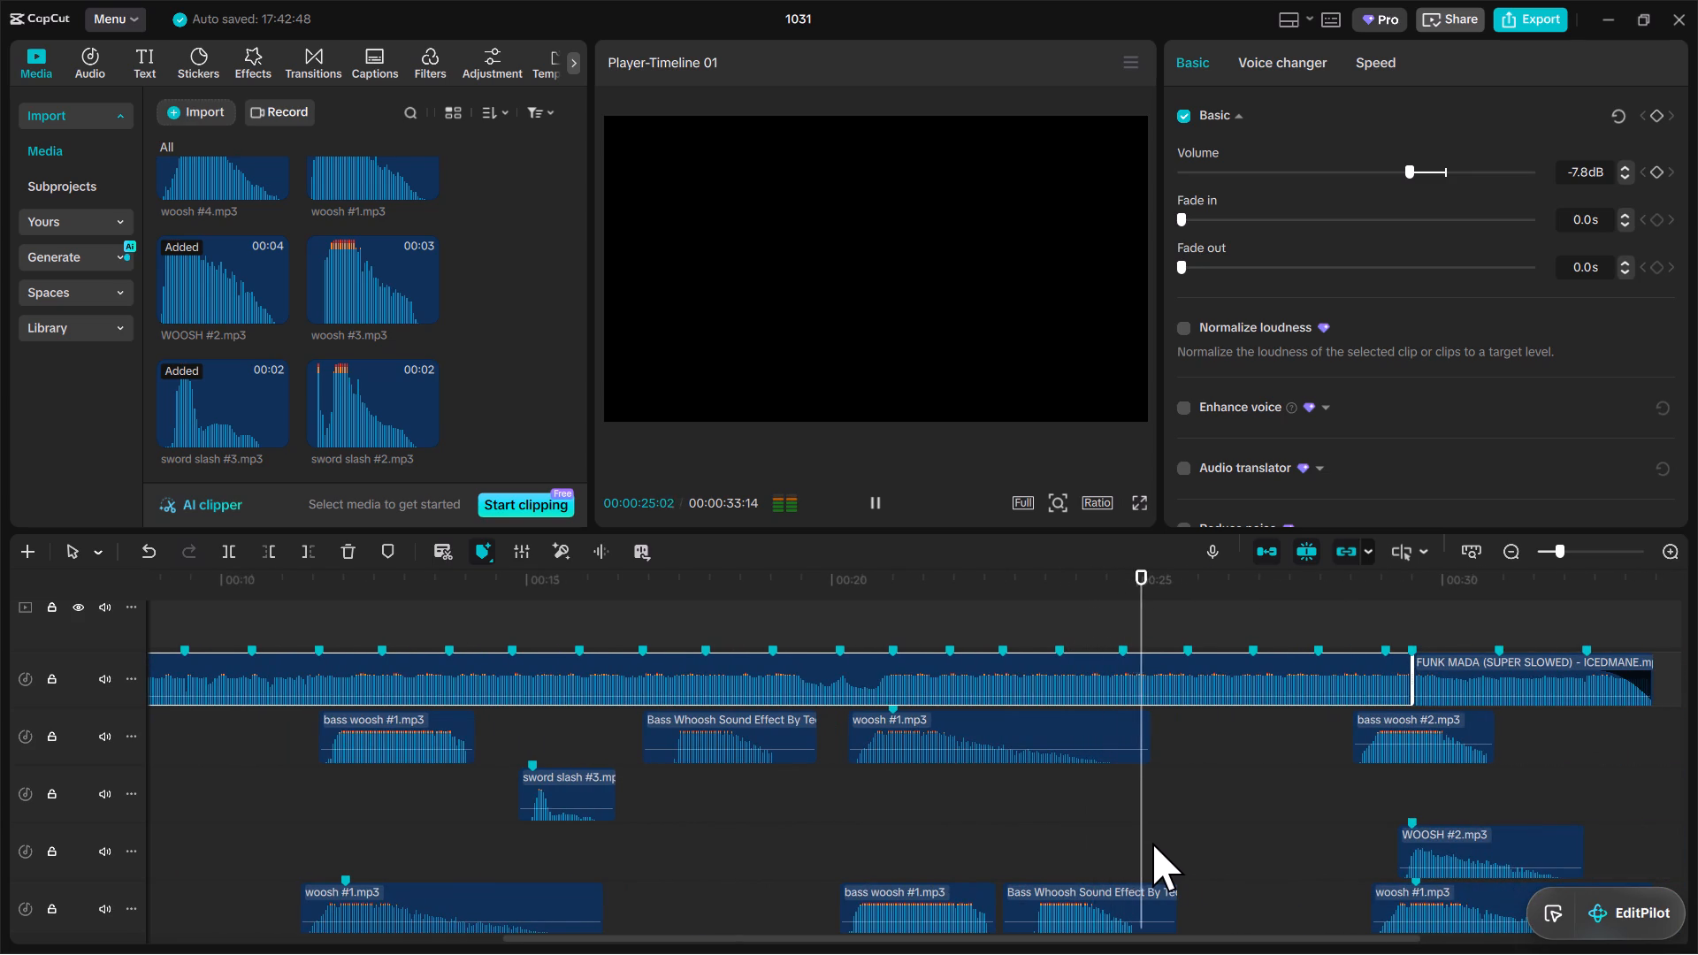
pyautogui.press('space')
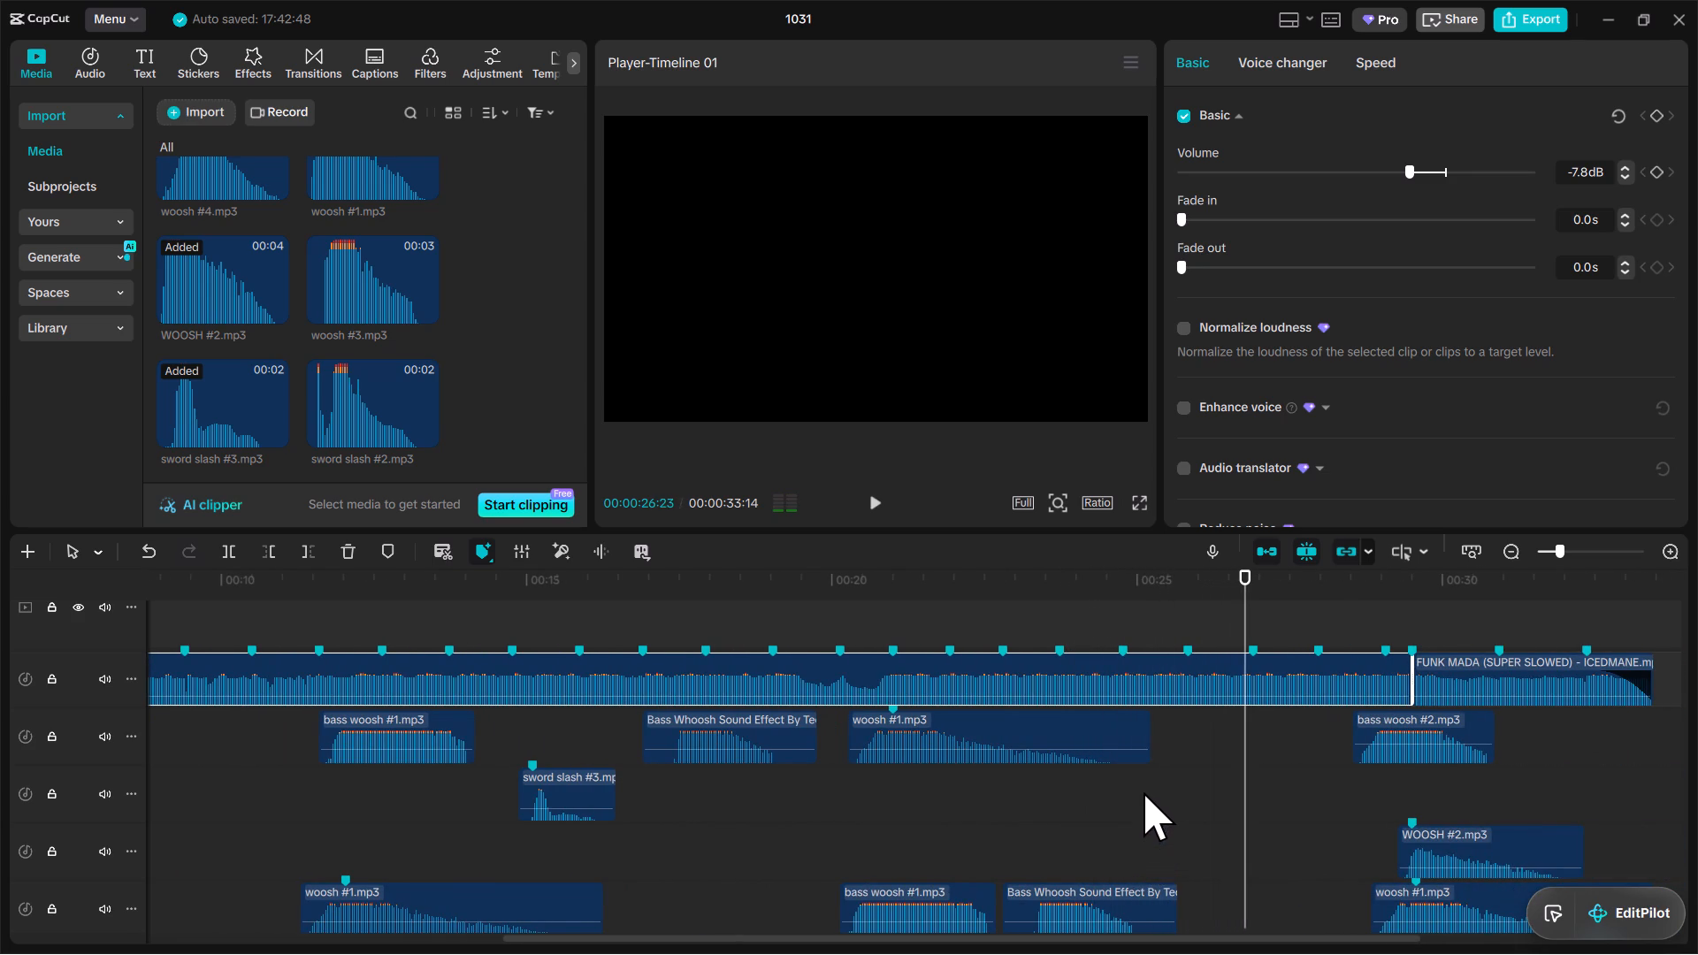
# Compare the sword slash #2 and #3 sounds, and paste a copy of the timeline's sword slash #3 clip at 00:26:14.
pyautogui.moveTo(1250, 618); pyautogui.dragTo(1235, 619)
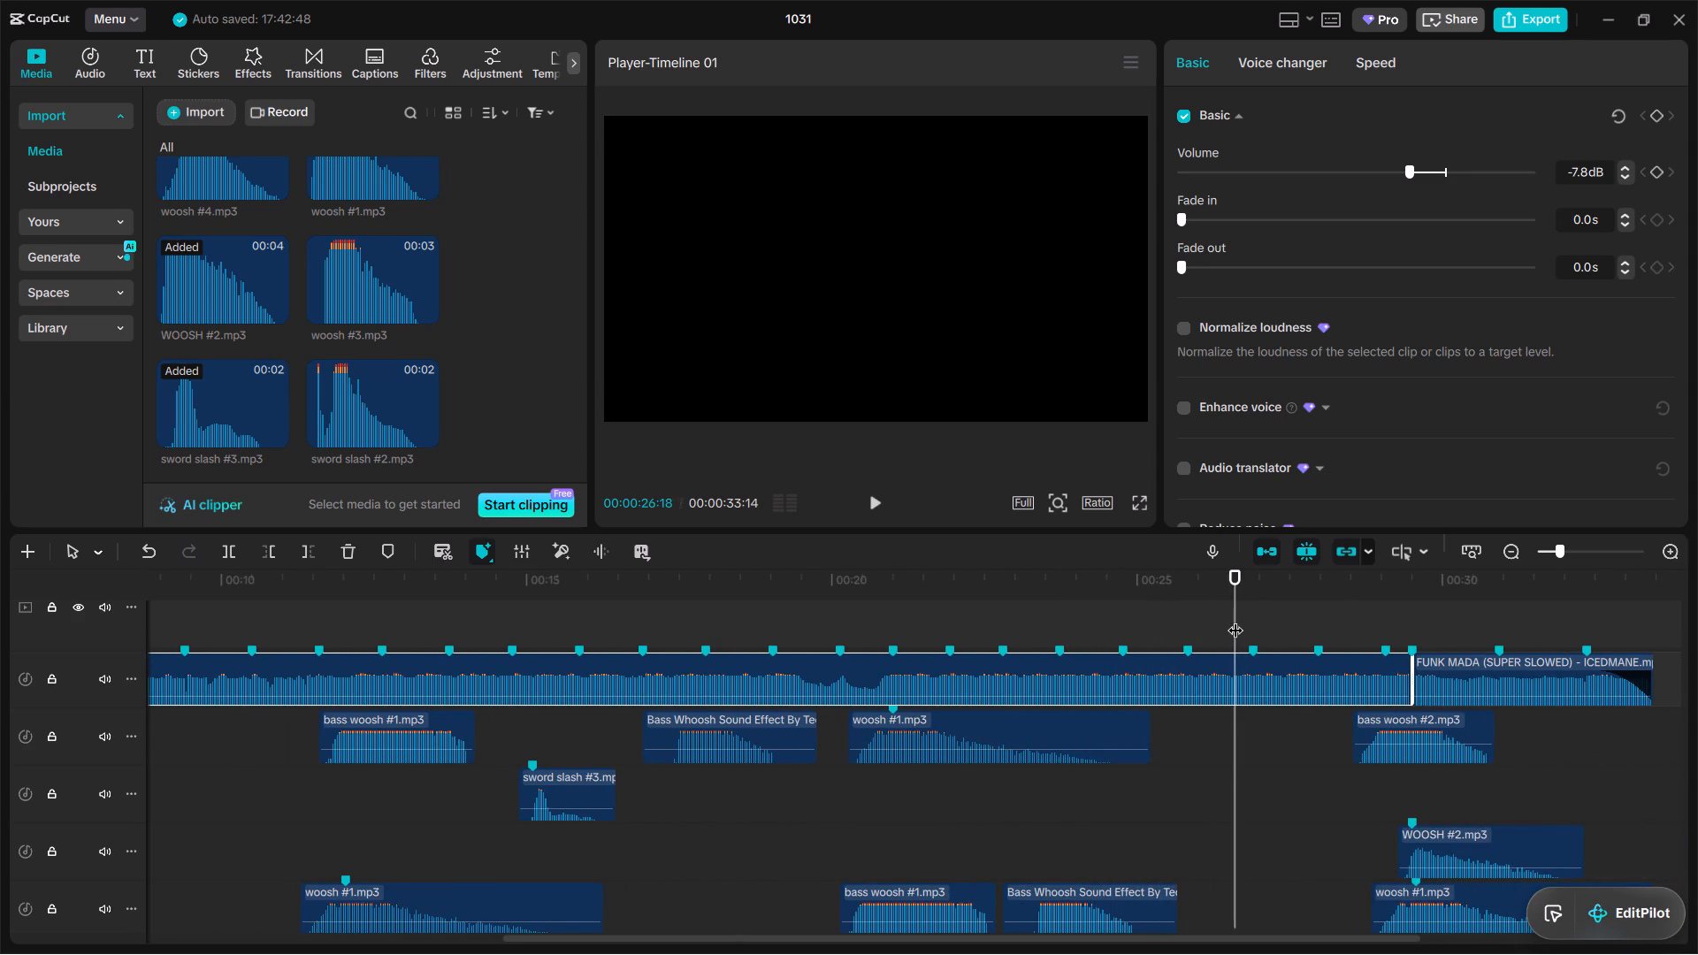
pyautogui.click(373, 400)
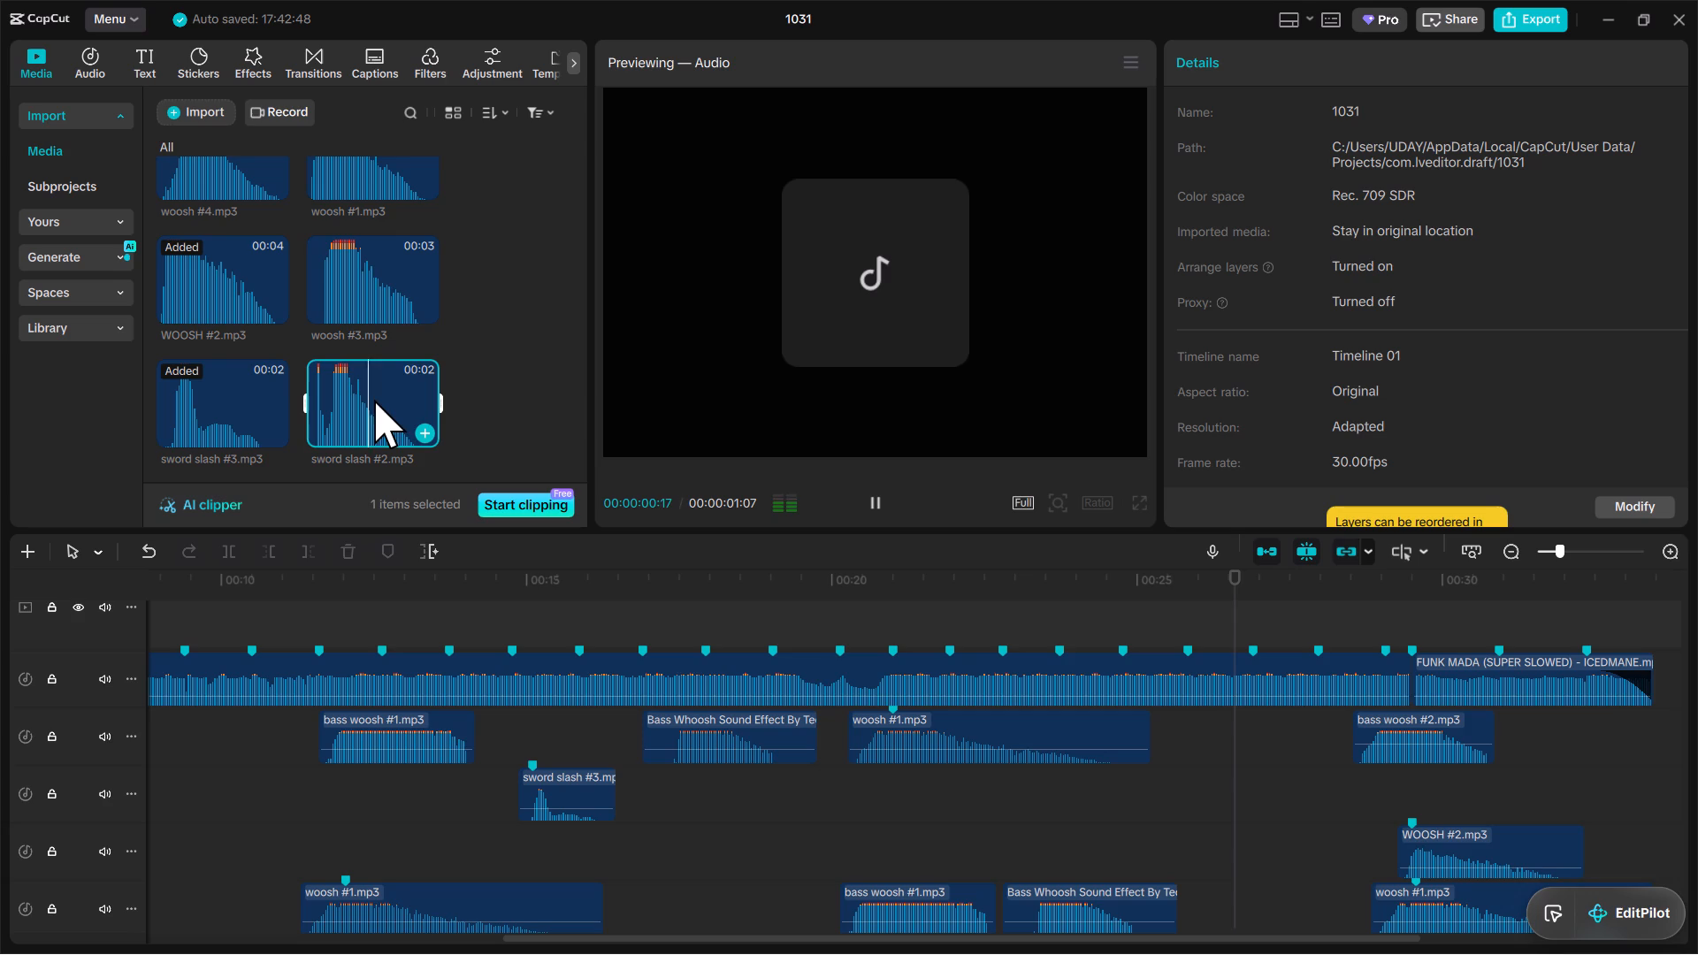
pyautogui.click(155, 398)
pyautogui.click(180, 394)
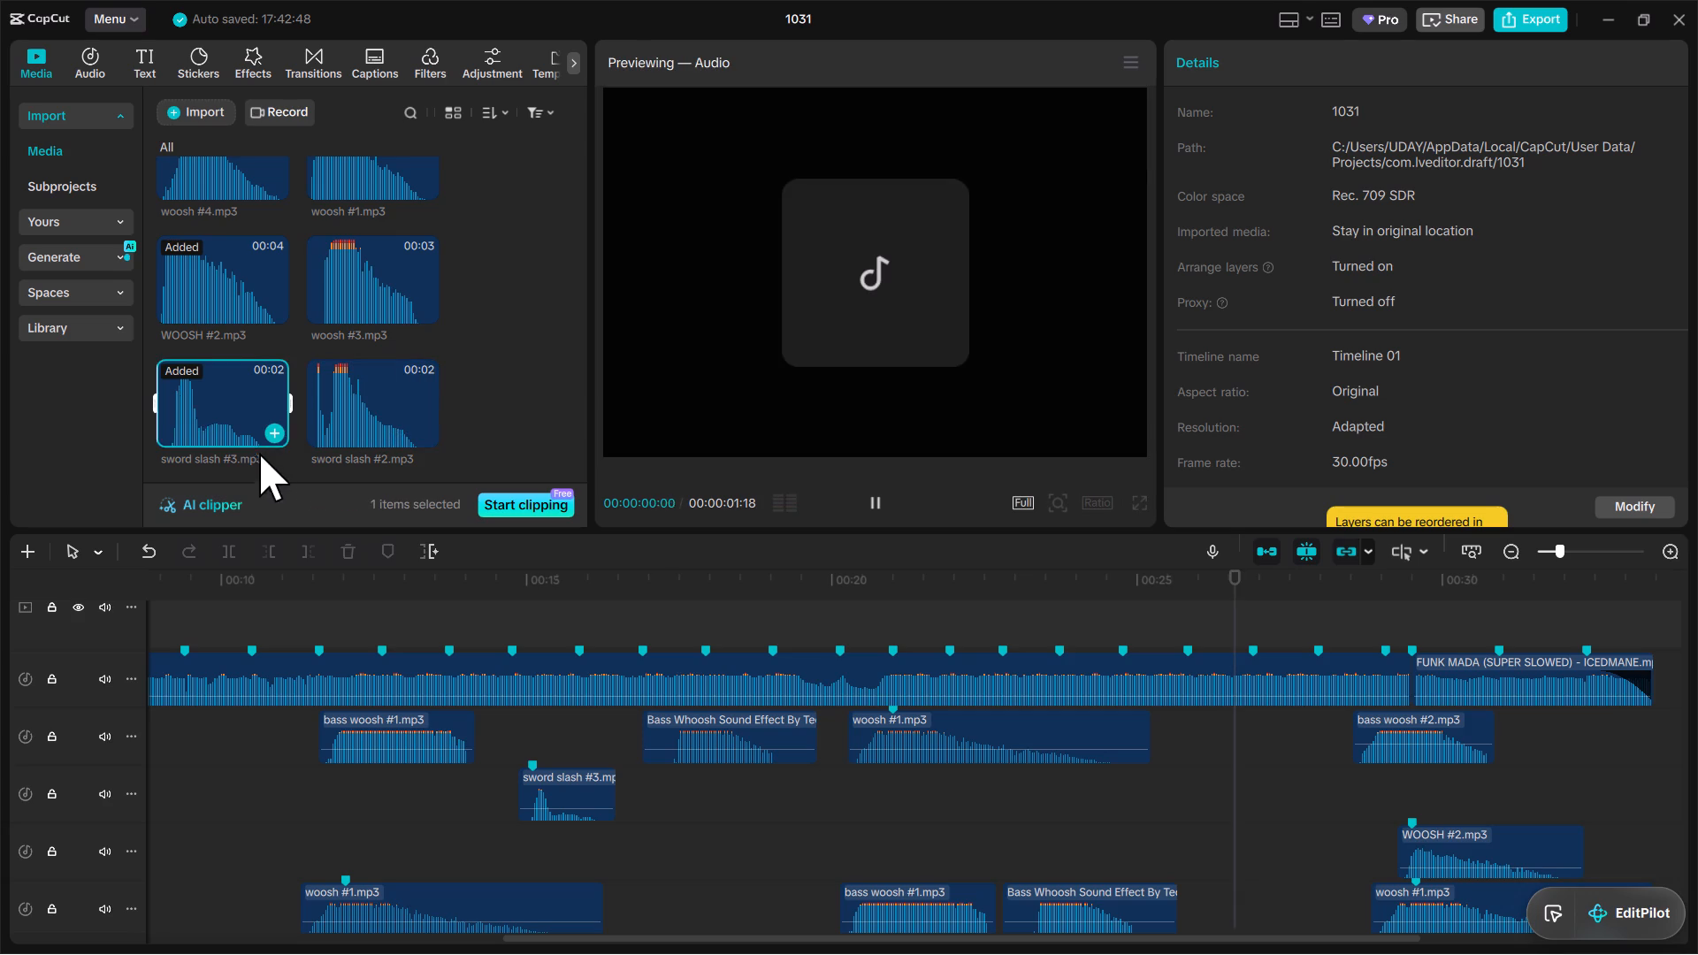
pyautogui.click(1214, 730)
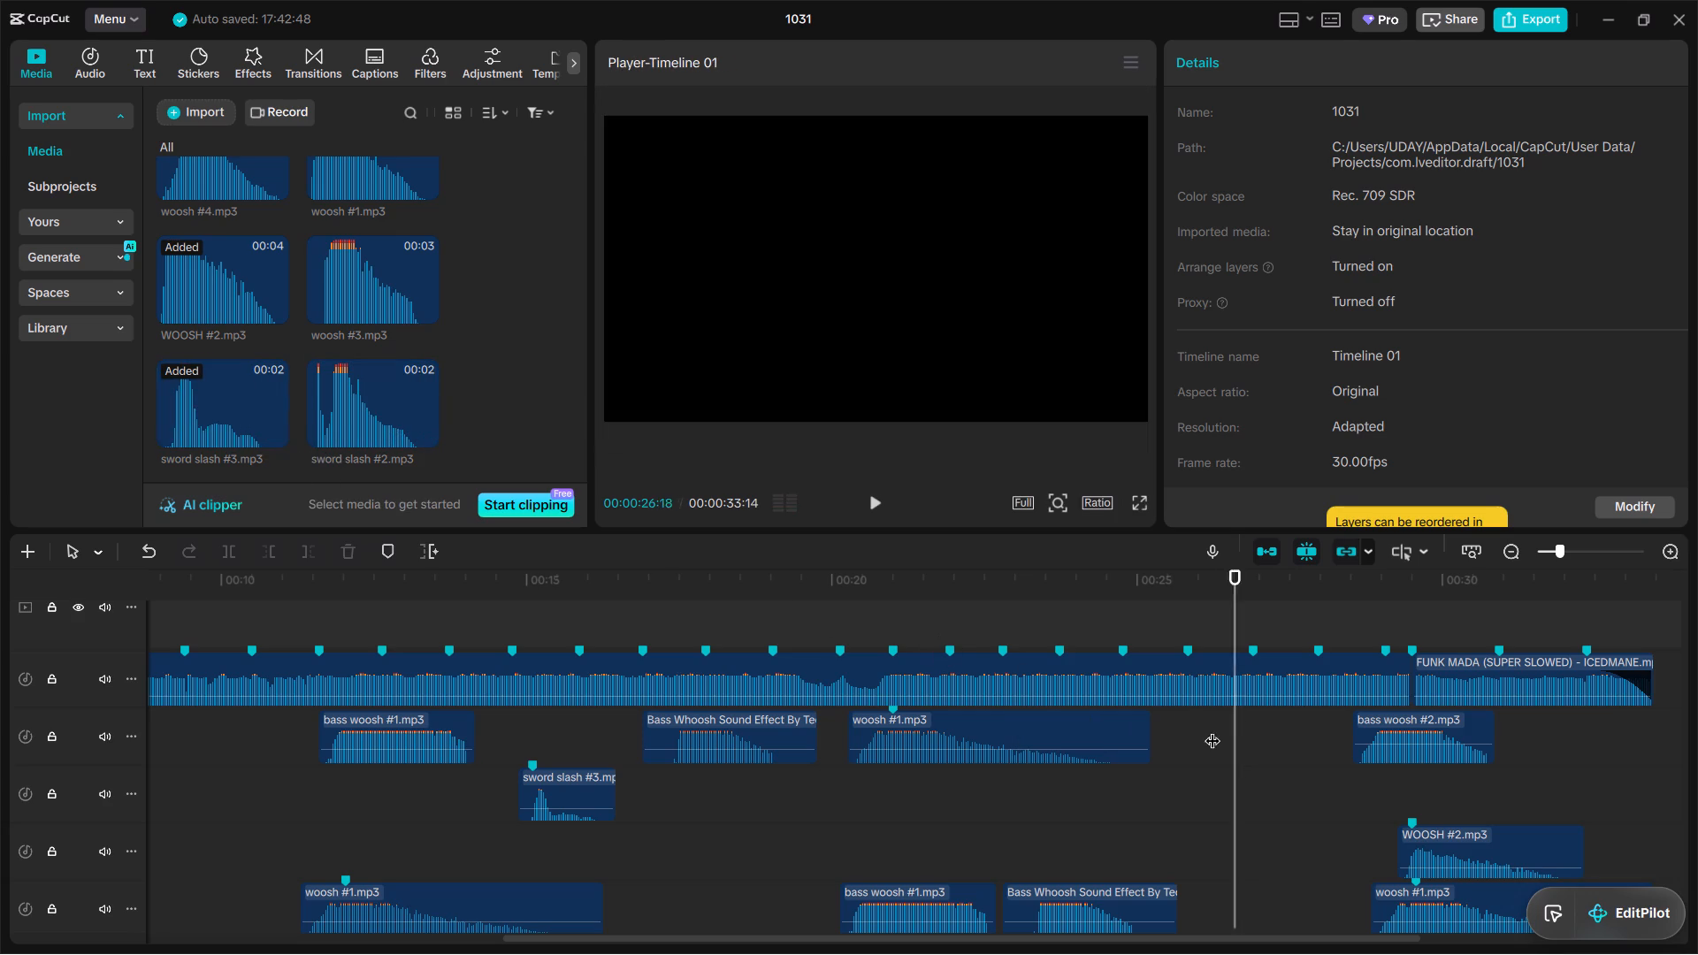
pyautogui.moveTo(1215, 729); pyautogui.dragTo(1180, 736)
pyautogui.press('space')
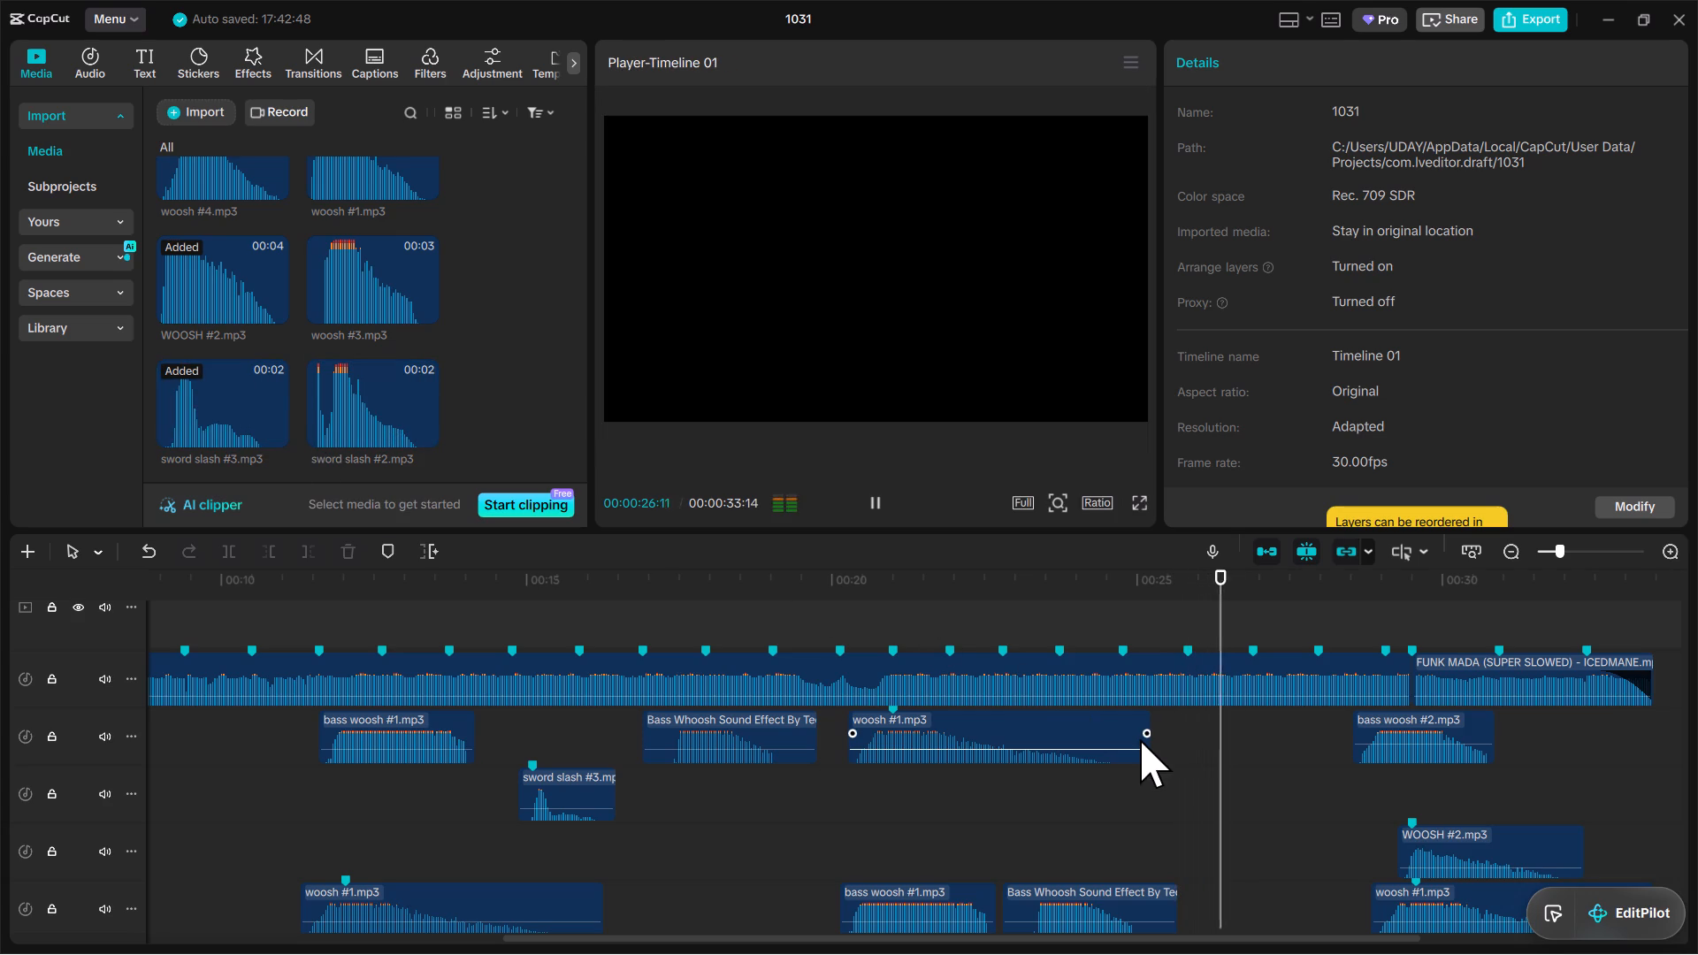
pyautogui.press('space')
pyautogui.moveTo(1245, 727); pyautogui.dragTo(1227, 739)
pyautogui.click(577, 775)
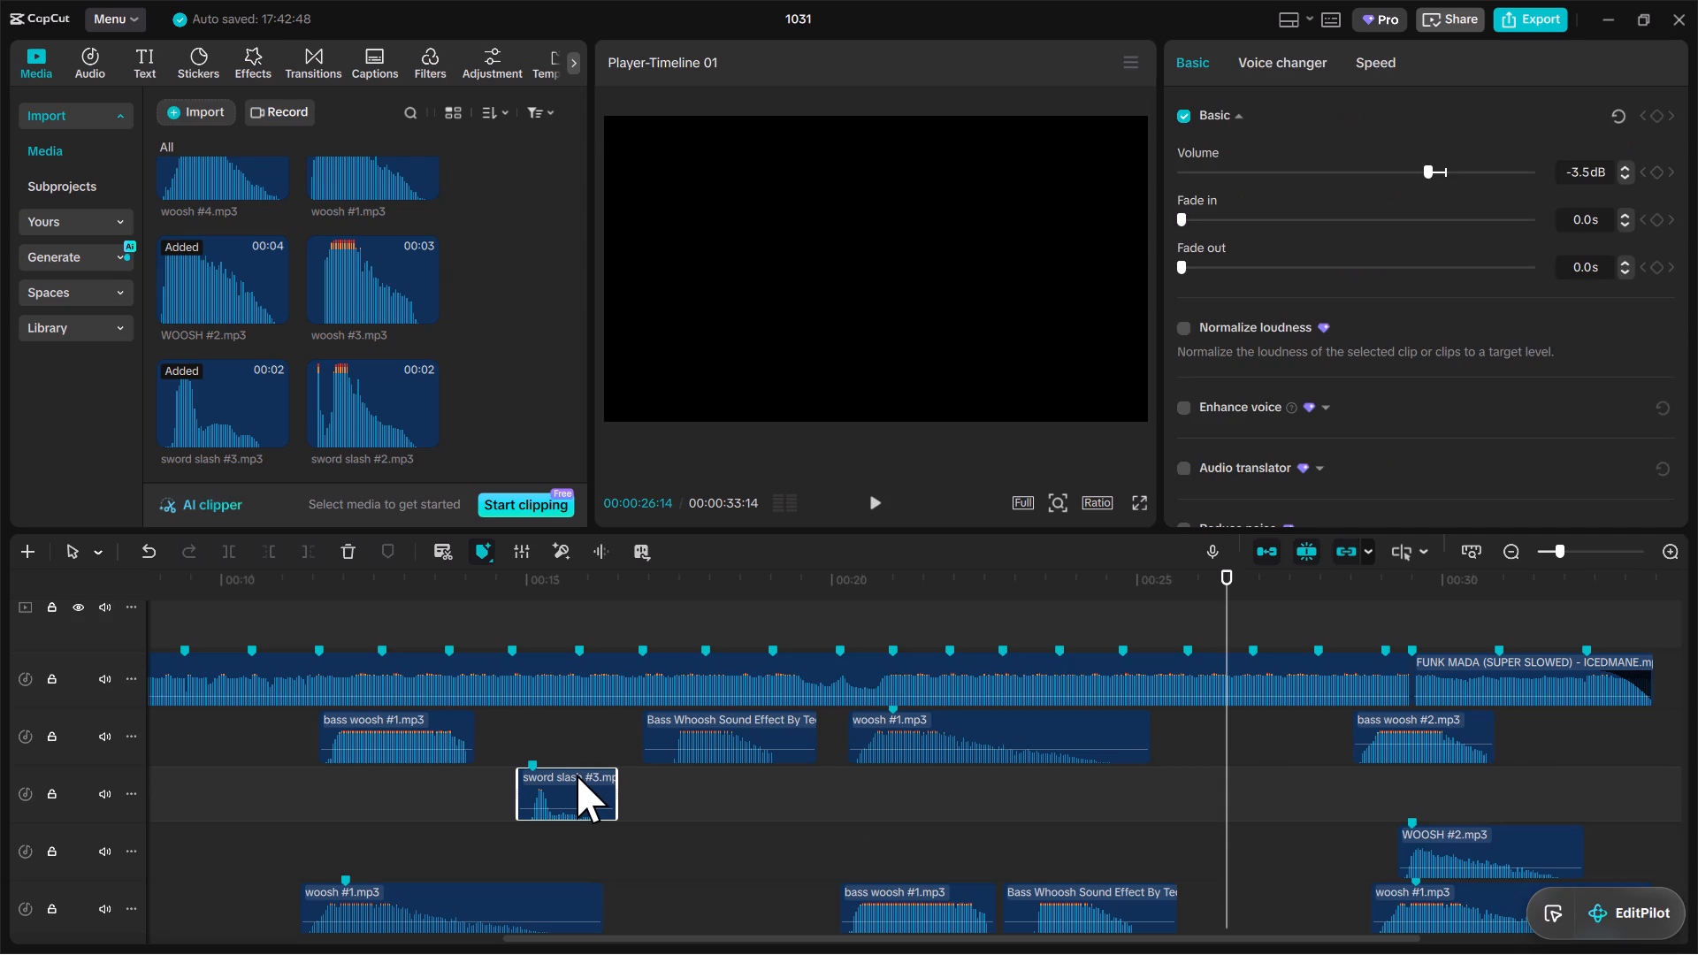
pyautogui.hotkey('ctrl', 'c')
pyautogui.hotkey('ctrl', 'v')
# Move the pasted sword slash #3 clip earlier so its beat mark lands at about 00:26:14, playing the passage to check its timing.
pyautogui.moveTo(1568, 548); pyautogui.dragTo(1583, 554)
pyautogui.click(1121, 607)
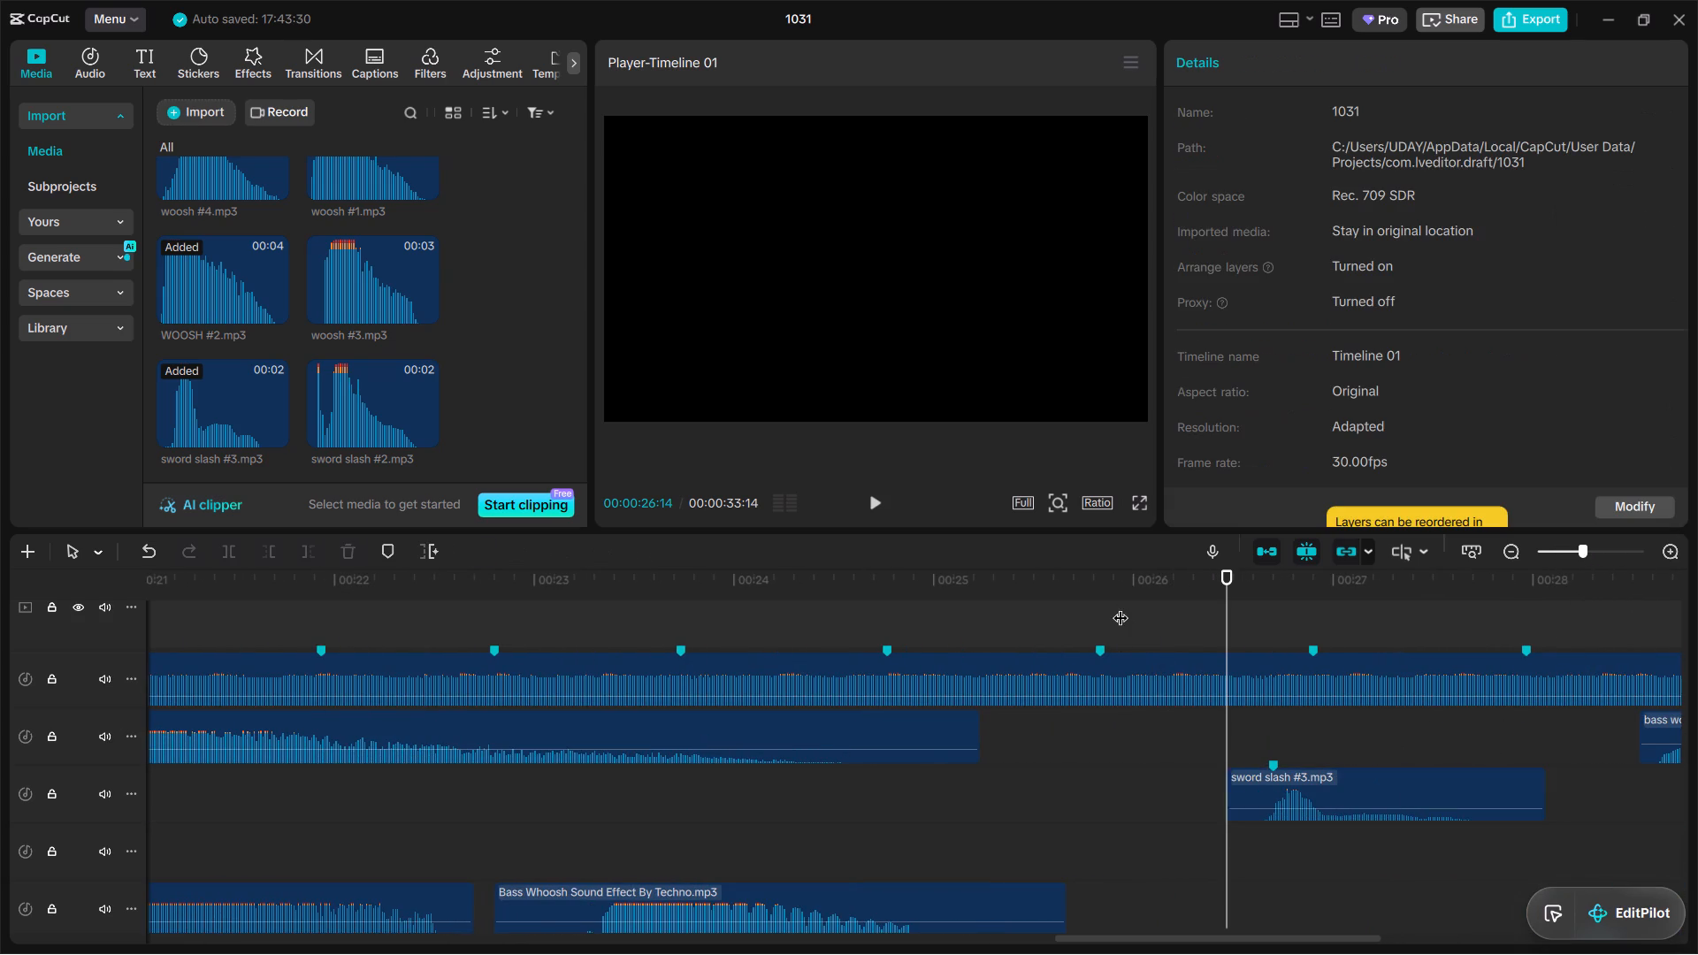
pyautogui.press('space')
pyautogui.press('space')
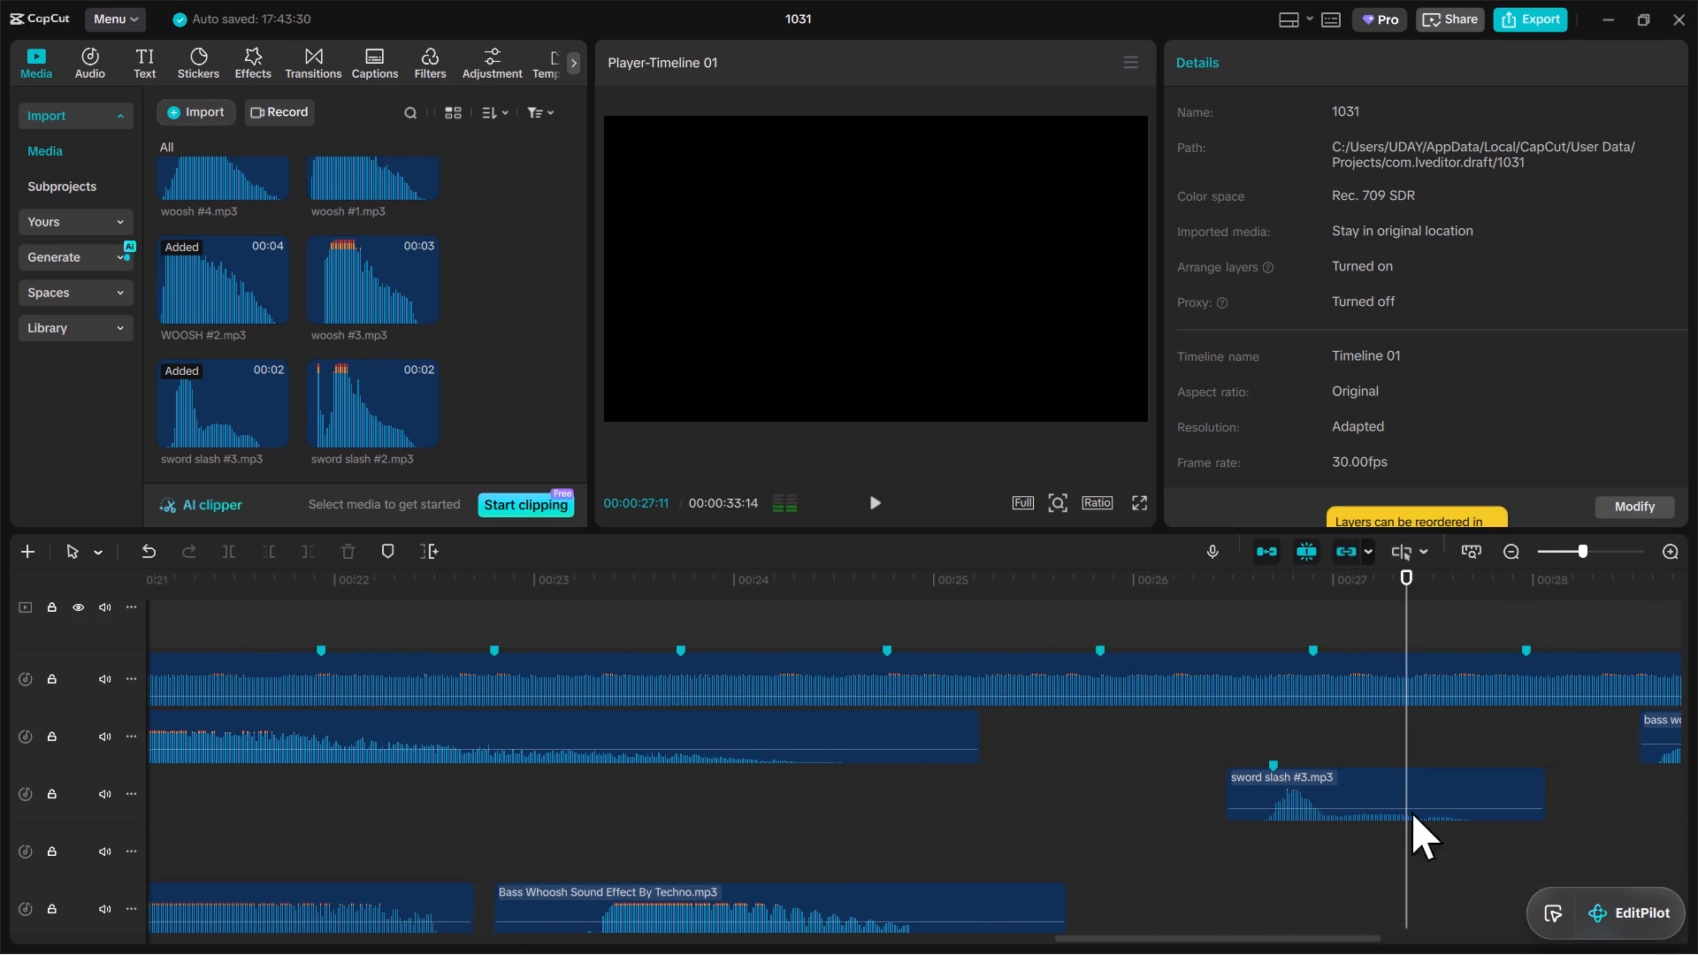
pyautogui.click(825, 605)
pyautogui.press('space')
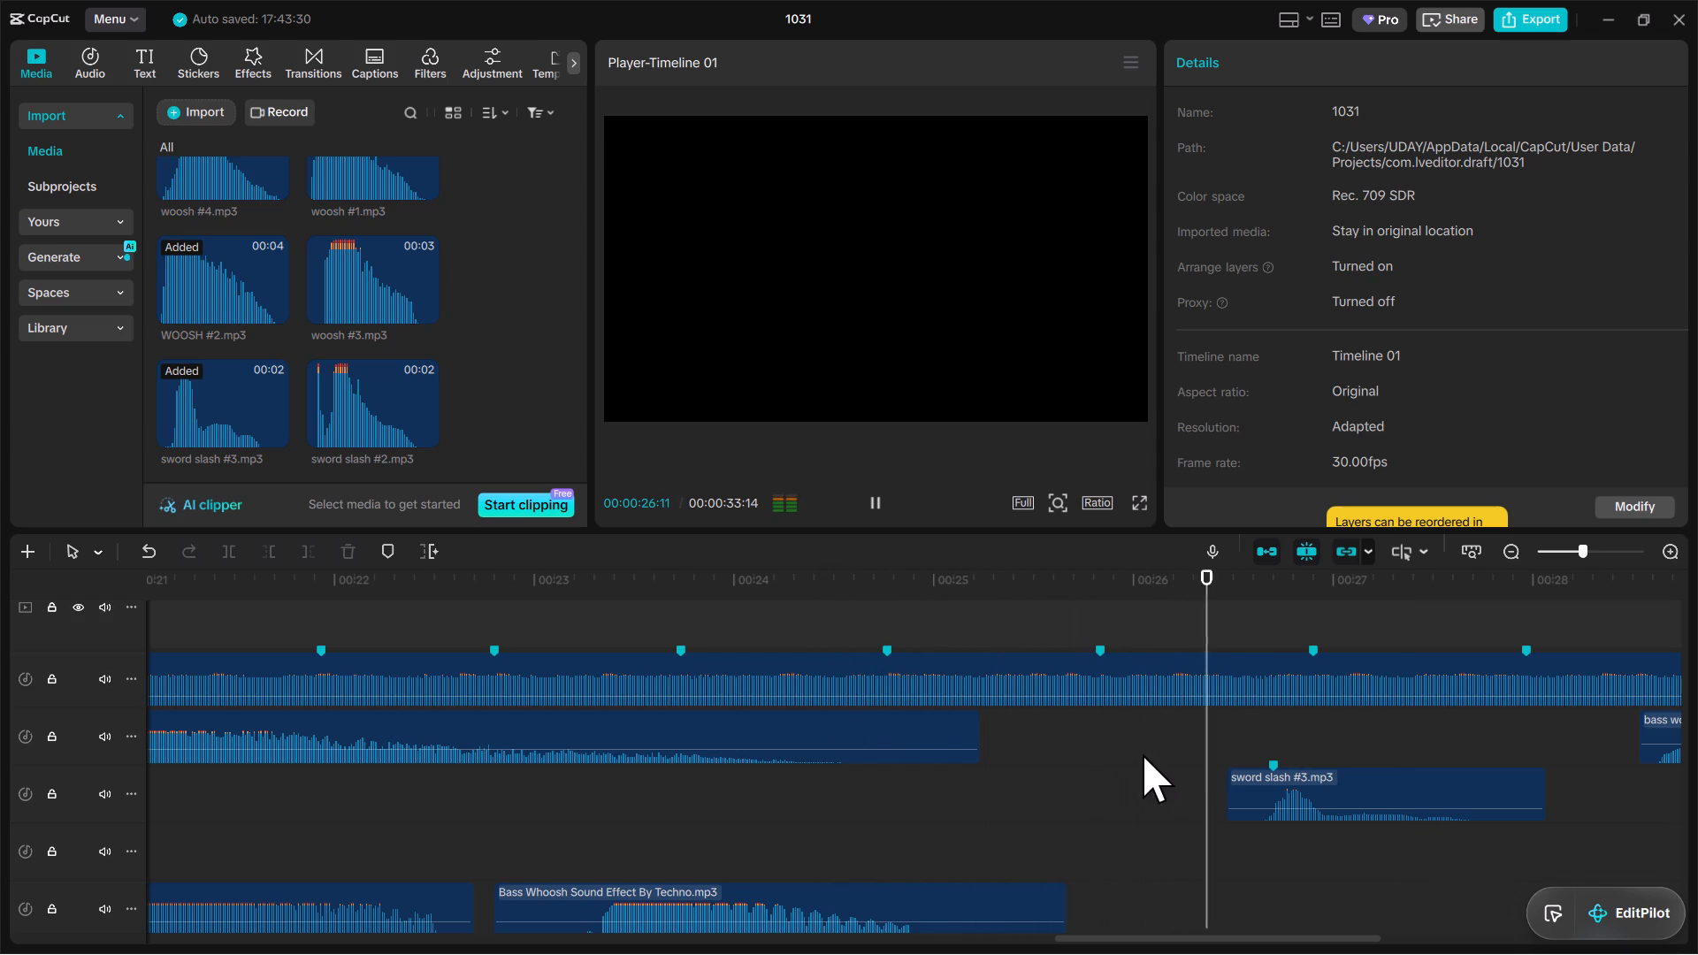
pyautogui.press('space')
pyautogui.moveTo(1412, 784); pyautogui.dragTo(1365, 787)
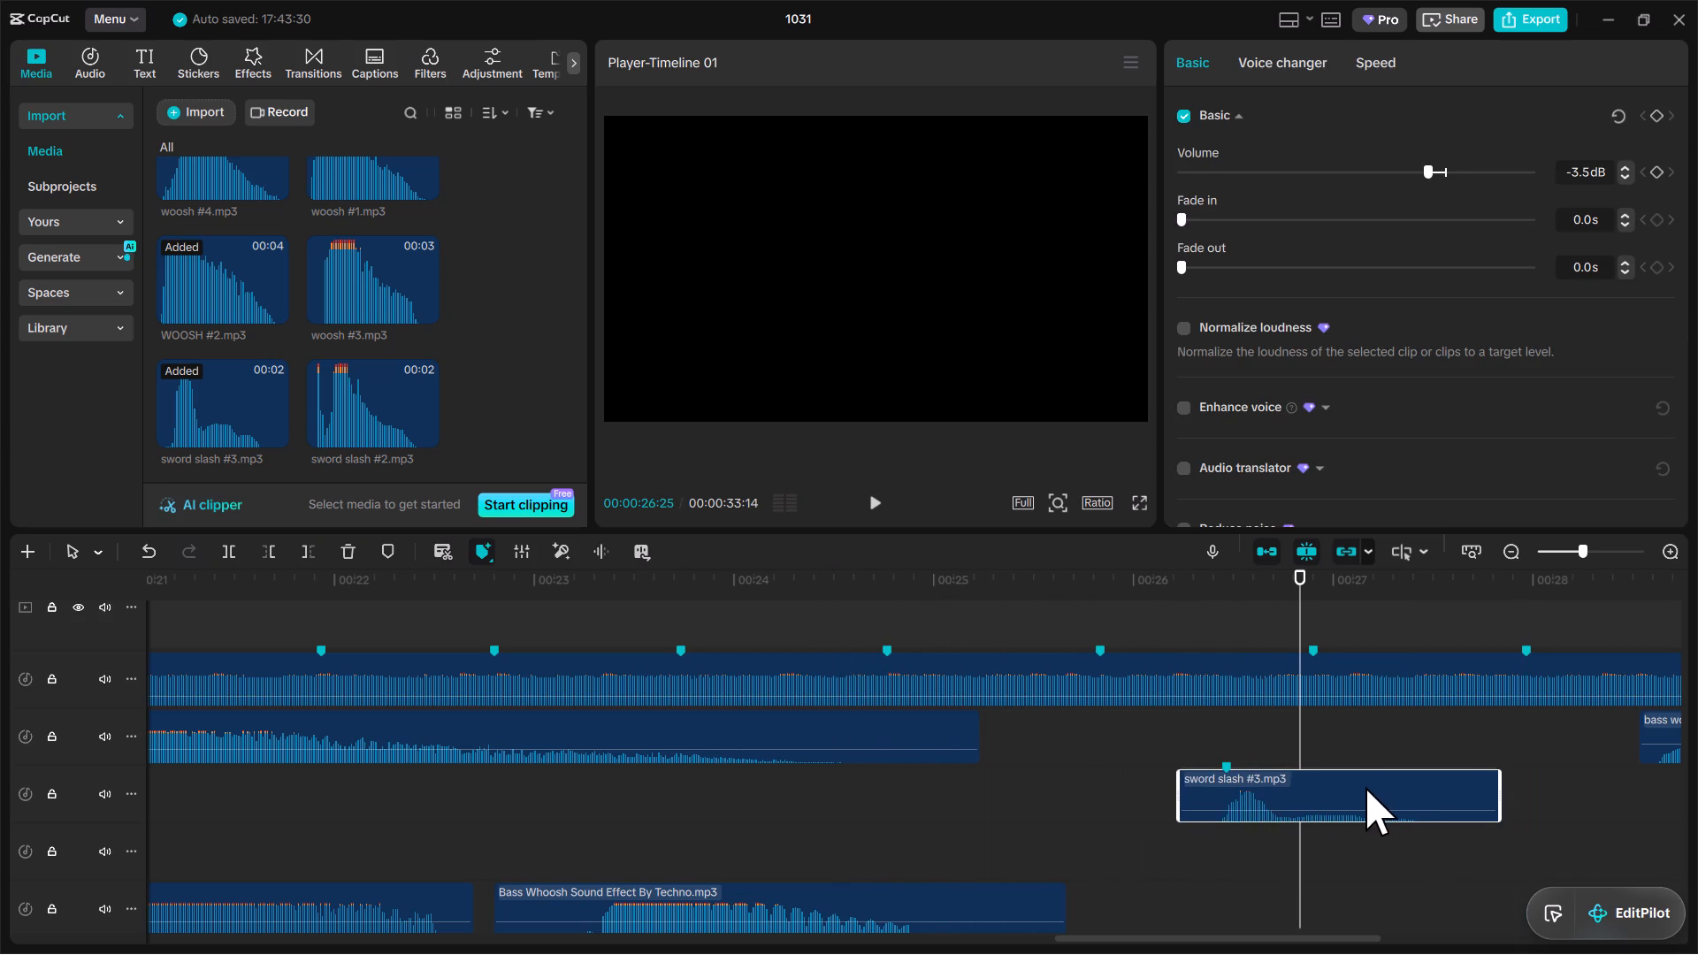
pyautogui.moveTo(1365, 787); pyautogui.dragTo(1365, 786)
pyautogui.click(1176, 613)
pyautogui.press('space')
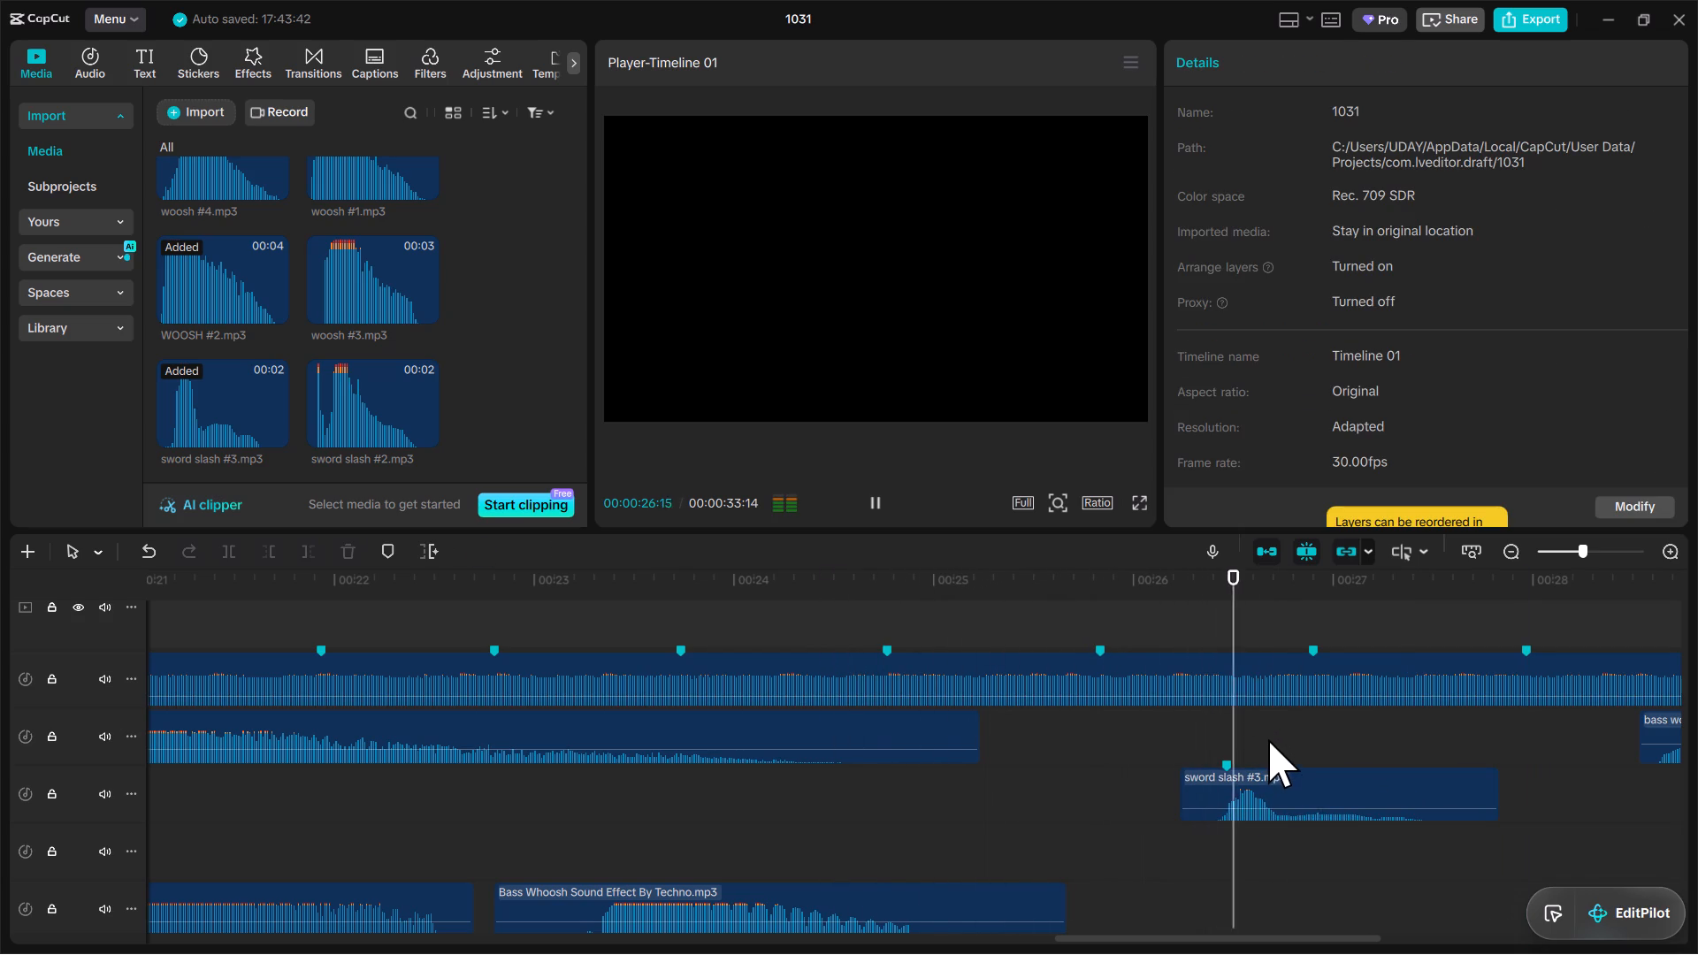
pyautogui.press('space')
# Play the edit from about 00:09 towards the ending to review all the layered sound effects.
pyautogui.moveTo(1565, 554); pyautogui.dragTo(1548, 562)
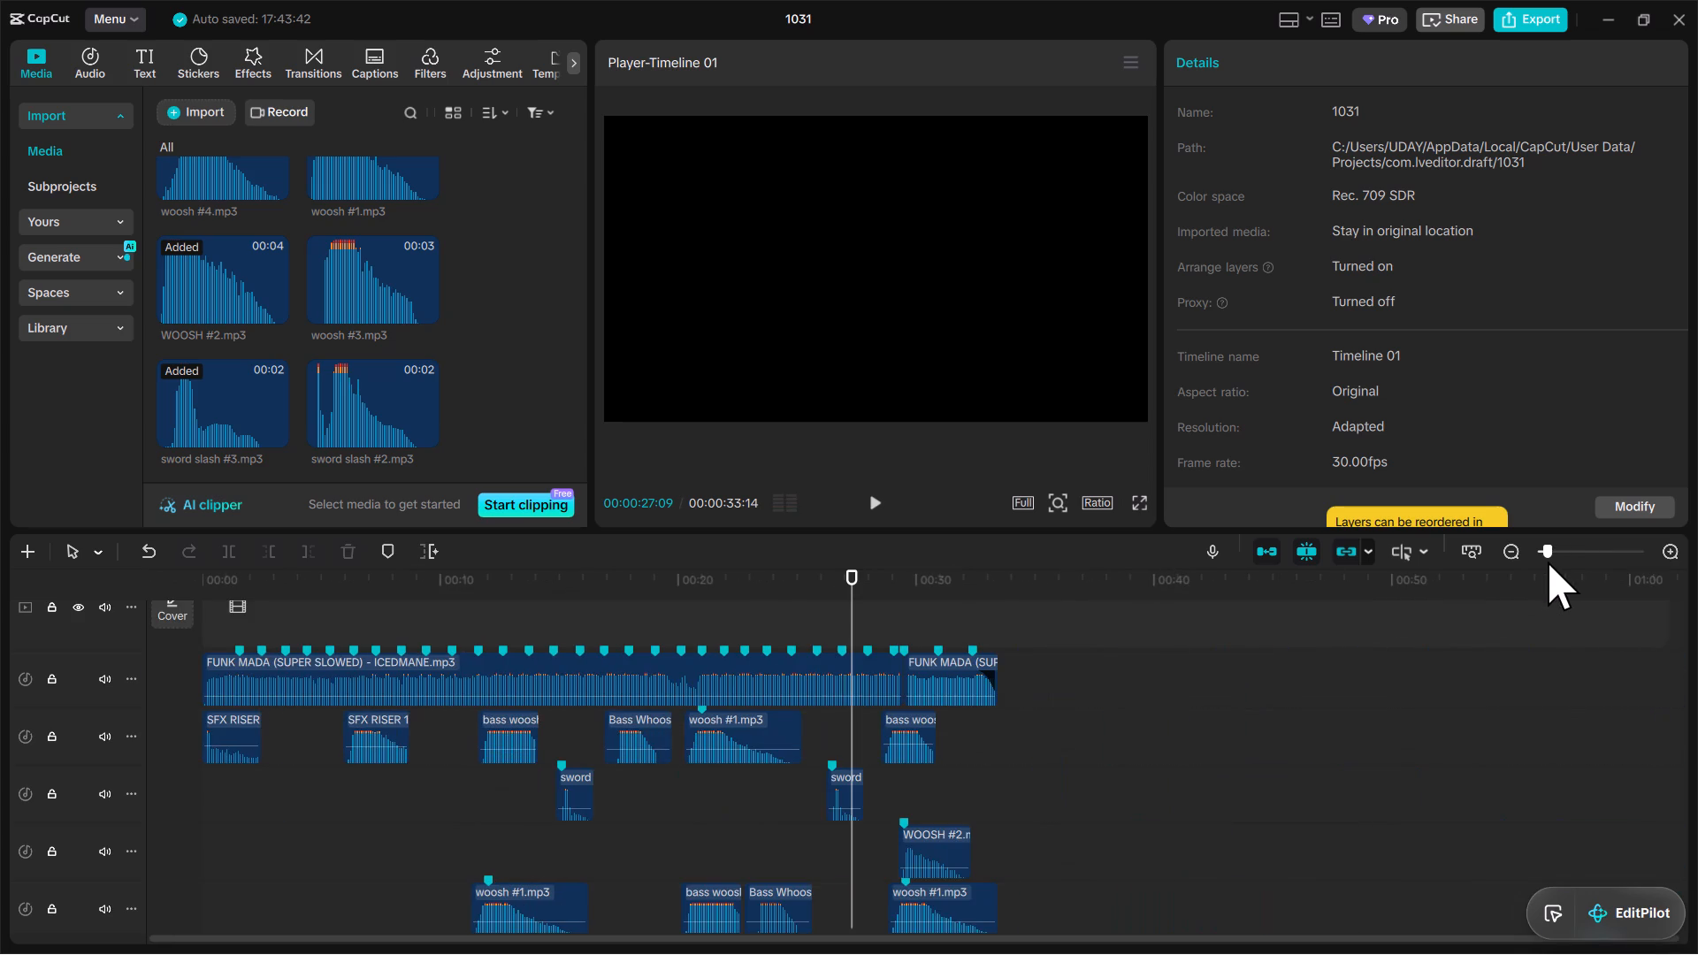
pyautogui.click(430, 586)
pyautogui.press('space')
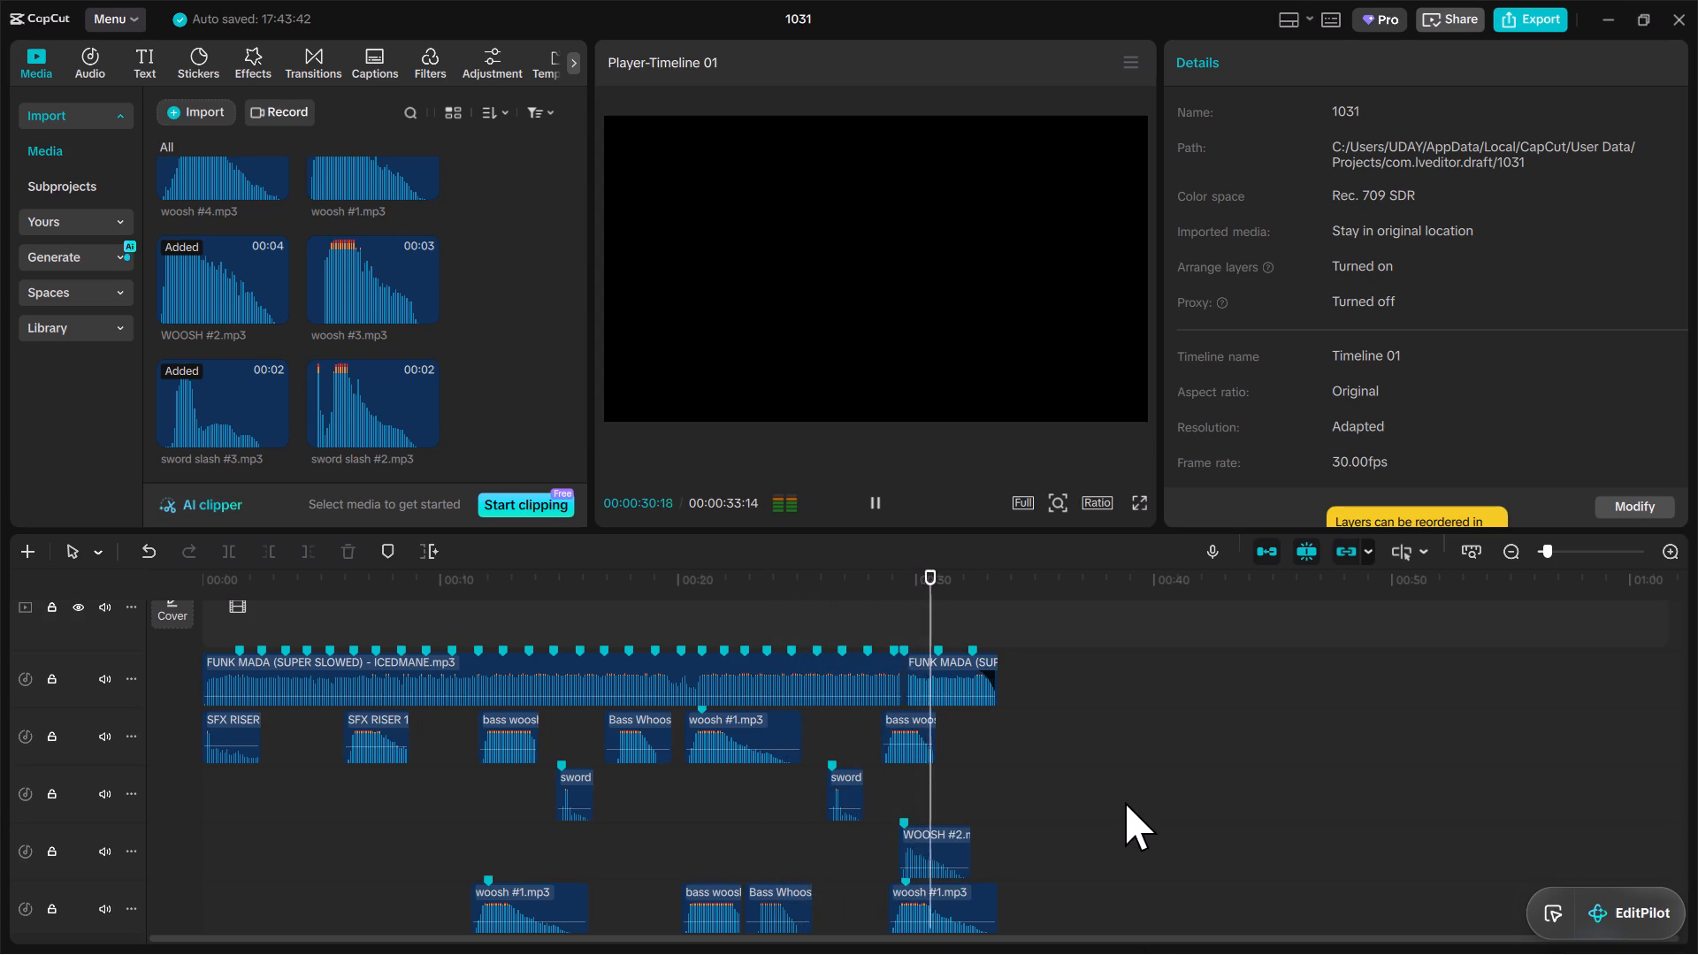
# Play the edit from the beginning to about 00:32 to review the balance of the sound effects.
pyautogui.click(202, 581)
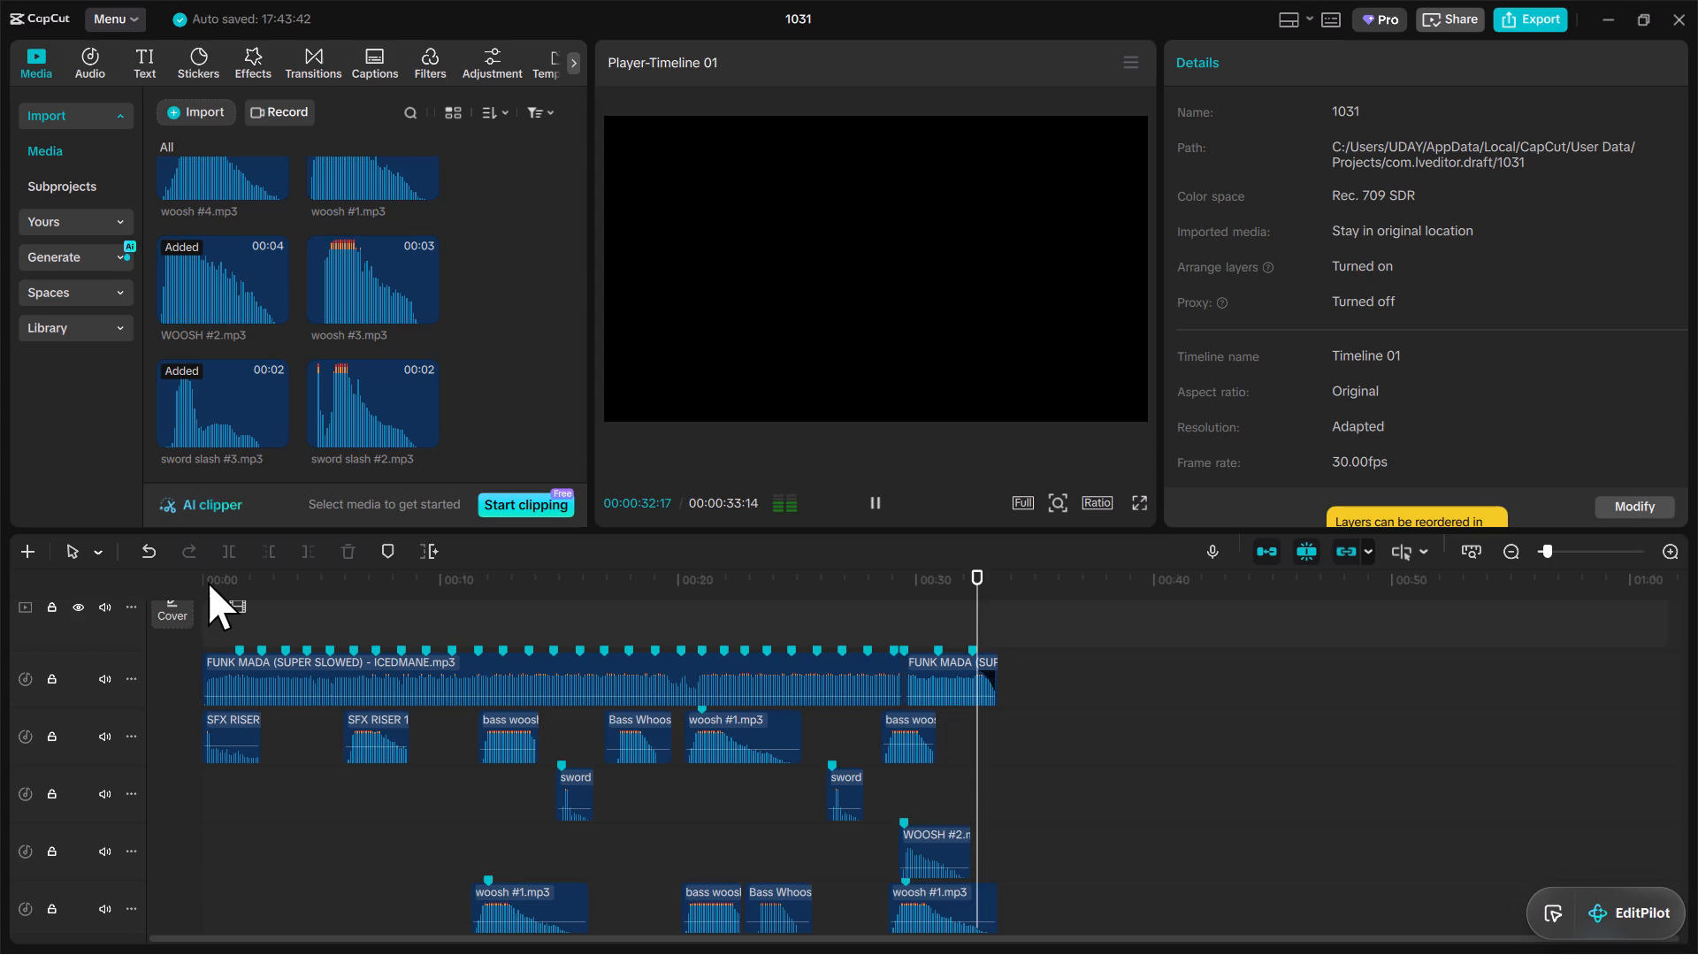
pyautogui.click(203, 582)
pyautogui.press('space')
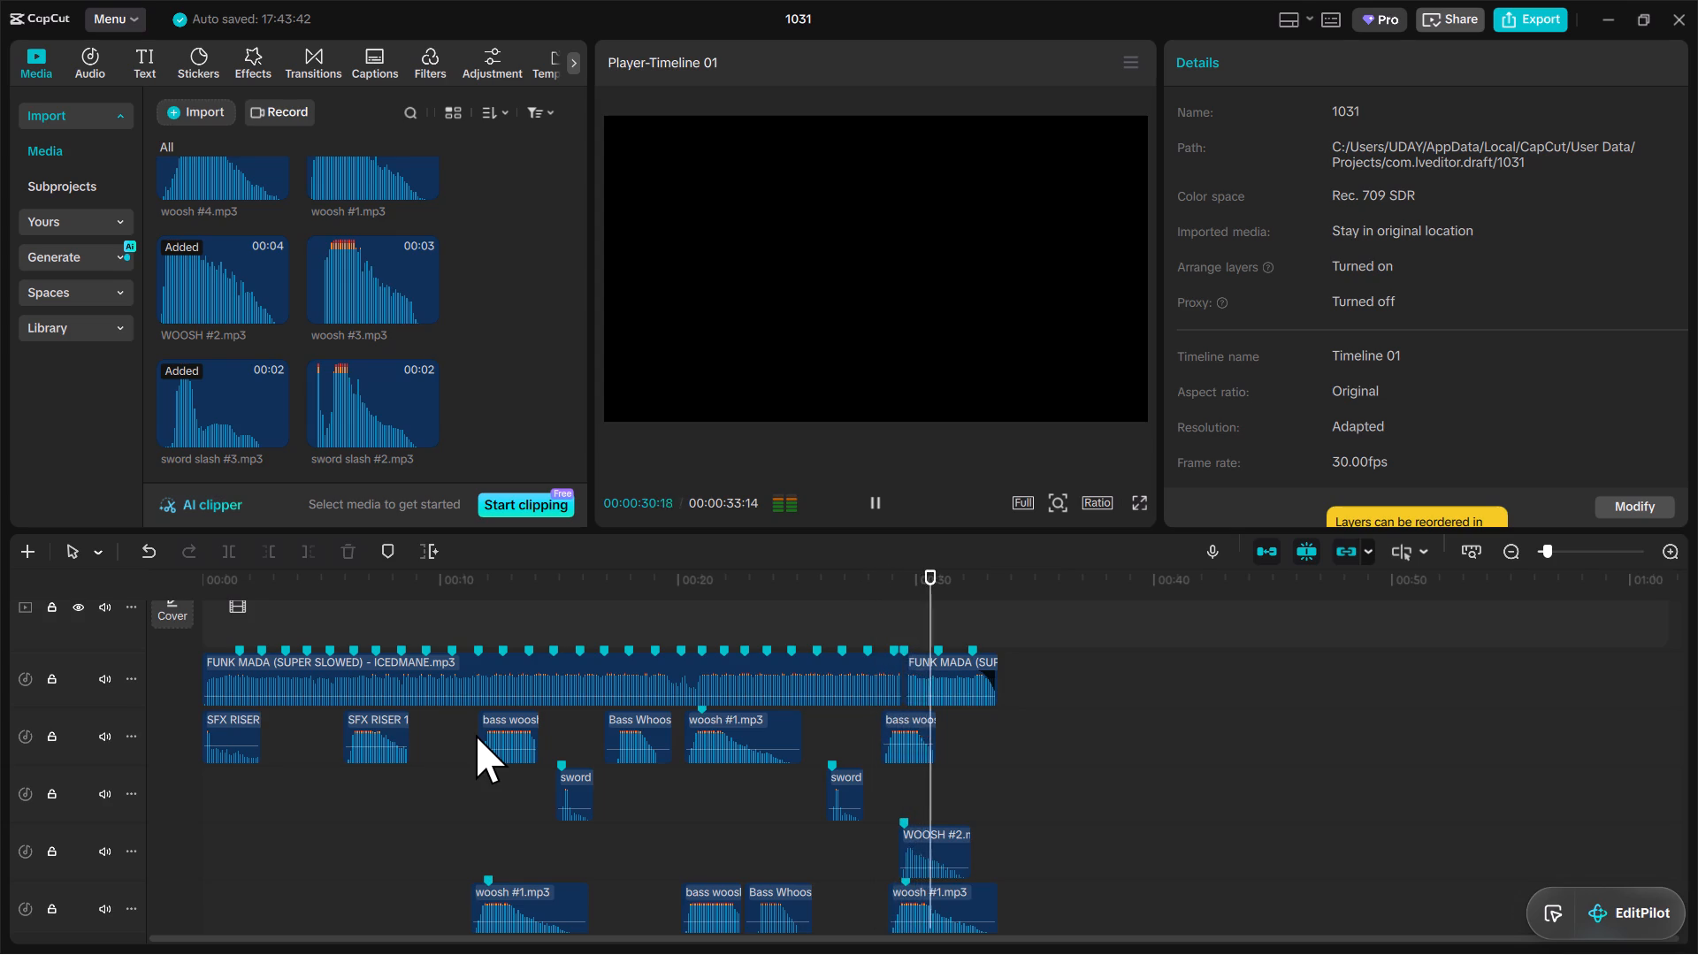
pyautogui.press('space')
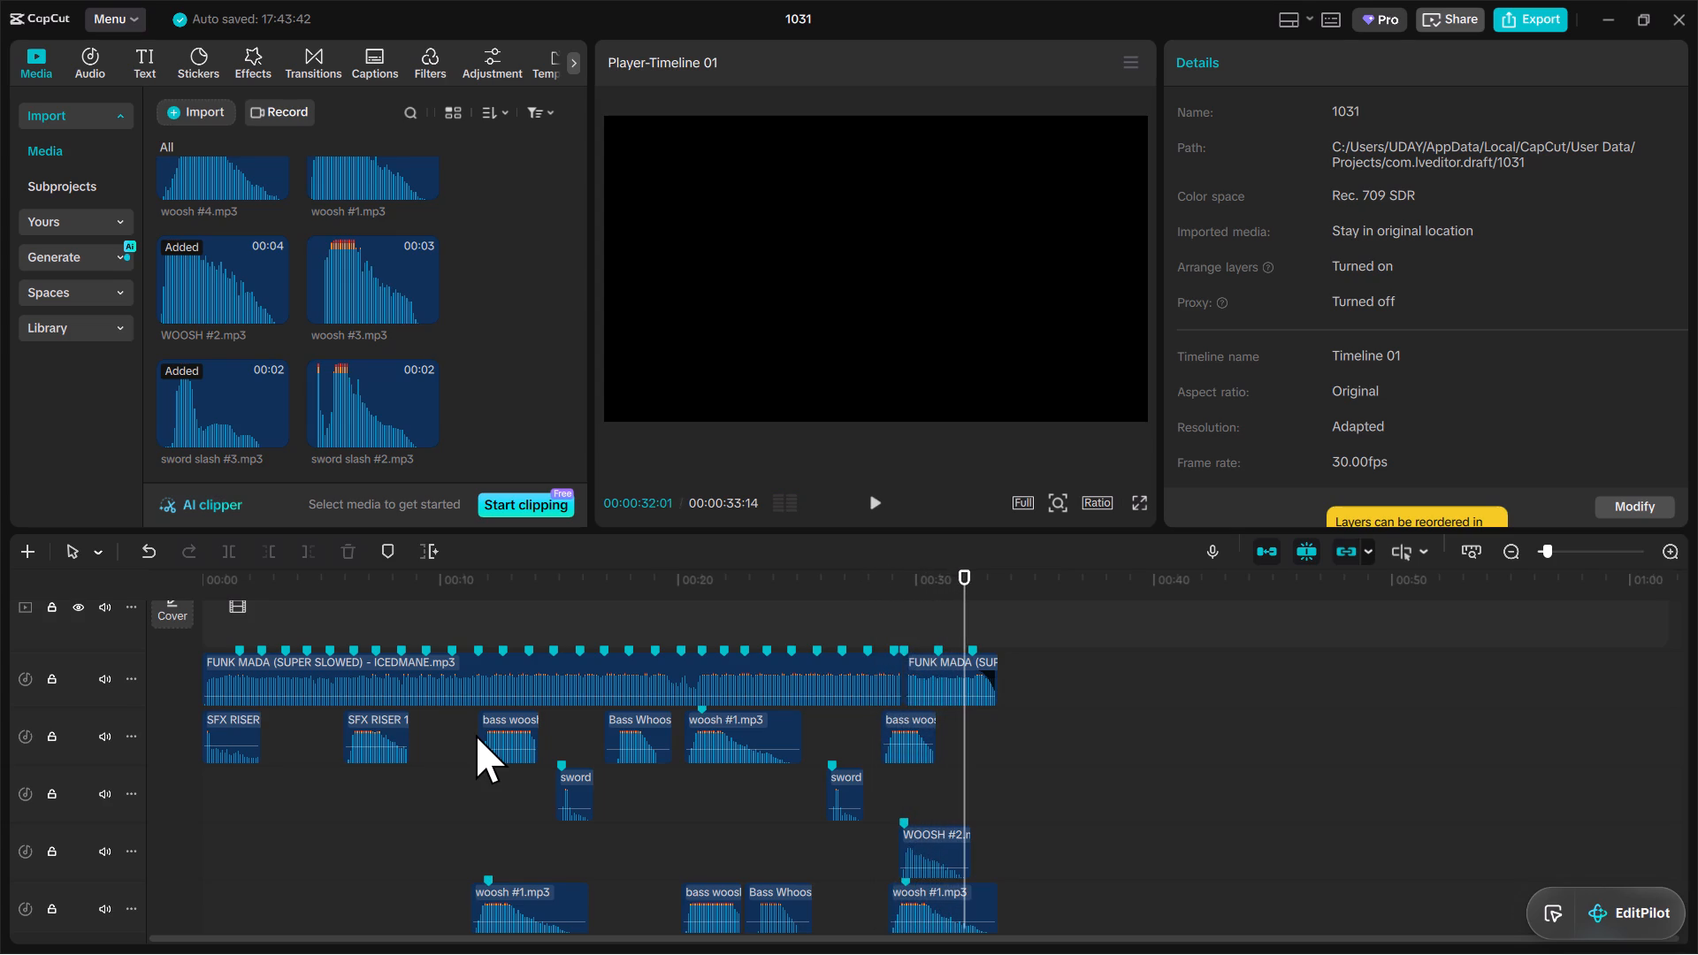
# Set the volume of the bass woosh clip at about 00:12 to -2 dB.
pyautogui.click(504, 735)
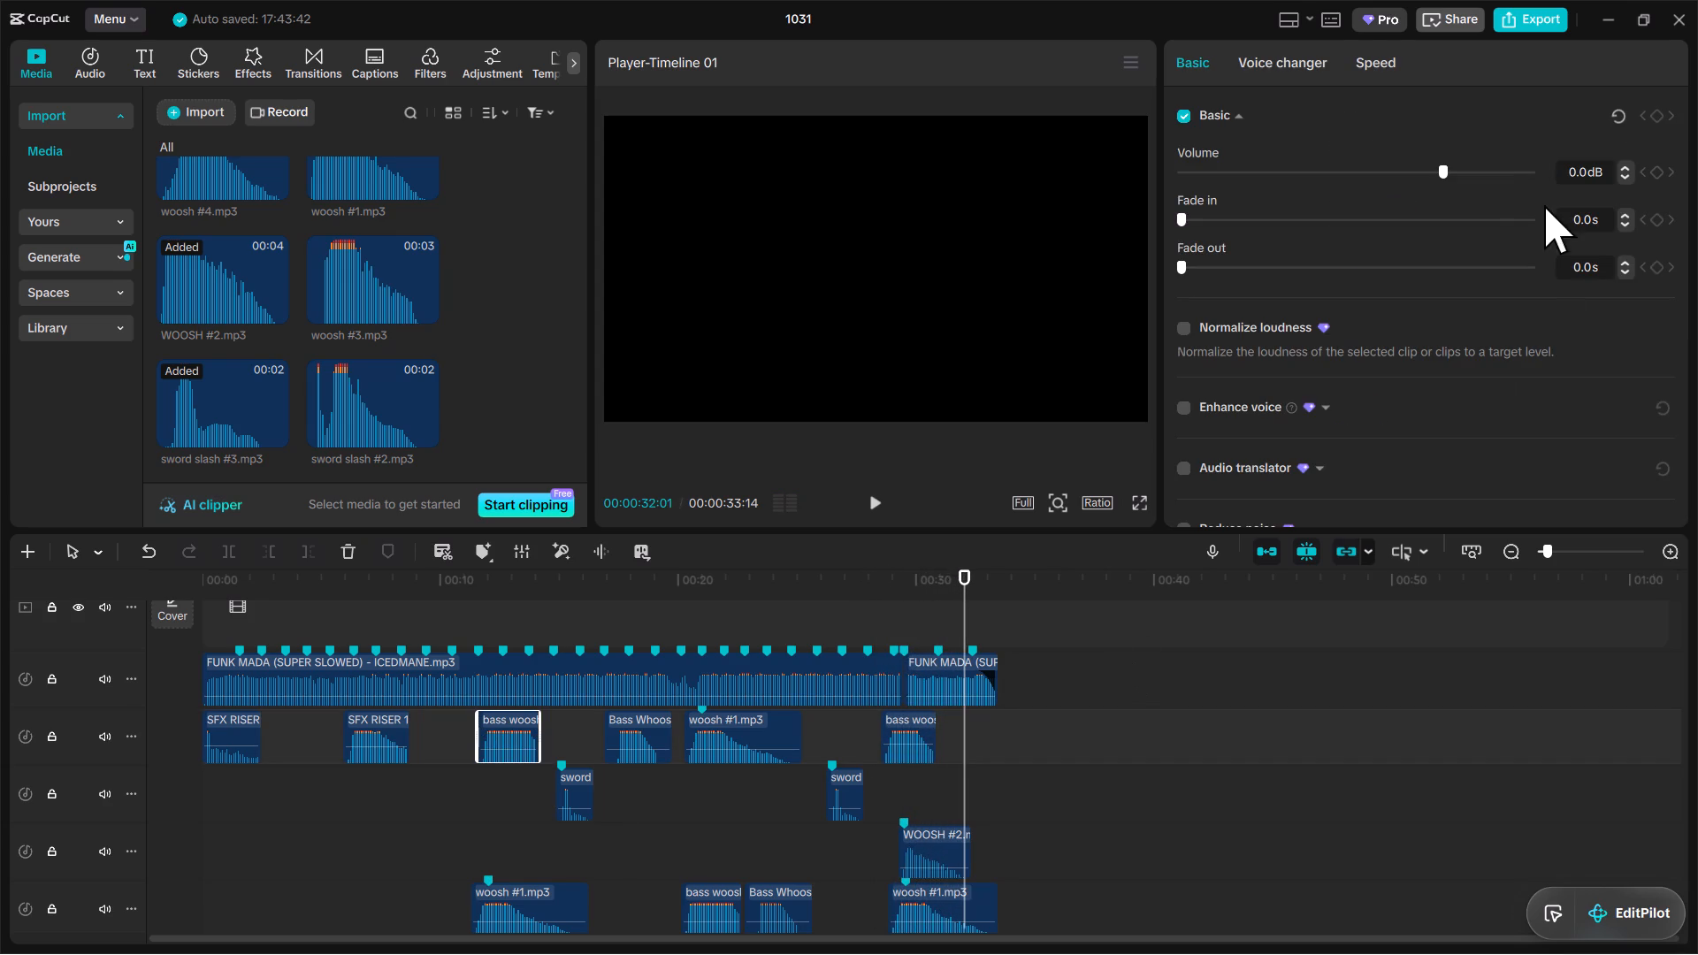
pyautogui.click(1590, 185)
pyautogui.click(1589, 179)
pyautogui.press('BackSpace')
pyautogui.press('BackSpace')
pyautogui.press('BackSpace')
pyautogui.press('-')
pyautogui.press('2')
pyautogui.press('Return')
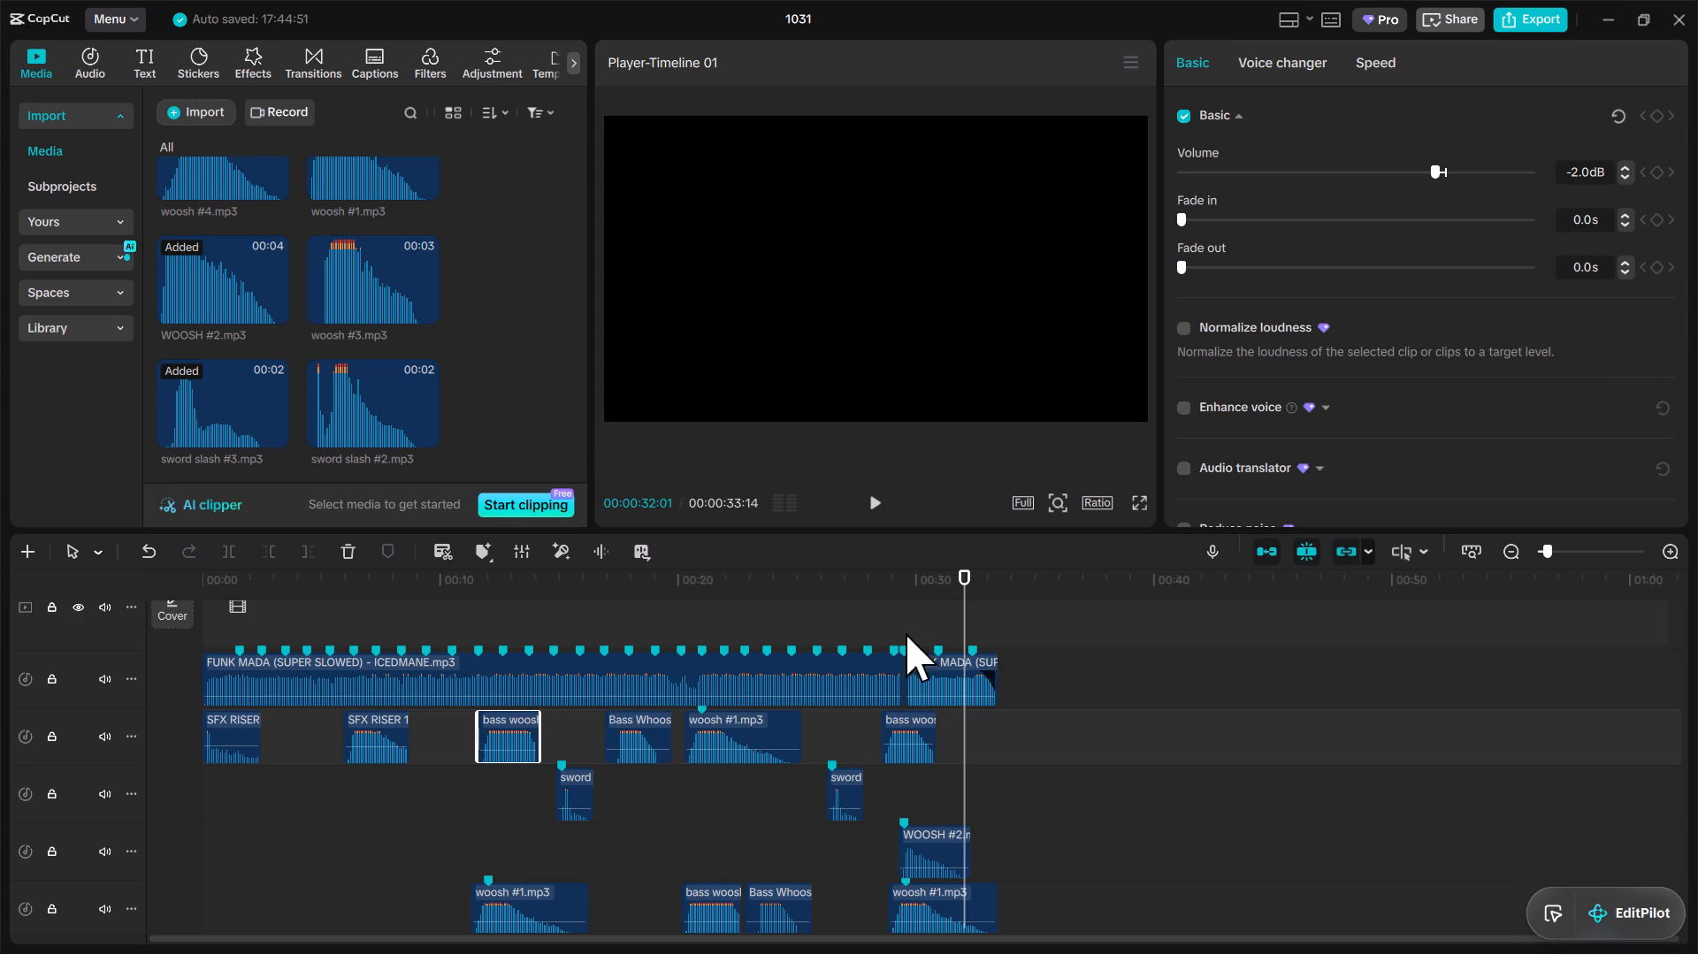
# Set the volume of the bass woosh clip at about 00:20 to -2 dB.
pyautogui.click(707, 902)
pyautogui.click(1588, 172)
pyautogui.press('BackSpace')
pyautogui.press('BackSpace')
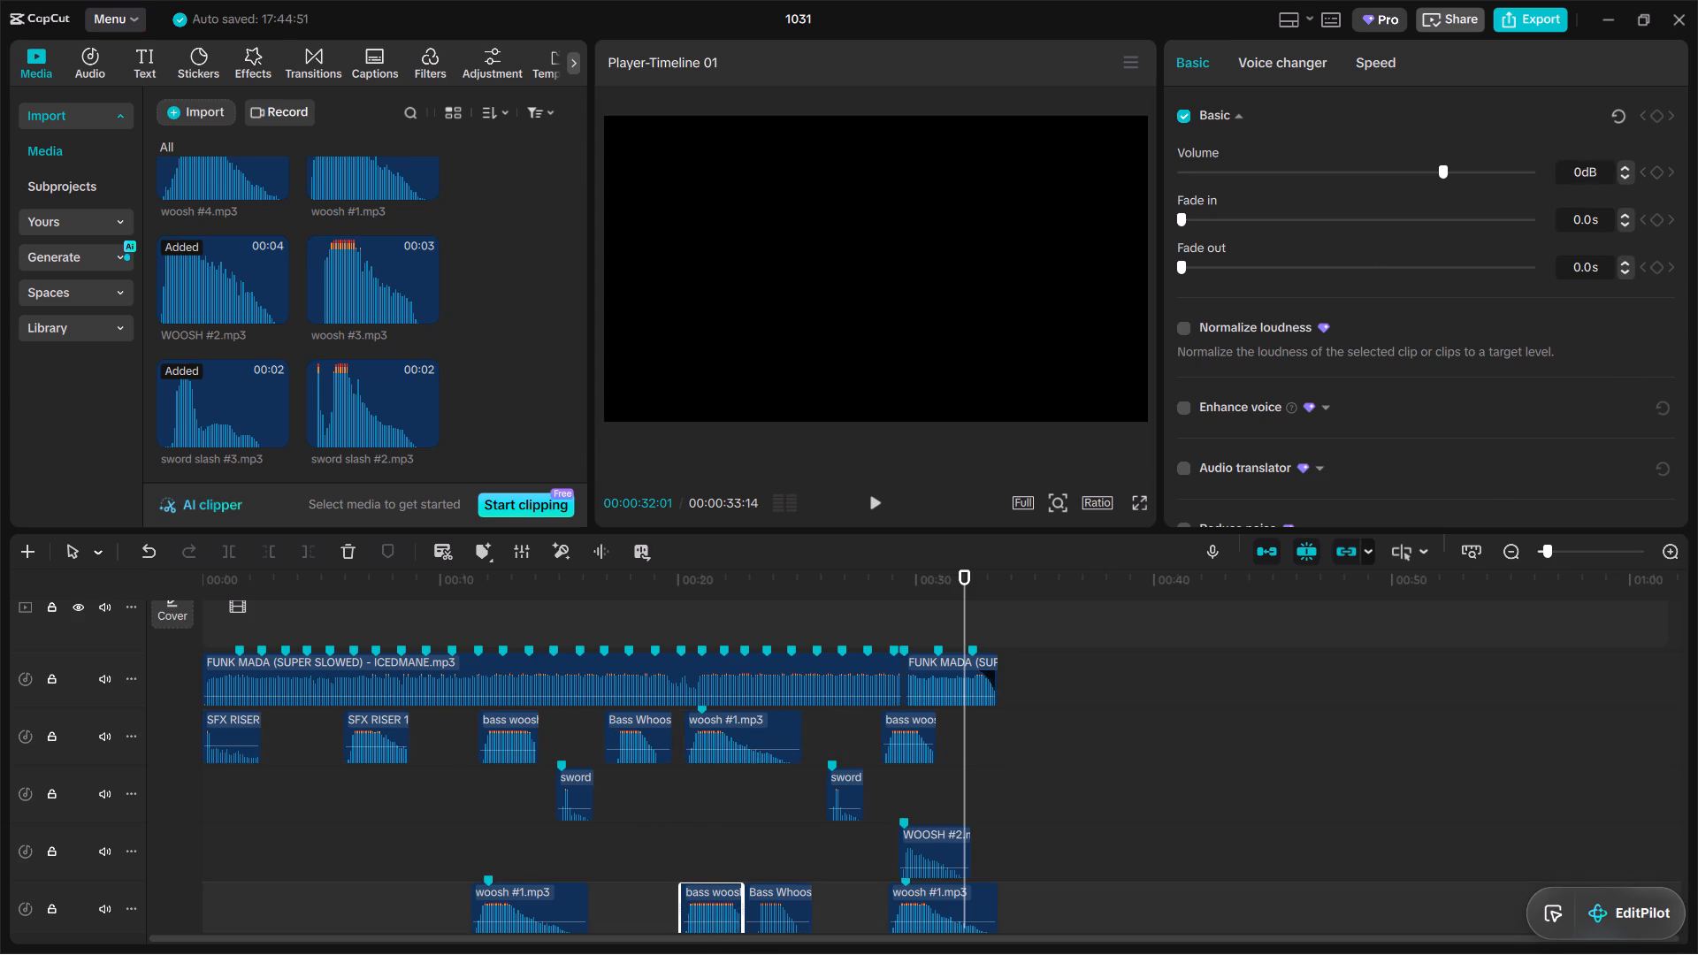
pyautogui.press('BackSpace')
pyautogui.press('-')
pyautogui.press('2')
pyautogui.press('Return')
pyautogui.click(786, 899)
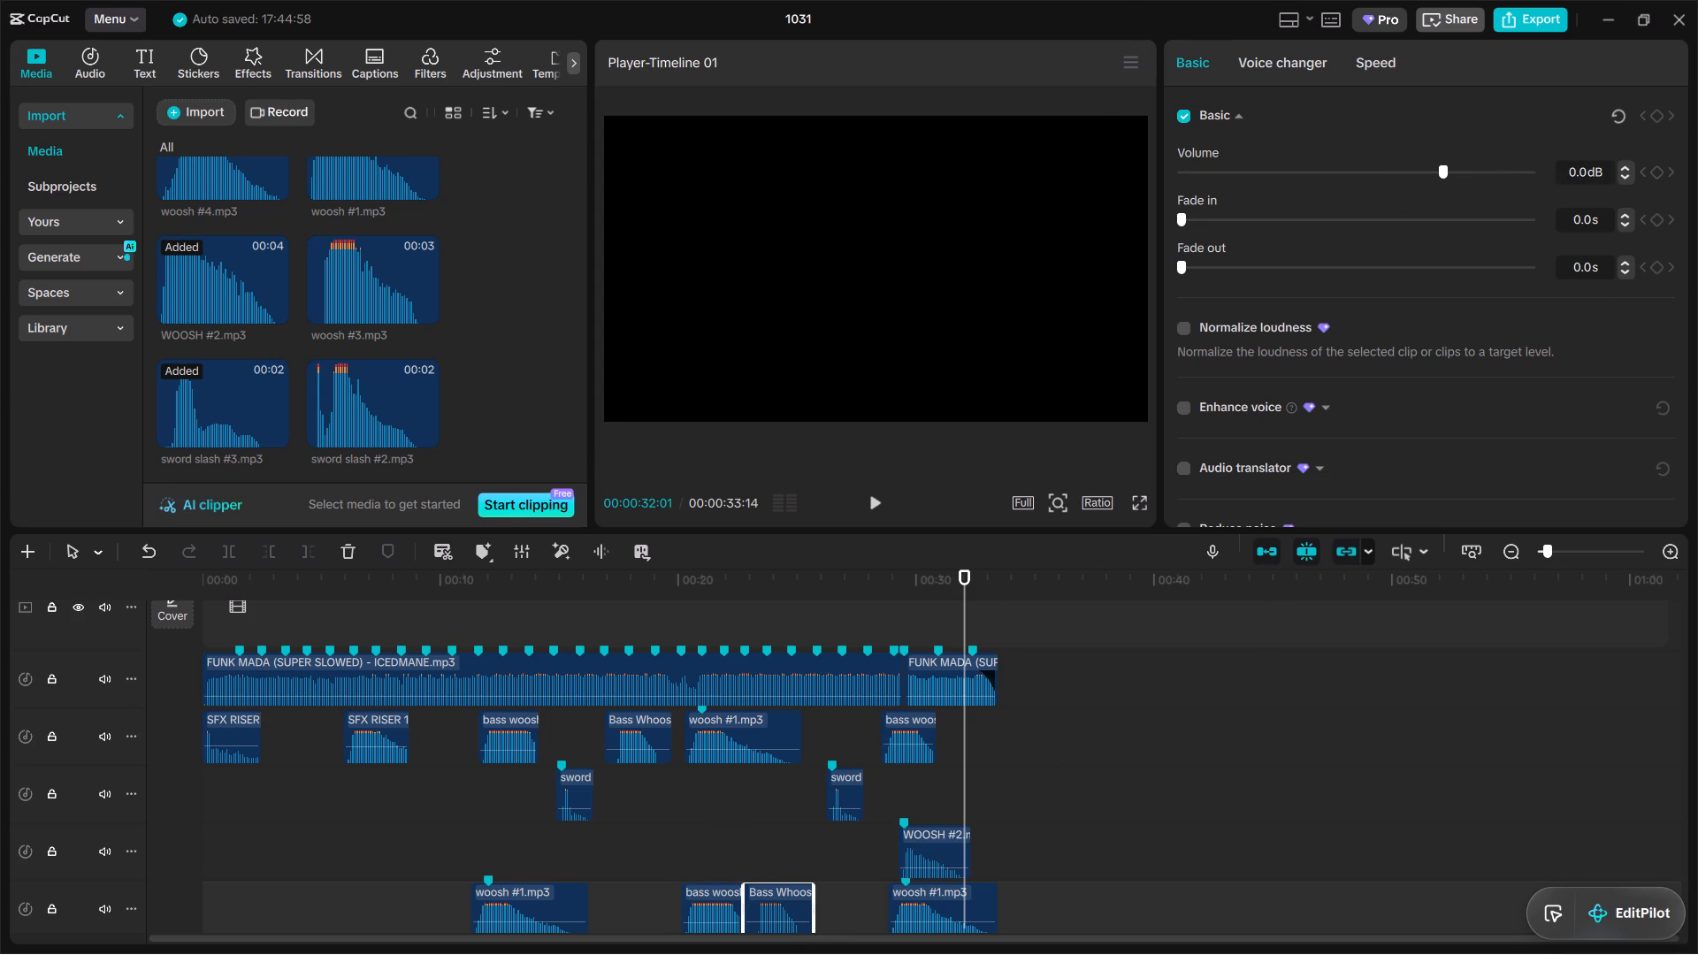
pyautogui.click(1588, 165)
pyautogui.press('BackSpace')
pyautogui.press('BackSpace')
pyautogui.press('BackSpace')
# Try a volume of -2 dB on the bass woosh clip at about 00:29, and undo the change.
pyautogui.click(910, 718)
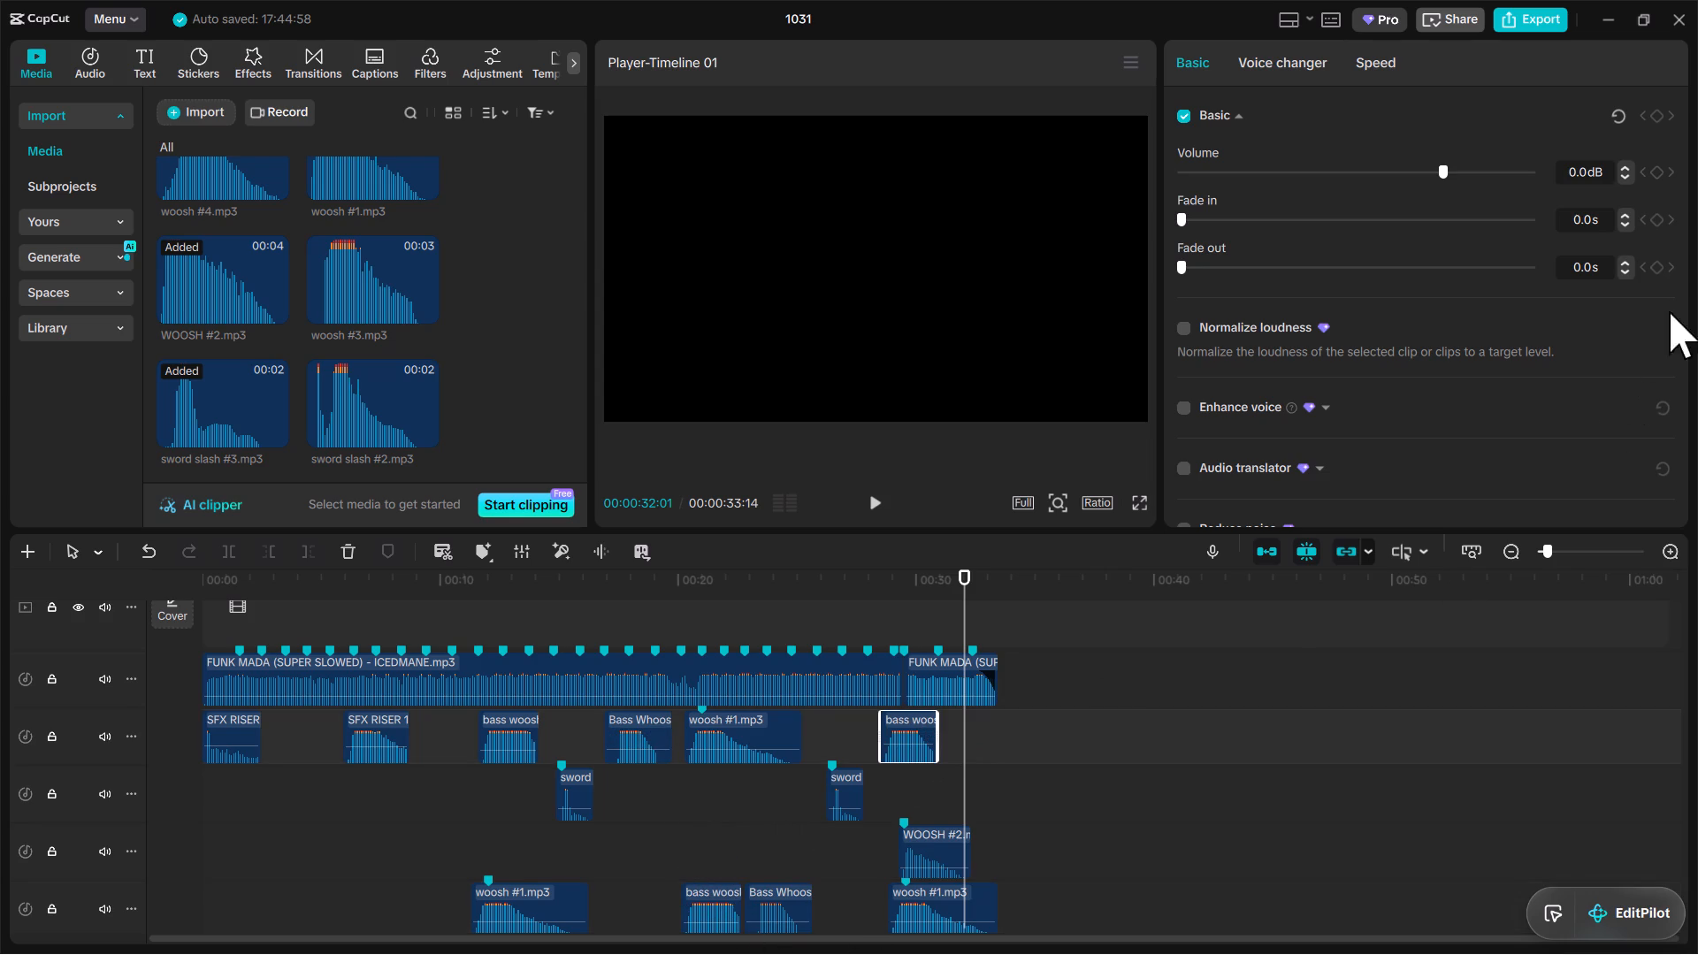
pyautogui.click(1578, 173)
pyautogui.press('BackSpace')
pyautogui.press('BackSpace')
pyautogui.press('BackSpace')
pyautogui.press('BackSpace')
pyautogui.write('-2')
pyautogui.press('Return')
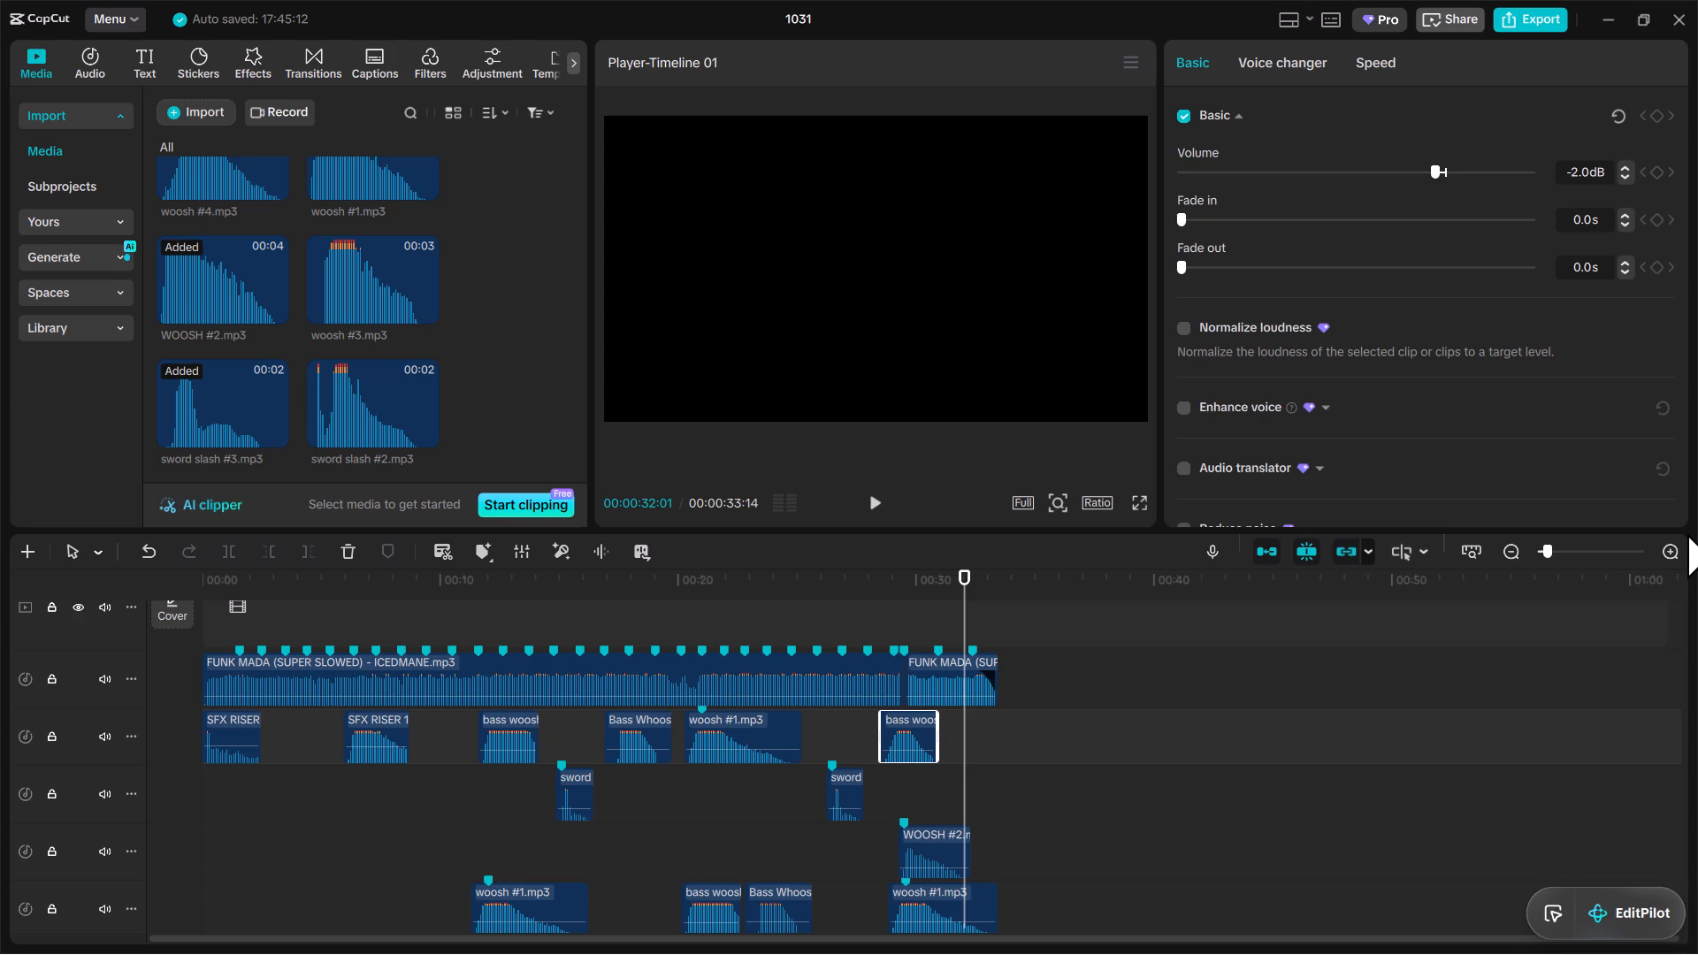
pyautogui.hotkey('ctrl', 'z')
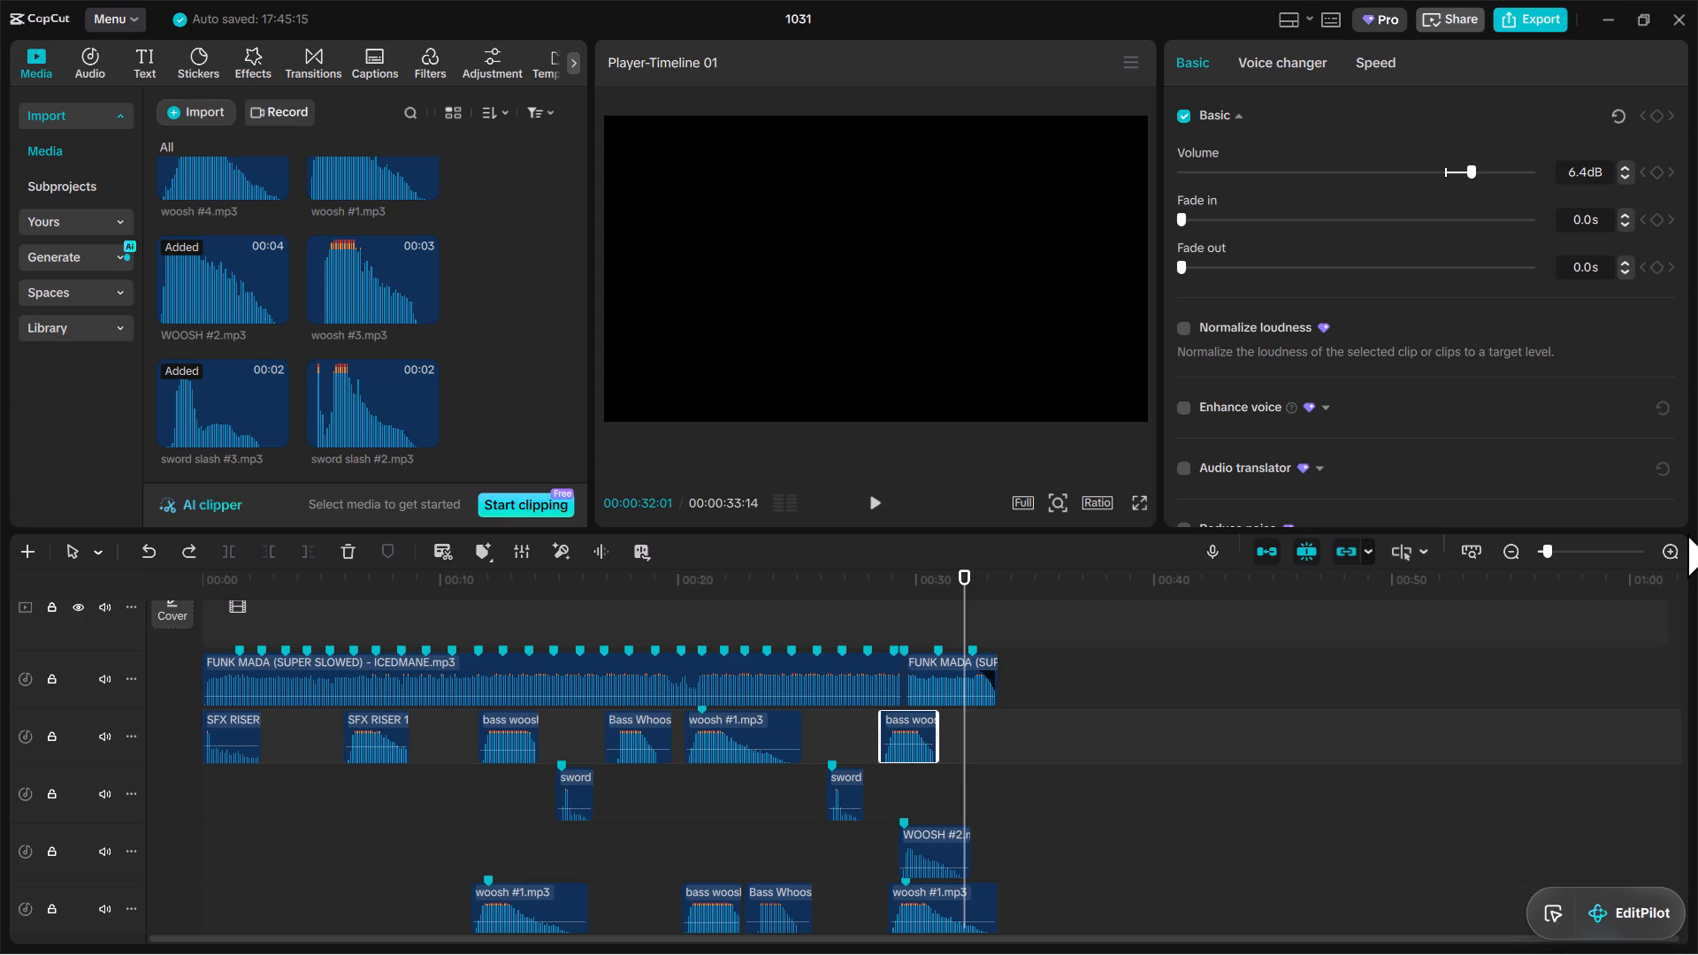
# Set the volume of the bass woosh clip at about 00:29 to 5 dB.
pyautogui.click(1589, 178)
pyautogui.press('BackSpace')
pyautogui.press('BackSpace')
pyautogui.press('BackSpace')
pyautogui.press('5')
pyautogui.press('Return')
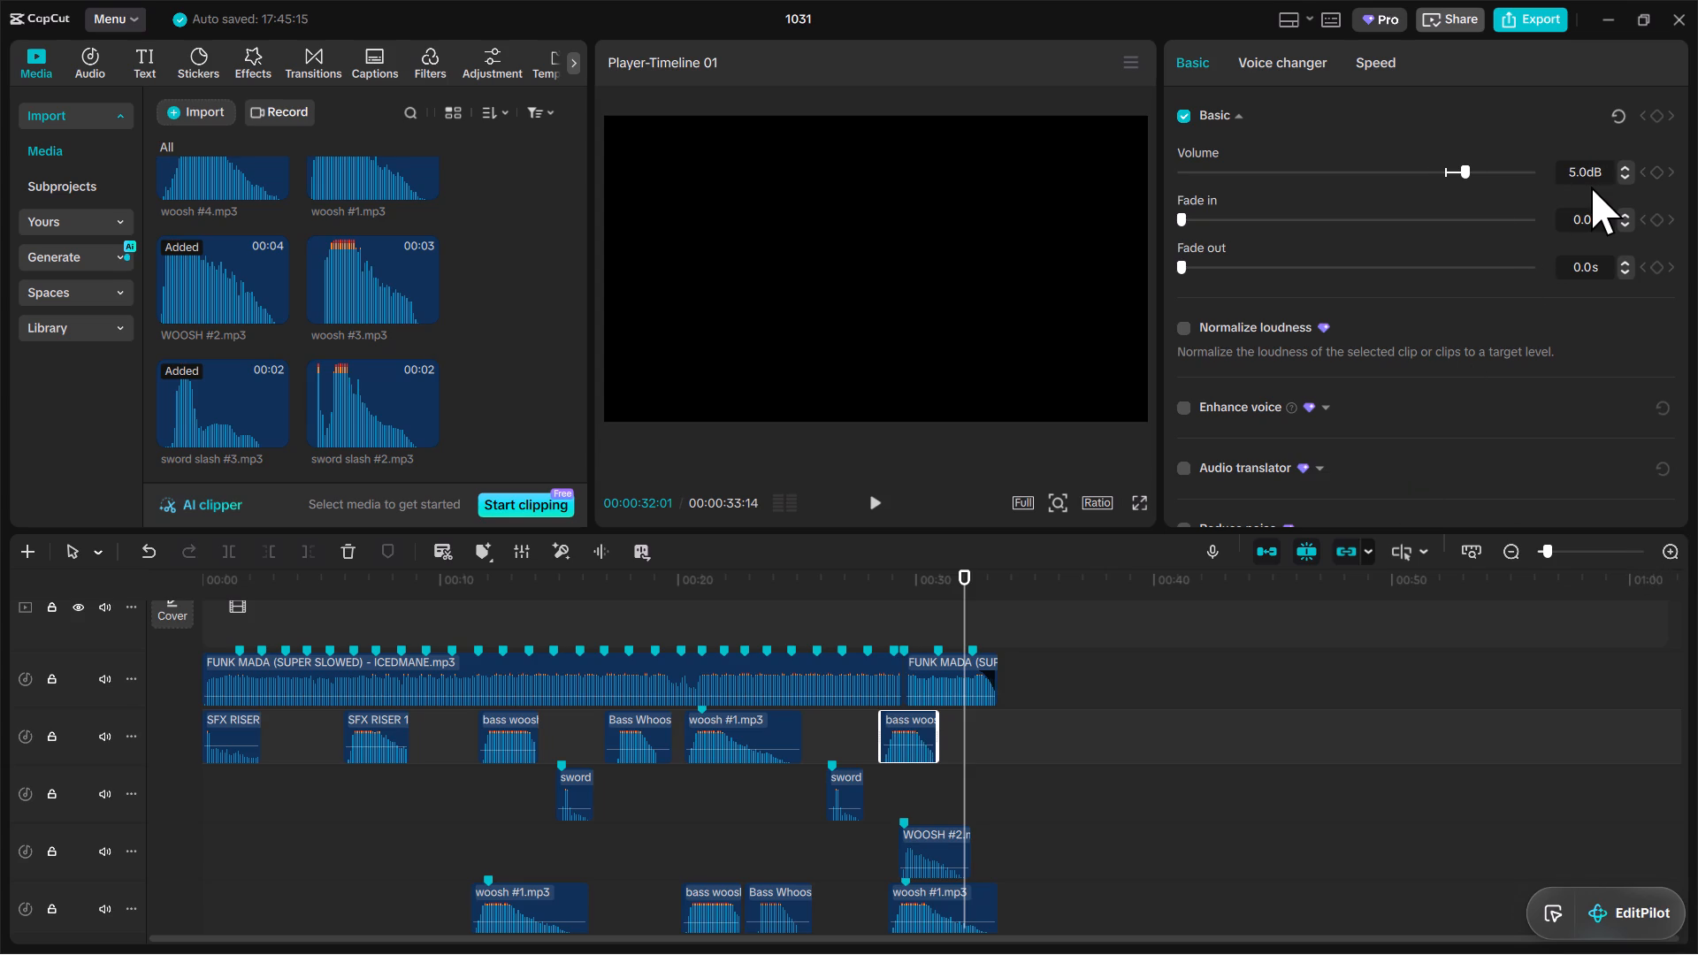
# Play the edit from about 00:11 to about 00:31 to check the adjusted bass woosh volumes.
pyautogui.click(478, 621)
pyautogui.press('space')
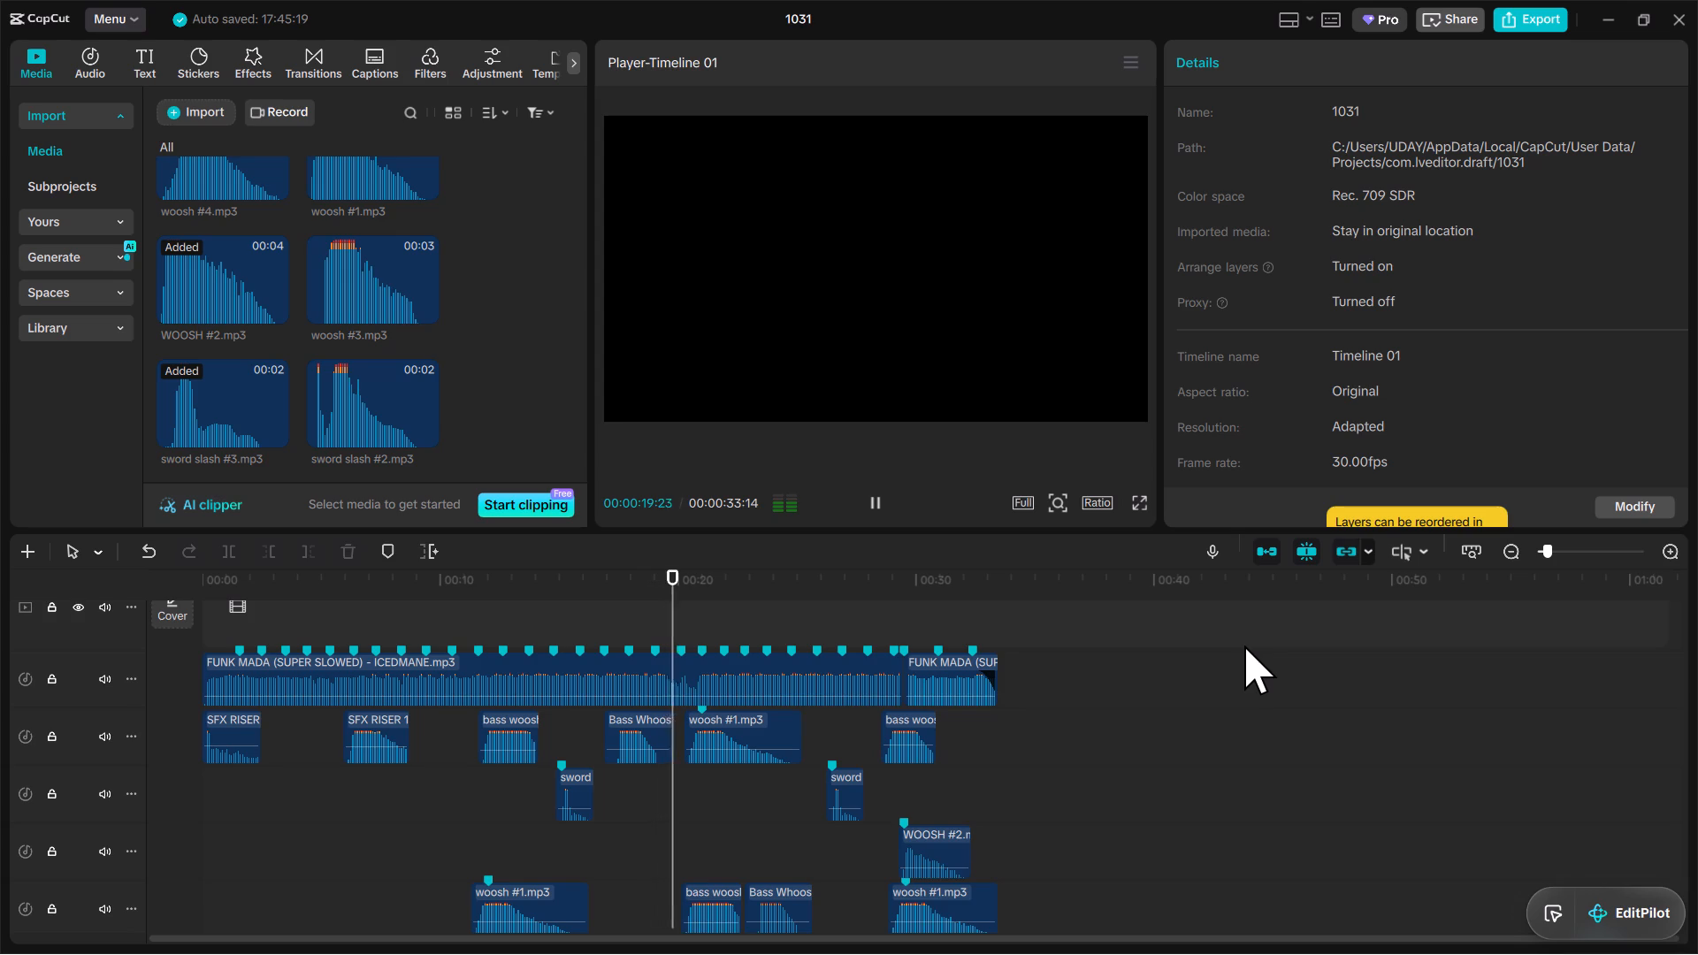
pyautogui.scroll(-5, 784, 857)
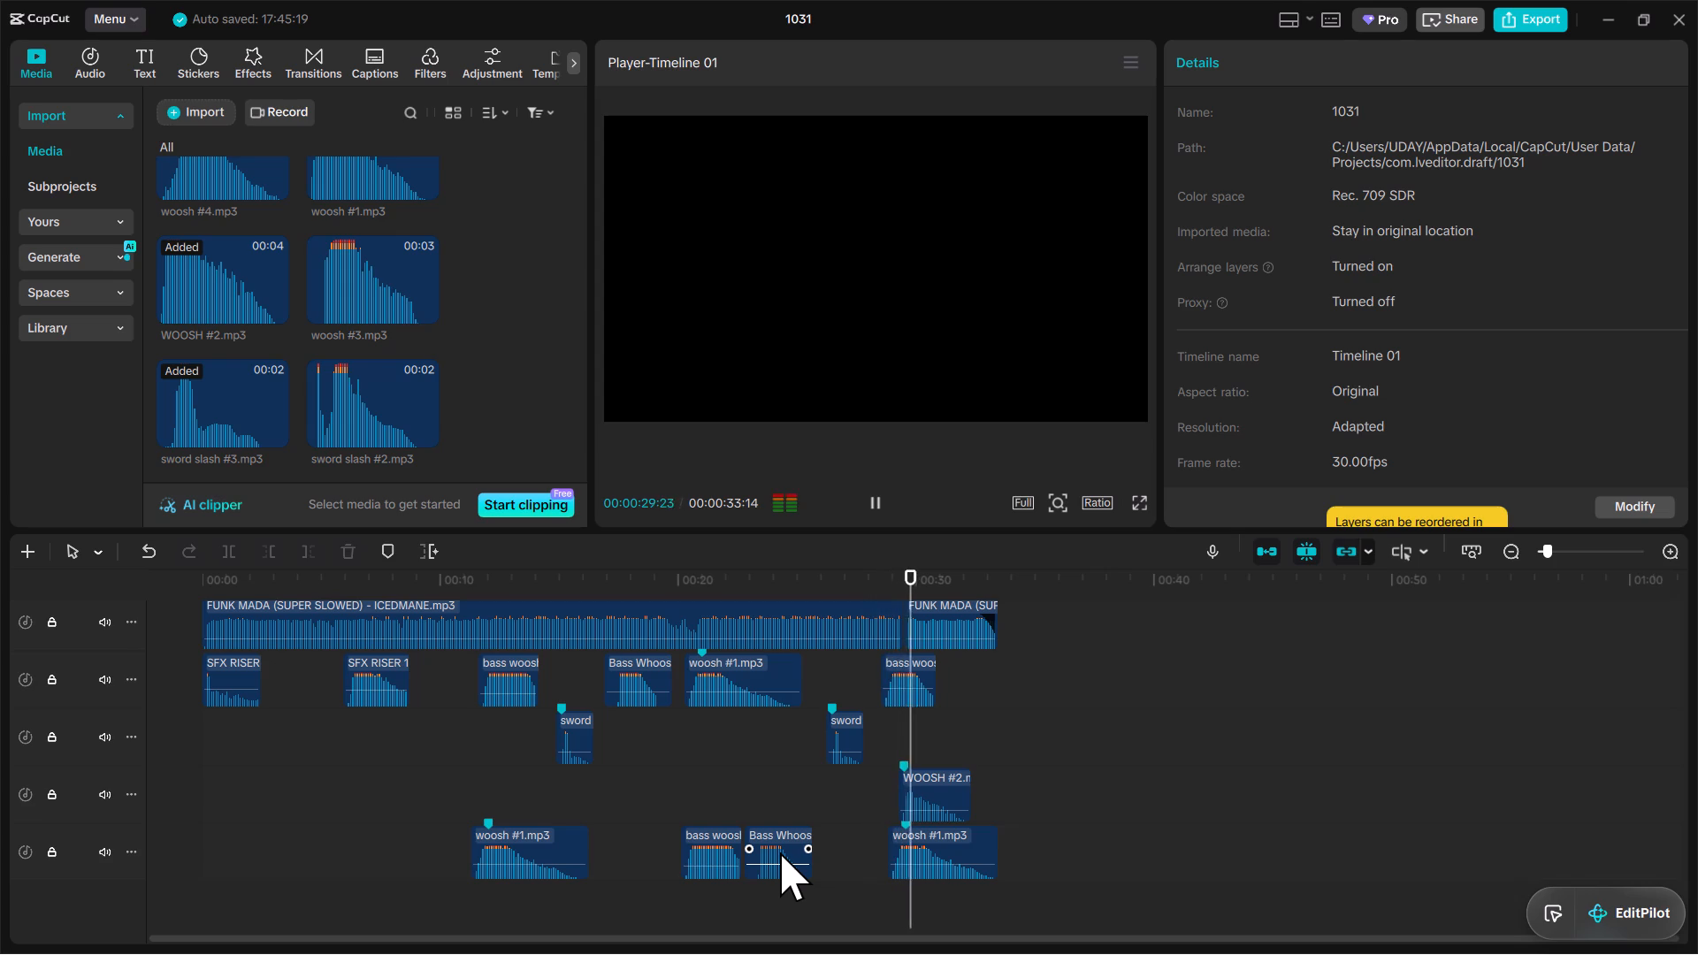
pyautogui.press('space')
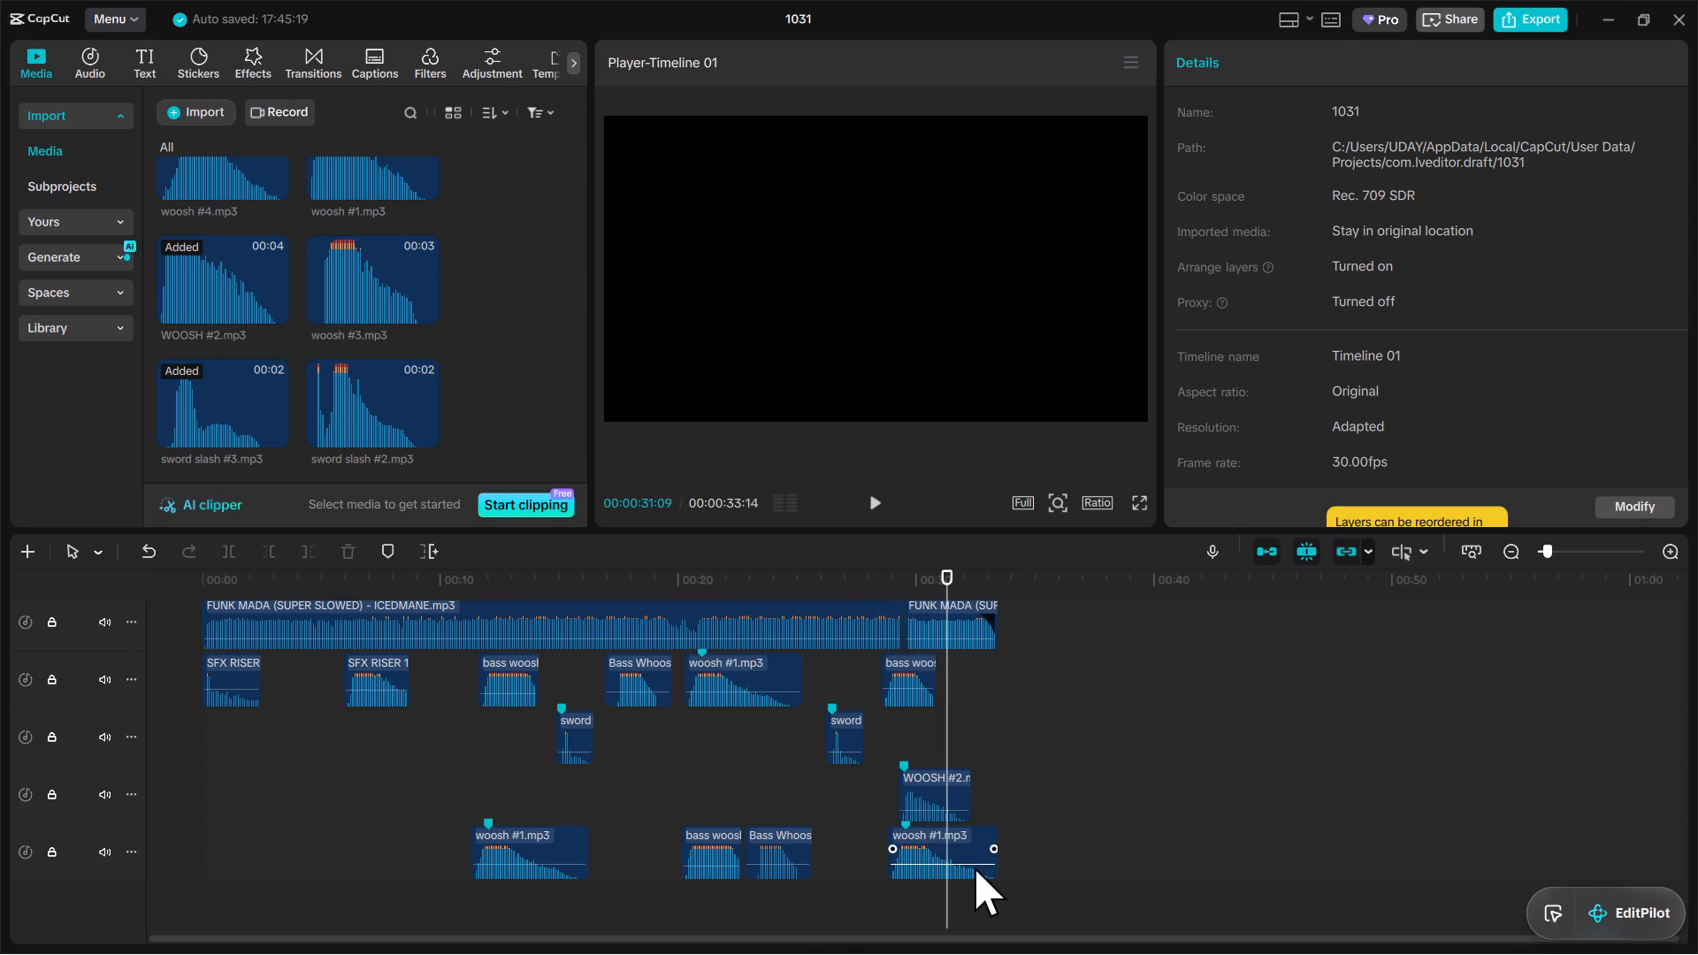
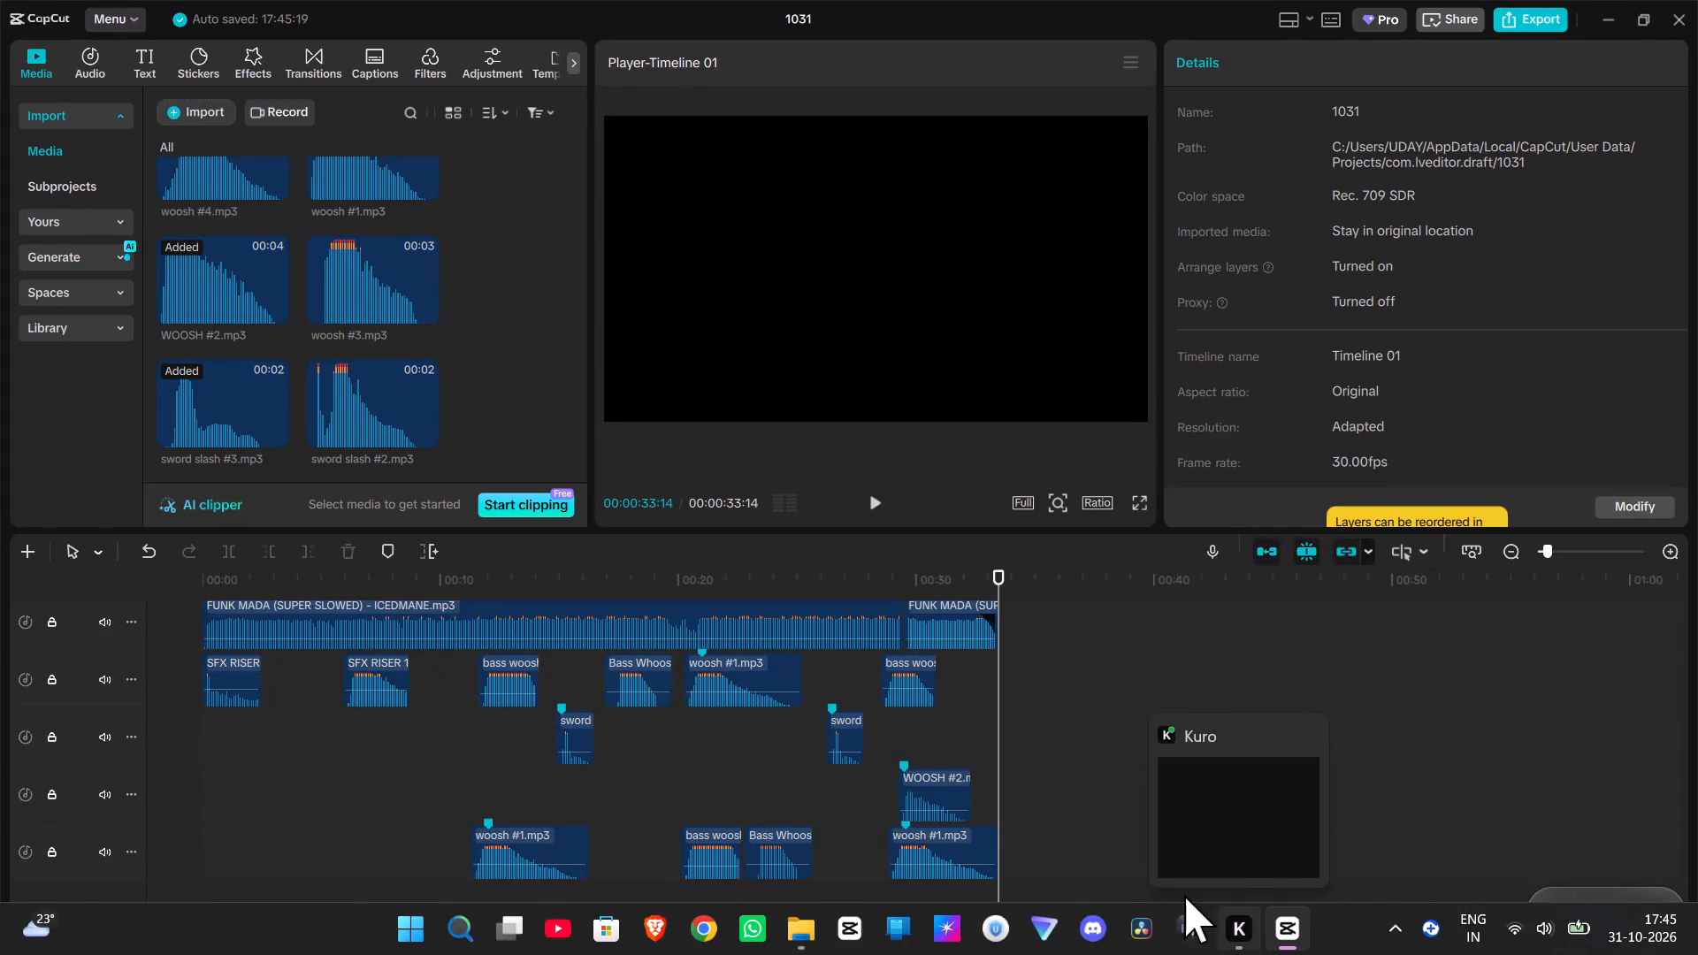
# Play the opening of the edit, and set the volume of the first SFX riser clip to 5 dB.
pyautogui.click(195, 756)
pyautogui.click(211, 749)
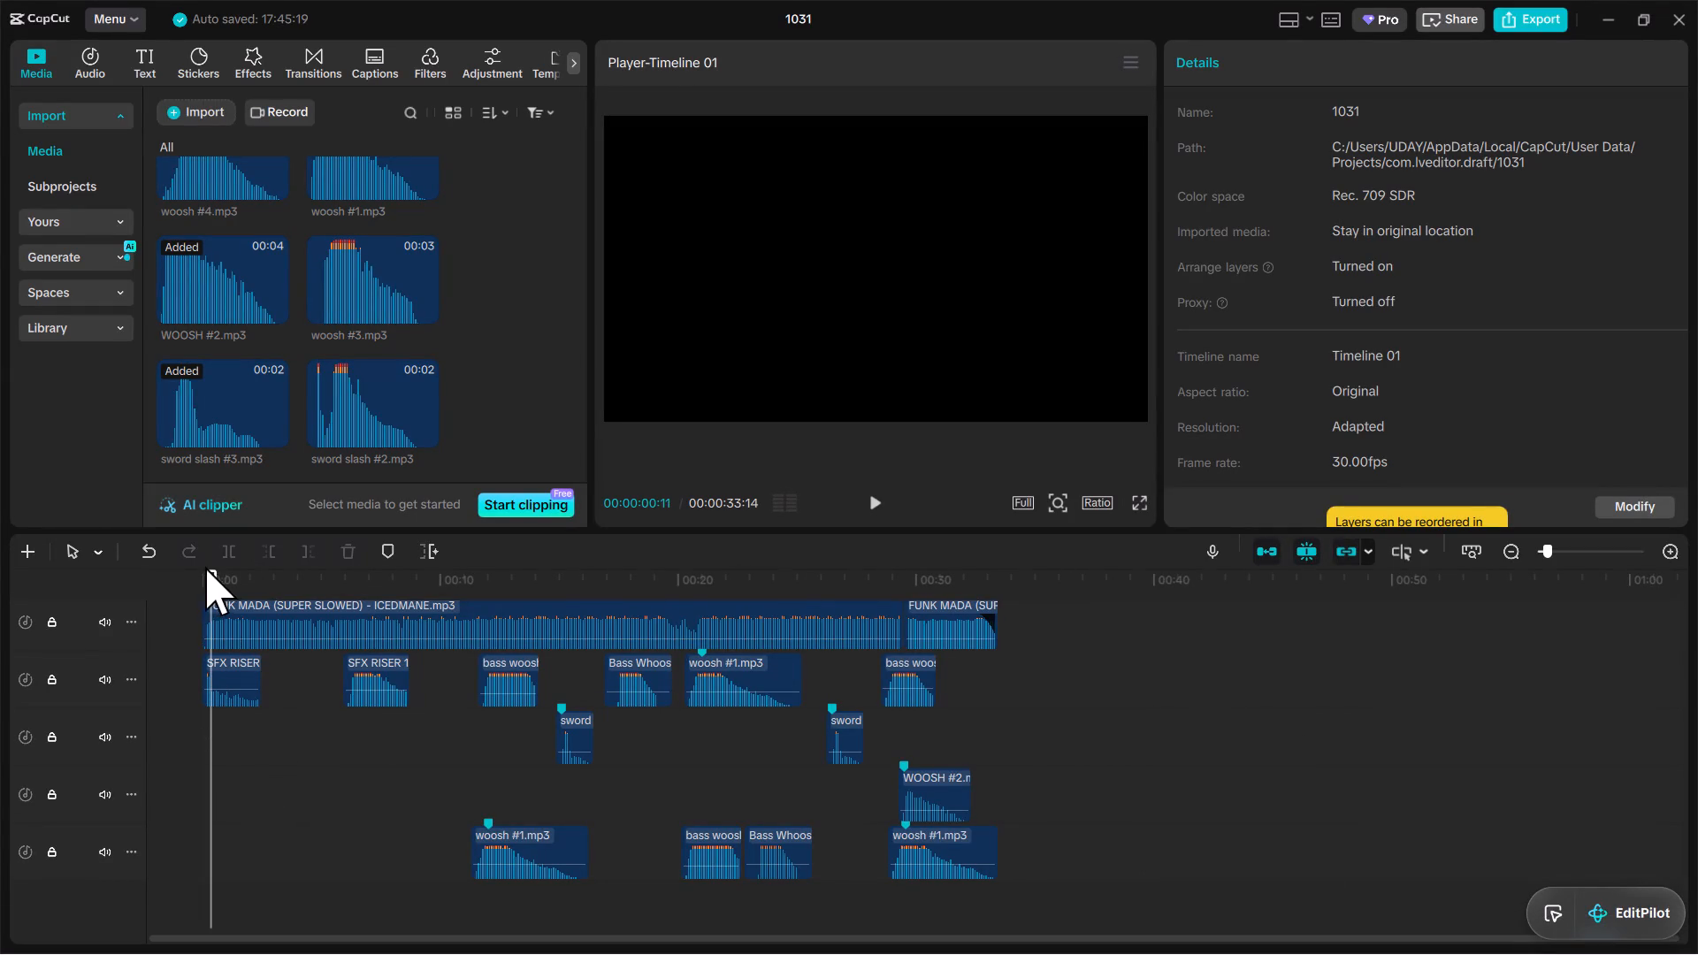
pyautogui.moveTo(210, 566); pyautogui.dragTo(116, 584)
pyautogui.moveTo(210, 586); pyautogui.dragTo(163, 594)
pyautogui.press('space')
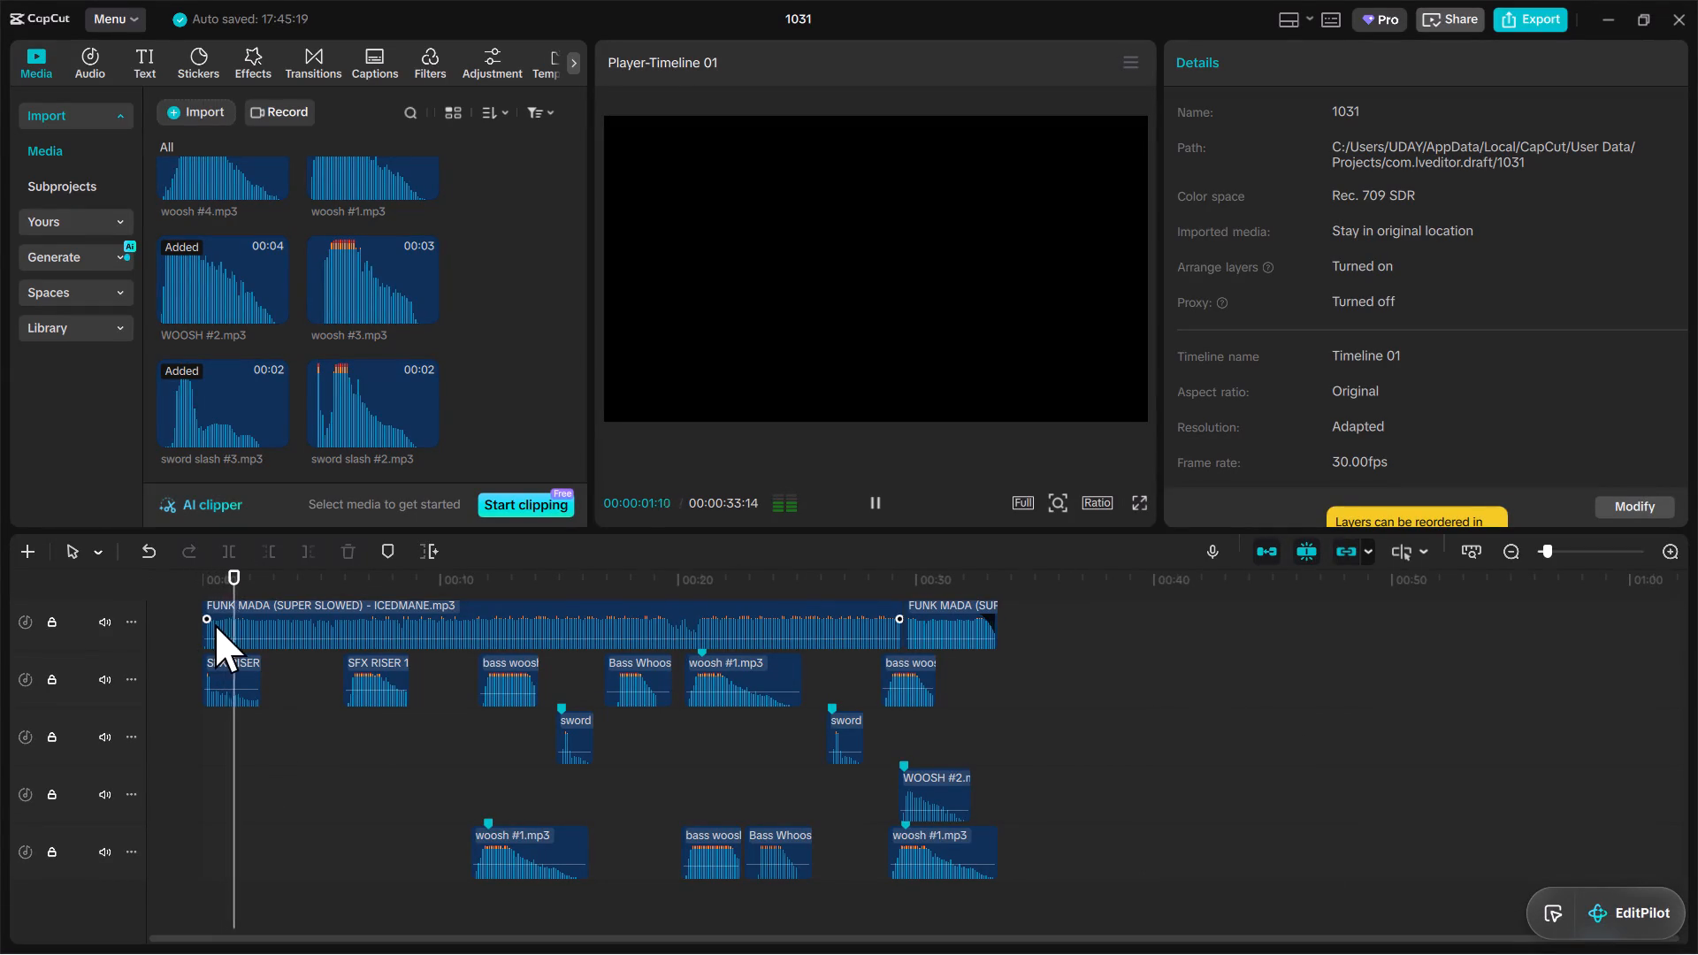
pyautogui.press('space')
pyautogui.click(232, 664)
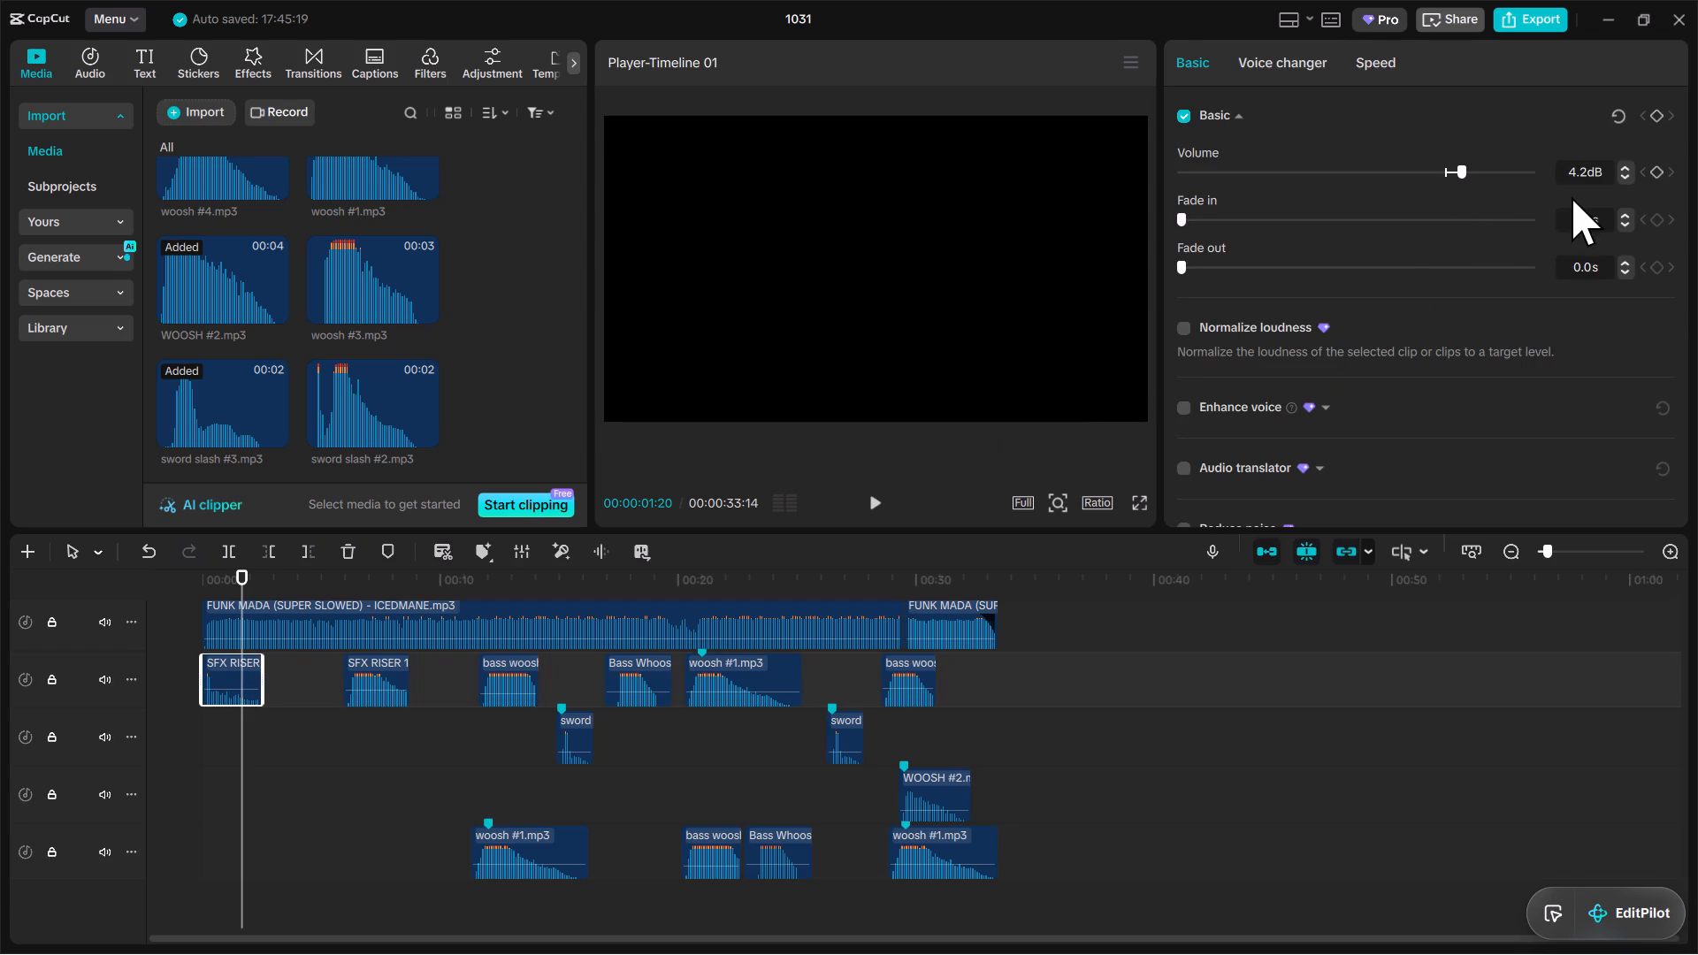
pyautogui.click(1588, 179)
pyautogui.press('BackSpace')
pyautogui.press('BackSpace')
pyautogui.press('BackSpace')
pyautogui.press('5')
pyautogui.press('Return')
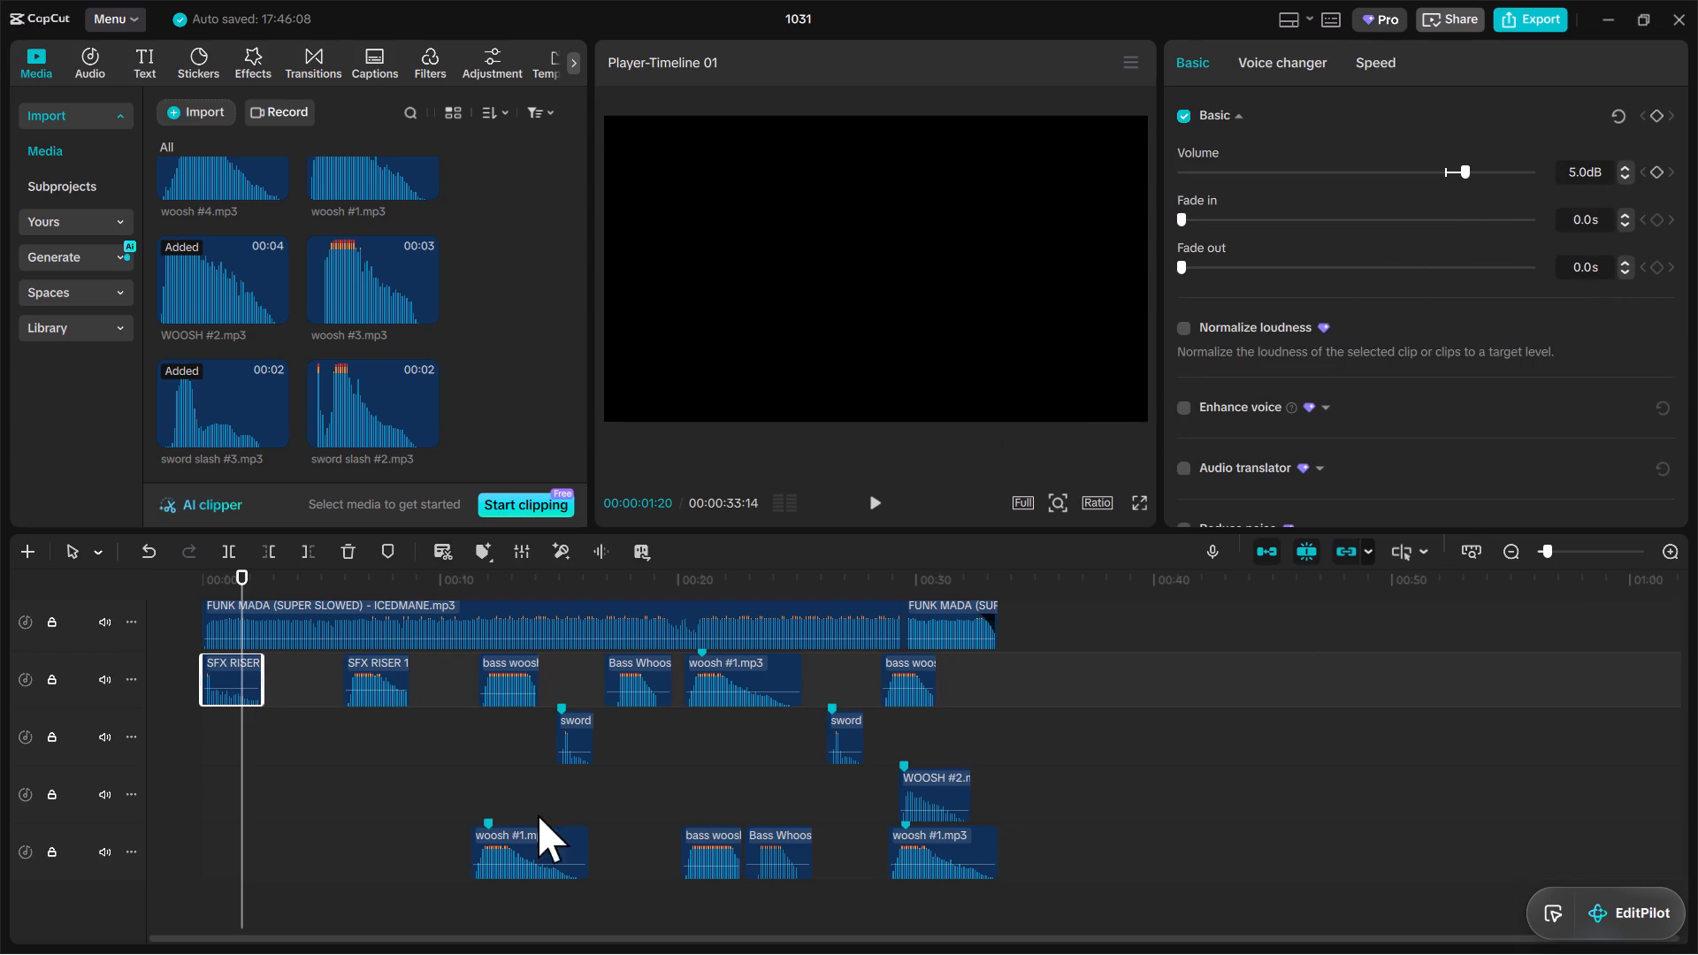
# Play the edit from the beginning to check the adjusted volume of the first SFX riser.
pyautogui.moveTo(238, 732); pyautogui.dragTo(0, 737)
pyautogui.press('space')
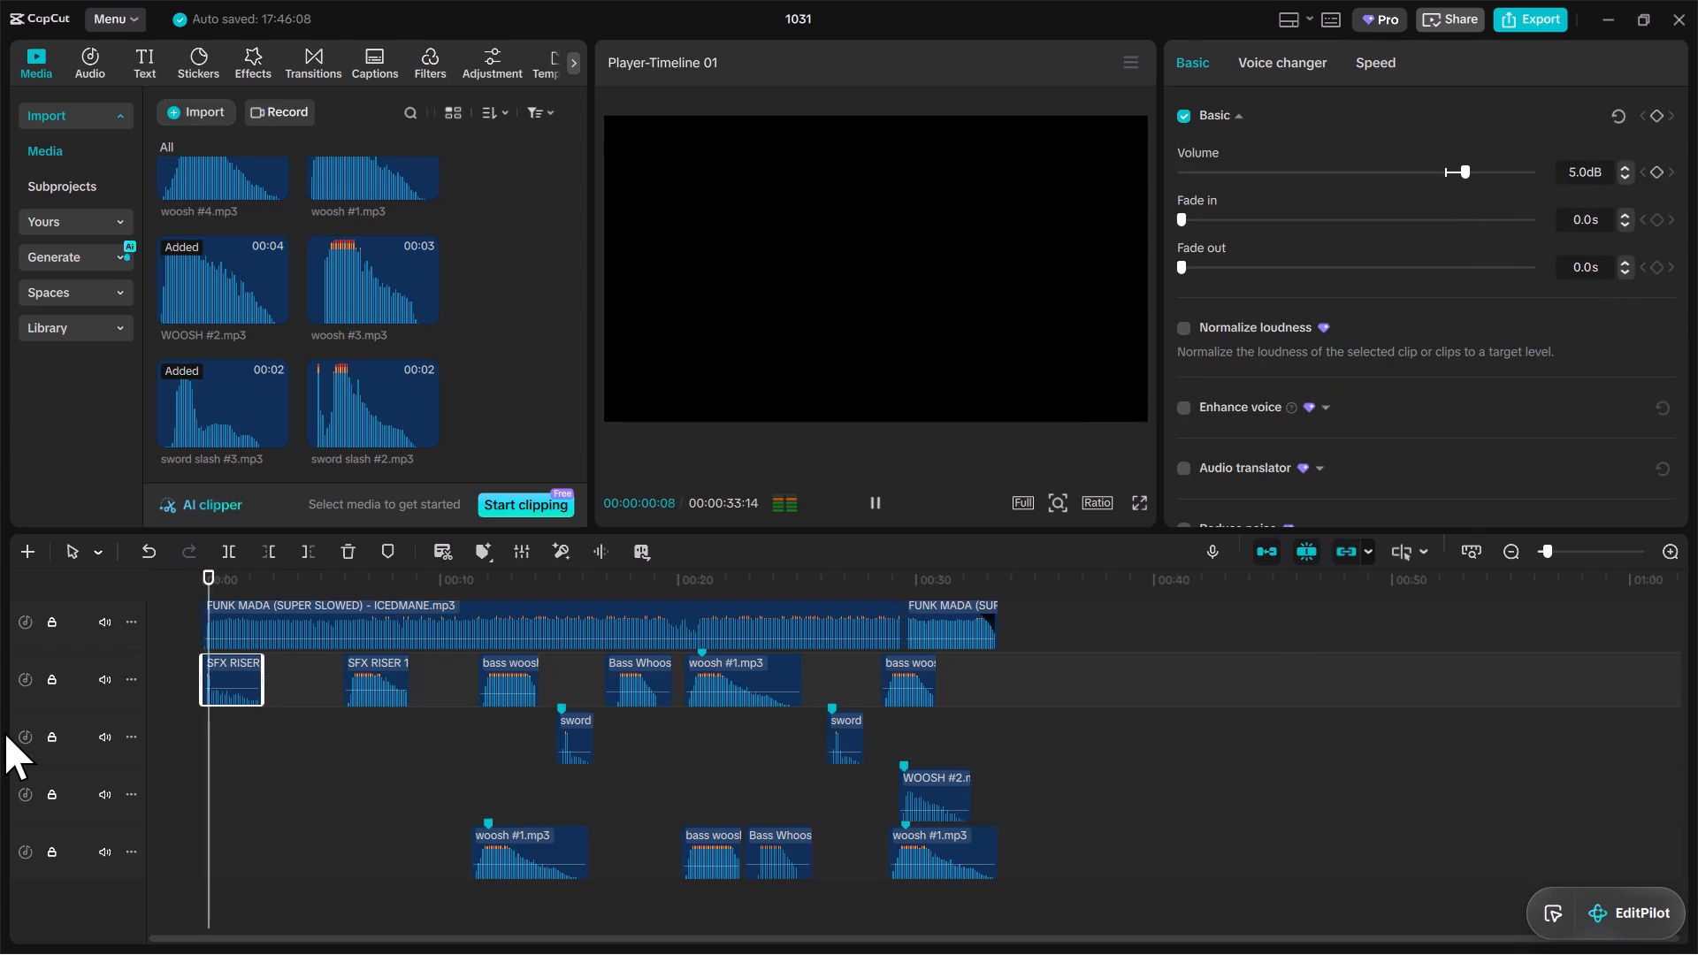
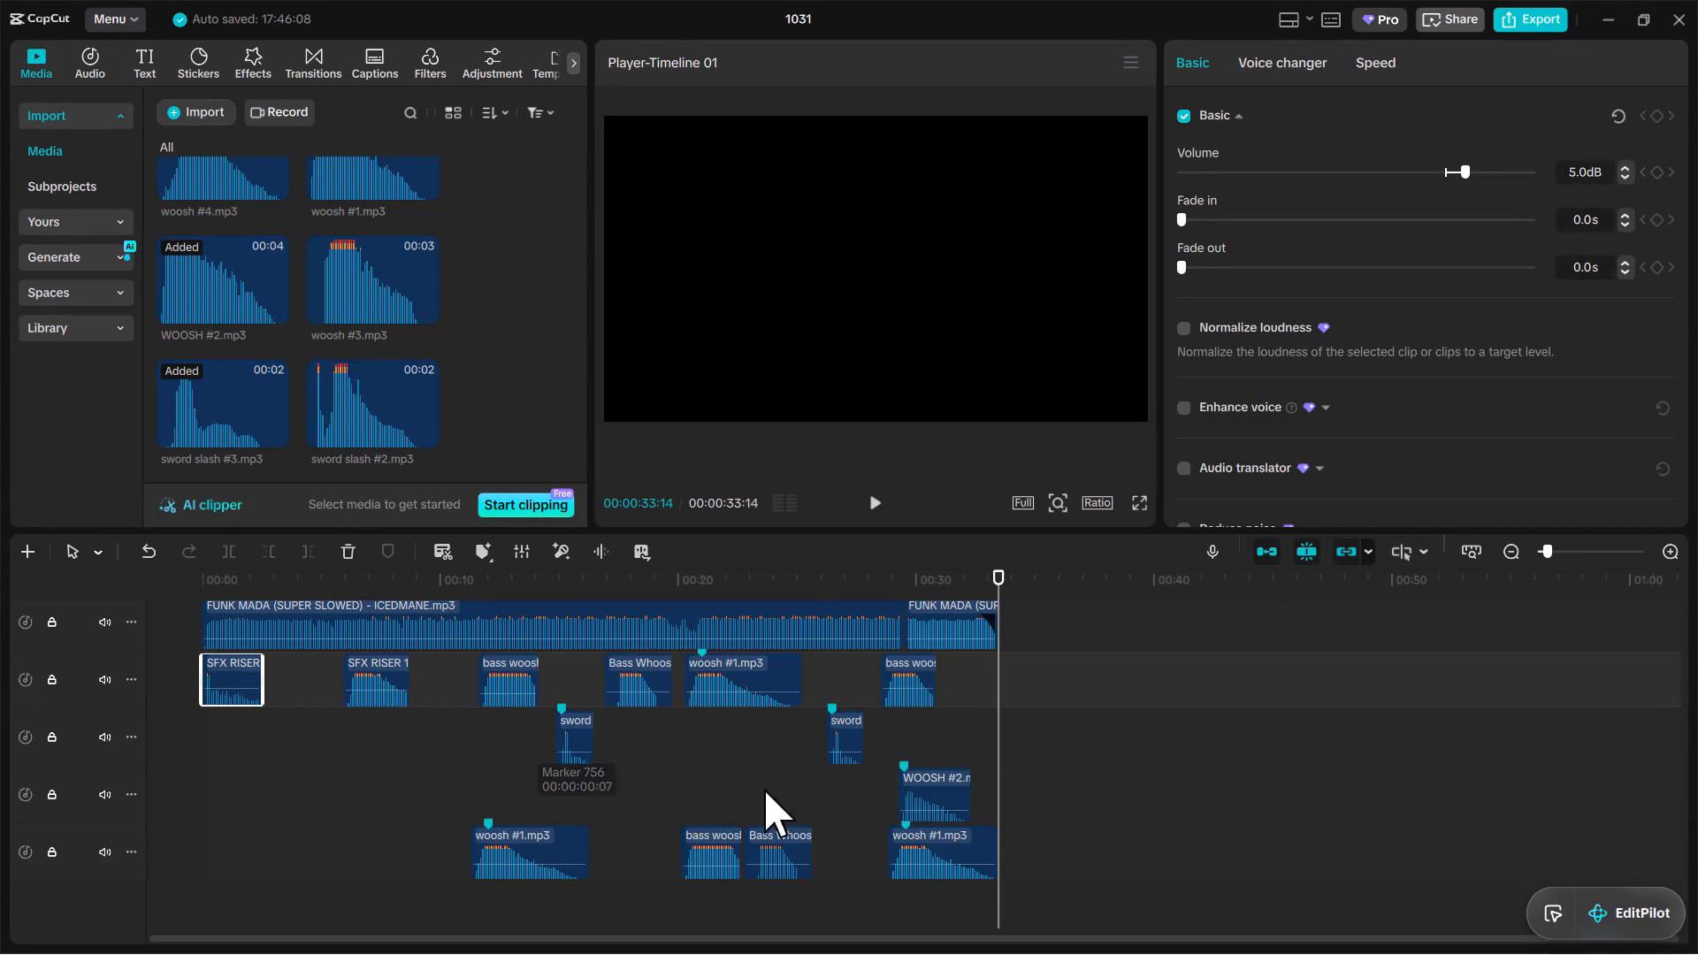
# Play the ending of the edit around the second FUNK MADA clip.
pyautogui.scroll(2, 872, 806)
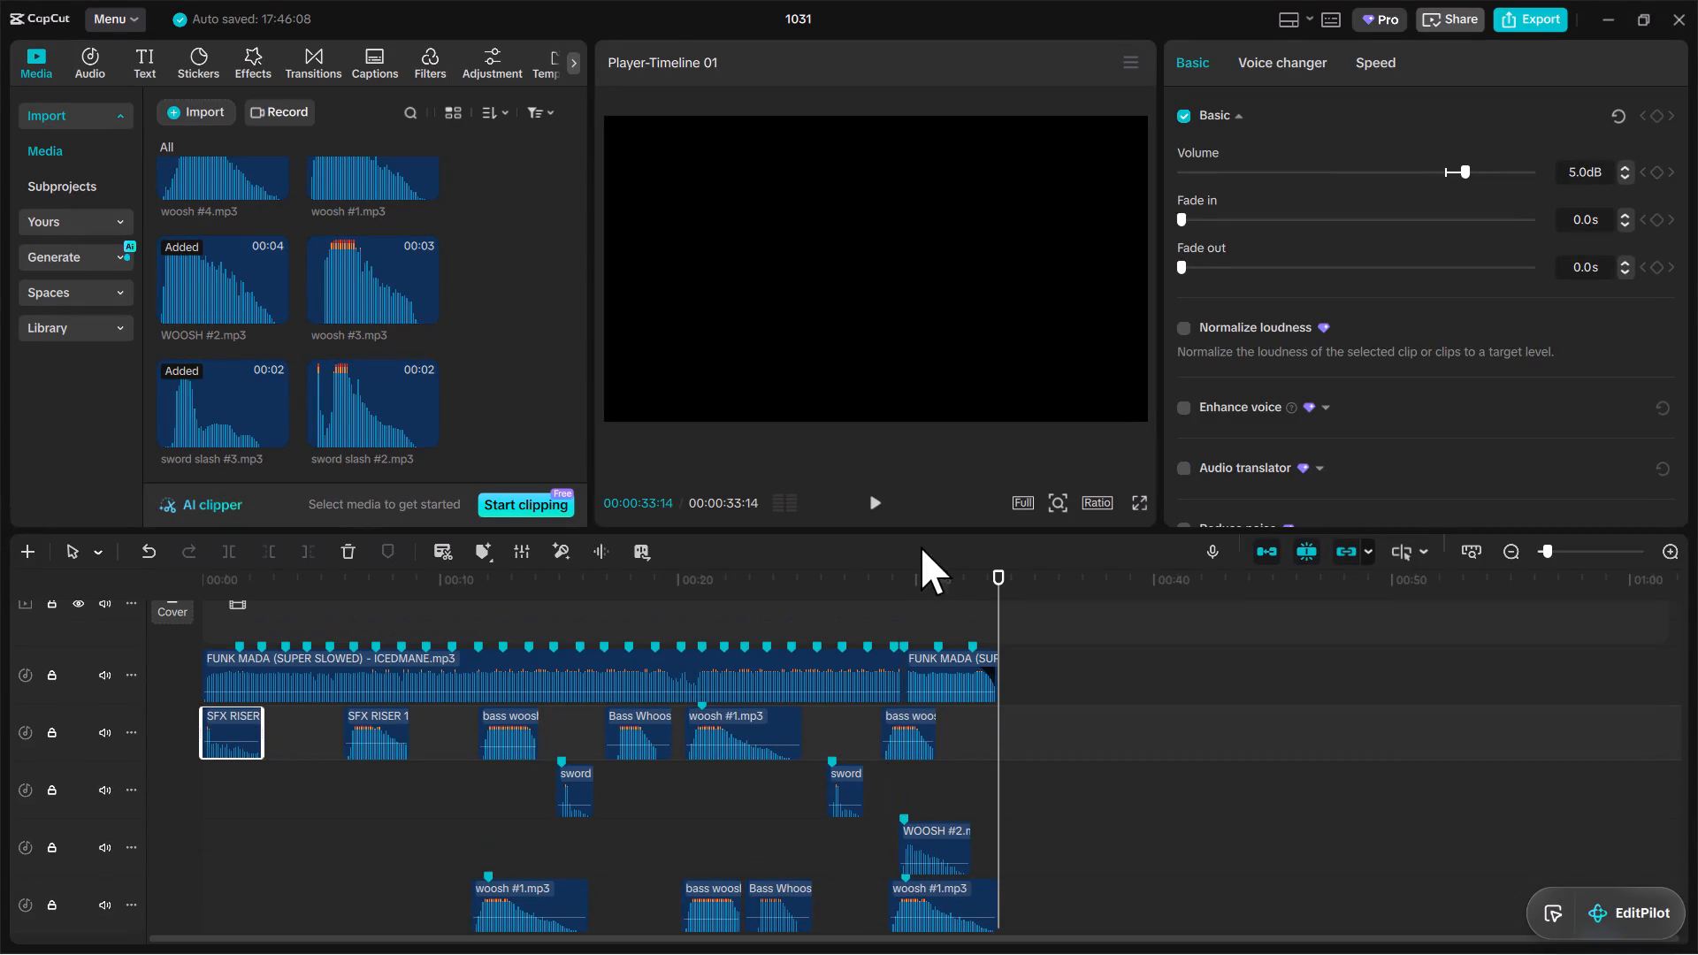
pyautogui.click(879, 605)
pyautogui.press('space')
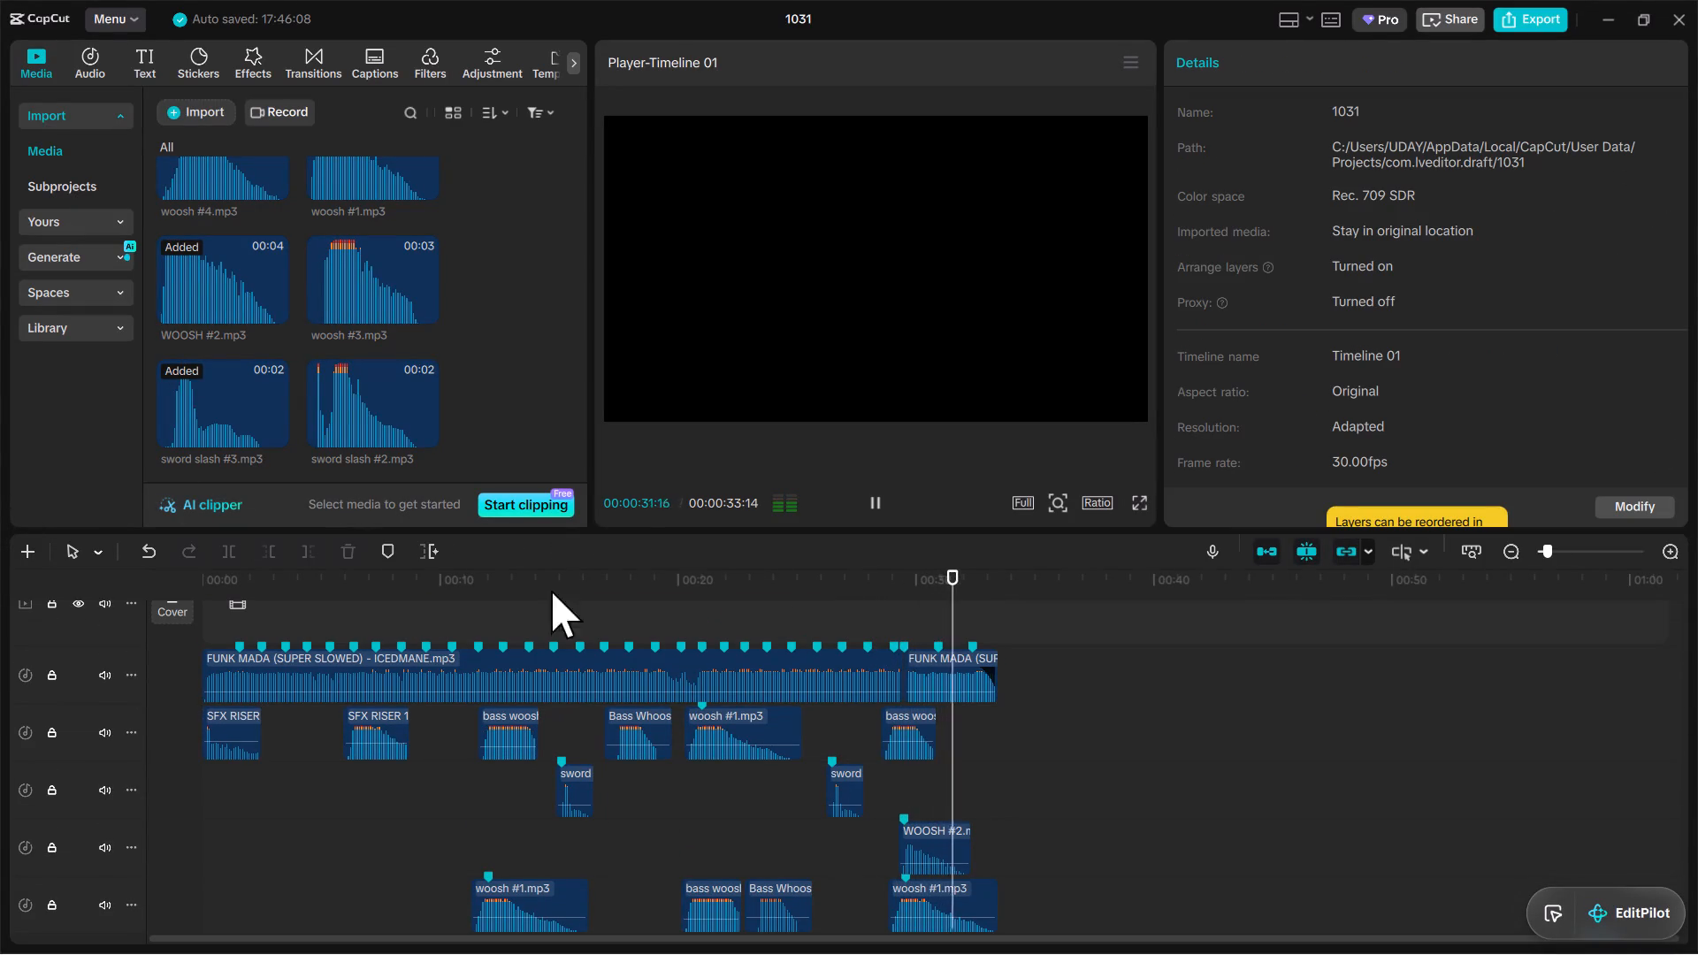
# Add woosh #3.mp3 to the sword slash track over the music cut at 00:00:29:15, and generate beat markers on it.
pyautogui.click(362, 301)
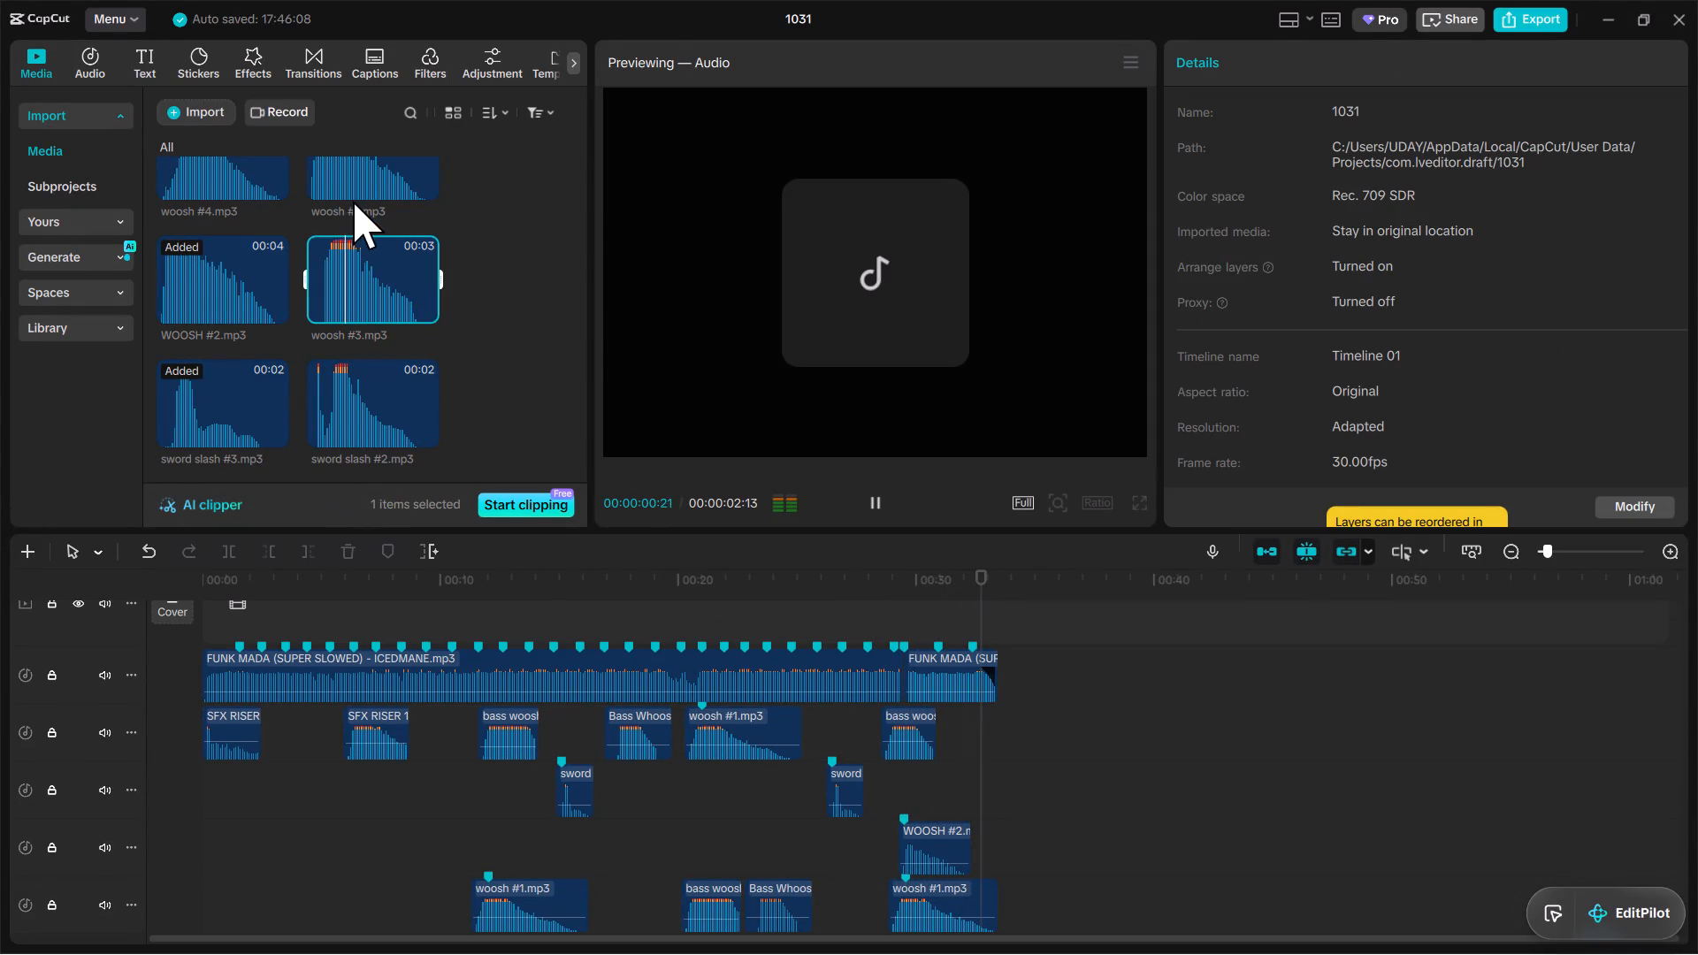
pyautogui.moveTo(375, 284); pyautogui.dragTo(891, 787)
pyautogui.click(903, 593)
pyautogui.moveTo(1545, 549); pyautogui.dragTo(1571, 553)
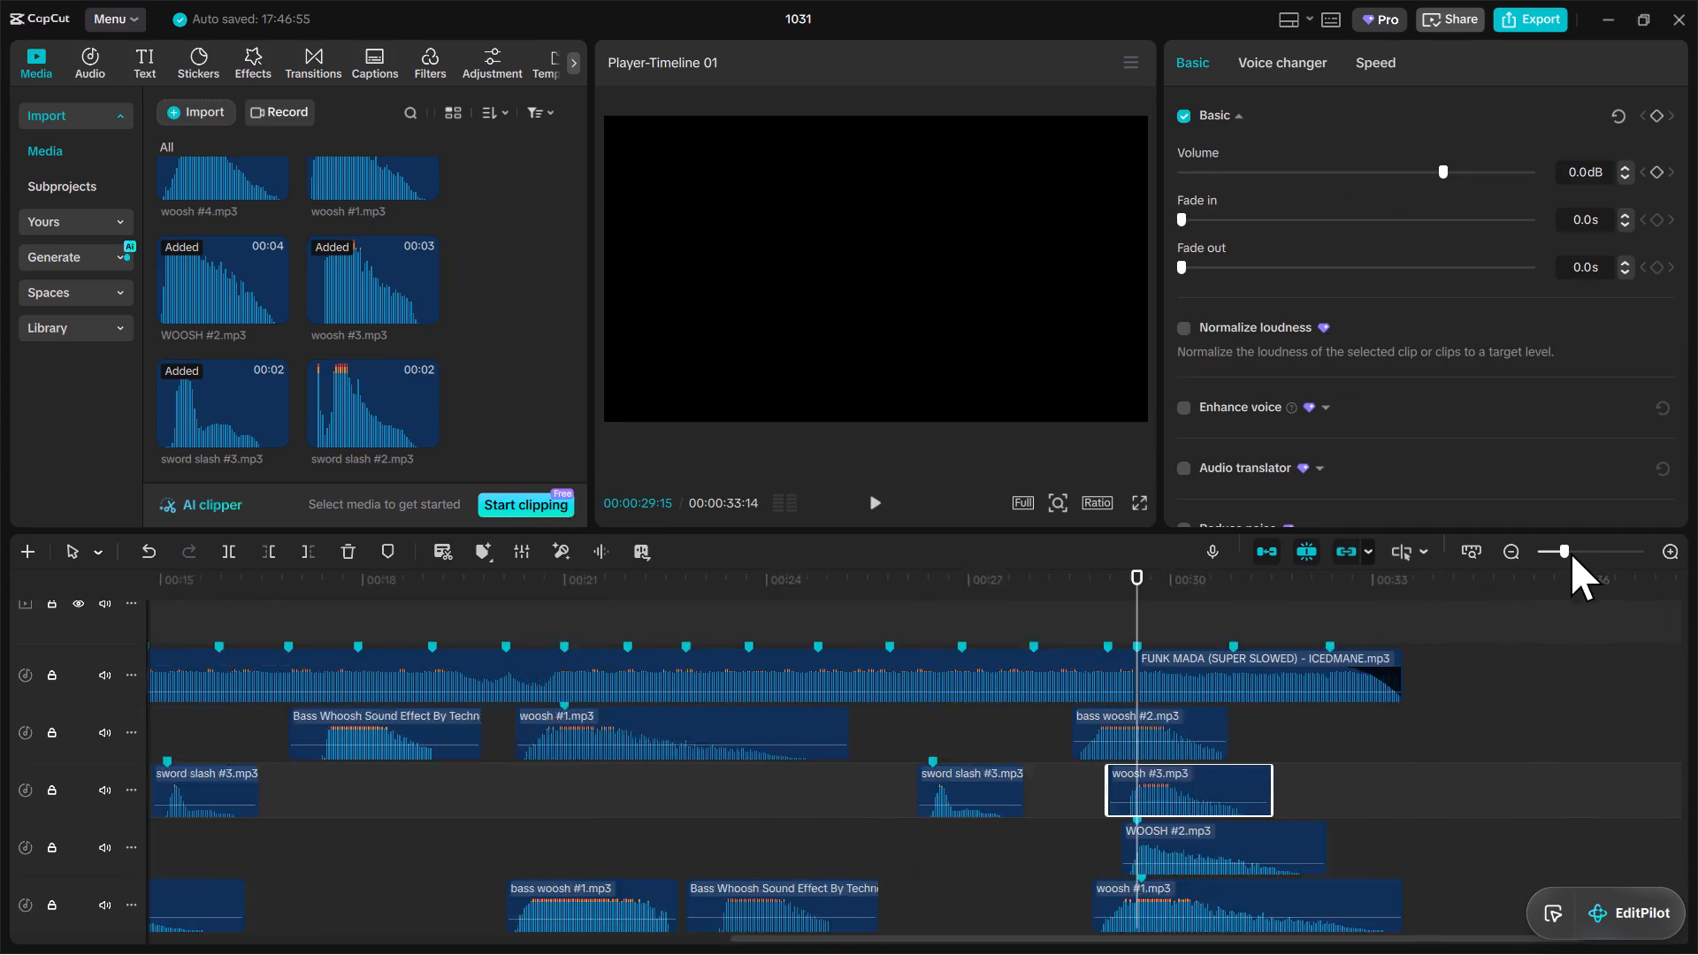
pyautogui.moveTo(1571, 553); pyautogui.dragTo(1584, 553)
pyautogui.moveTo(1468, 791); pyautogui.dragTo(1450, 791)
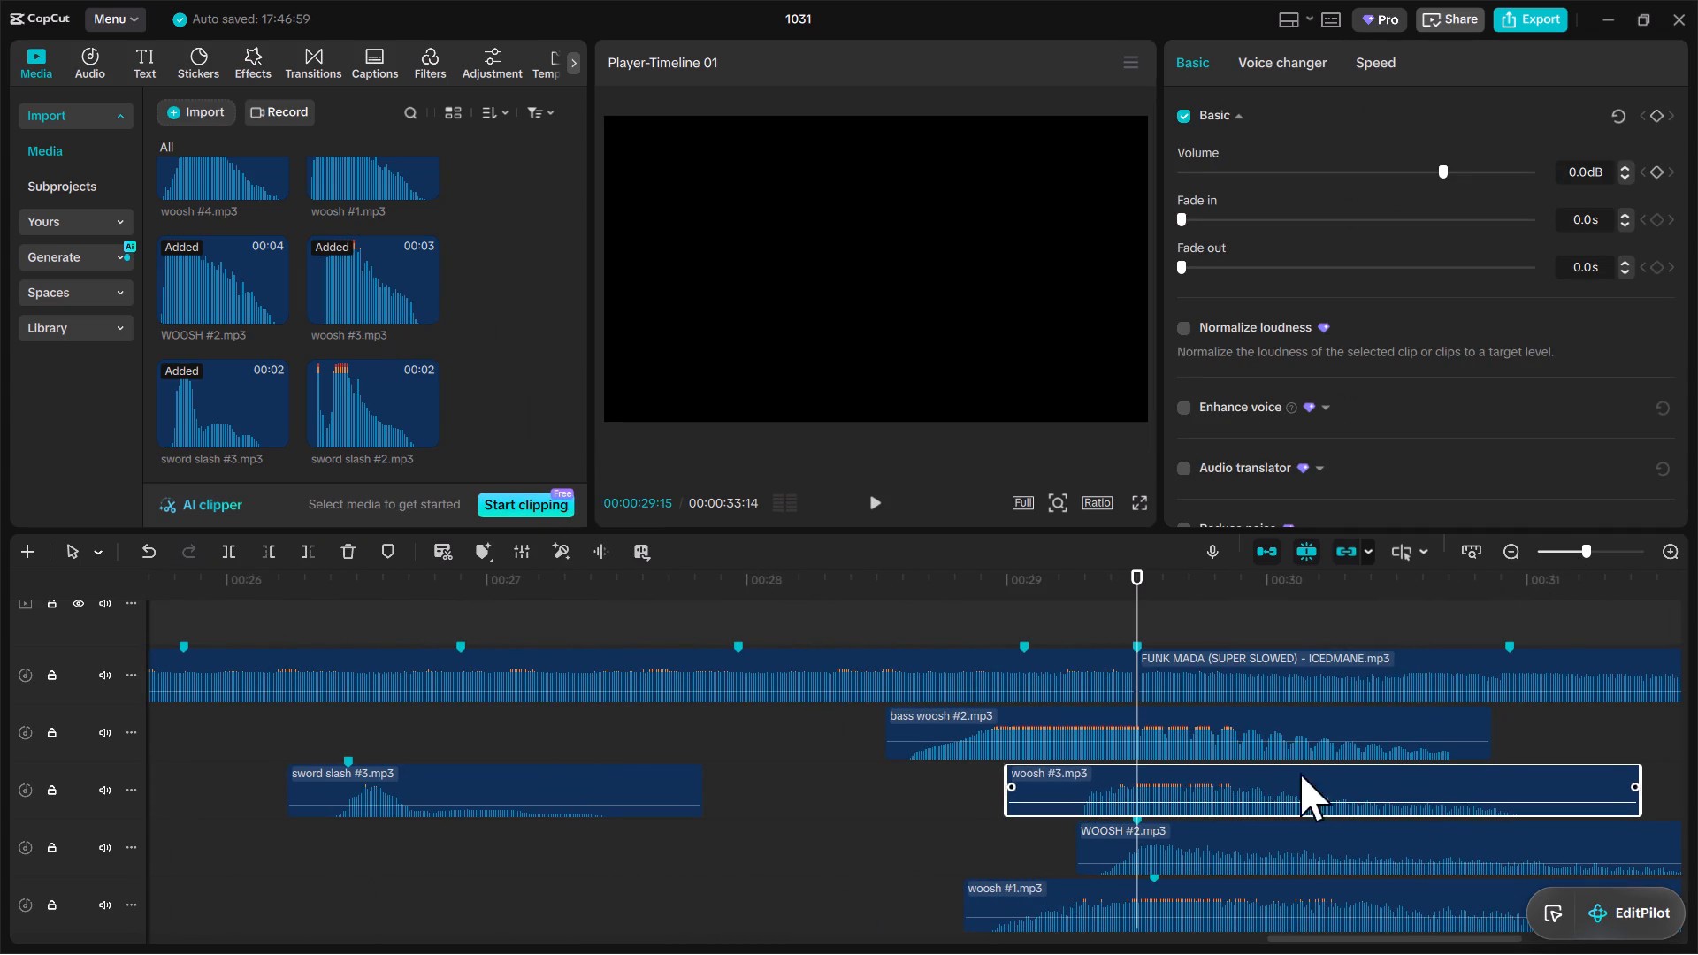
pyautogui.click(561, 707)
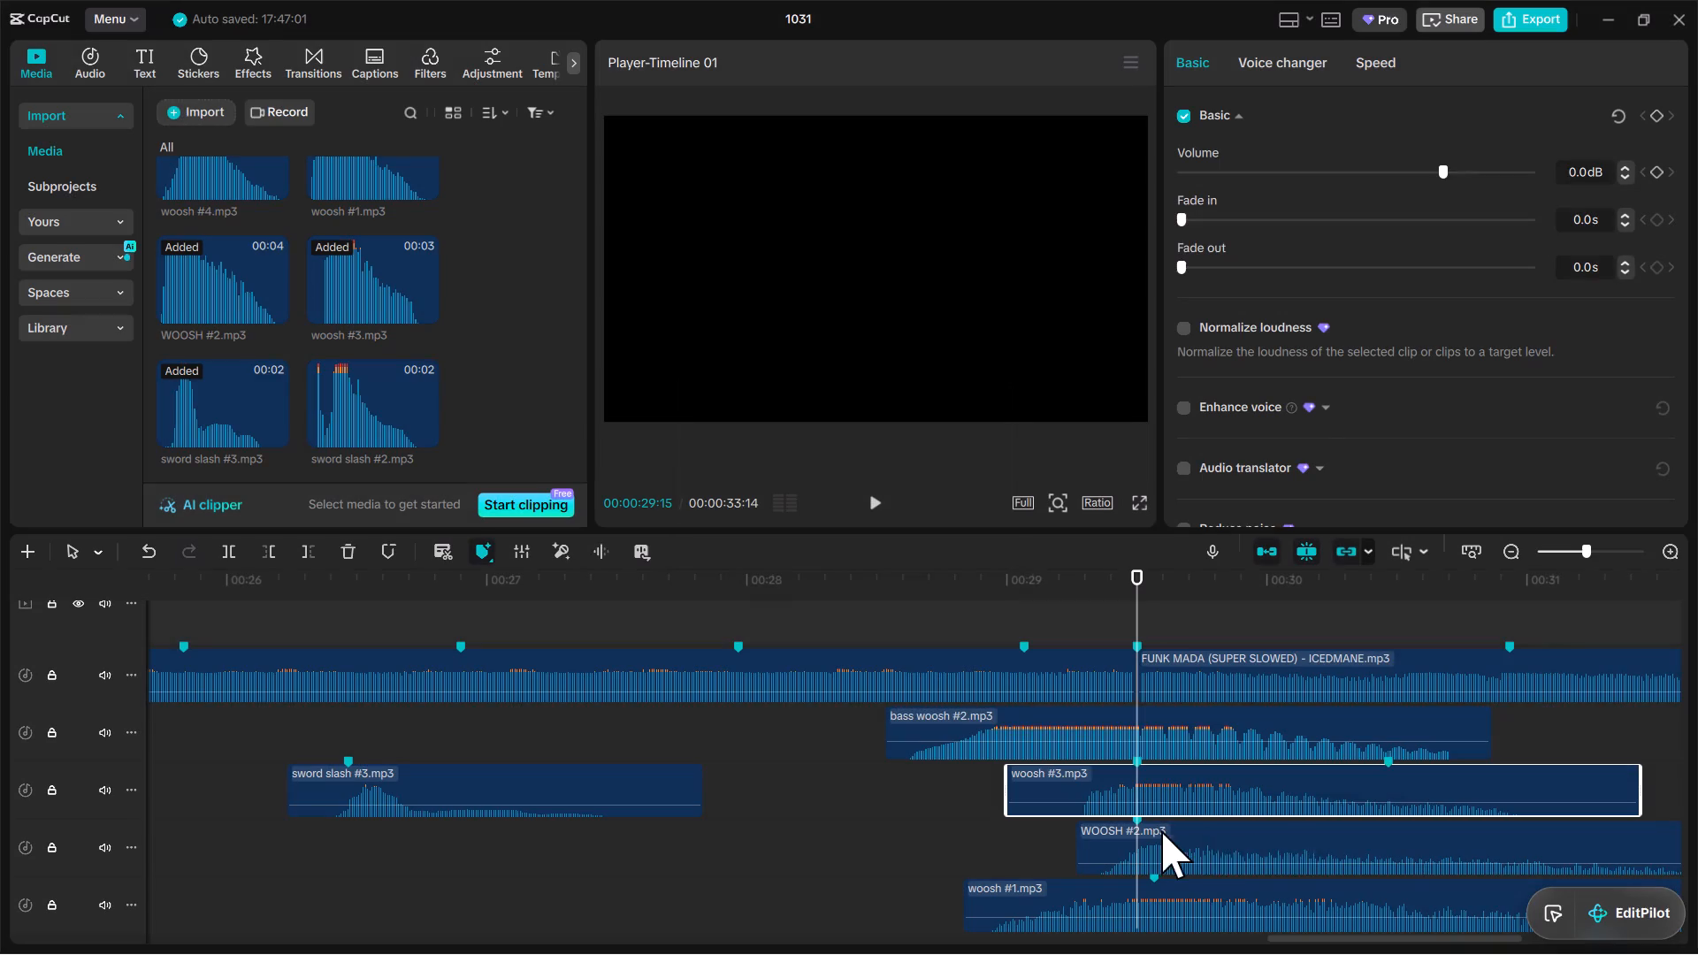
# Play the transition at the music cut, and set the woosh #3 clip's volume to 3 dB.
pyautogui.click(1047, 638)
pyautogui.press('space')
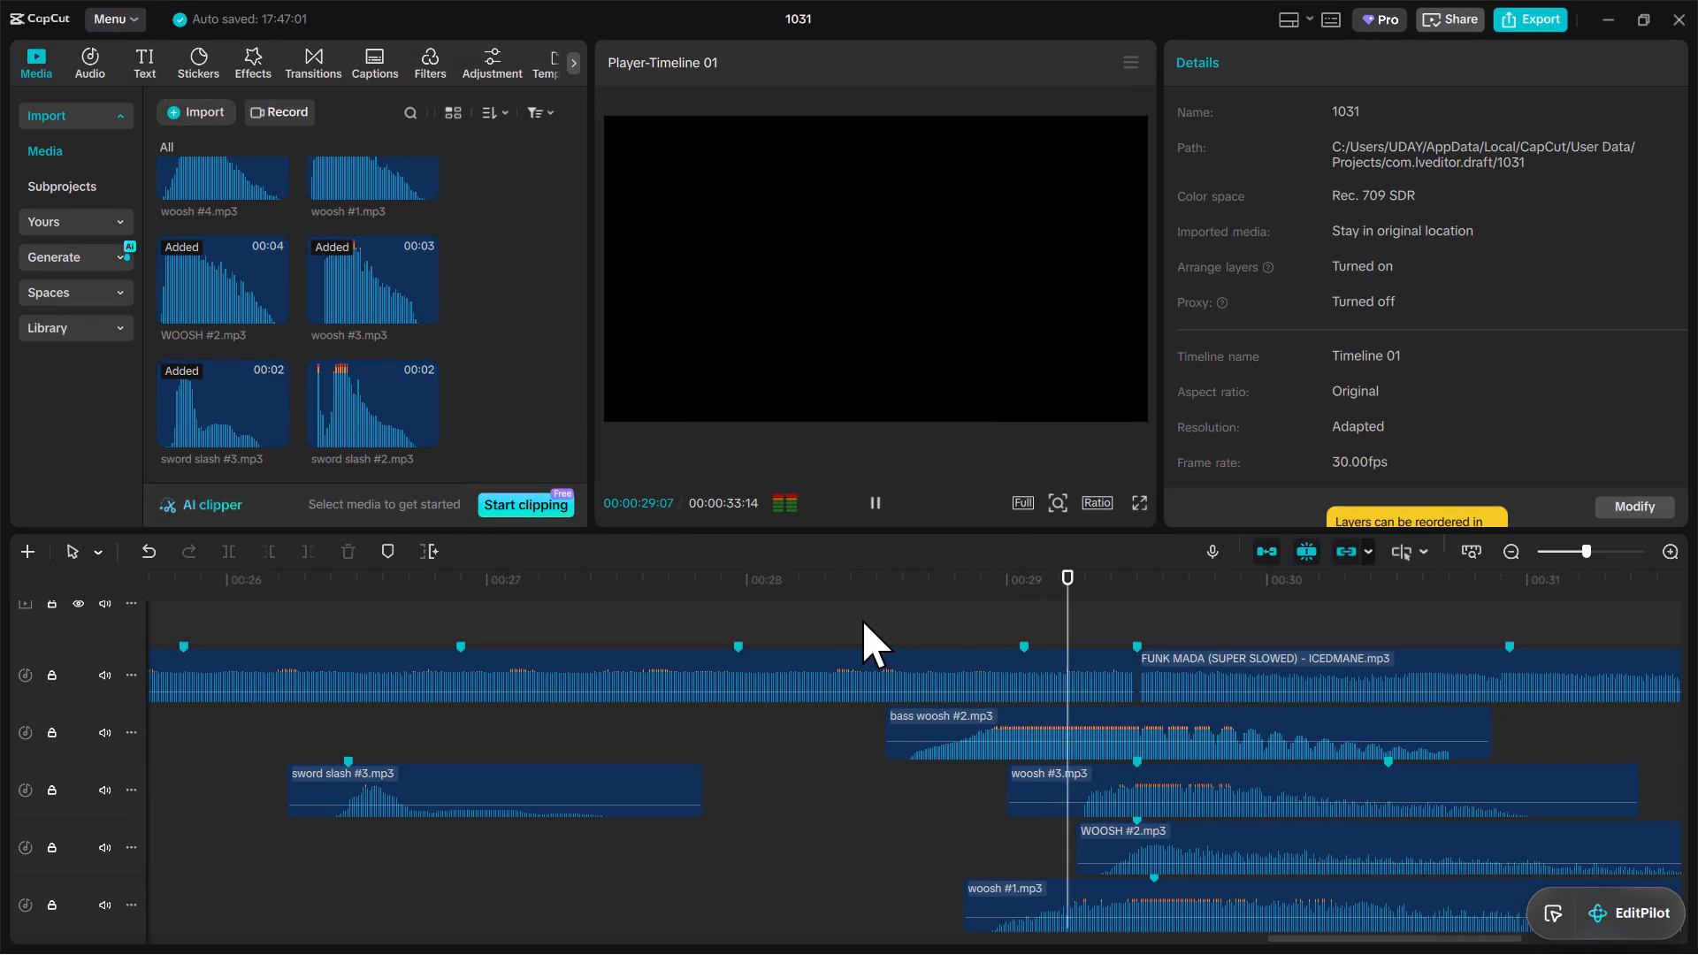
pyautogui.press('space')
pyautogui.click(1136, 775)
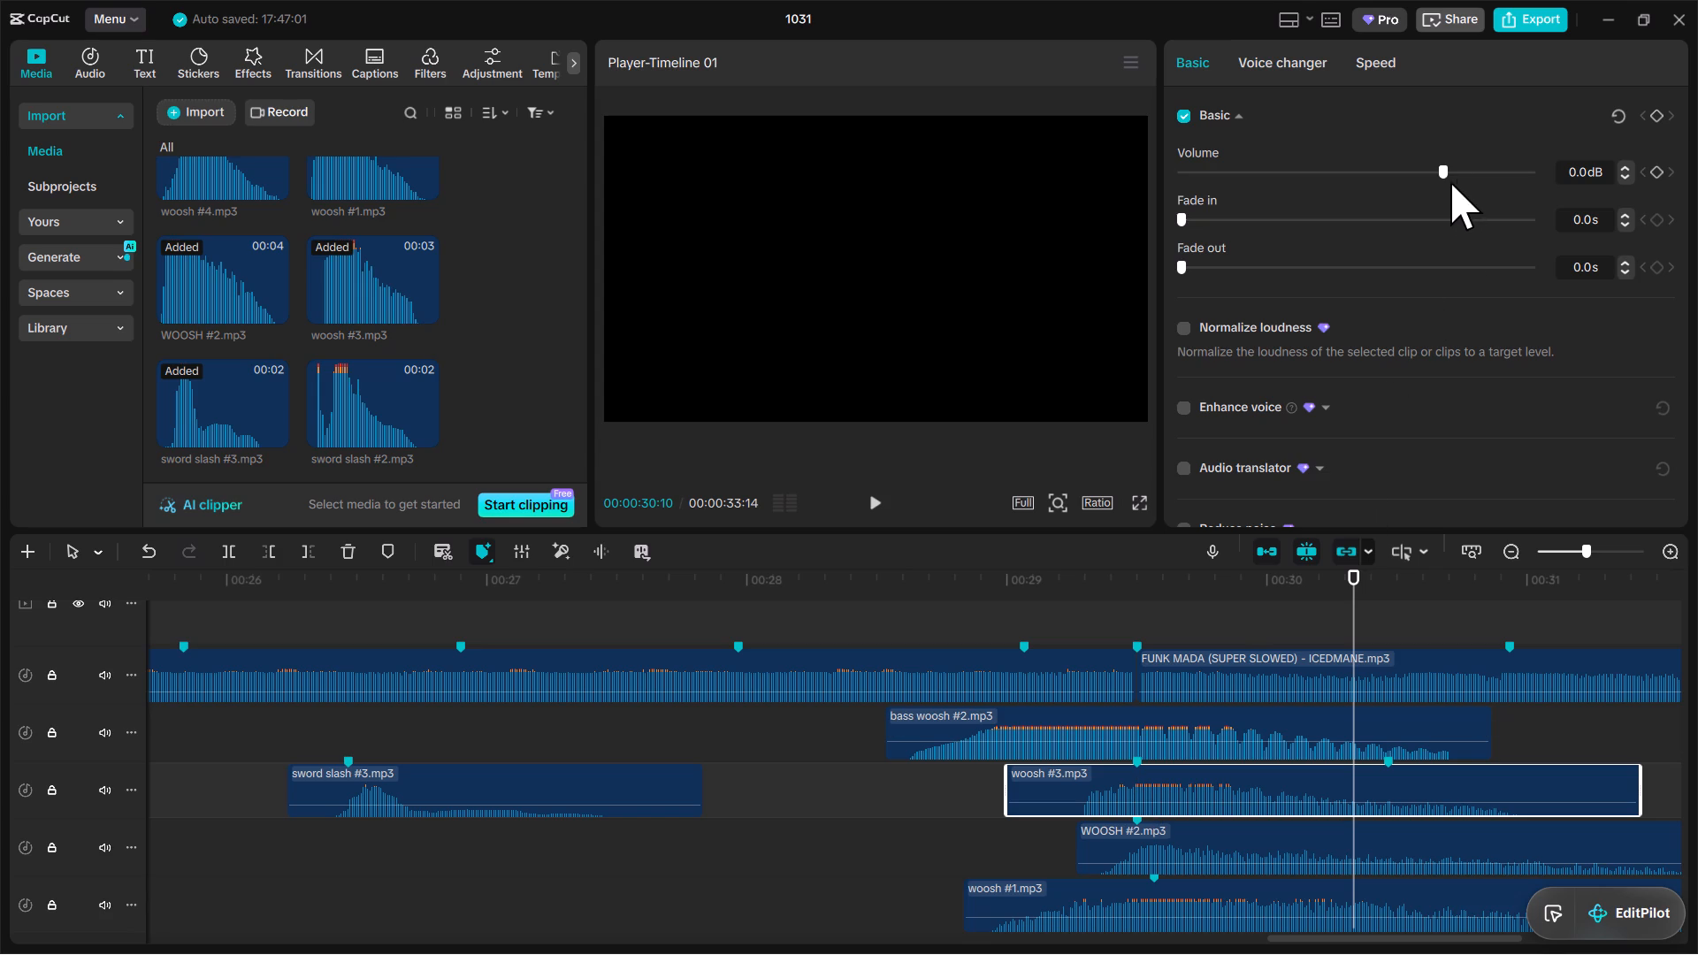
pyautogui.click(1588, 169)
pyautogui.press('BackSpace')
pyautogui.press('BackSpace')
pyautogui.press('BackSpace')
pyautogui.press('3')
pyautogui.press('Return')
# Play the transition at the music cut again to check the adjusted woosh #3 volume.
pyautogui.click(1019, 607)
pyautogui.press('space')
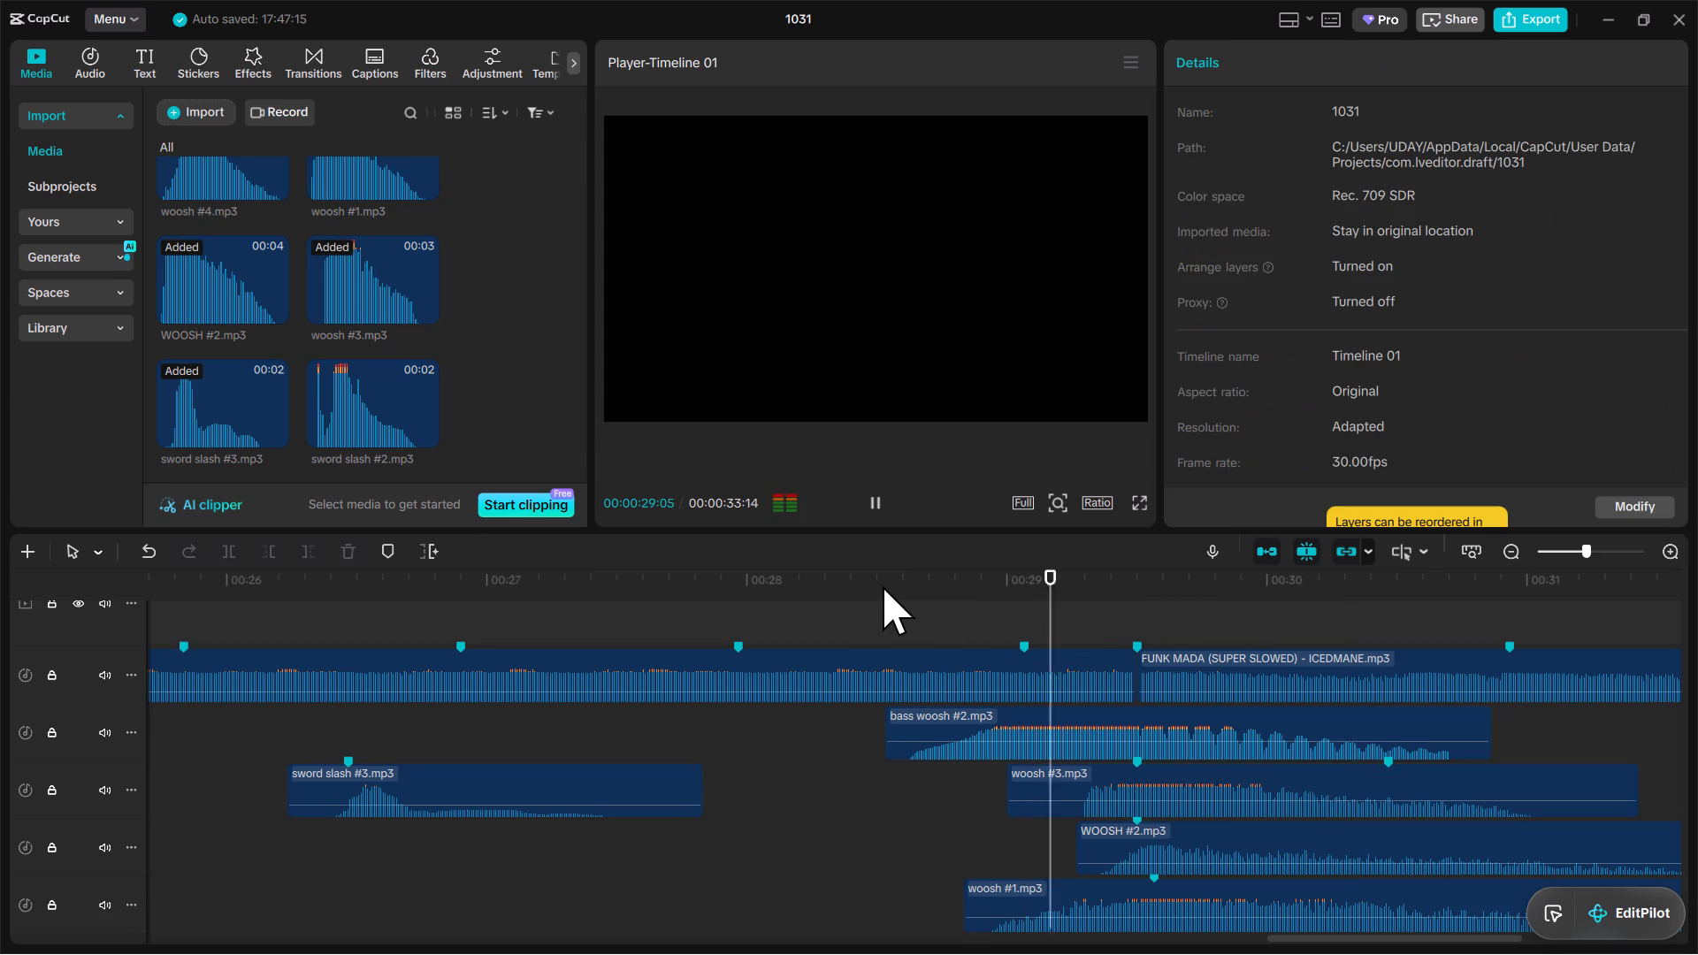
pyautogui.press('space')
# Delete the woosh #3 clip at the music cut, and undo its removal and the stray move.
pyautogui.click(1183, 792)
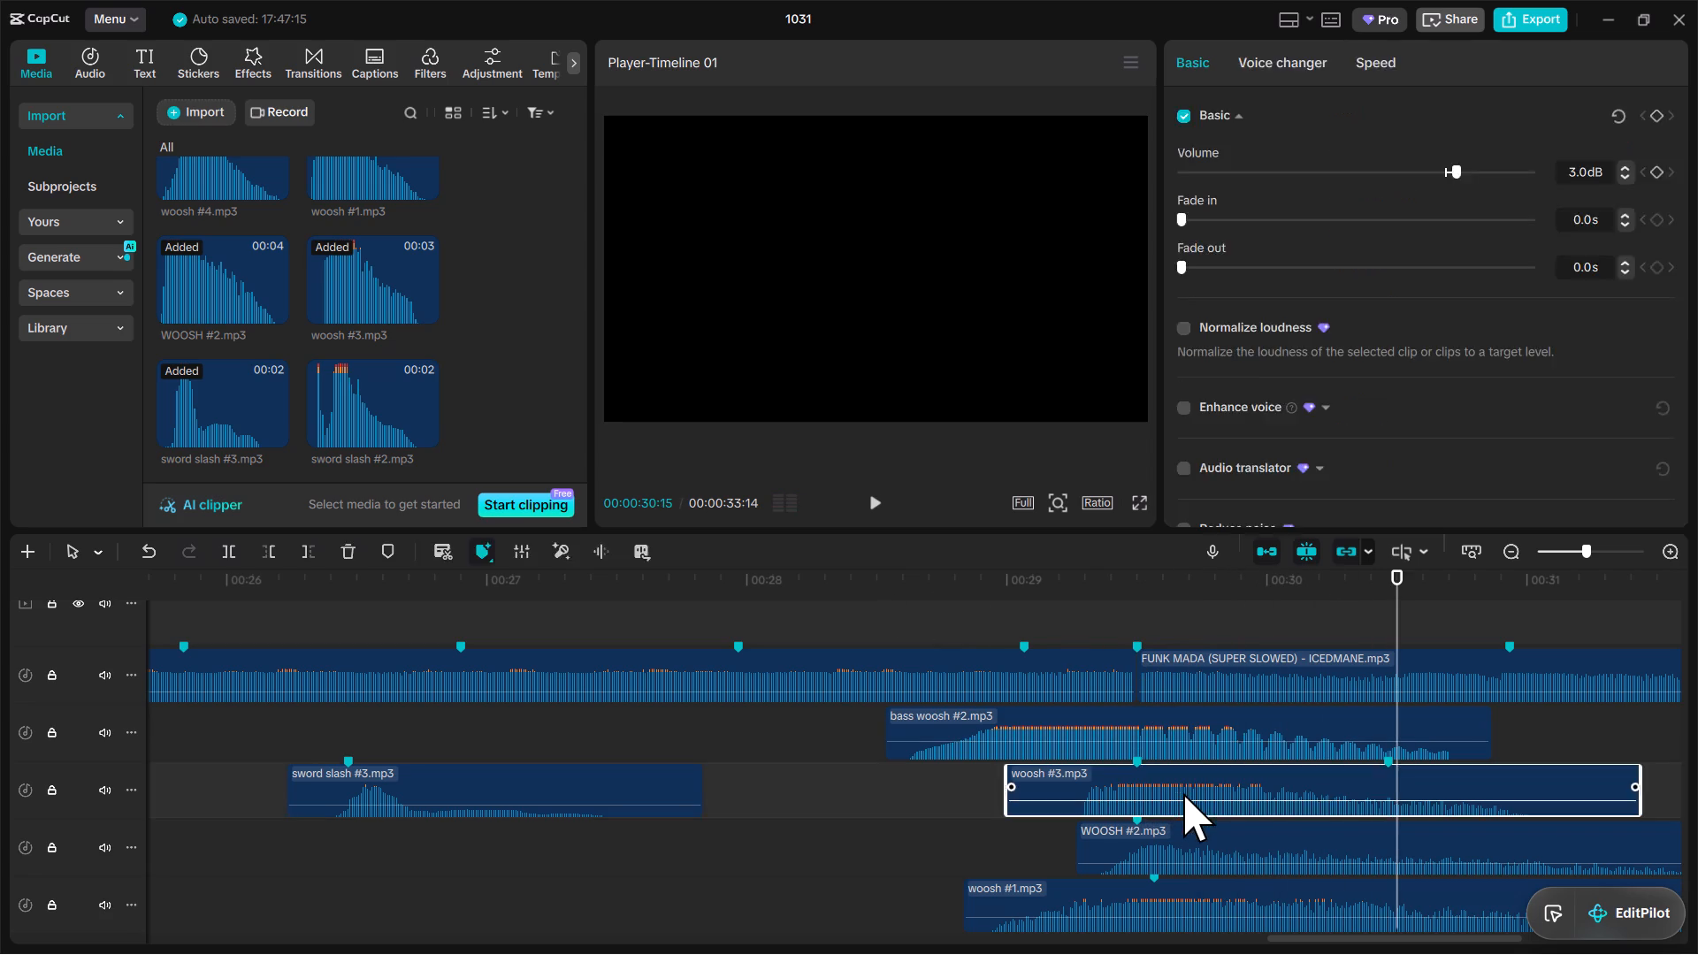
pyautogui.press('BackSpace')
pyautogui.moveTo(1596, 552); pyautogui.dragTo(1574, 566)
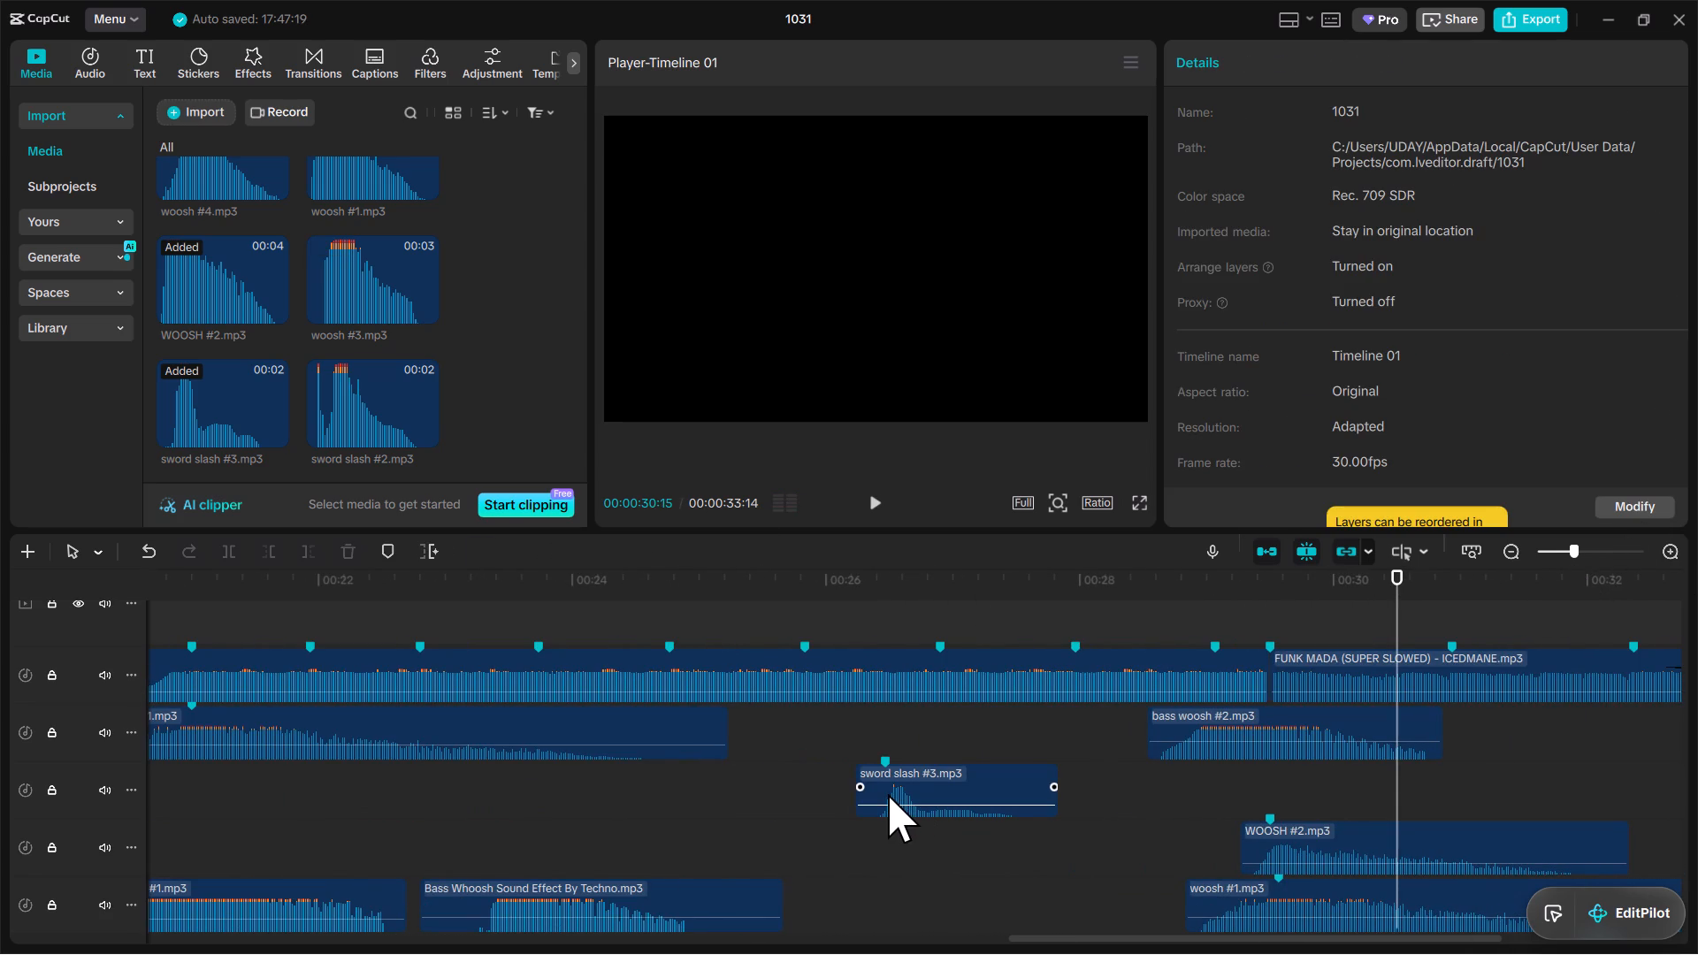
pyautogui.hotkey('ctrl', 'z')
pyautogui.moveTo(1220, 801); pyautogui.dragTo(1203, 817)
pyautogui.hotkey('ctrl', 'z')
# Move the woosh #3 clip to the track below the second sword slash, aligning its first beat marker with the slash's marker at 00:00:26:14.
pyautogui.moveTo(1235, 781); pyautogui.dragTo(842, 864)
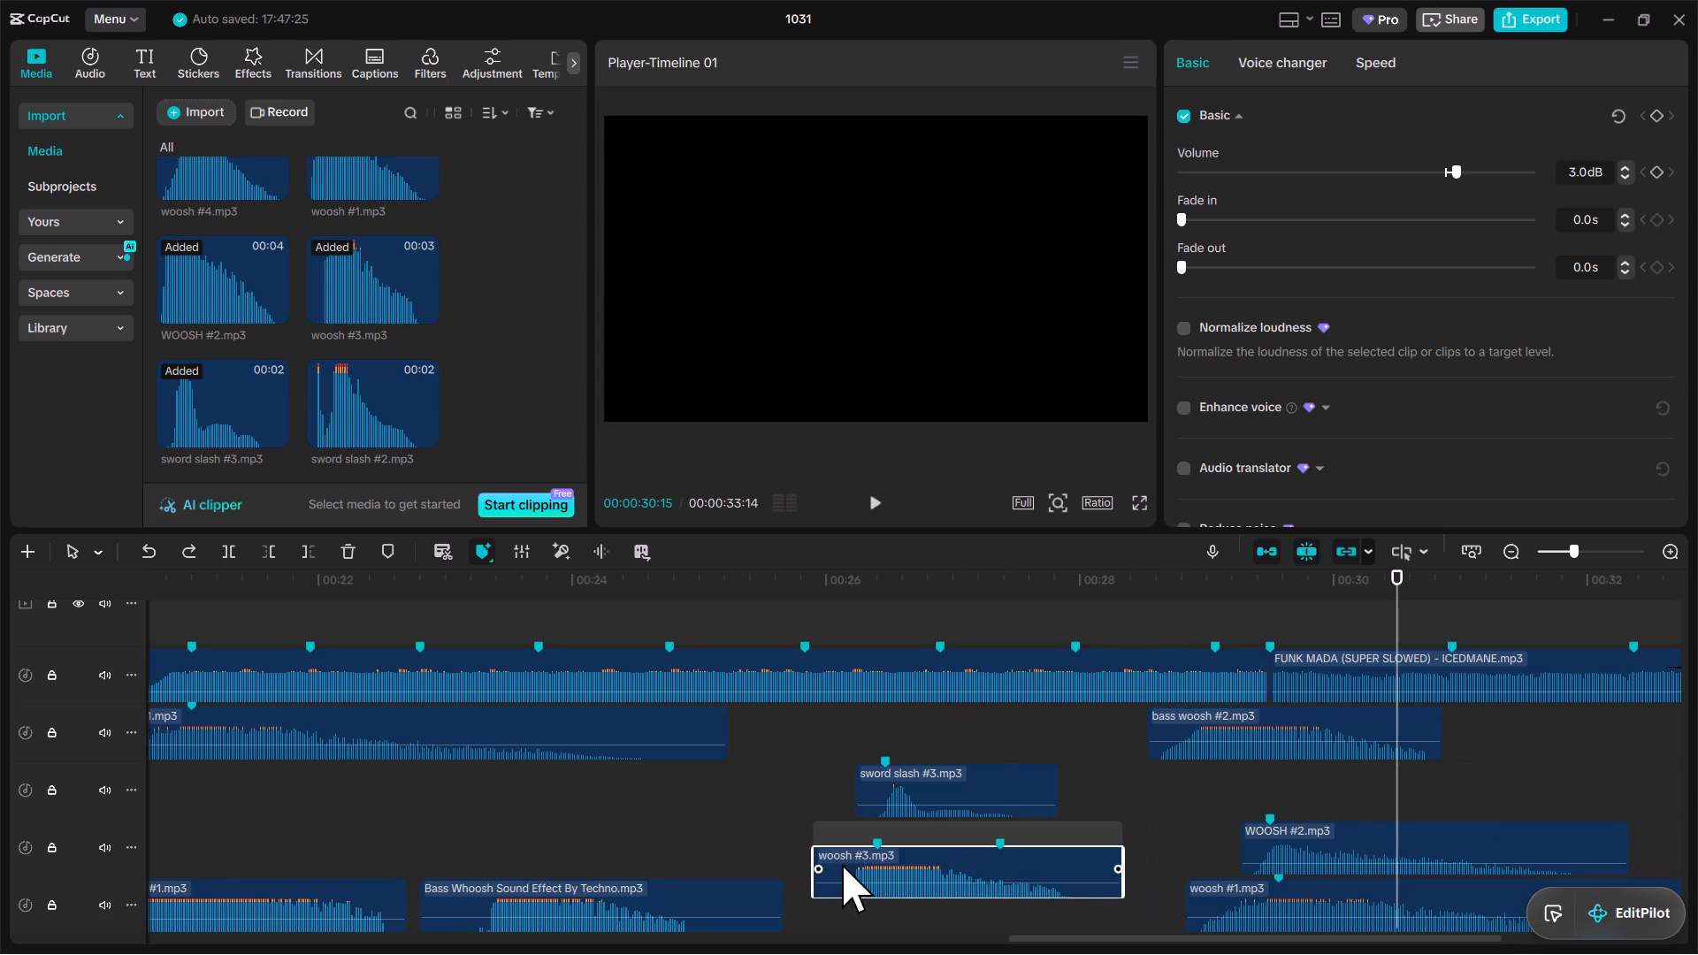
pyautogui.moveTo(842, 864); pyautogui.dragTo(860, 844)
pyautogui.click(885, 761)
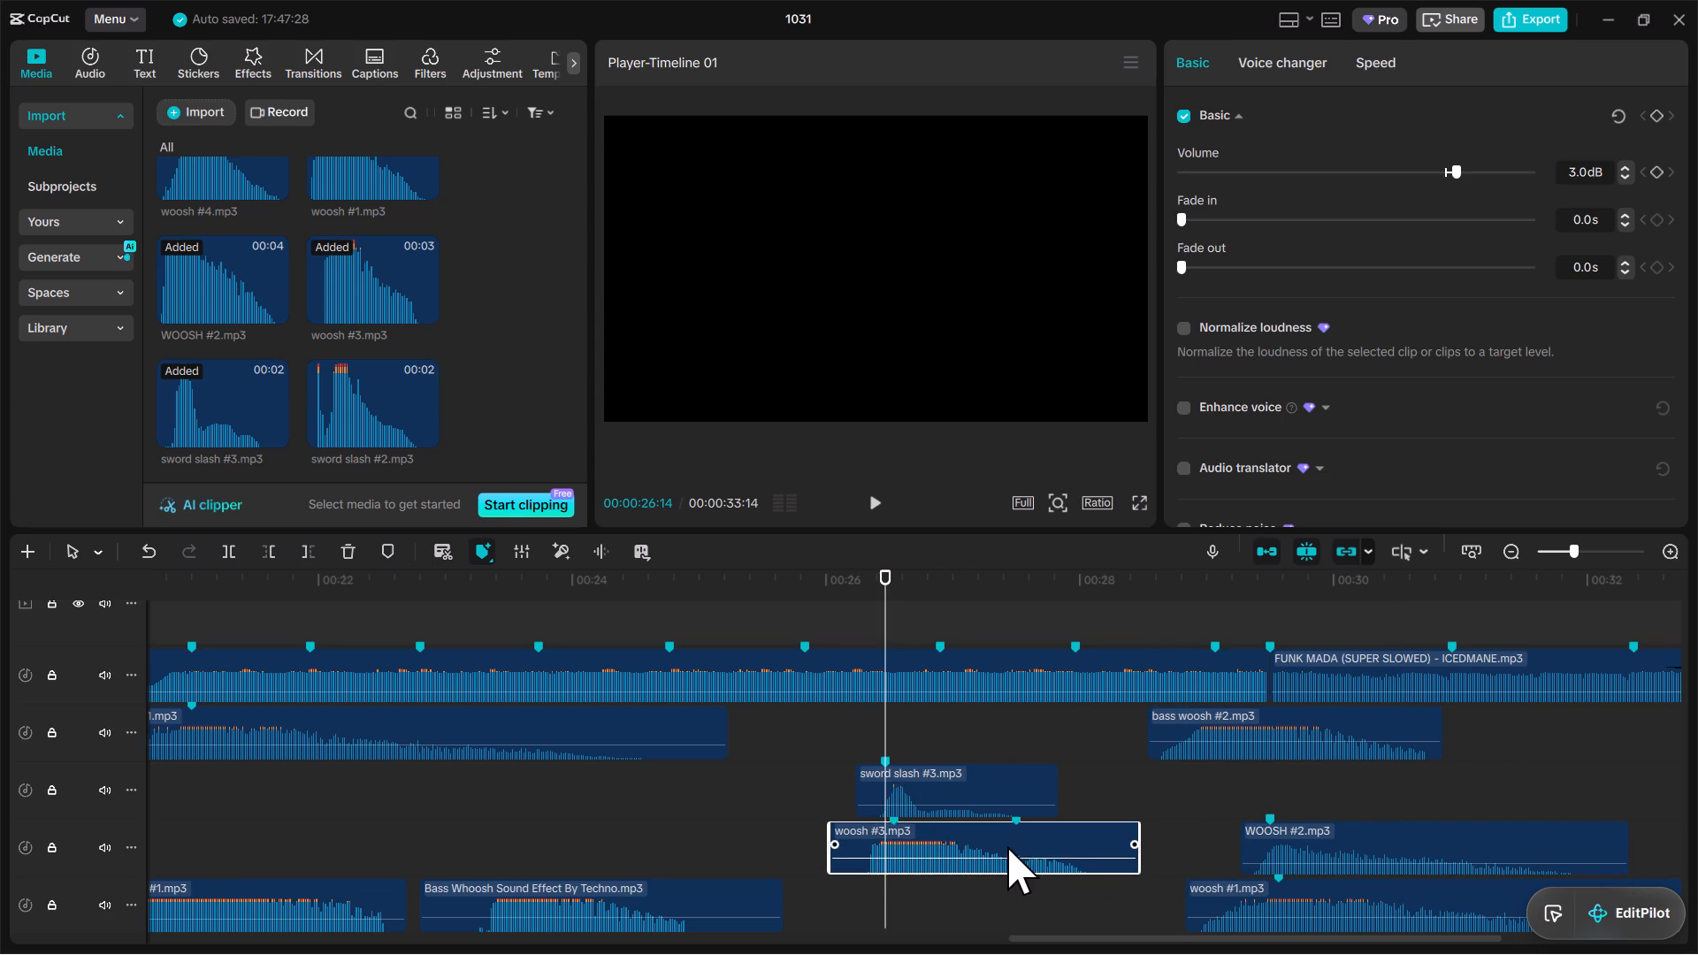
pyautogui.moveTo(1068, 842); pyautogui.dragTo(1059, 844)
# Play the section around the second sword slash twice to check the layered woosh #3.
pyautogui.click(786, 592)
pyautogui.press('space')
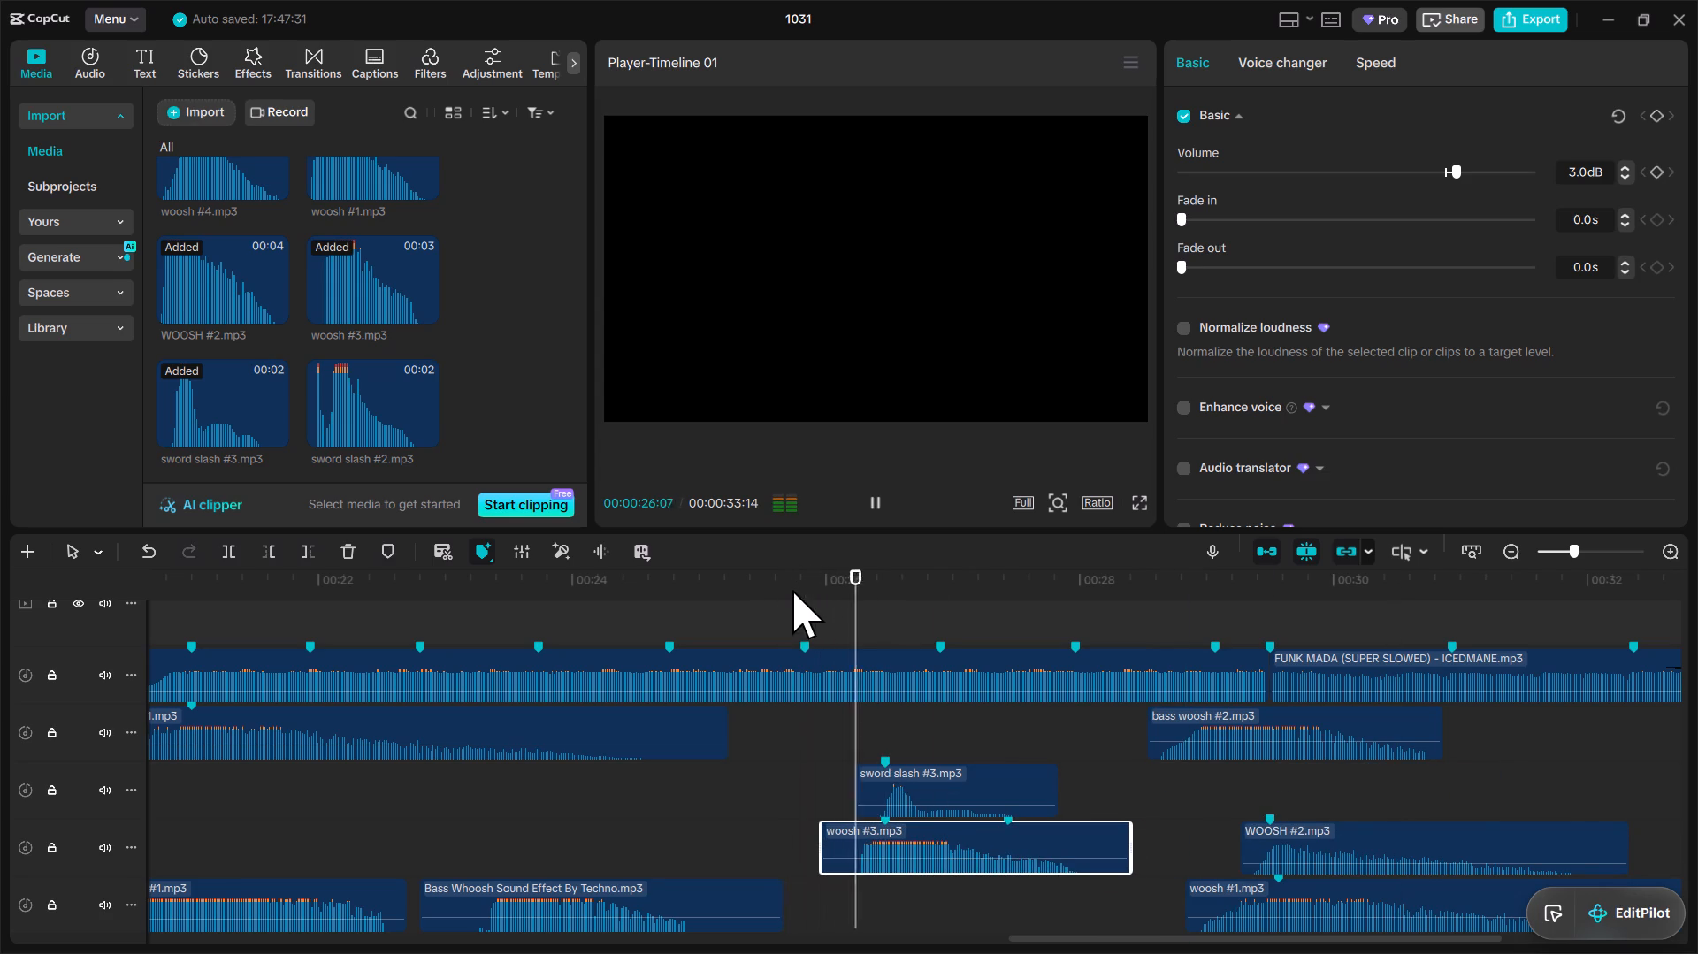
pyautogui.press('space')
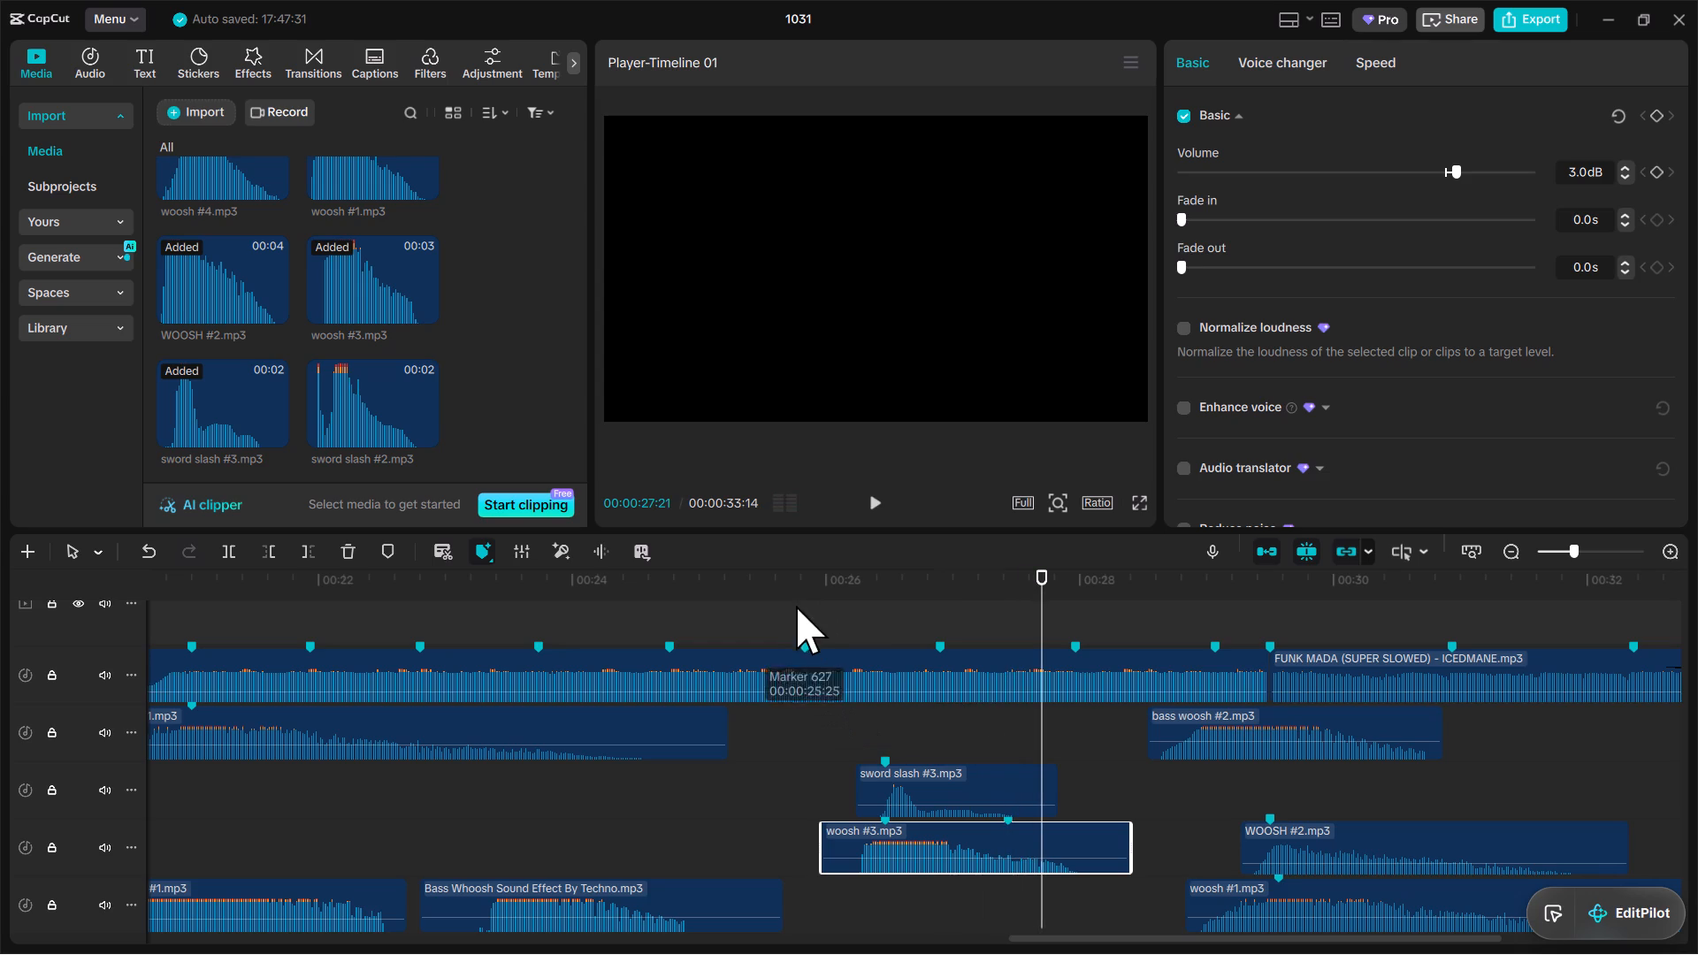
pyautogui.click(796, 604)
pyautogui.press('space')
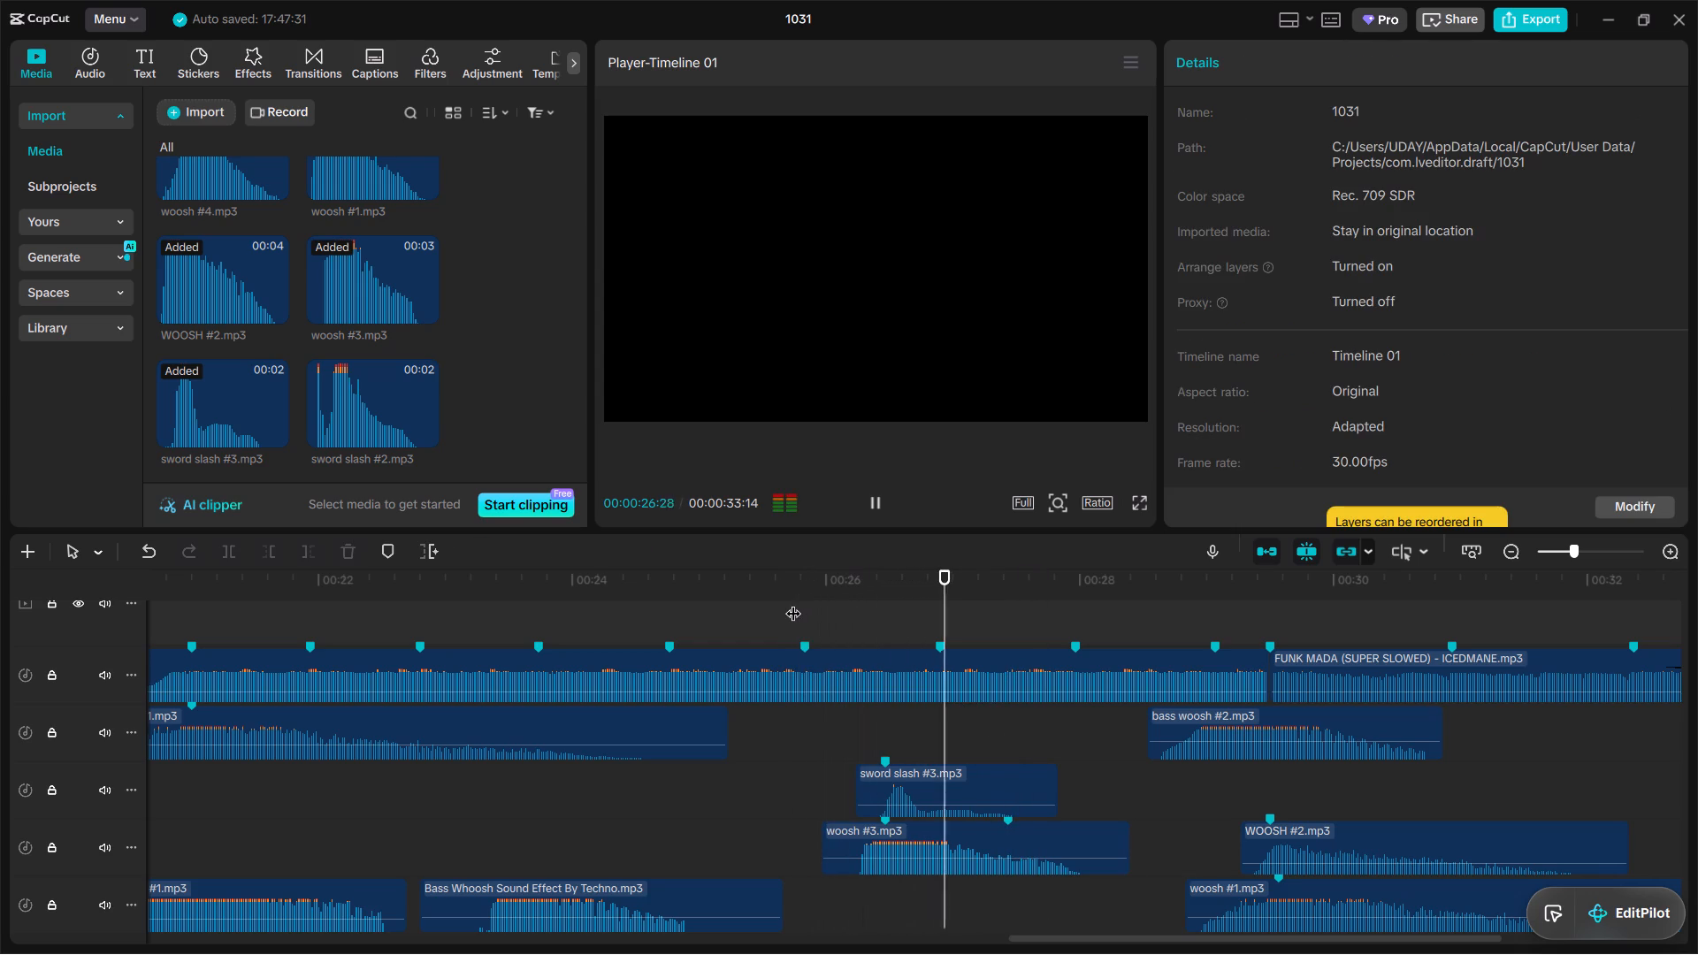
pyautogui.press('space')
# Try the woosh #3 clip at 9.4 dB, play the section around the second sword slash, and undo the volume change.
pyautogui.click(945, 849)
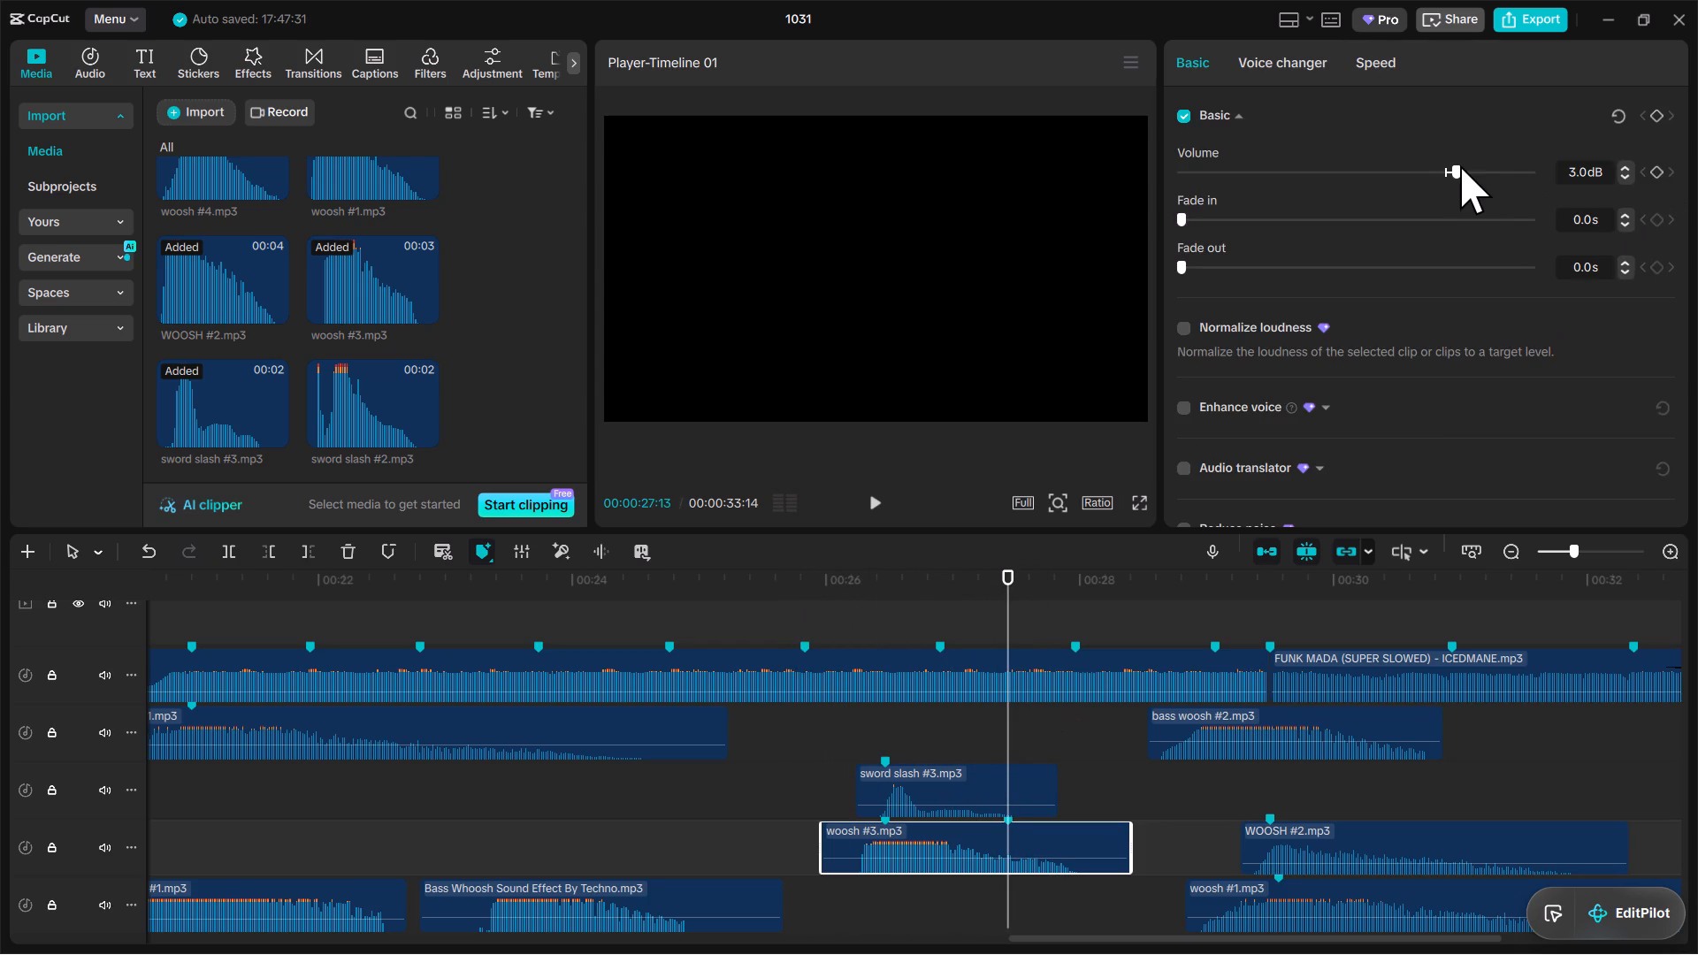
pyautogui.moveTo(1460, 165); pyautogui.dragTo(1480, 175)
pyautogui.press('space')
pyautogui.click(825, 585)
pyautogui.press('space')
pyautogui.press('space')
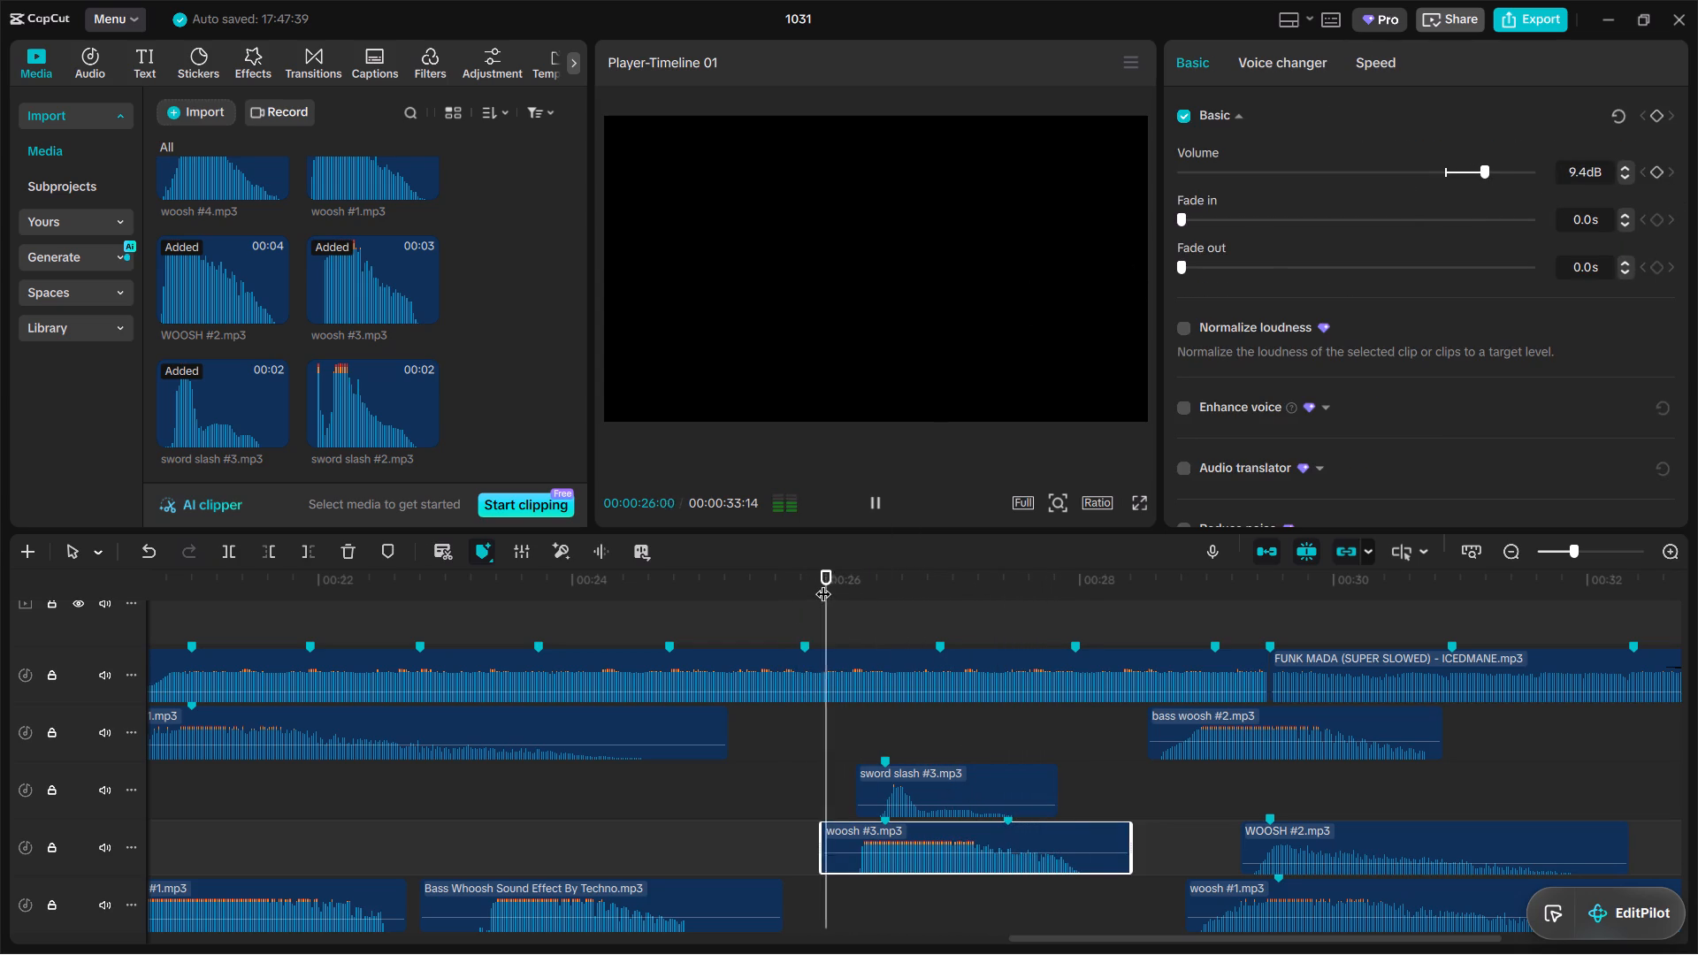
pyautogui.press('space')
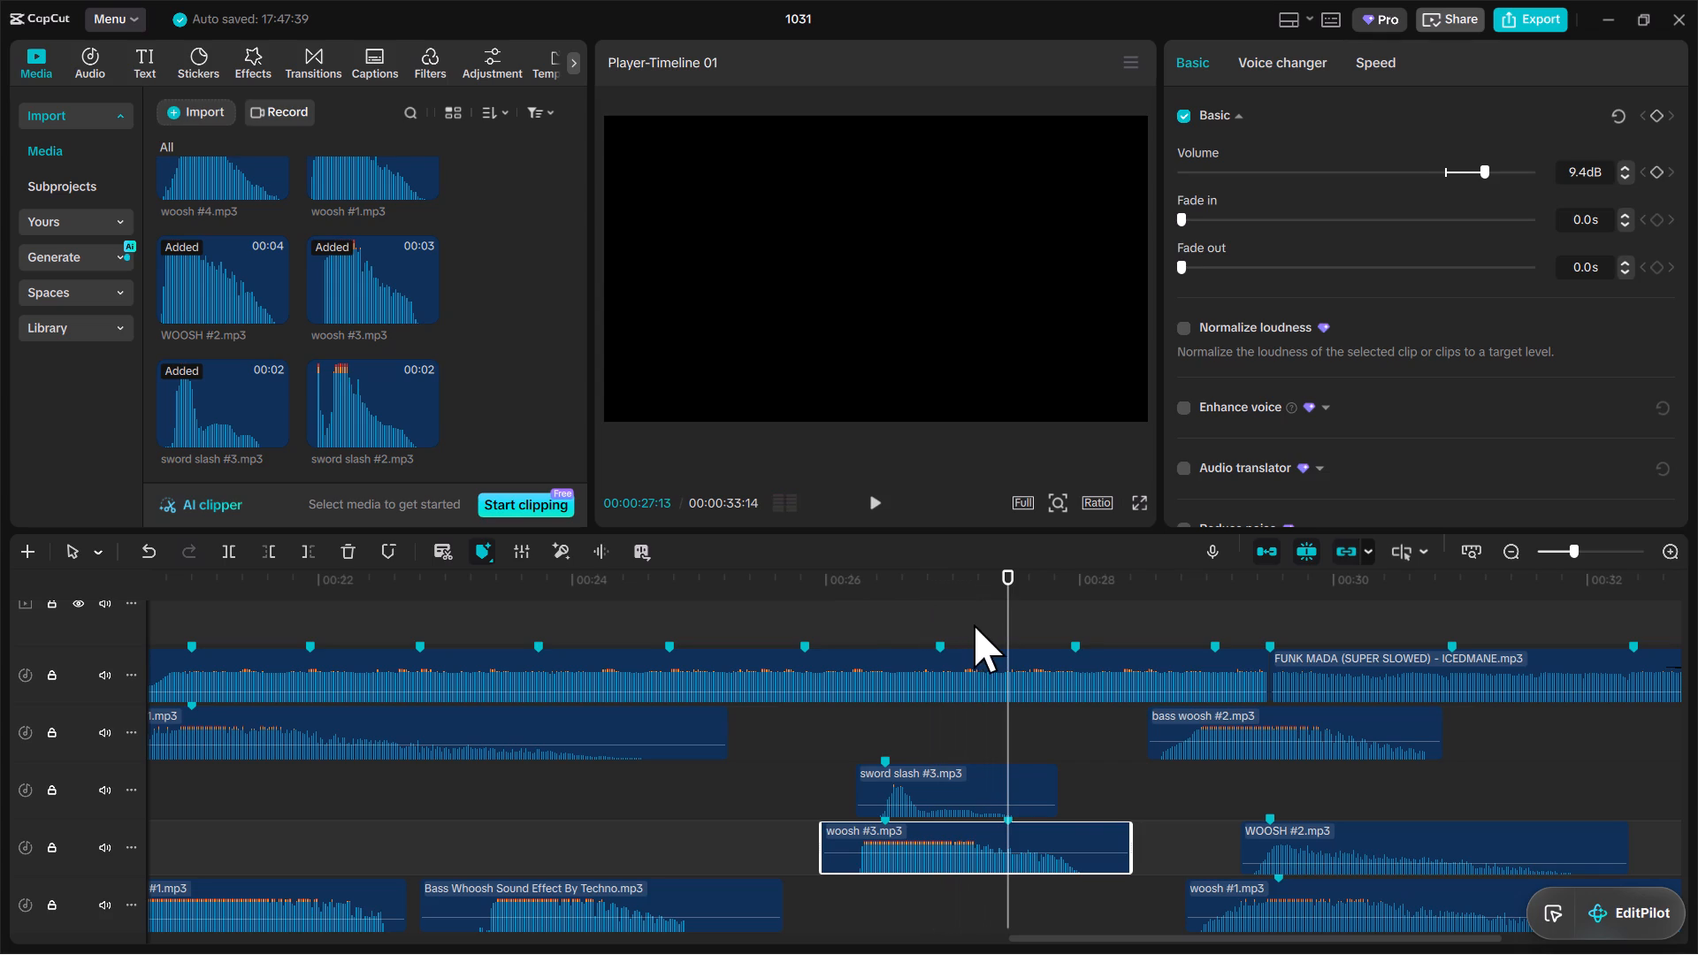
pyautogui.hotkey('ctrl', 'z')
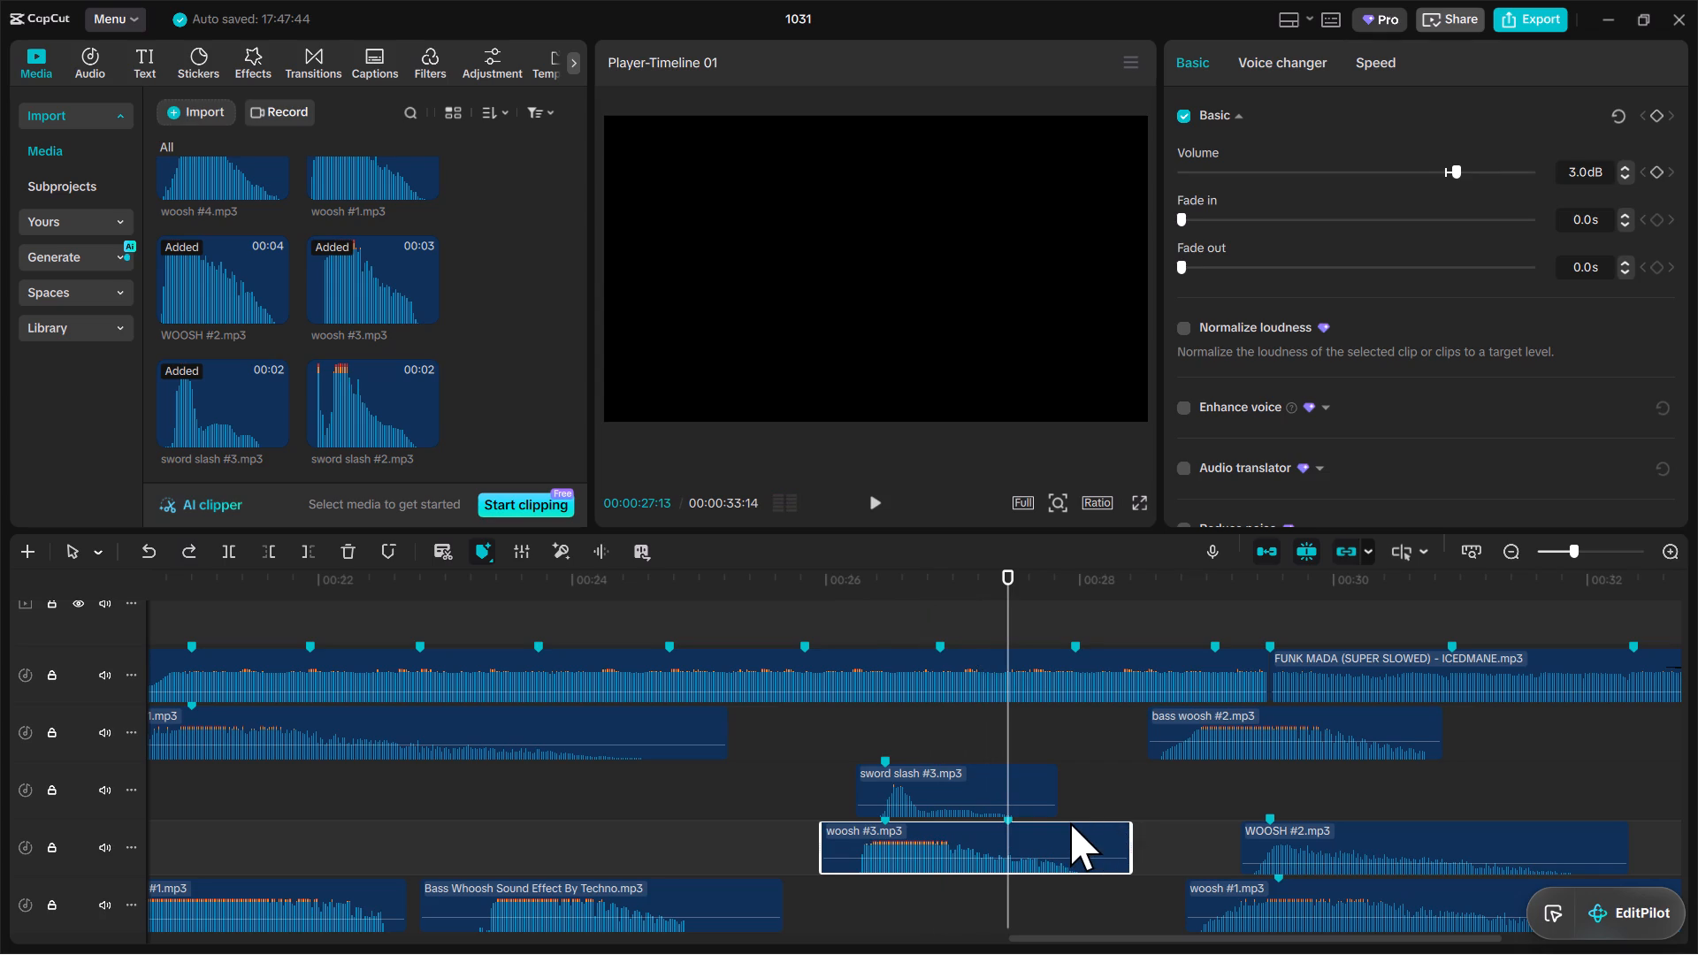
# Copy the woosh #3 clip beneath the first sword slash, aligning its first beat marker with the slash's marker at 00:00:15:03.
pyautogui.moveTo(823, 778); pyautogui.dragTo(860, 773)
pyautogui.click(369, 724)
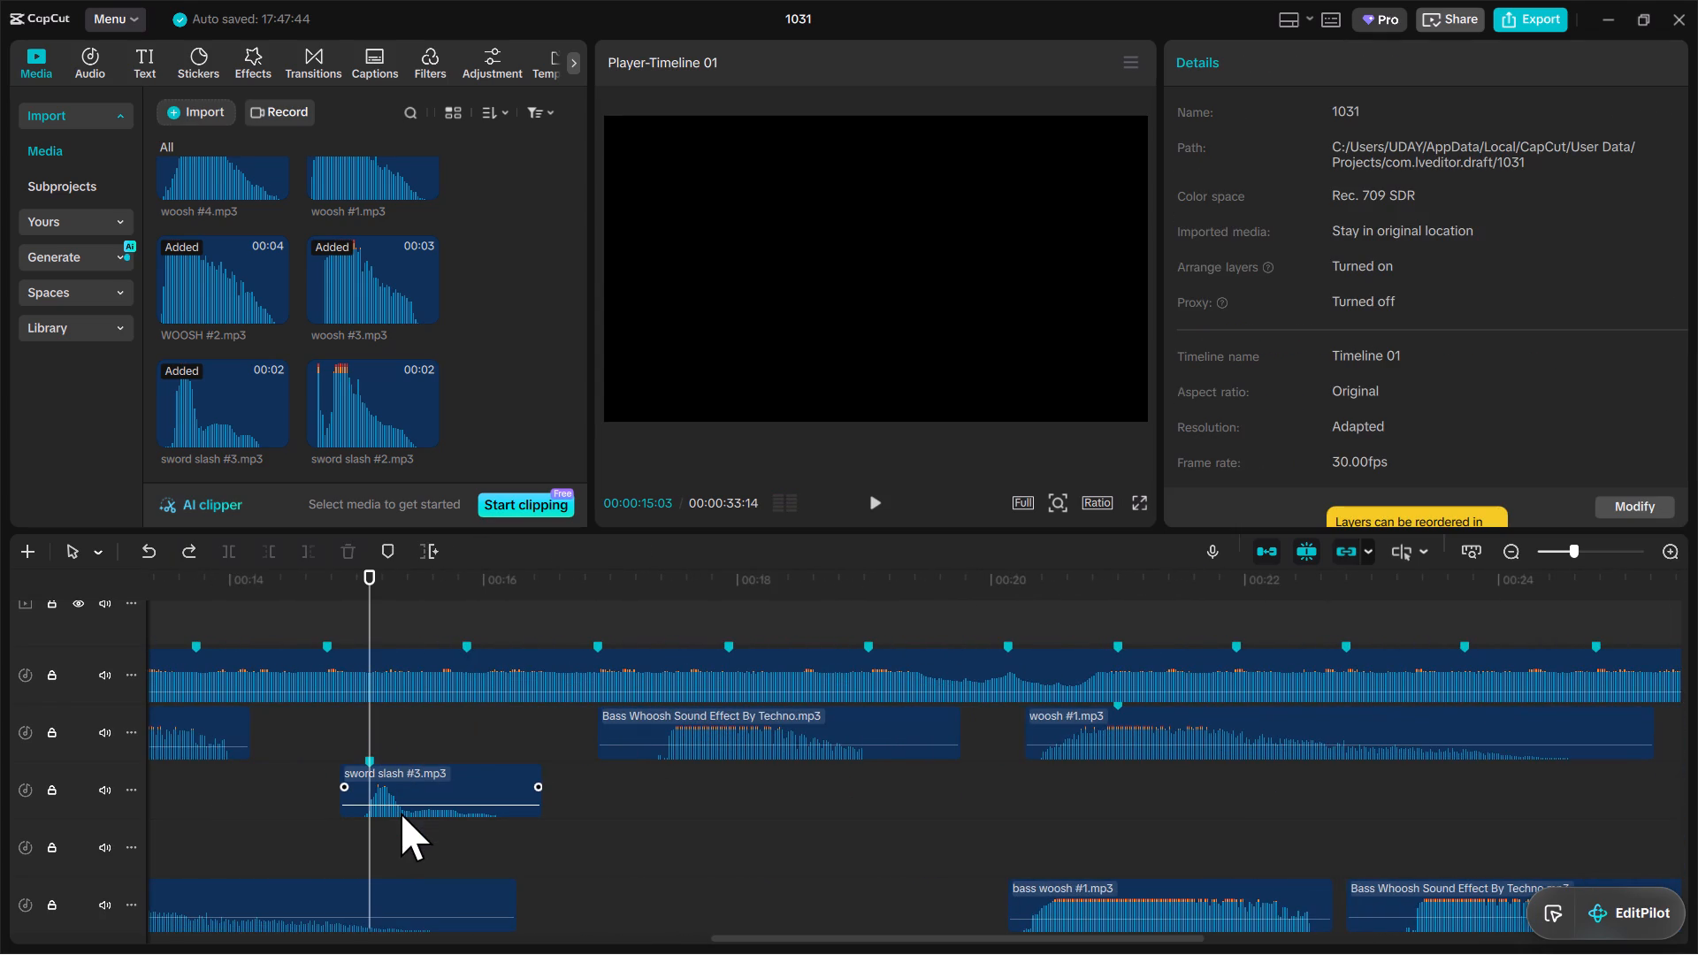
pyautogui.click(1513, 810)
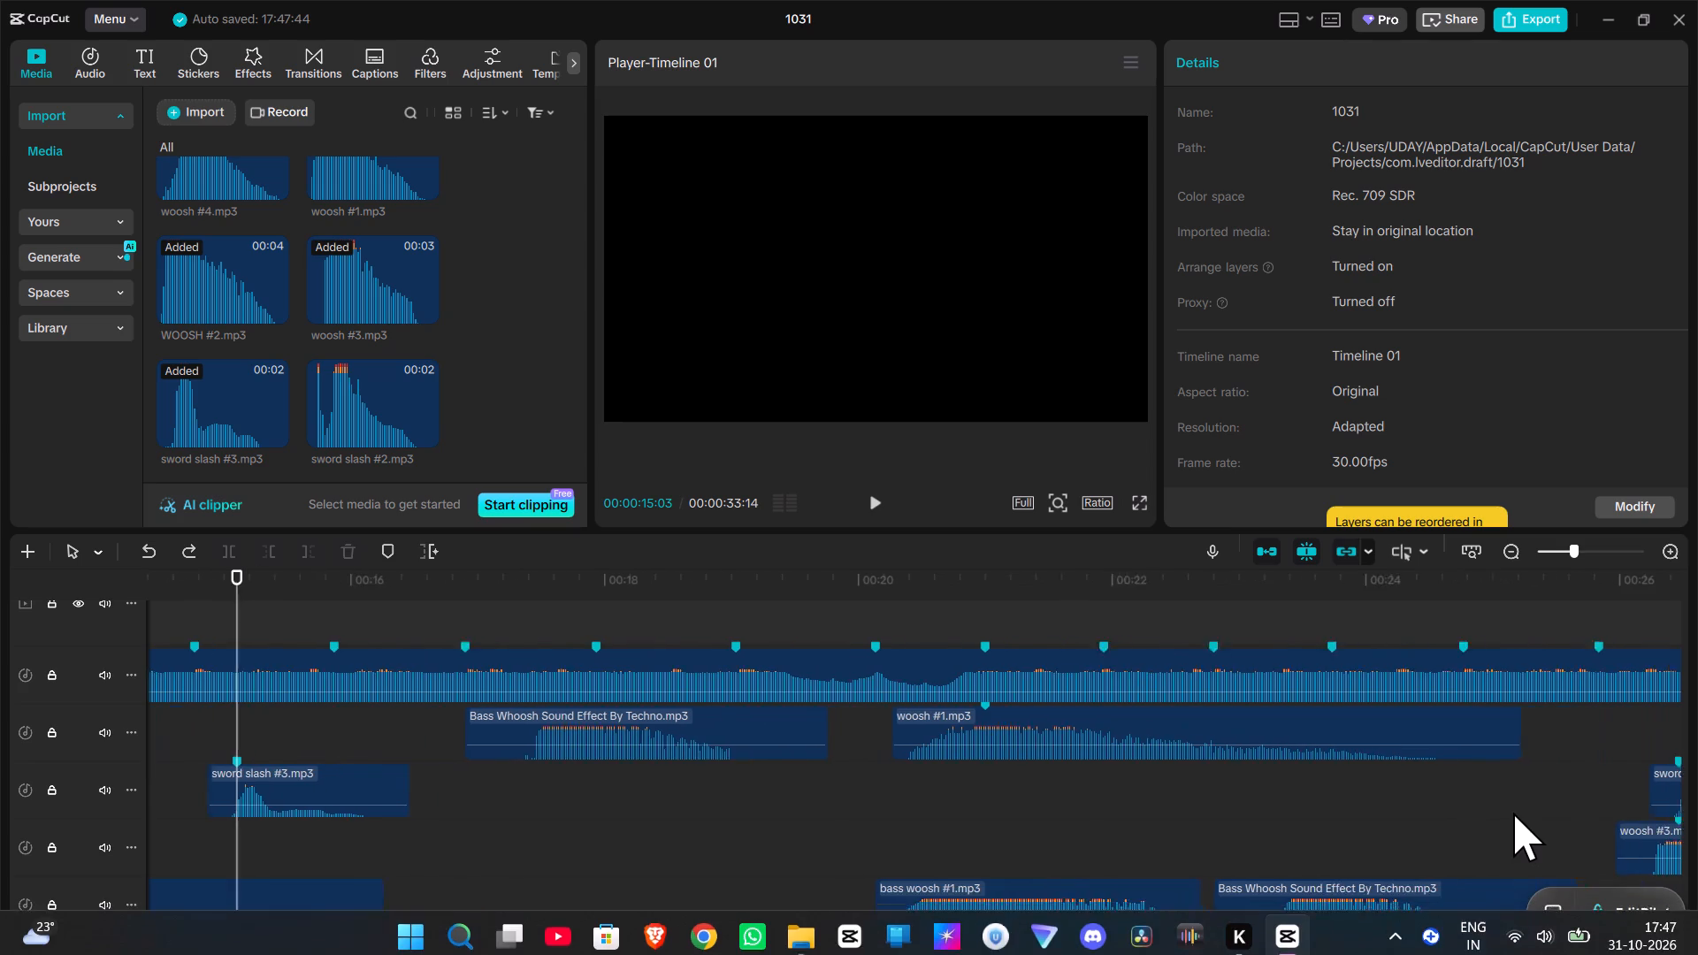
pyautogui.click(1539, 837)
pyautogui.hotkey('ctrl', 'c')
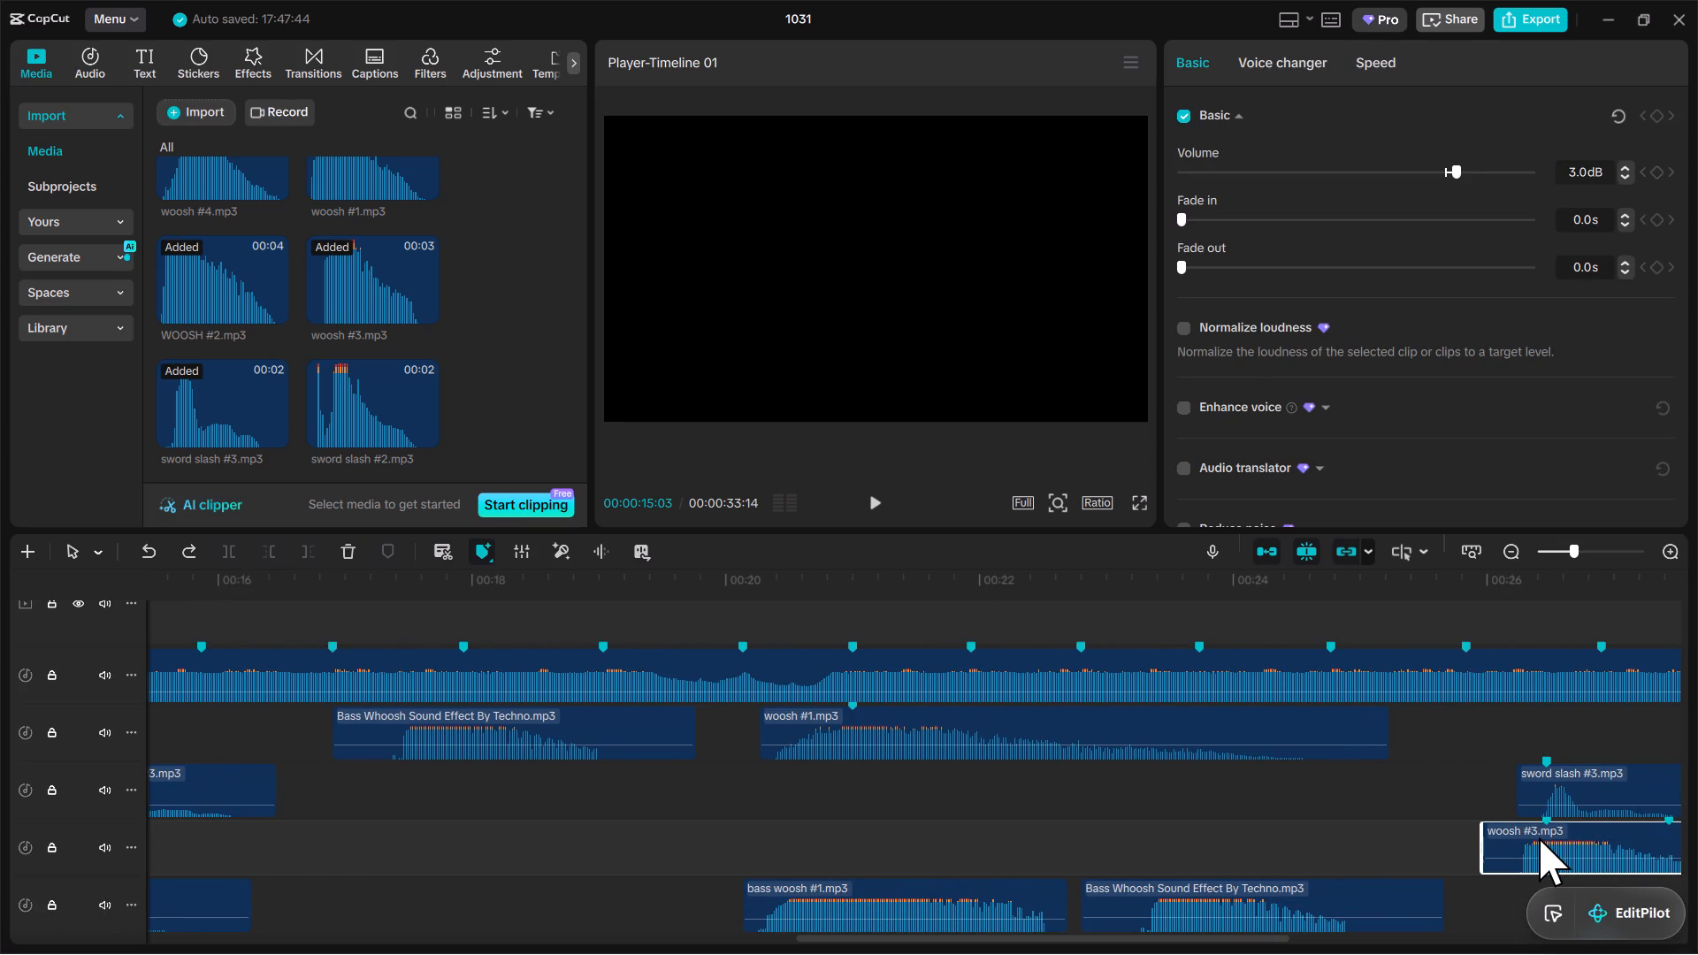
pyautogui.hotkey('ctrl', 'v')
pyautogui.moveTo(1178, 830); pyautogui.dragTo(1128, 826)
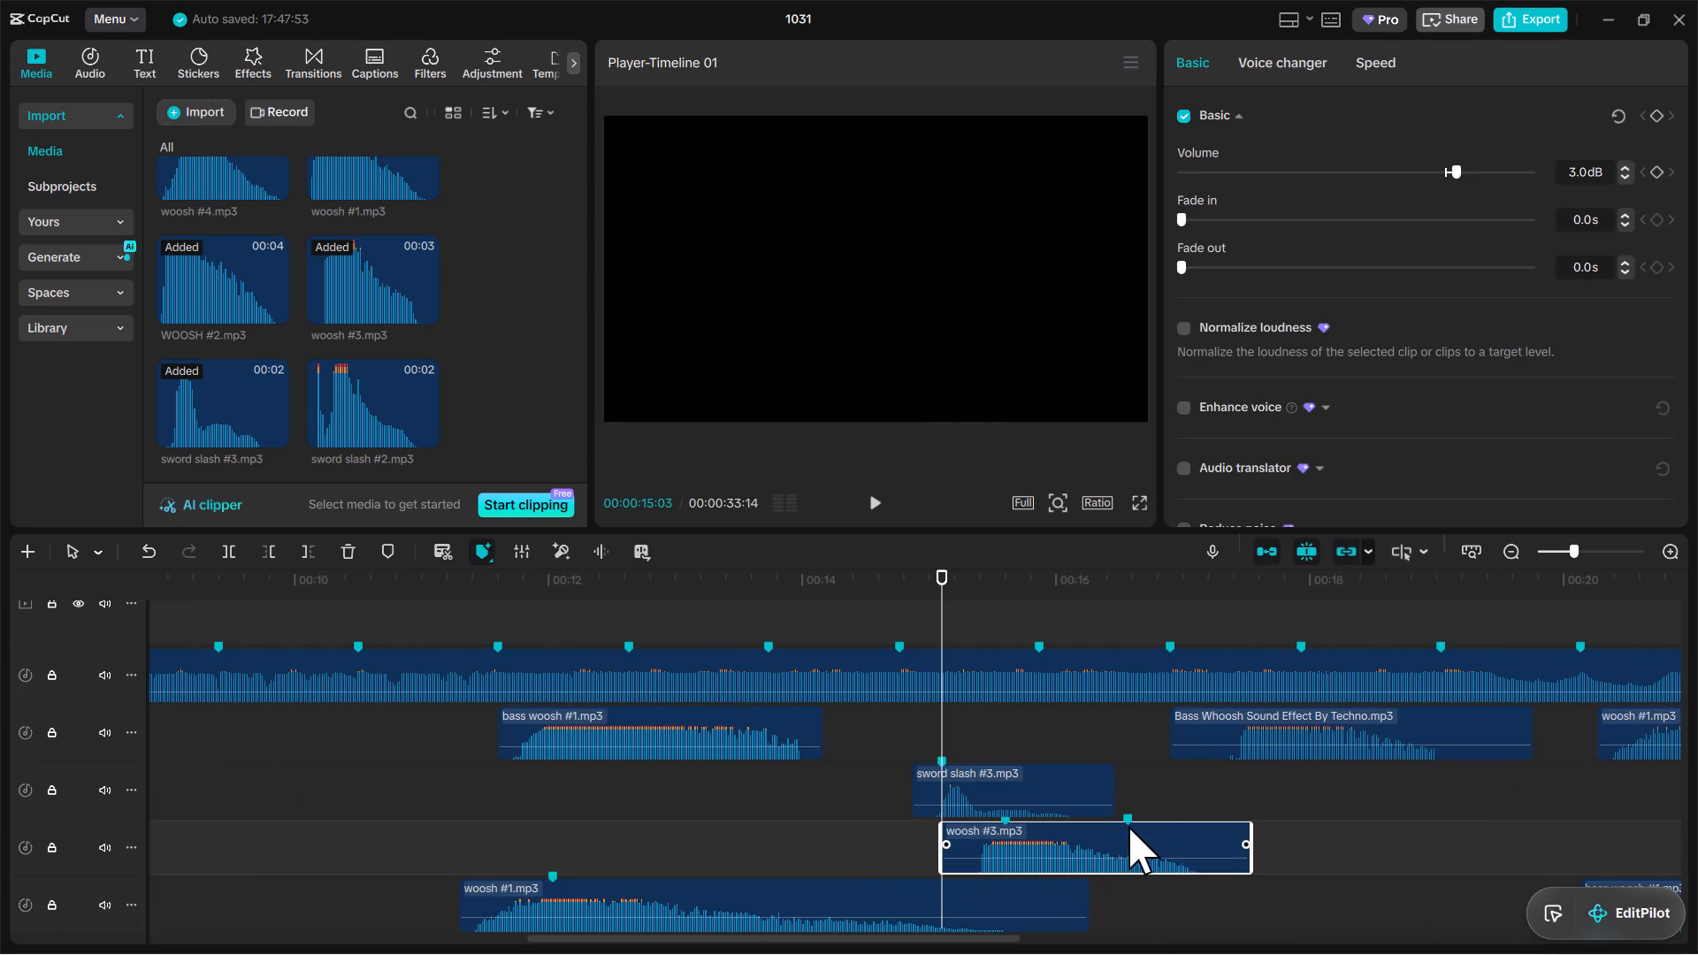
pyautogui.moveTo(1128, 826); pyautogui.dragTo(1121, 838)
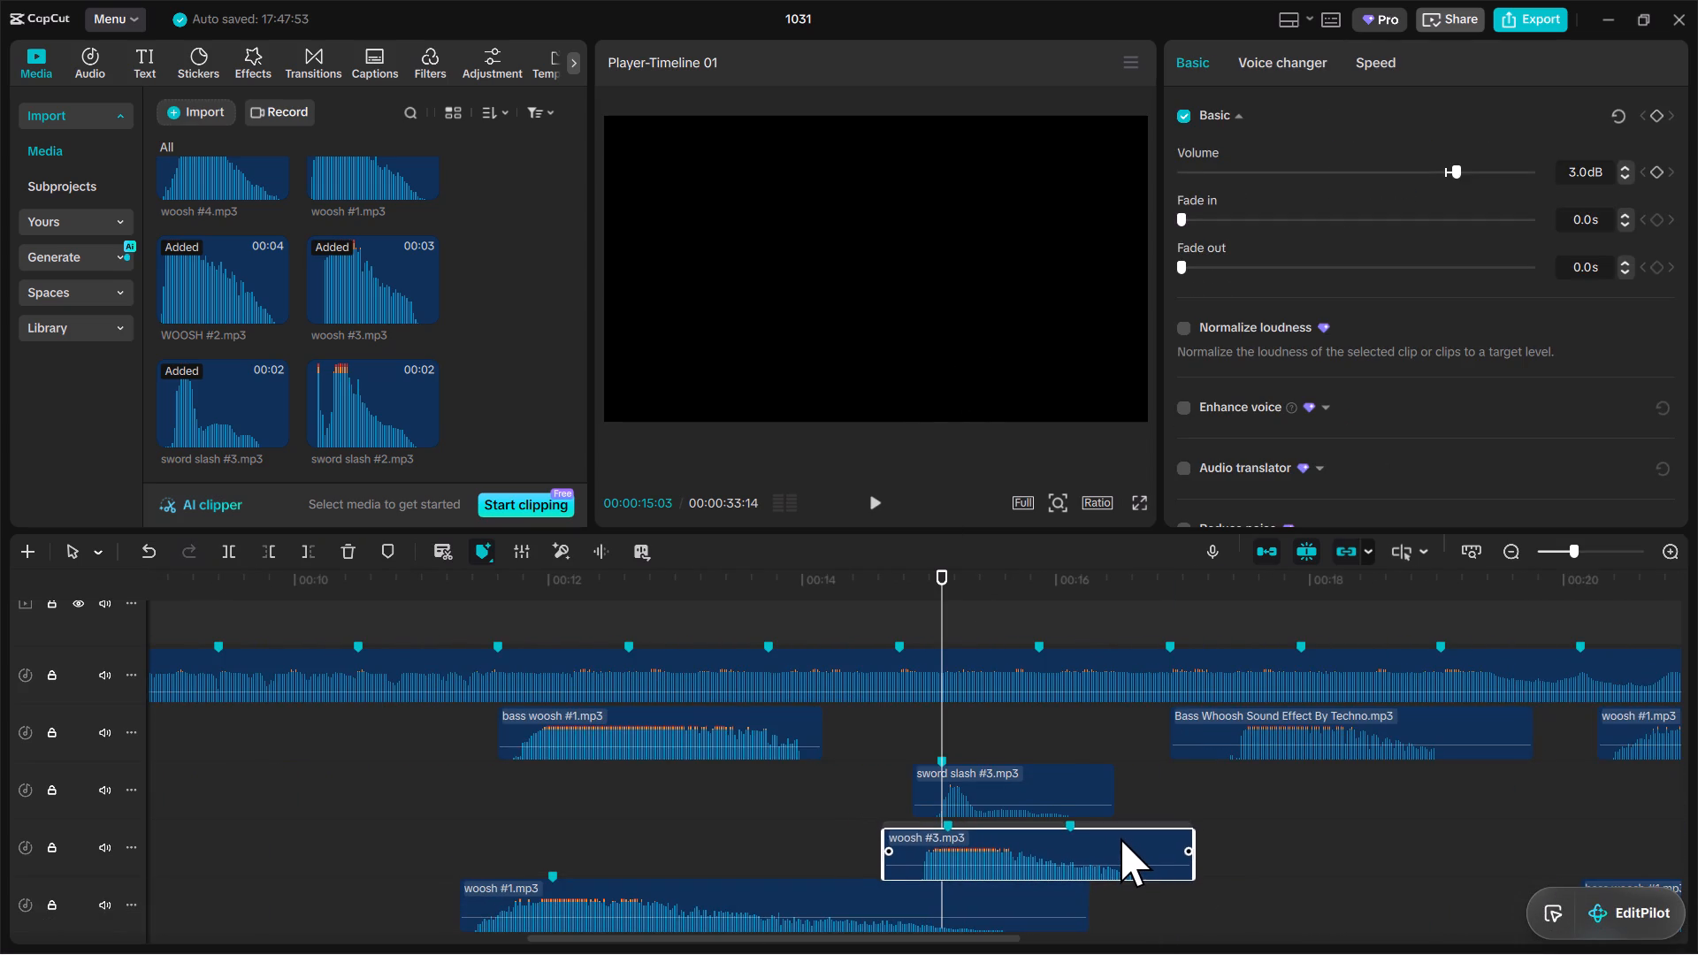
pyautogui.moveTo(1121, 838); pyautogui.dragTo(1115, 838)
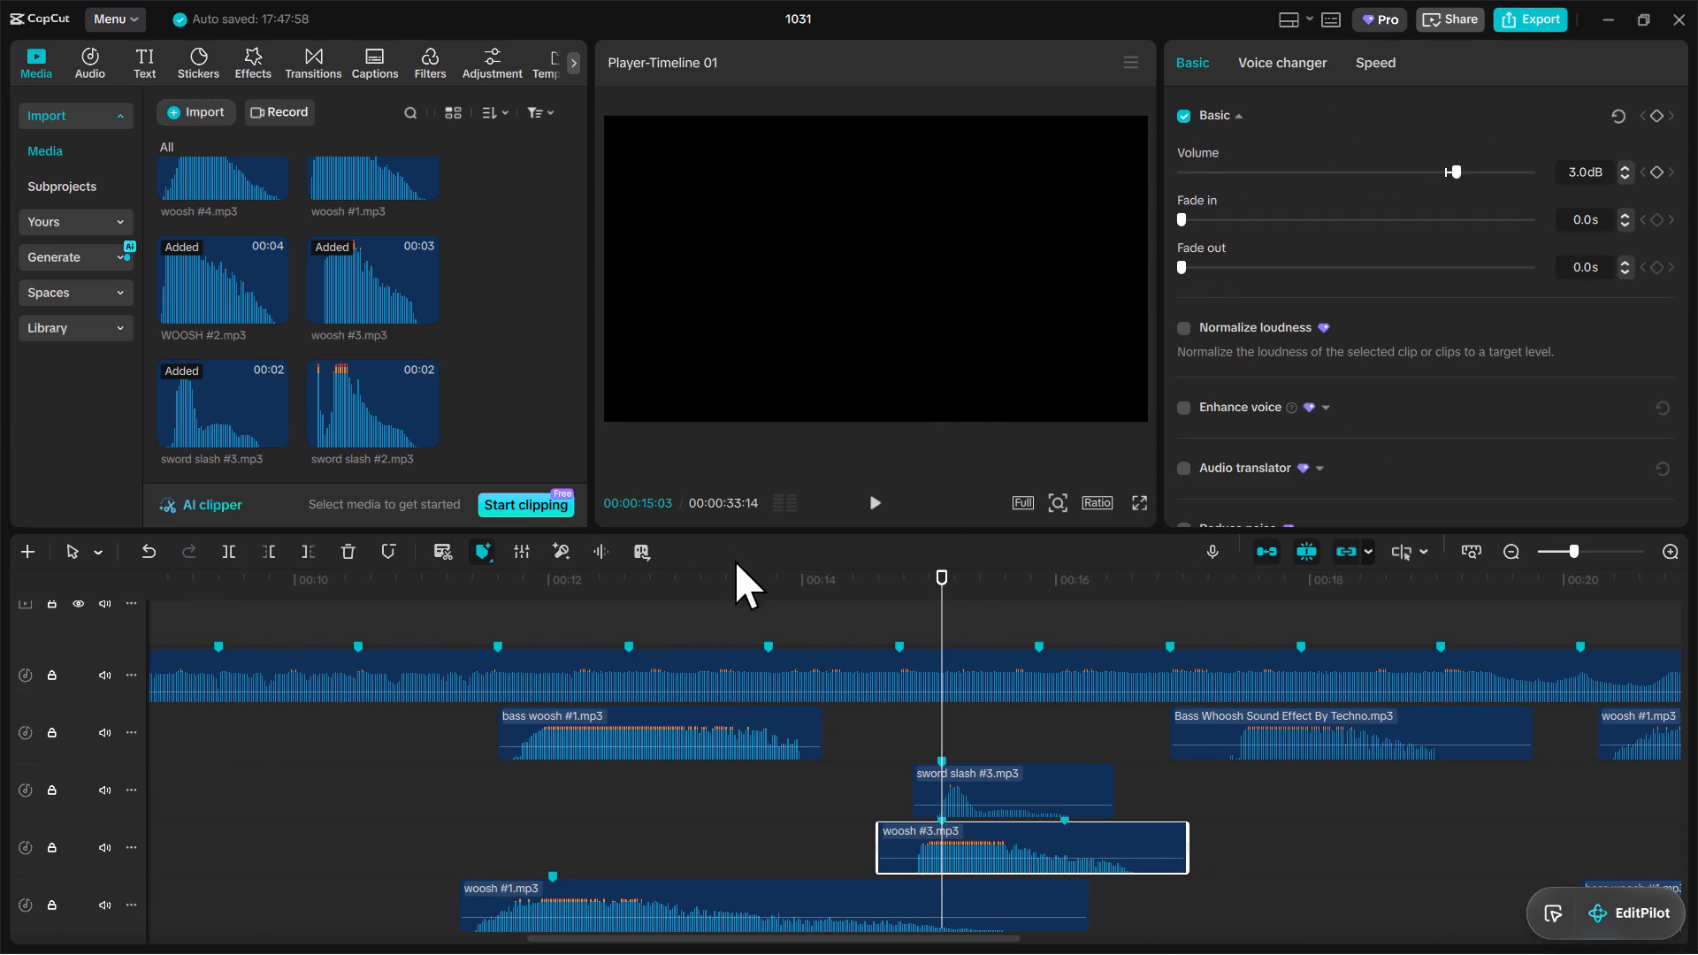
# Play the section around the first sword slash, and inspect the copied woosh #3 clip's marker alignment up close.
pyautogui.click(731, 576)
pyautogui.press('space')
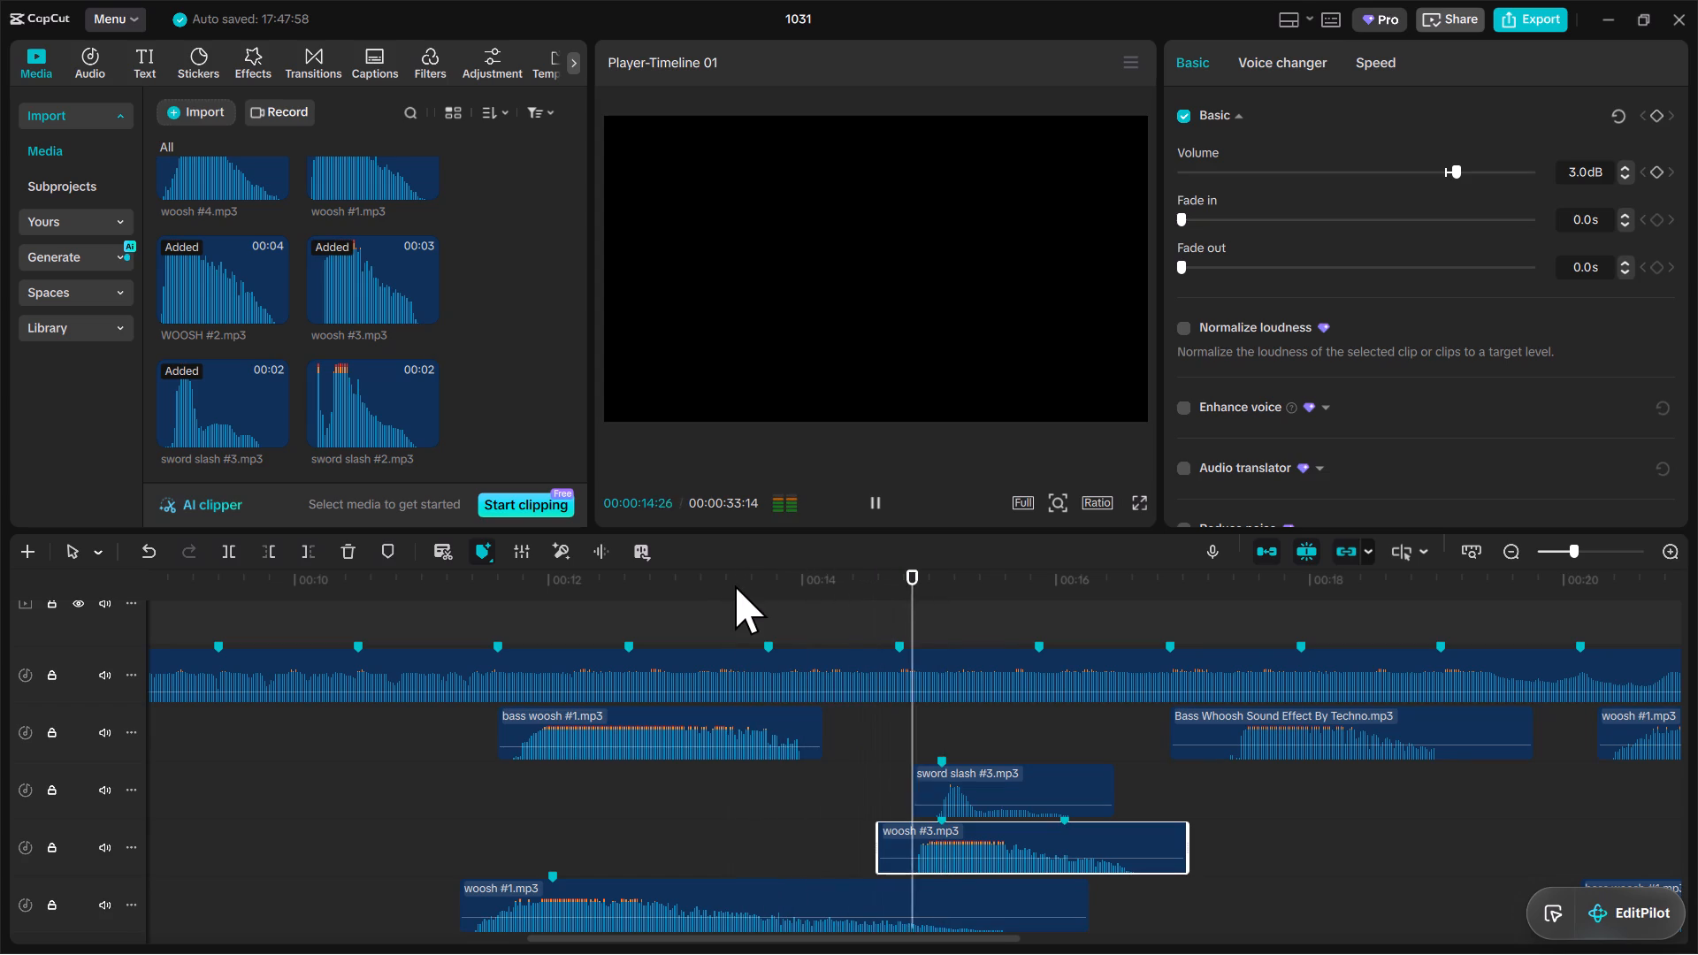
pyautogui.press('space')
pyautogui.moveTo(1580, 542); pyautogui.dragTo(1633, 545)
pyautogui.moveTo(1568, 550); pyautogui.dragTo(1591, 550)
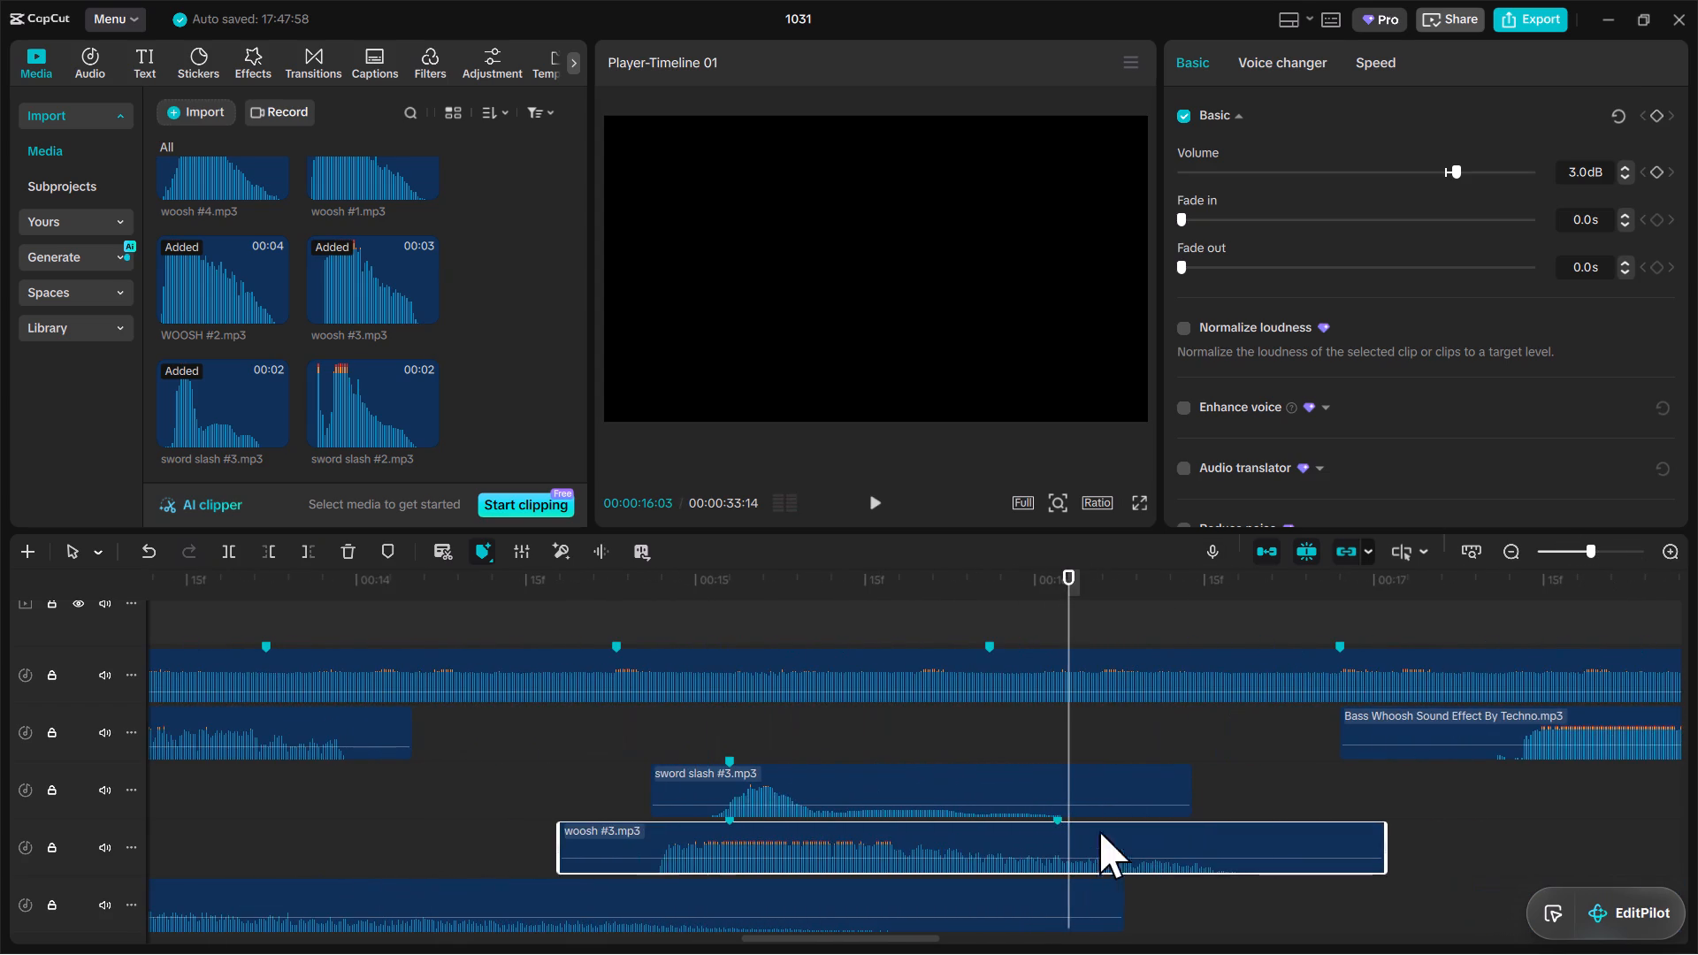
pyautogui.click(730, 759)
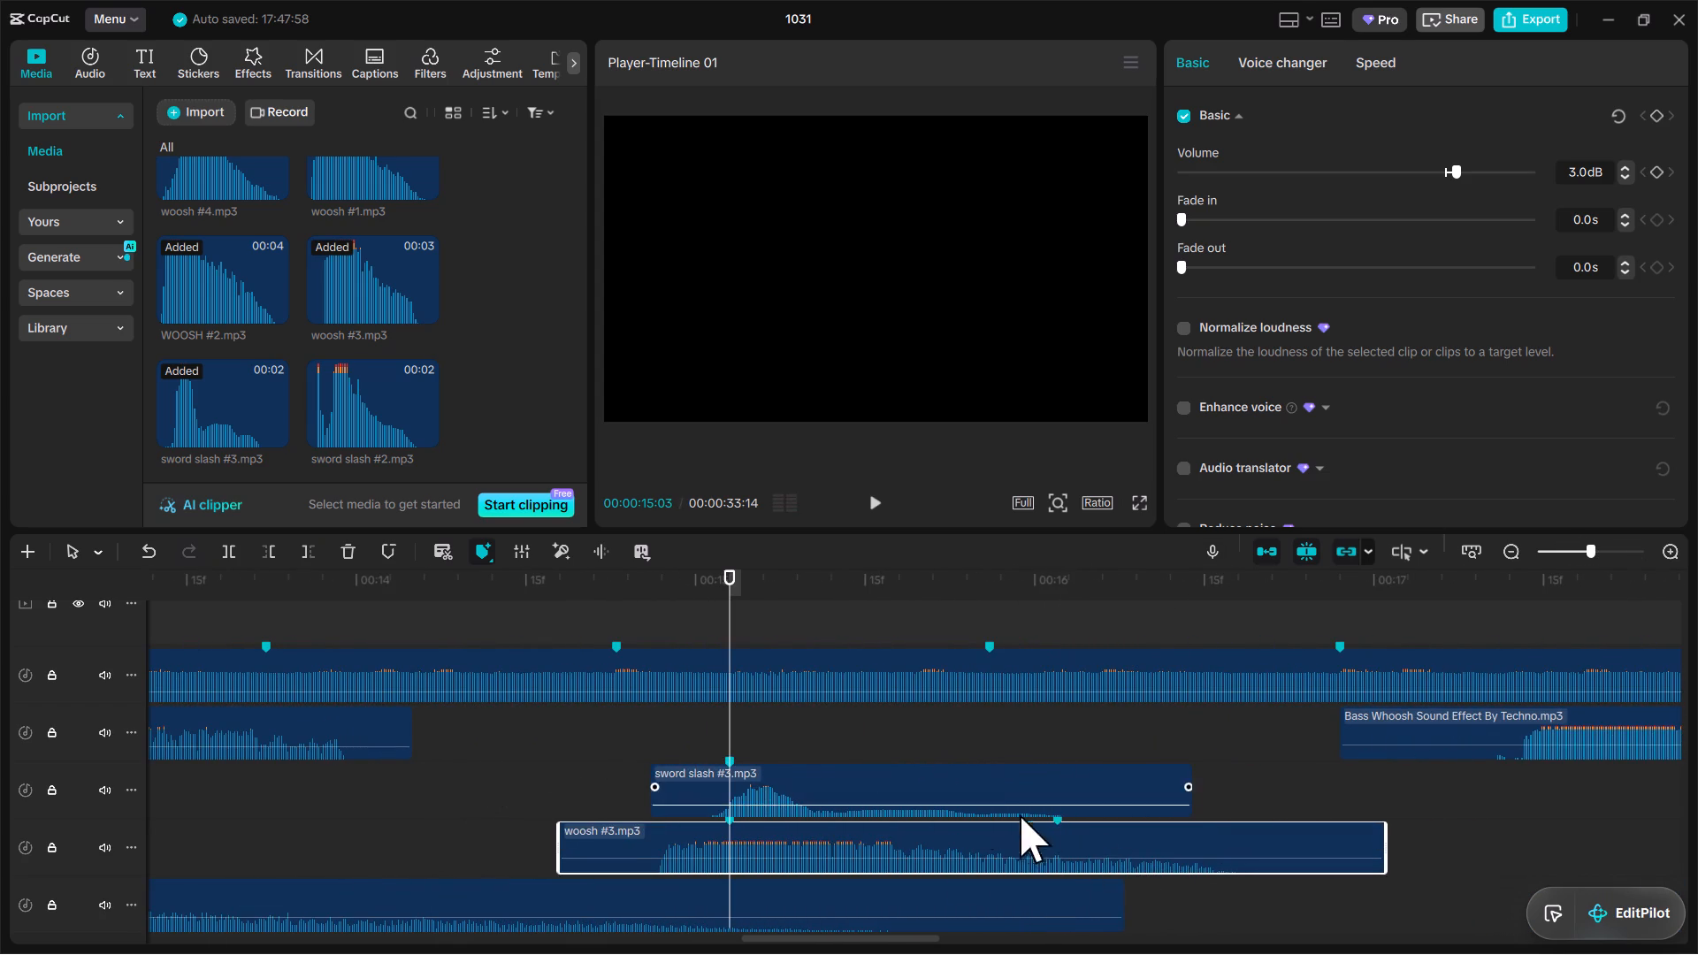
# Play the edit from before the first woosh #1 clip through the ending to review all the layered effects.
pyautogui.moveTo(1596, 556); pyautogui.dragTo(1555, 571)
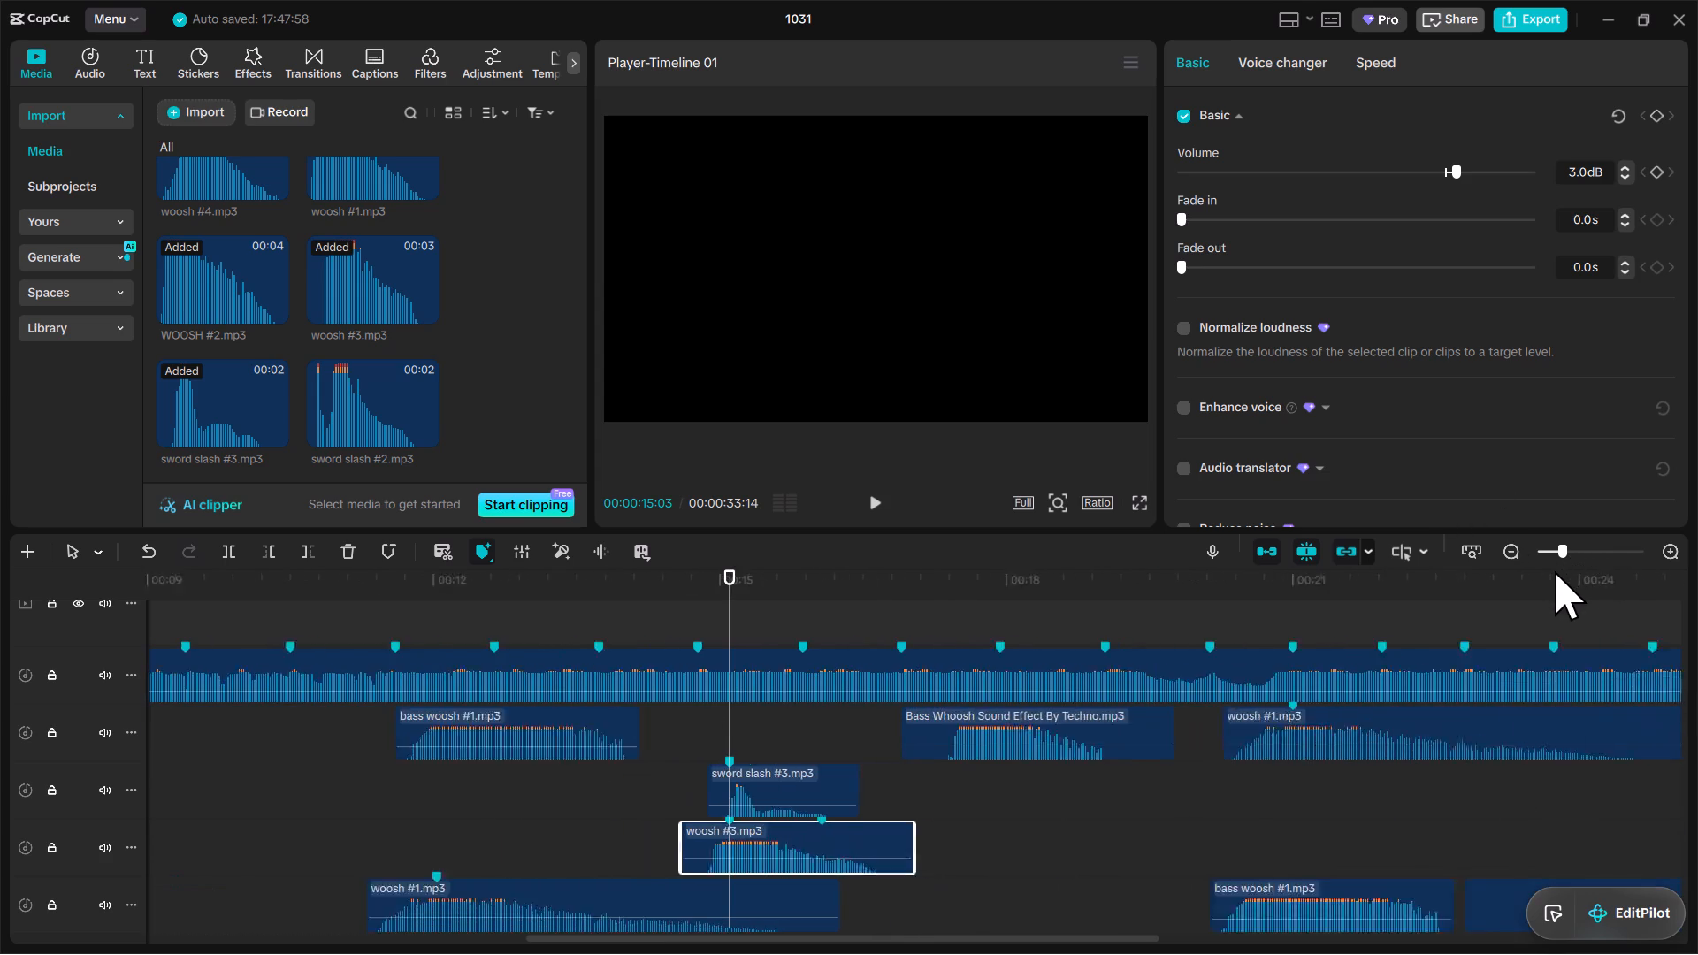
pyautogui.moveTo(1555, 571); pyautogui.dragTo(1554, 571)
pyautogui.click(519, 610)
pyautogui.press('space')
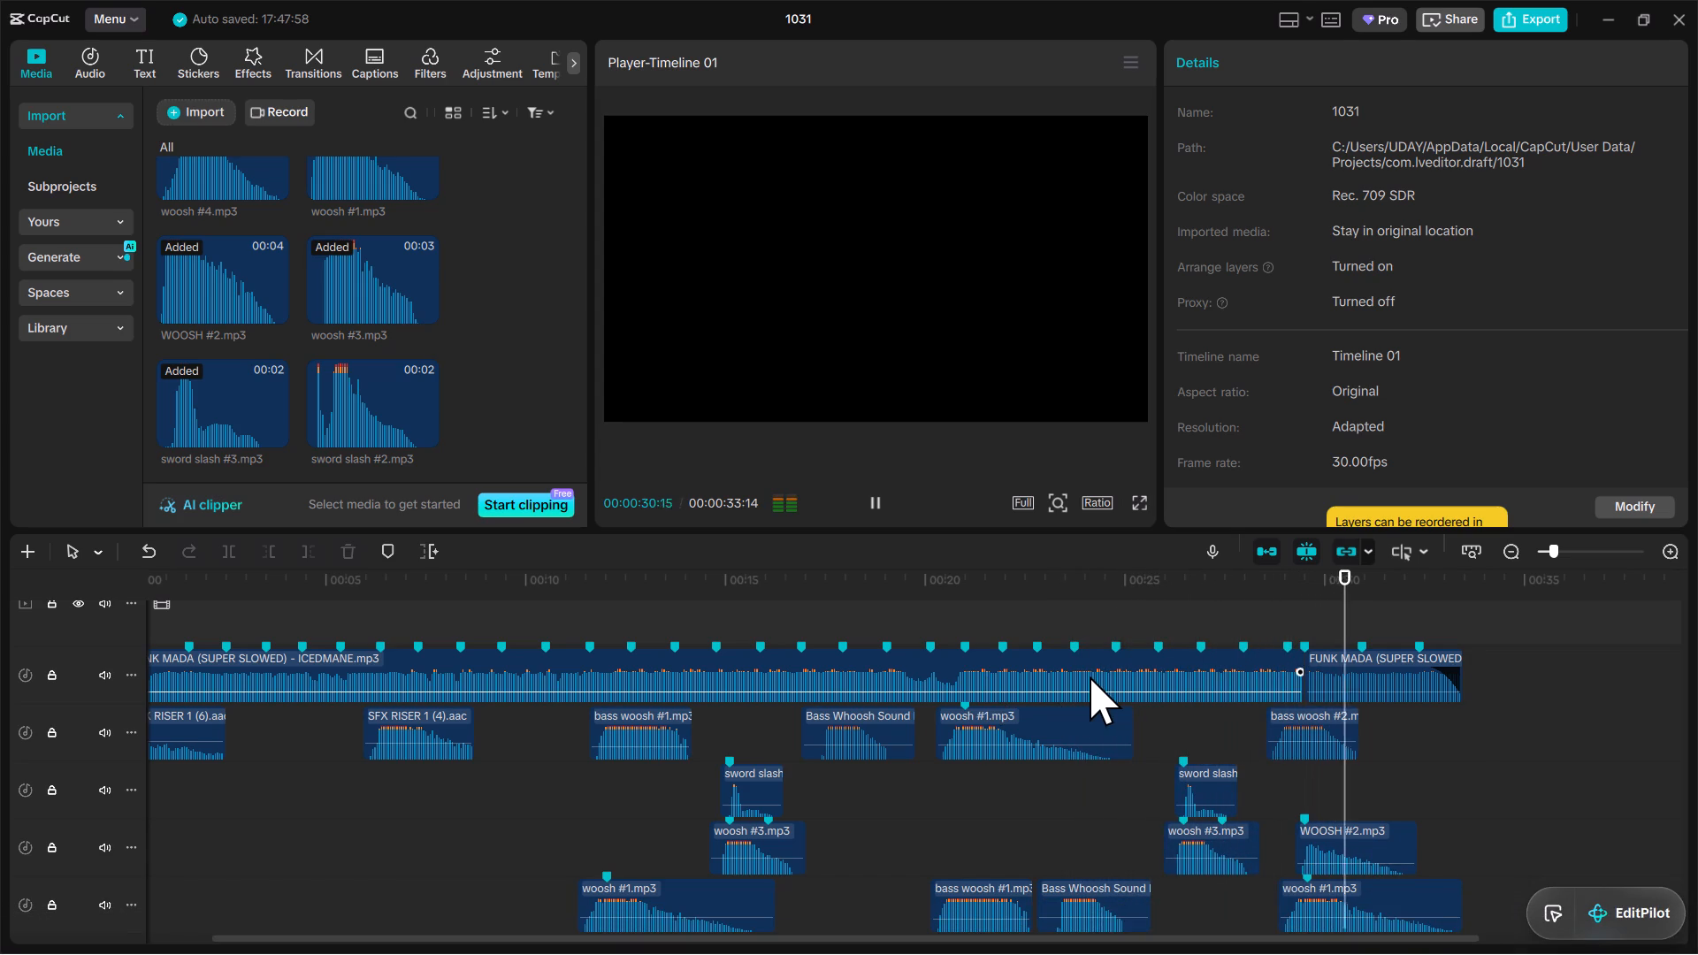
pyautogui.press('space')
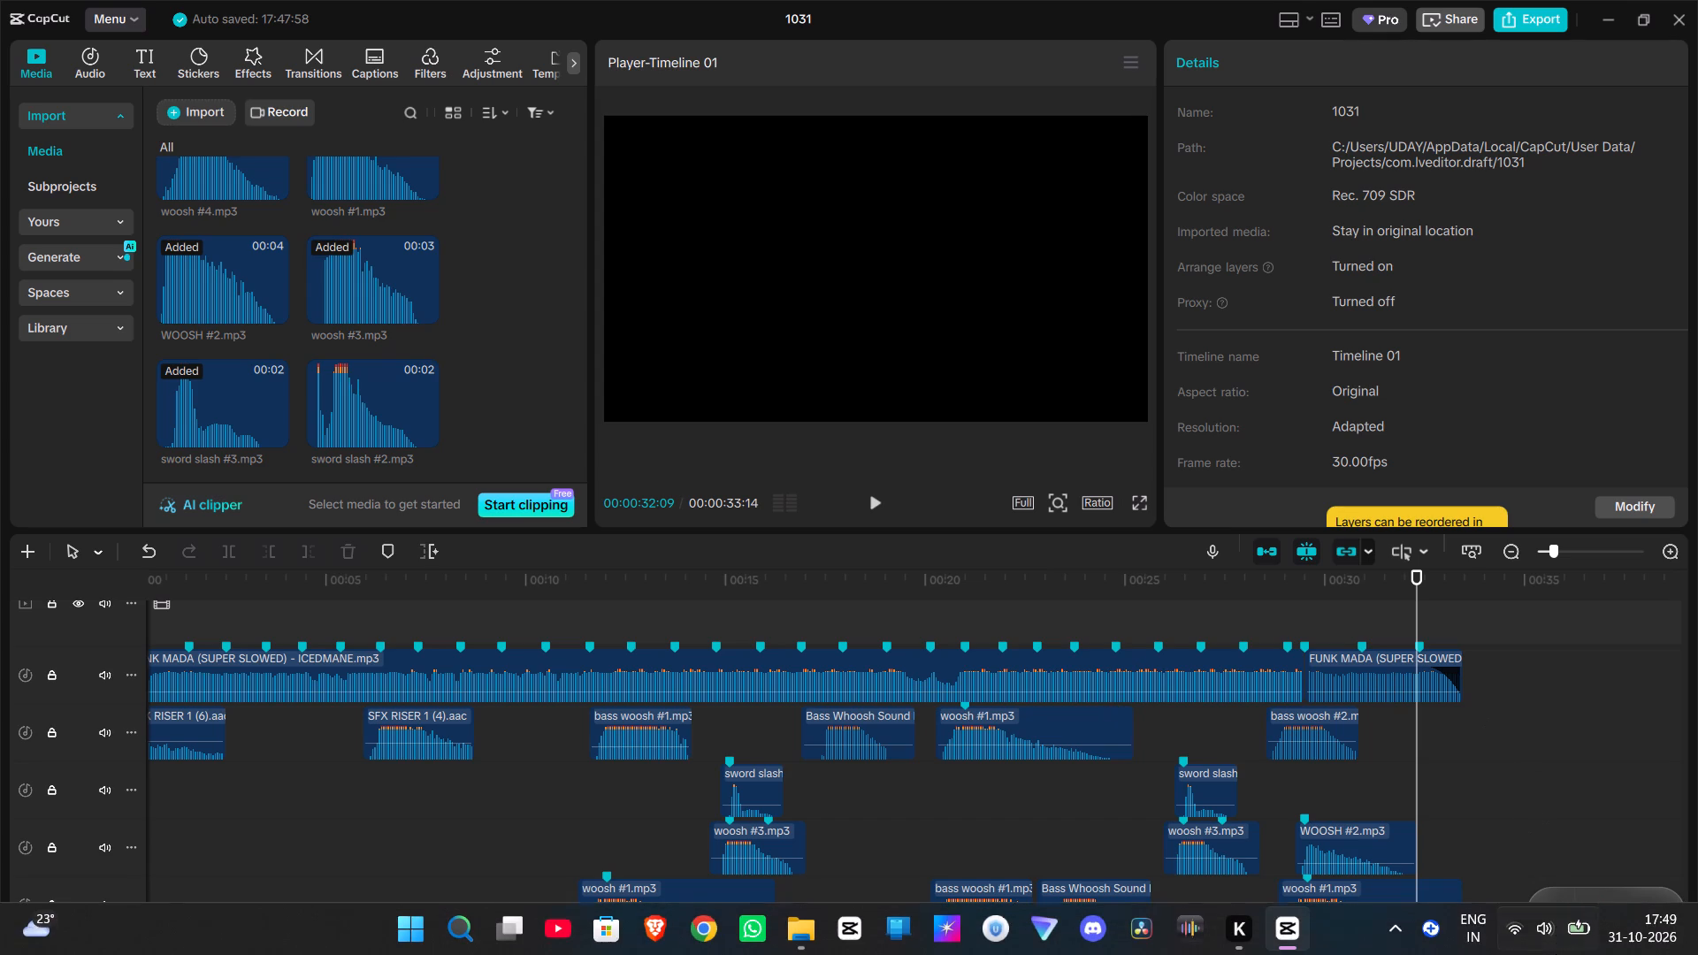
# Switch Bluetooth off and back on in the Windows quick settings, disconnecting the MI BT 18I speaker, and open the list of paired devices.
pyautogui.click(1556, 954)
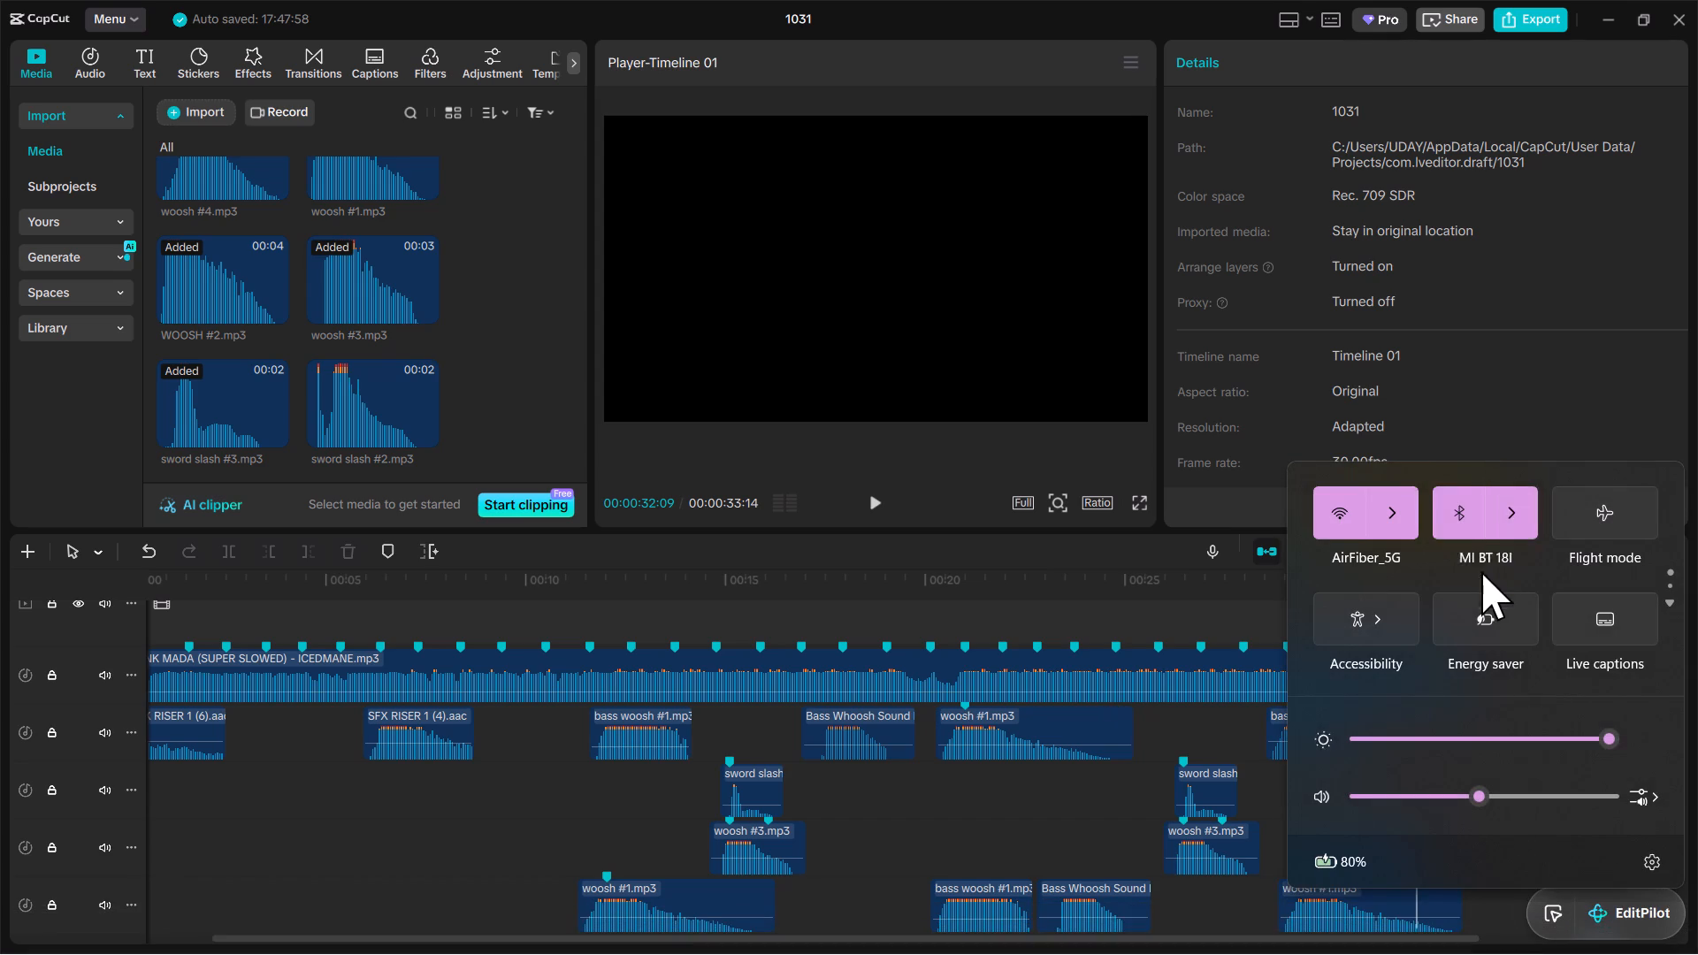
pyautogui.click(1465, 534)
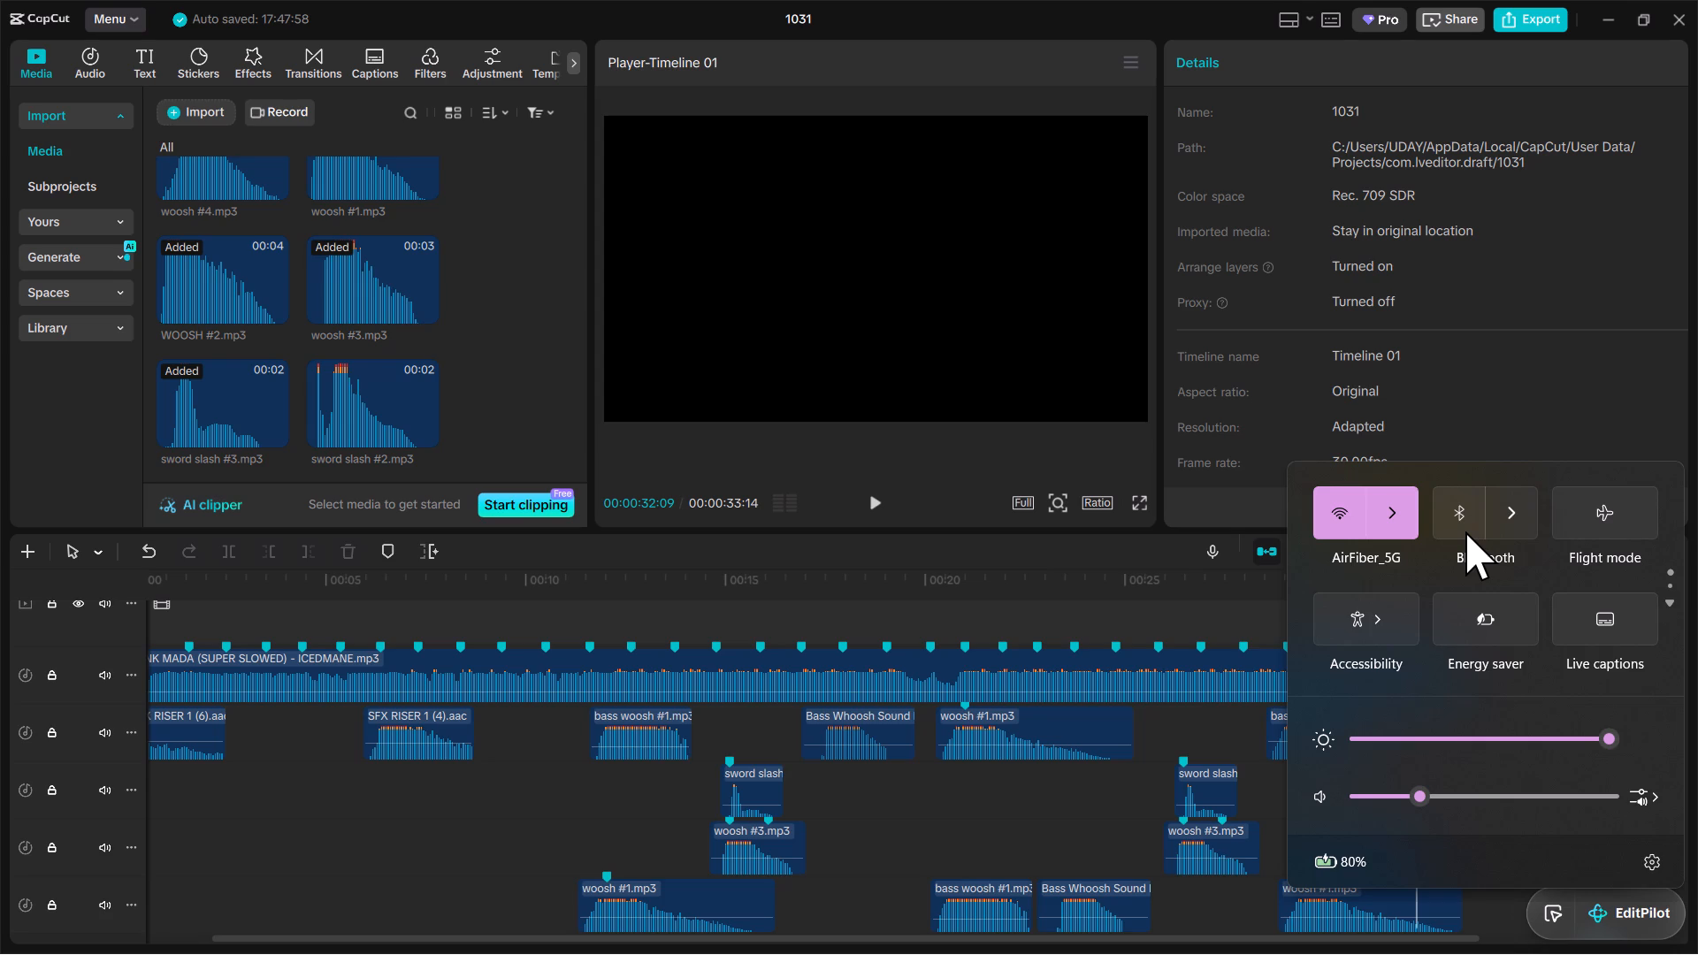
pyautogui.click(1465, 531)
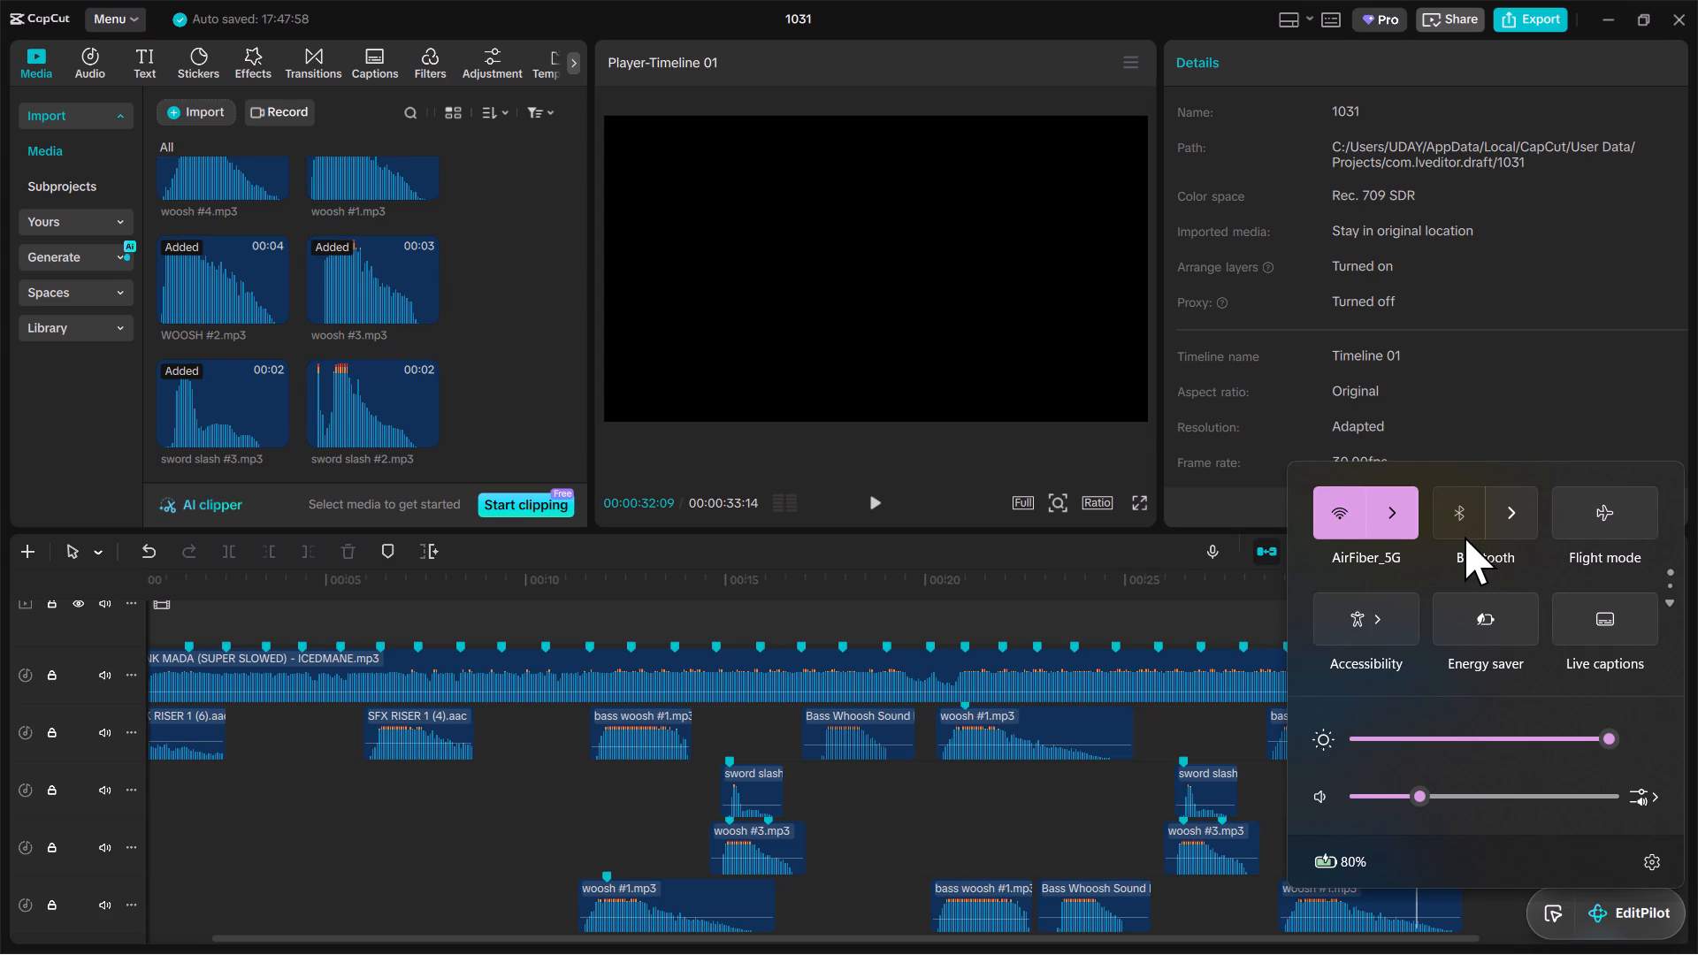
pyautogui.click(1465, 537)
pyautogui.click(1503, 525)
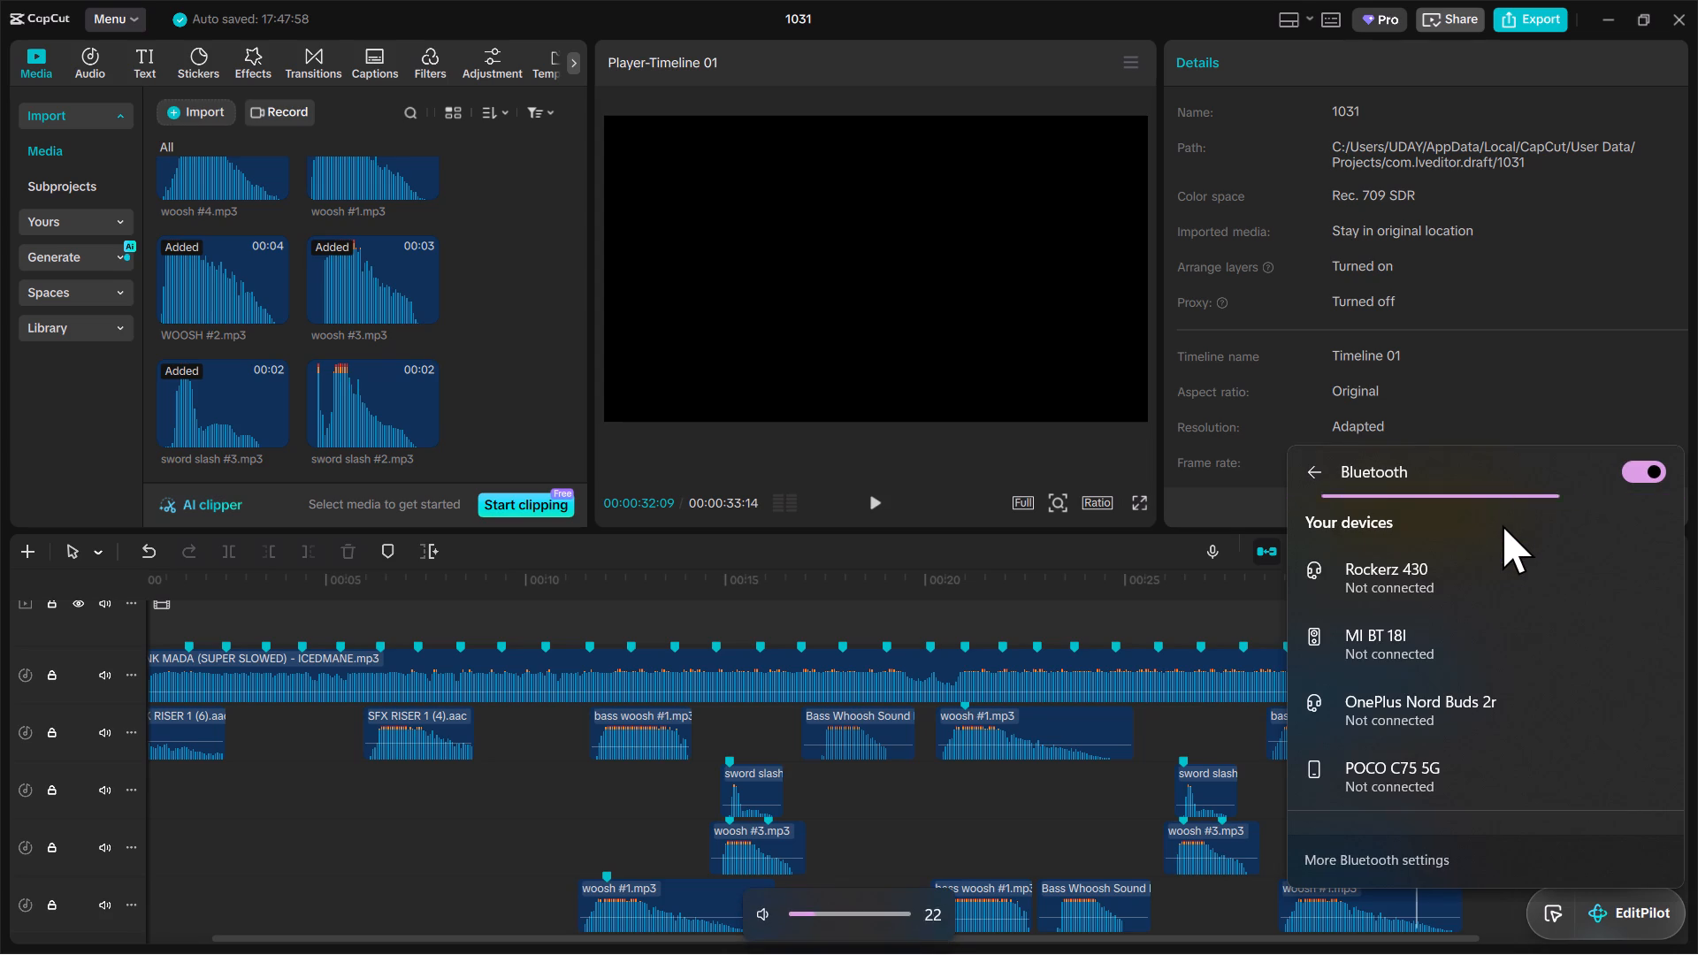
# Connect the OnePlus Nord Buds 2r headphones over Bluetooth.
pyautogui.click(1411, 726)
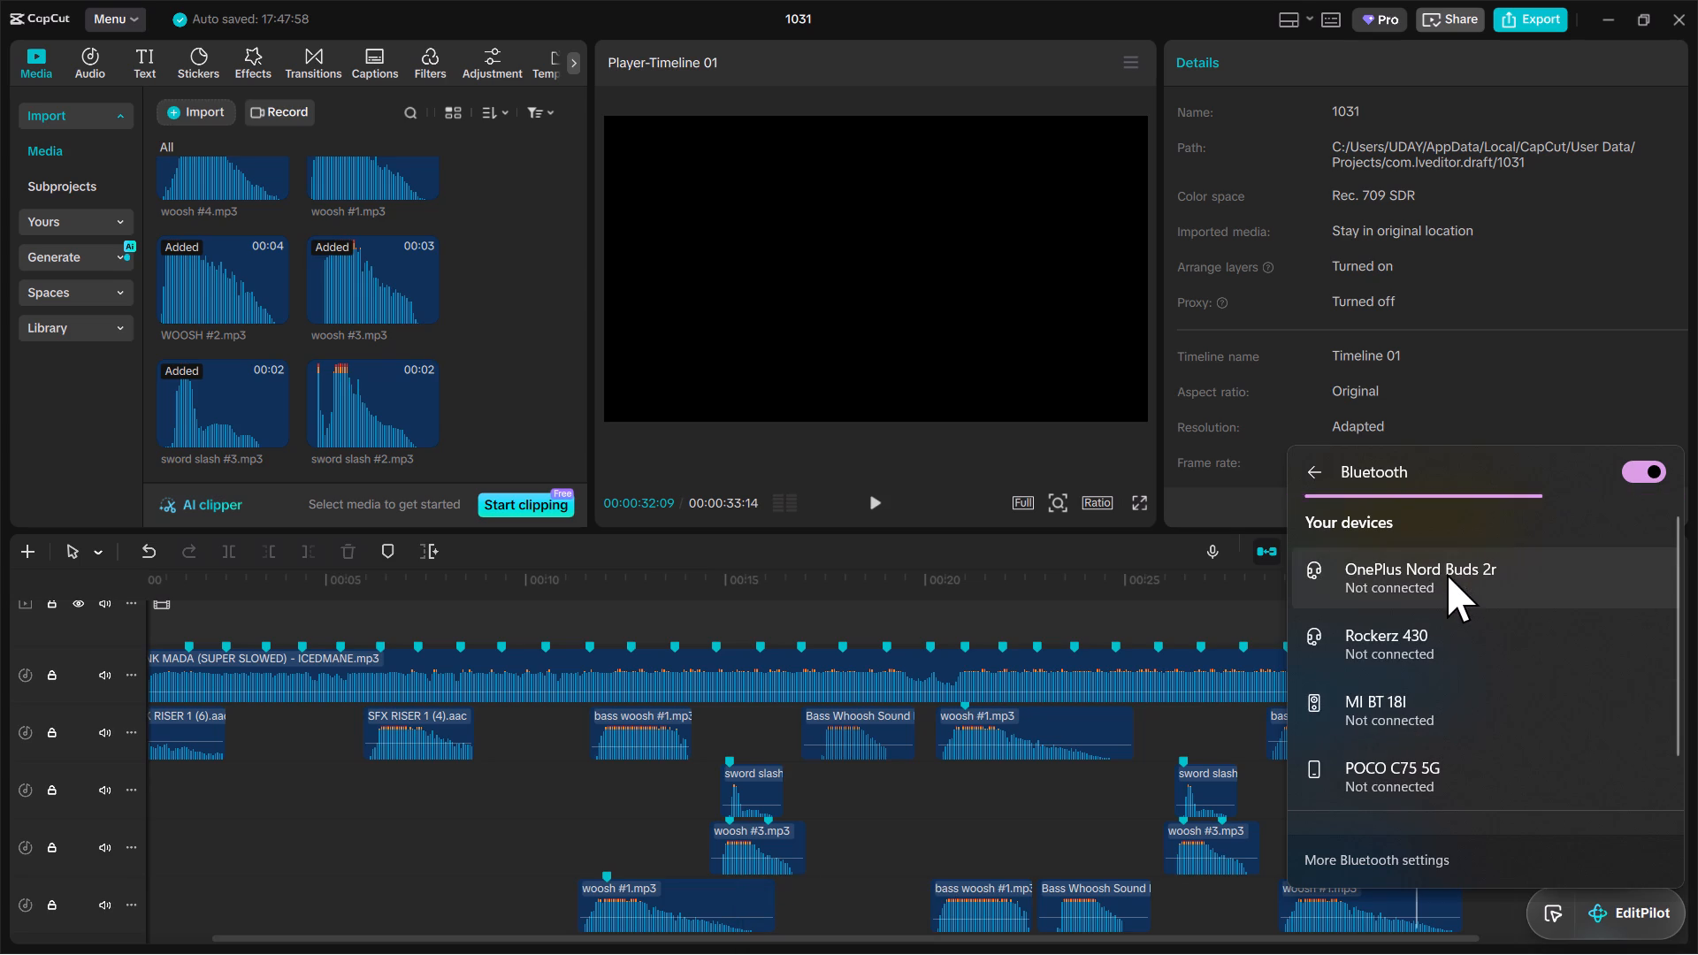
pyautogui.click(1447, 574)
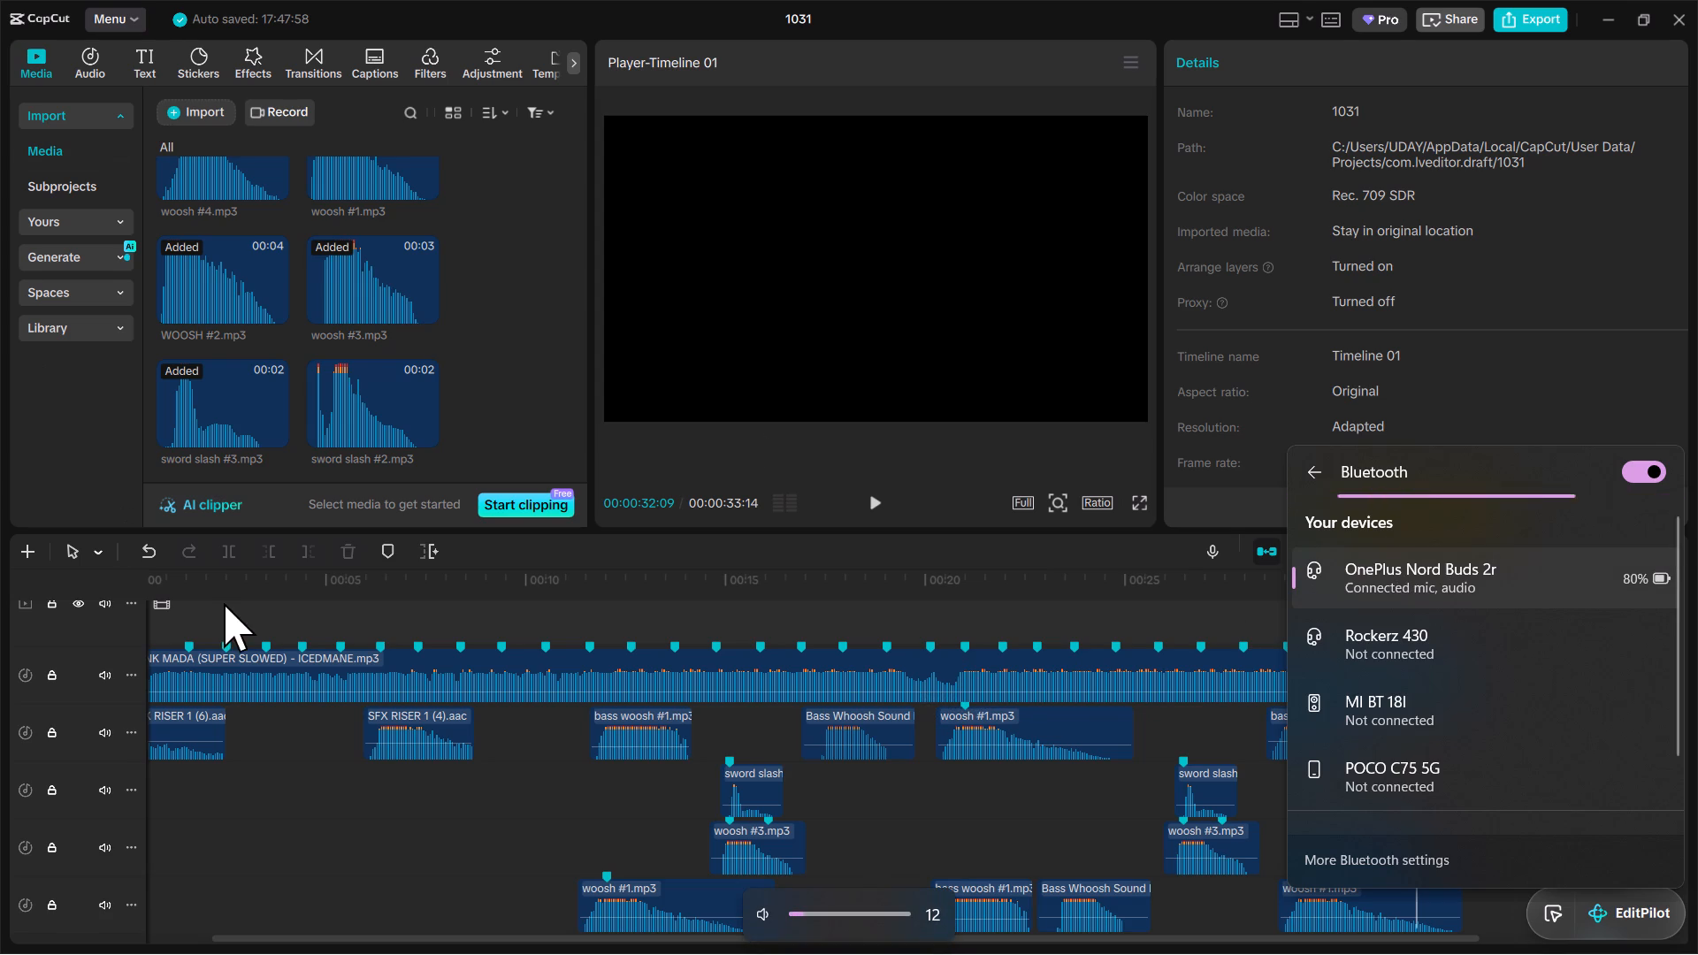
# Play the edit from the beginning through the first Bass Whoosh Sound clip.
pyautogui.click(536, 600)
pyautogui.moveTo(411, 615); pyautogui.dragTo(348, 621)
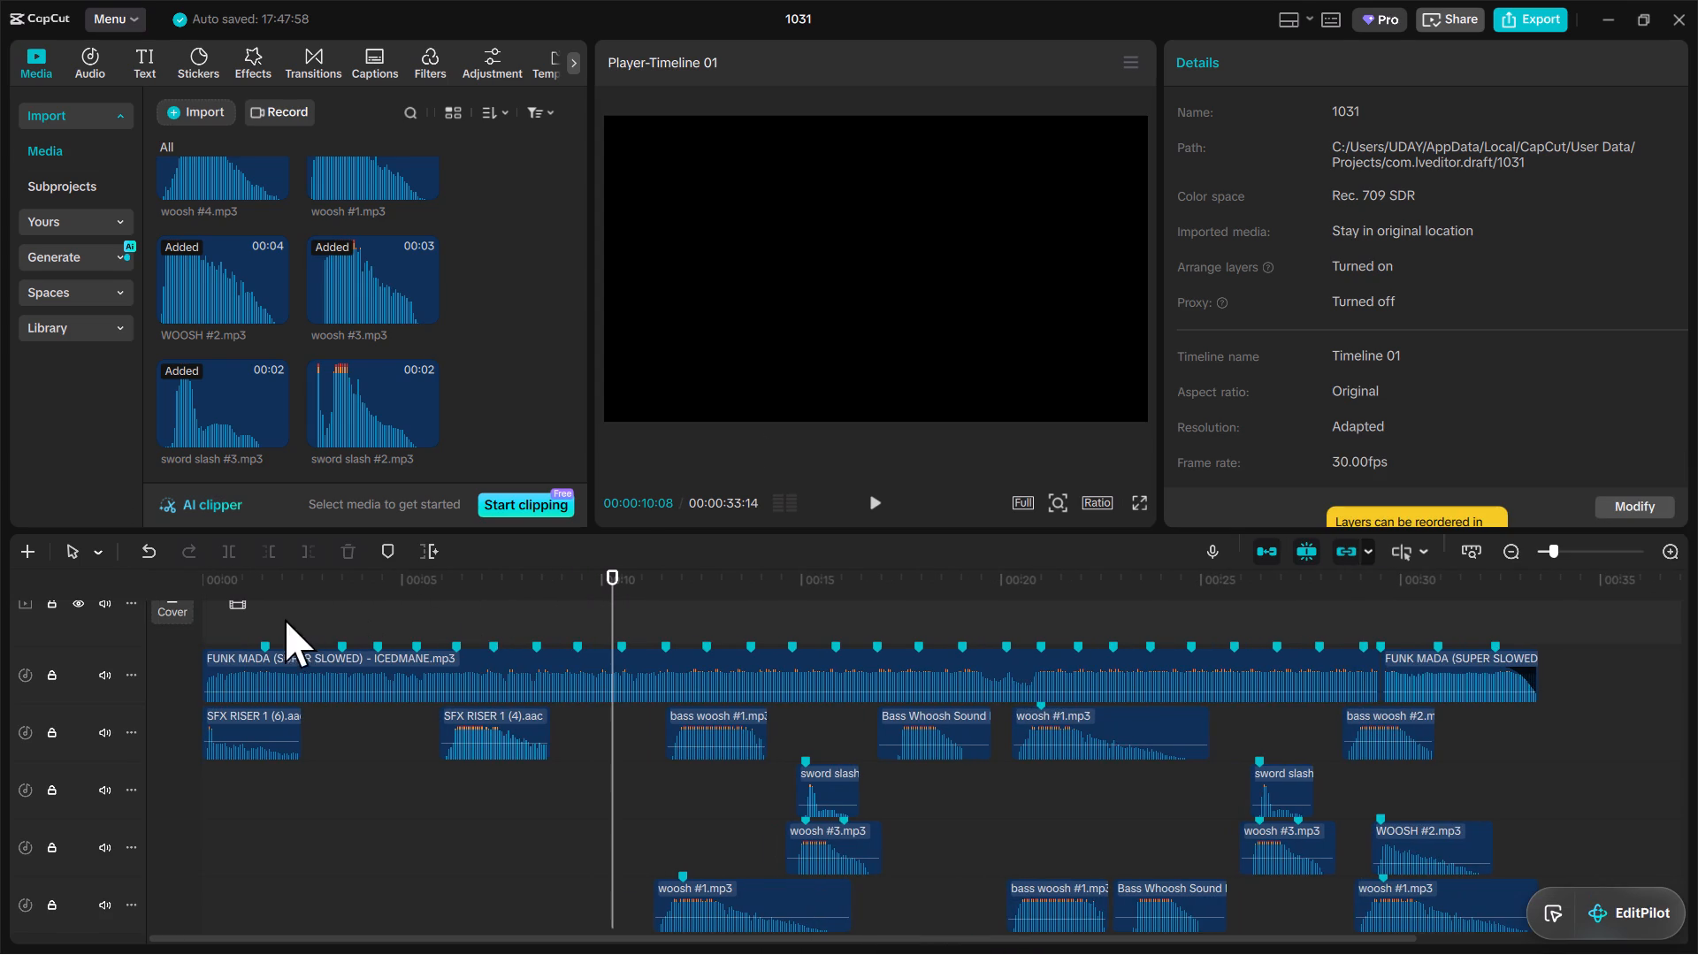
pyautogui.click(210, 583)
pyautogui.press('space')
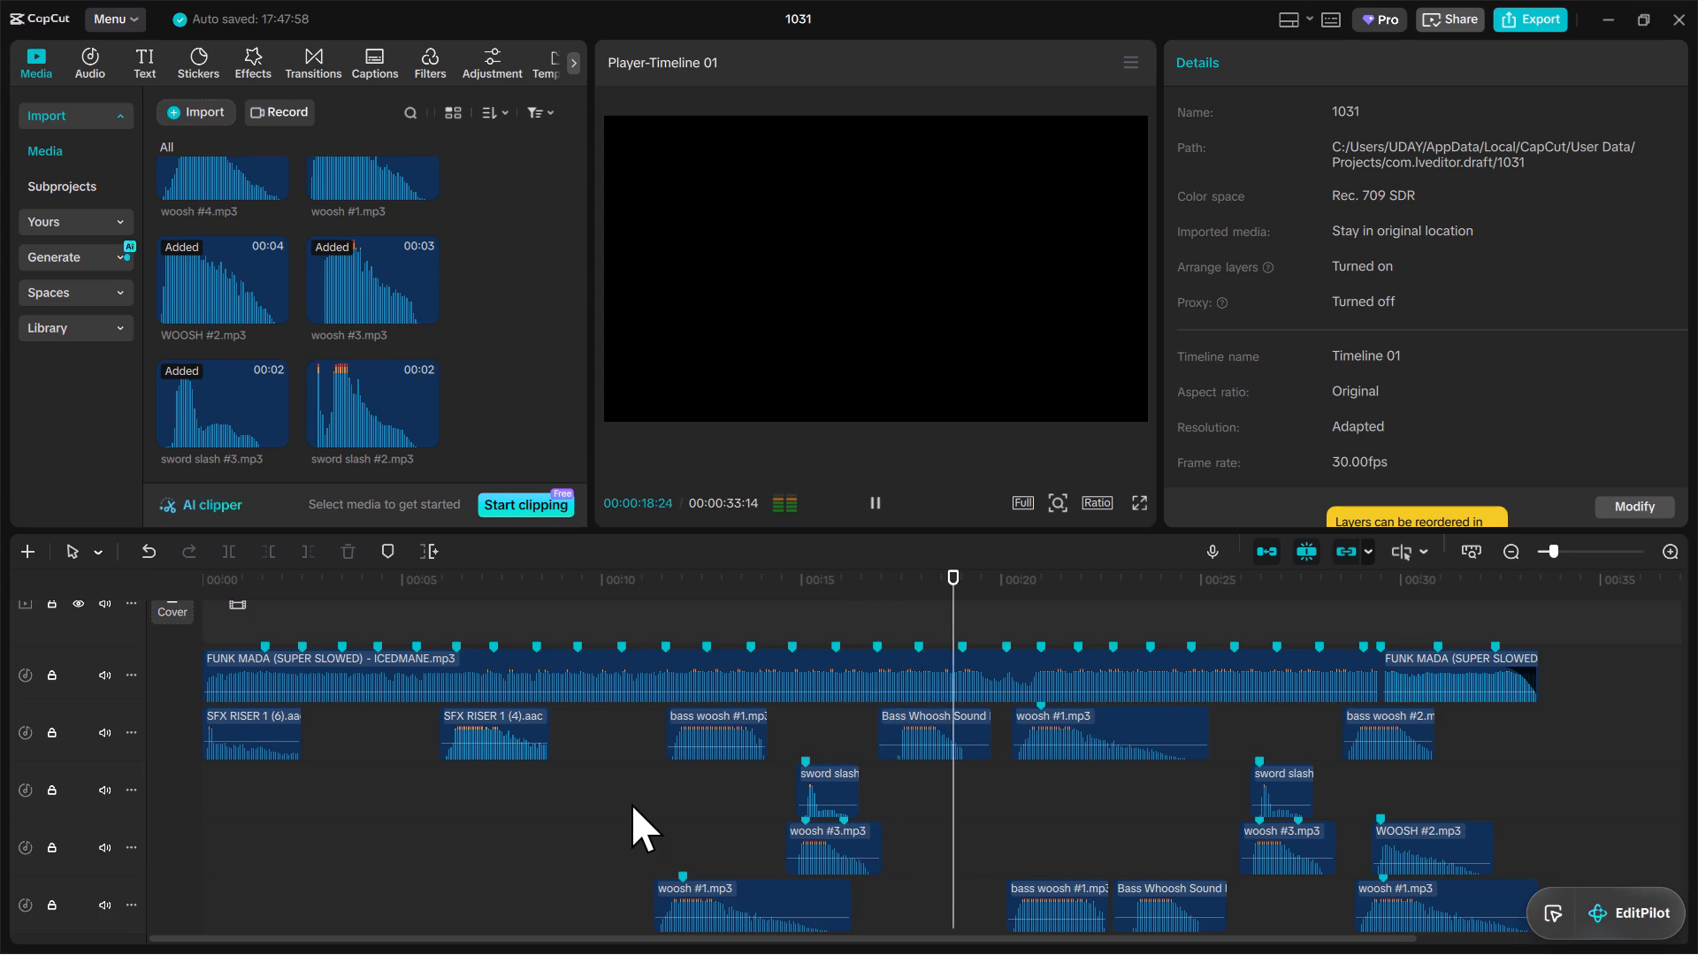
pyautogui.press('space')
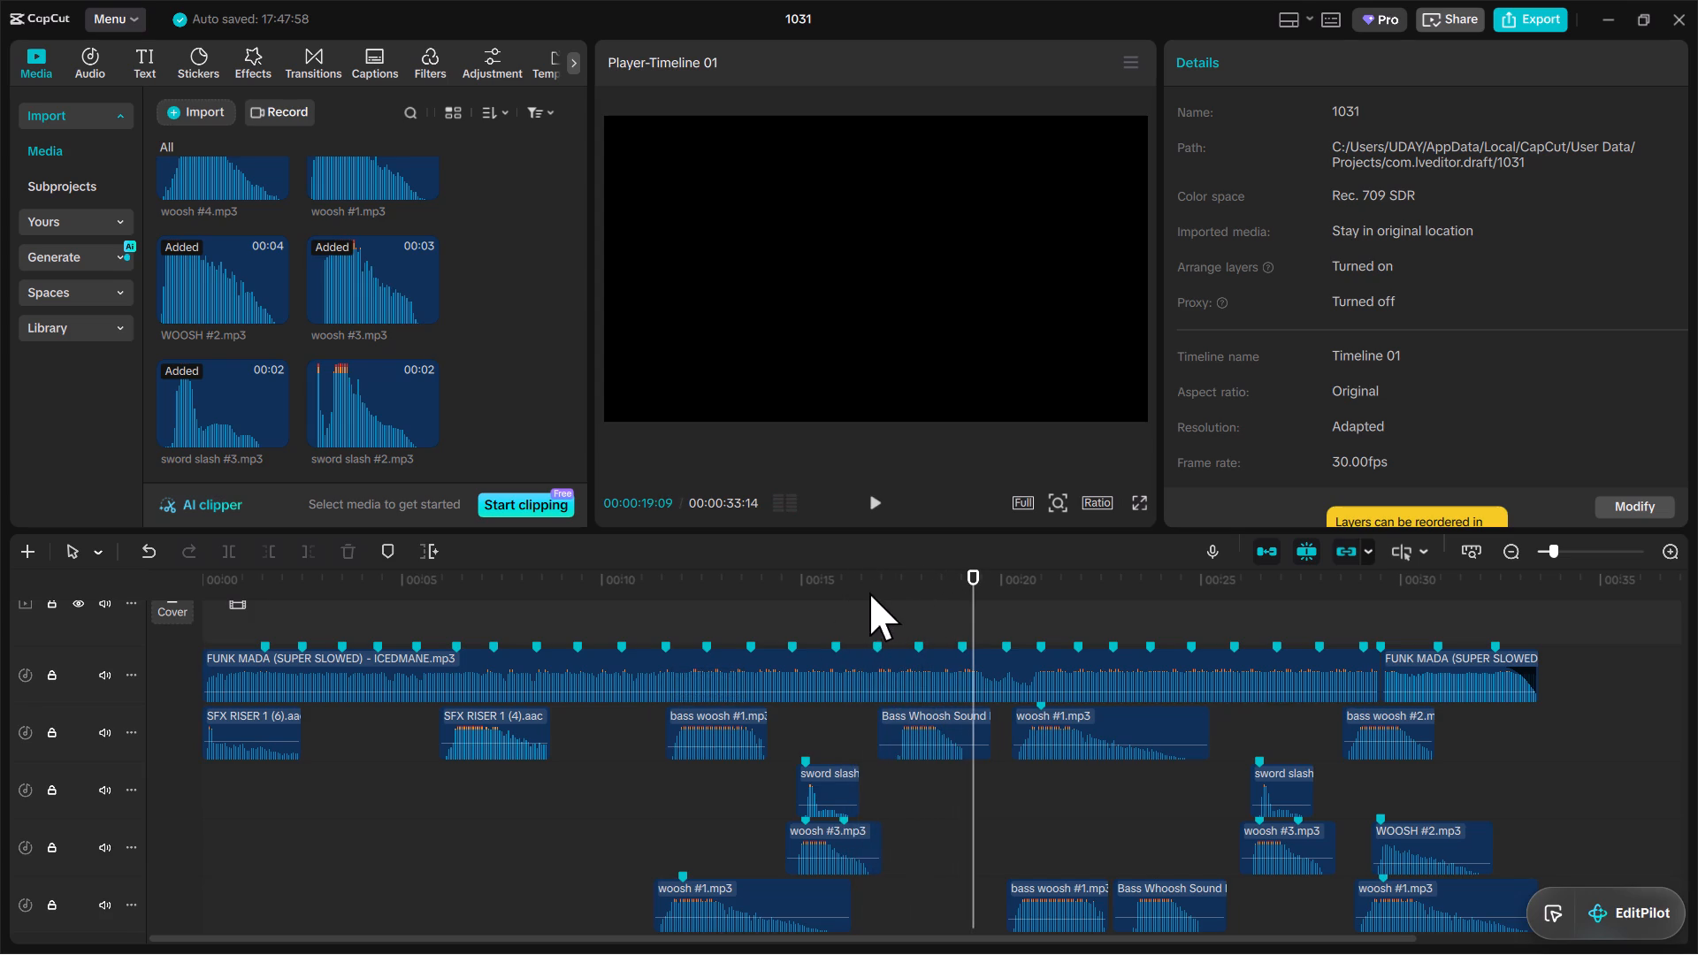
# Replay the section around the first Bass Whoosh Sound clip from about 00:00:17 to judge how it lands on the beat.
pyautogui.click(869, 592)
pyautogui.press('space')
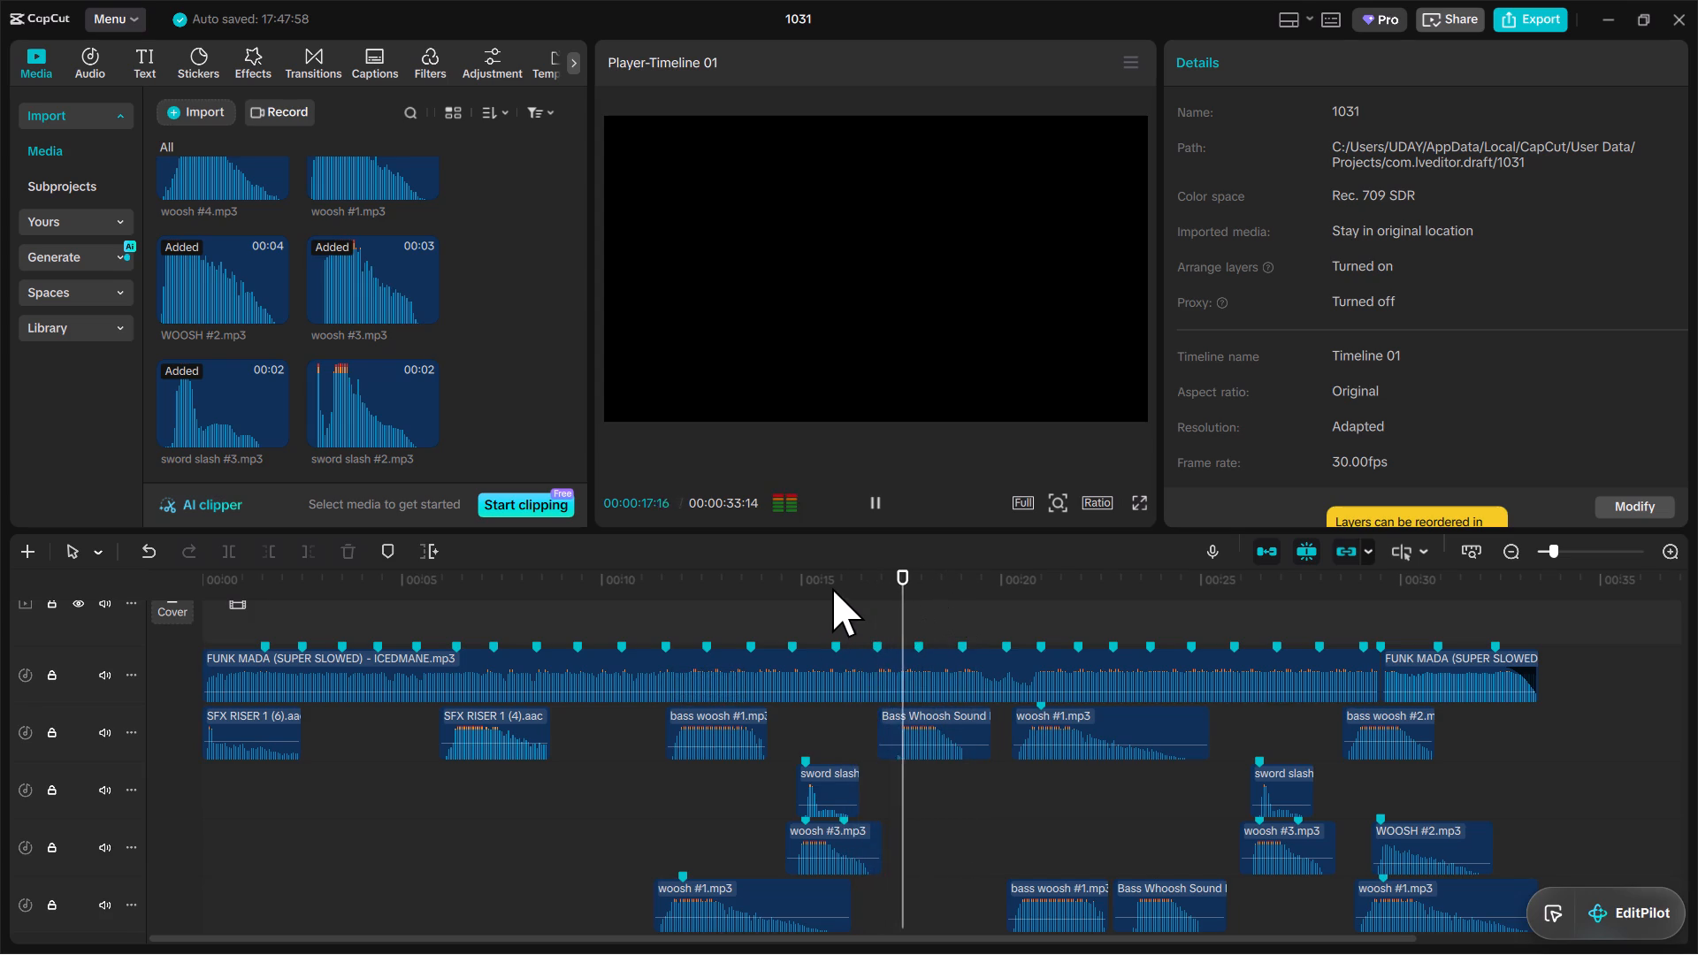
pyautogui.press('space')
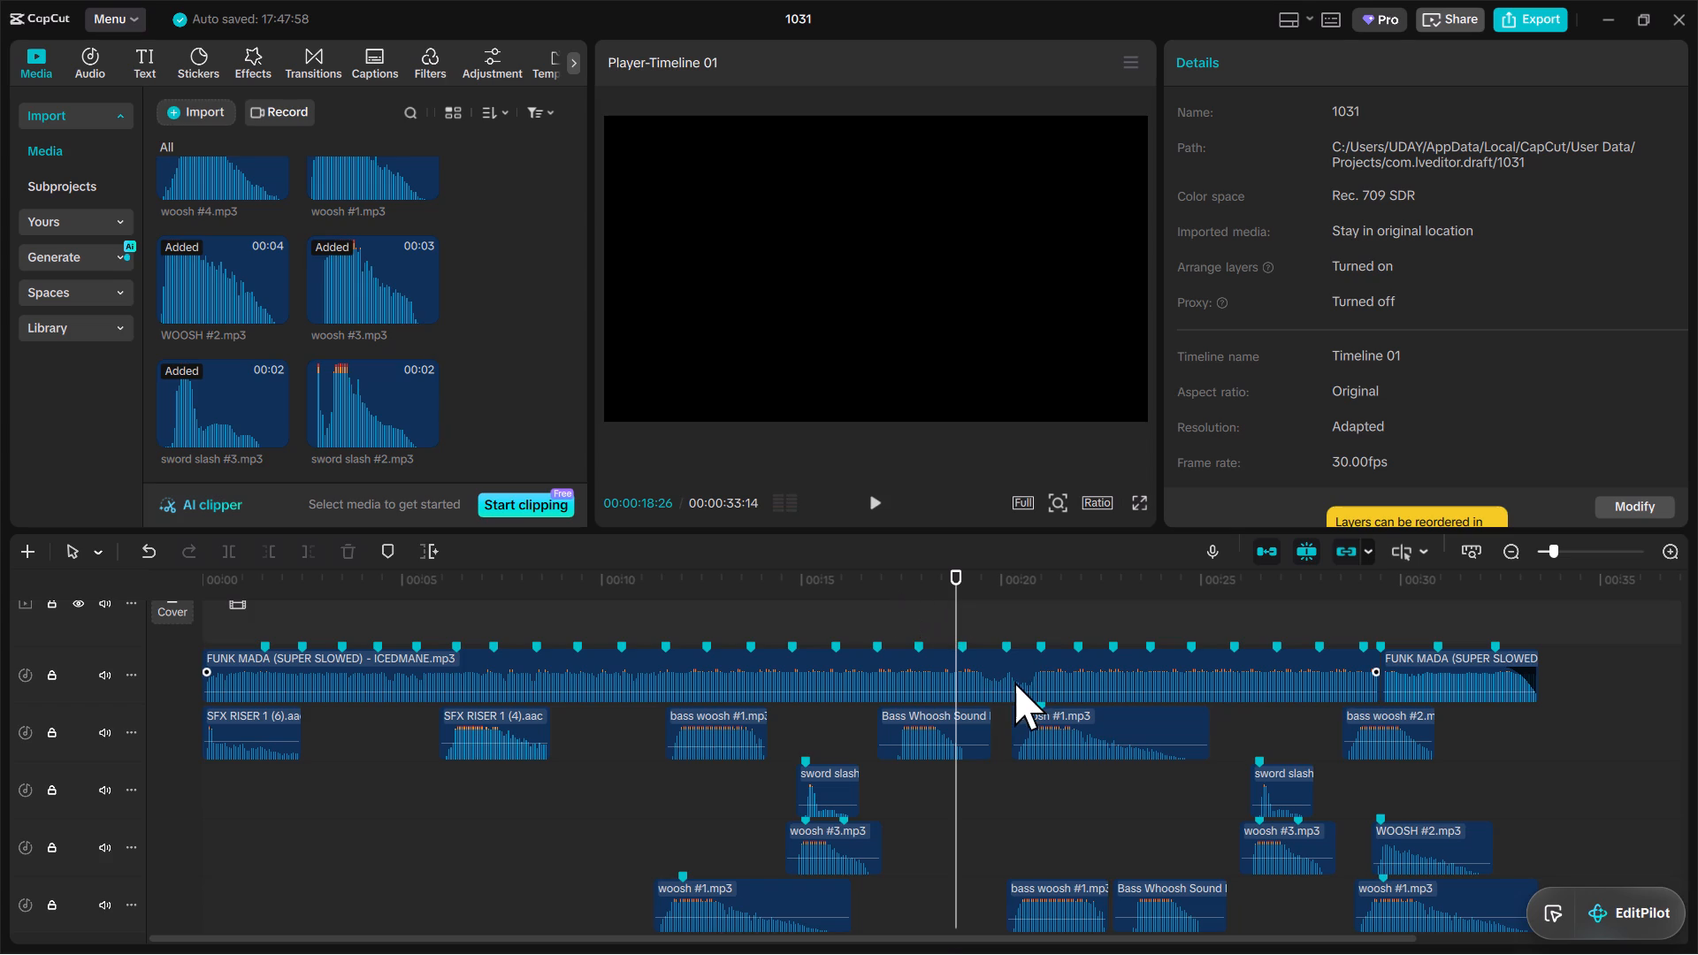
pyautogui.click(899, 602)
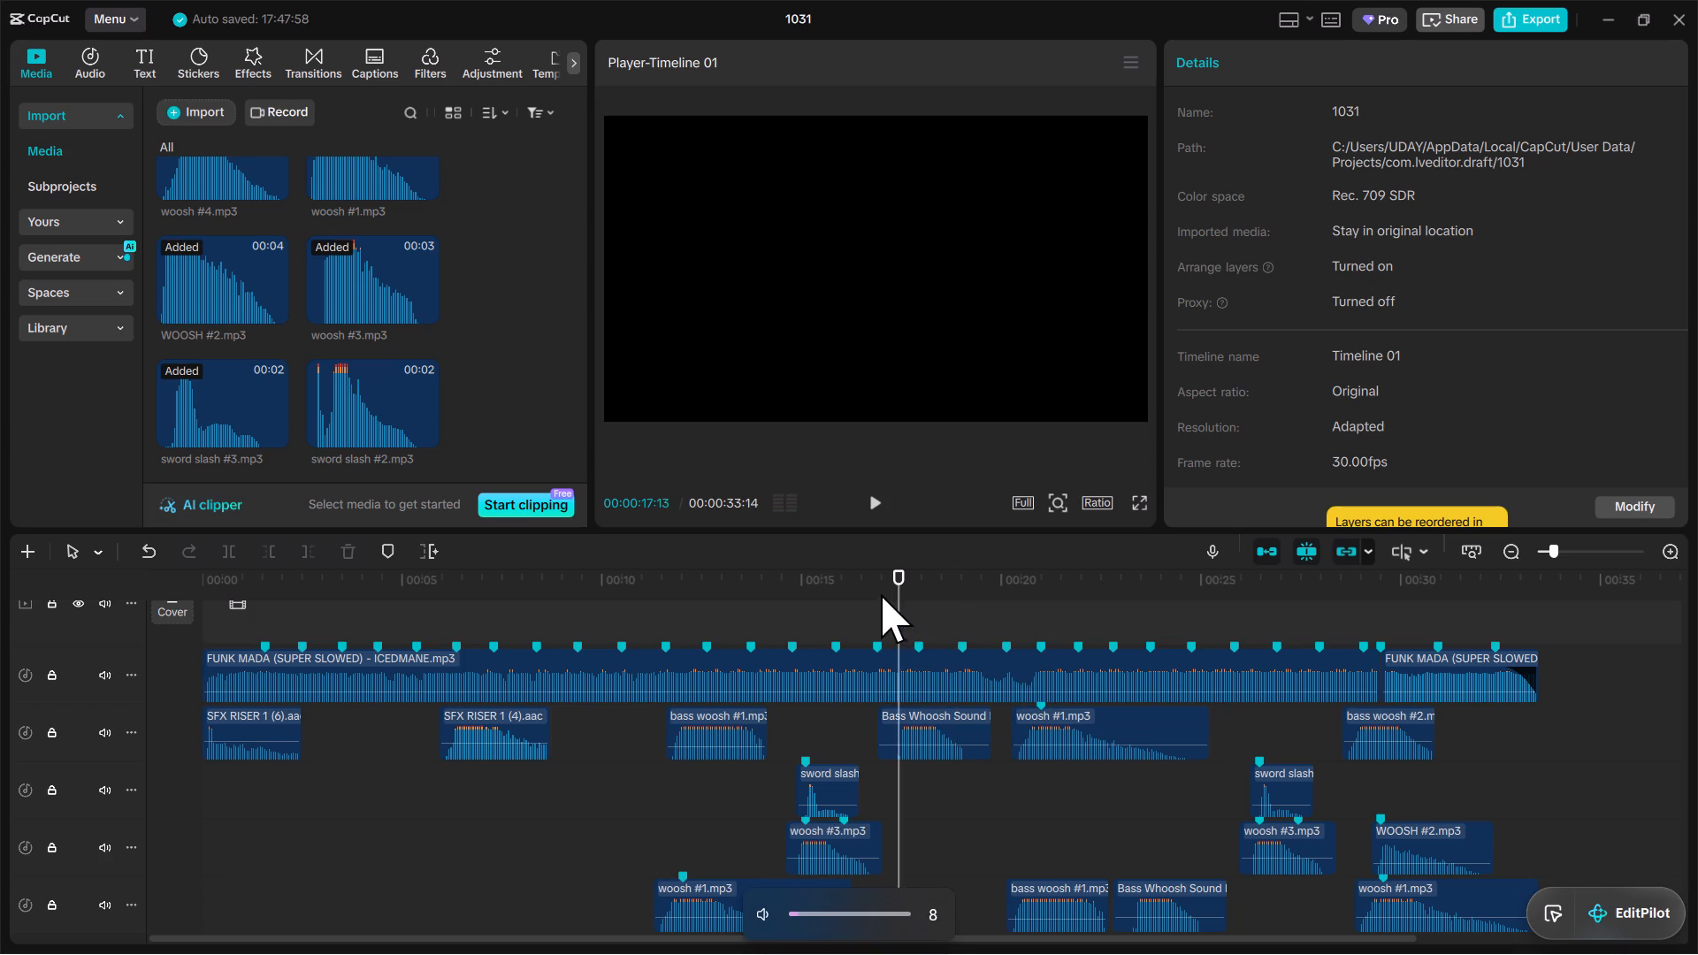
pyautogui.press('space')
pyautogui.press('space')
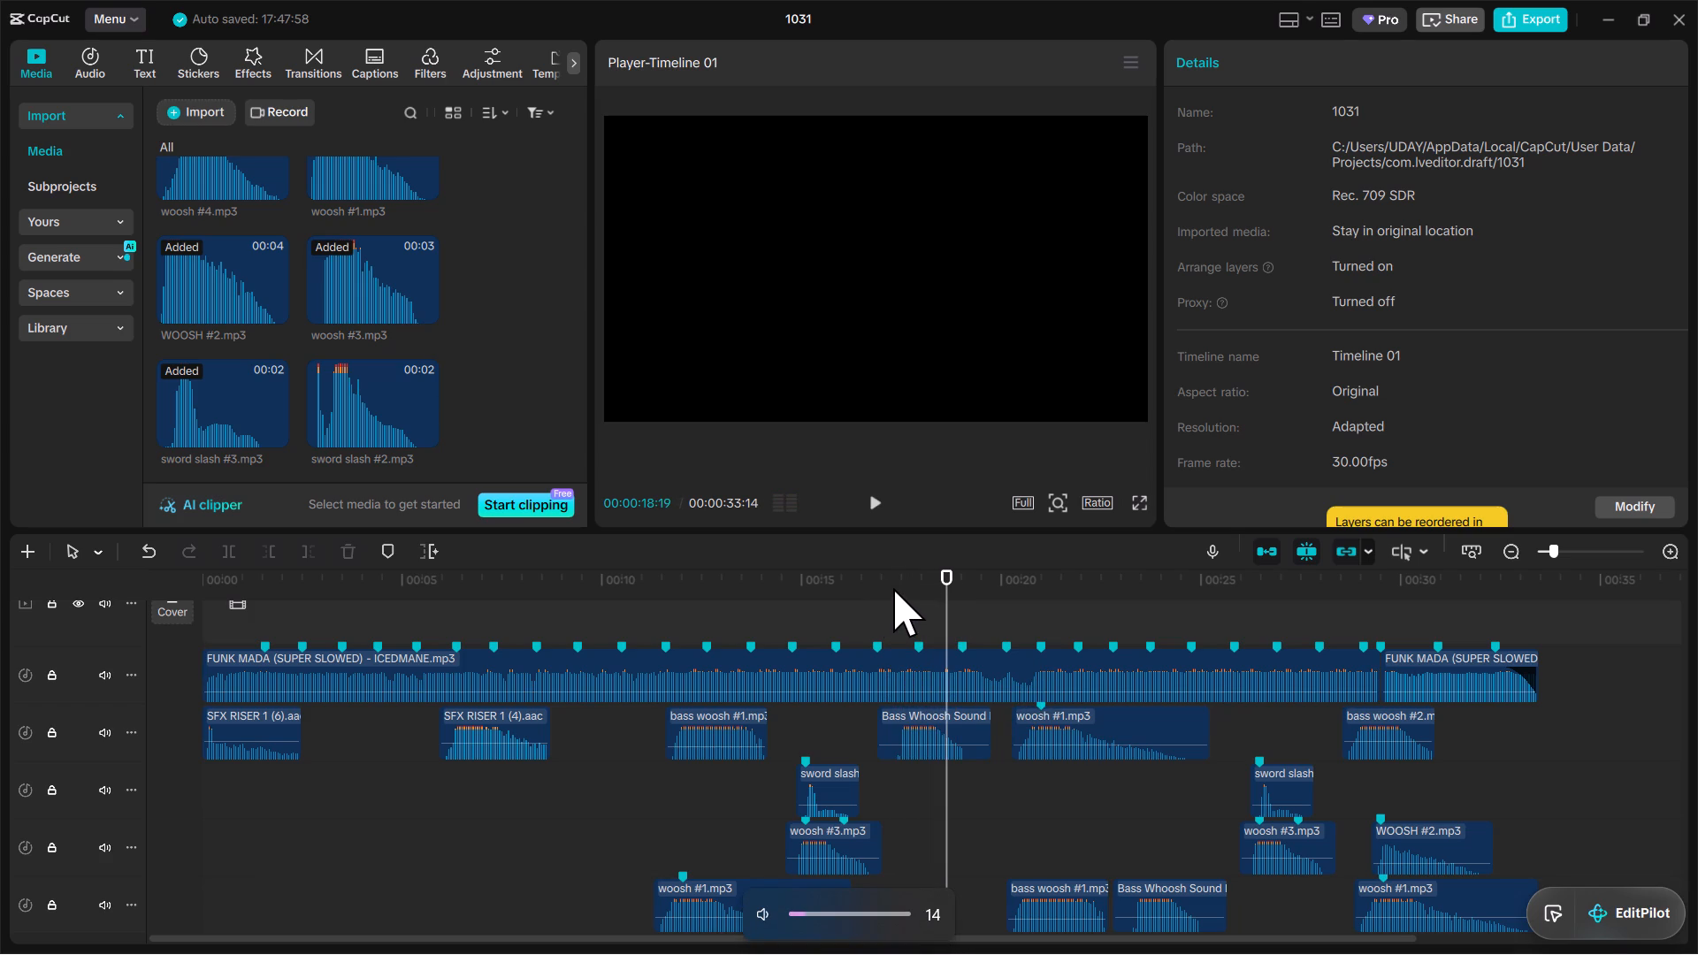
# Play the rest of the edit through the ending, and listen again from the beginning past the first Bass Whoosh Sound clip.
pyautogui.press('space')
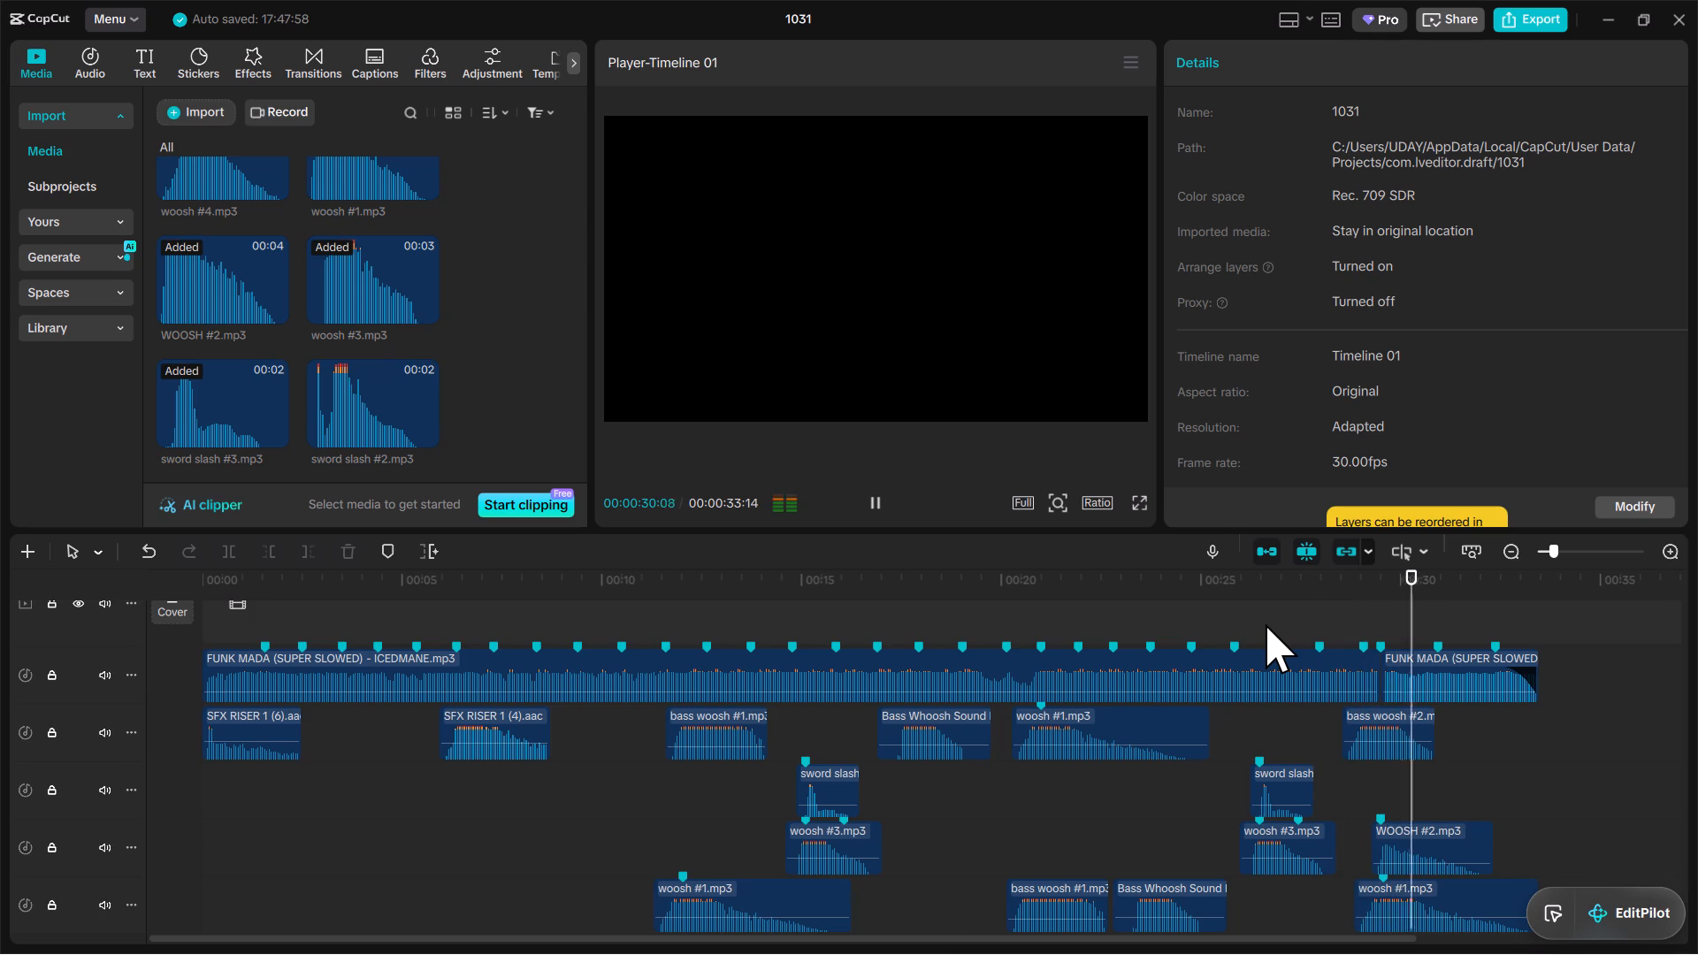
pyautogui.click(1306, 591)
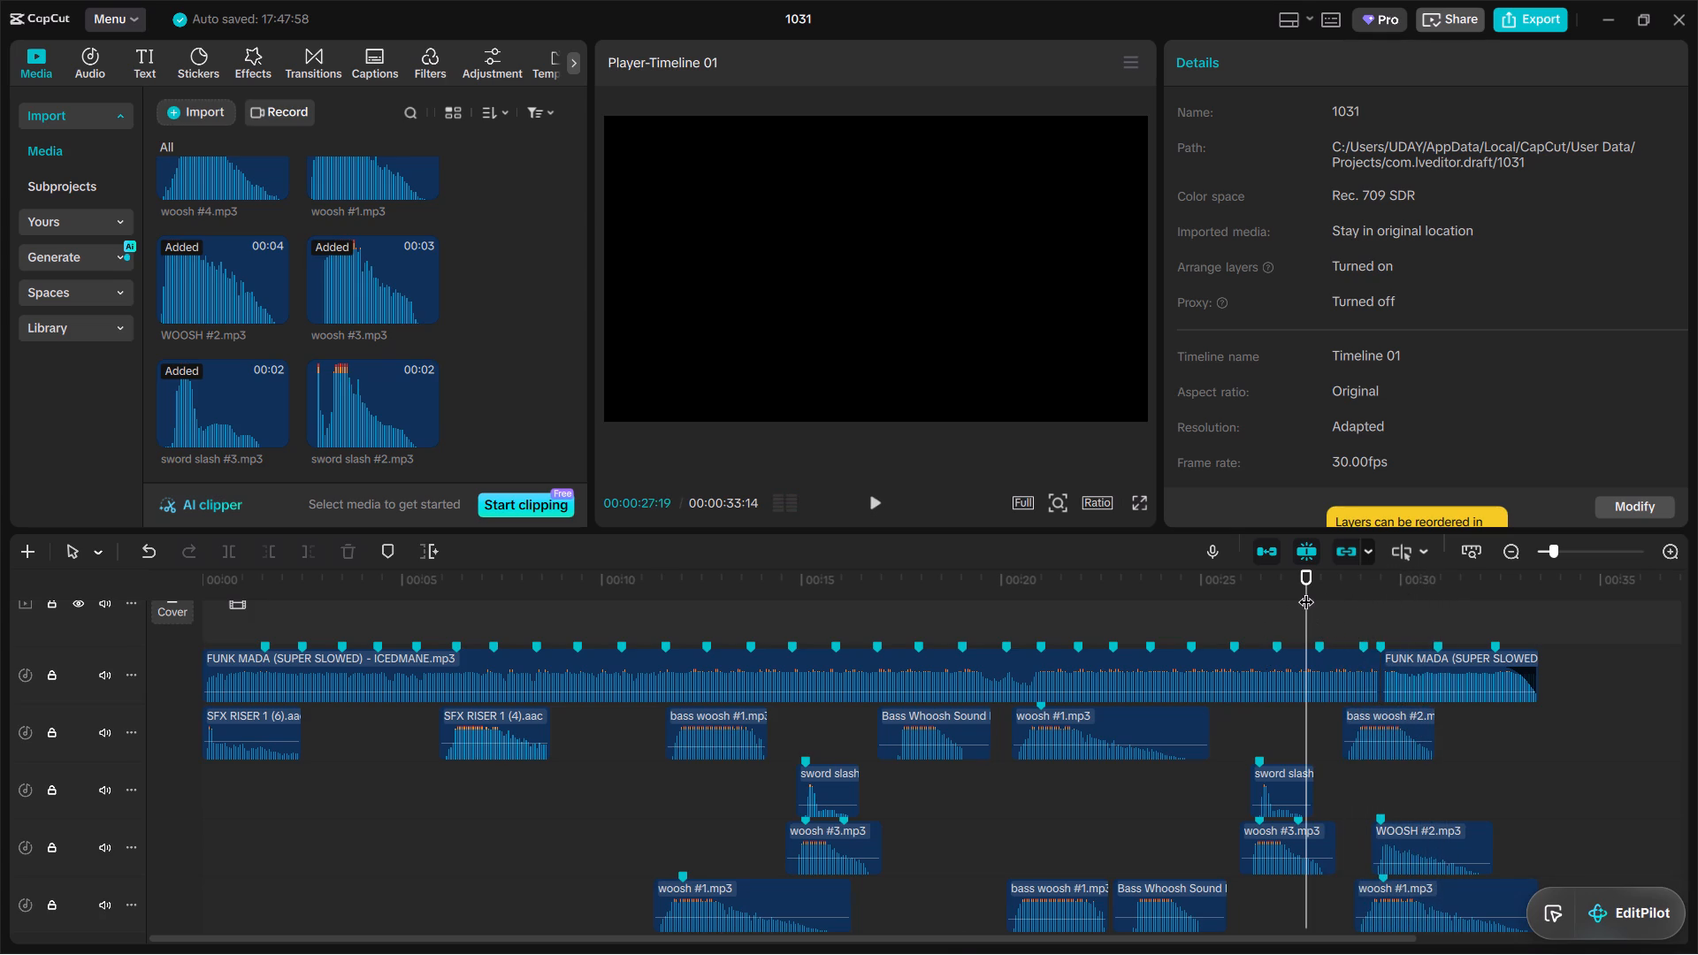
pyautogui.press('space')
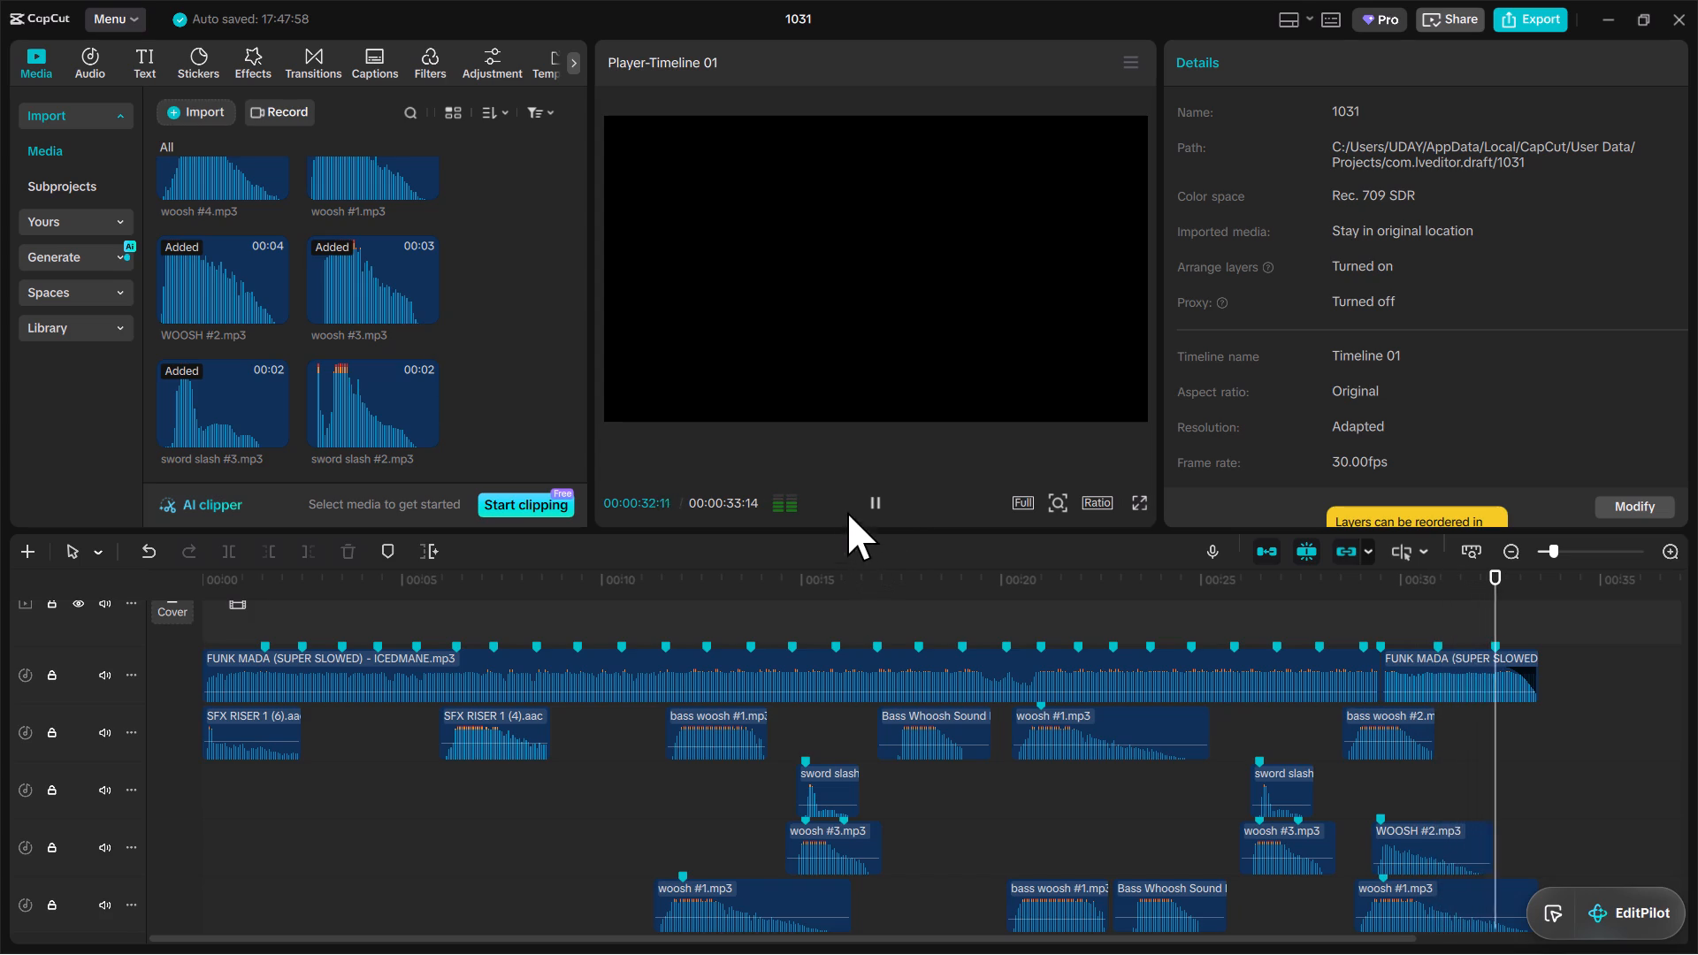
pyautogui.press('space')
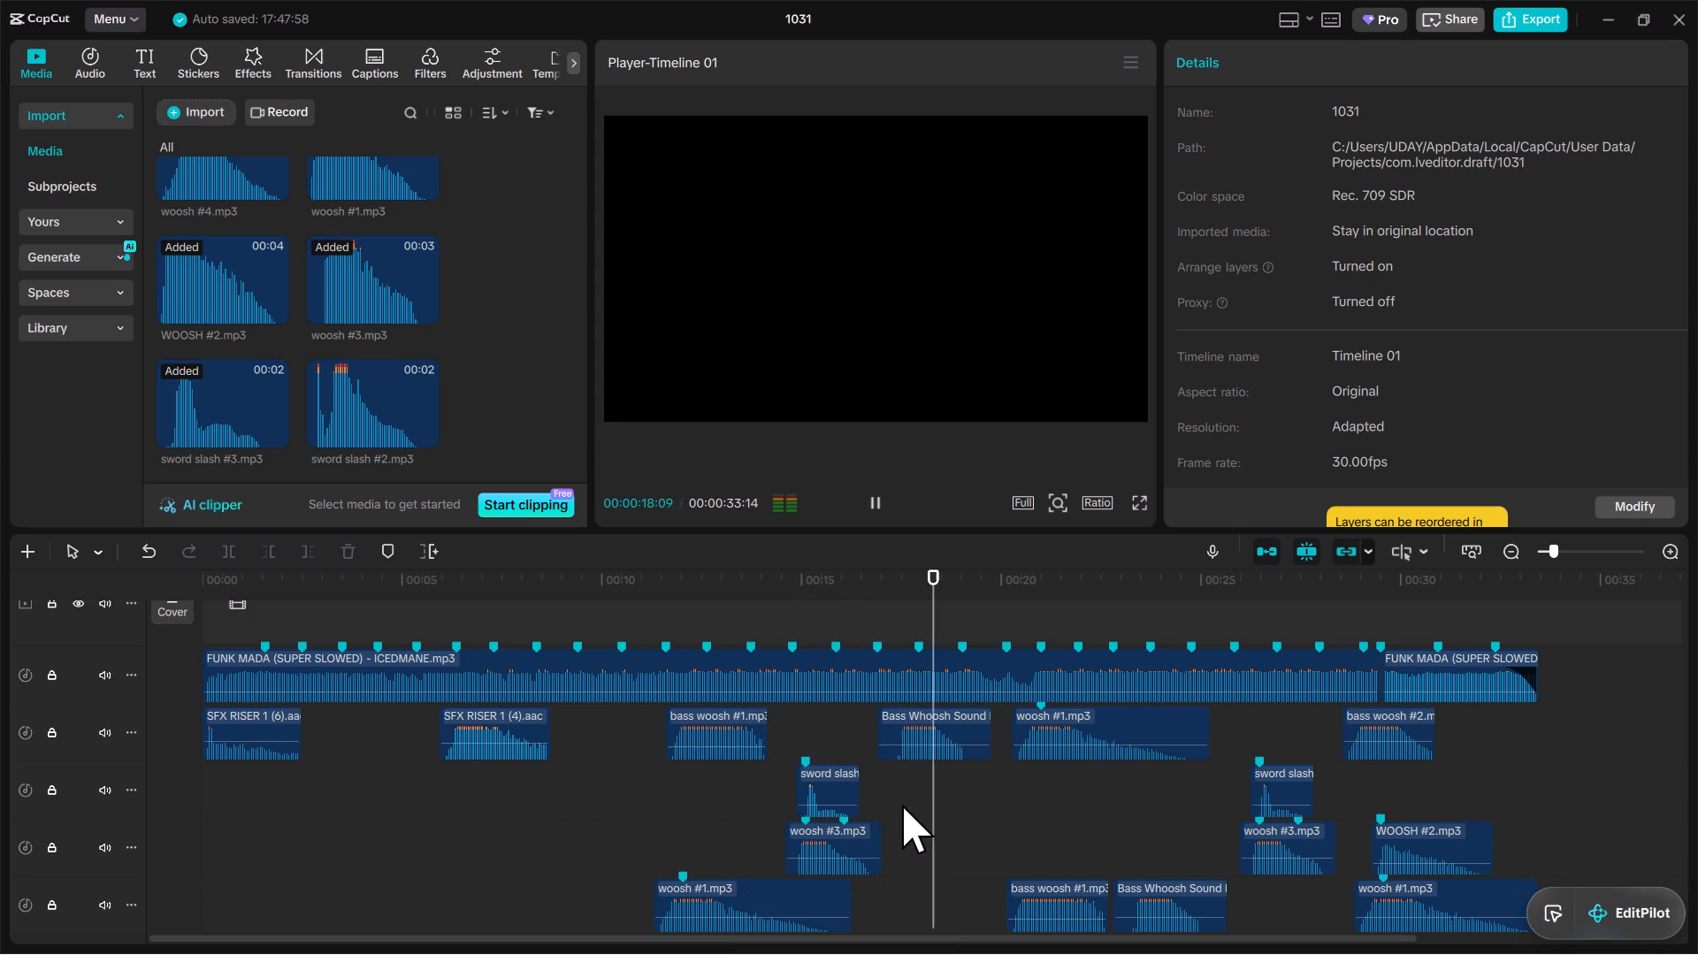
pyautogui.press('space')
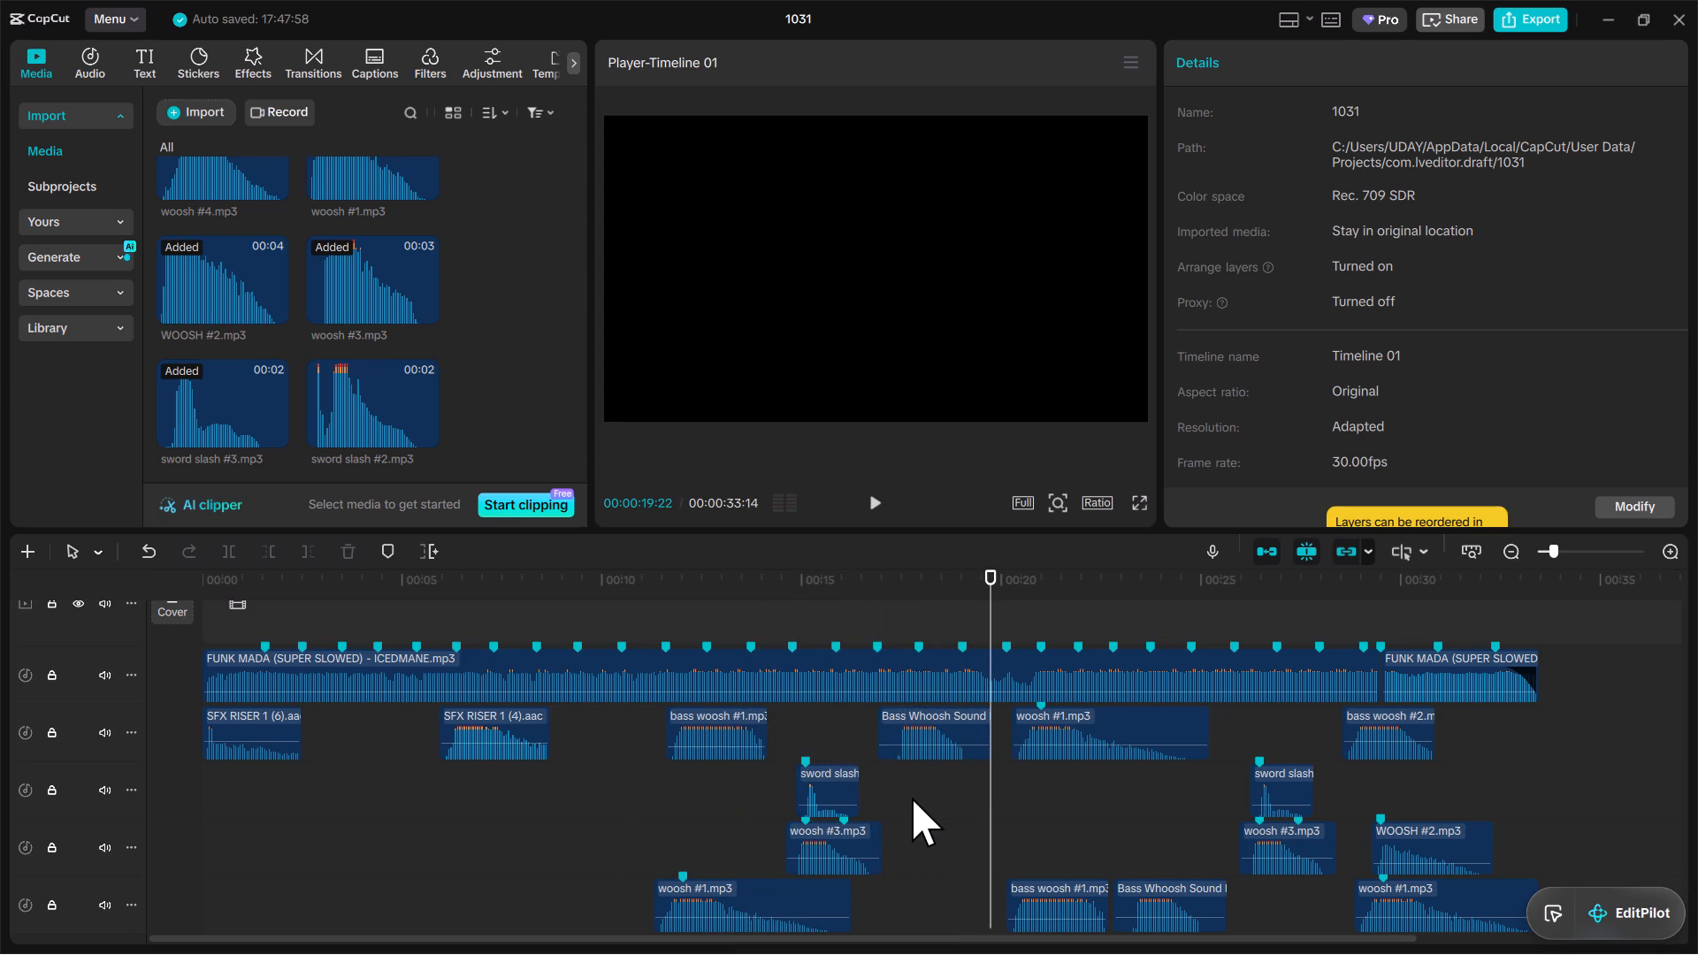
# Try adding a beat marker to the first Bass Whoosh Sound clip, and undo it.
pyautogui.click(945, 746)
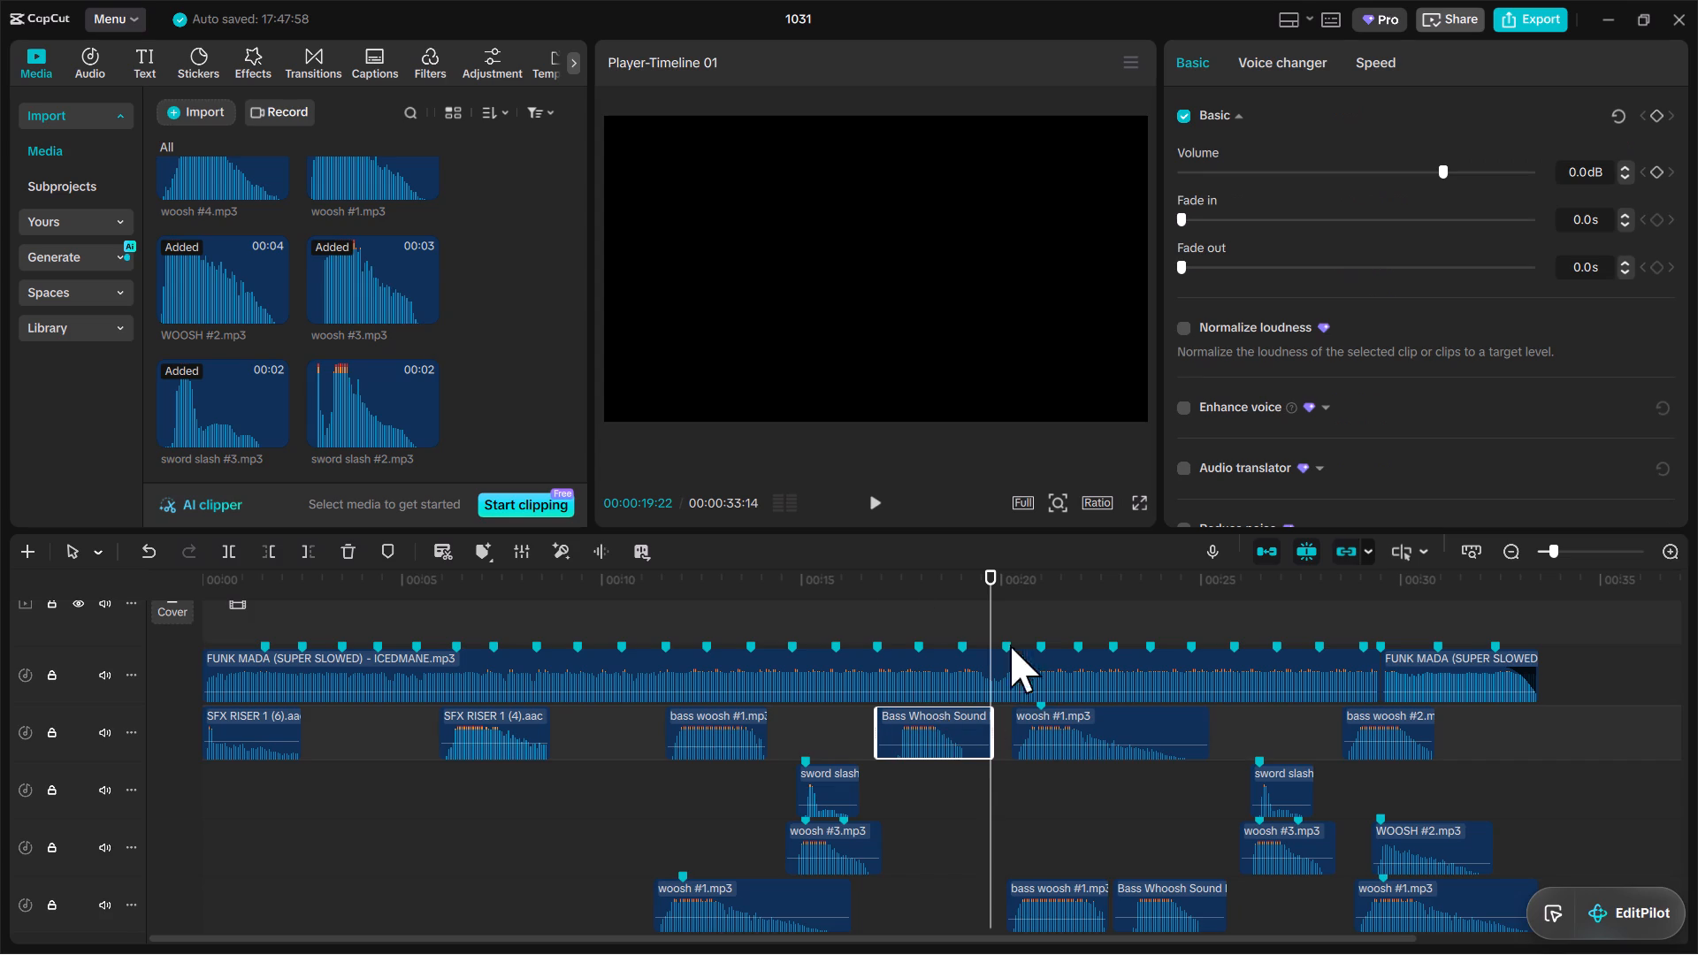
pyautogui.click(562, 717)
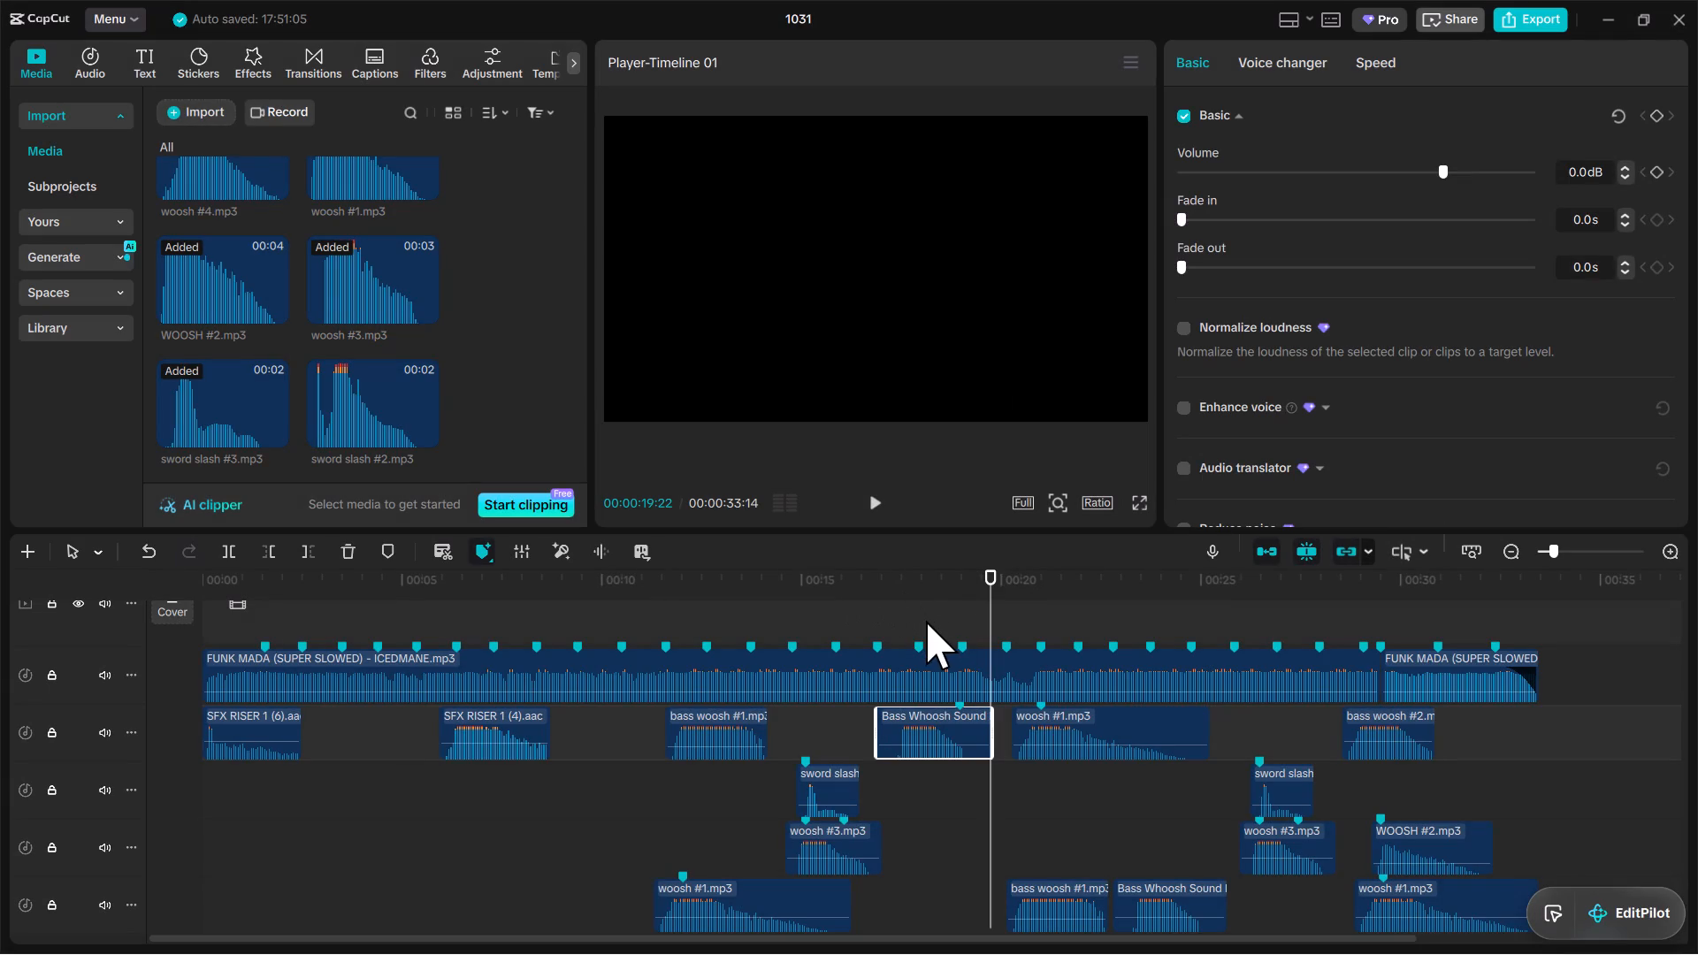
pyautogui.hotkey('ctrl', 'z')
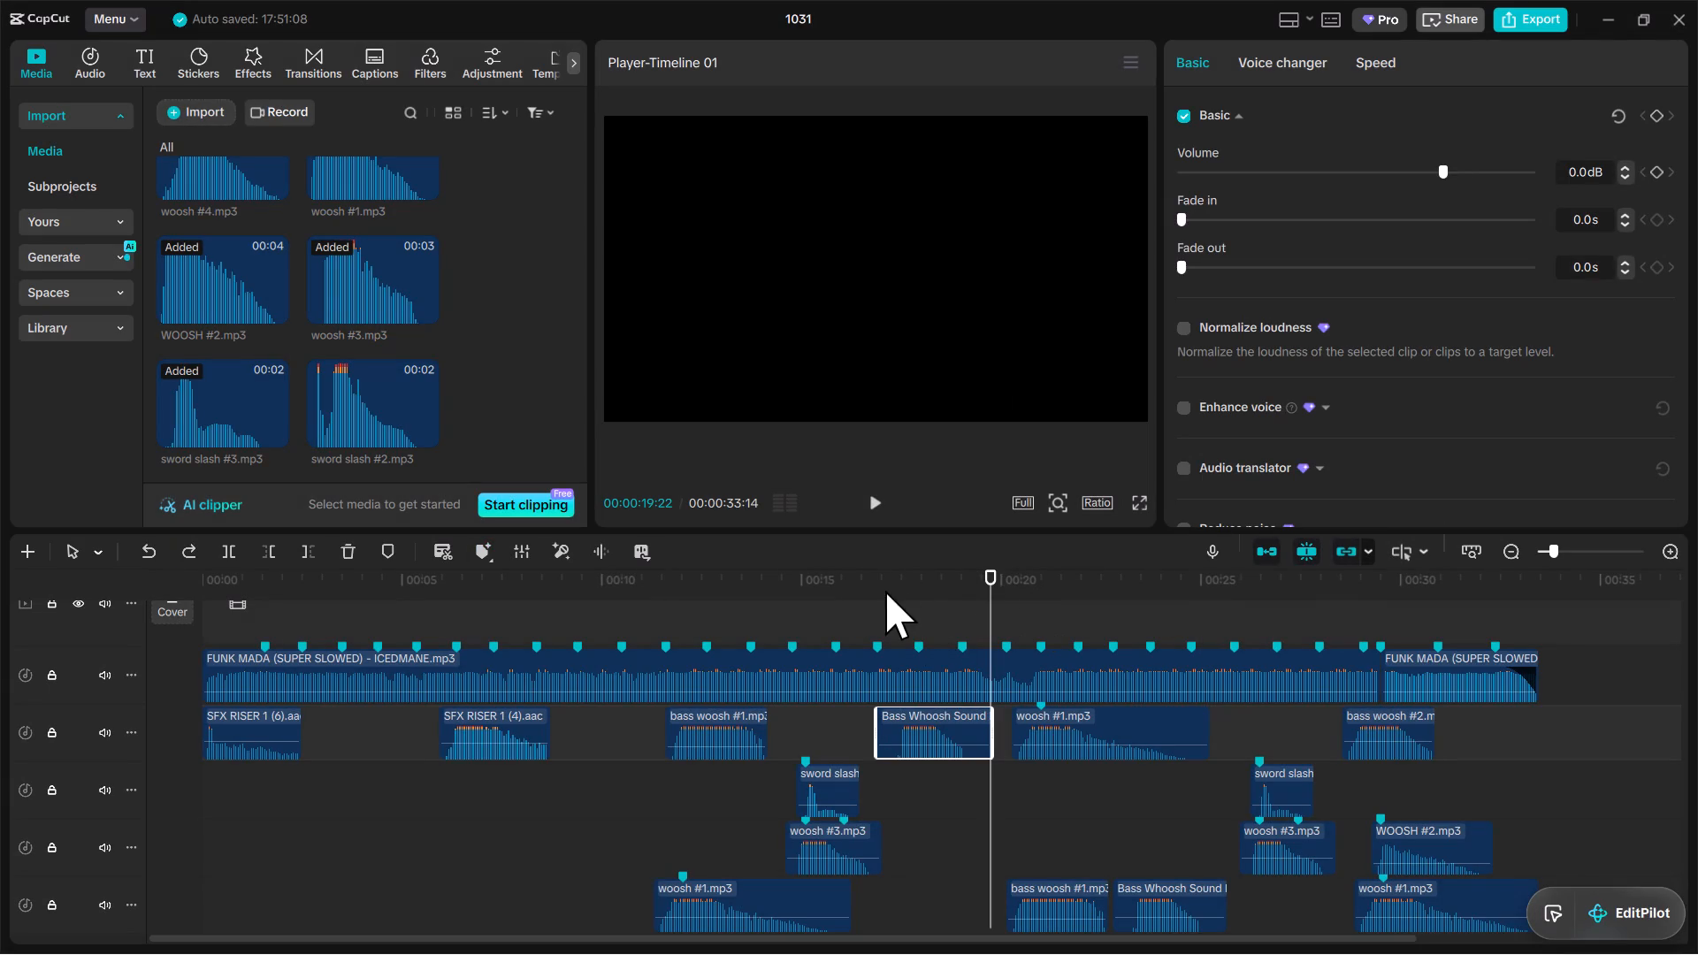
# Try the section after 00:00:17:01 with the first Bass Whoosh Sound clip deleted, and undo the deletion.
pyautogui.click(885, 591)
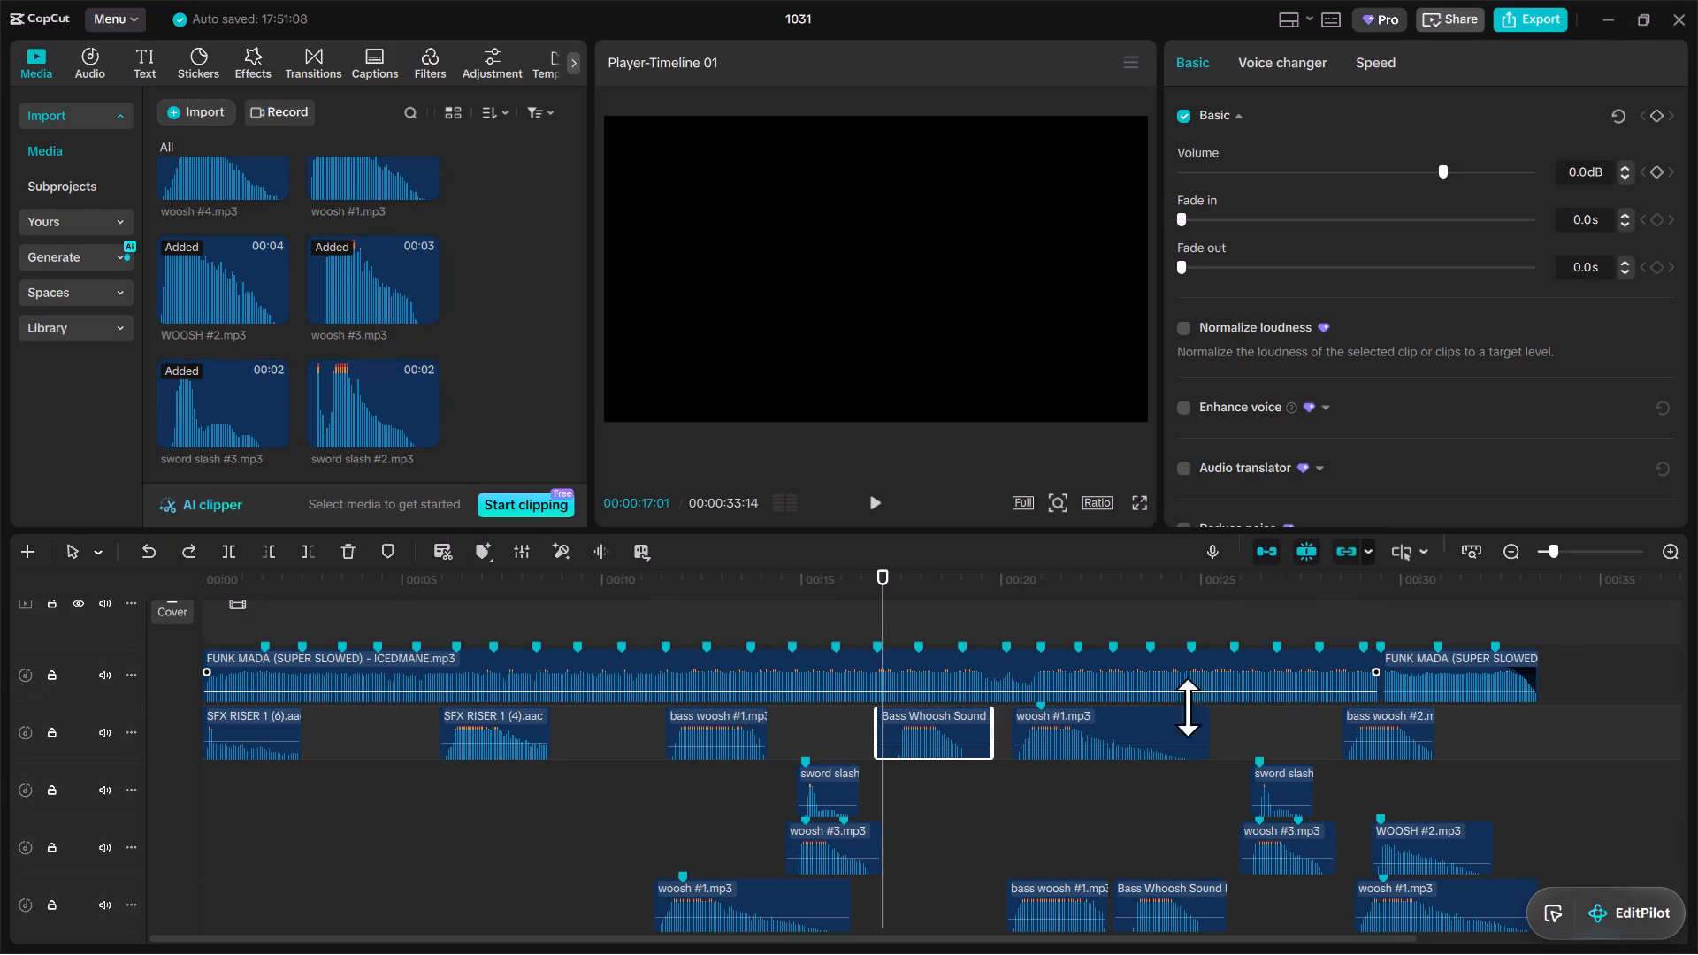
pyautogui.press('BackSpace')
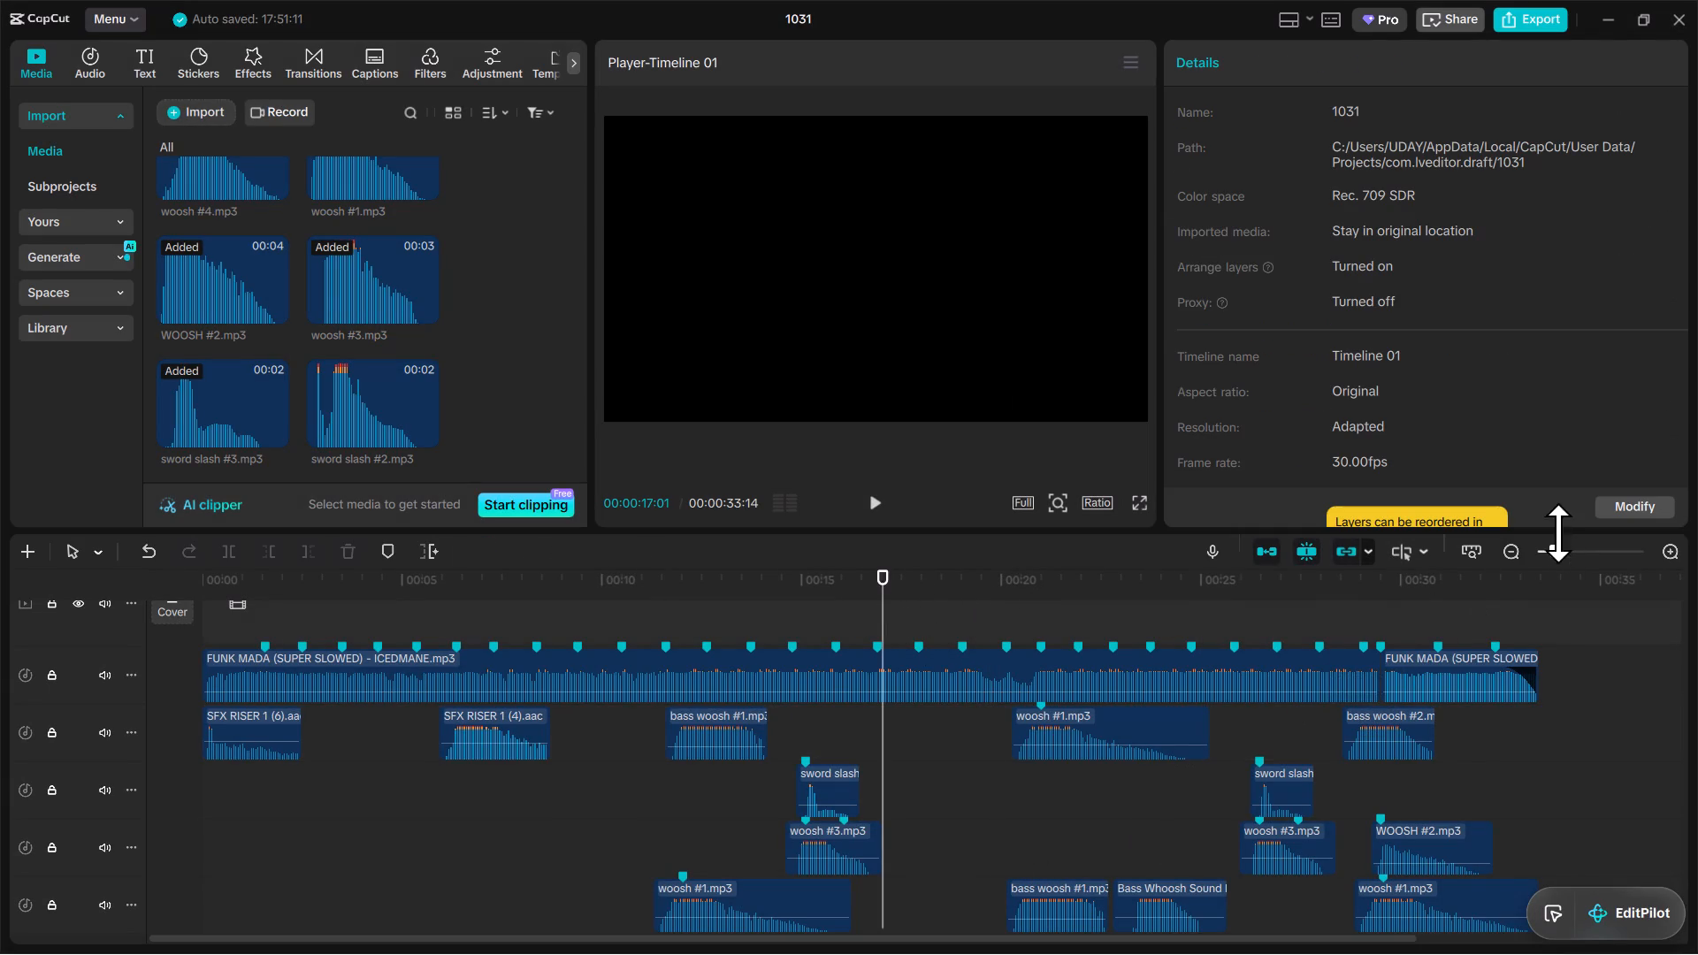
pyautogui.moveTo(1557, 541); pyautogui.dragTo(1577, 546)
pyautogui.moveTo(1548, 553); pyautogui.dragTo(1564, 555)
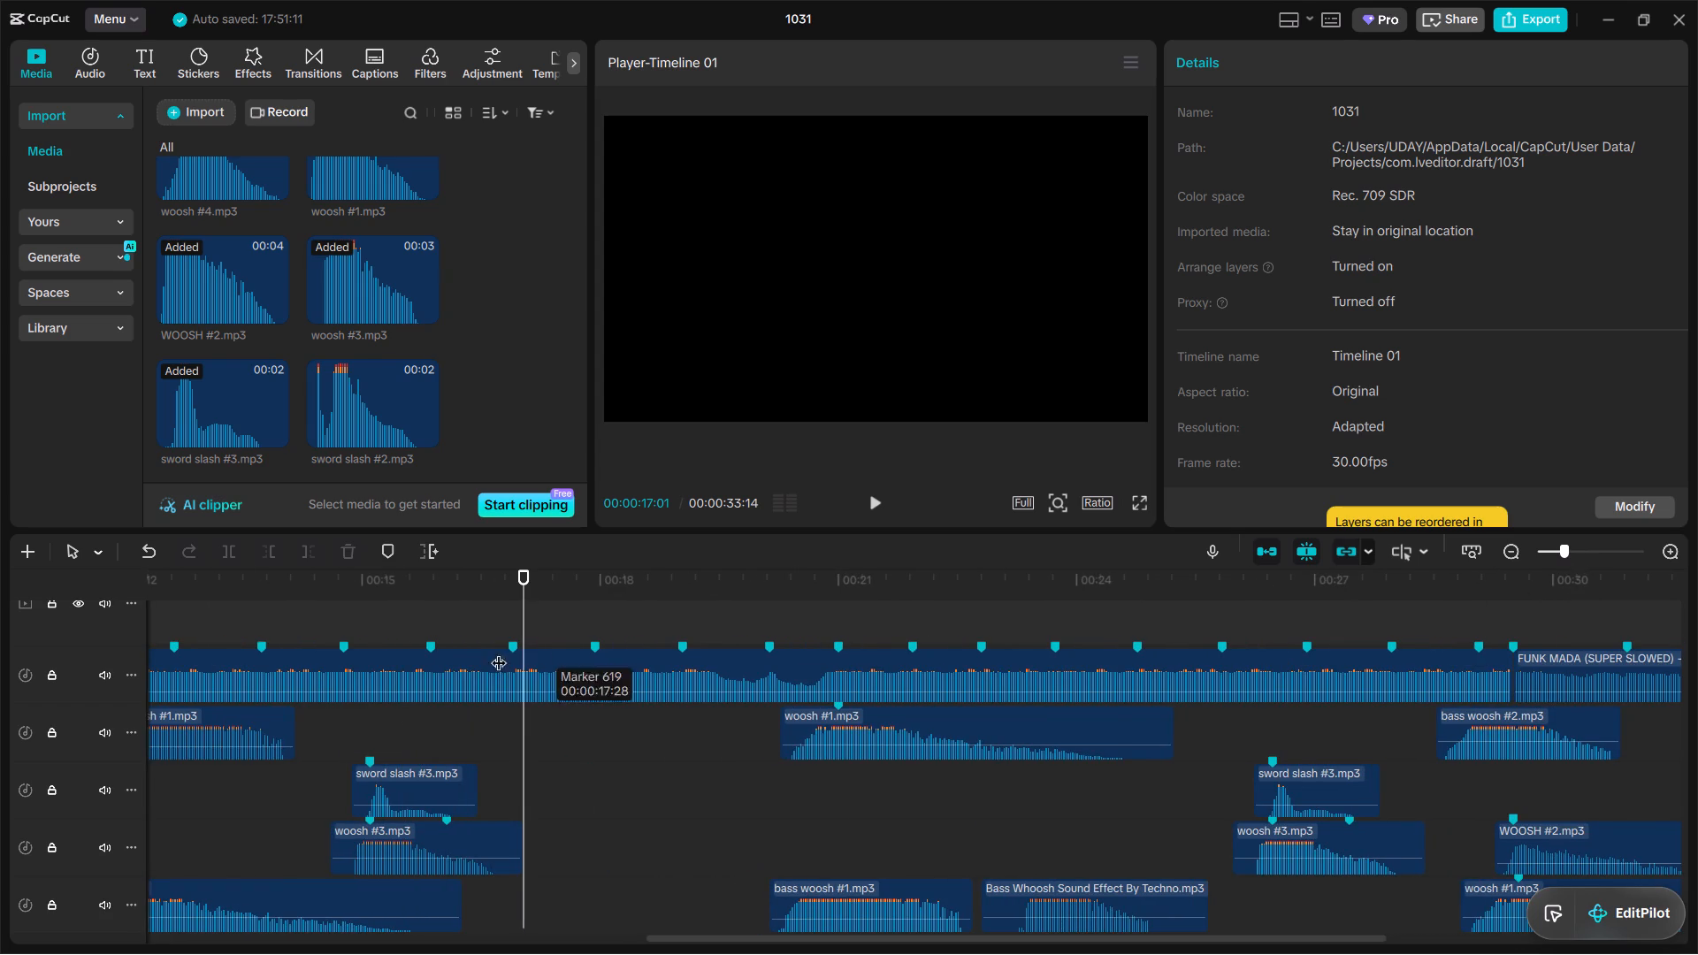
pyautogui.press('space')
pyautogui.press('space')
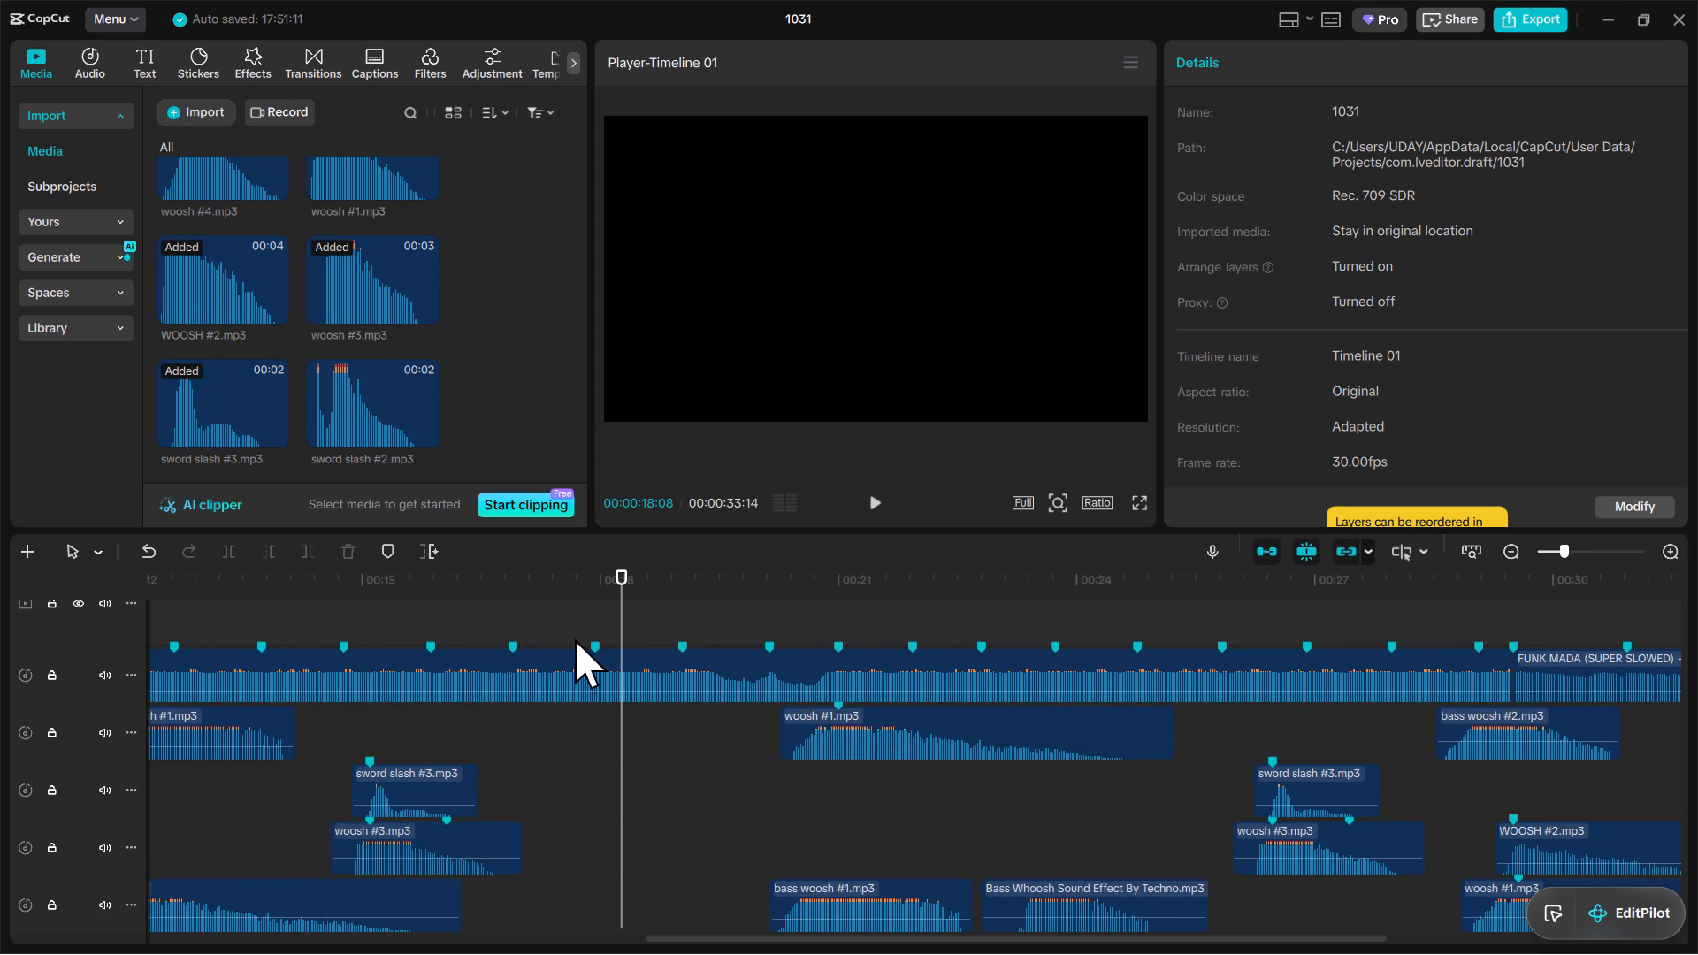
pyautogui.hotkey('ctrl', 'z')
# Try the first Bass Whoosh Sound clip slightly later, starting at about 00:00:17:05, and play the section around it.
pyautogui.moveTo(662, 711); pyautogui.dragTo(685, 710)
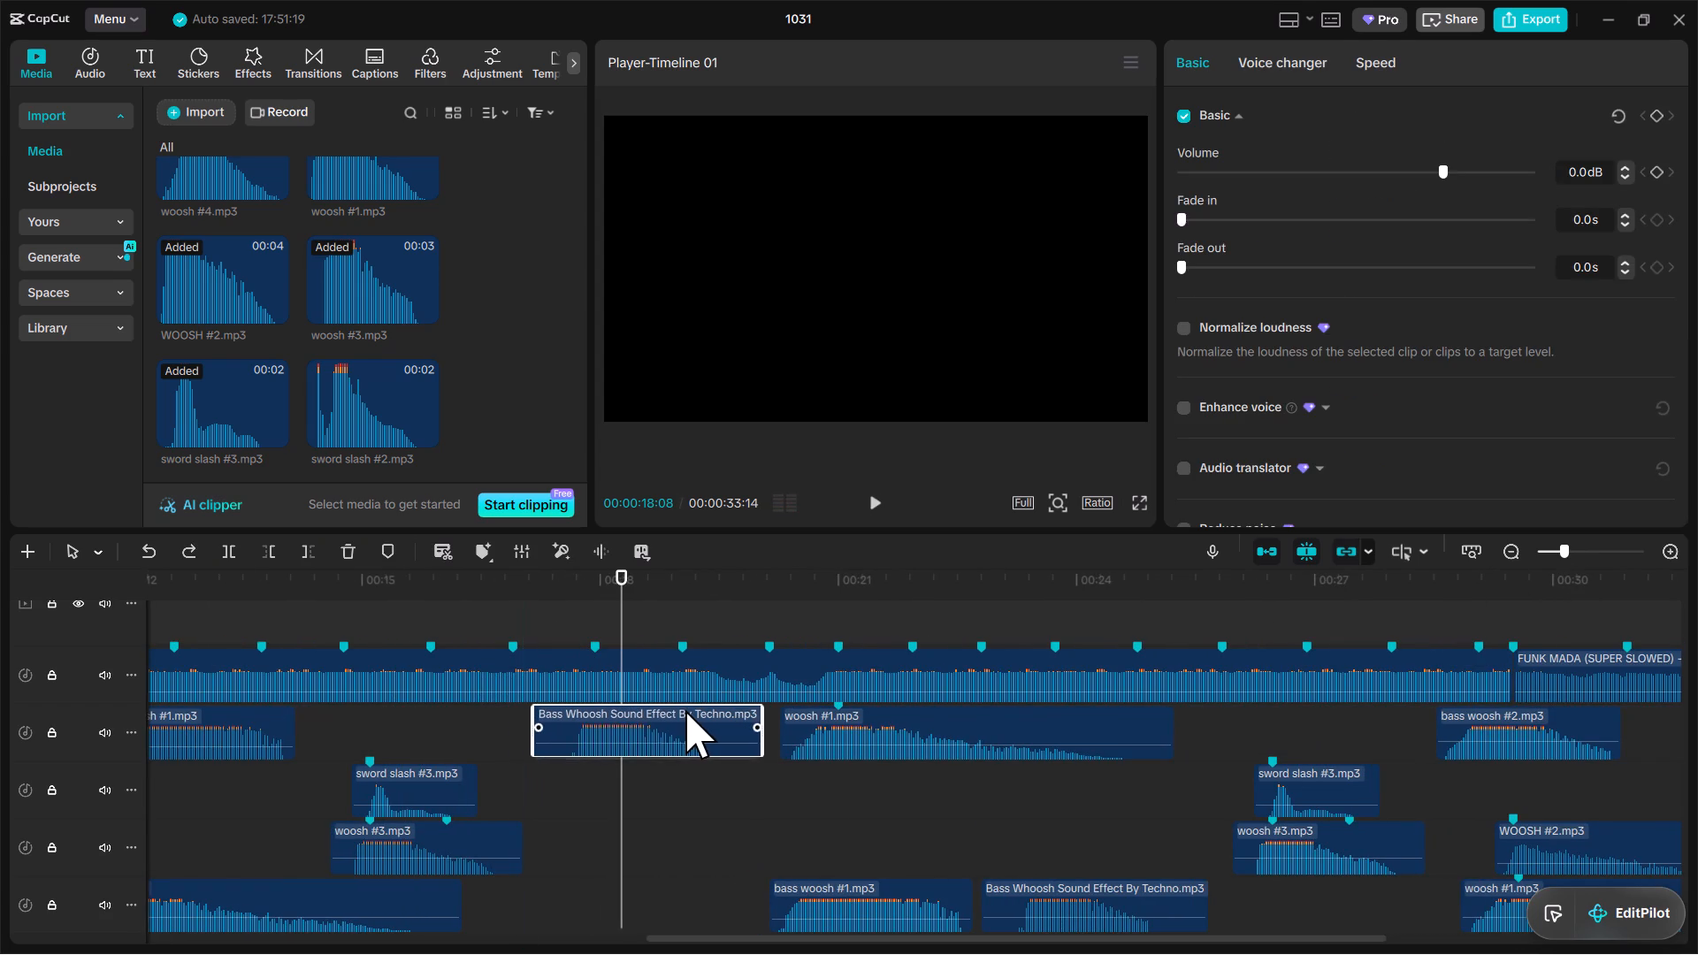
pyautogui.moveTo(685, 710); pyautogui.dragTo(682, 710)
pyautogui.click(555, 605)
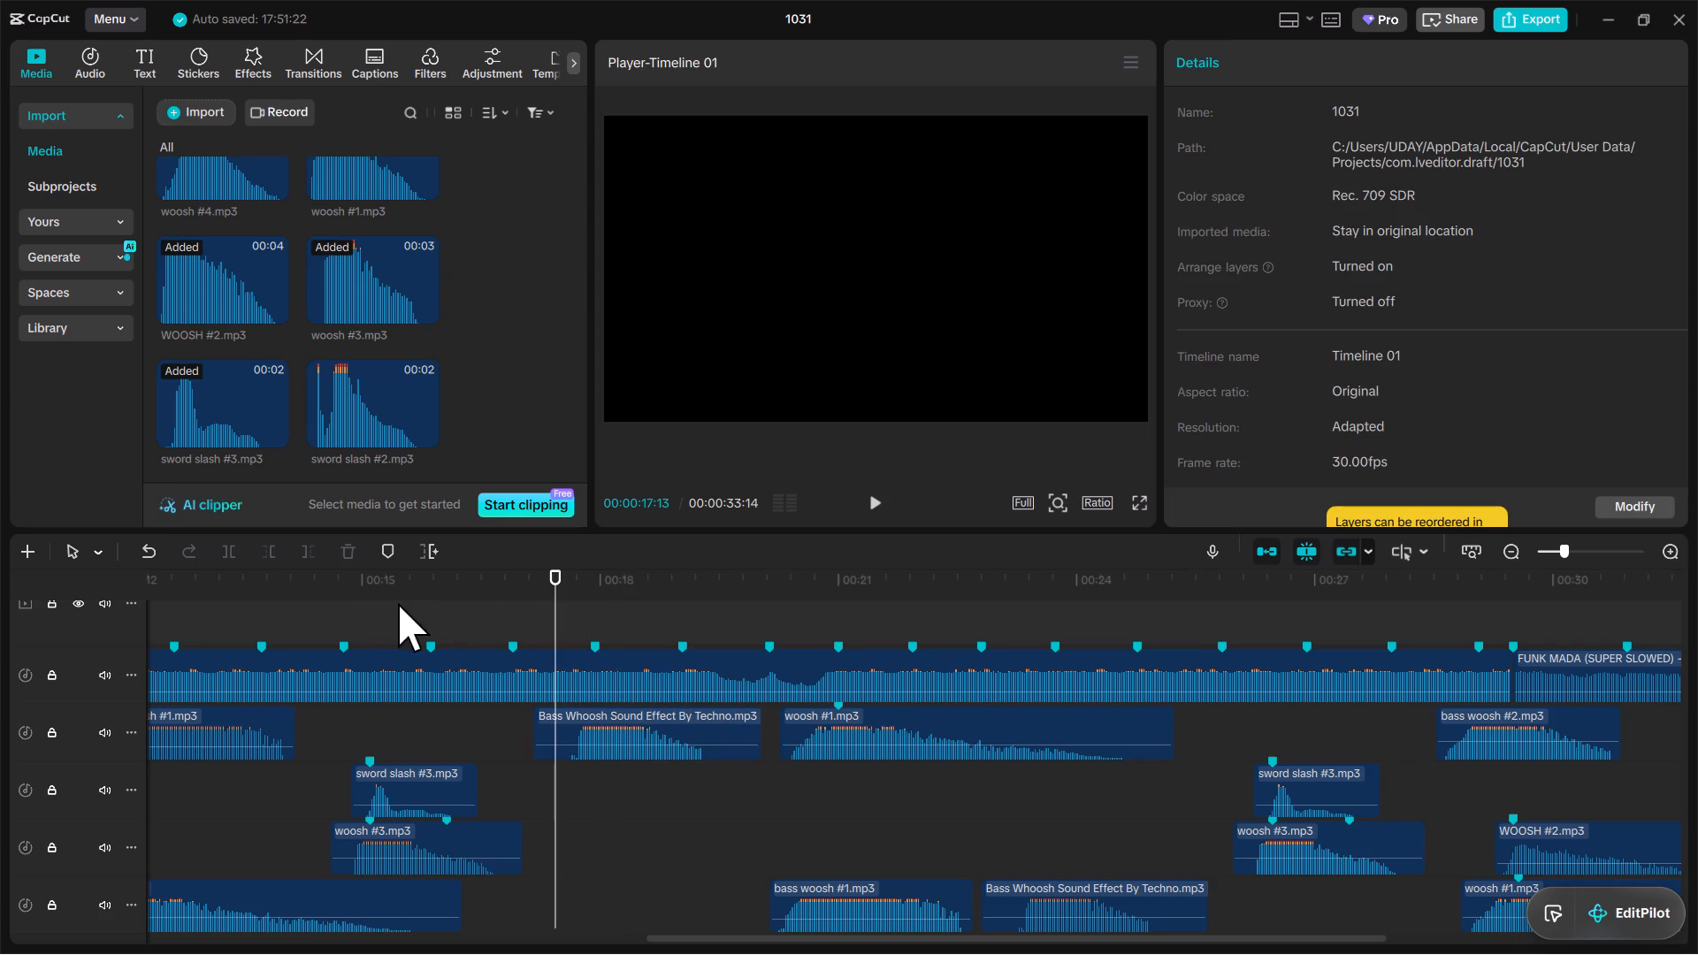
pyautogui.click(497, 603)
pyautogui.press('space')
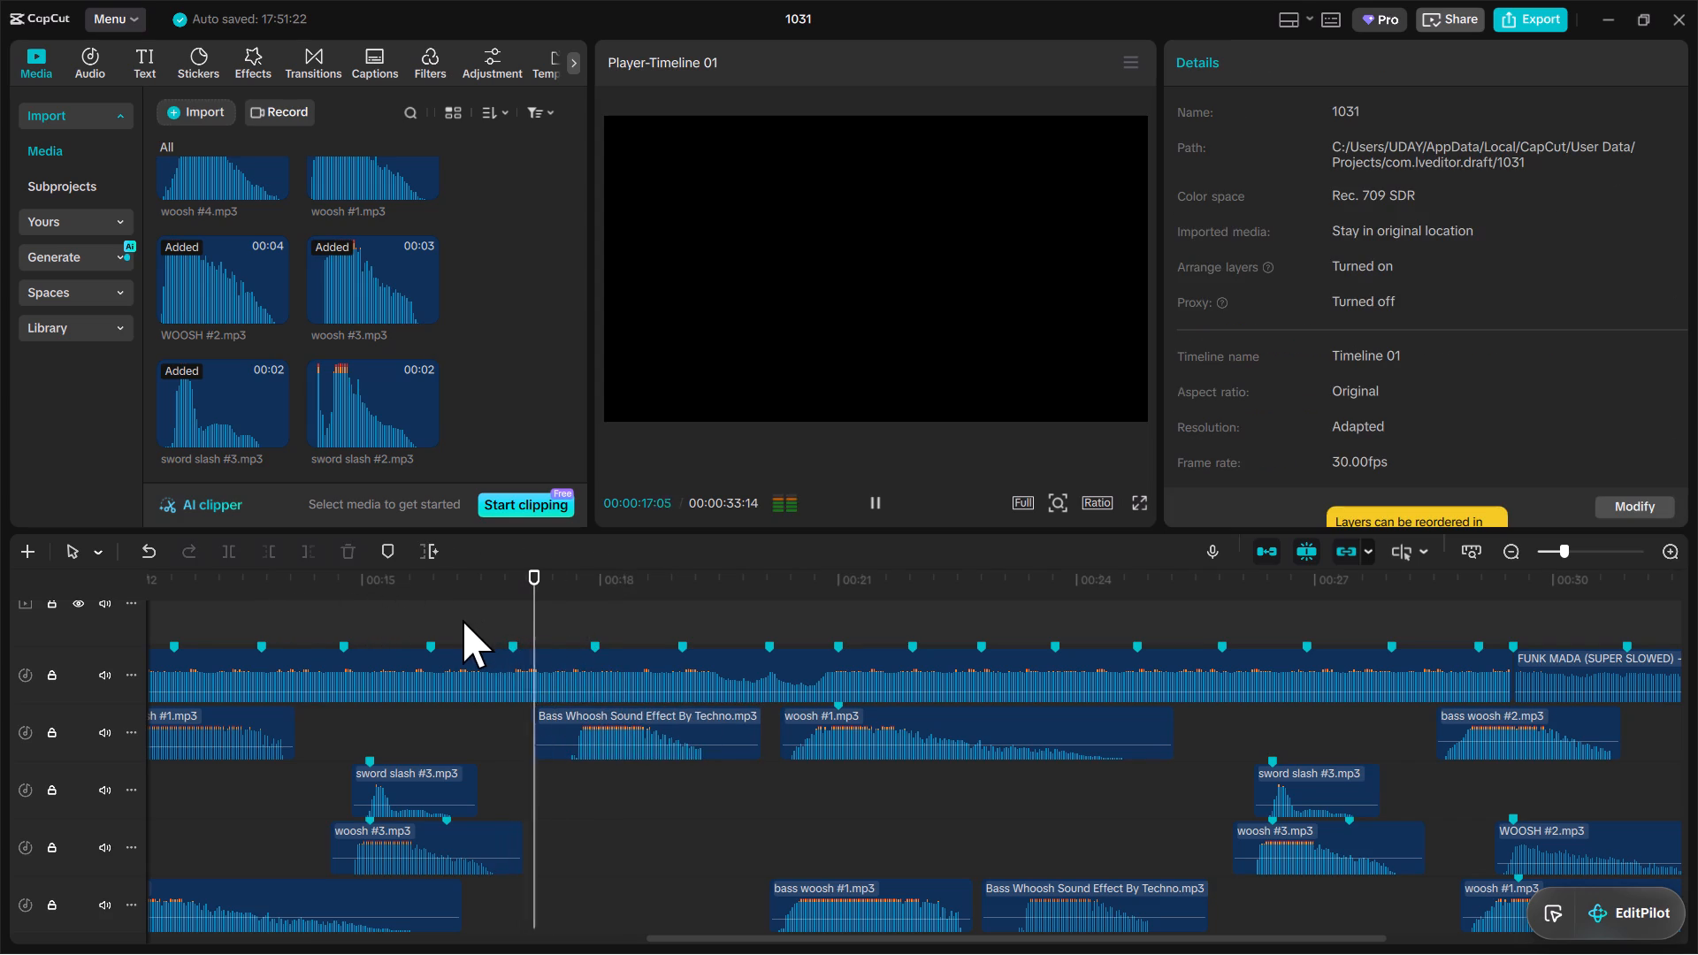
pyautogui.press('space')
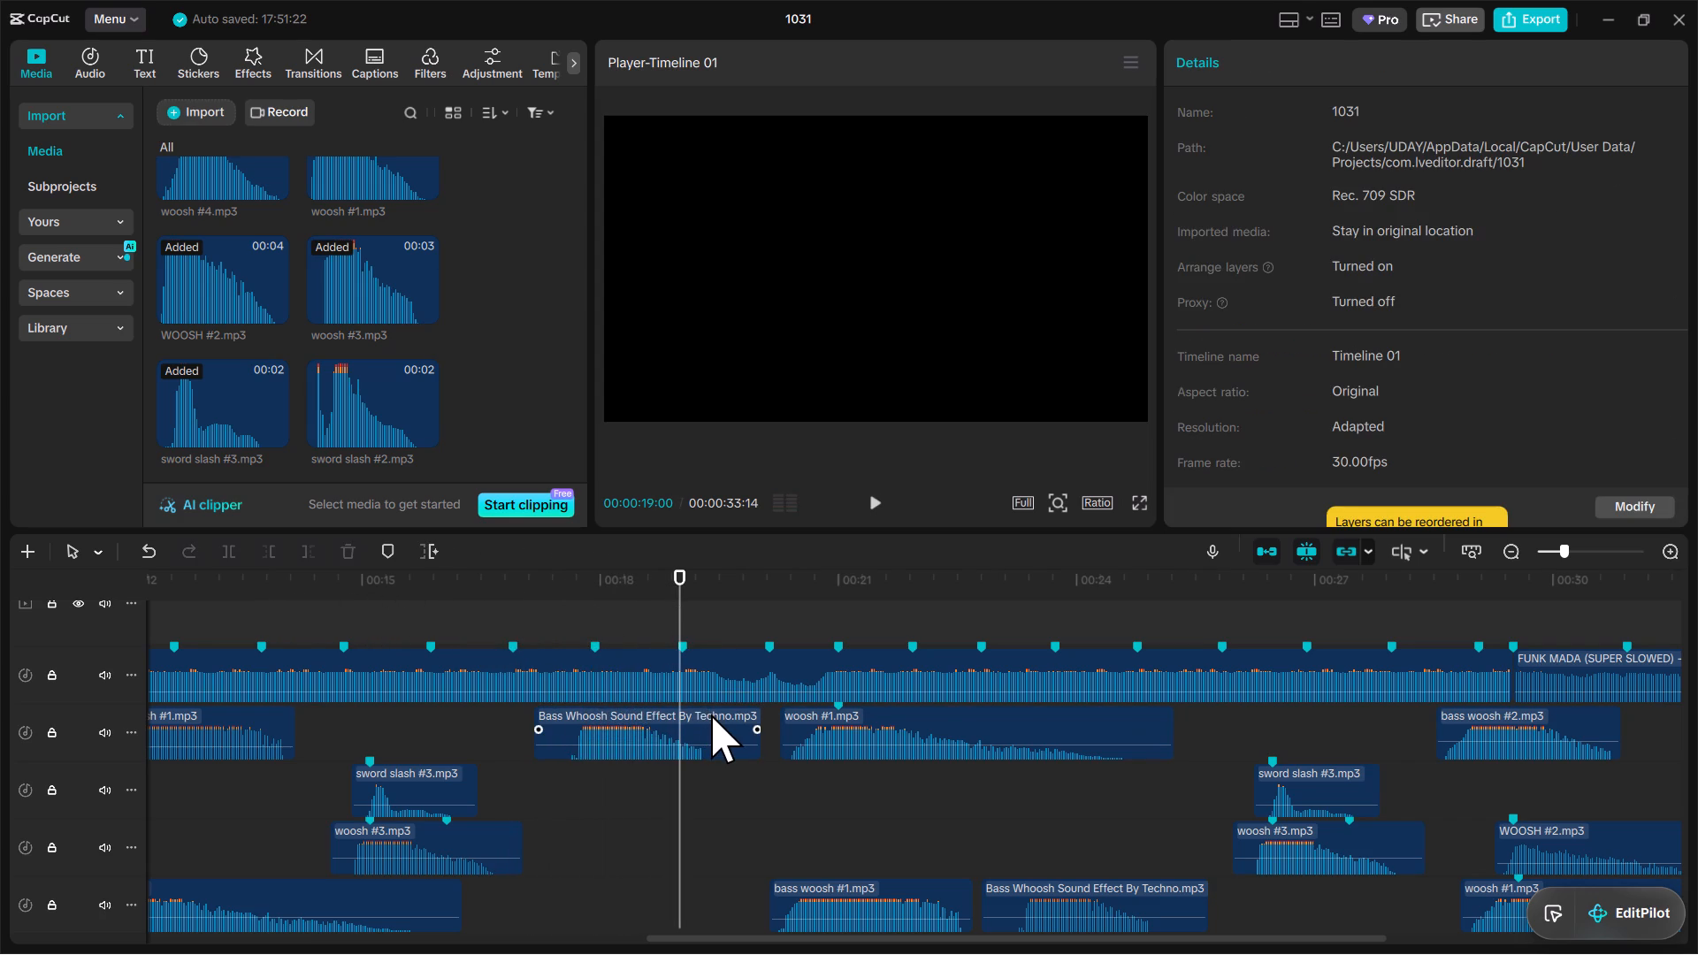
# Move the first Bass Whoosh Sound clip onto its own track, starting at about 00:00:17:02, around the music's beat marker at 00:00:17:28.
pyautogui.moveTo(711, 714); pyautogui.dragTo(696, 714)
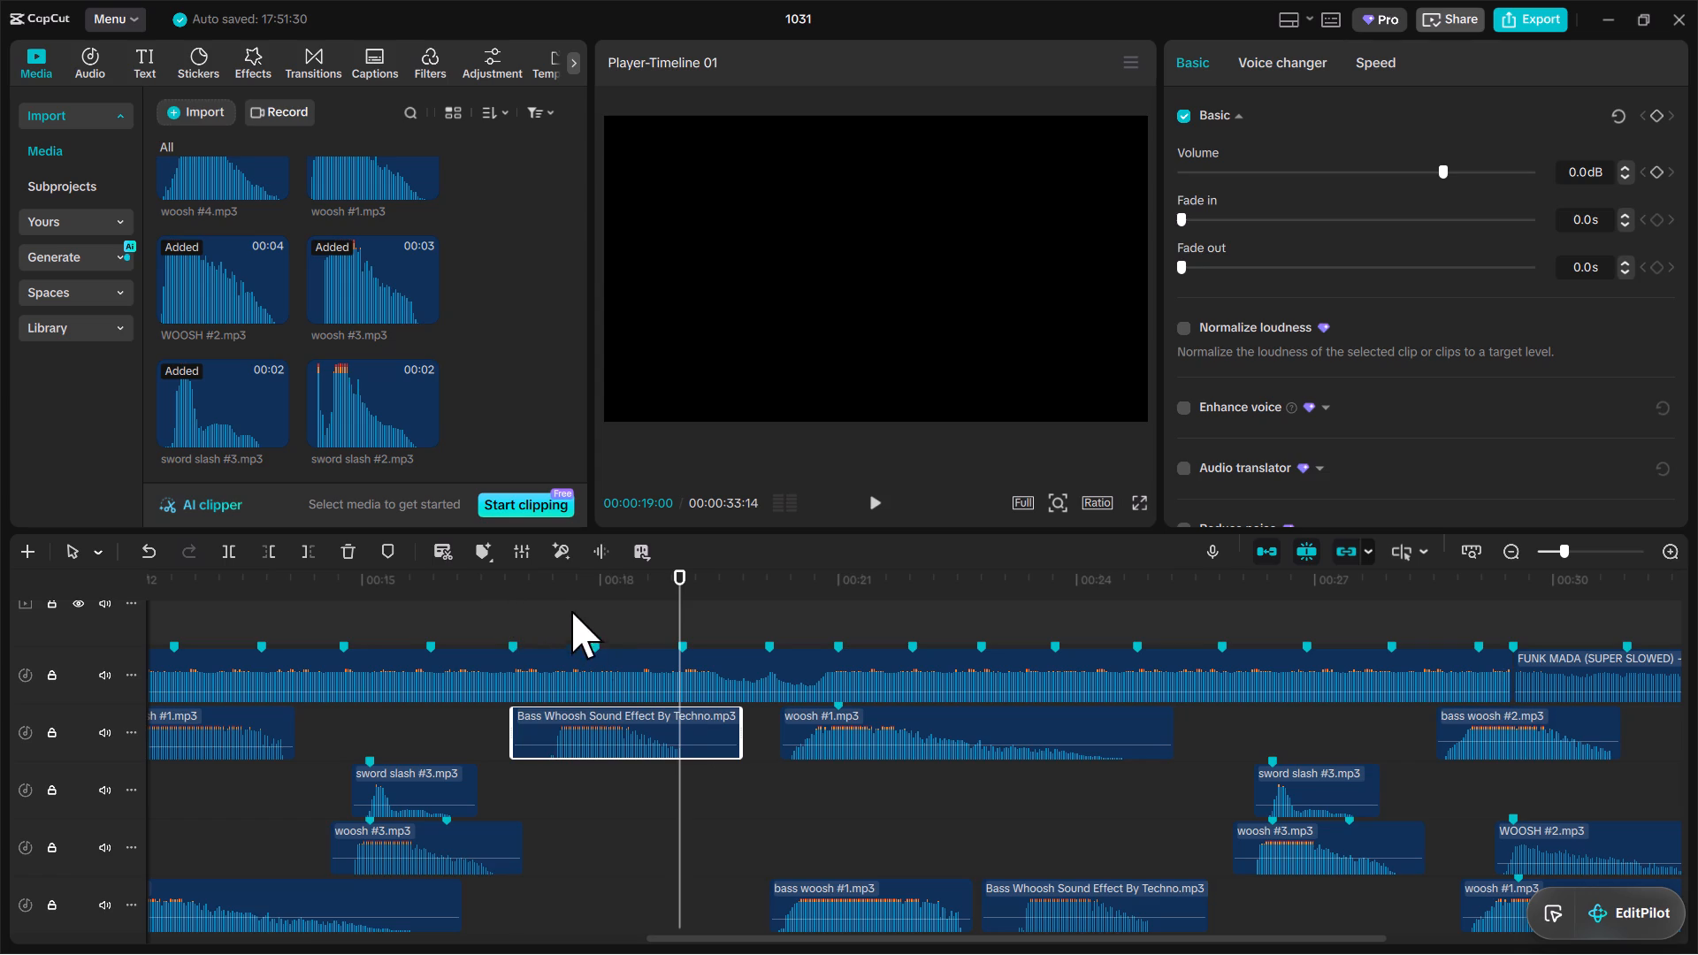
pyautogui.moveTo(657, 714); pyautogui.dragTo(676, 715)
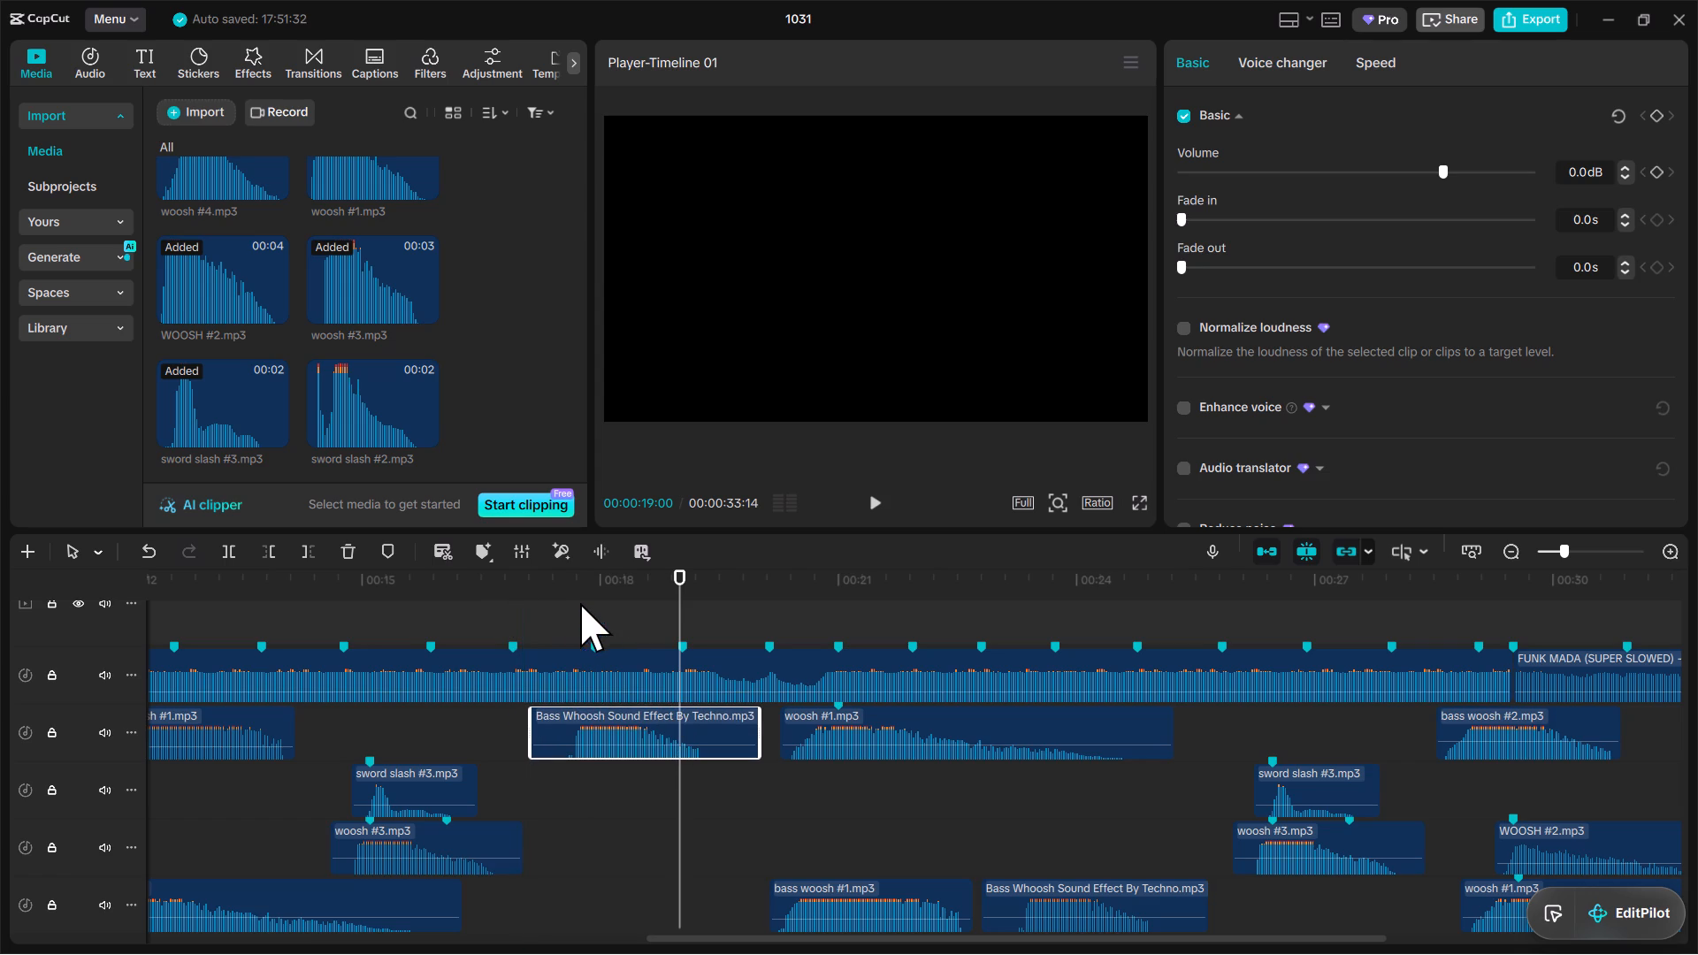
pyautogui.click(594, 598)
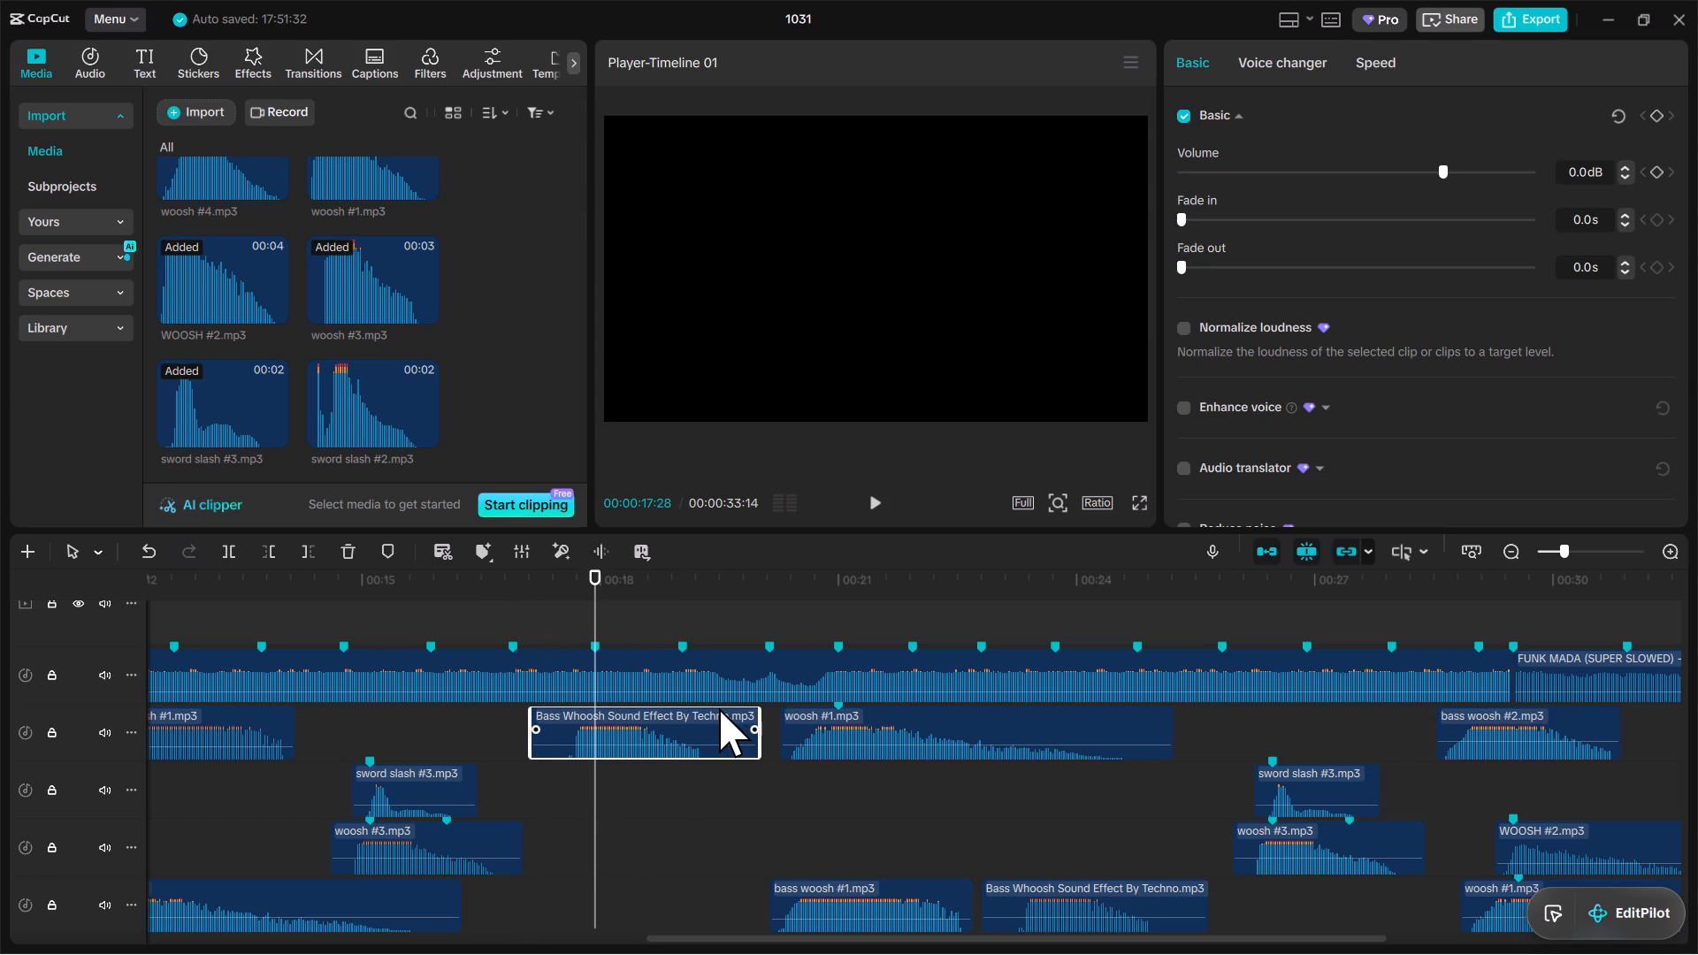
pyautogui.moveTo(719, 708); pyautogui.dragTo(709, 708)
# Play the edit from the repositioned Bass Whoosh Sound clip to about 00:00:30:25, reviewing the effects across all tracks.
pyautogui.click(542, 601)
pyautogui.press('space')
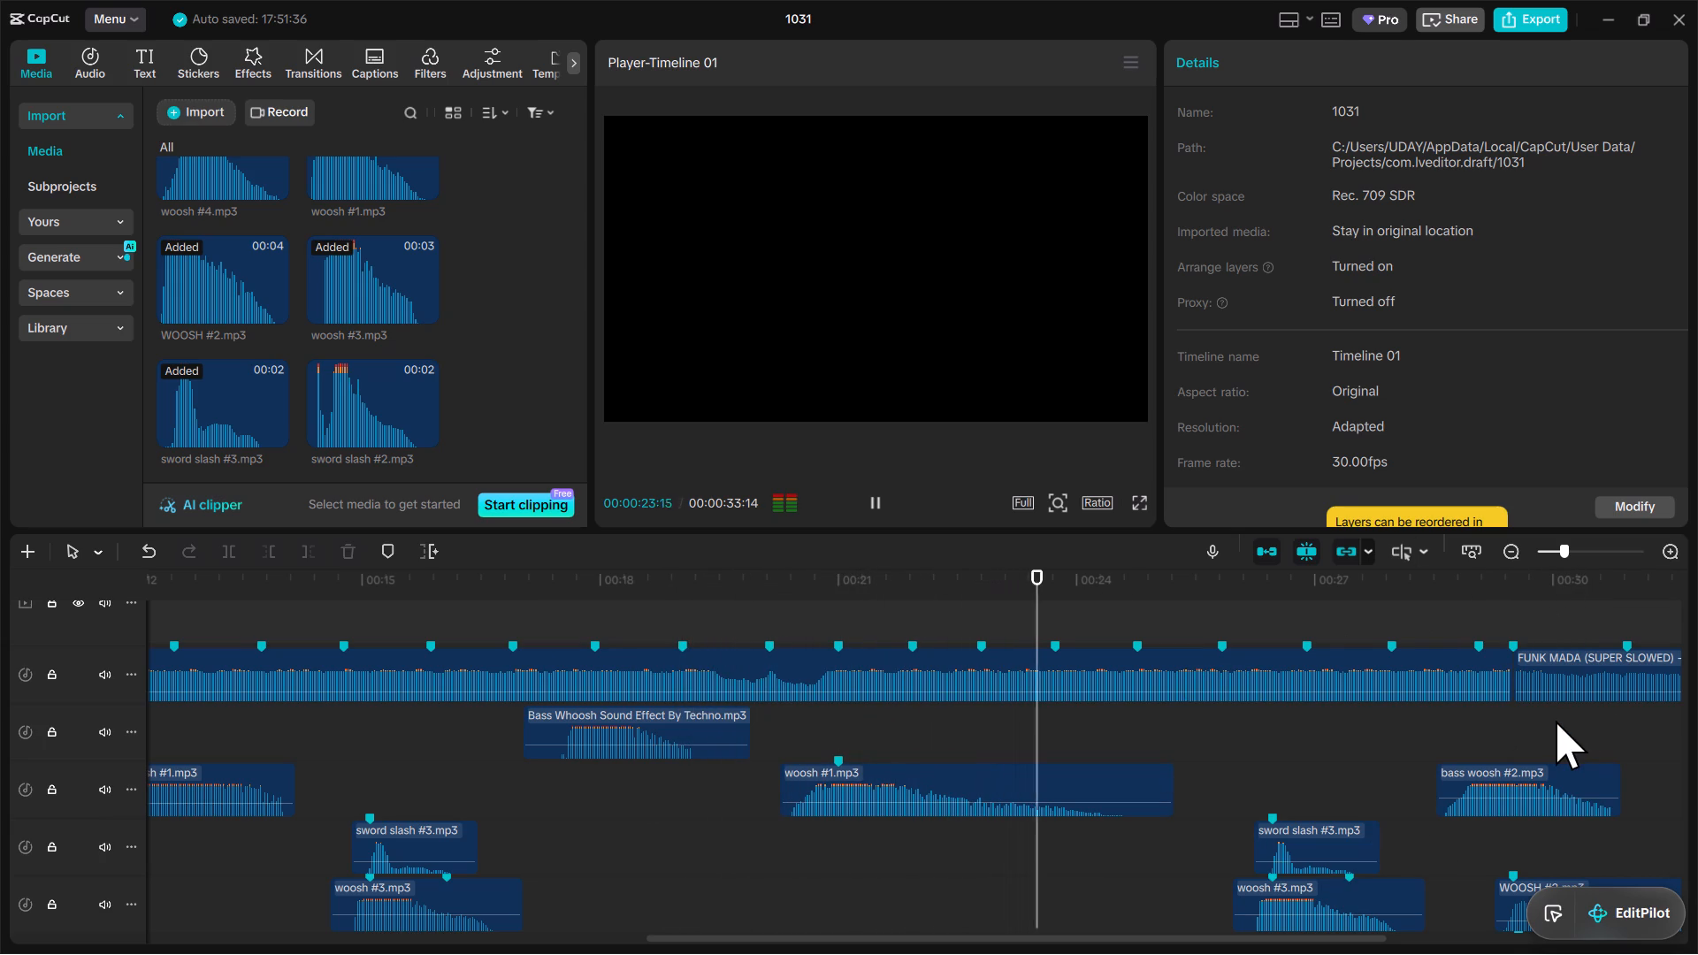
pyautogui.scroll(-8, 1201, 786)
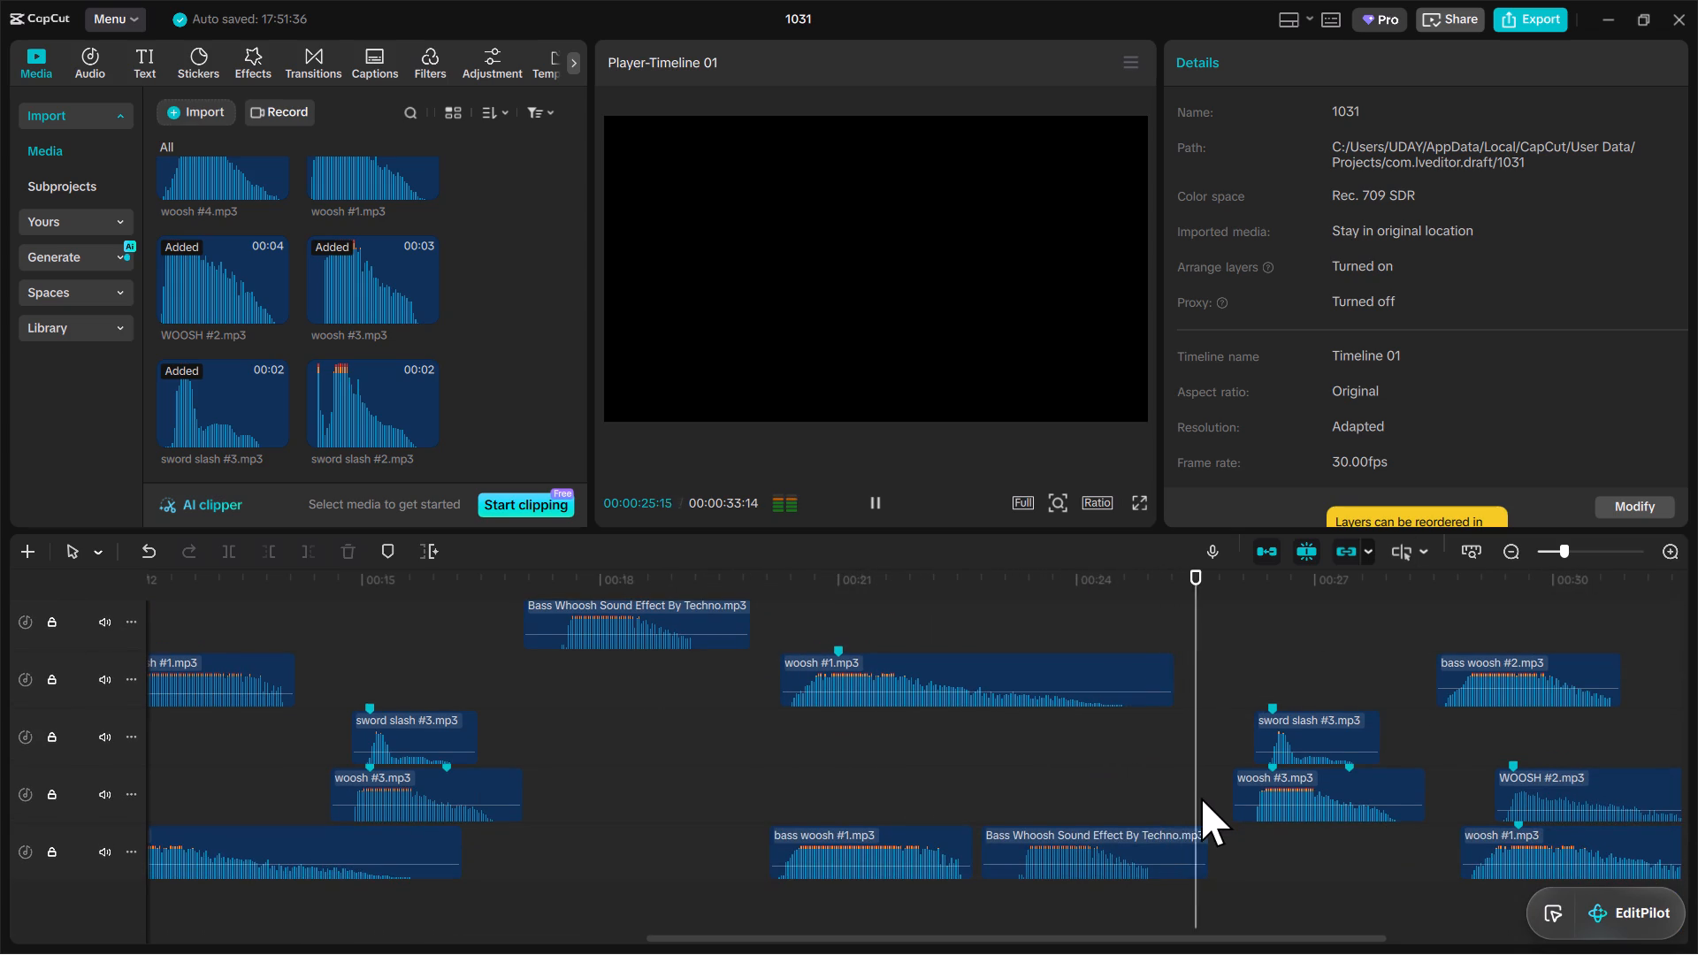
pyautogui.scroll(2, 1019, 763)
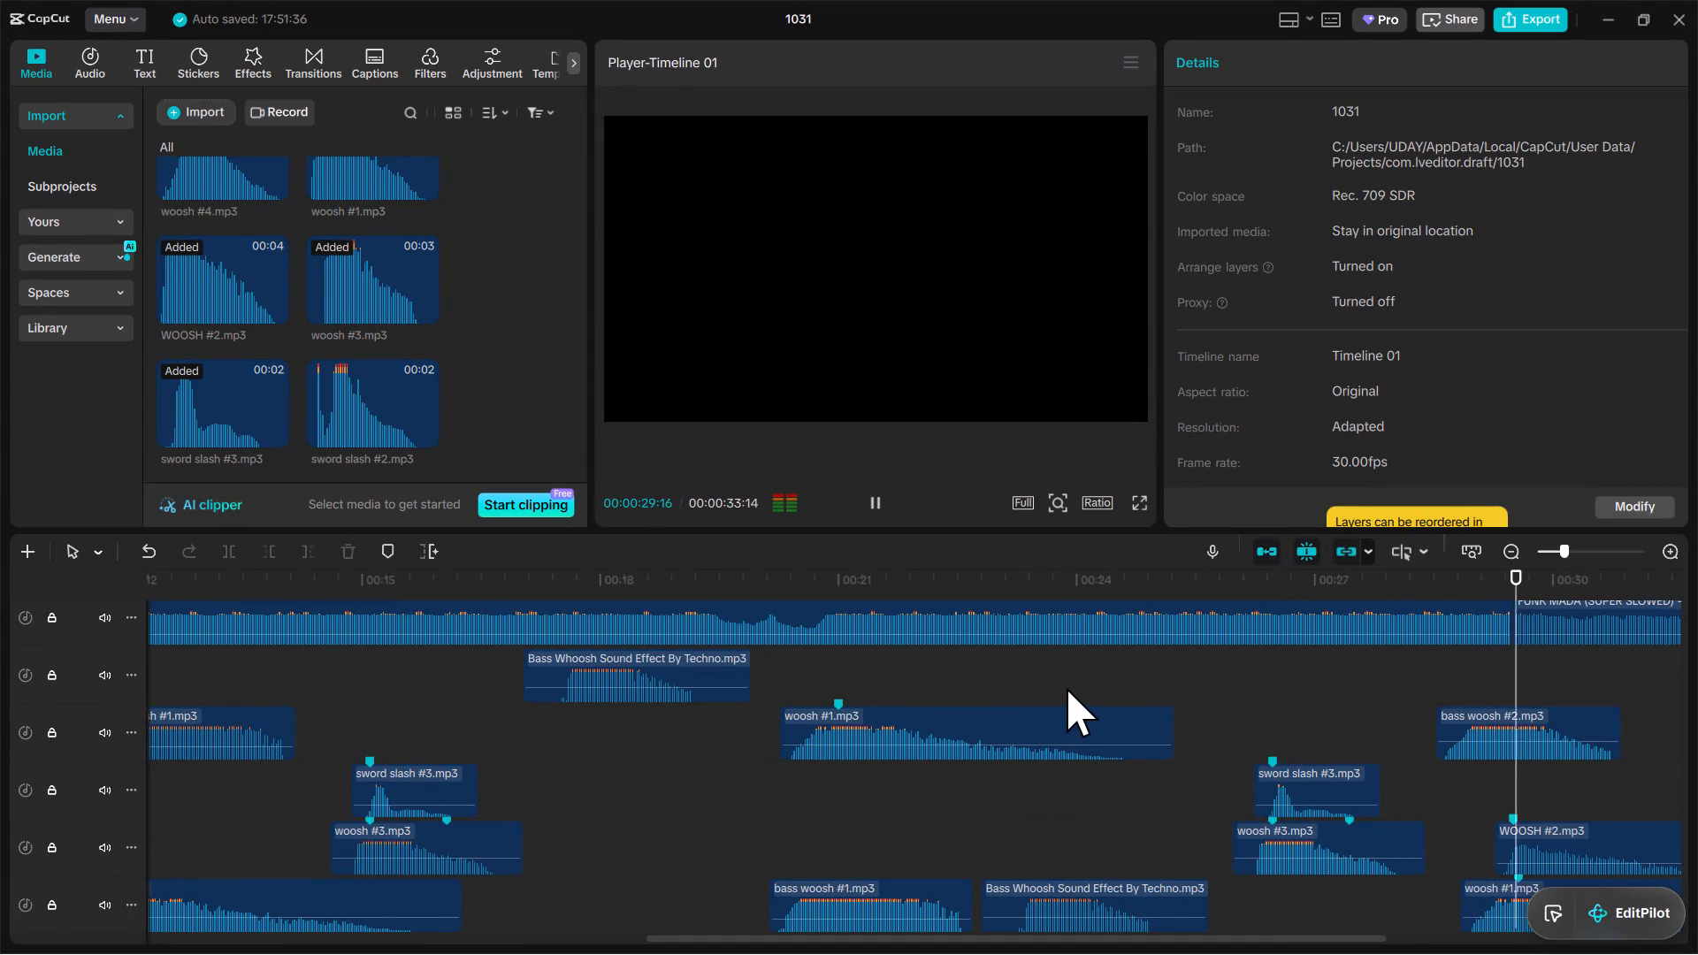
pyautogui.scroll(1, 1064, 688)
pyautogui.moveTo(883, 503); pyautogui.dragTo(891, 508)
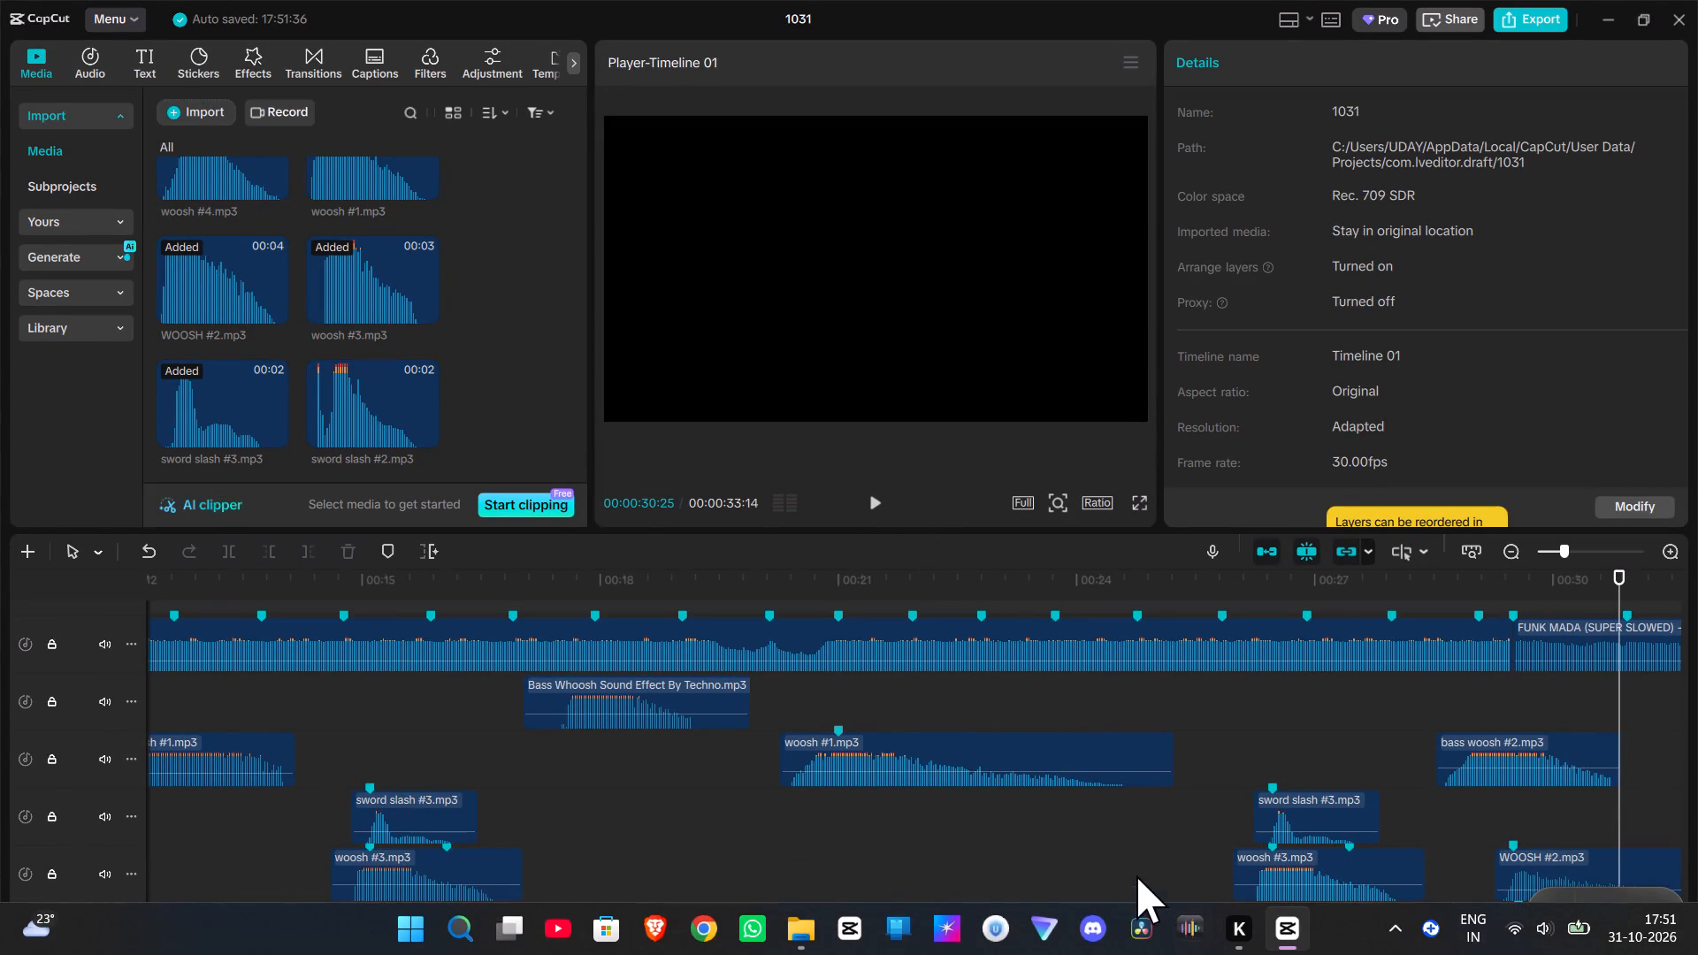
# Delete the second Bass Whoosh Sound clip, which follows the bass woosh #1 clip on the lowest effects track.
pyautogui.scroll(-3, 1136, 875)
pyautogui.click(1122, 850)
pyautogui.press('BackSpace')
pyautogui.scroll(3, 1121, 845)
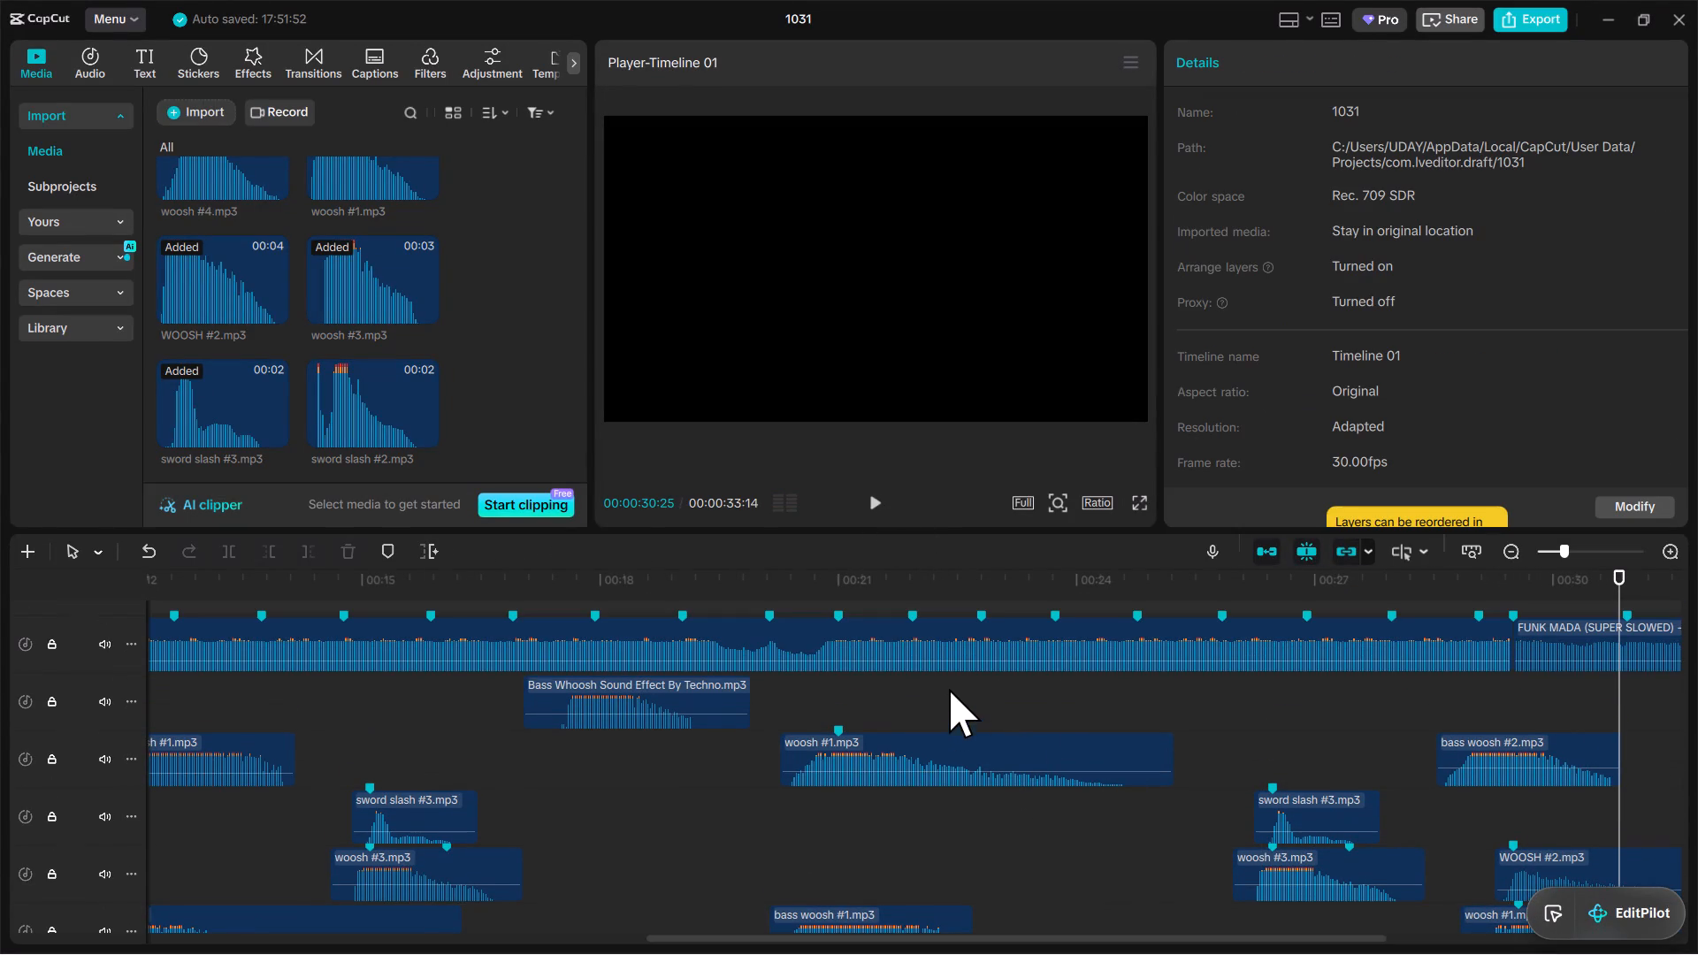
# Play the section around 00:00:23 where the second Bass Whoosh Sound clip was removed.
pyautogui.click(966, 684)
pyautogui.press('space')
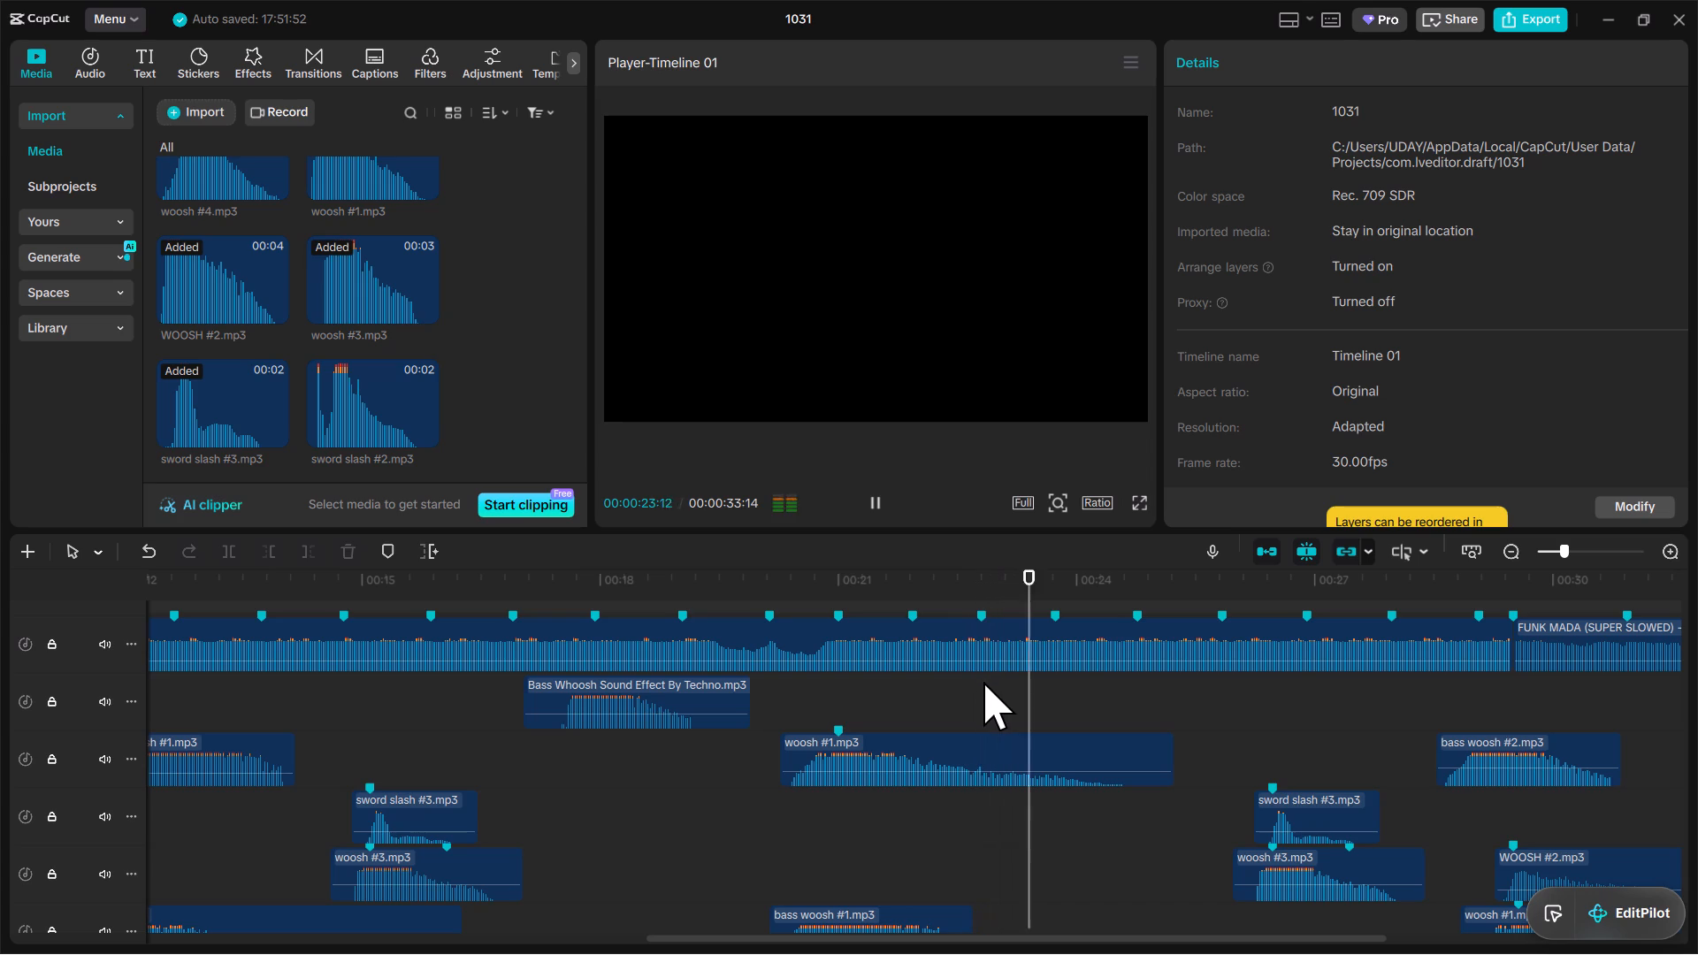
pyautogui.press('space')
pyautogui.moveTo(1059, 682); pyautogui.dragTo(1030, 688)
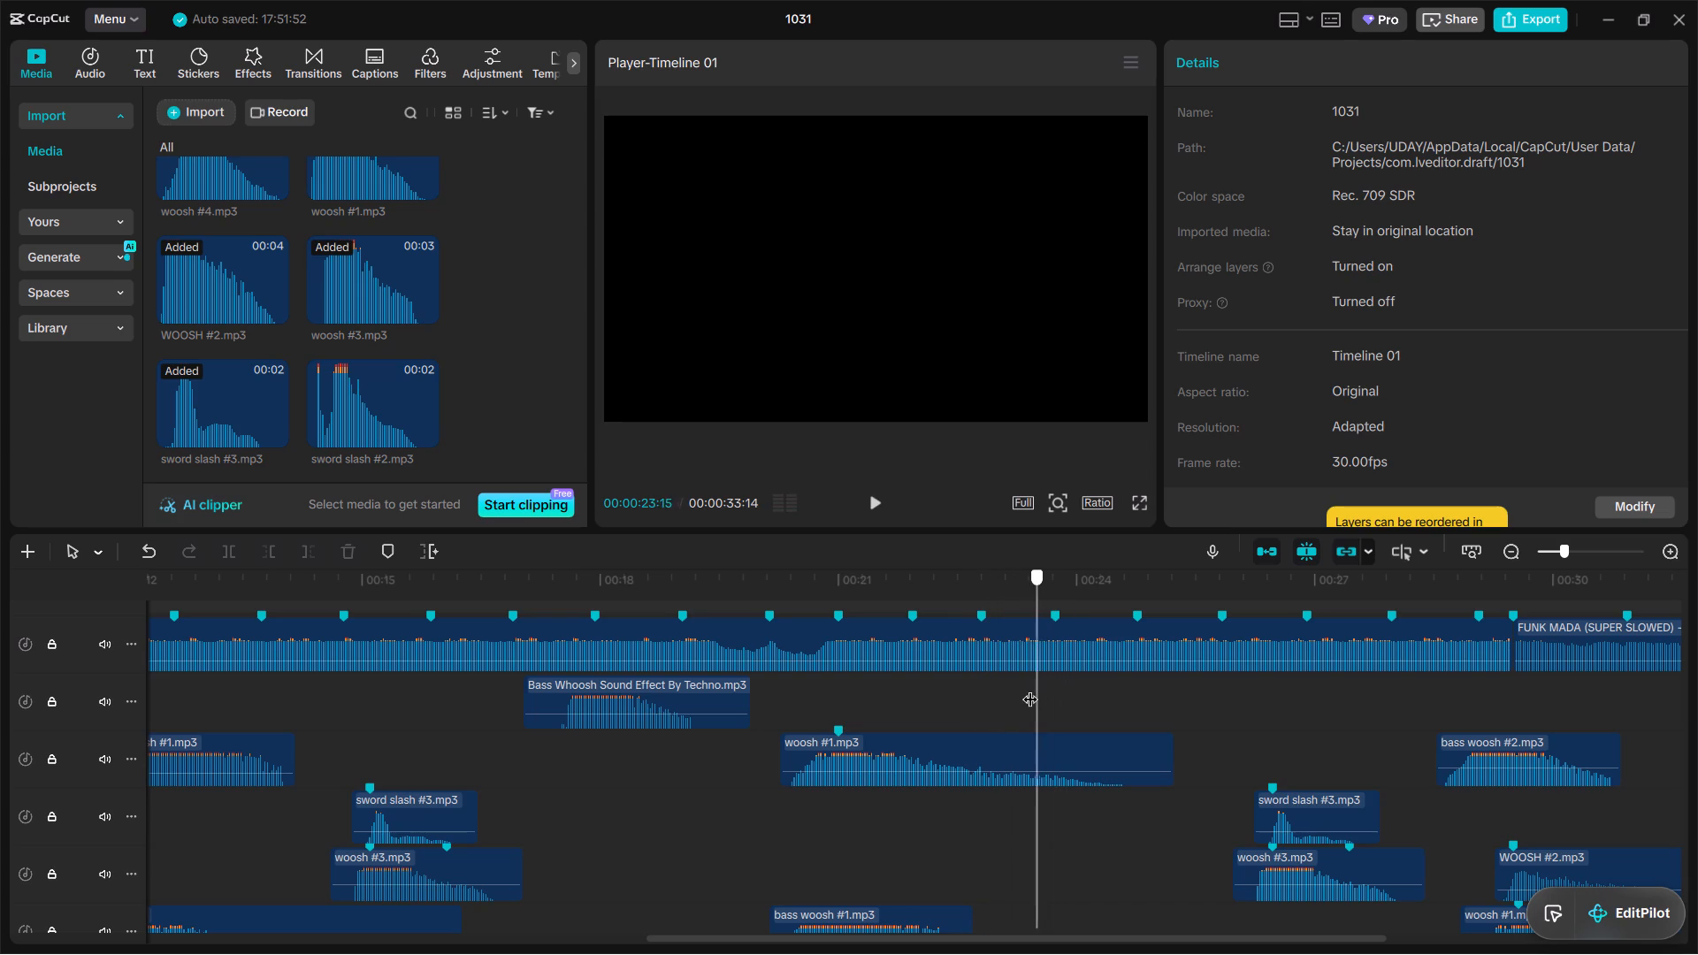
# Copy the Bass Whoosh Sound clip and paste the duplicate on the same track at 00:00:23:02.
pyautogui.moveTo(1030, 688); pyautogui.dragTo(1004, 688)
pyautogui.click(714, 684)
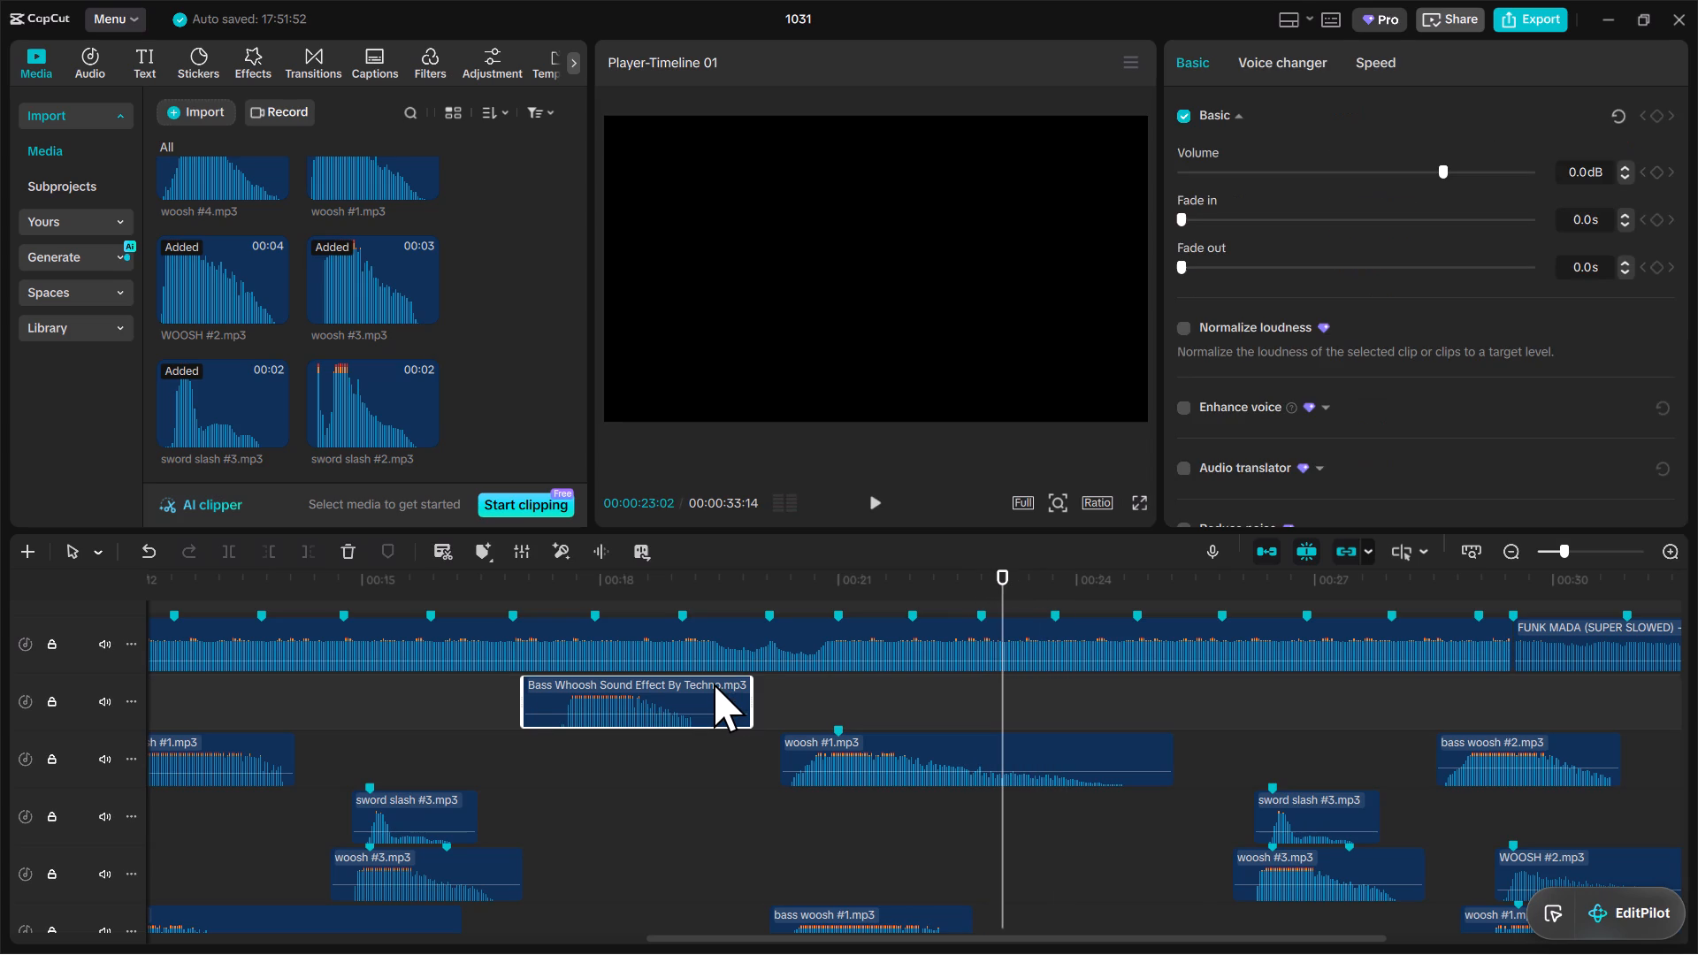
pyautogui.hotkey('ctrl', 'c')
pyautogui.hotkey('ctrl', 'v')
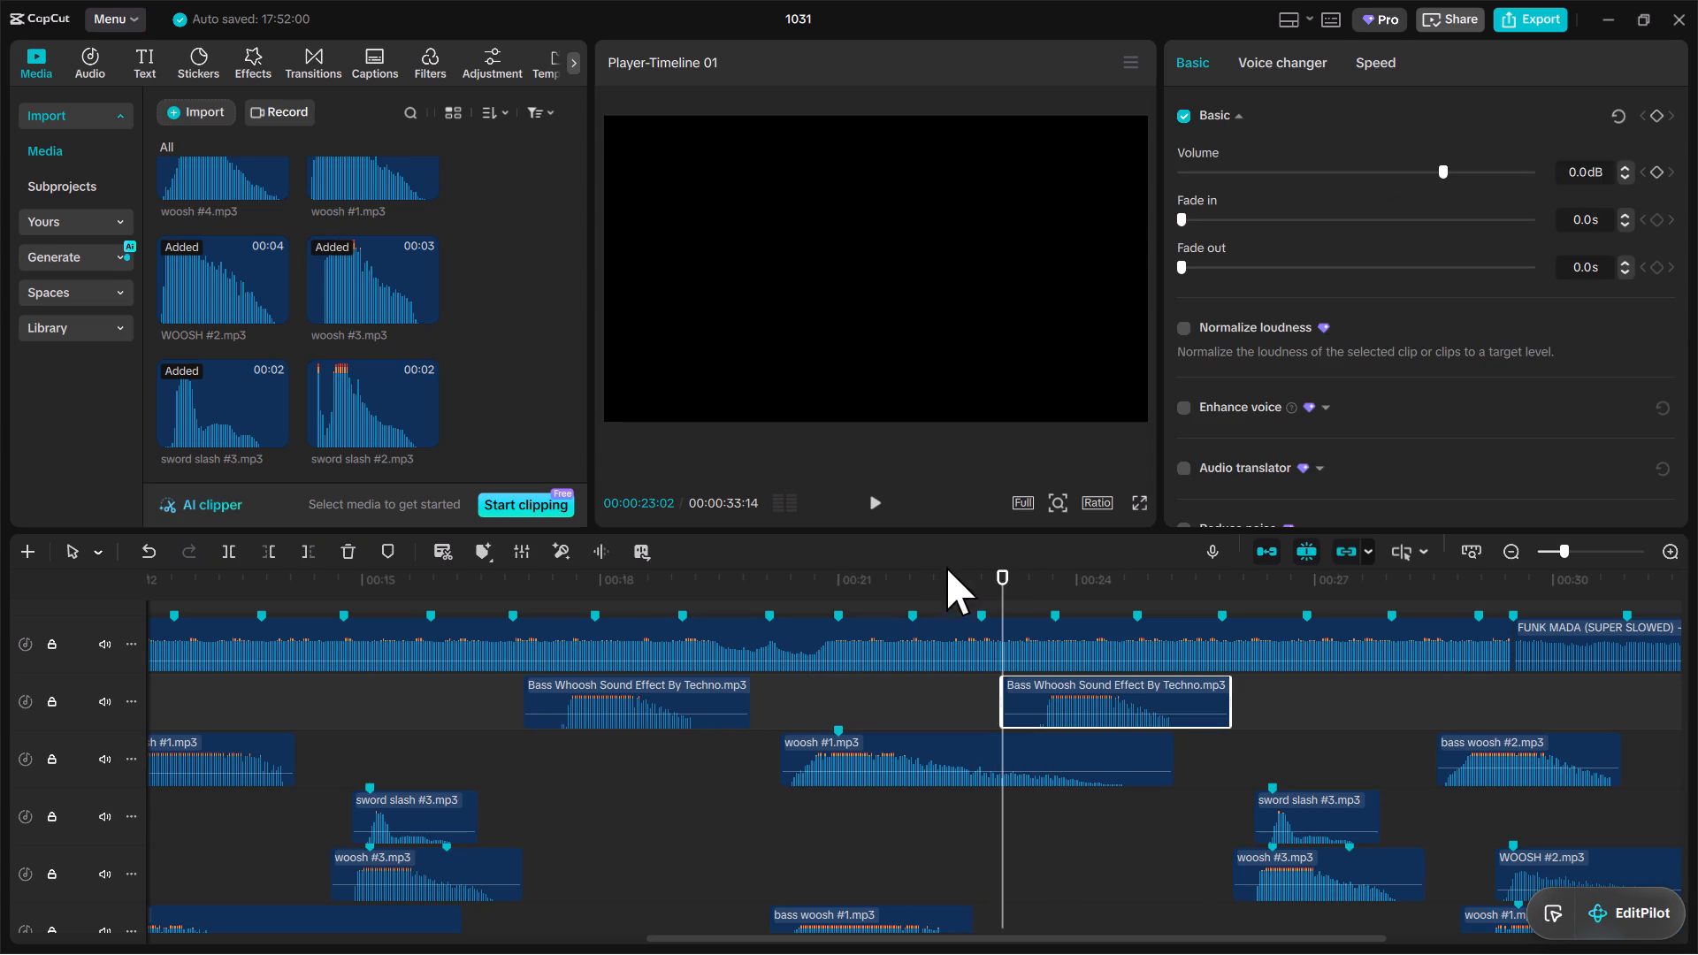
# Preview the pasted Bass Whoosh Sound clip and move it slightly earlier, starting at the beat marker around 00:00:22:24.
pyautogui.press('space')
pyautogui.press('space')
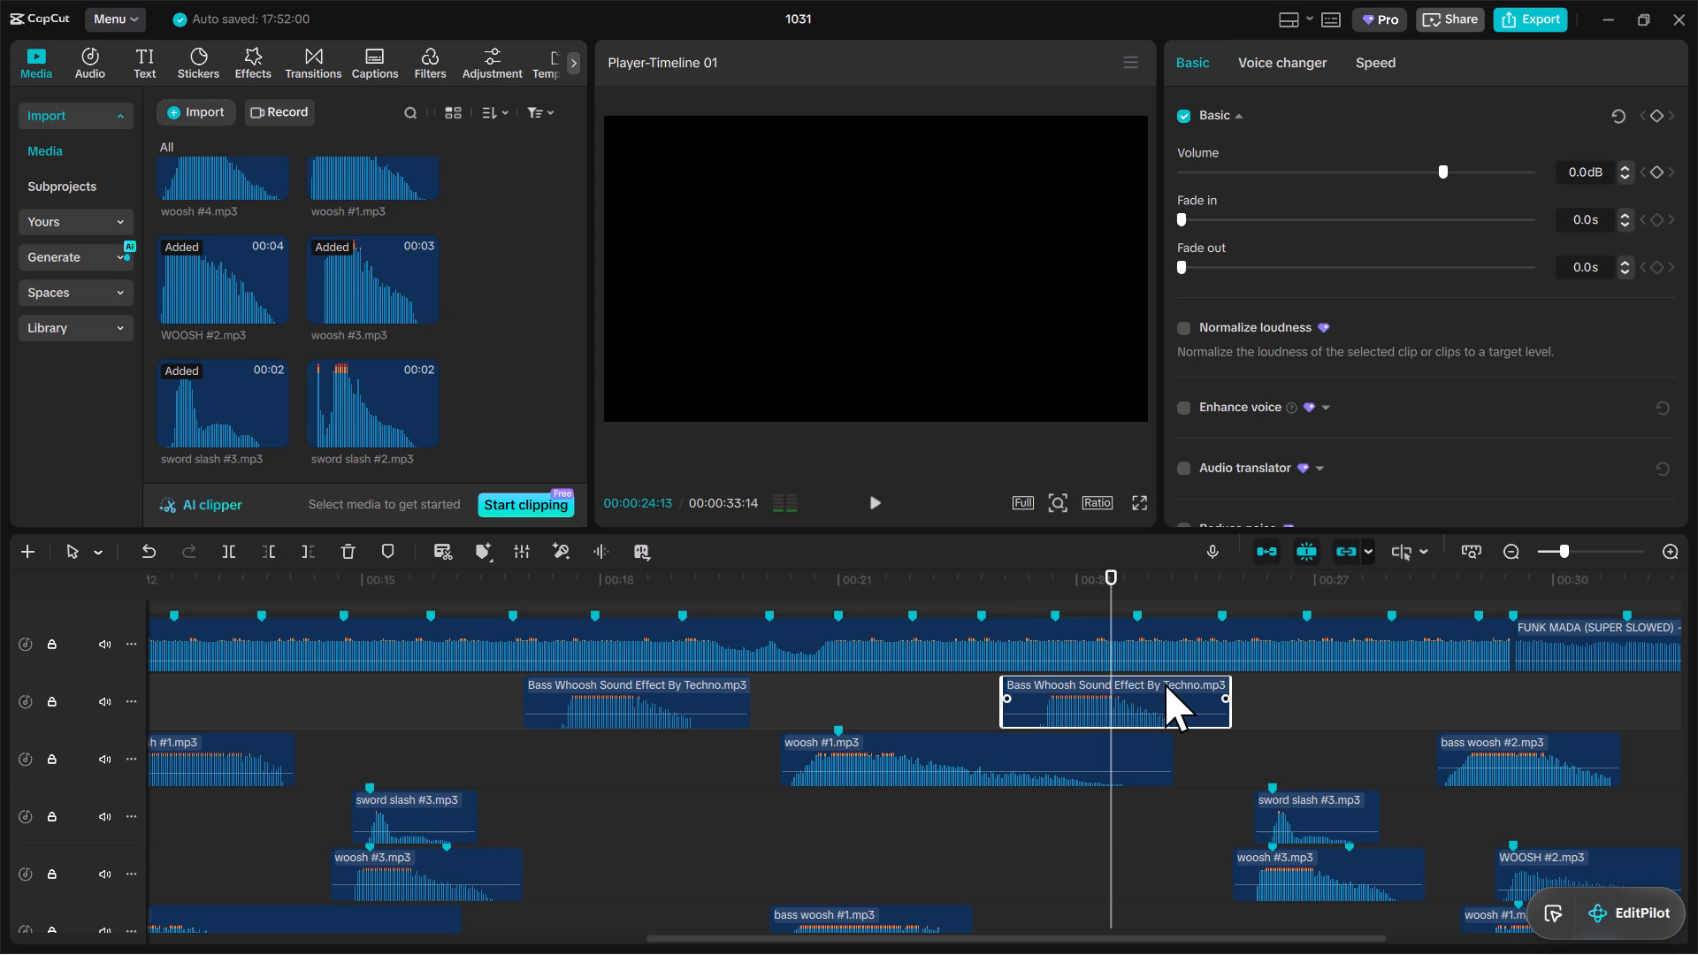
pyautogui.moveTo(1167, 684); pyautogui.dragTo(1141, 686)
# Play the edit from about 00:00:23 to the end, reviewing the repositioned Bass Whoosh Sound copy with the other effects.
pyautogui.click(1032, 589)
pyautogui.moveTo(1032, 589); pyautogui.dragTo(1048, 587)
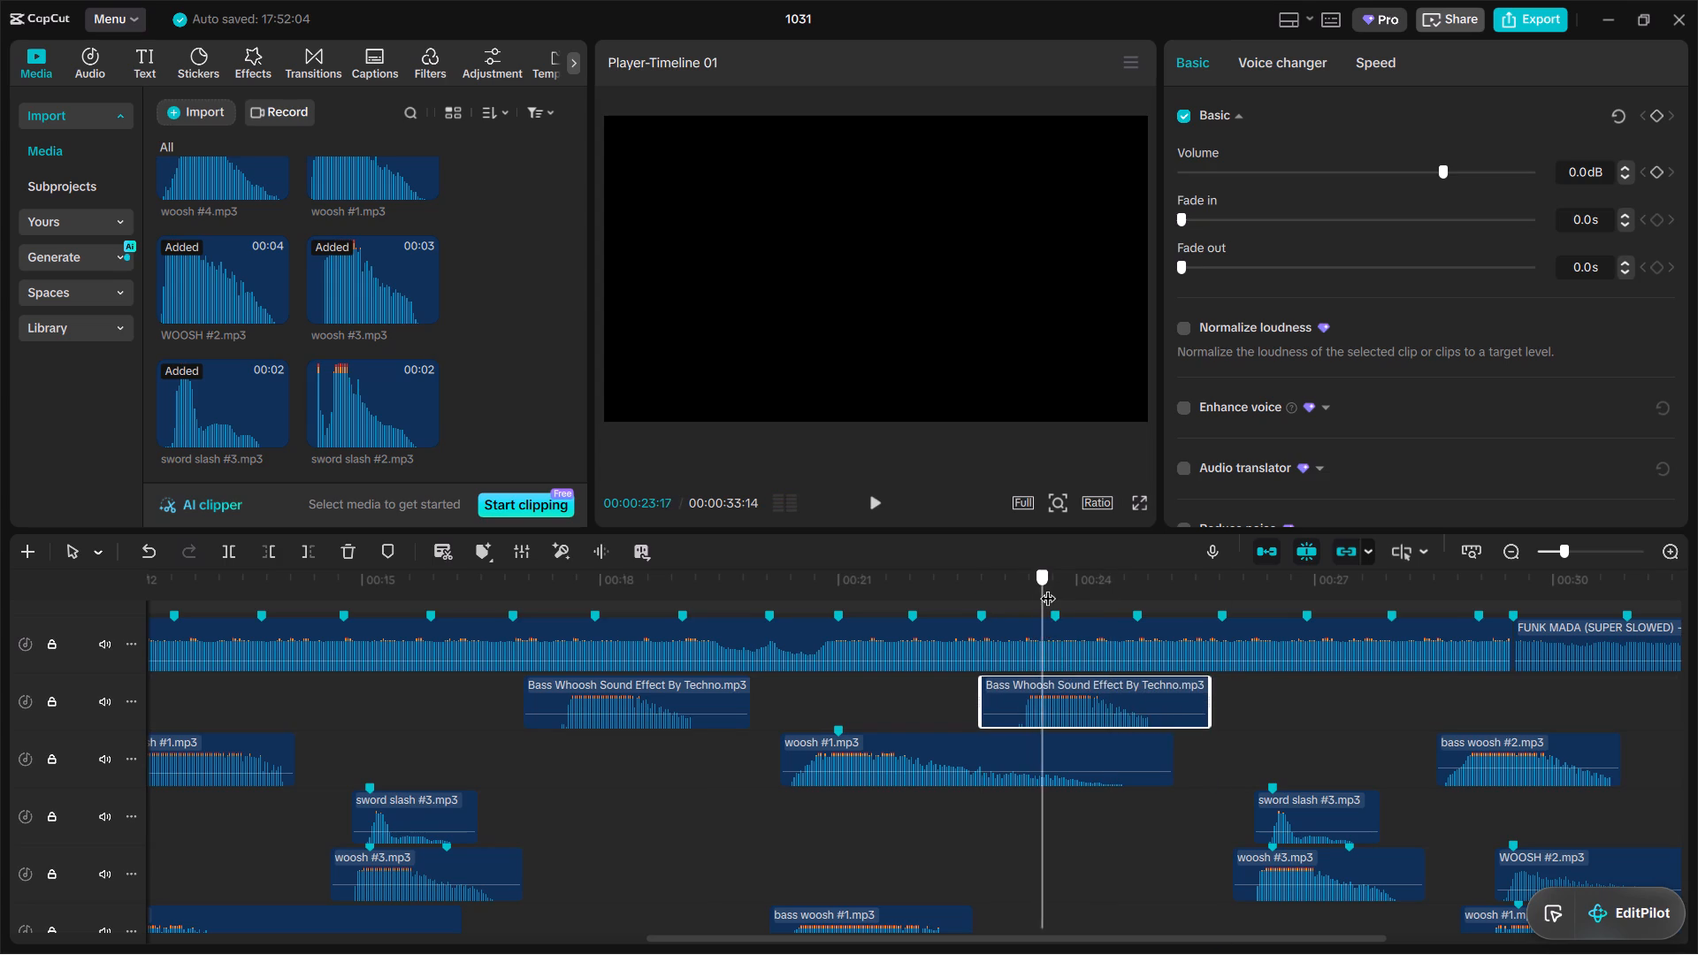
pyautogui.moveTo(1048, 587); pyautogui.dragTo(1013, 592)
pyautogui.press('space')
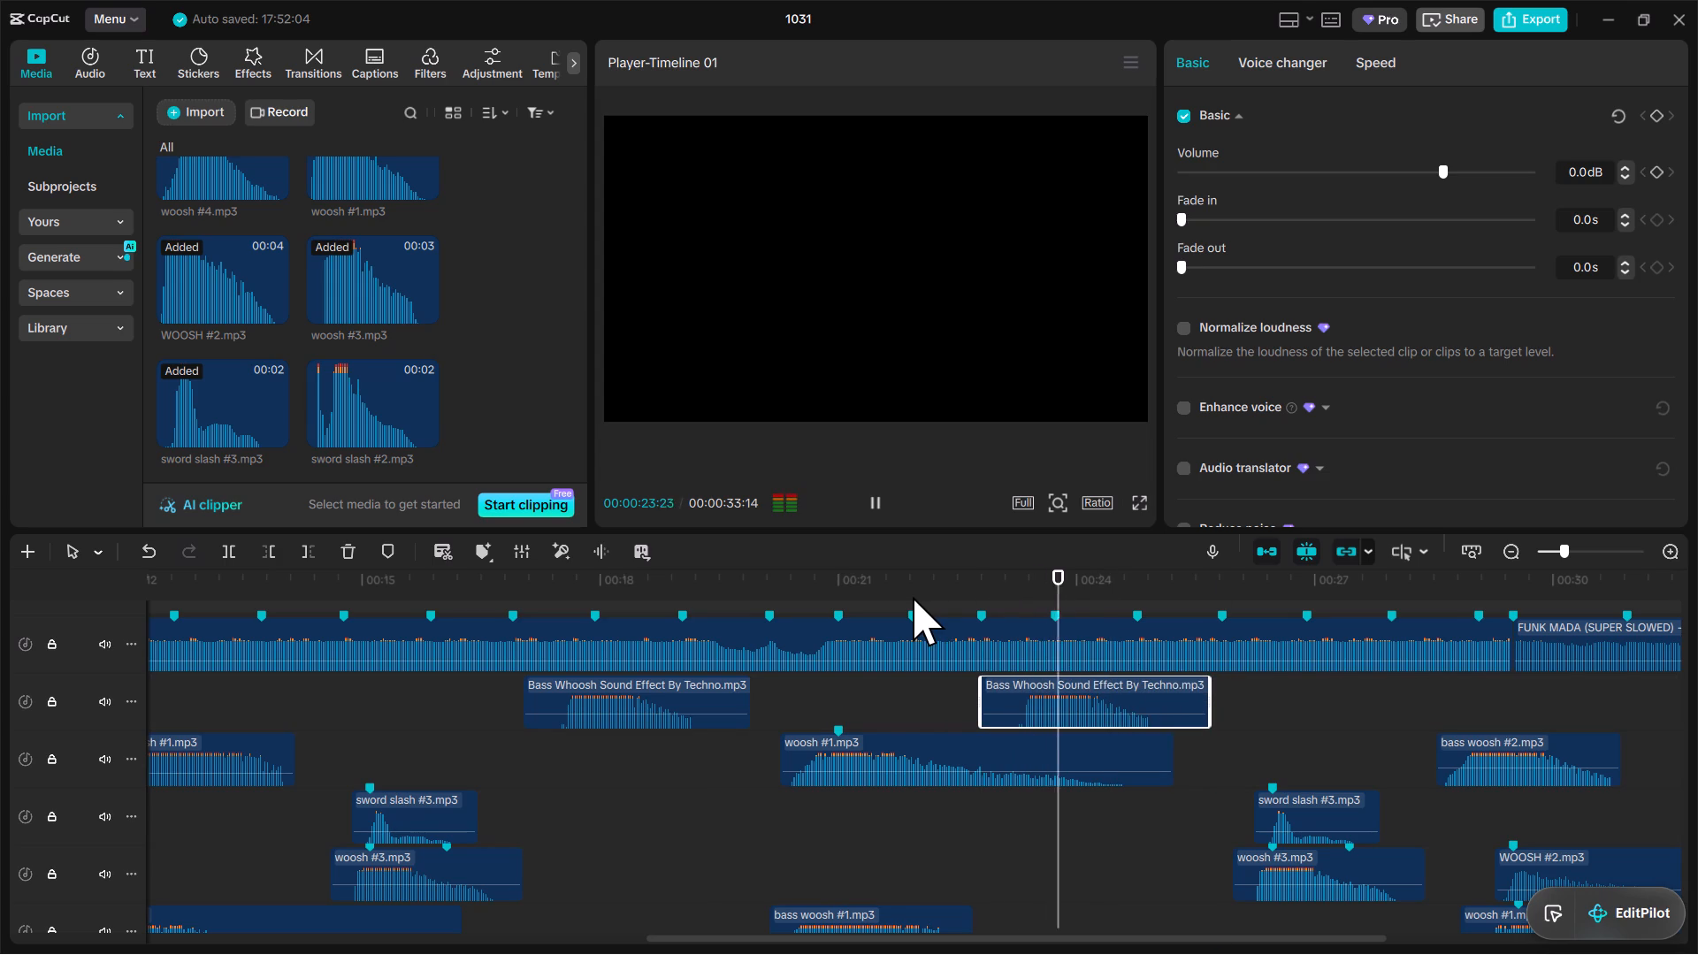
pyautogui.moveTo(1561, 547); pyautogui.dragTo(1554, 550)
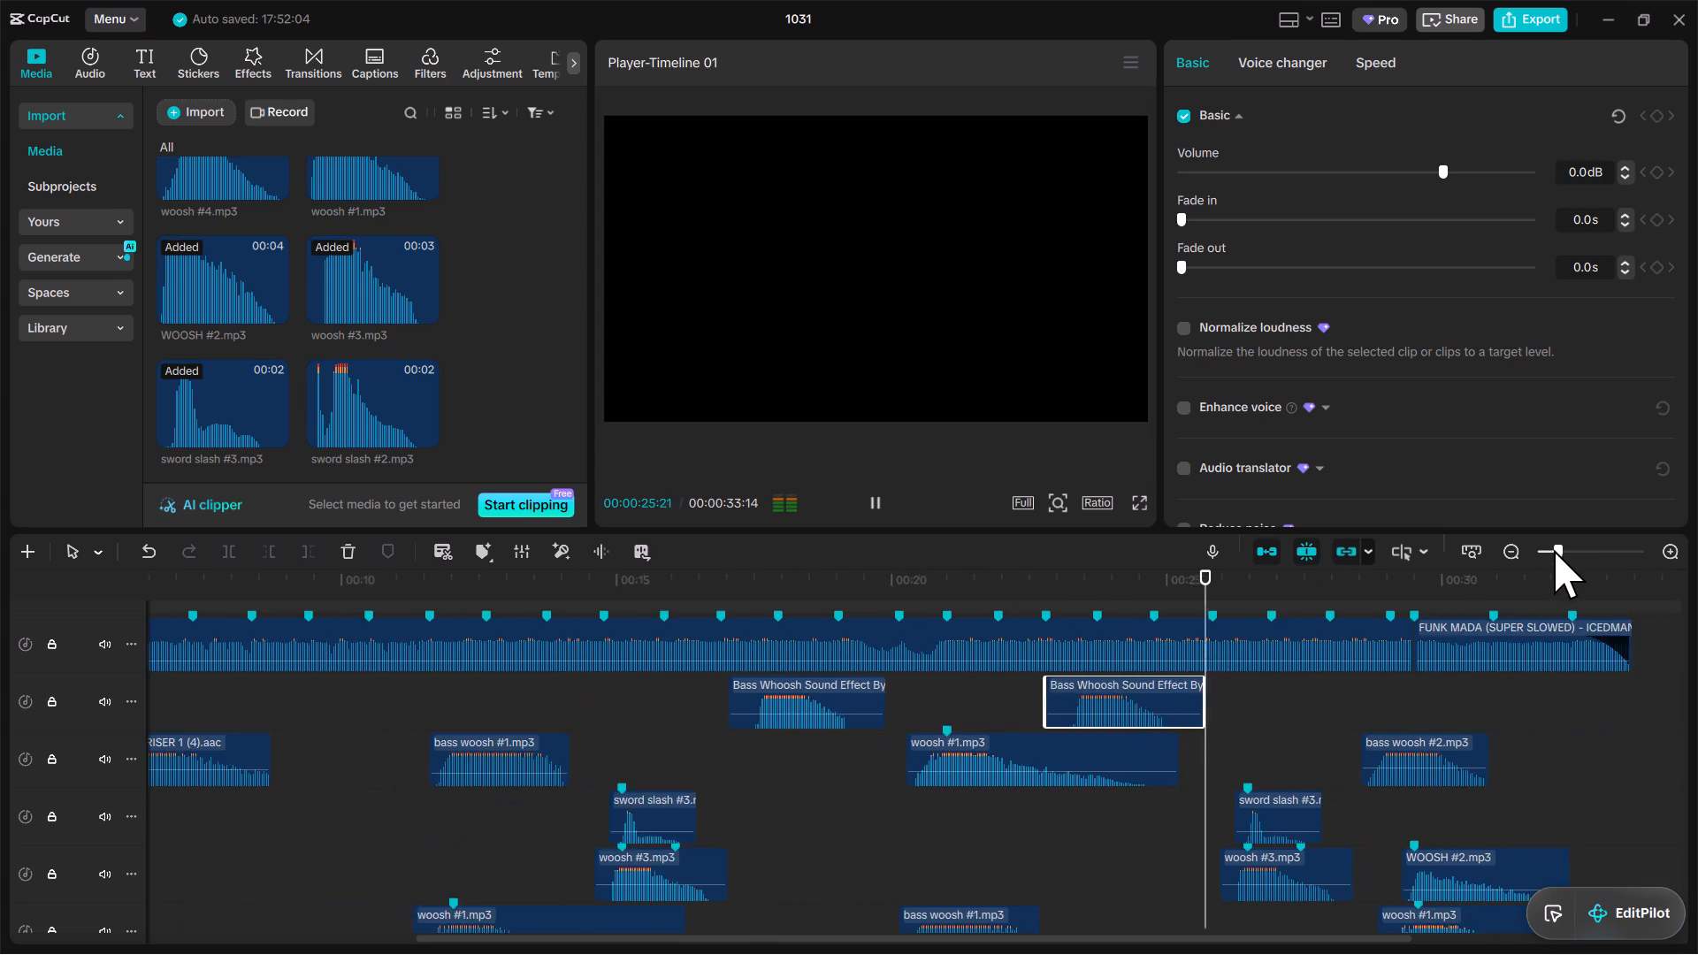
pyautogui.moveTo(1554, 550); pyautogui.dragTo(1551, 551)
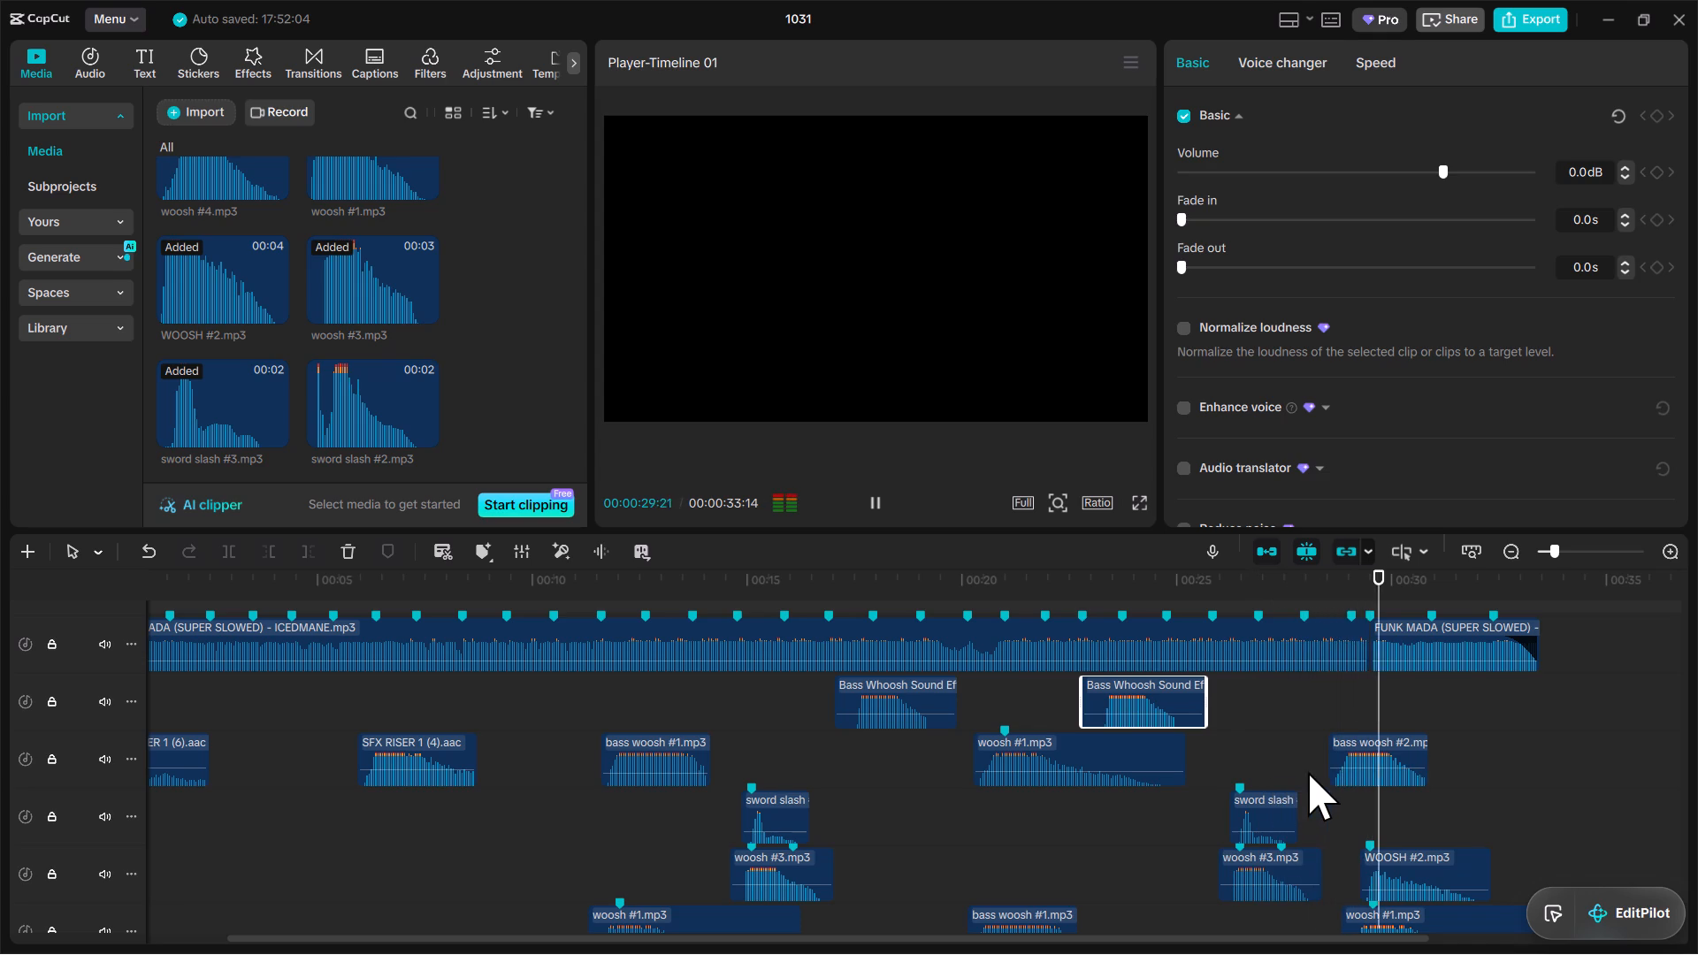
pyautogui.scroll(-6, 1299, 796)
pyautogui.moveTo(1549, 557); pyautogui.dragTo(1530, 571)
pyautogui.scroll(4, 648, 768)
pyautogui.scroll(-3, 645, 770)
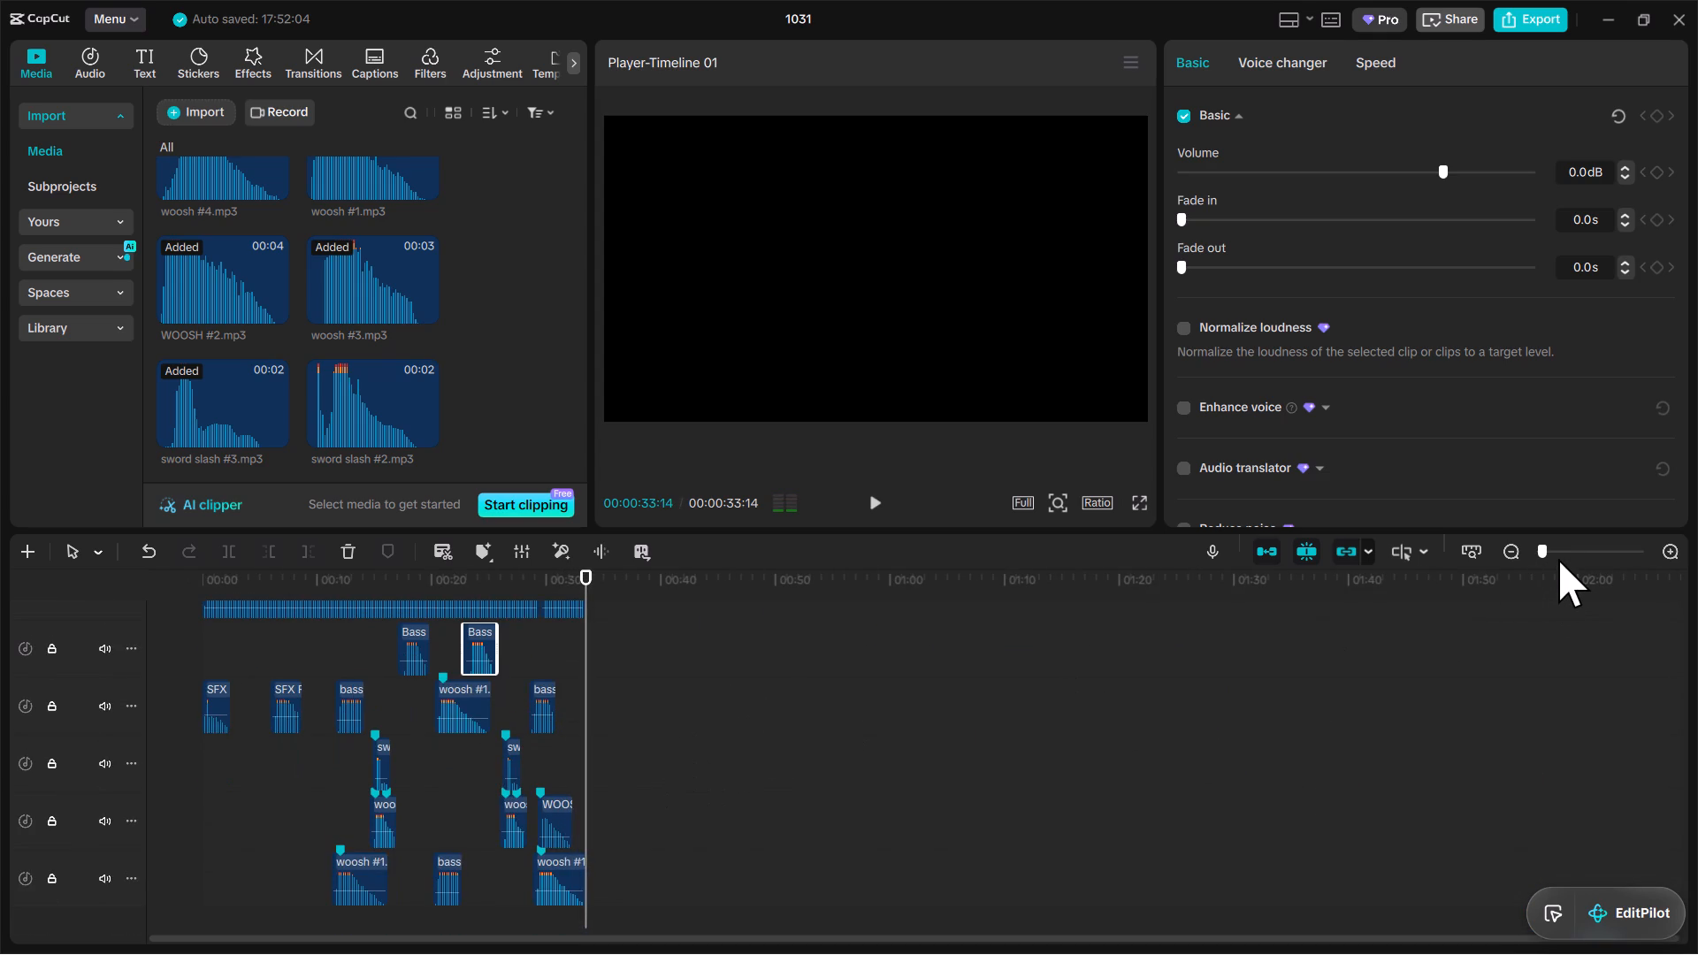
# Play the entire edit from 00:00 to the end, reviewing the music and all effect tracks in a full timeline overview.
pyautogui.click(1549, 556)
pyautogui.click(1550, 554)
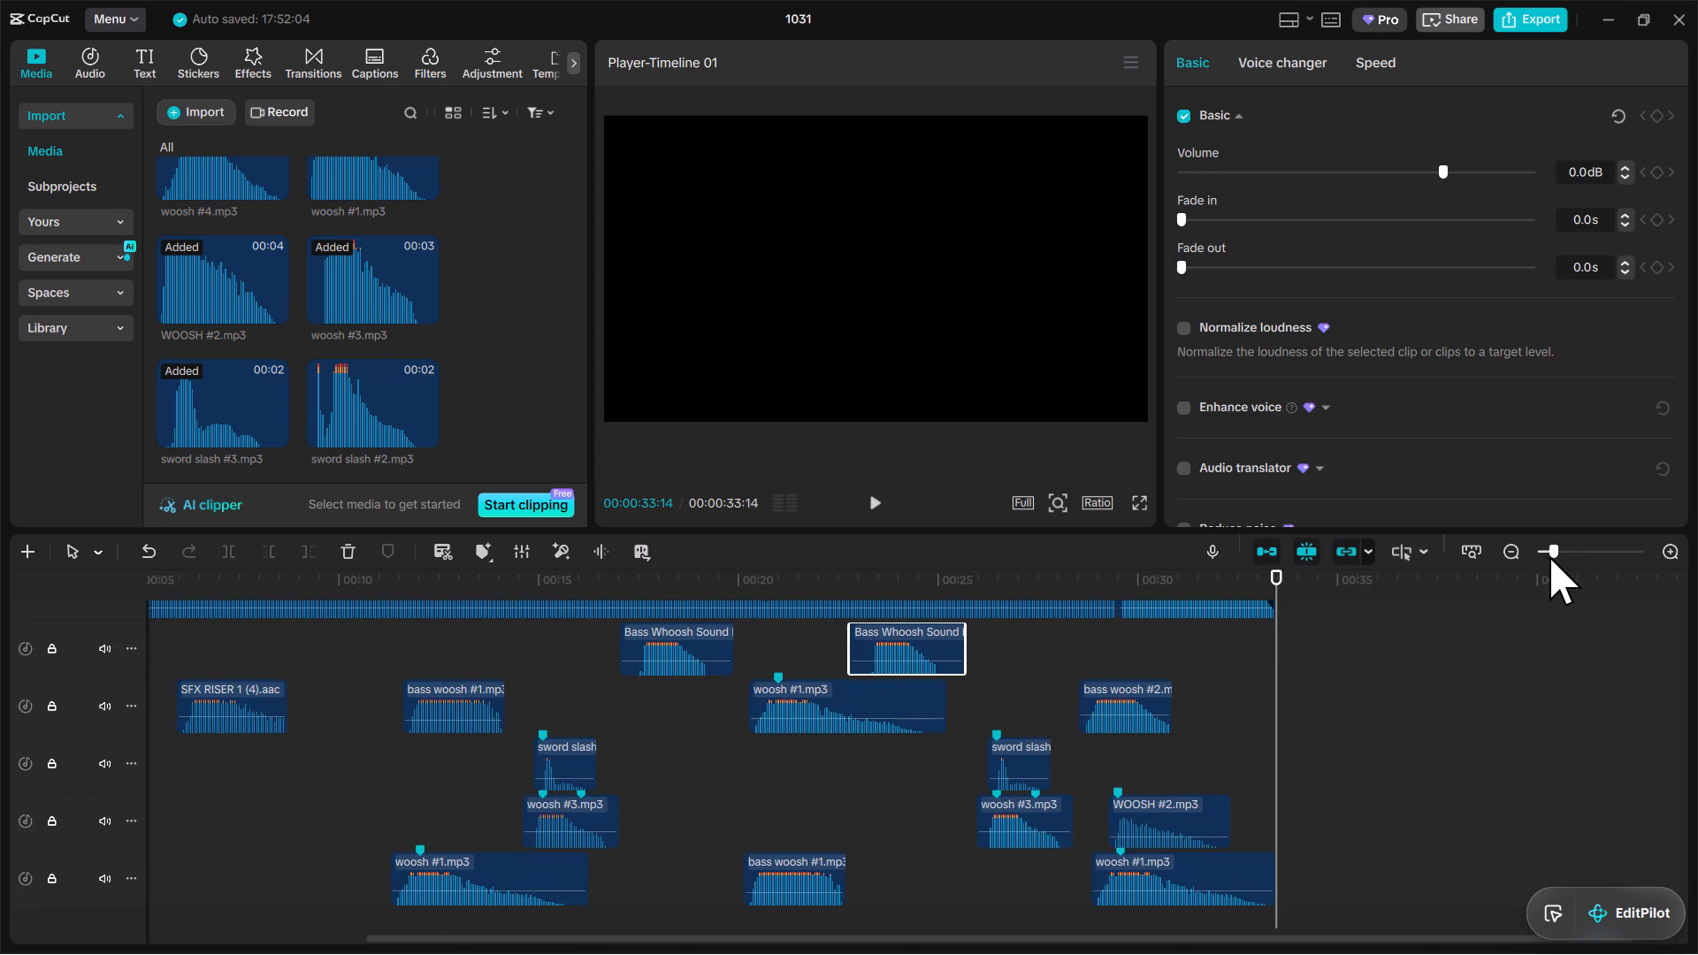
pyautogui.scroll(4, 963, 784)
pyautogui.scroll(-5, 961, 784)
pyautogui.scroll(3, 961, 784)
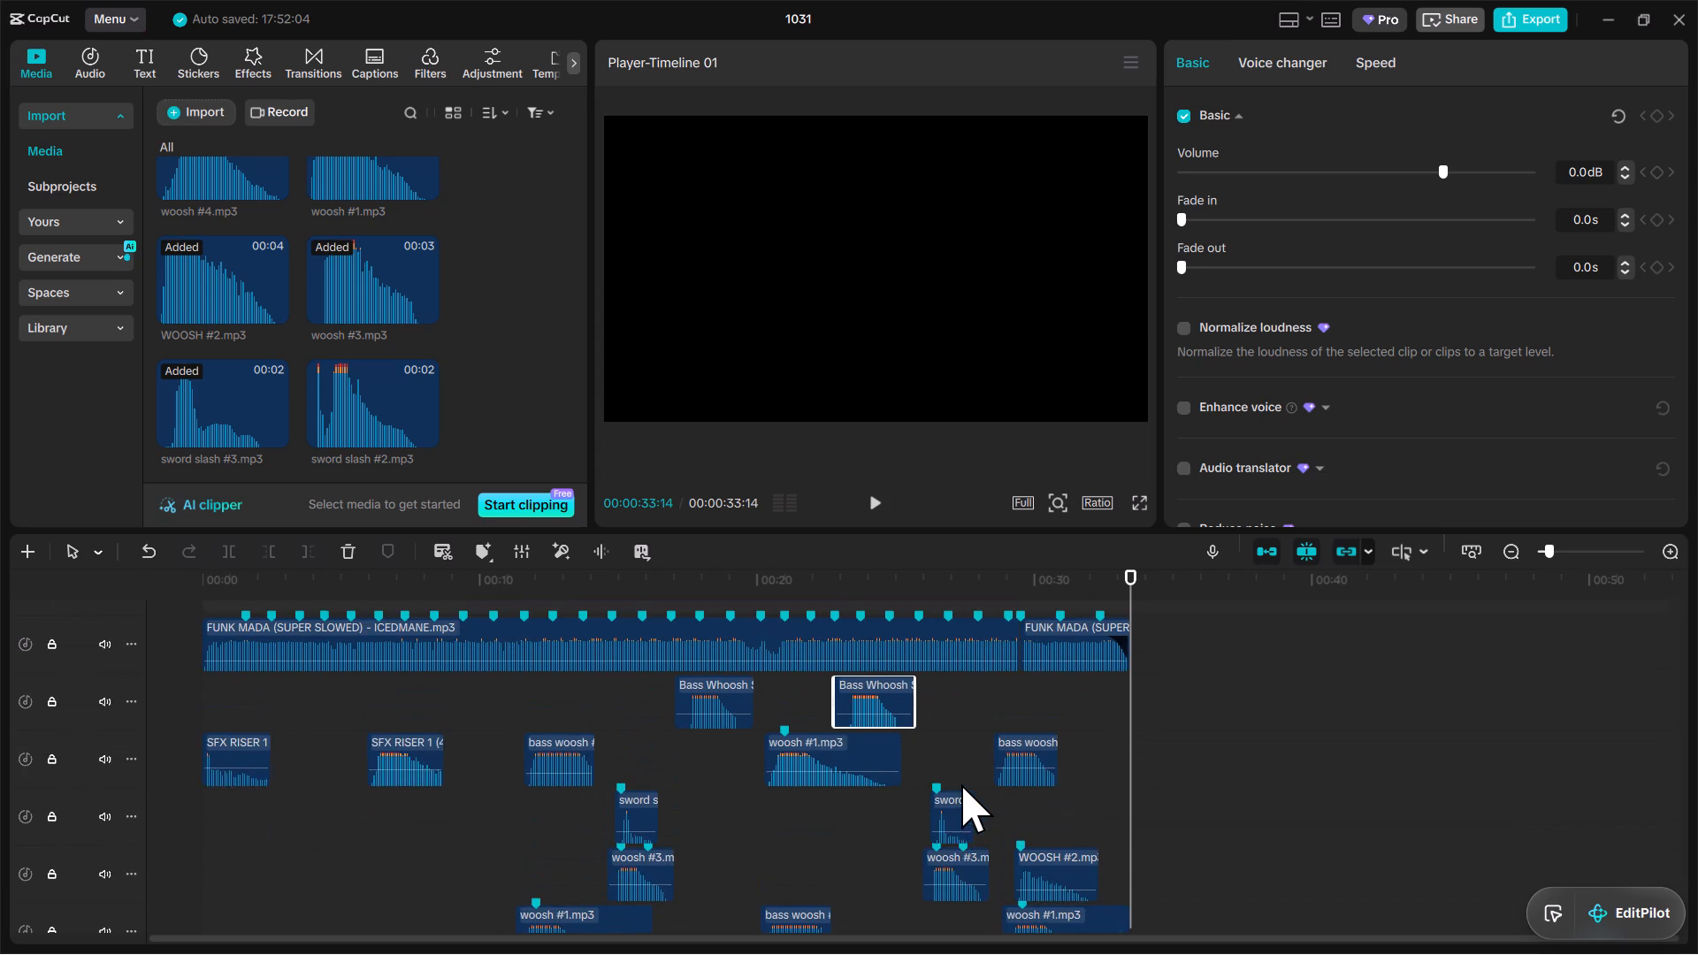
pyautogui.scroll(-1, 1120, 885)
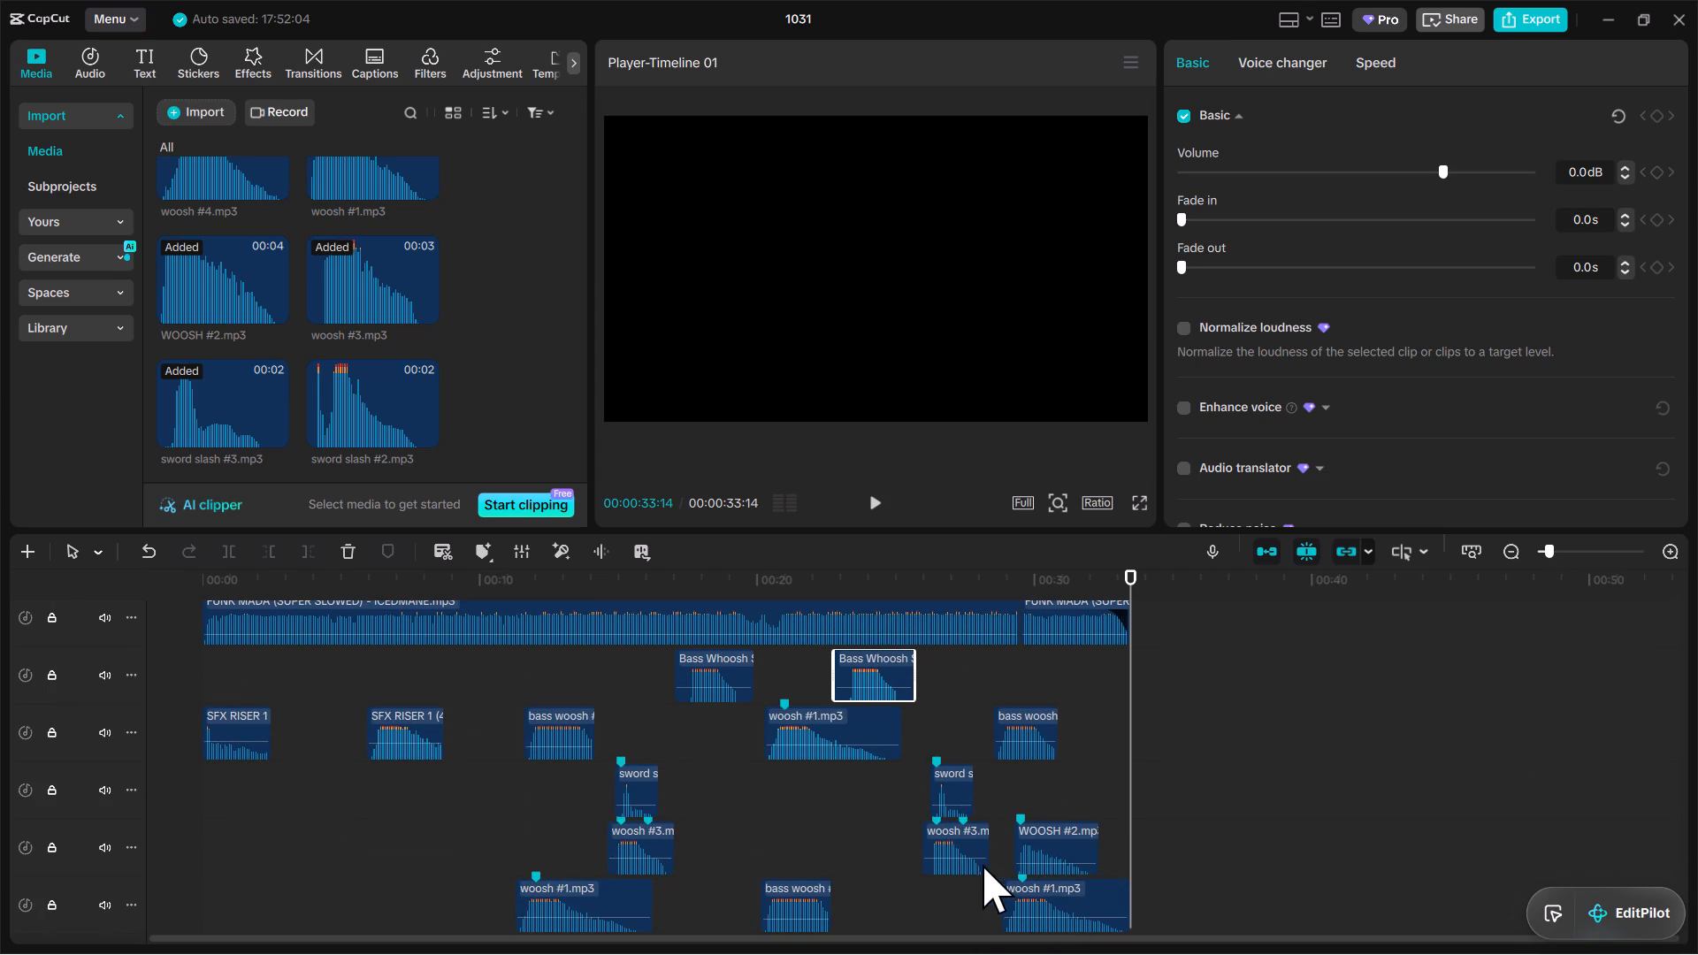
pyautogui.scroll(3, 241, 583)
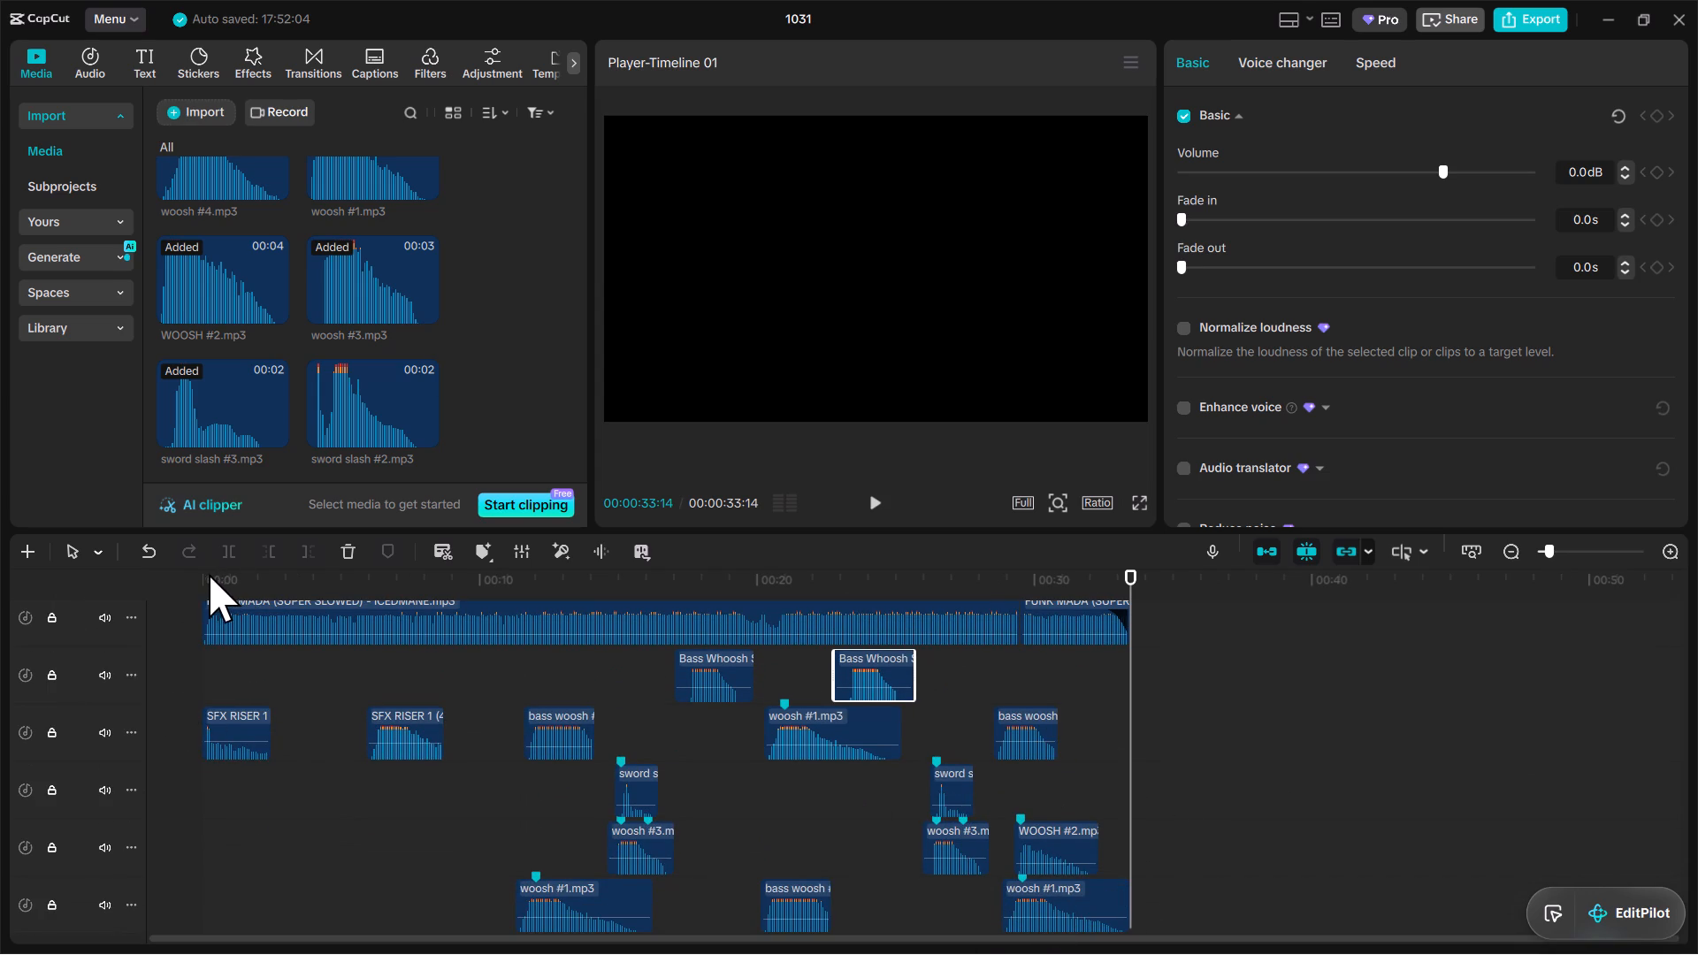
pyautogui.click(207, 574)
pyautogui.press('space')
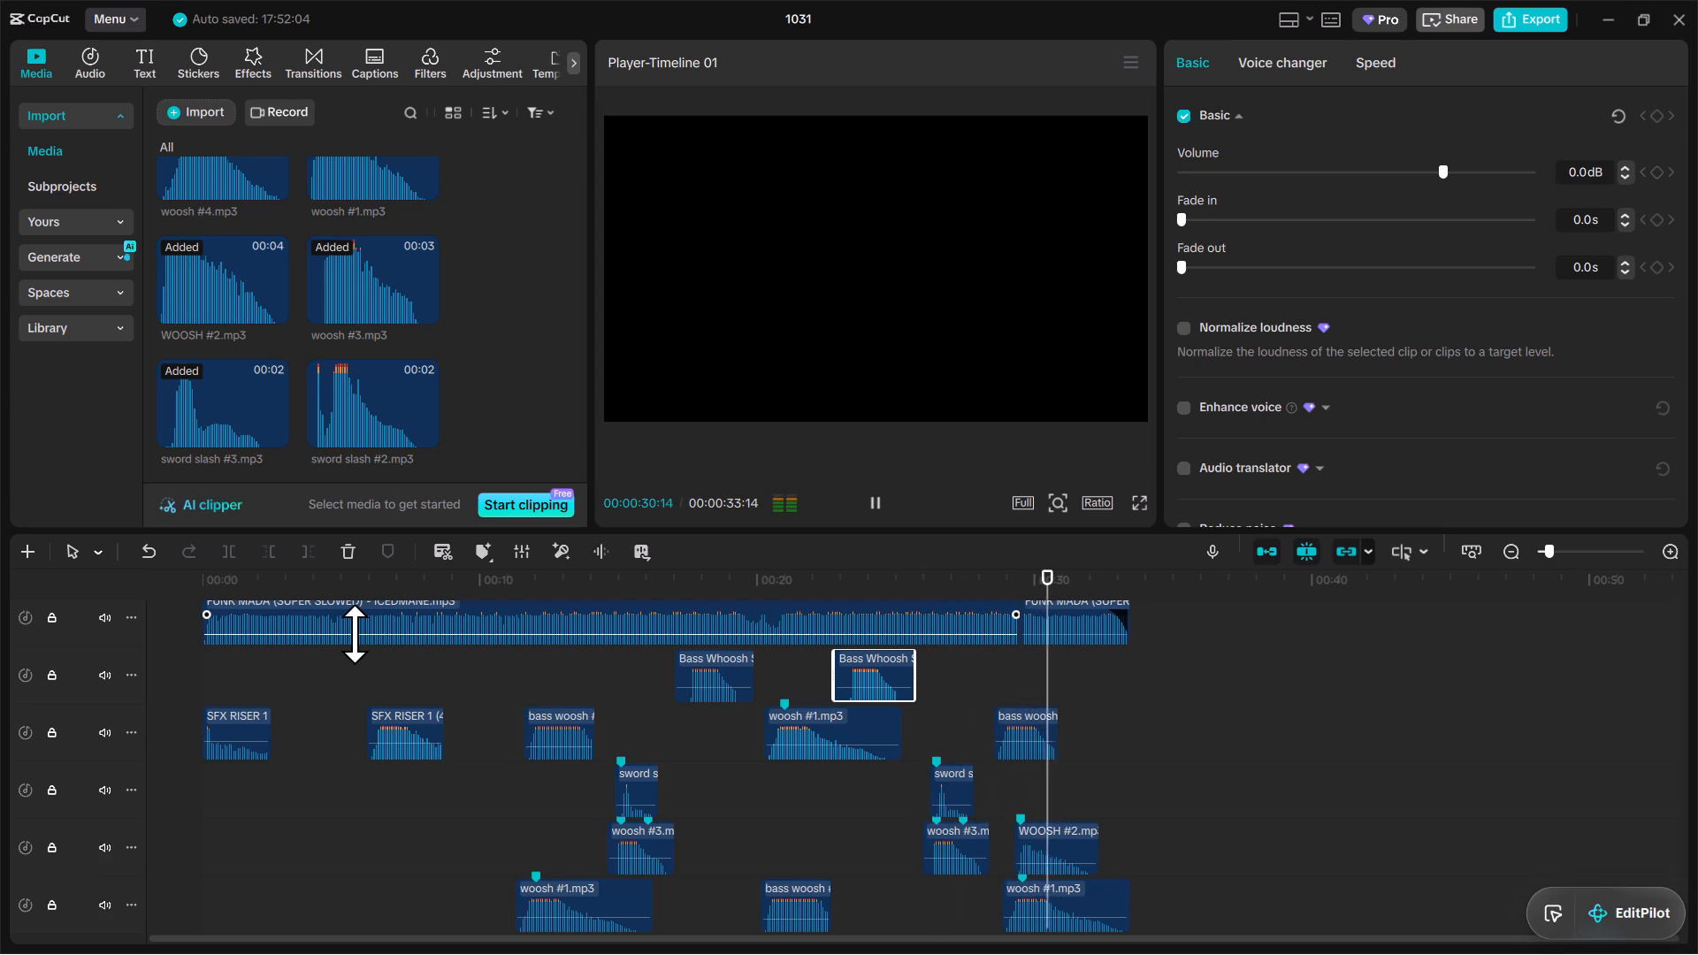
pyautogui.scroll(3, 904, 951)
pyautogui.scroll(-6, 951, 836)
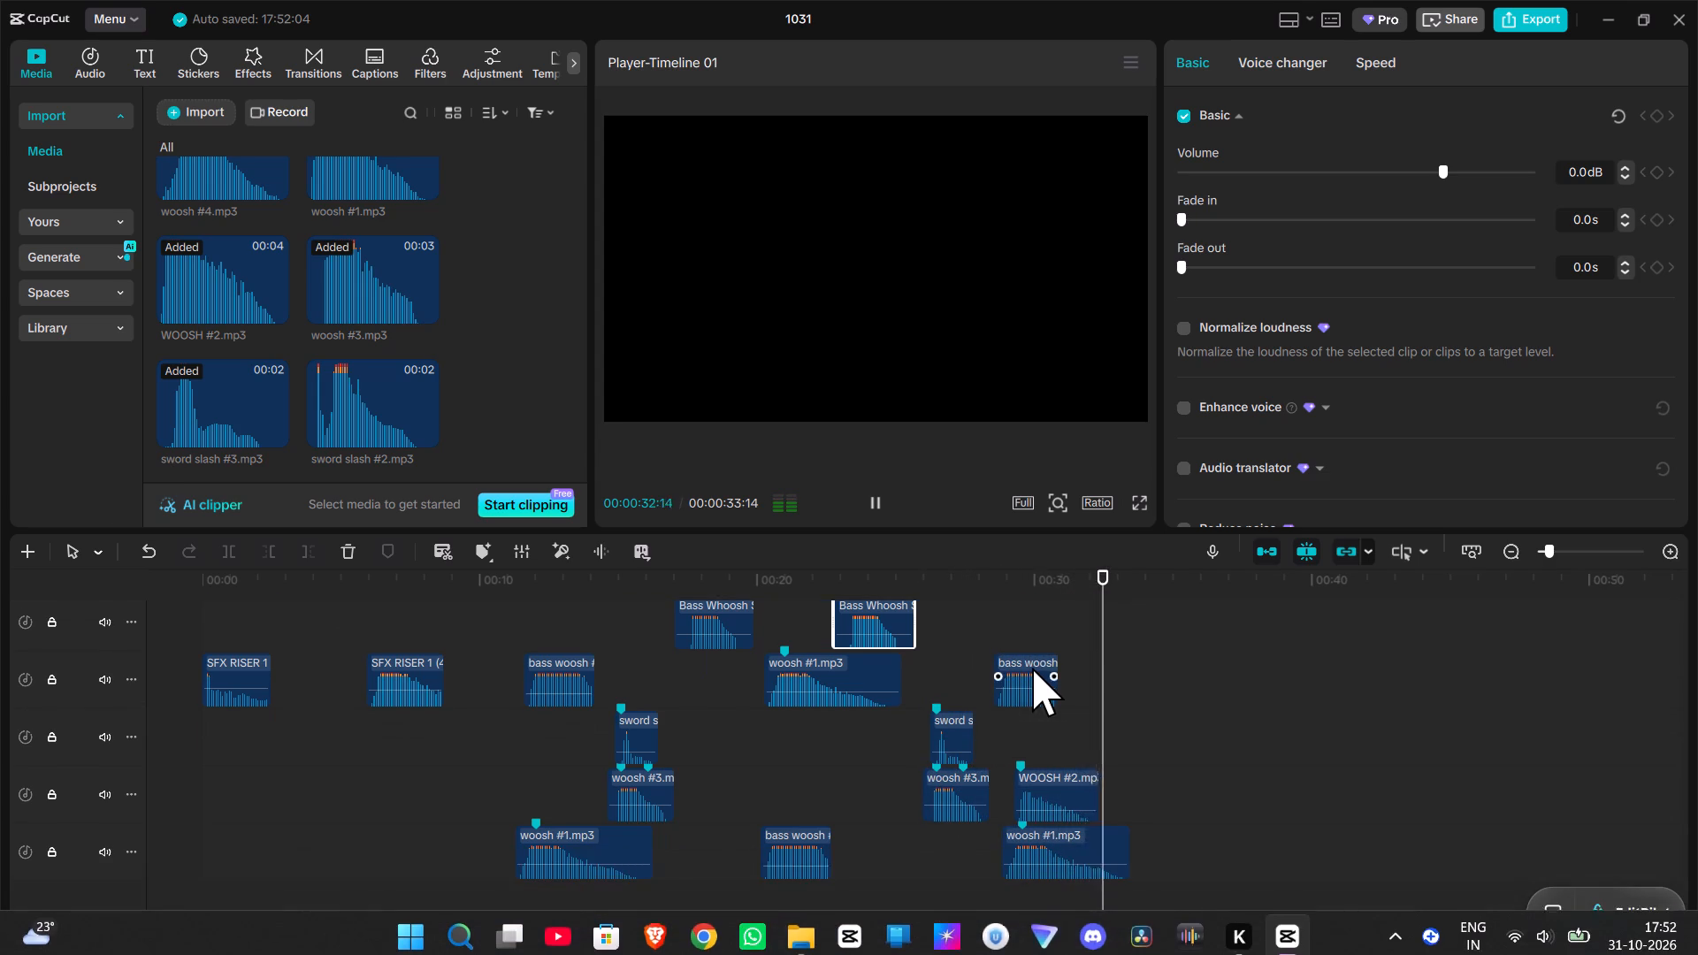
pyautogui.scroll(11, 1032, 668)
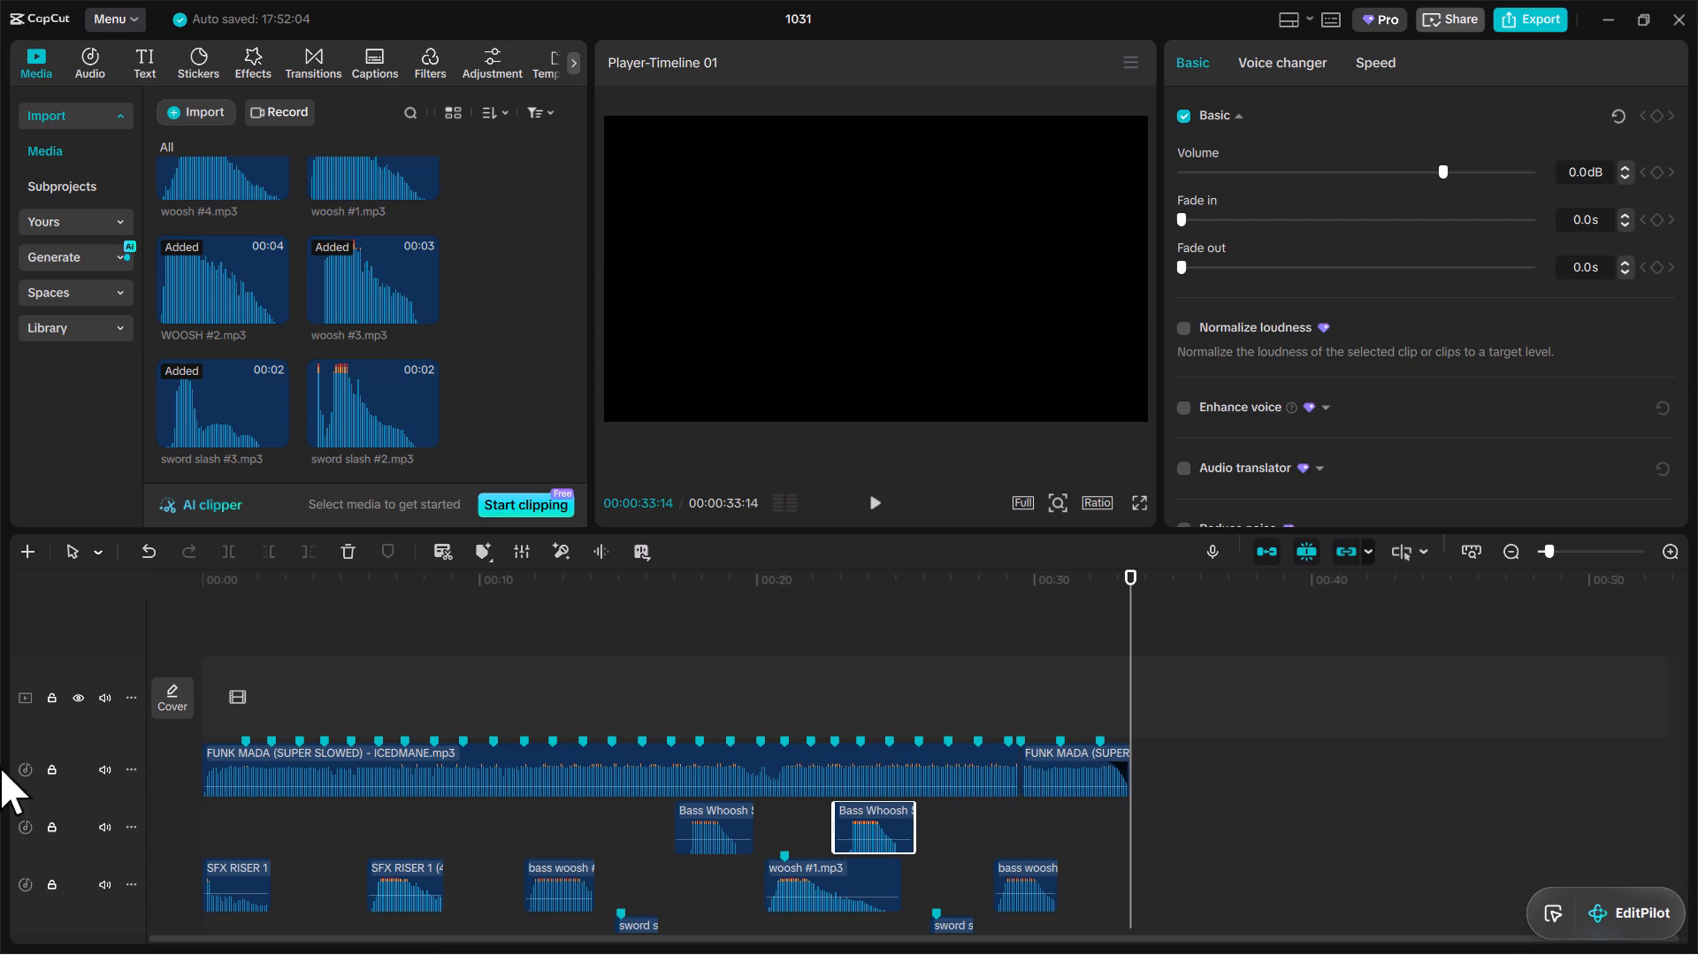
# Close the 1031 project window.
pyautogui.click(1694, 12)
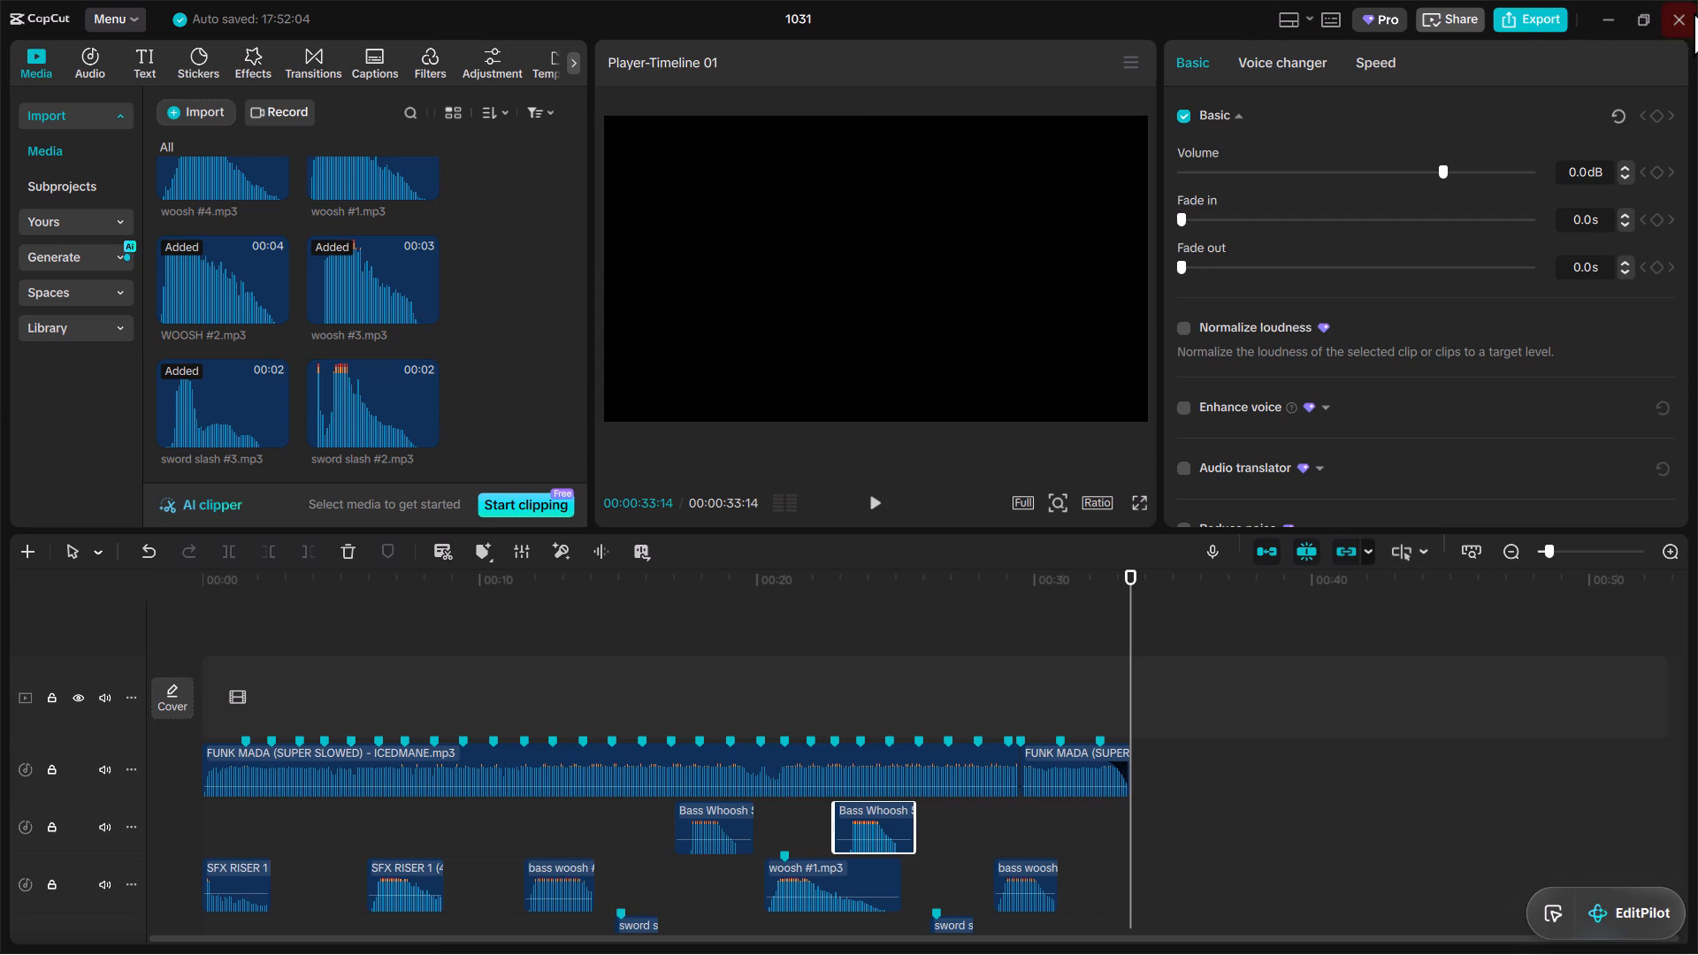